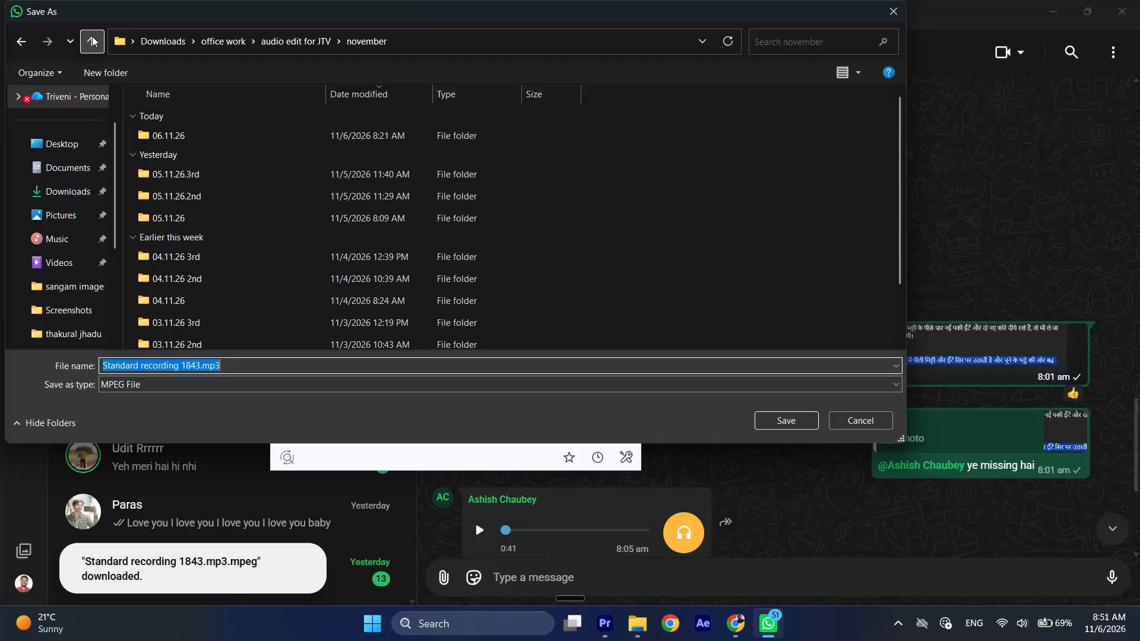
# Create a folder named "06.11.26 2nd" inside the november folder, copying its name, and open it as the save location.
pyautogui.hotkey('ctrl', 'shift', 'n')
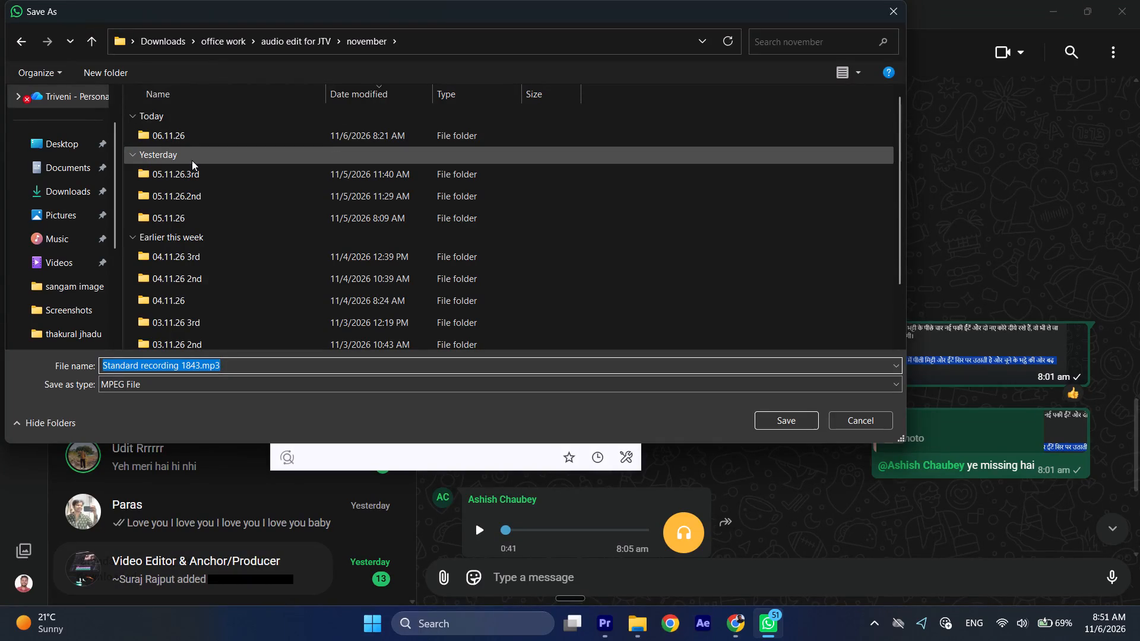
pyautogui.write('06.11.')
pyautogui.write('26')
pyautogui.press('space')
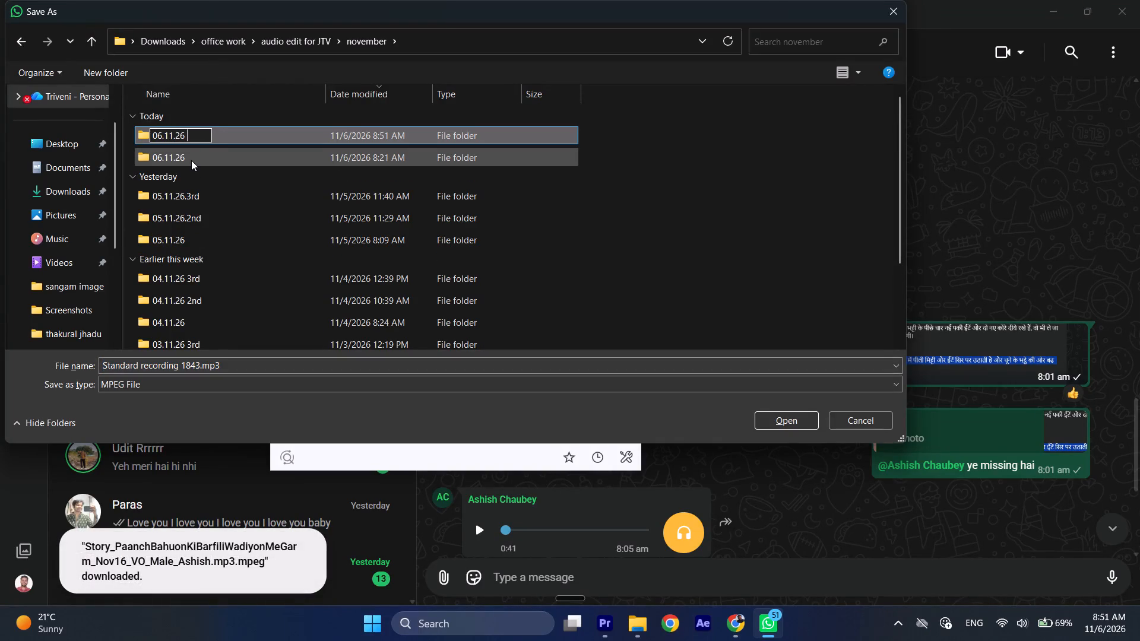
pyautogui.write('2nd')
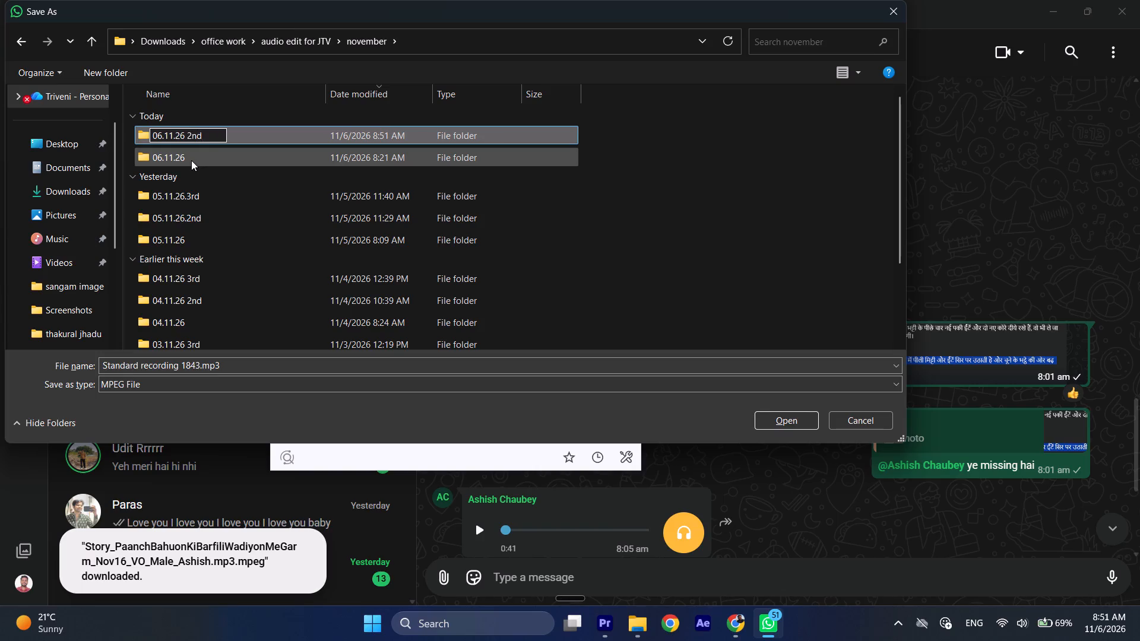
pyautogui.hotkey('ctrl', 'a')
pyautogui.hotkey('ctrl', 'c')
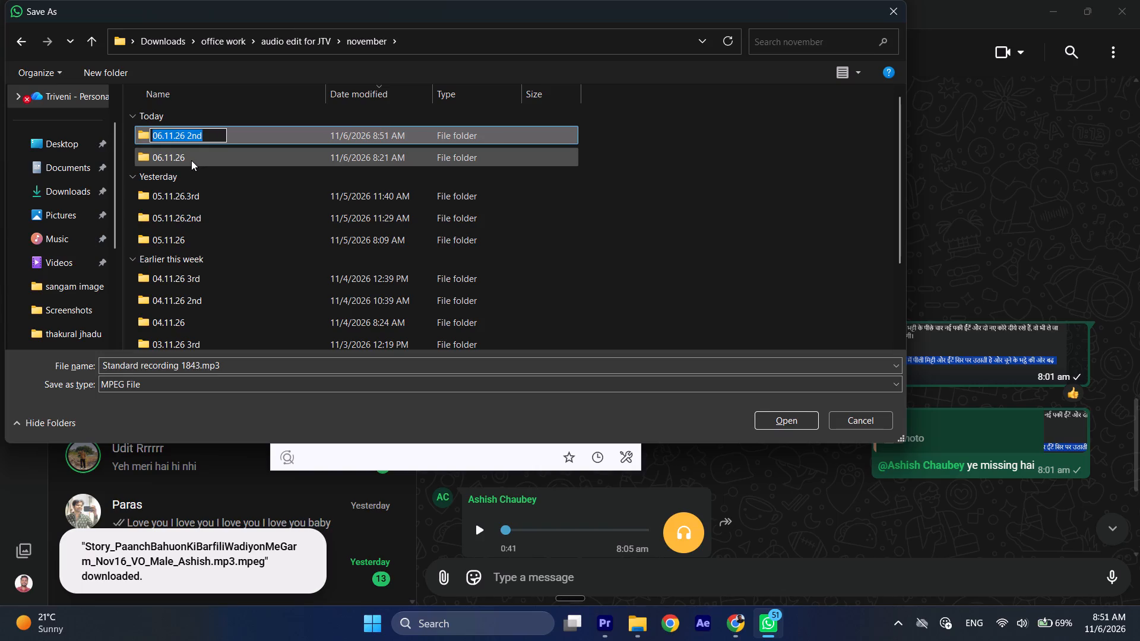
pyautogui.doubleClick(261, 138)
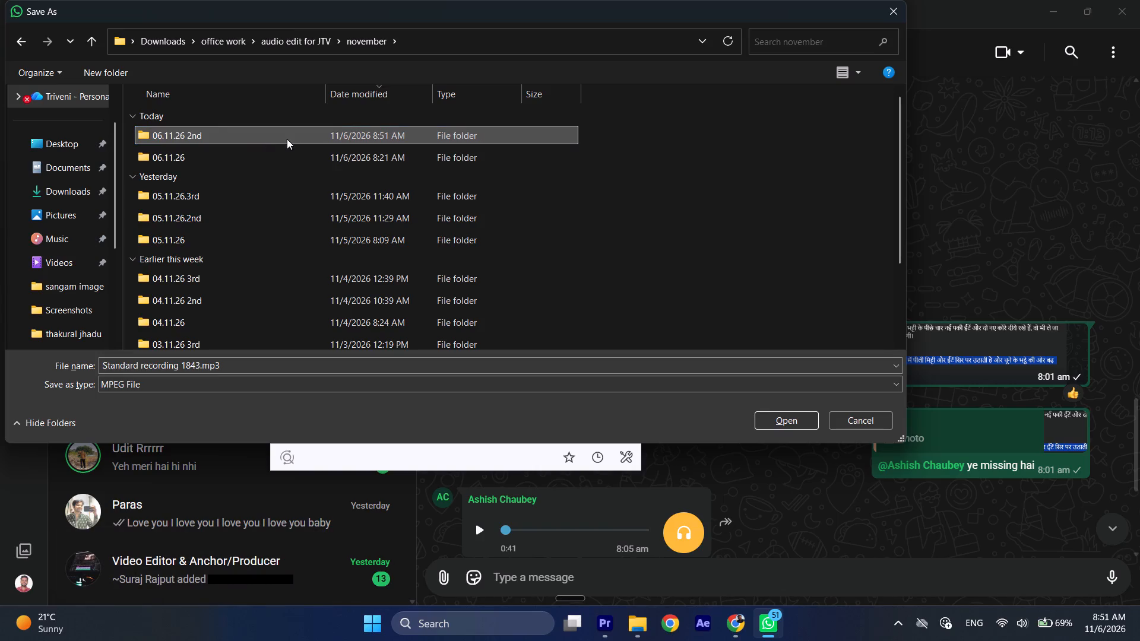
pyautogui.doubleClick(287, 139)
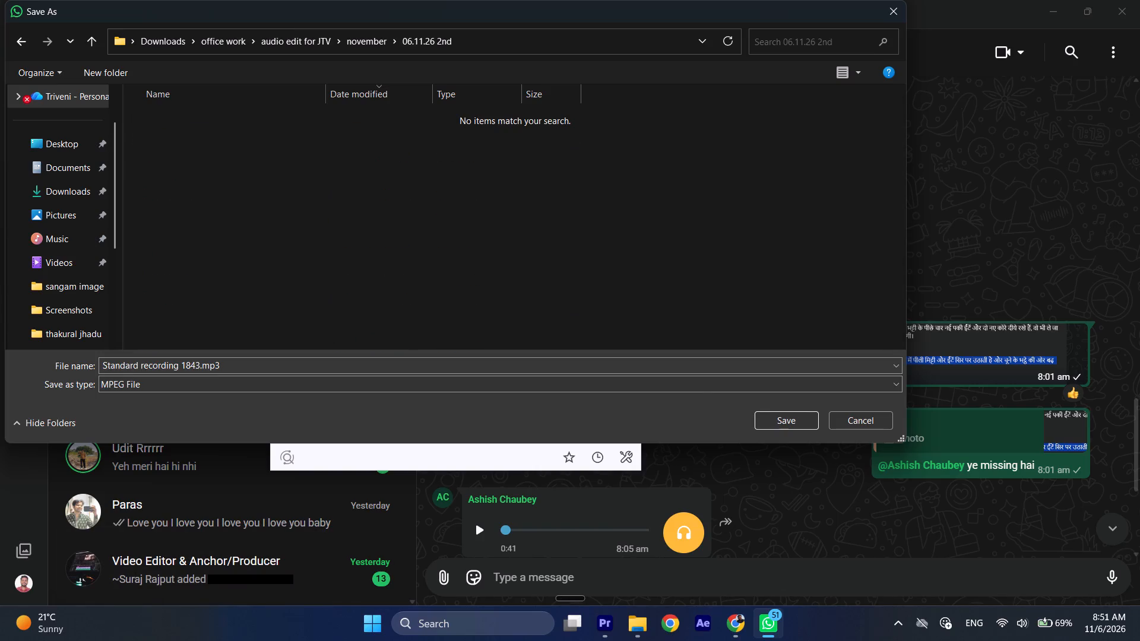
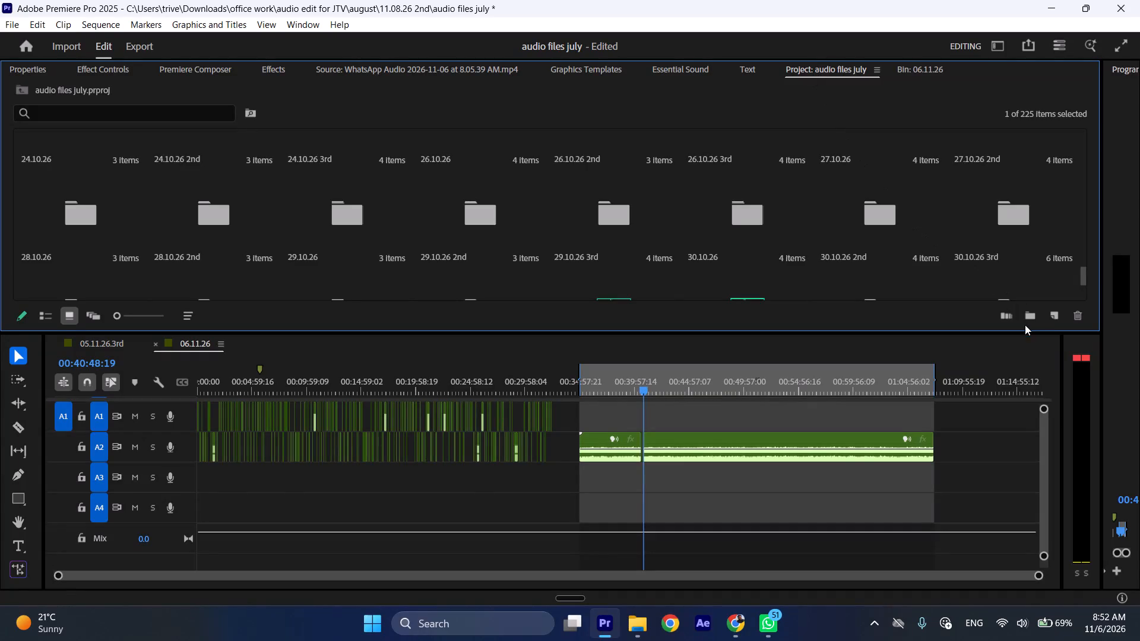
# Create a project bin named "06.11.26 2nd" using the copied name, and open it.
pyautogui.click(1031, 320)
pyautogui.hotkey('ctrl', 'v')
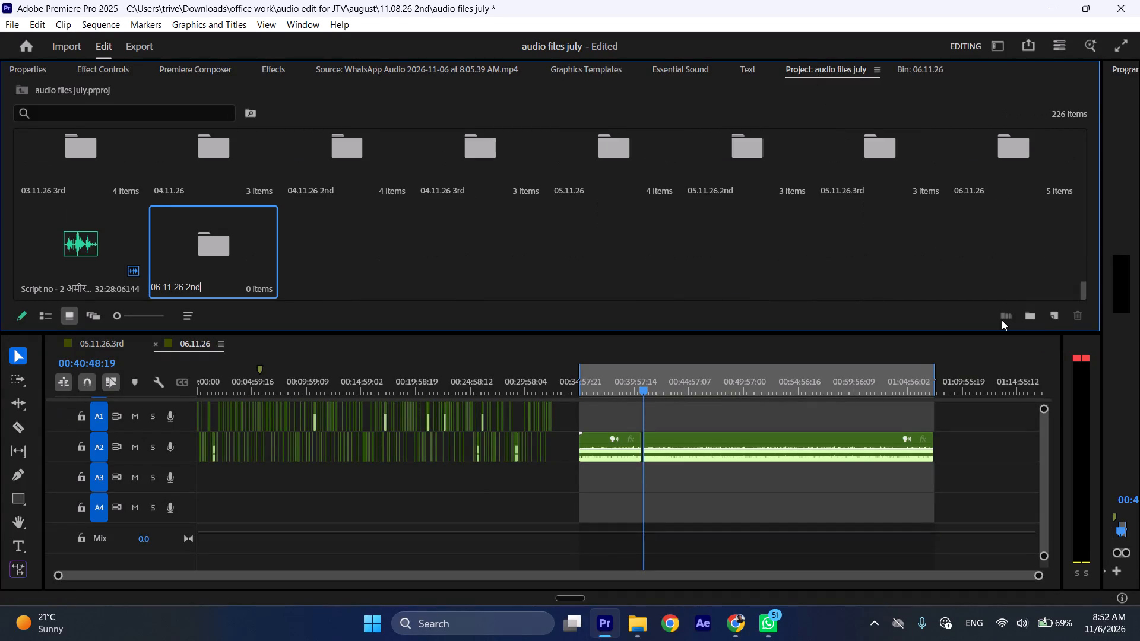
pyautogui.doubleClick(203, 245)
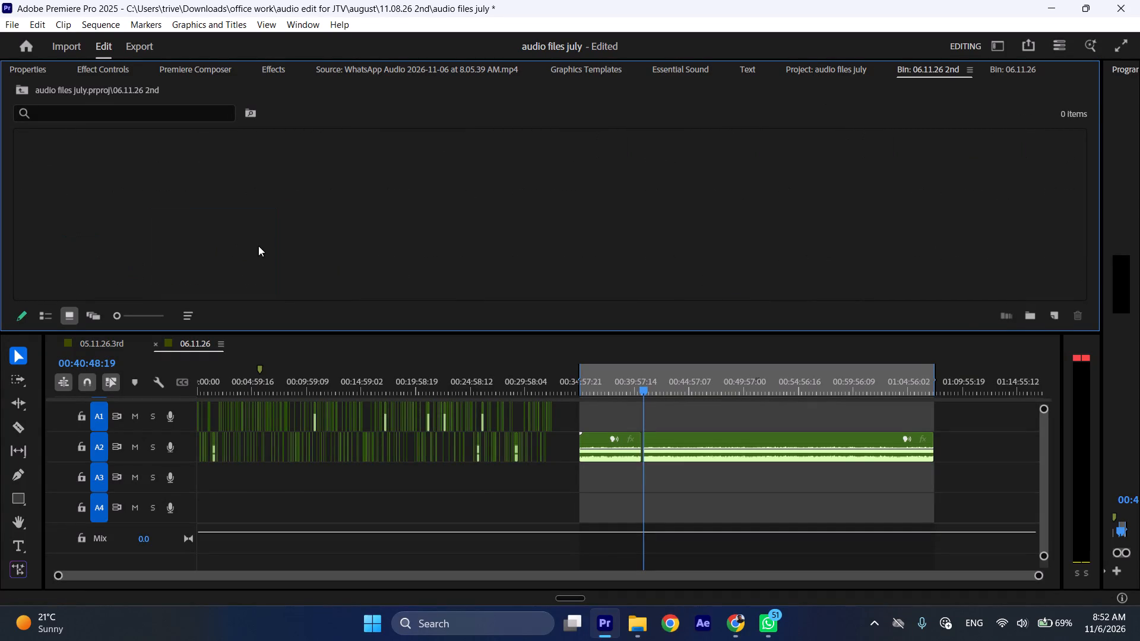
# Create a new sequence named "06.11.26 2nd" inside the open bin.
pyautogui.click(1057, 312)
pyautogui.click(1015, 338)
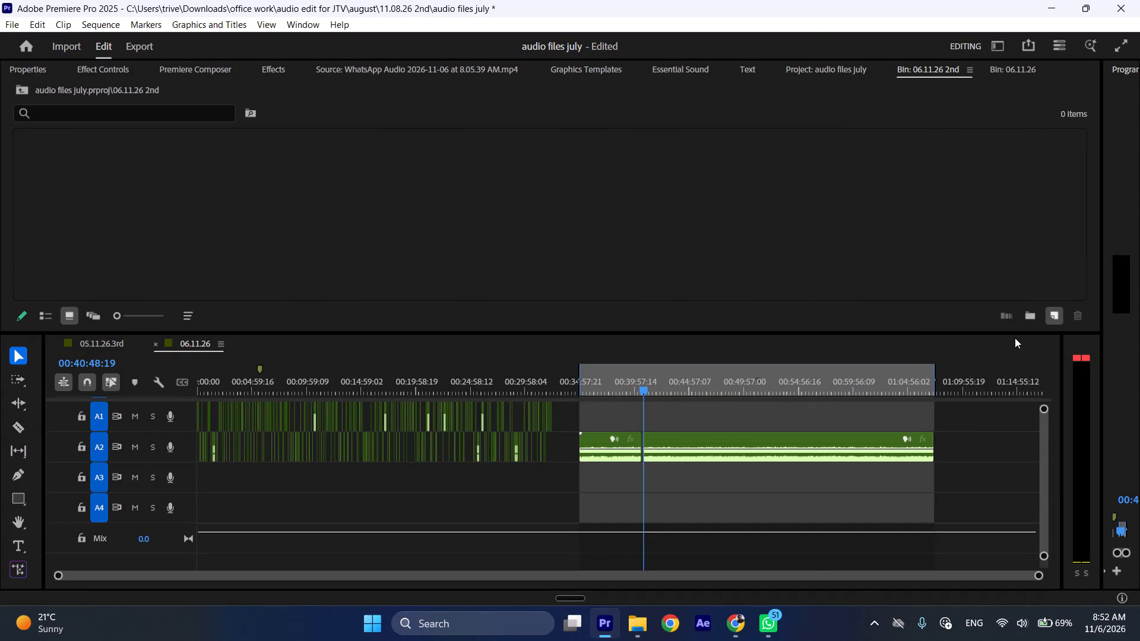
pyautogui.hotkey('ctrl', 'v')
pyautogui.click(768, 582)
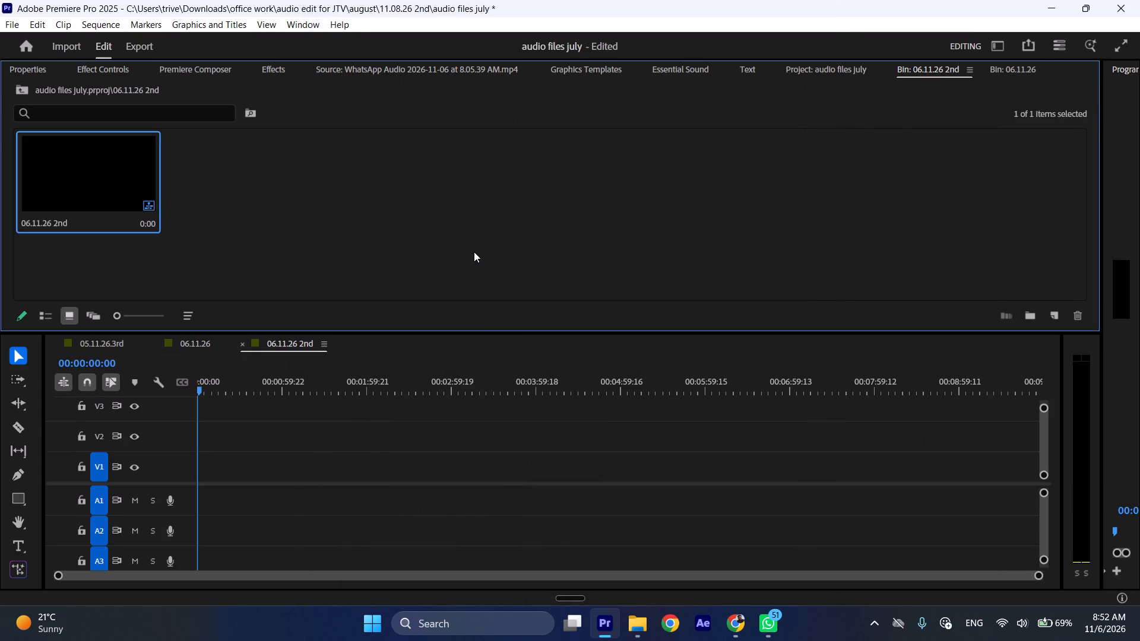
# Import both recordings, Standard recording and Story_PaanchBahuon, from the november subfolder 06.11.26 2nd into the bin.
pyautogui.doubleClick(474, 252)
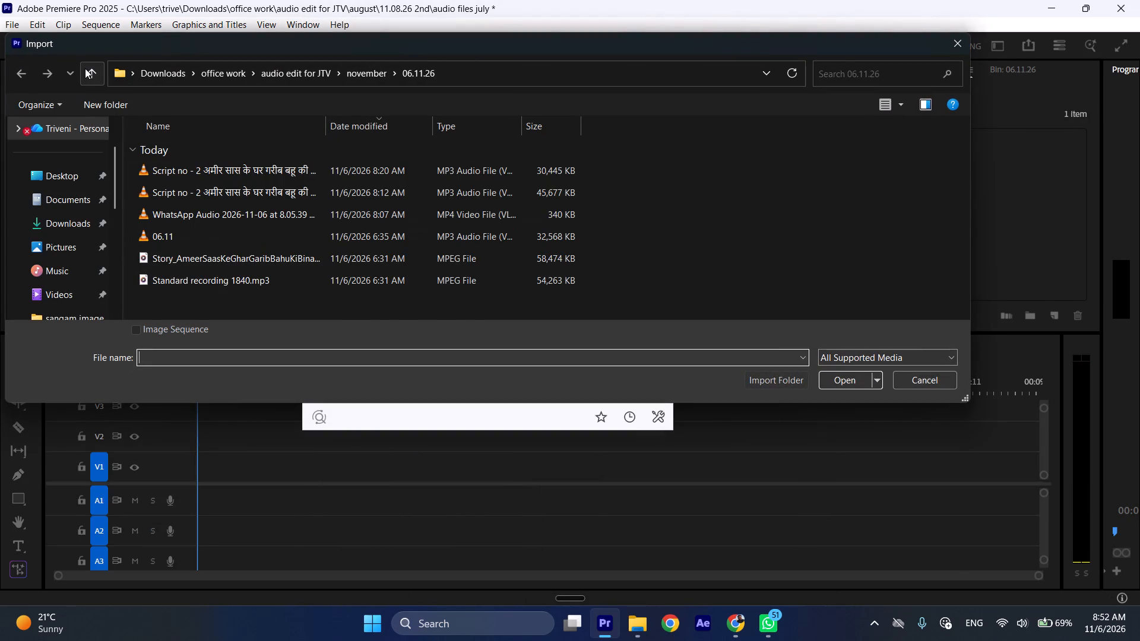
pyautogui.click(85, 68)
pyautogui.doubleClick(183, 173)
pyautogui.moveTo(201, 229); pyautogui.dragTo(206, 161)
pyautogui.click(847, 380)
pyautogui.click(688, 225)
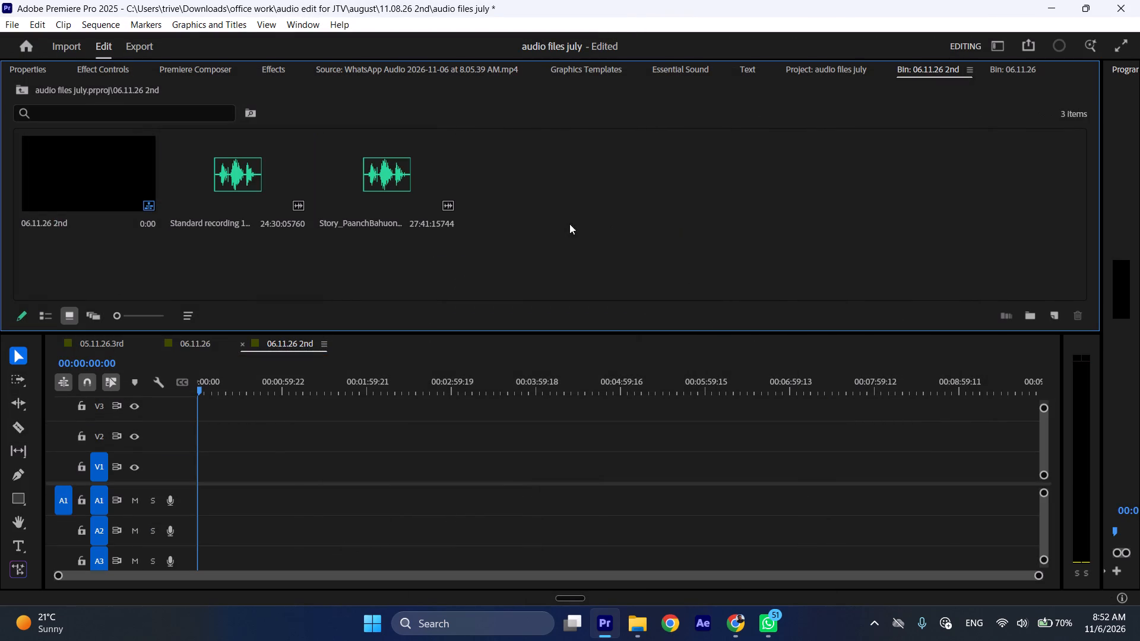
# Place the Story_PaanchBahuon recording on track A1 and the Standard recording on track A2, both starting at 00:00:00:00.
pyautogui.moveTo(391, 189); pyautogui.dragTo(189, 507)
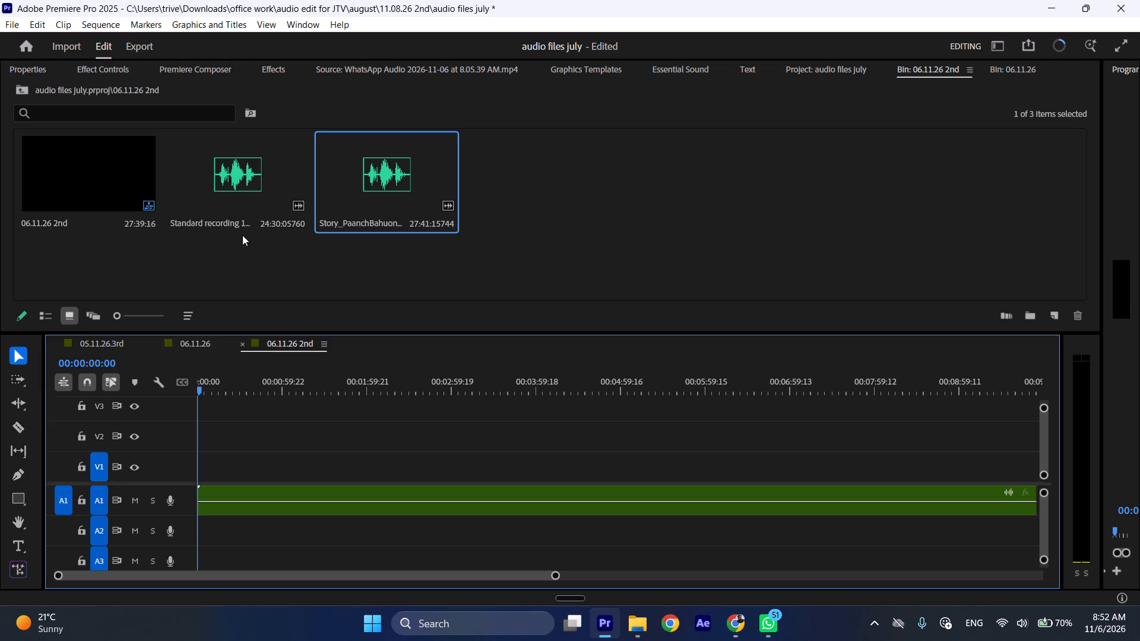
pyautogui.moveTo(242, 184); pyautogui.dragTo(187, 529)
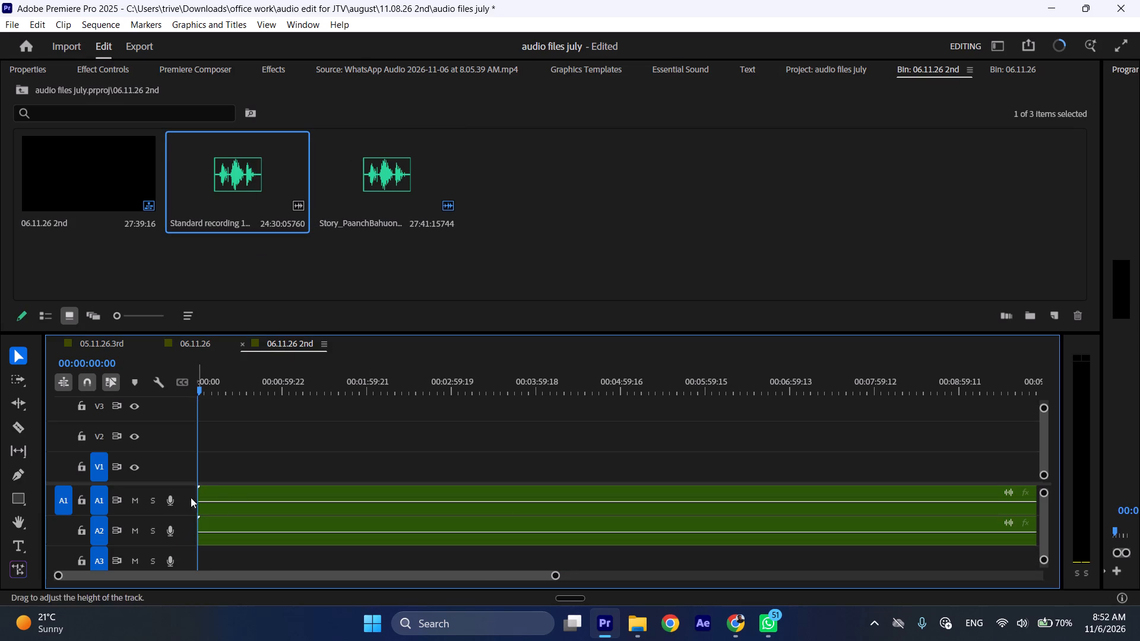
pyautogui.moveTo(190, 483); pyautogui.dragTo(213, 383)
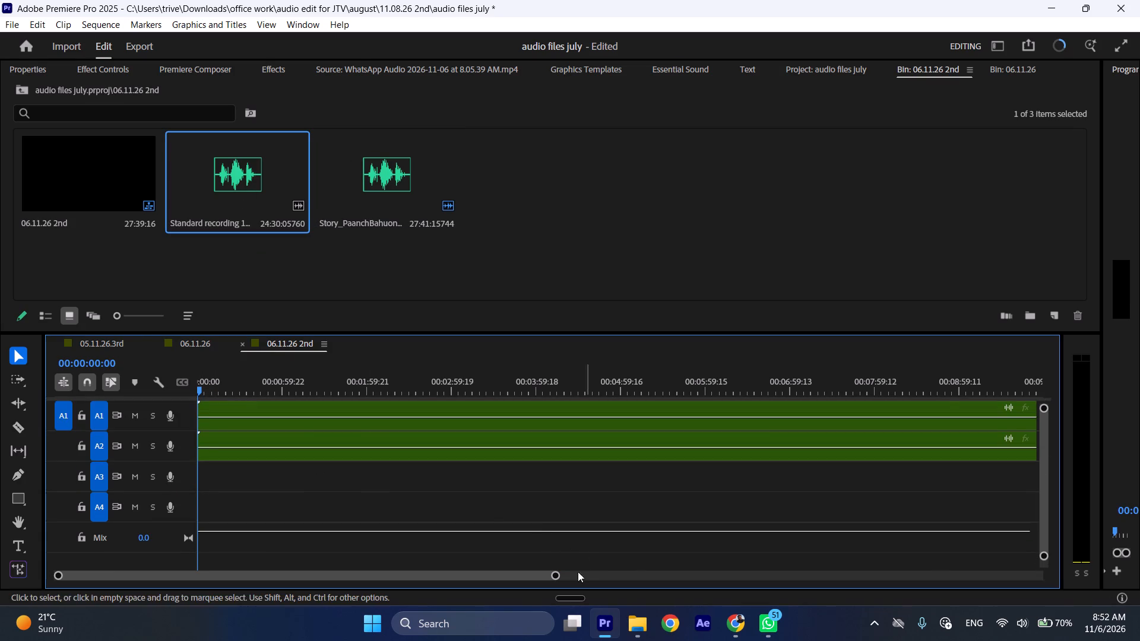
pyautogui.moveTo(552, 578); pyautogui.dragTo(953, 559)
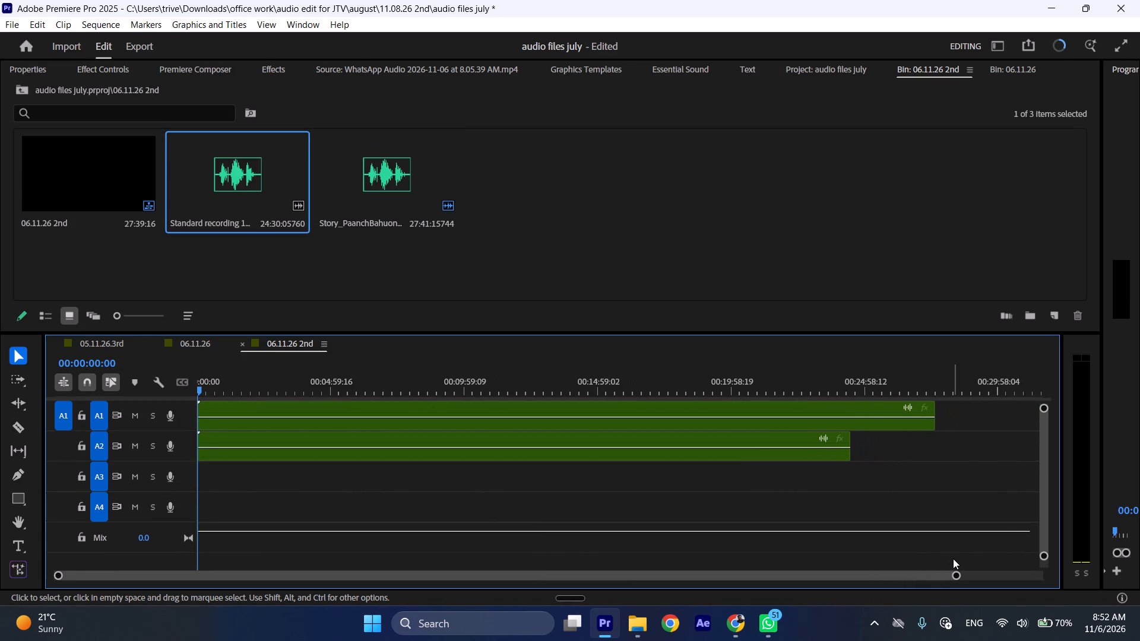
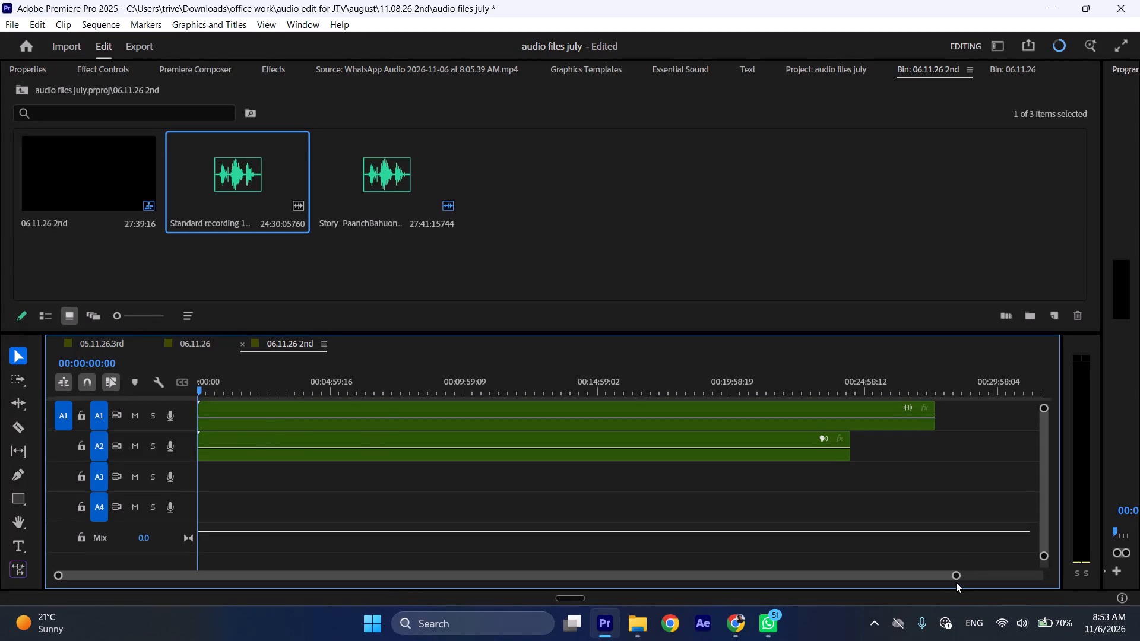
# Play short stretches of the two laid-out recordings from the sequence start and from about 00:01:21 to check the audio.
pyautogui.moveTo(956, 578); pyautogui.dragTo(998, 586)
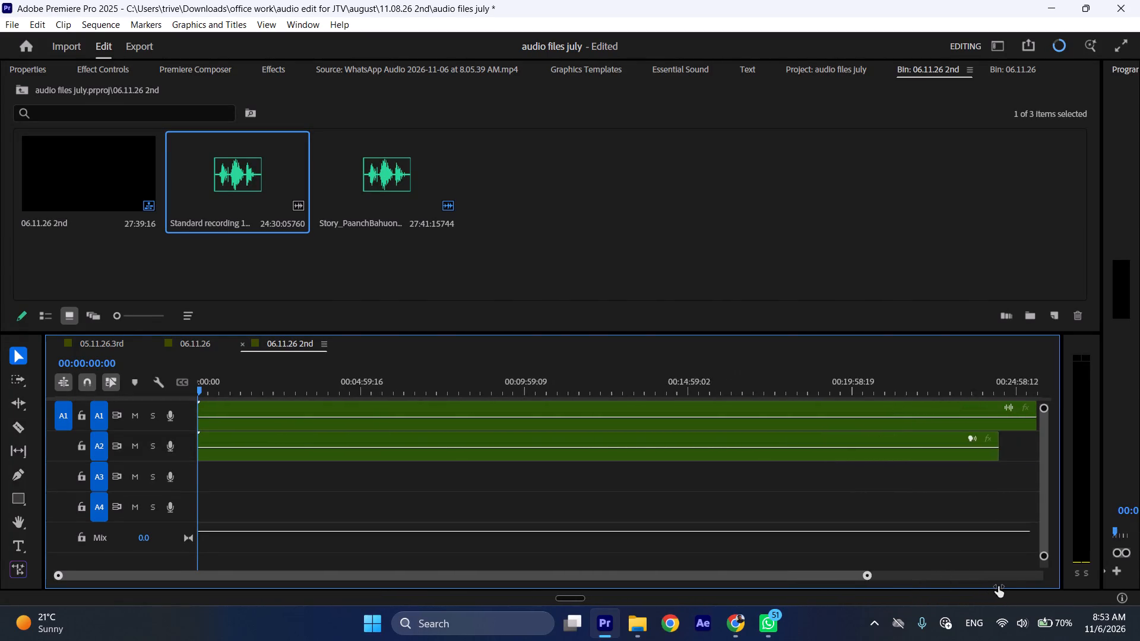
pyautogui.moveTo(998, 586); pyautogui.dragTo(1046, 586)
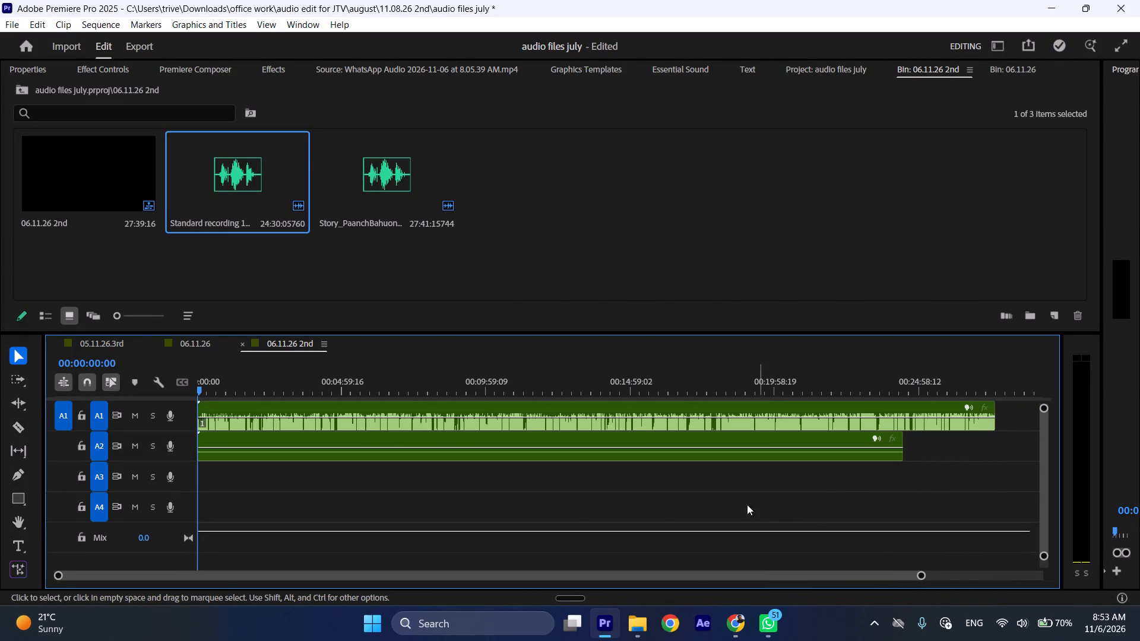
pyautogui.press('space')
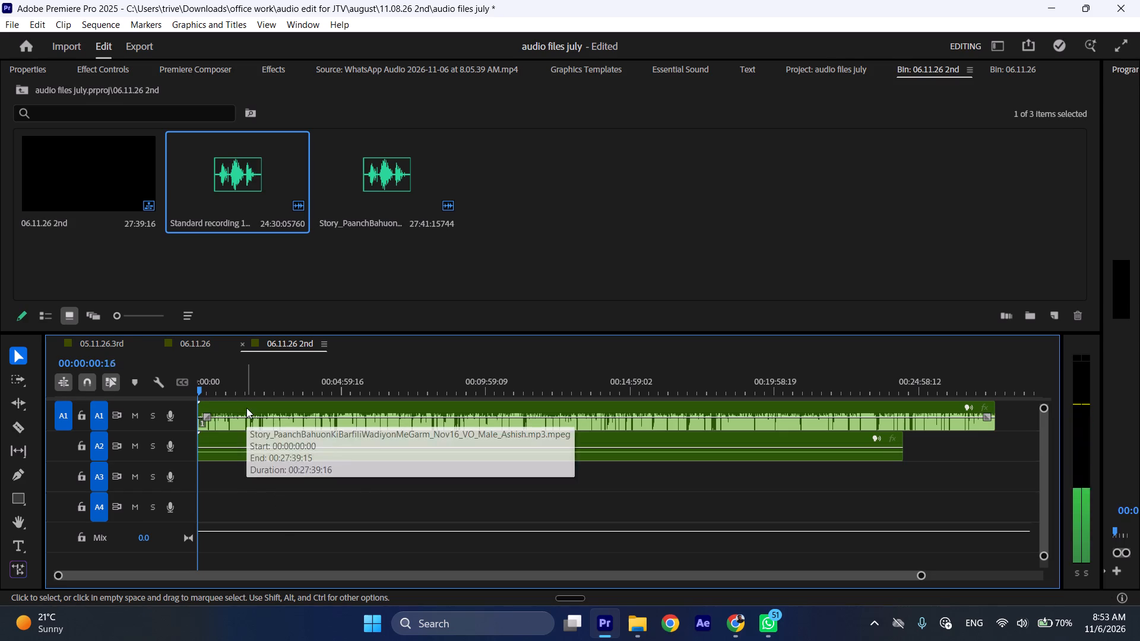
pyautogui.click(237, 389)
pyautogui.press('space')
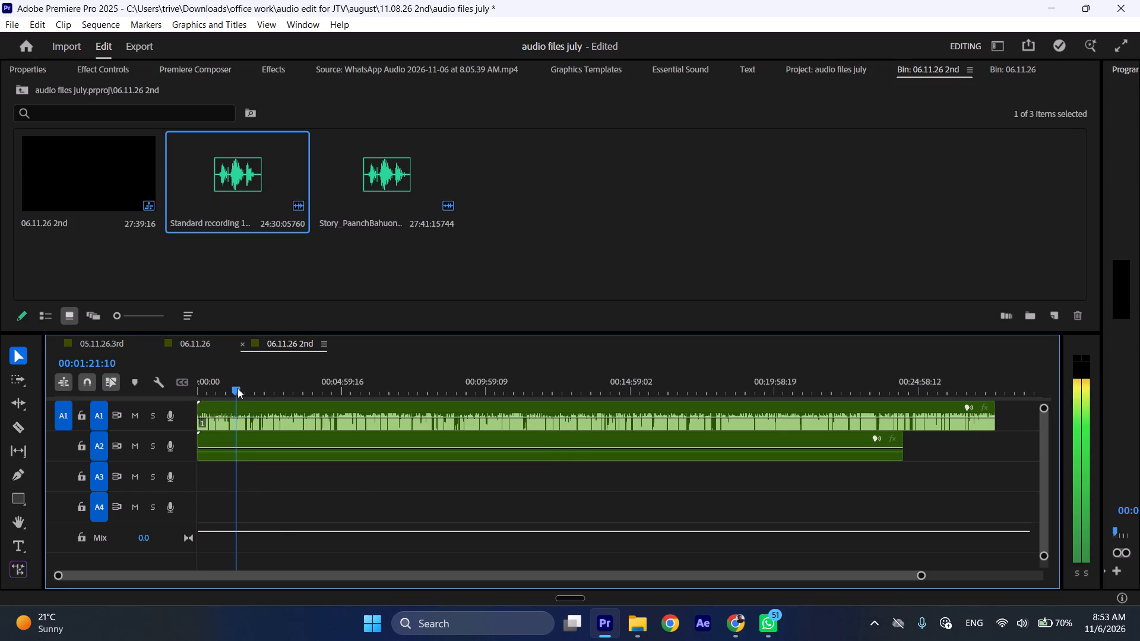
pyautogui.press('space')
# Close Premiere Pro, saving the changes to the project audio files july.prproj.
pyautogui.click(1139, 0)
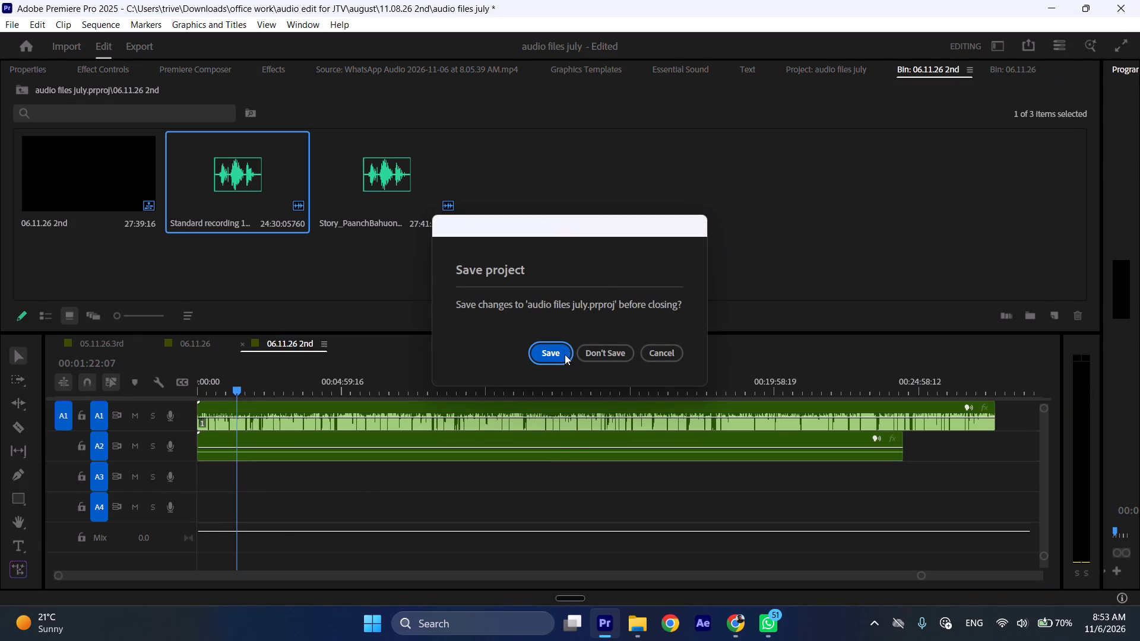
pyautogui.click(566, 356)
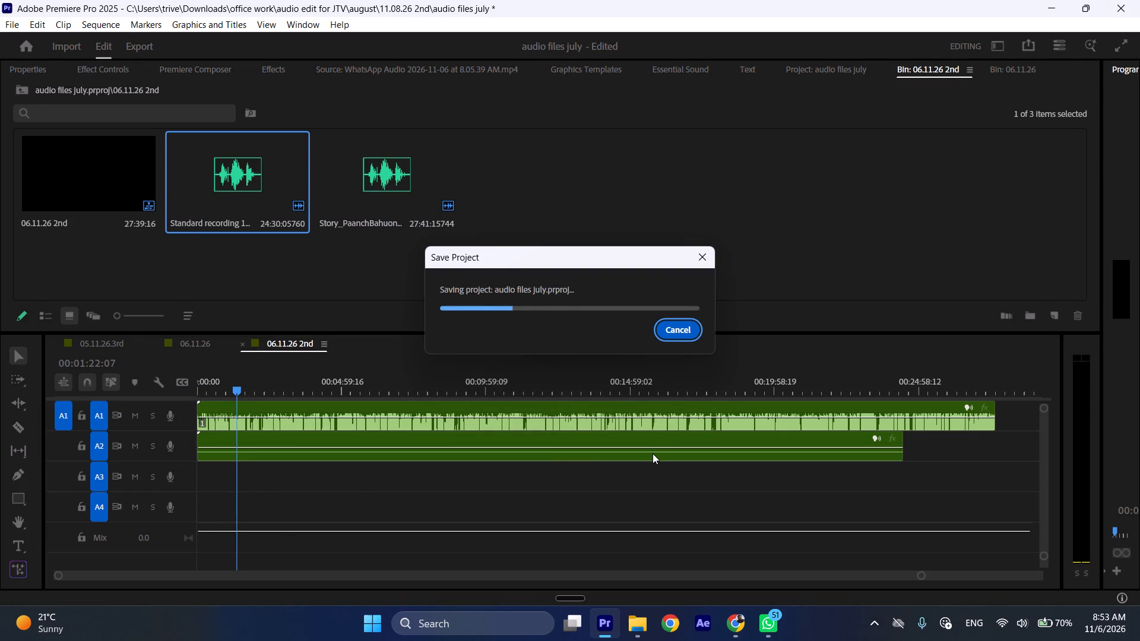
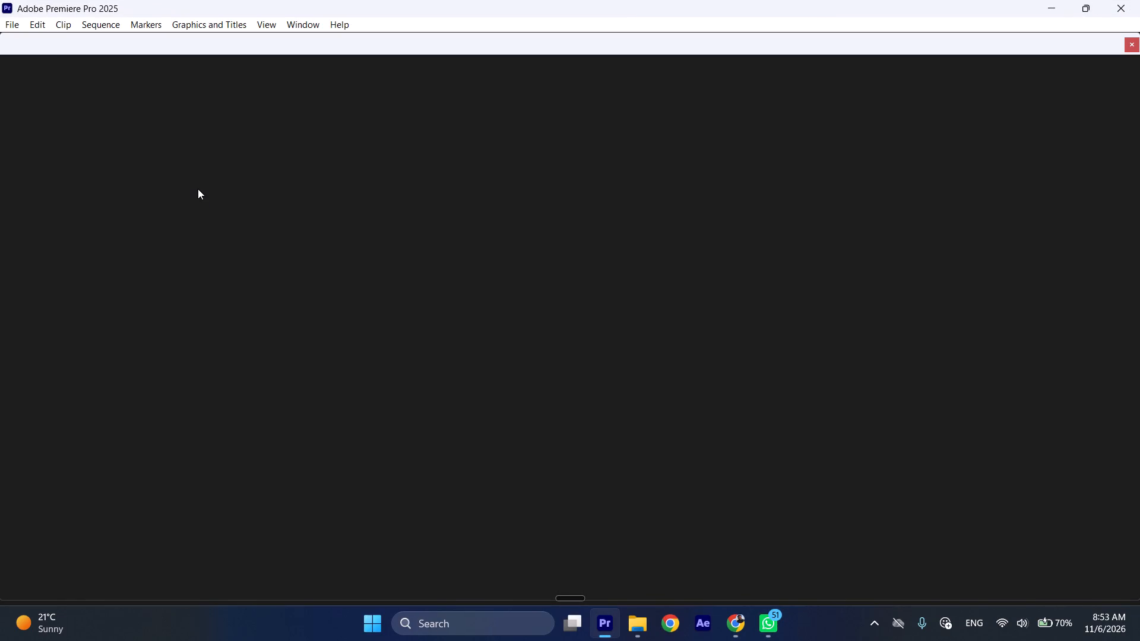
# Reopen the audio files july project.
pyautogui.click(279, 299)
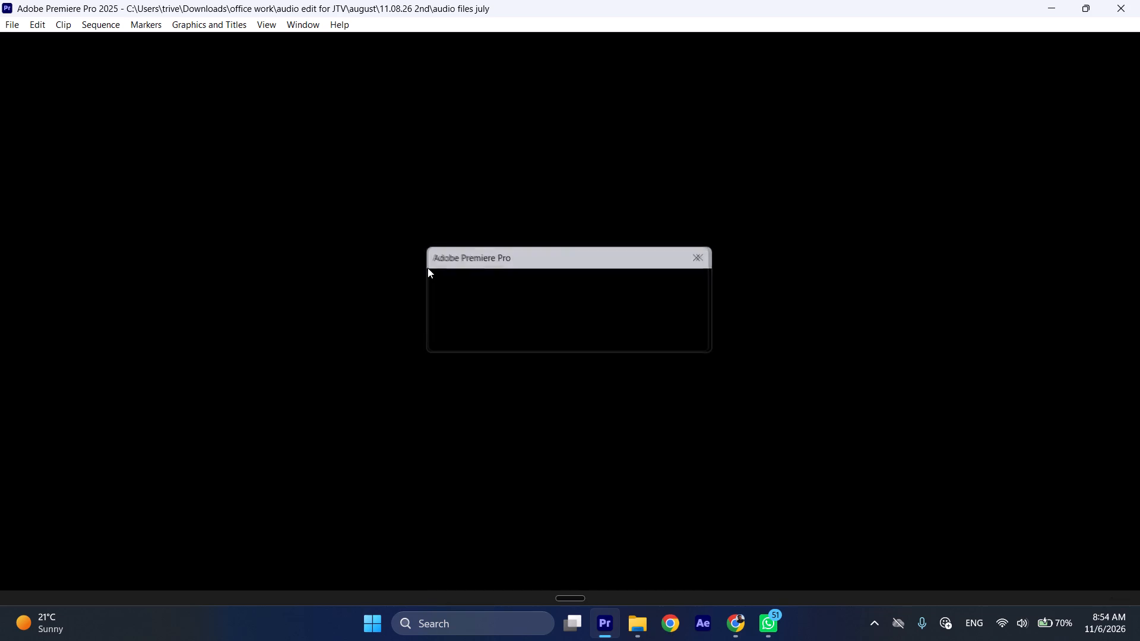
pyautogui.click(890, 448)
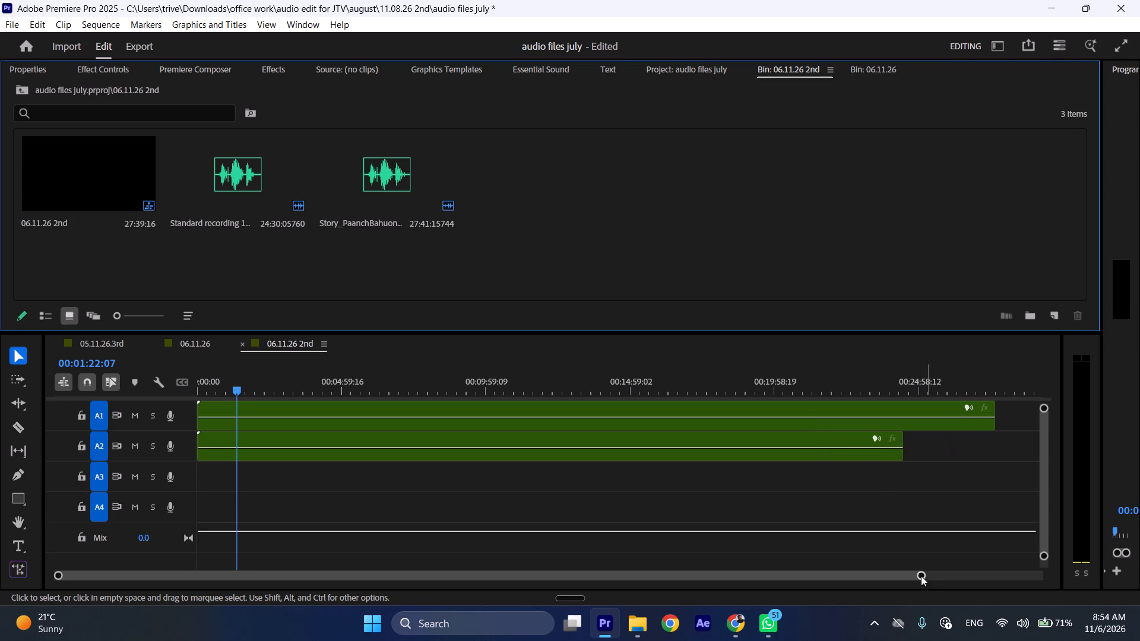
# Play short stretches of the 06.11.26 2nd sequence from about 00:01:22 and around 00:03:40 to check the audio.
pyautogui.moveTo(921, 576); pyautogui.dragTo(897, 579)
pyautogui.moveTo(874, 576); pyautogui.dragTo(886, 578)
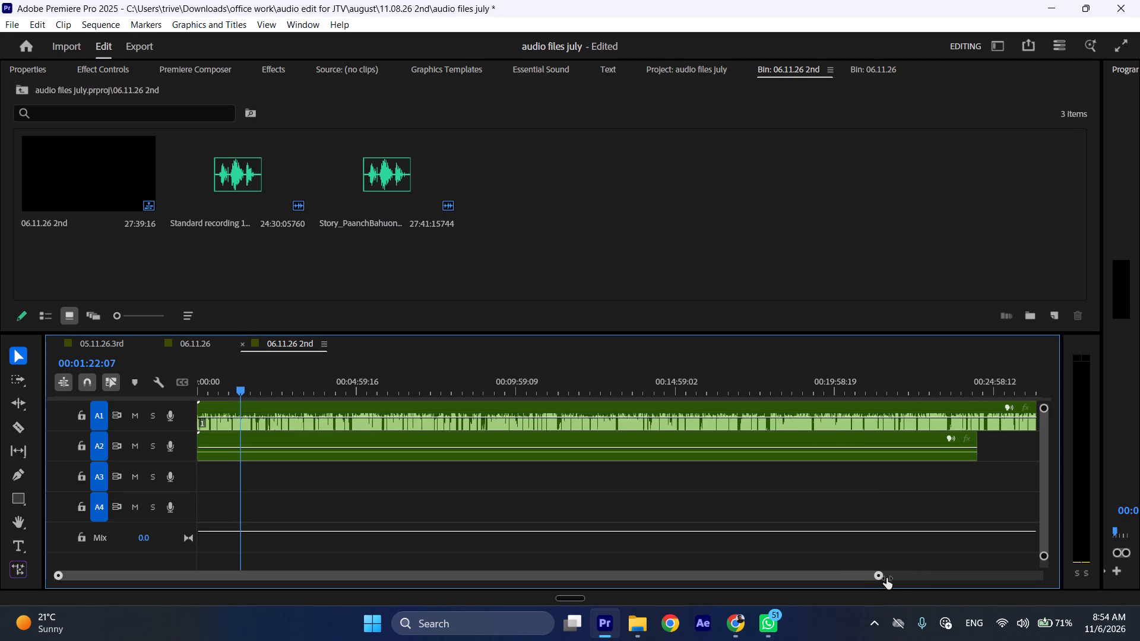
pyautogui.moveTo(886, 578); pyautogui.dragTo(1034, 572)
pyautogui.press('space')
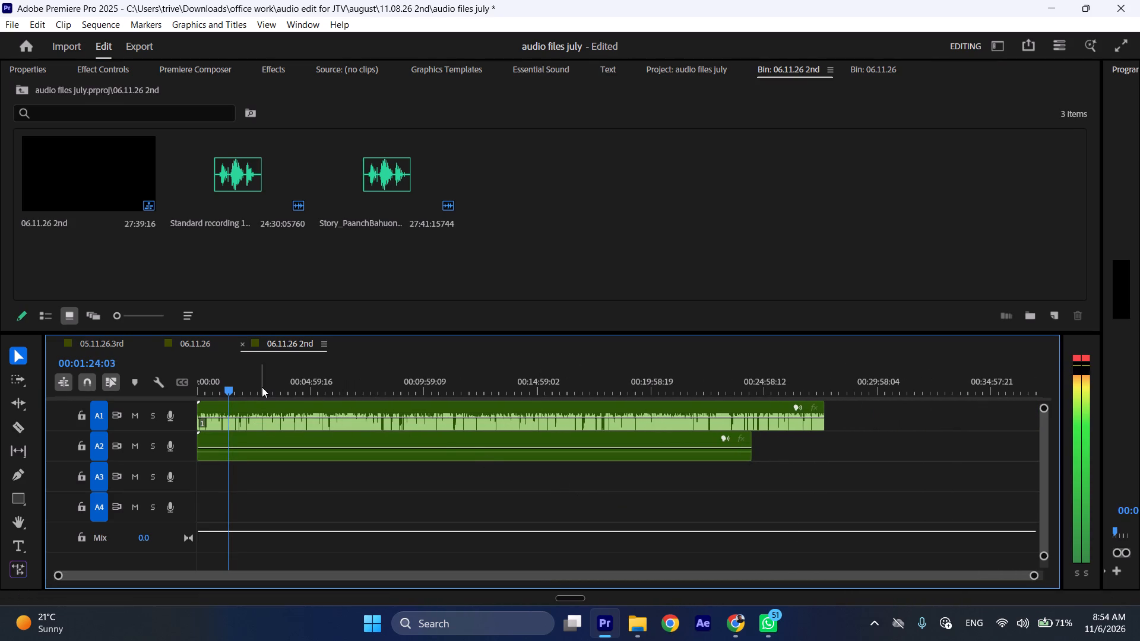
pyautogui.press('space')
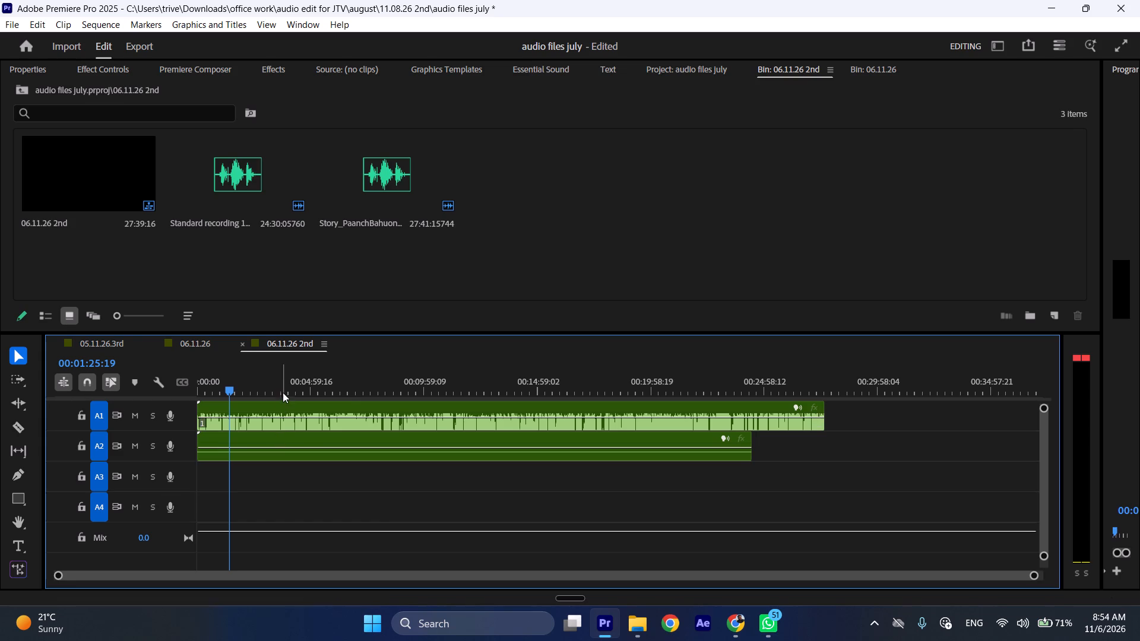
pyautogui.click(283, 386)
pyautogui.press('space')
pyautogui.press('space')
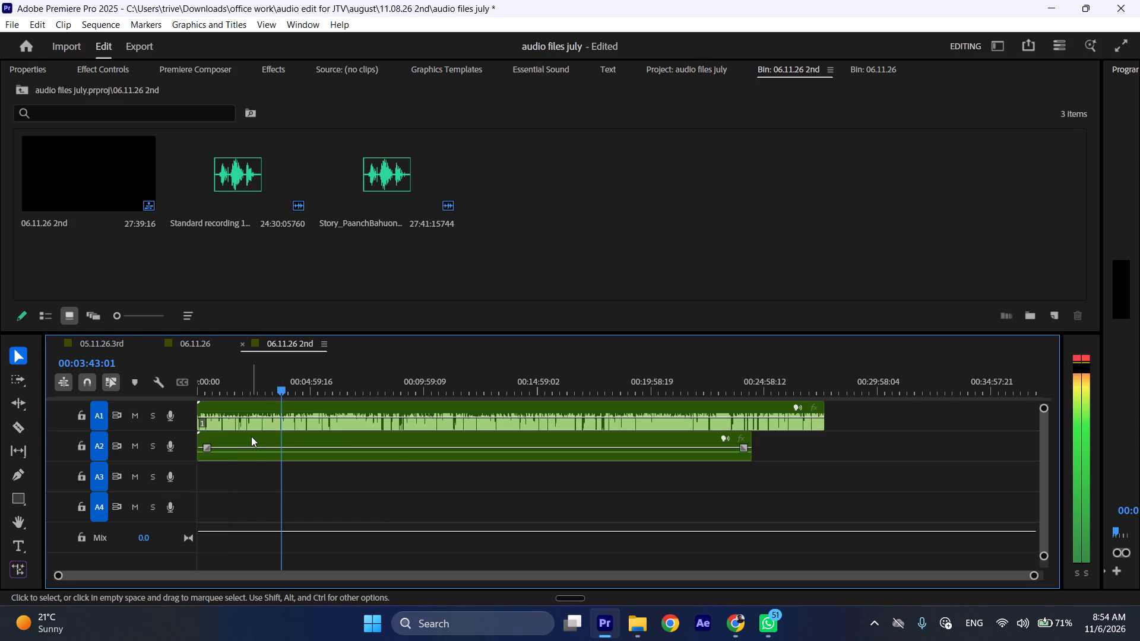
# Move the A2 recording past the end of the A1 recording, to about 00:29:14, and mark its range.
pyautogui.moveTo(251, 436); pyautogui.dragTo(915, 443)
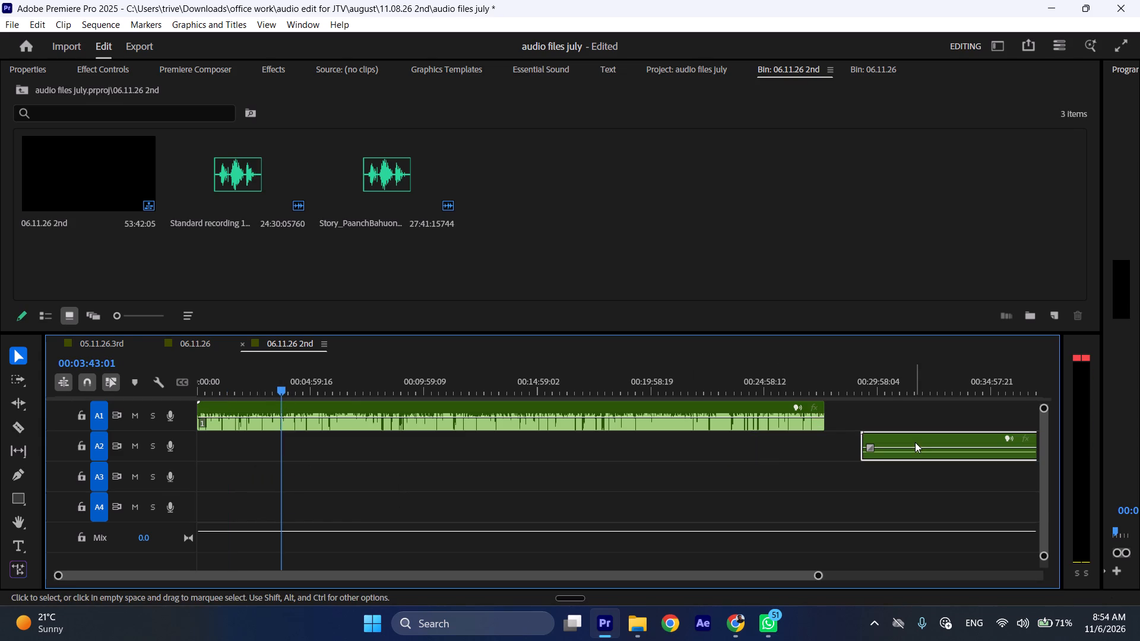
pyautogui.press('/')
# Export the marked range as the MP3 file 06.11 into the november\06.11.26 2nd folder.
pyautogui.hotkey('ctrl', 'm')
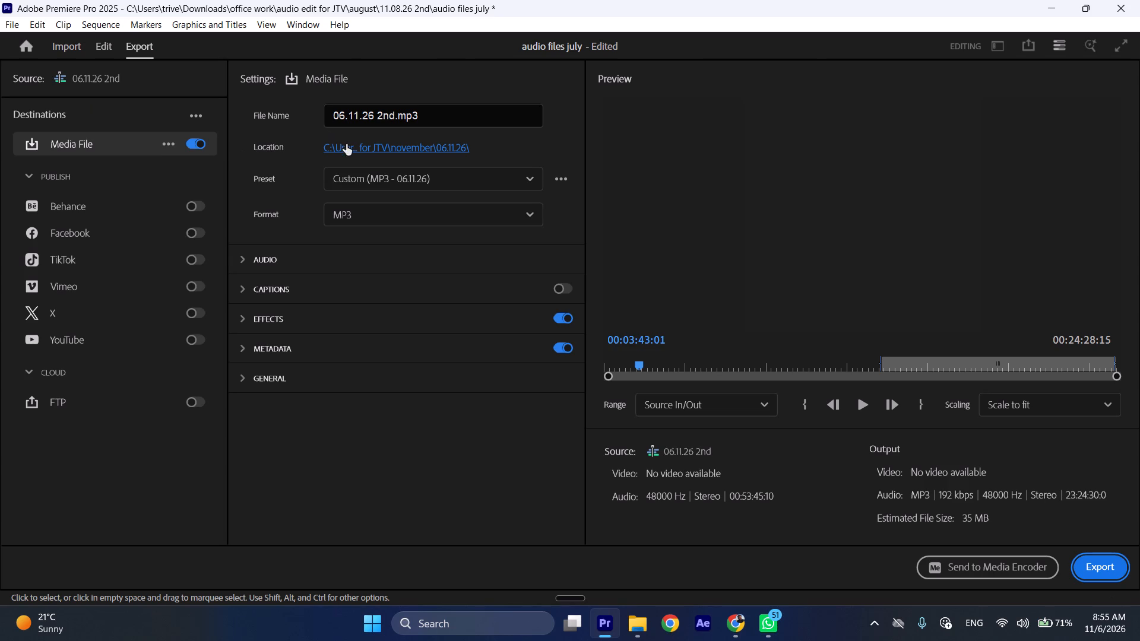
pyautogui.click(346, 144)
pyautogui.click(97, 60)
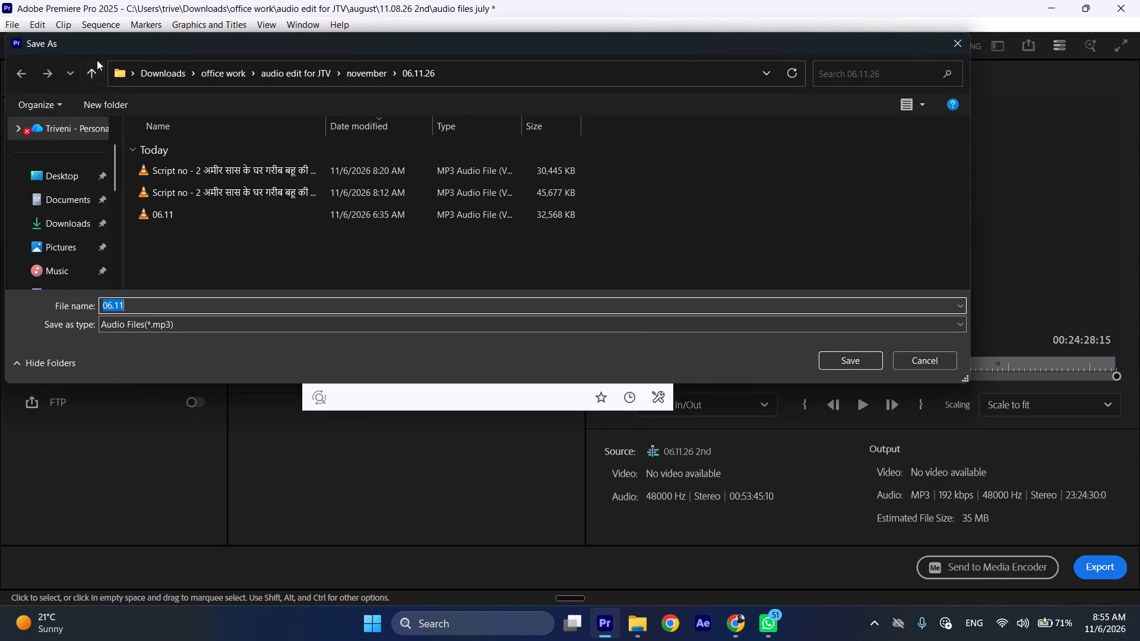
pyautogui.click(90, 69)
pyautogui.doubleClick(173, 176)
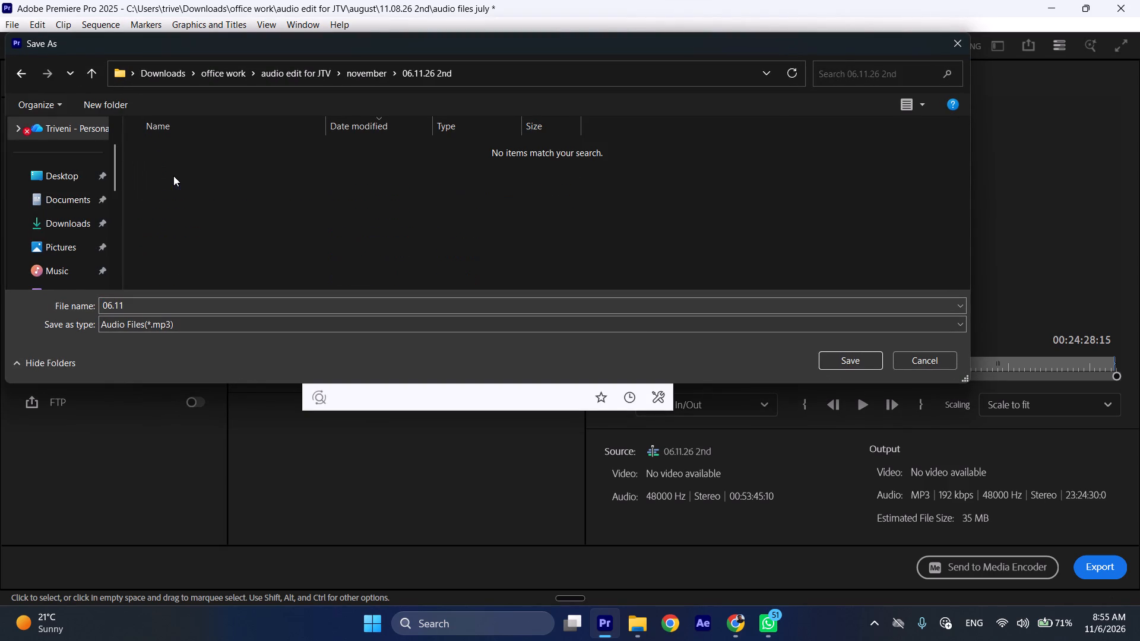
pyautogui.click(862, 363)
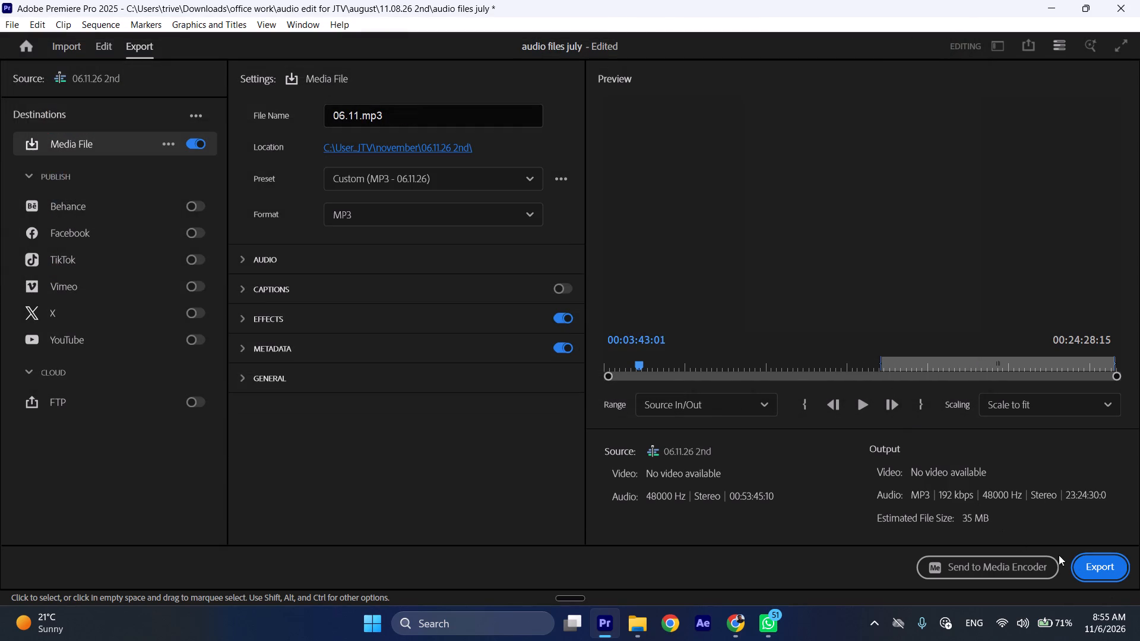
pyautogui.click(1084, 557)
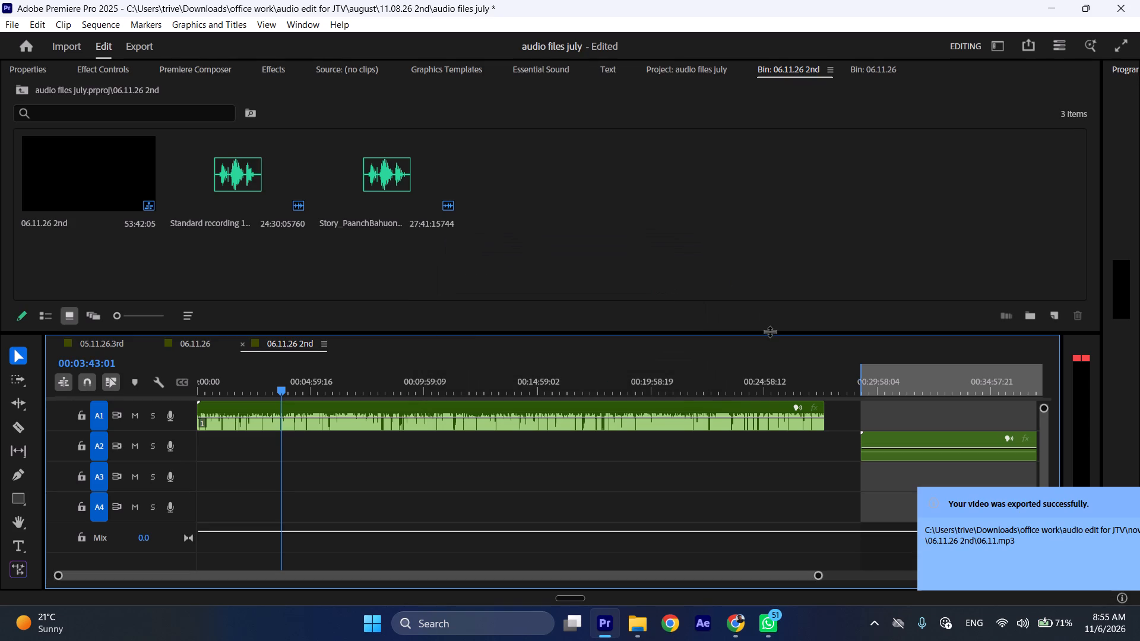
# Import the exported 06.11.mp3 into the 06.11.26 2nd bin and place its audio on track A3 from about 00:03:10.
pyautogui.doubleClick(666, 221)
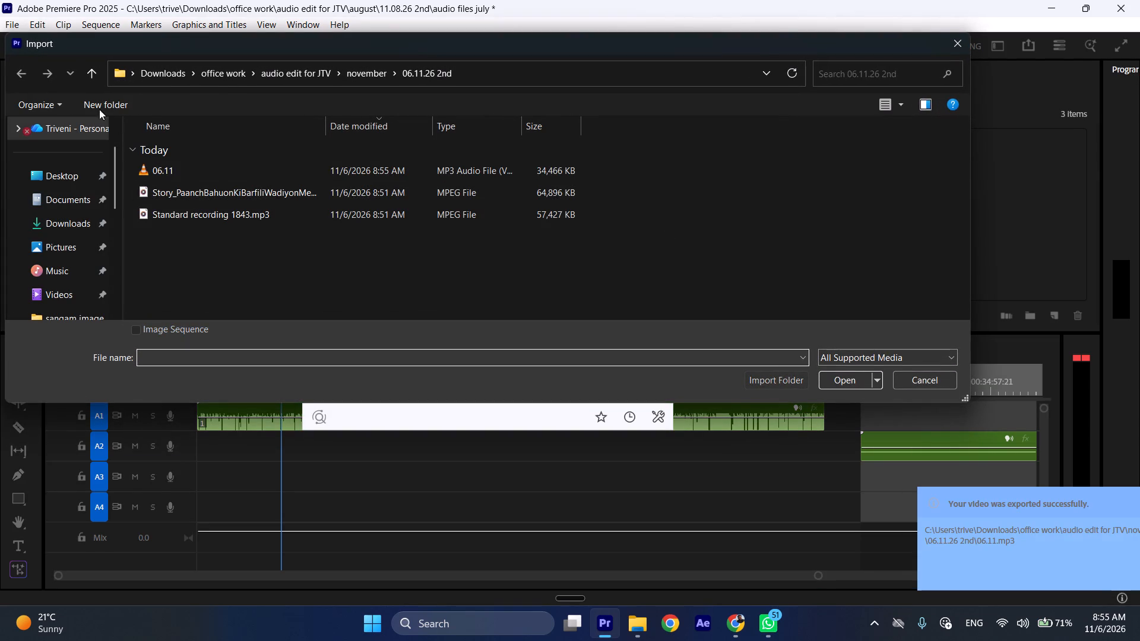
pyautogui.doubleClick(173, 170)
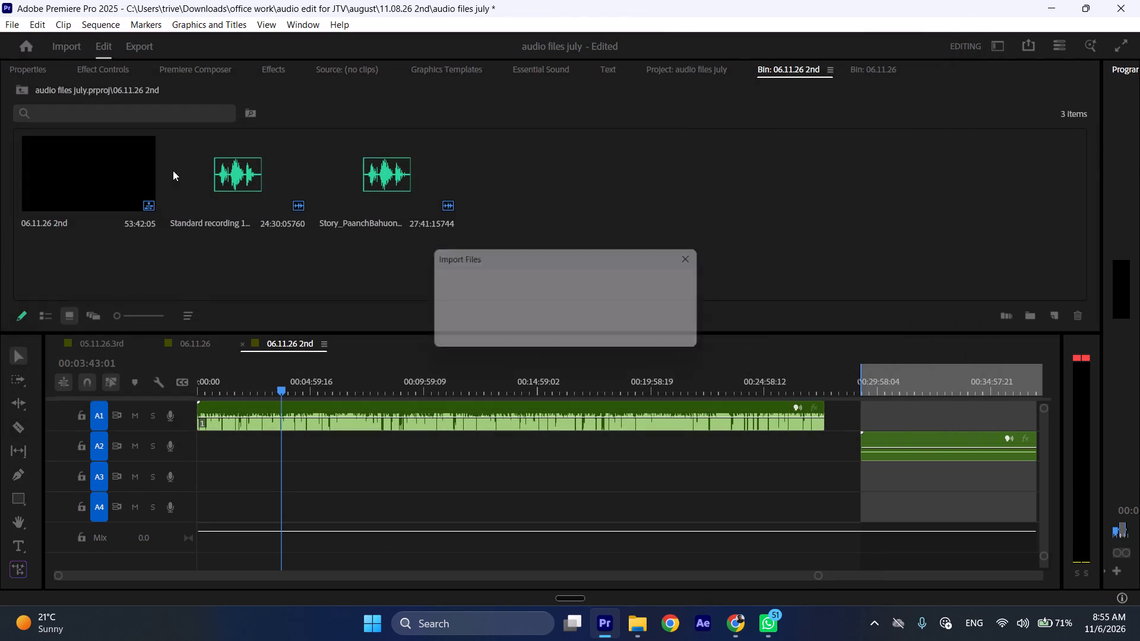
pyautogui.doubleClick(556, 177)
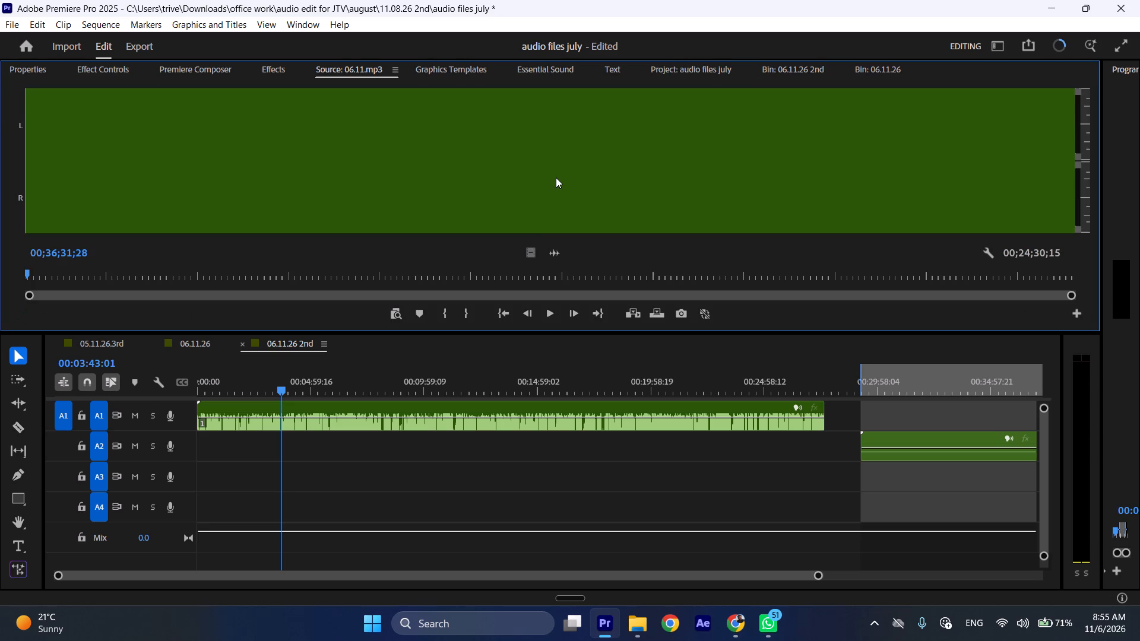
pyautogui.moveTo(555, 253); pyautogui.dragTo(341, 476)
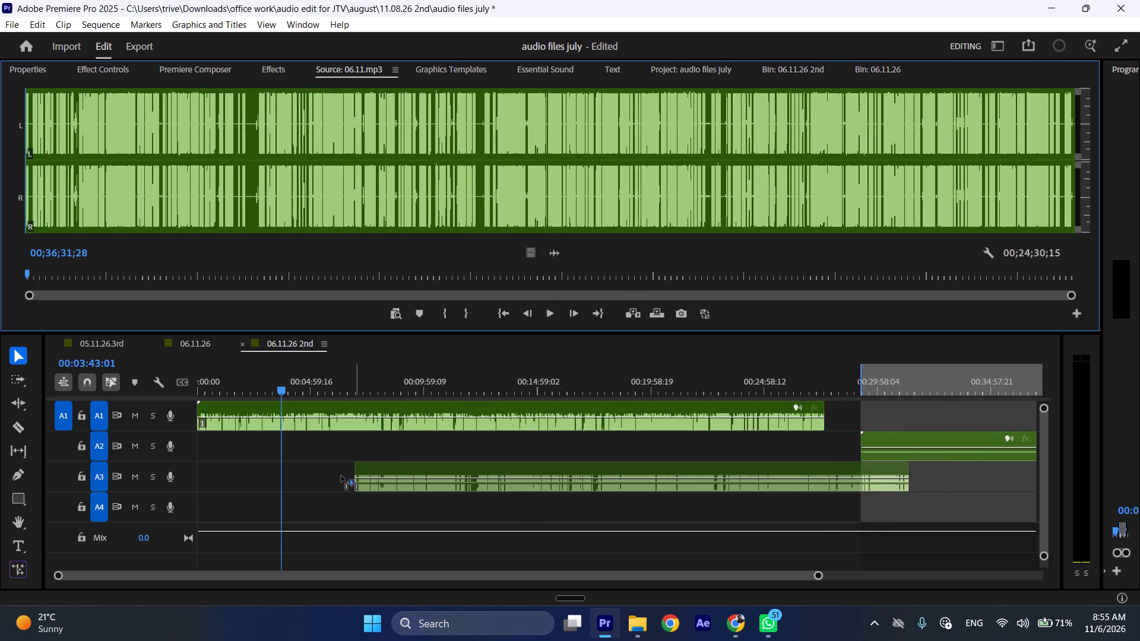
pyautogui.moveTo(341, 476); pyautogui.dragTo(268, 488)
# Clear the In and Out points of the 06.11.26 2nd sequence.
pyautogui.click(907, 387)
pyautogui.rightClick(907, 387)
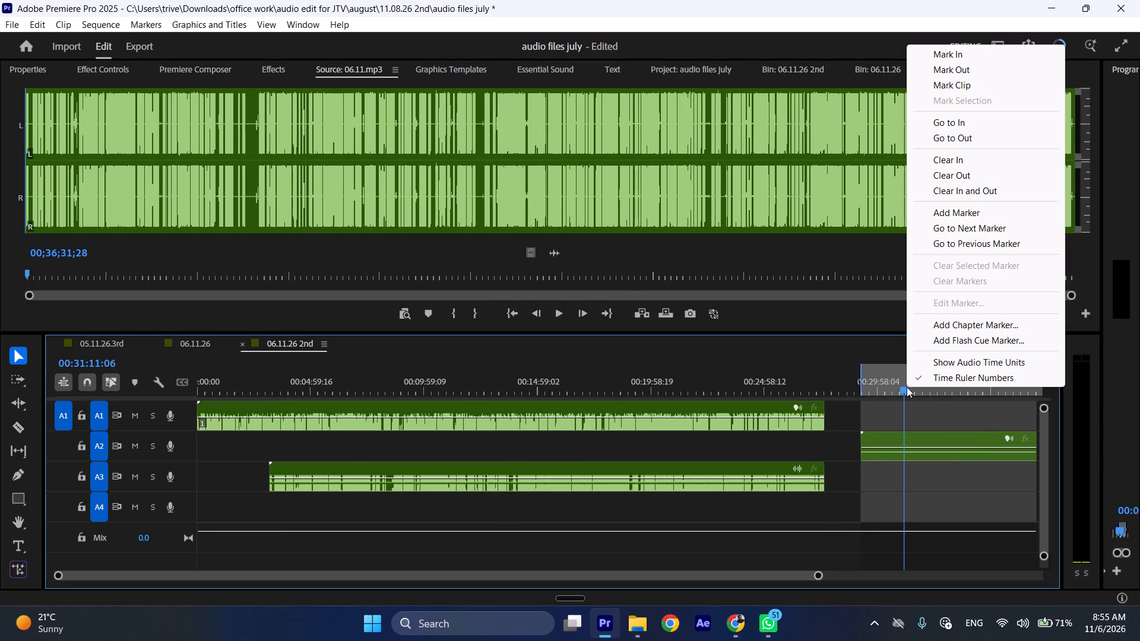
pyautogui.click(950, 194)
# Delete the original recording on A2 and move the 06.11.mp3 clip from A3 to the start of A2.
pyautogui.click(887, 446)
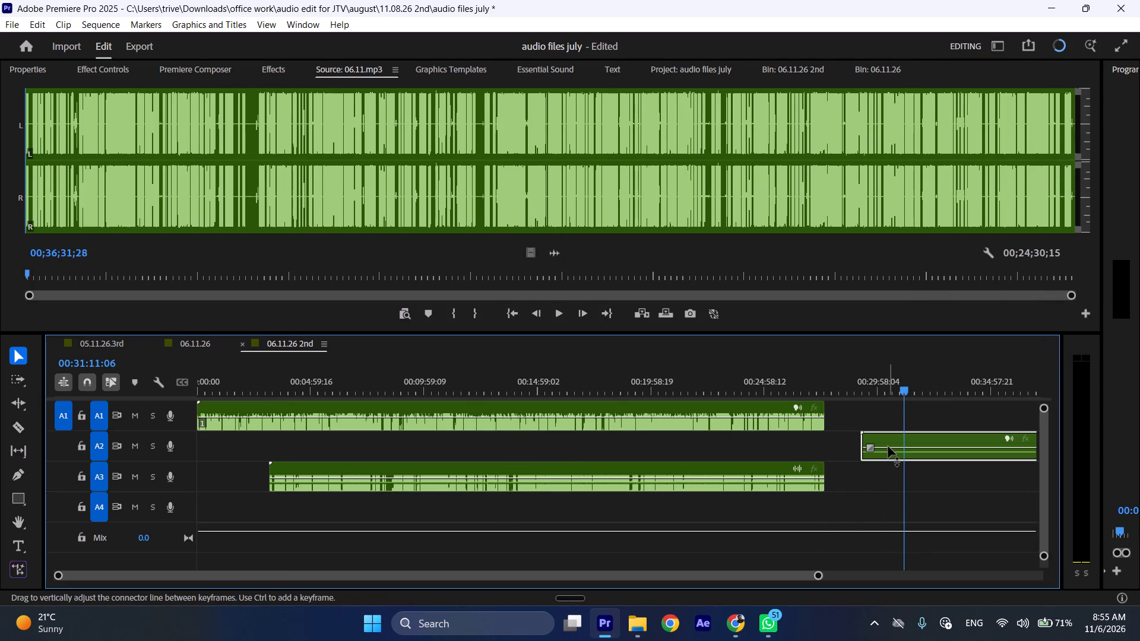
pyautogui.press('BackSpace')
pyautogui.moveTo(385, 468); pyautogui.dragTo(310, 448)
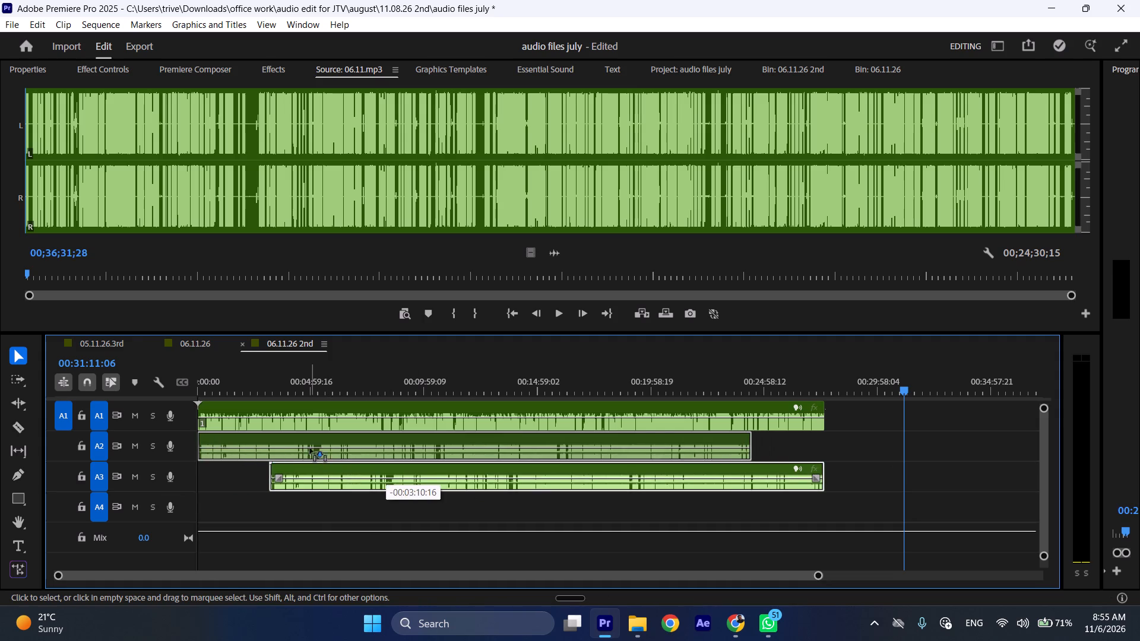
# Settle the 06.11.mp3 clip at the start of track A2 and return the playhead to the beginning of the 06.11.26 2nd sequence.
pyautogui.moveTo(310, 448); pyautogui.dragTo(289, 445)
pyautogui.moveTo(215, 383); pyautogui.dragTo(185, 387)
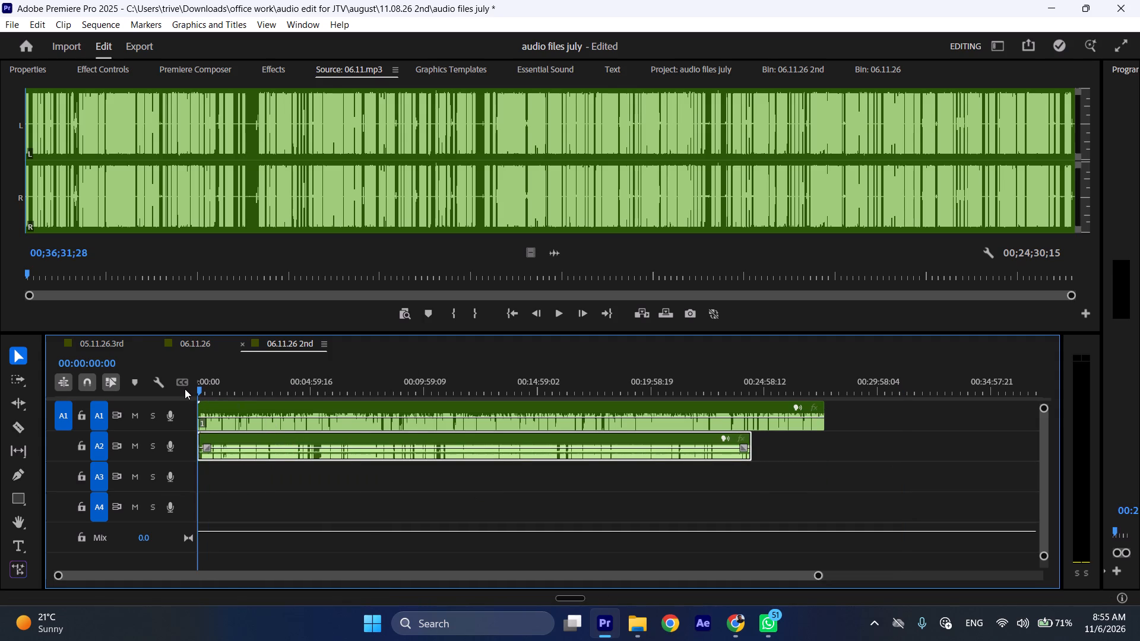
pyautogui.hotkey('ctrl', 'shift', 'c')
pyautogui.hotkey('ctrl', 'shift', 'c')
pyautogui.hotkey('ctrl', 'shift', 'c')
pyautogui.hotkey('ctrl', 'shift', 'c')
pyautogui.hotkey('ctrl', 'shift', 'c')
pyautogui.hotkey('ctrl', 'shift', 'c')
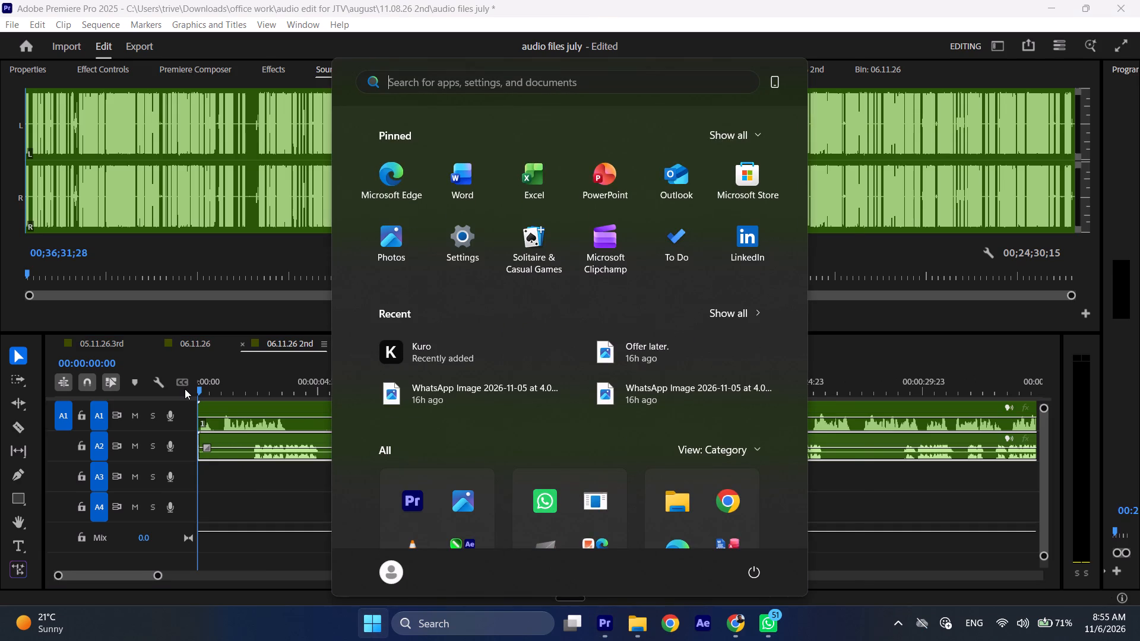
# Switch to the Camera app by opening it from the recent searches.
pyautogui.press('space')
pyautogui.press('Down')
pyautogui.press('Down')
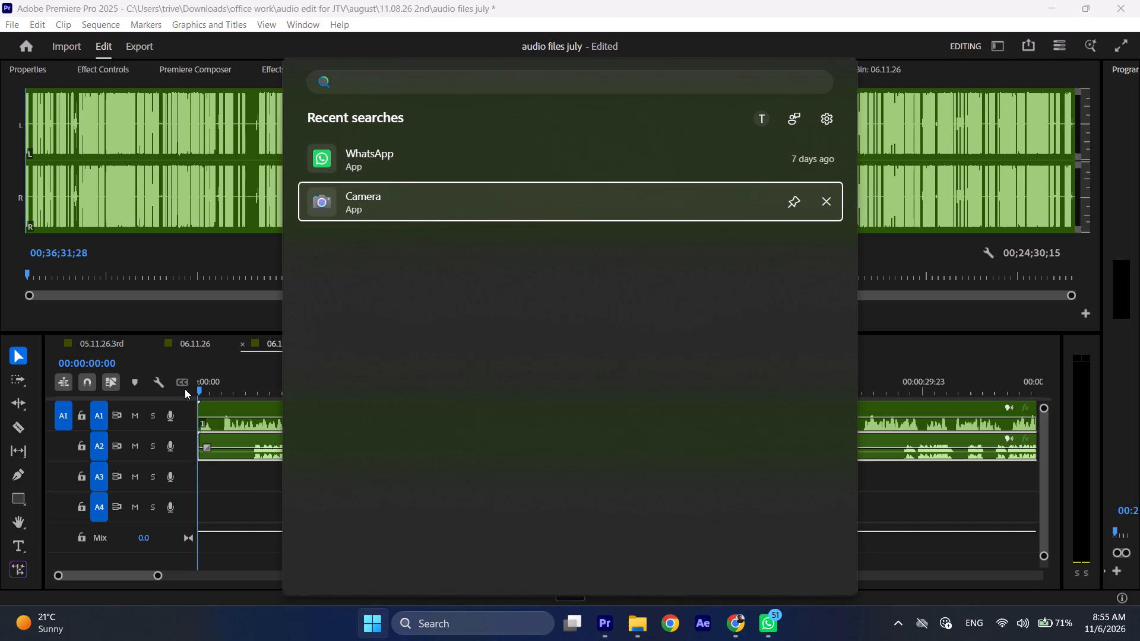
pyautogui.press('Return')
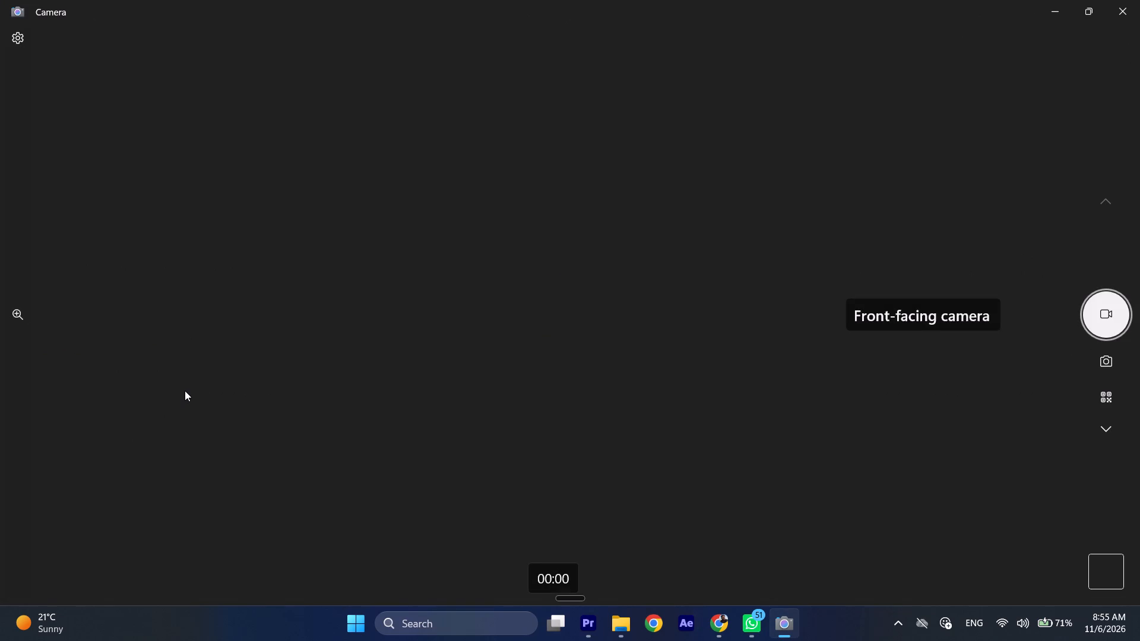
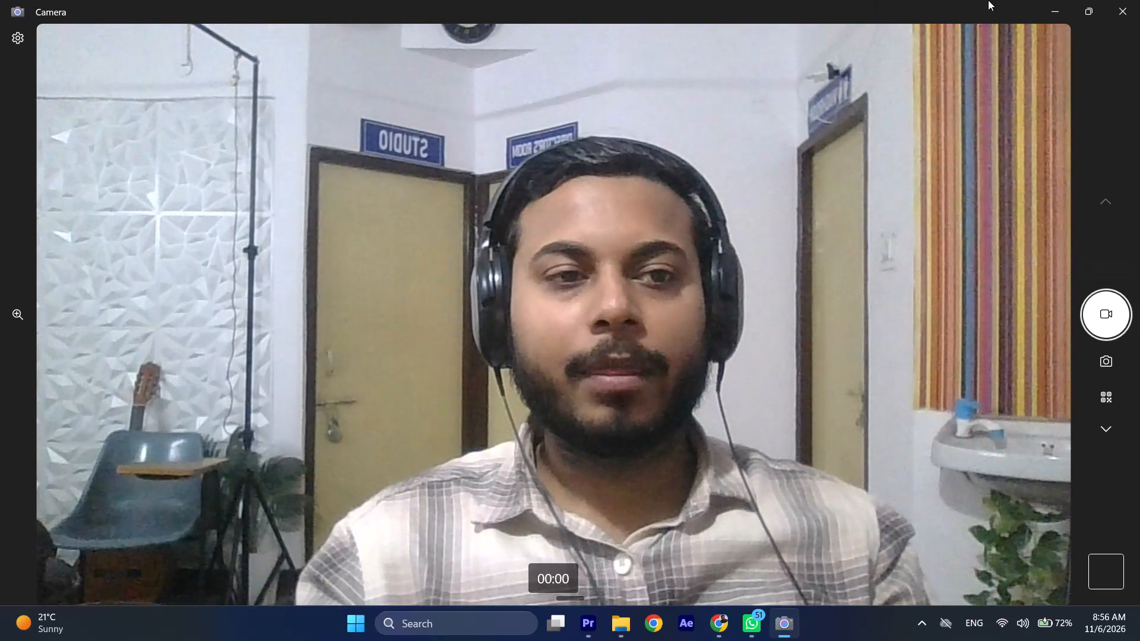
# Close the Camera app to return to the 06.11.26 2nd sequence in Premiere Pro.
pyautogui.click(1139, 0)
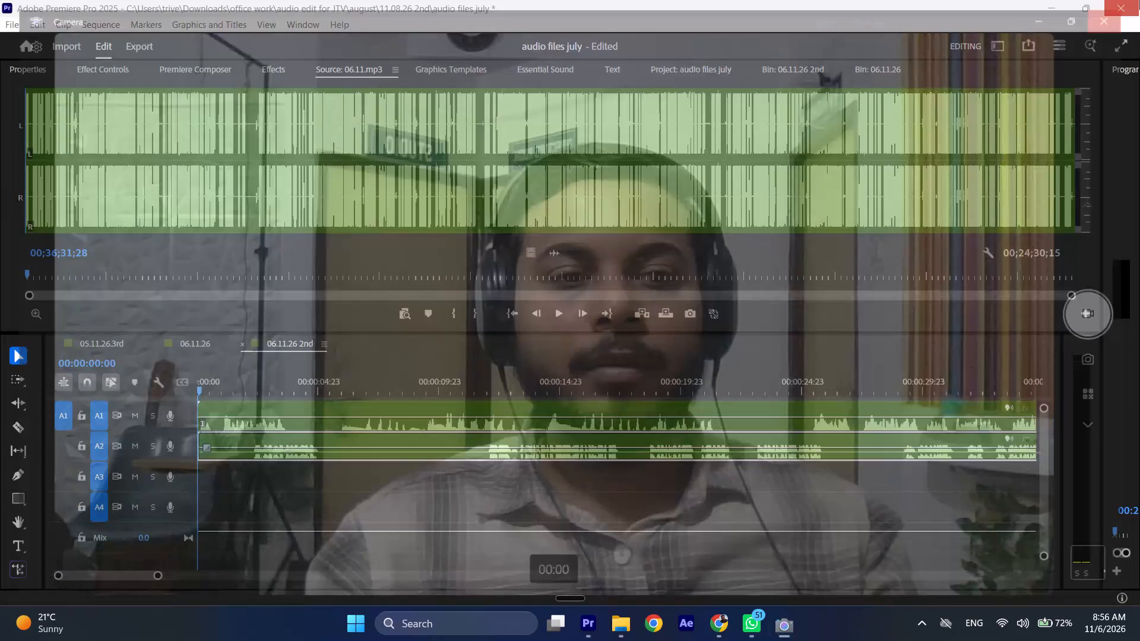
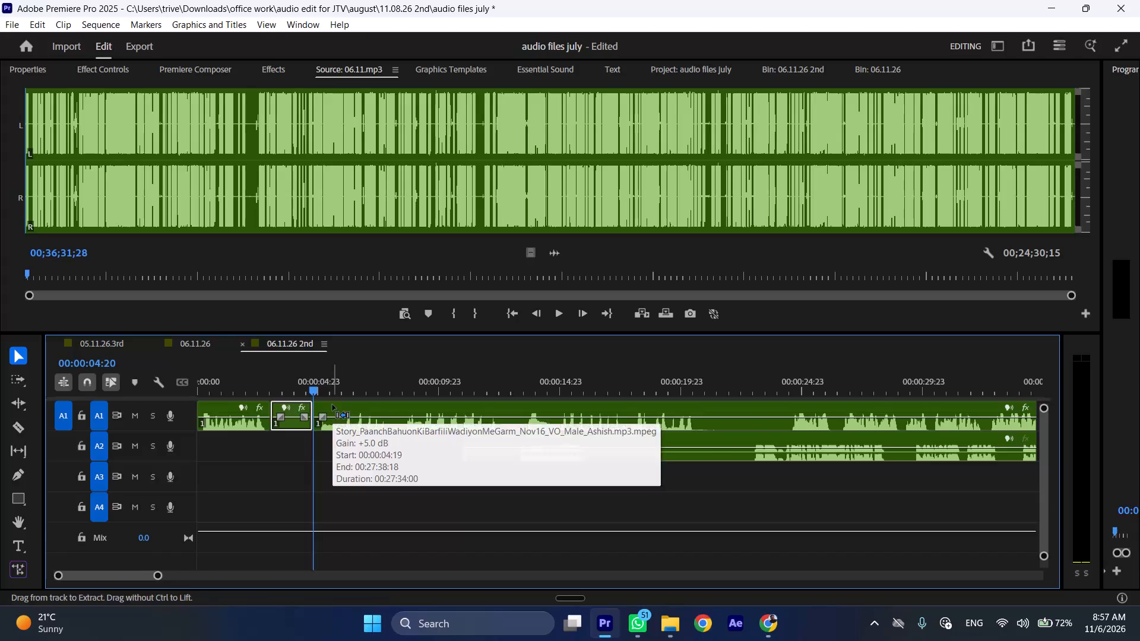
# Ripple-delete the selected short A1 segment between about 00:00:03:01 and 00:00:04:19, closing the gap.
pyautogui.hotkey('ctrl', 'shift', 'd')
# Move the 06.11.mp3 clip on A2 to about 00:00:20 and trim its opening so it starts at about 00:00:31.
pyautogui.moveTo(434, 440); pyautogui.dragTo(570, 445)
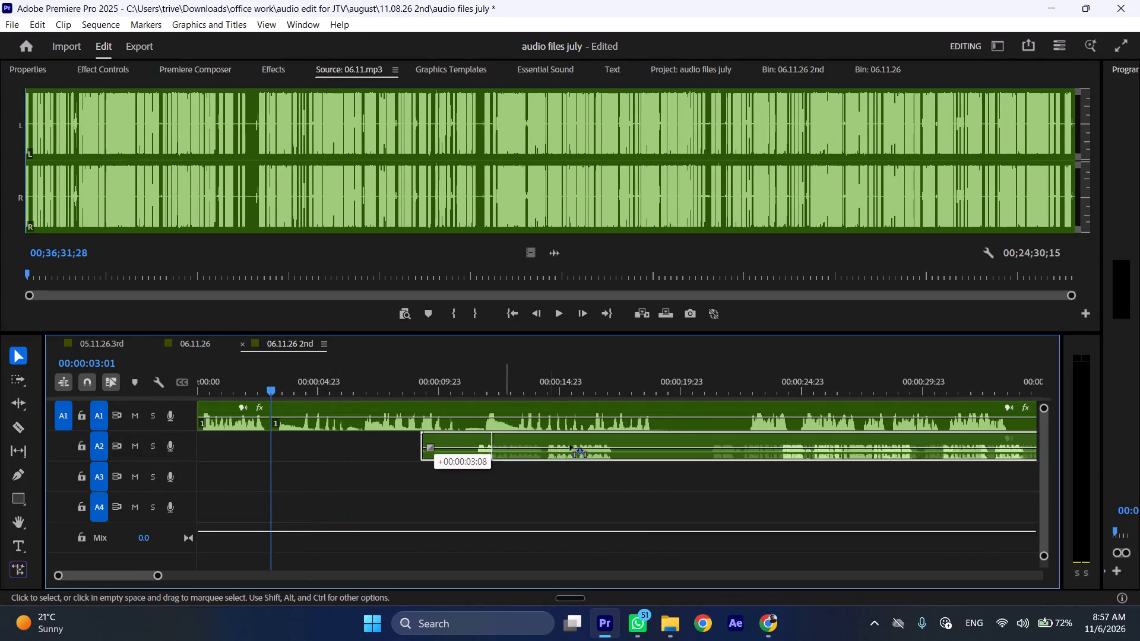
pyautogui.moveTo(570, 445); pyautogui.dragTo(696, 445)
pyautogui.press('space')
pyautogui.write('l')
pyautogui.scroll(-2, 506, 459)
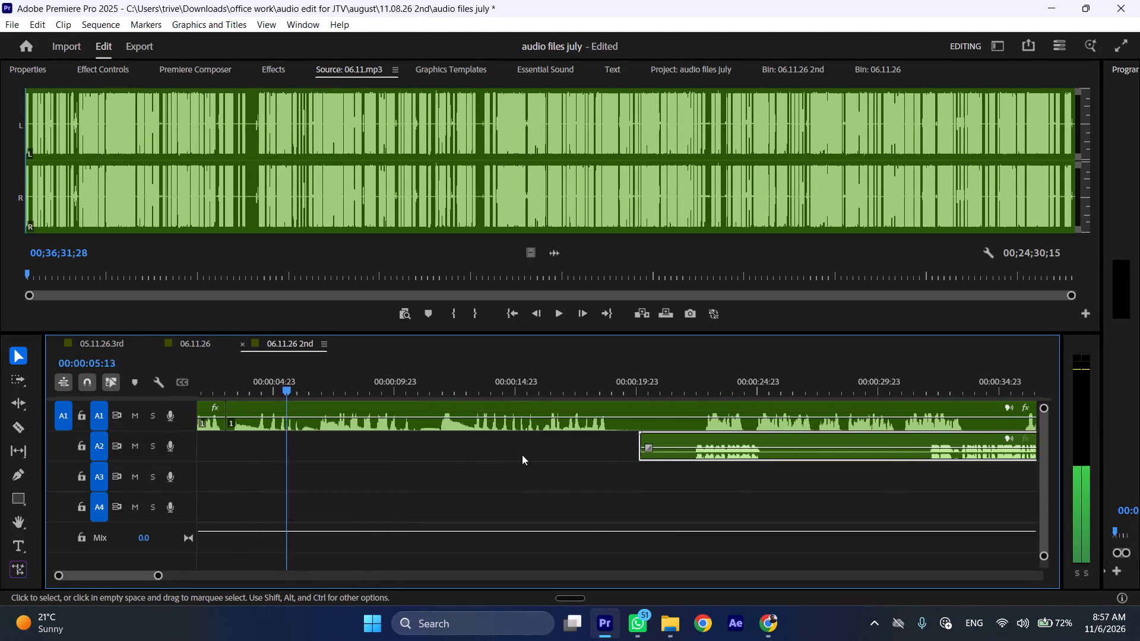
pyautogui.moveTo(637, 439); pyautogui.dragTo(920, 439)
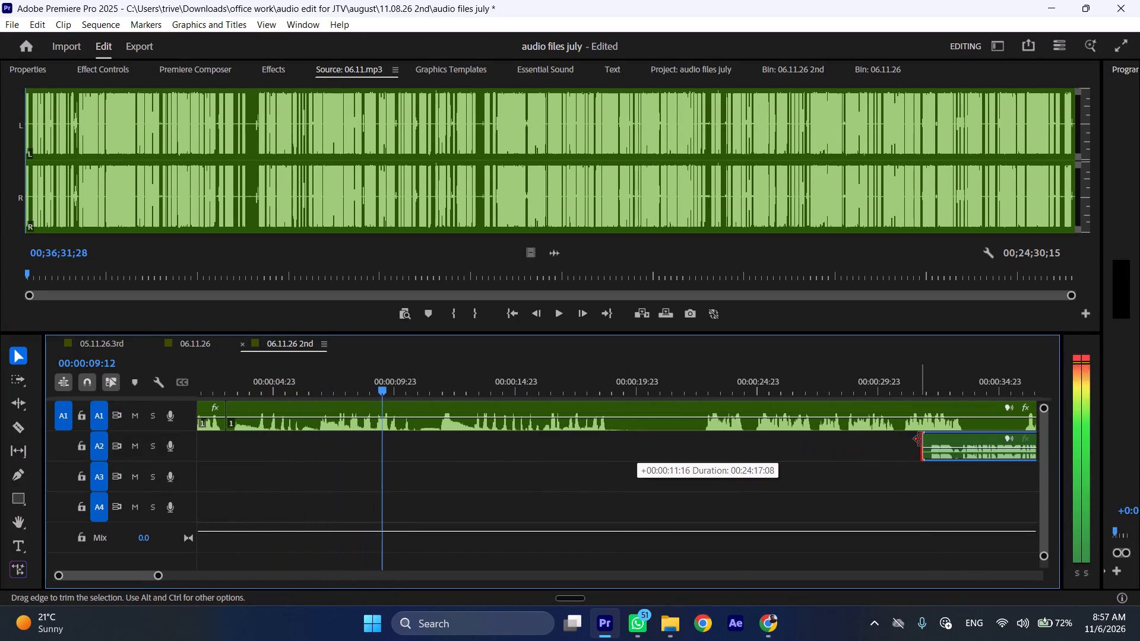
pyautogui.moveTo(920, 439); pyautogui.dragTo(922, 439)
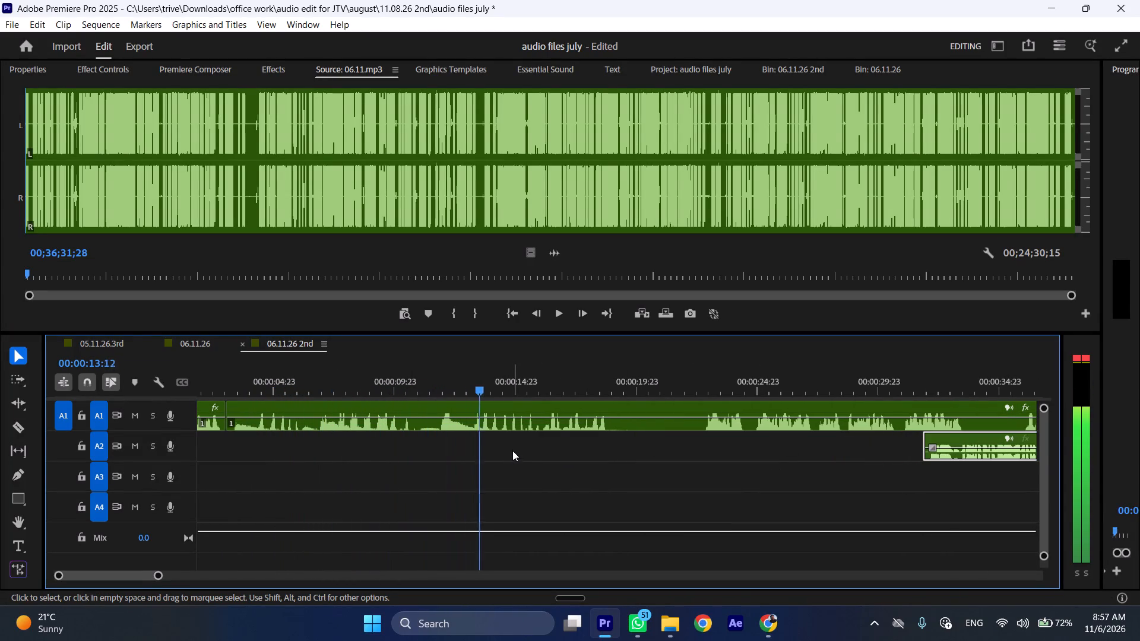
# Split the A1 clip at 00:00:18:22, where the long silent stretch begins.
pyautogui.scroll(-3, 511, 432)
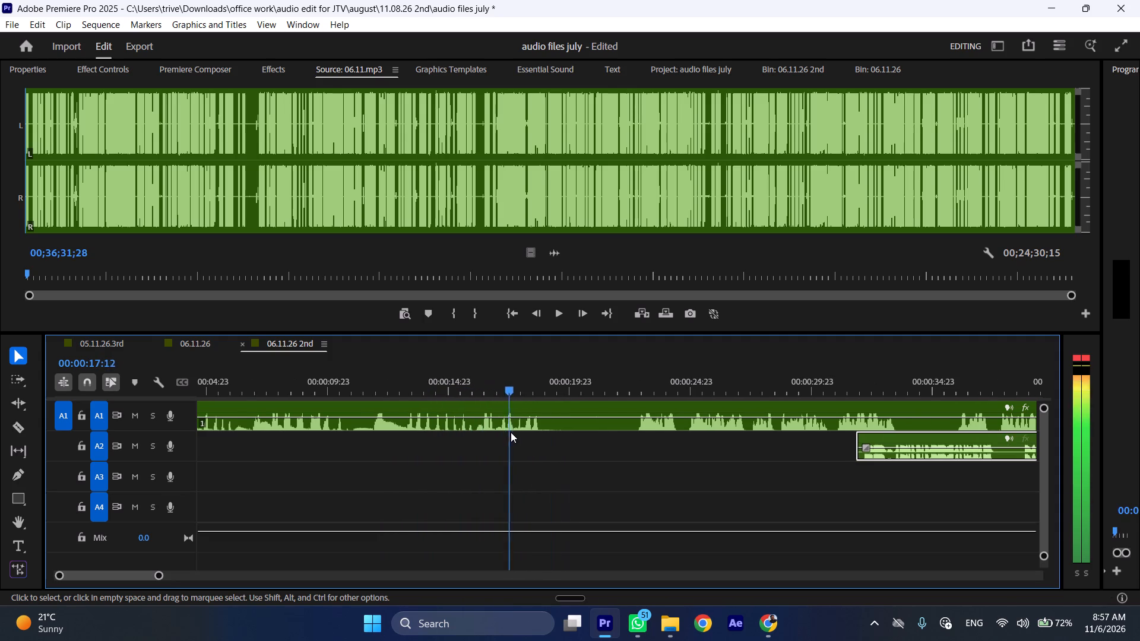
pyautogui.moveTo(541, 383); pyautogui.dragTo(546, 382)
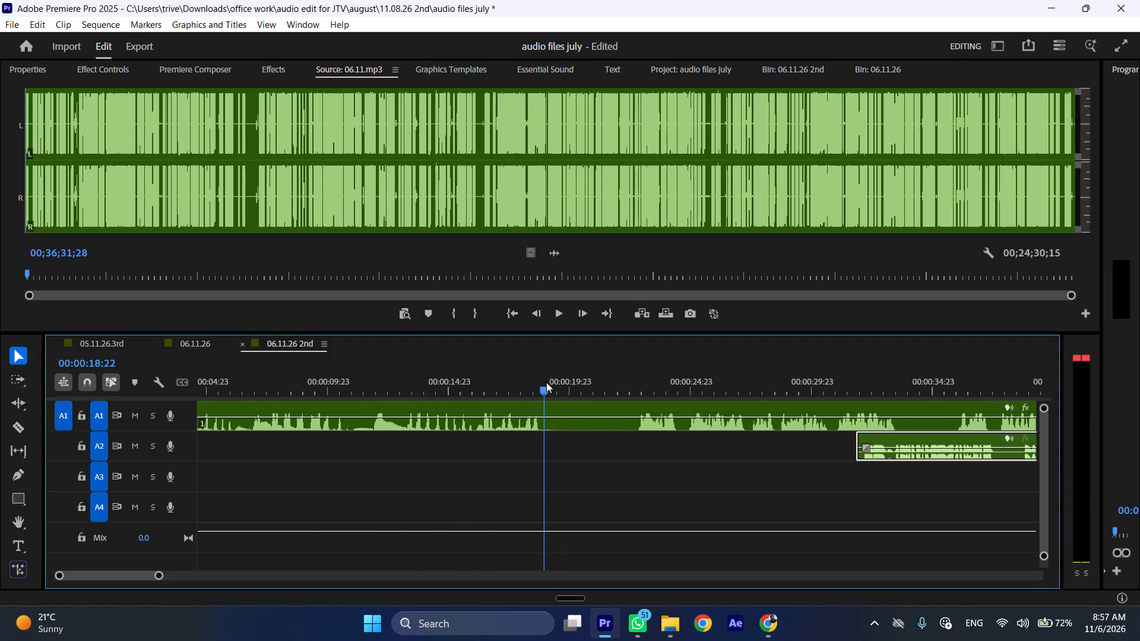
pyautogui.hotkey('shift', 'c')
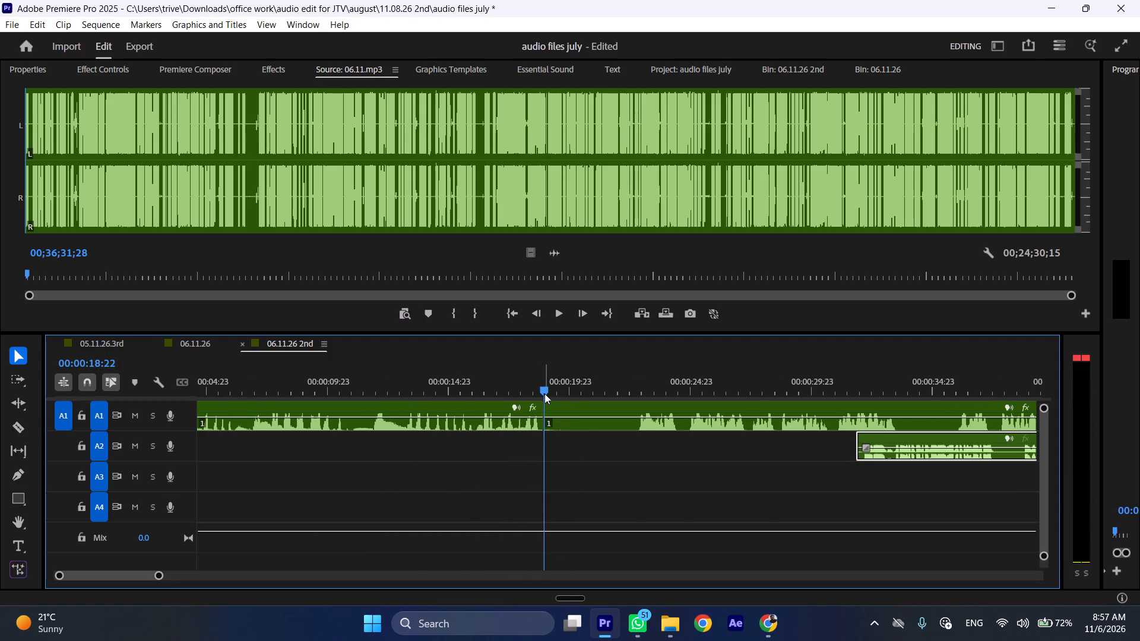
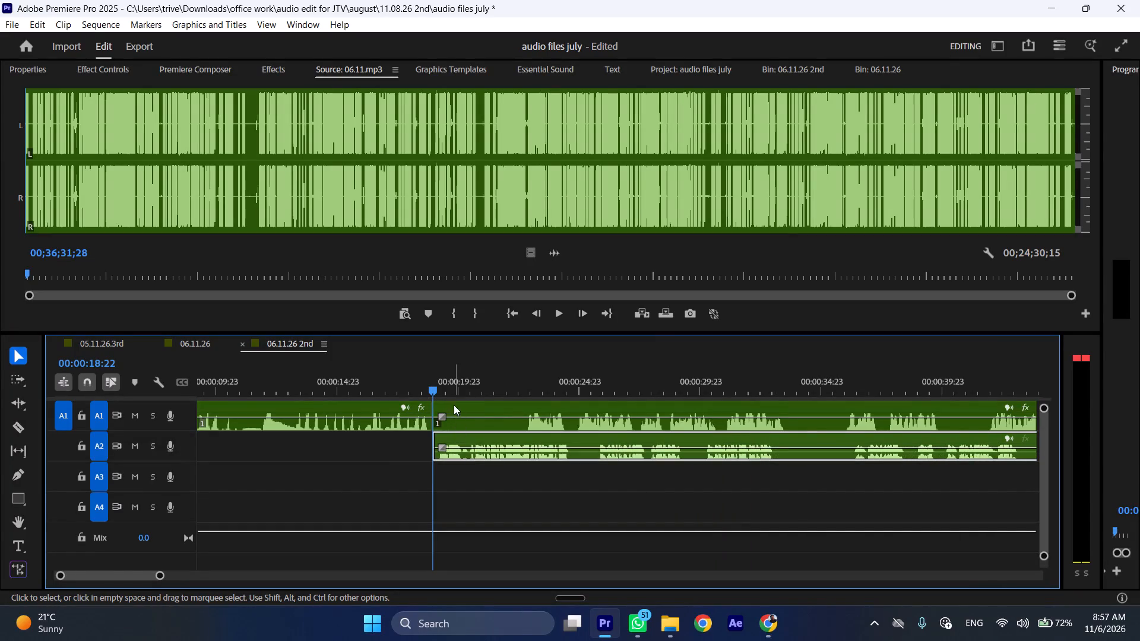
# Move the second A1 clip later to about 00:00:36 and split the 06.11.mp3 clip on A2 at 00:00:24:17.
pyautogui.moveTo(461, 404); pyautogui.dragTo(885, 407)
pyautogui.press('space')
pyautogui.write('l')
pyautogui.scroll(-6, 427, 461)
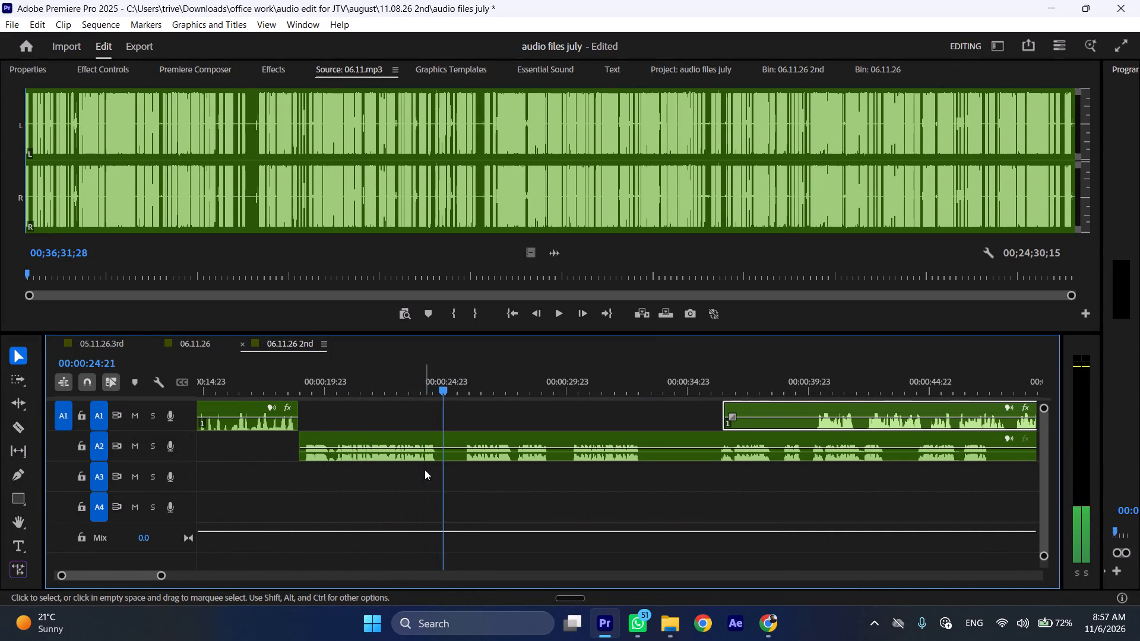
pyautogui.click(324, 378)
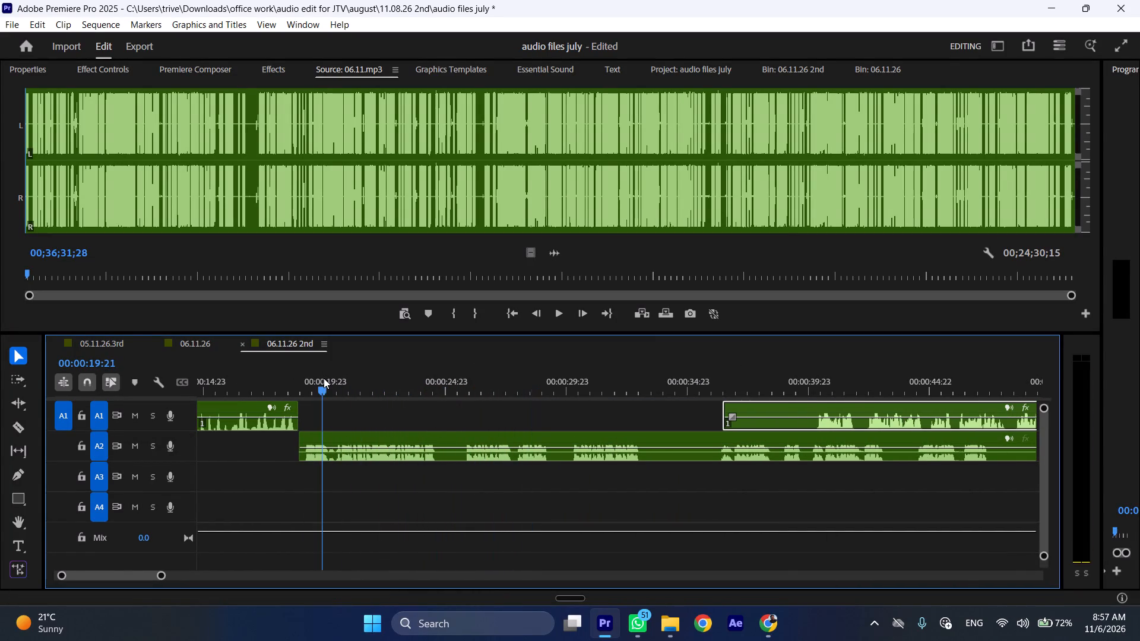
pyautogui.press('space')
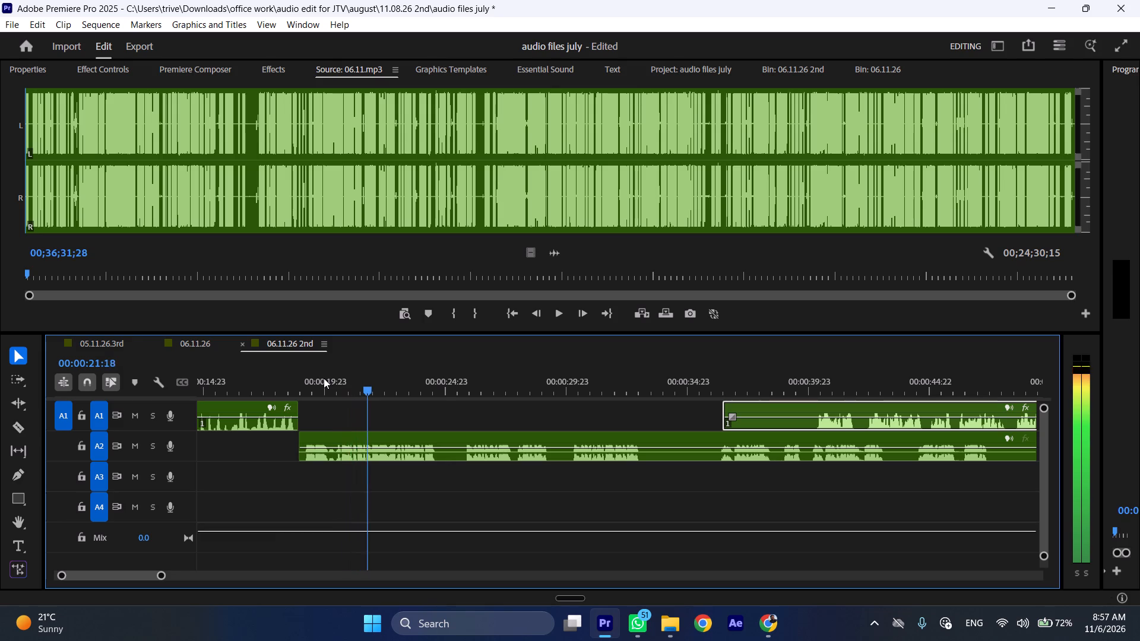
pyautogui.press('l')
pyautogui.scroll(-4, 399, 407)
pyautogui.press('space')
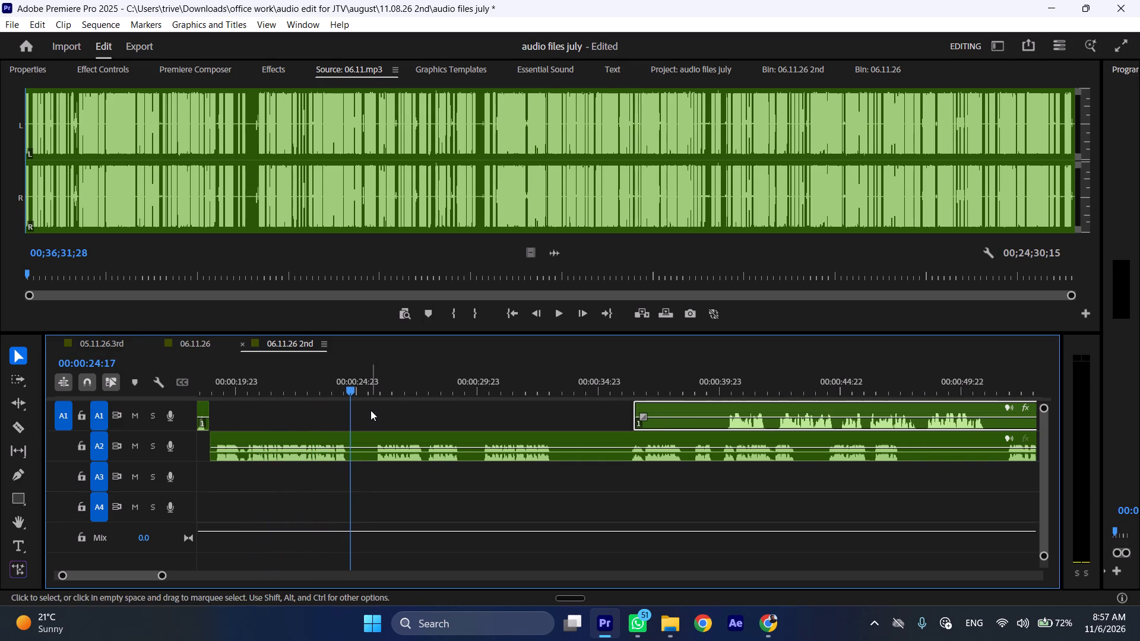
pyautogui.write('C')
# Trim about 4 seconds of silence from the start of the second A1 clip.
pyautogui.moveTo(639, 405); pyautogui.dragTo(729, 406)
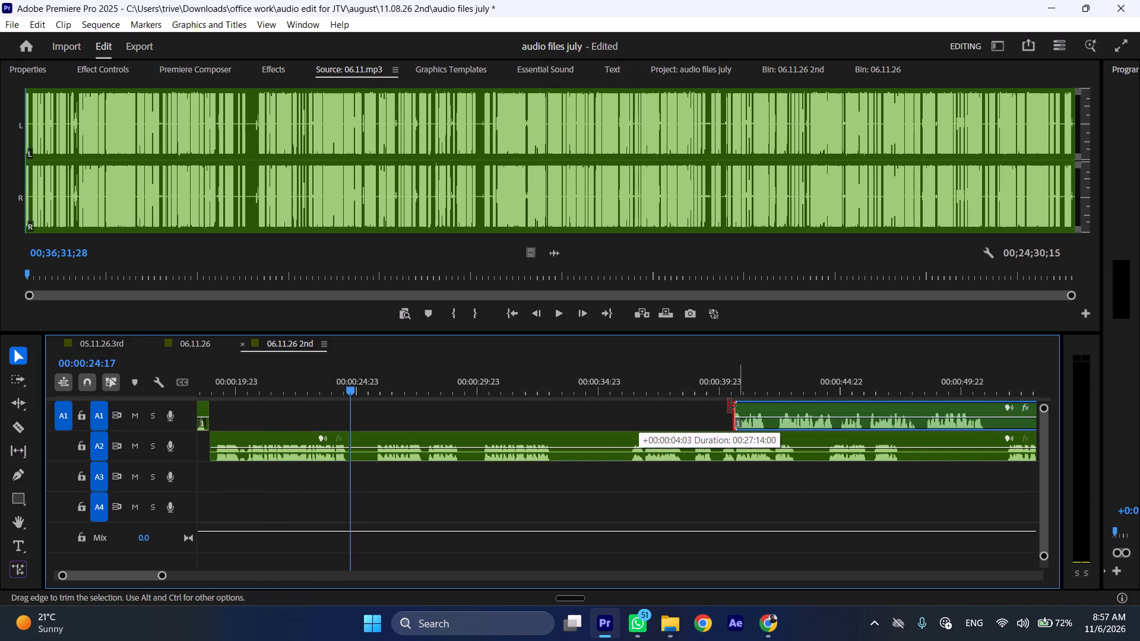
pyautogui.moveTo(729, 406); pyautogui.dragTo(724, 405)
# Place the trimmed A1 clip right after the A2 cut at 00:00:24:17, shifting the rest of A2 to about 00:00:42.
pyautogui.moveTo(793, 405); pyautogui.dragTo(414, 405)
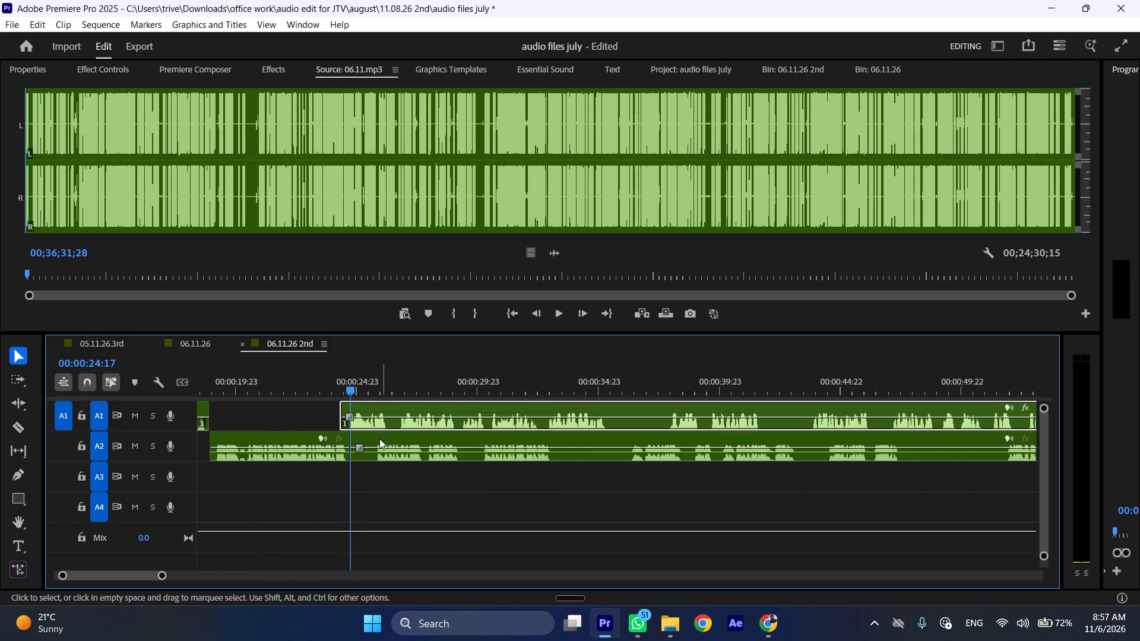
pyautogui.moveTo(381, 437); pyautogui.dragTo(809, 435)
pyautogui.moveTo(565, 402); pyautogui.dragTo(582, 402)
# Play the A1 clip from 00:00:24:17 to find the end of its first spoken passage.
pyautogui.press('space')
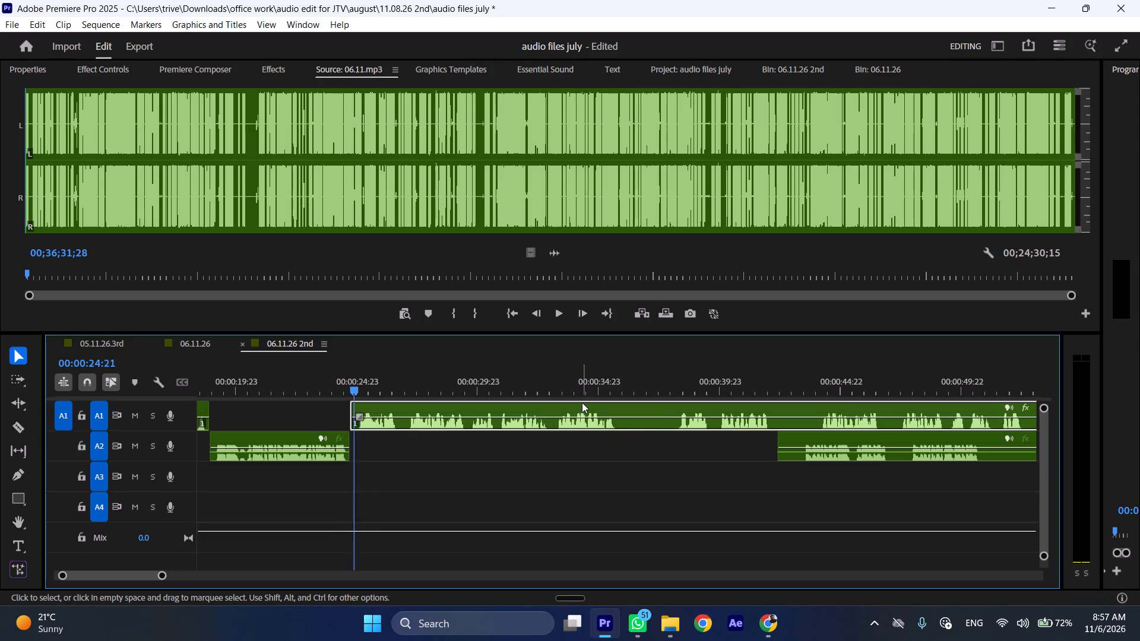
pyautogui.write('l')
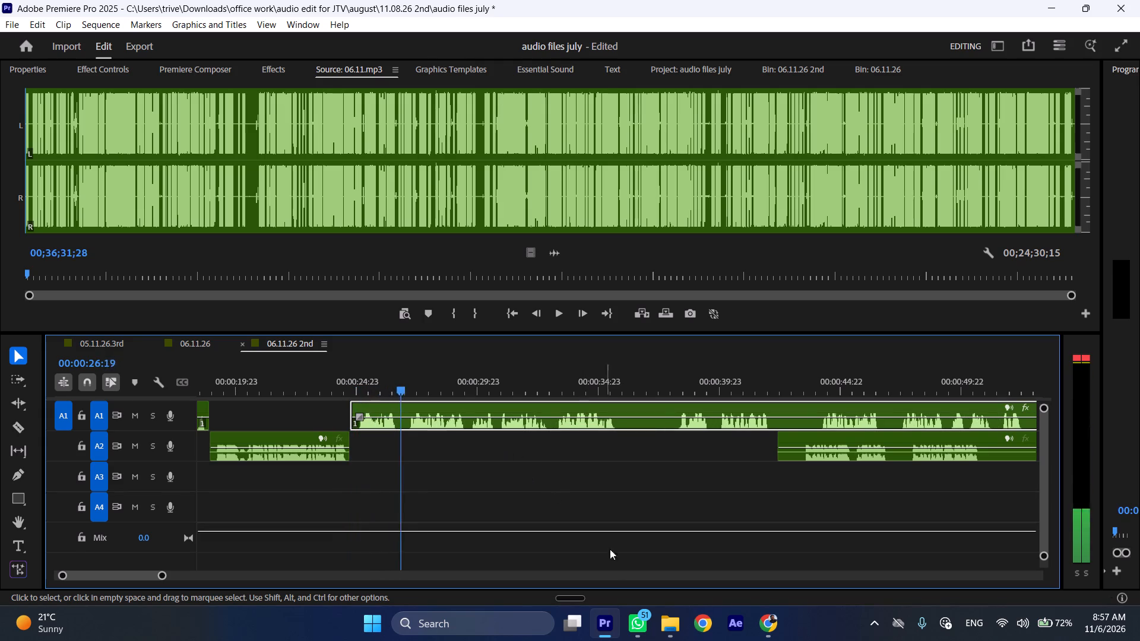
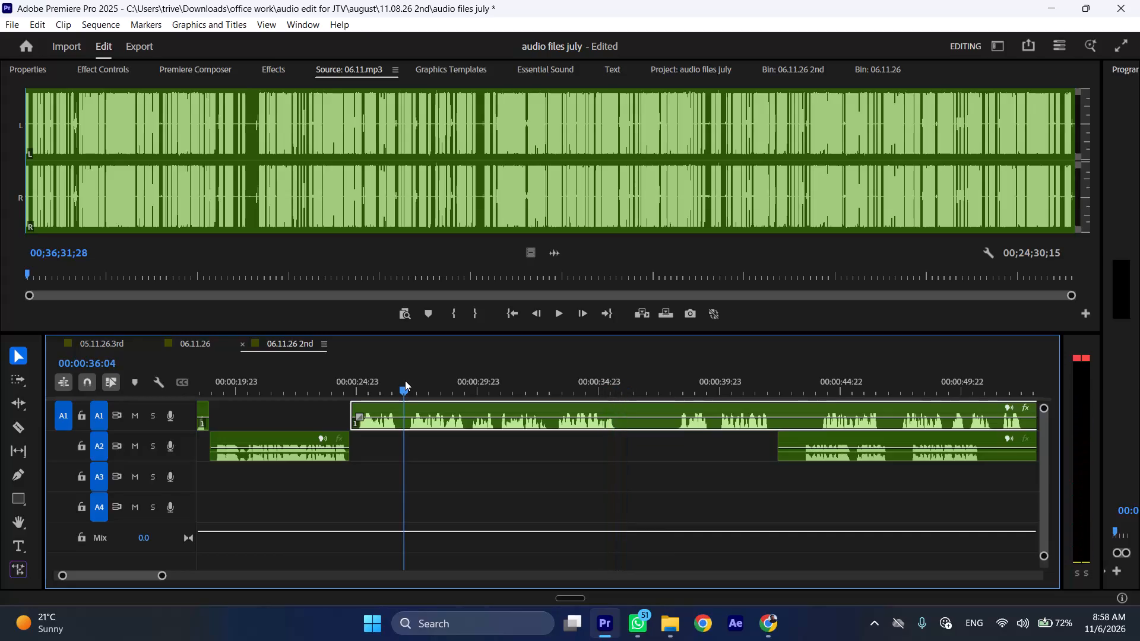
# Cut about the first 2 seconds off the A1 clip starting at 00:00:24:17 and close the gap on both tracks.
pyautogui.hotkey('shift', 'c')
pyautogui.hotkey('ctrl', 'shift', 'd')
# Split the A1 clip at 00:00:33:17, in the silence after its first spoken passage.
pyautogui.moveTo(526, 376); pyautogui.dragTo(569, 380)
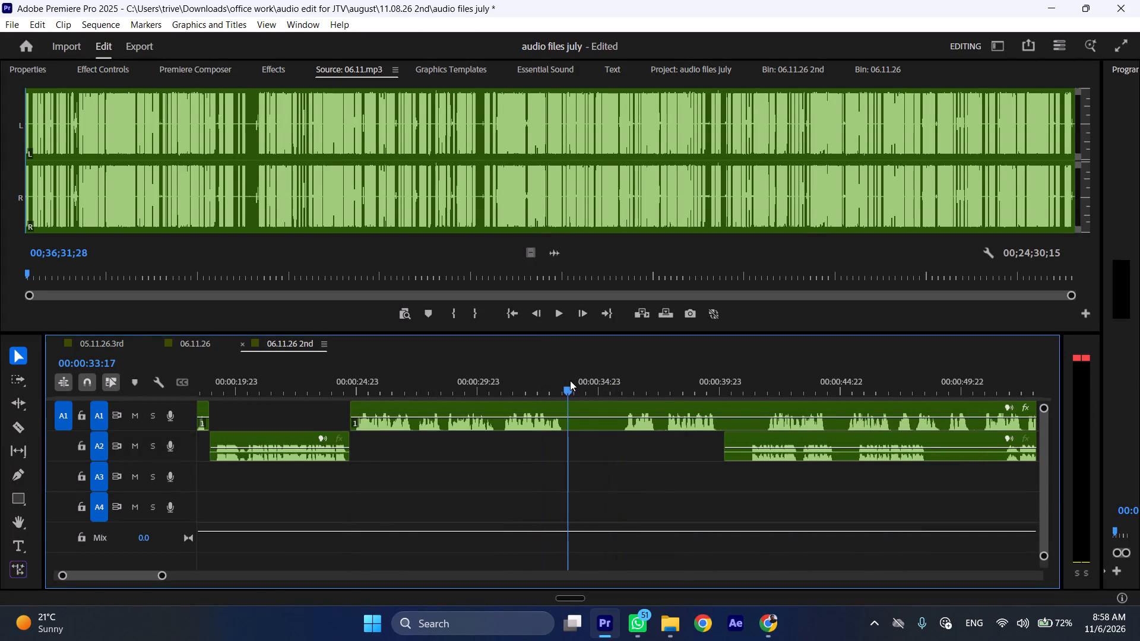
pyautogui.hotkey('shift', 'c')
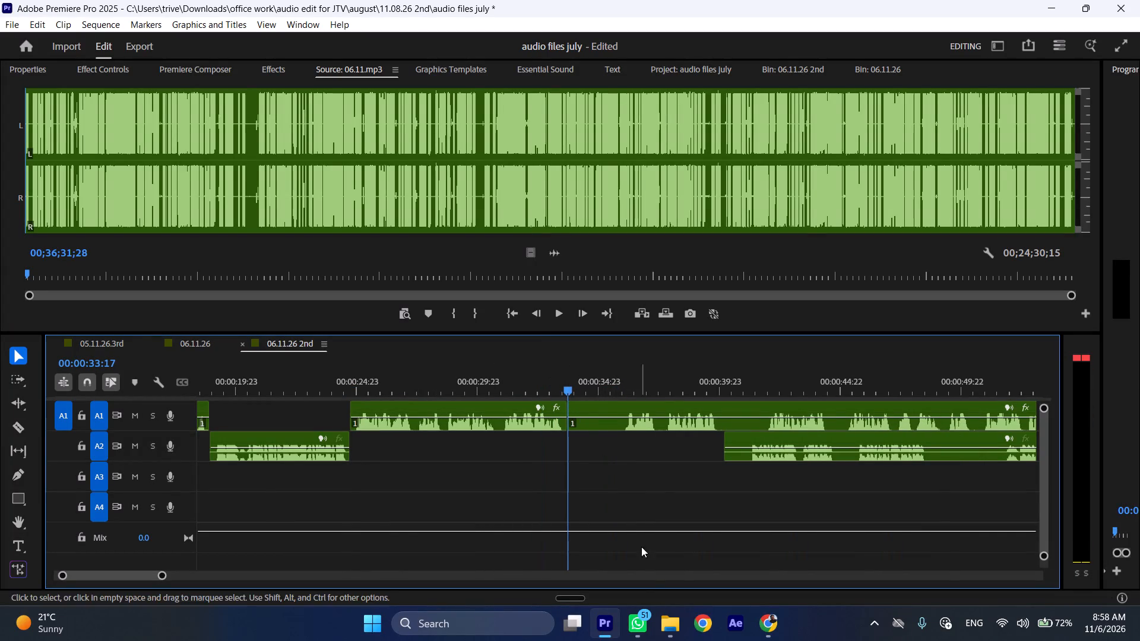
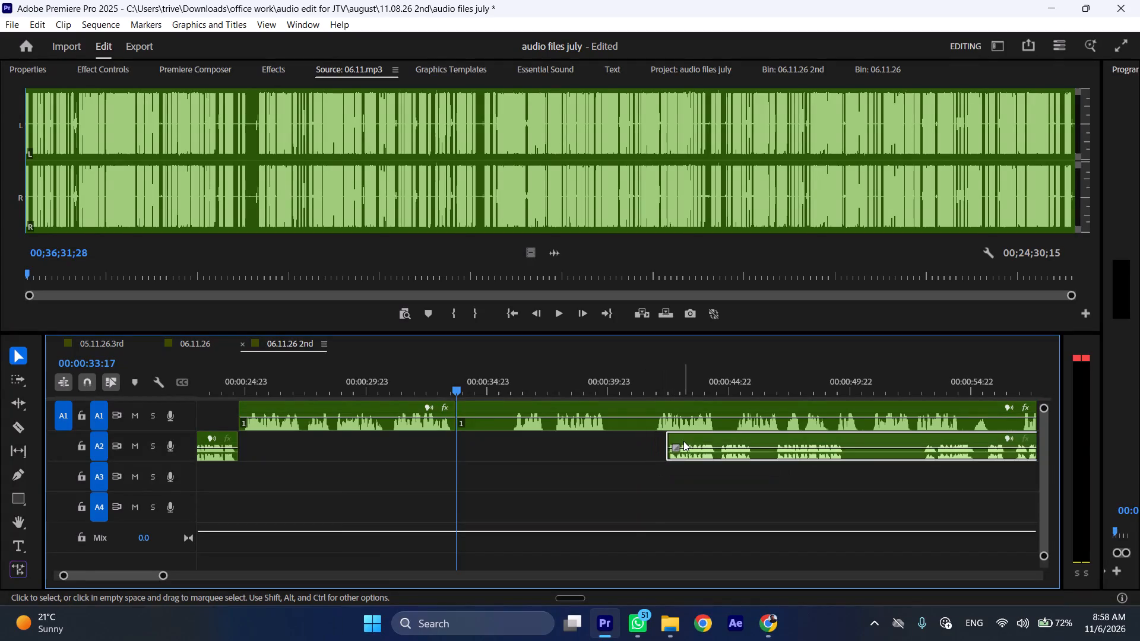
# Move the A2 clip to start at 00:00:33:17 and shift the remaining A1 clip back to start at about 00:00:43:15.
pyautogui.moveTo(688, 440); pyautogui.dragTo(478, 440)
pyautogui.moveTo(478, 406); pyautogui.dragTo(671, 407)
pyautogui.press('space')
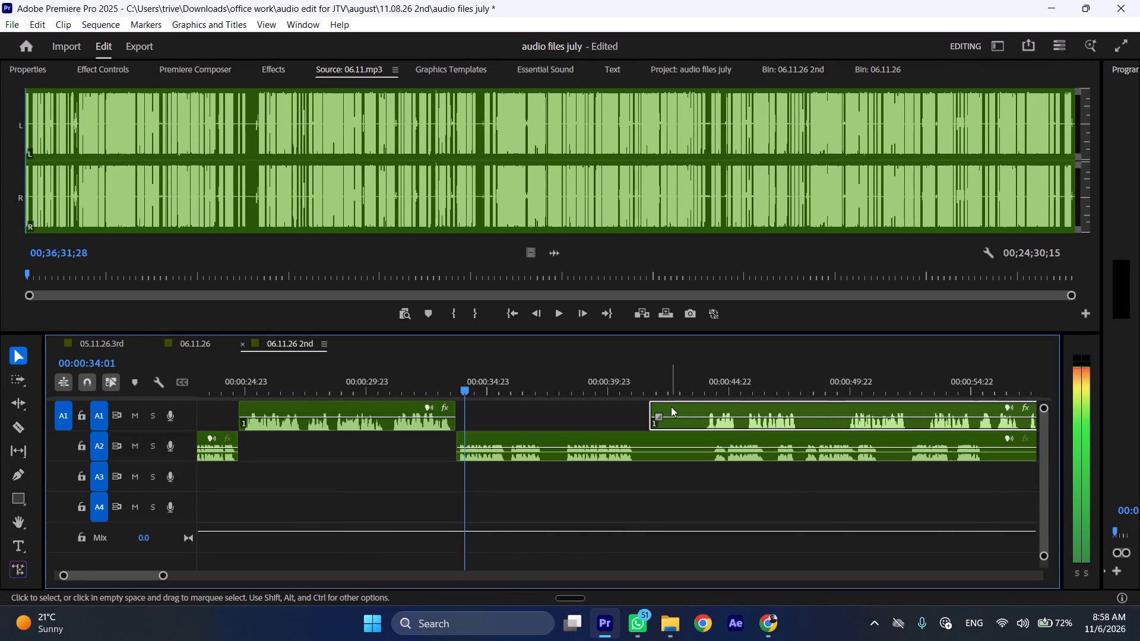
pyautogui.write('l')
pyautogui.moveTo(660, 402); pyautogui.dragTo(710, 405)
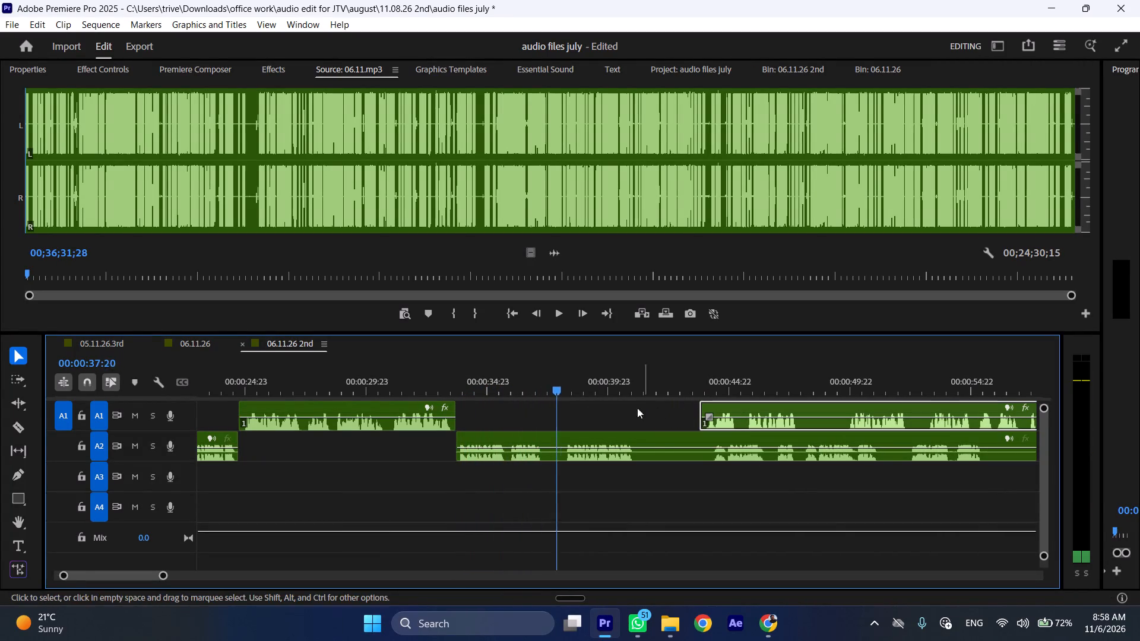
# Split the A2 clip at 00:00:37:23 and ripple-delete its part from 00:00:33:17, closing the gap on both tracks.
pyautogui.click(566, 385)
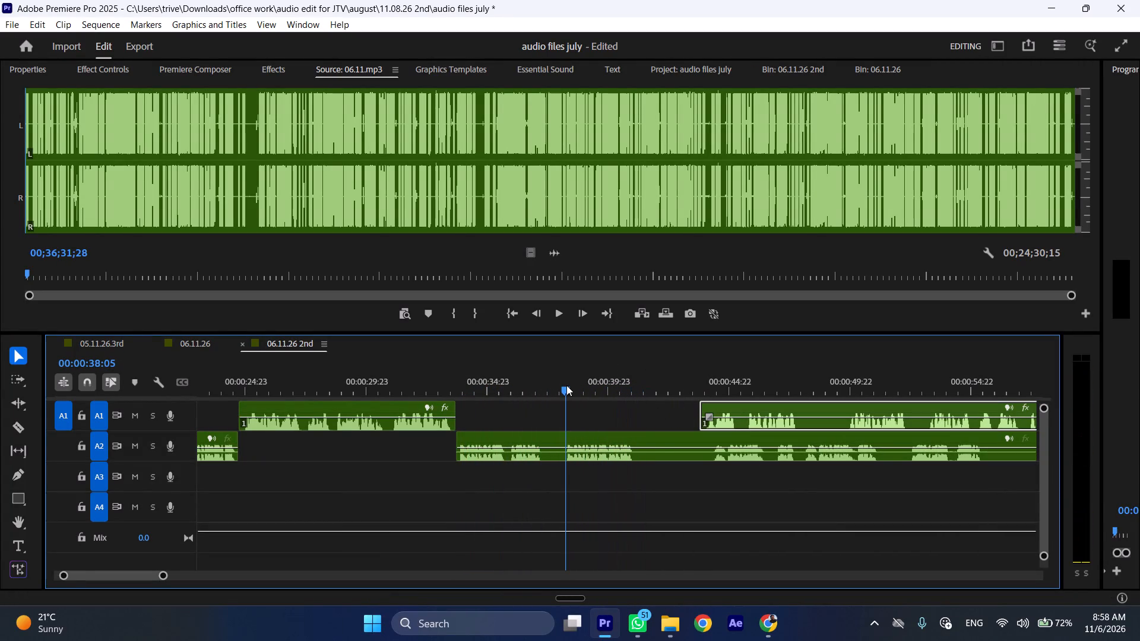
pyautogui.click(566, 374)
pyautogui.click(613, 431)
pyautogui.hotkey('shift', 'c')
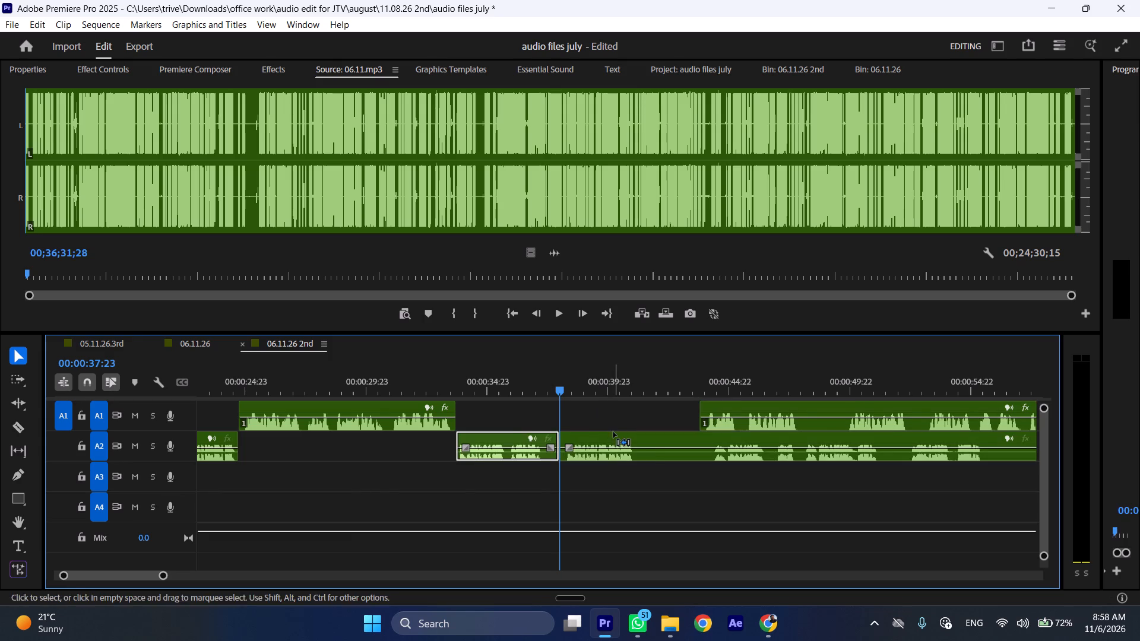
pyautogui.hotkey('ctrl', 'shift', 'd')
# Split the A2 clip at 00:00:37:03, after its first passage, and move the following A1 clip to start at that cut.
pyautogui.moveTo(499, 381); pyautogui.dragTo(541, 389)
pyautogui.hotkey('shift', 'c')
pyautogui.moveTo(627, 409); pyautogui.dragTo(581, 411)
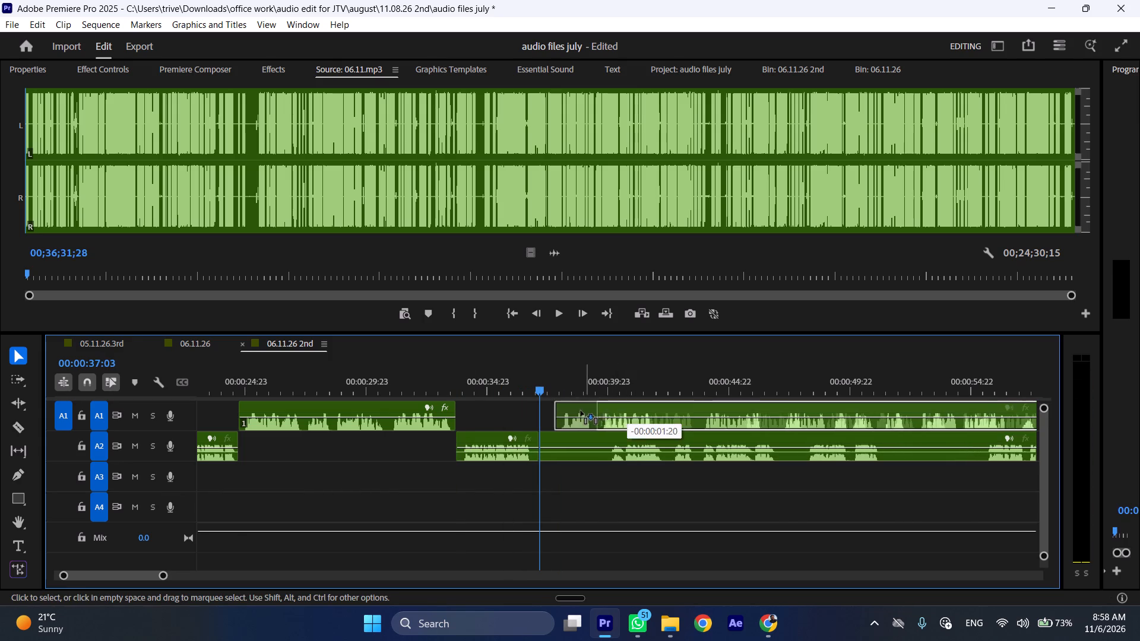
pyautogui.moveTo(581, 411); pyautogui.dragTo(577, 412)
# Play the join at 00:00:37:03, and move the remaining A2 clip later to start at about 00:00:46:20.
pyautogui.scroll(-6, 578, 412)
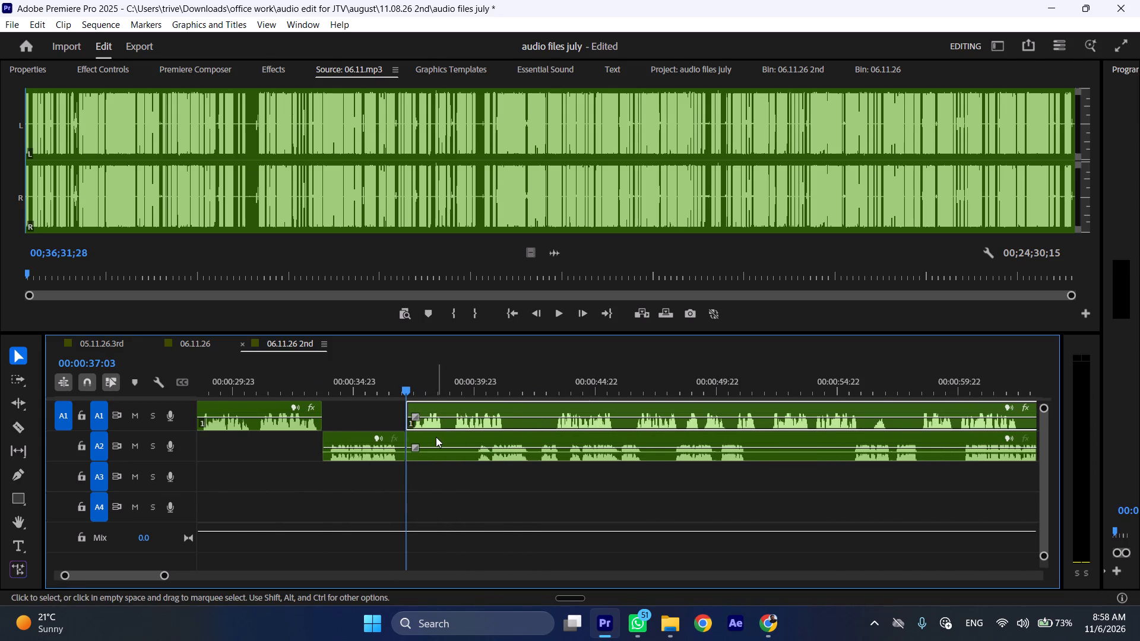
pyautogui.click(318, 379)
pyautogui.press('space')
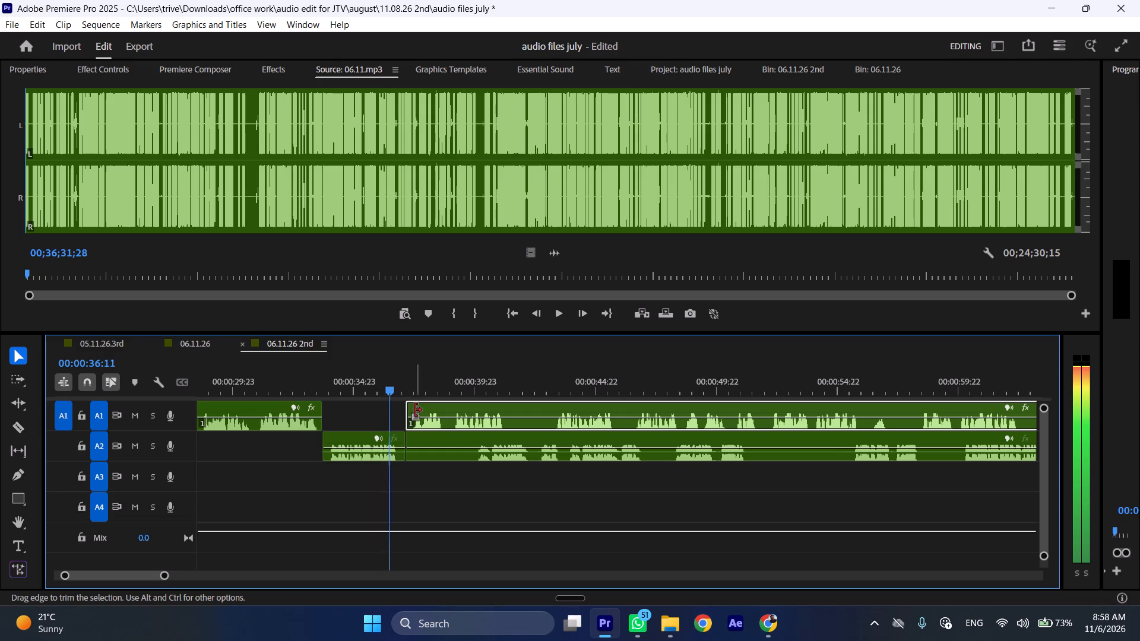
pyautogui.press('space')
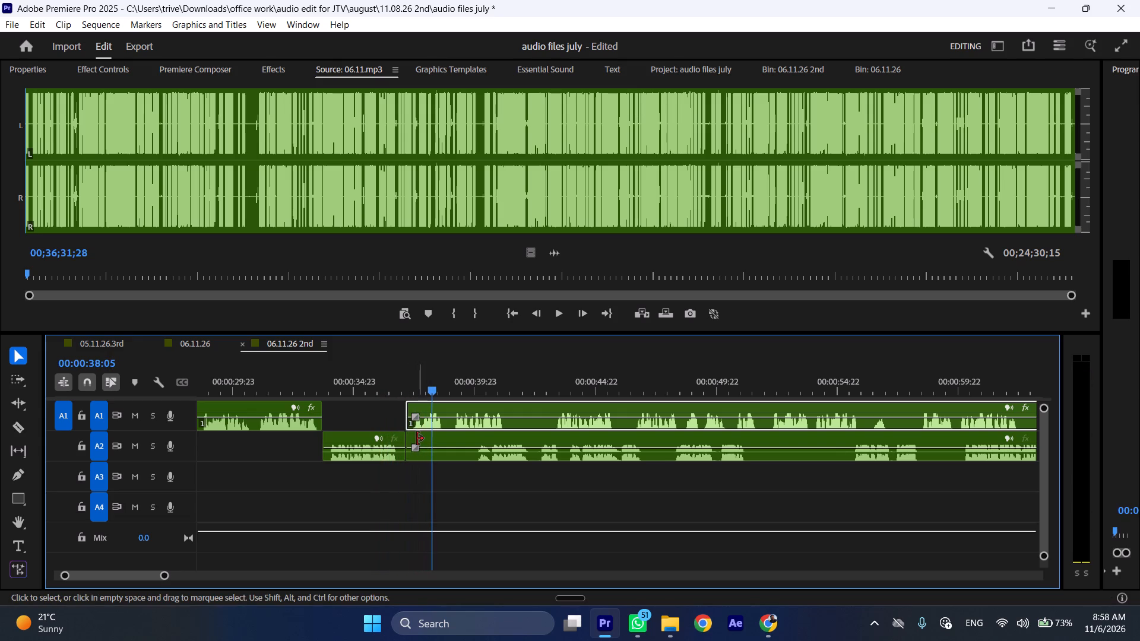
pyautogui.moveTo(417, 438); pyautogui.dragTo(484, 441)
pyautogui.moveTo(495, 439); pyautogui.dragTo(780, 439)
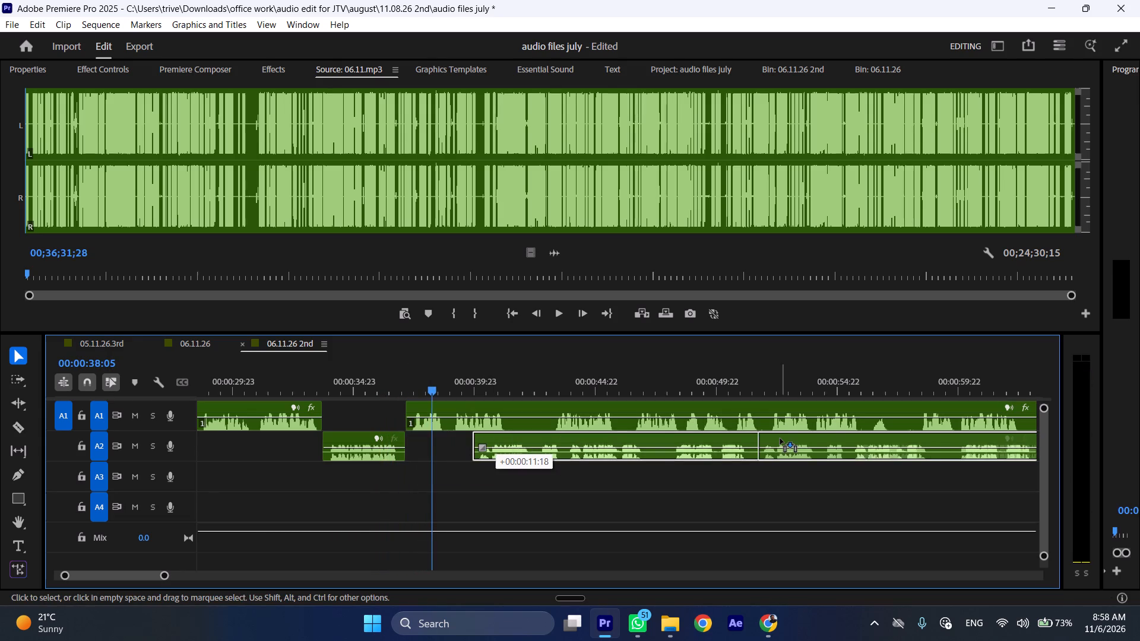
pyautogui.moveTo(780, 439); pyautogui.dragTo(666, 441)
# Play from about 00:00:36 across the change from the A2 passage to the A1 clip.
pyautogui.click(378, 372)
pyautogui.press('space')
pyautogui.write('l')
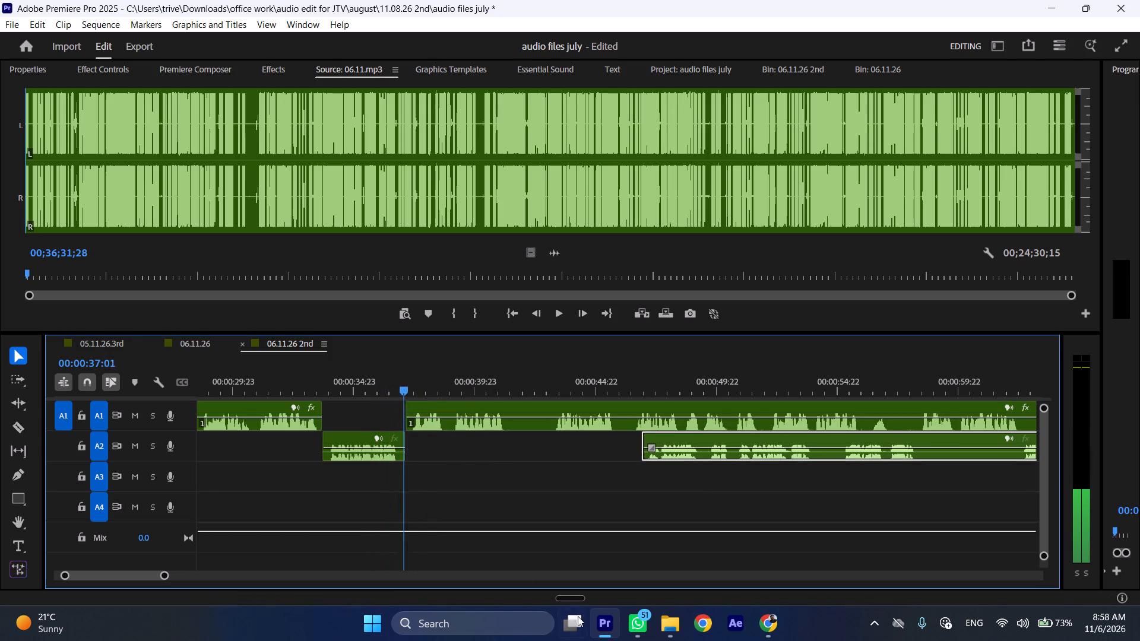
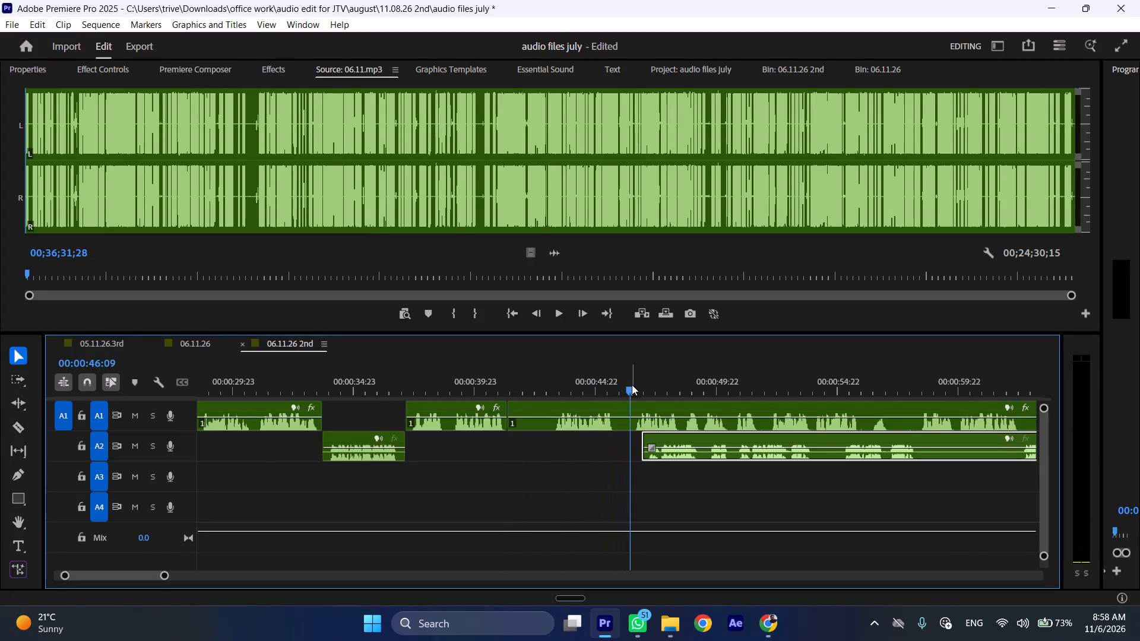
# Split the A1 clip at 00:00:46:09 and ripple-delete its part from 00:00:41:08, closing the gap on both tracks.
pyautogui.keyDown('shift'); pyautogui.click(643, 412); pyautogui.keyUp('shift')
pyautogui.hotkey('shift', 'c')
pyautogui.hotkey('ctrl', 'shift', 'd')
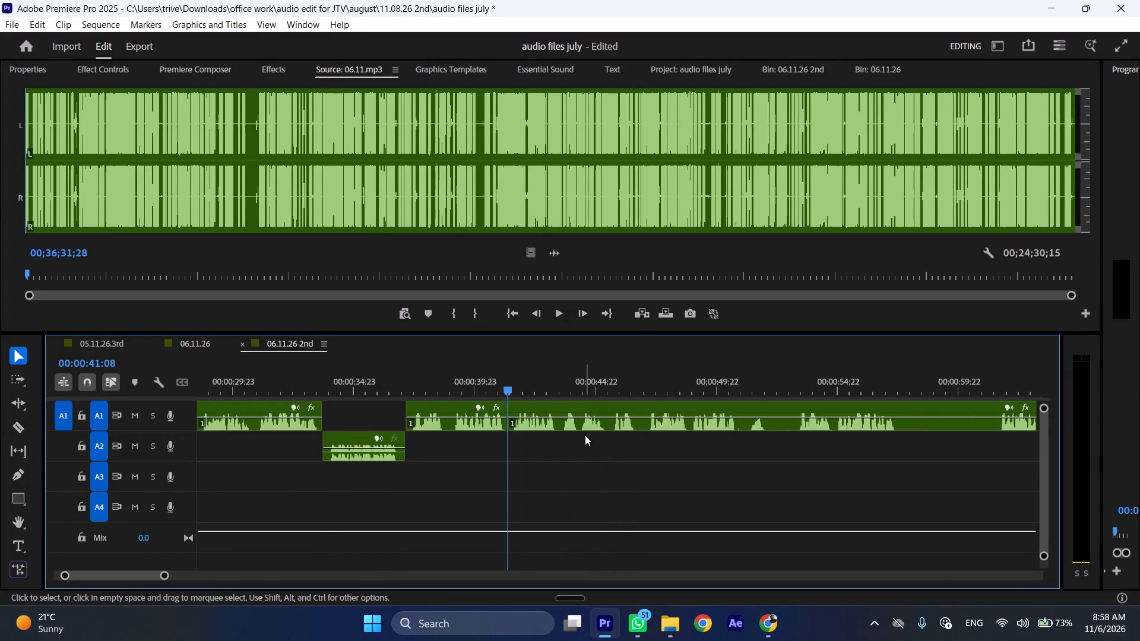
pyautogui.hotkey('ctrl', 'z')
pyautogui.click(572, 424)
pyautogui.hotkey('ctrl', 'shift', 'd')
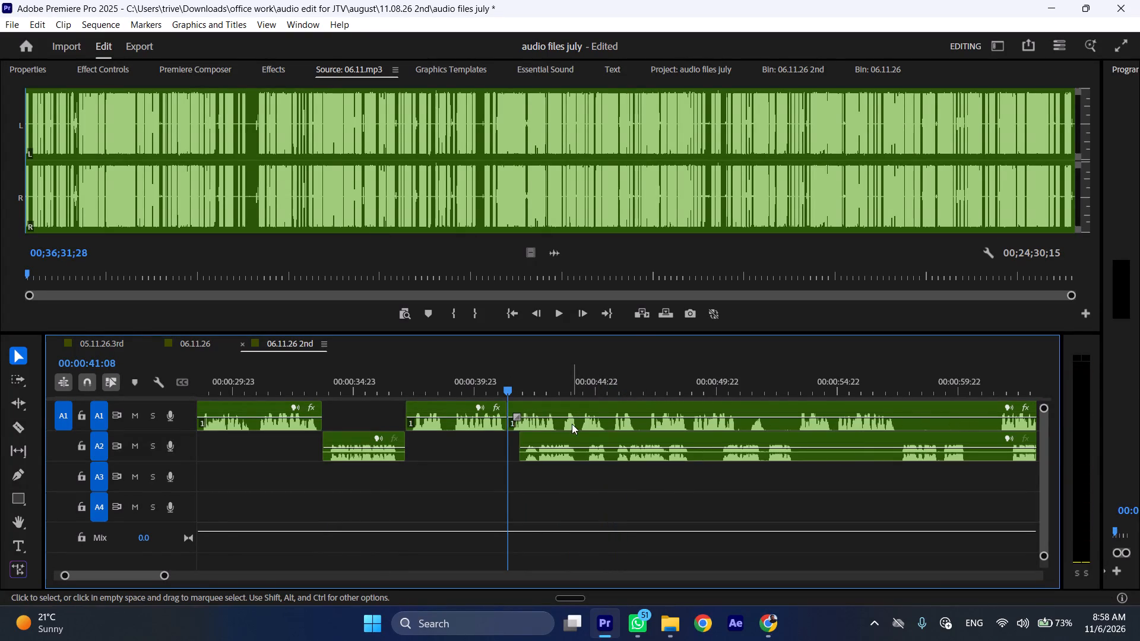
# Move the remaining A2 clip later to start at about 00:00:58, playing the A1 audio from 00:00:41:08 meanwhile.
pyautogui.moveTo(577, 435); pyautogui.dragTo(952, 449)
pyautogui.press('space')
pyautogui.write('l')
pyautogui.scroll(-3, 585, 452)
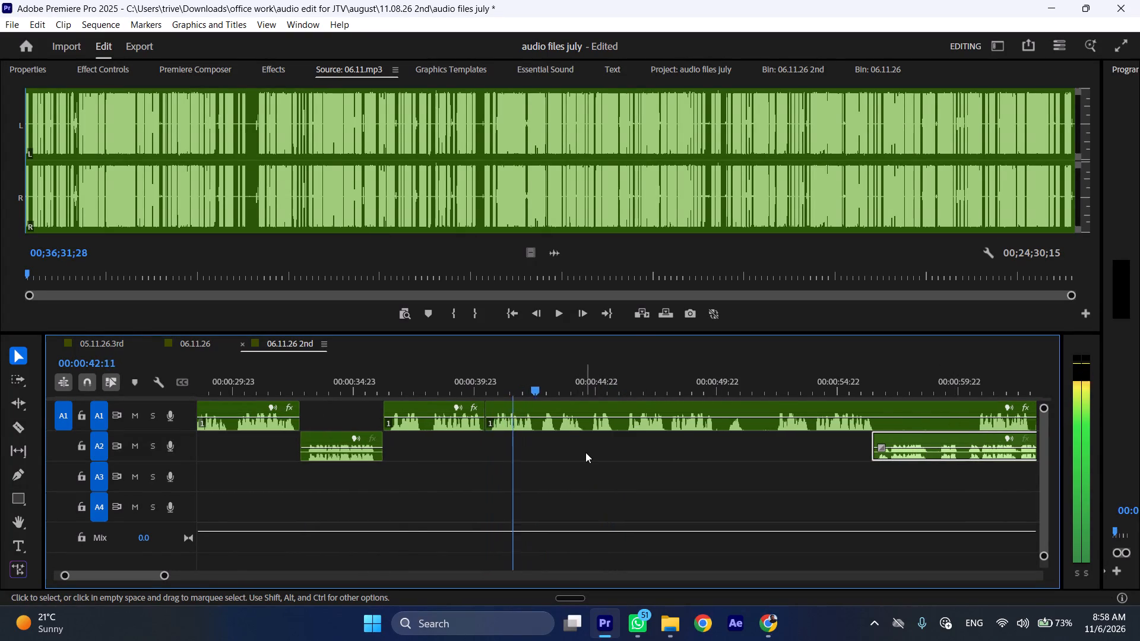
pyautogui.scroll(-3, 585, 452)
pyautogui.moveTo(781, 439); pyautogui.dragTo(812, 439)
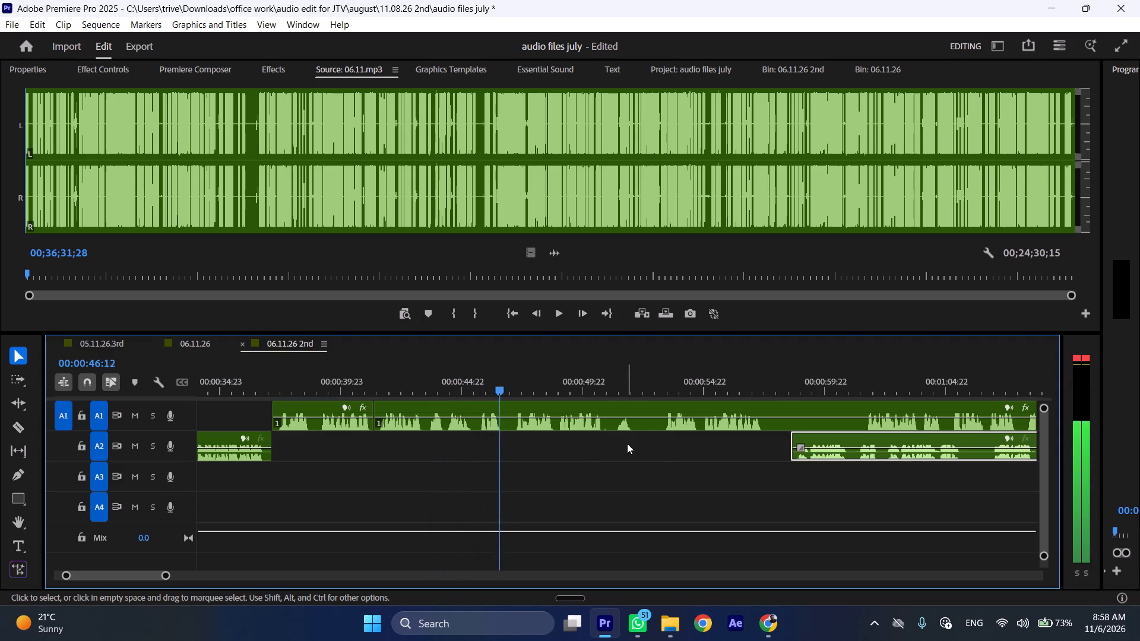
# Split the A1 clip at 00:00:45:11 and about 00:00:47, and ripple-delete the part between, closing the gap on both tracks.
pyautogui.click(474, 385)
pyautogui.press('space')
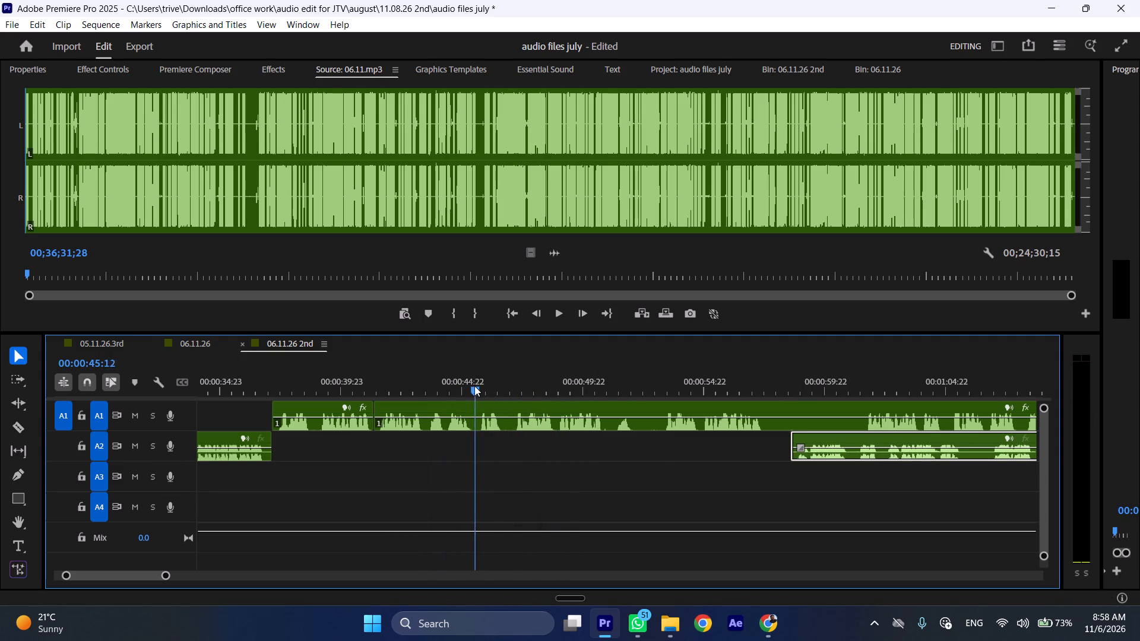
pyautogui.moveTo(474, 386); pyautogui.dragTo(476, 387)
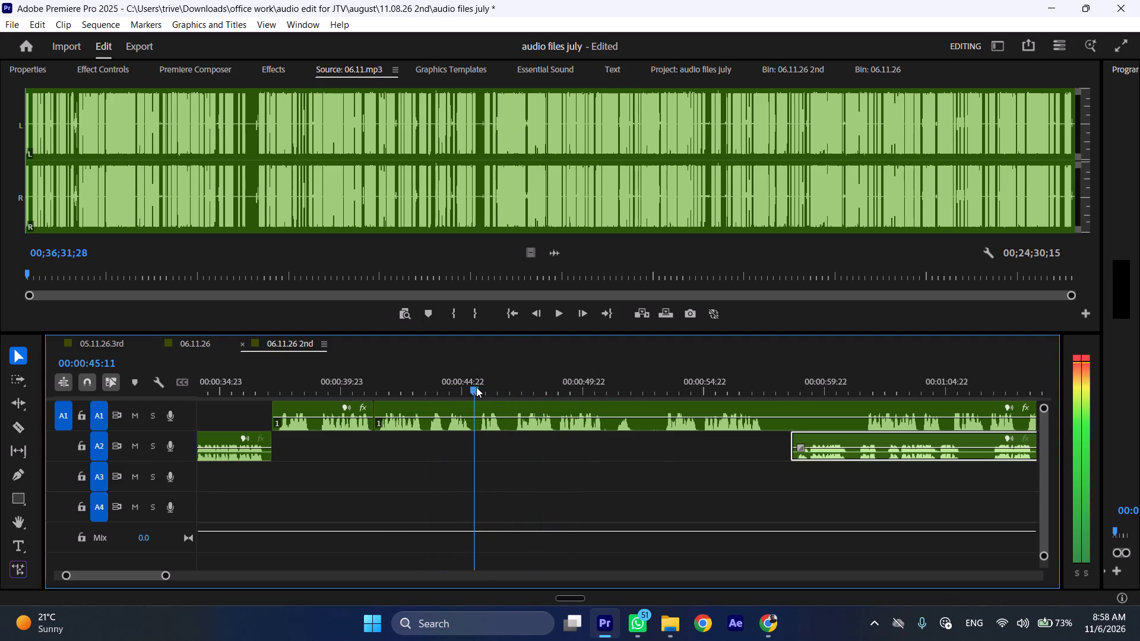
pyautogui.hotkey('shift', 'c')
pyautogui.moveTo(476, 387); pyautogui.dragTo(515, 387)
pyautogui.click(536, 428)
pyautogui.hotkey('shift', 'c')
pyautogui.hotkey('ctrl', 'shift', 'd')
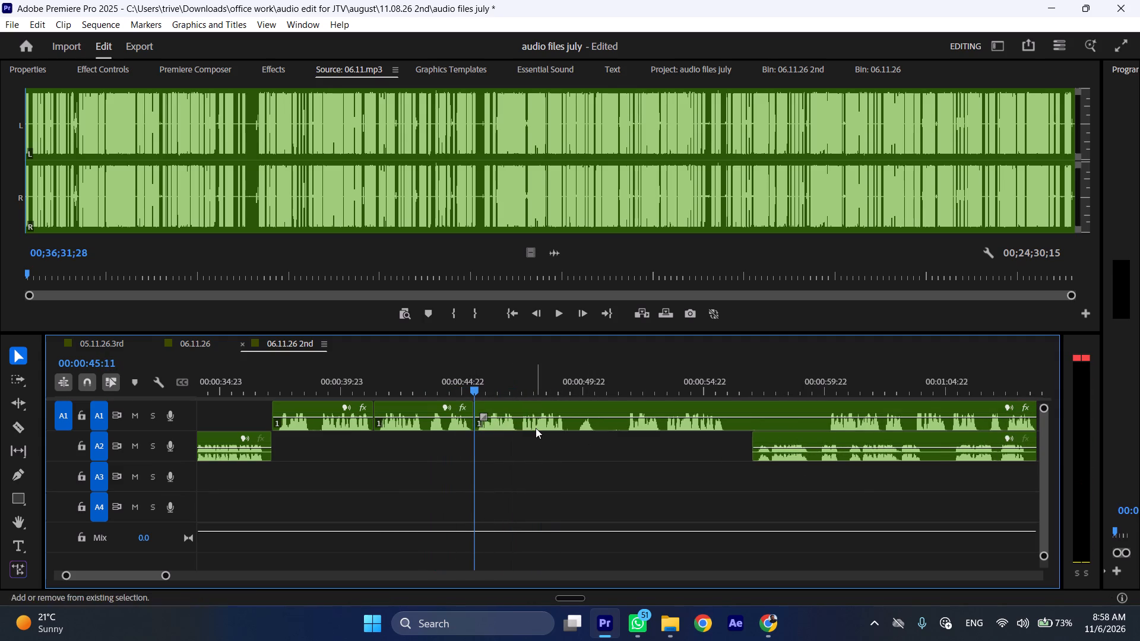
# Play from 00:00:45:11, split the A1 clip at 00:00:51:18 and ripple-delete the part between these points on both tracks.
pyautogui.press('space')
pyautogui.write('l')
pyautogui.scroll(-3, 582, 445)
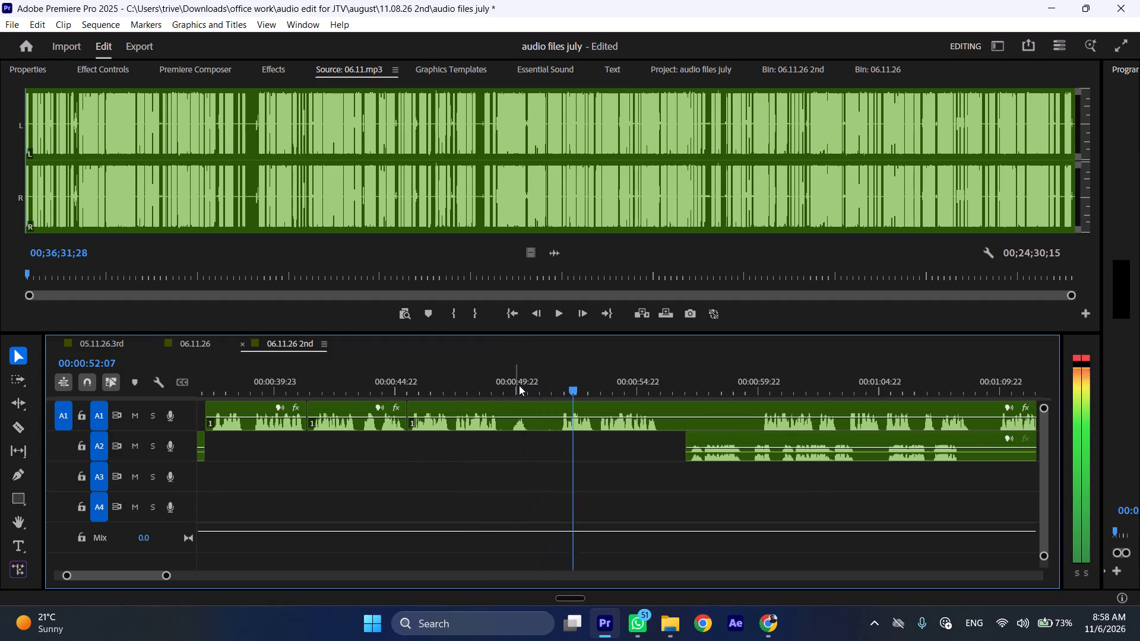
pyautogui.click(565, 383)
pyautogui.click(562, 388)
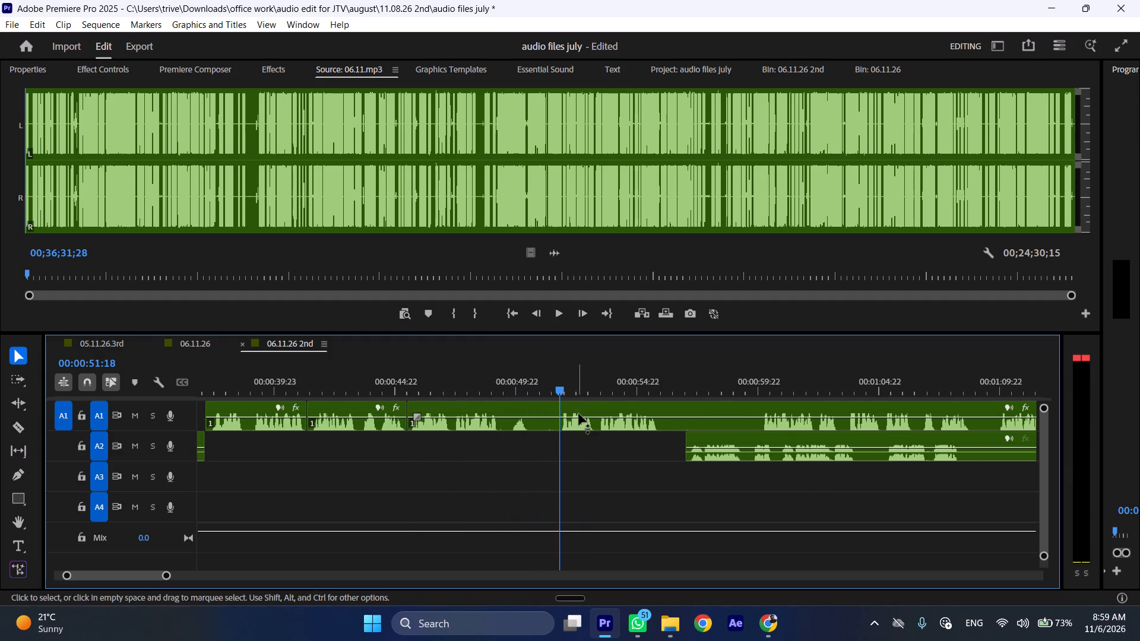
pyautogui.click(579, 414)
pyautogui.hotkey('shift', 'c')
pyautogui.hotkey('ctrl', 'shift', 'd')
# Play the A1 audio from 00:00:45:11 and split the clip at 00:00:49:13, right after the spoken passage.
pyautogui.press('space')
pyautogui.write('l')
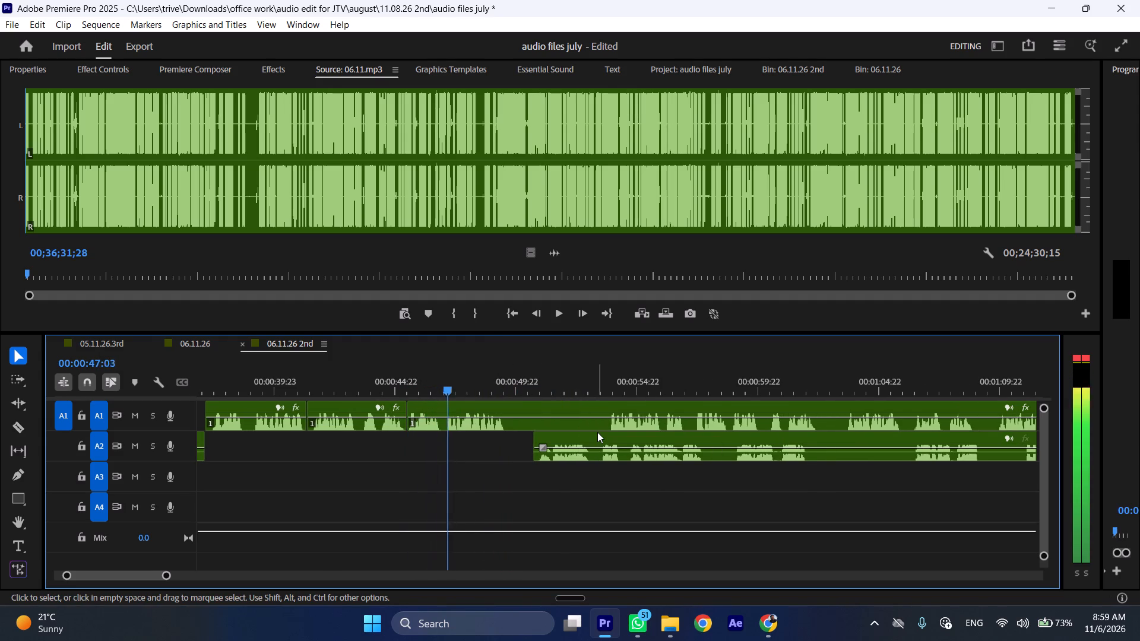
pyautogui.press('space')
pyautogui.write('C')
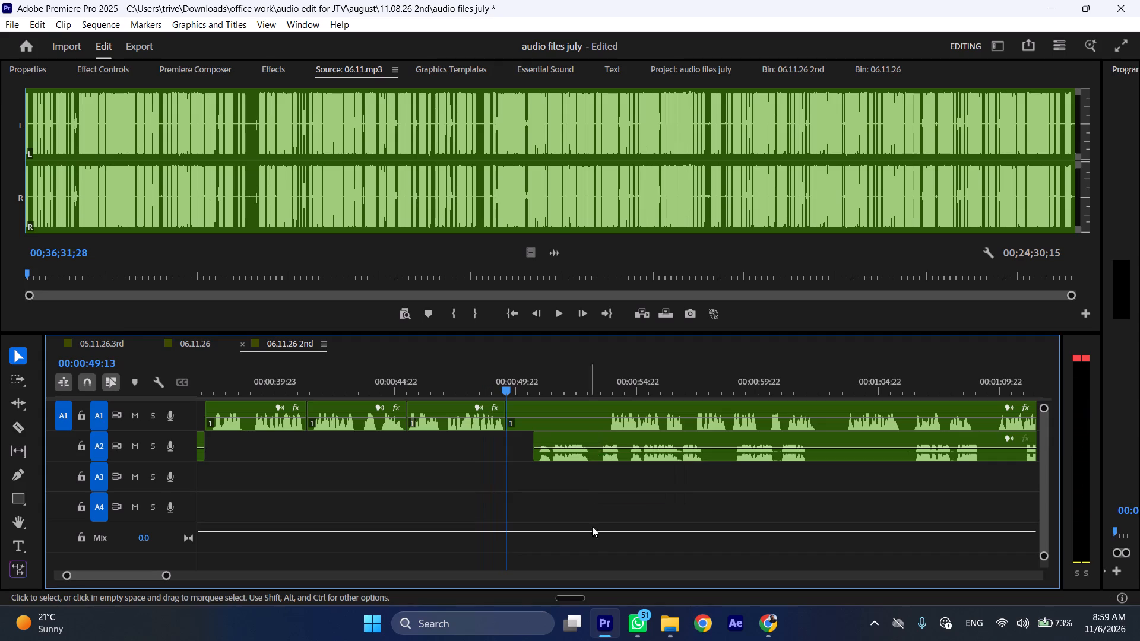
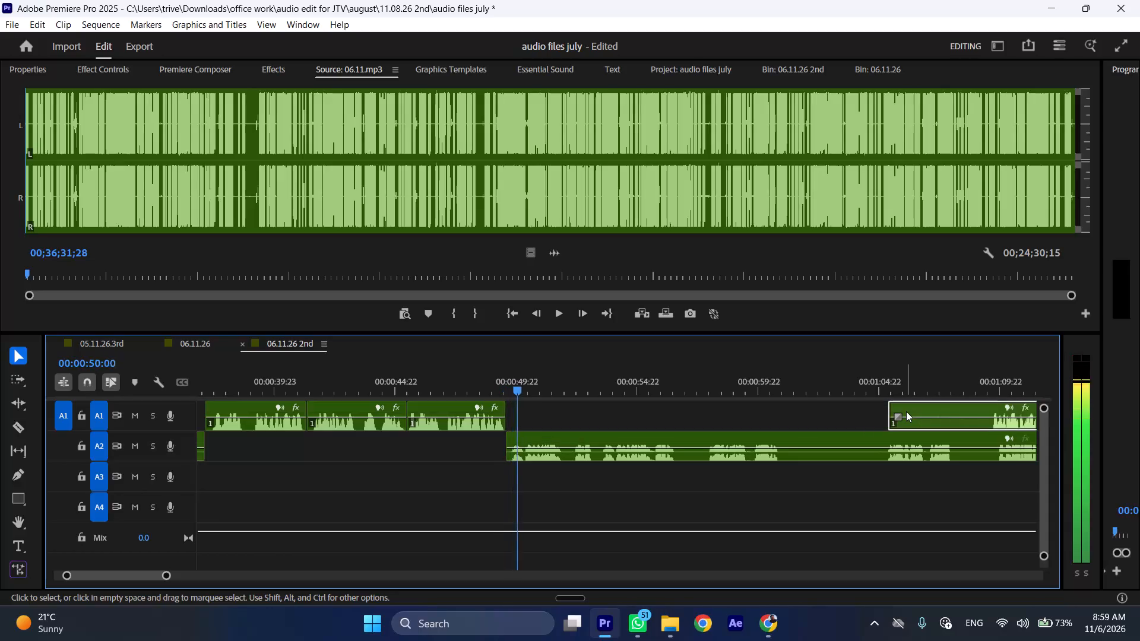
# Split the A2 clip at 00:00:53:10 and ripple-delete its part before this point, closing the gap on both tracks.
pyautogui.scroll(-5, 585, 465)
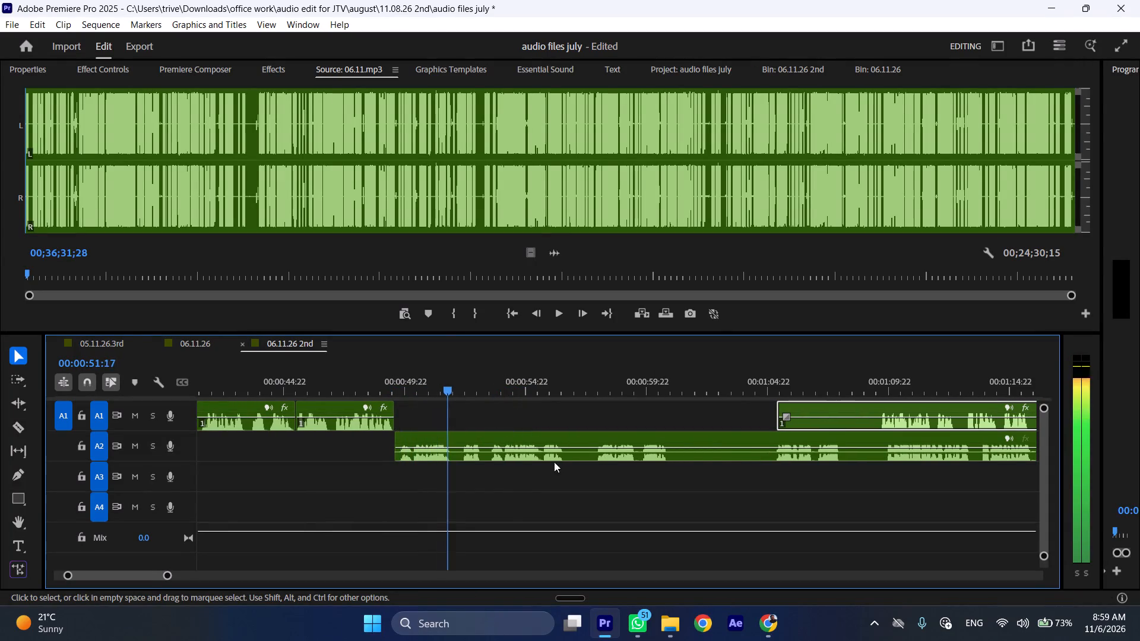
pyautogui.click(490, 382)
pyautogui.click(499, 430)
pyautogui.click(500, 437)
pyautogui.hotkey('shift', 'c')
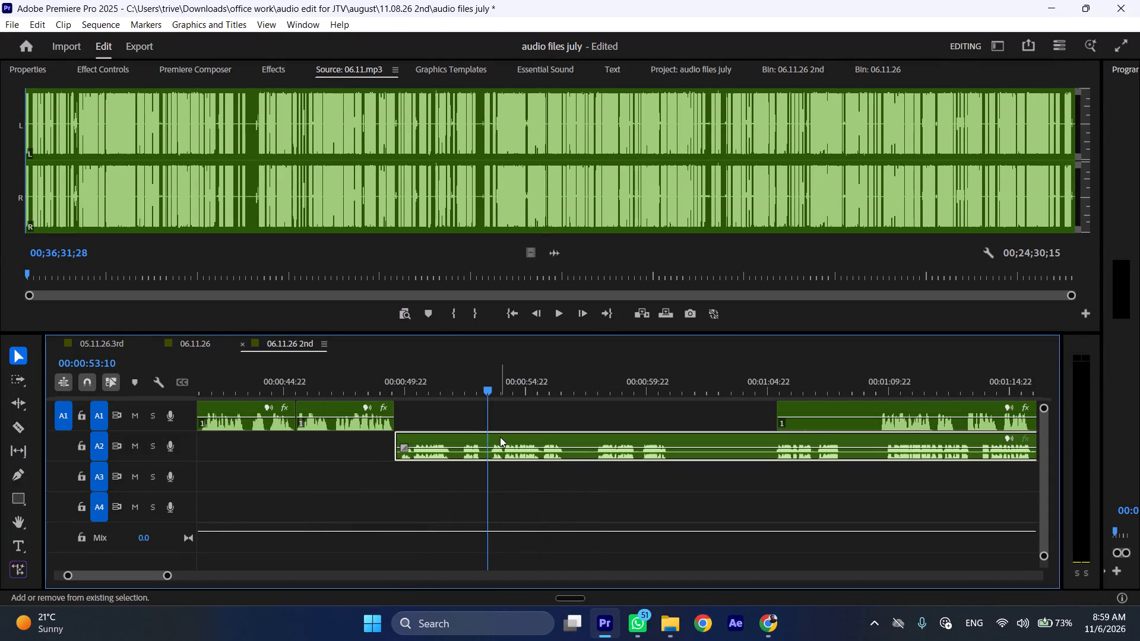
pyautogui.hotkey('ctrl', 'shift', 'd')
# Split the A2 clip at about 00:00:52:20 and 00:00:54, and ripple-delete the pause between these points on both tracks.
pyautogui.moveTo(477, 375); pyautogui.dragTo(503, 376)
pyautogui.hotkey('shift', 'c')
pyautogui.click(527, 440)
pyautogui.hotkey('shift', 'c')
pyautogui.hotkey('ctrl', 'shift', 'd')
# Listen to the shortened A2 audio between about 00:00:51:12 and 00:00:55:22, checking the passages around the new cut.
pyautogui.press('space')
pyautogui.write('l')
pyautogui.scroll(-5, 532, 449)
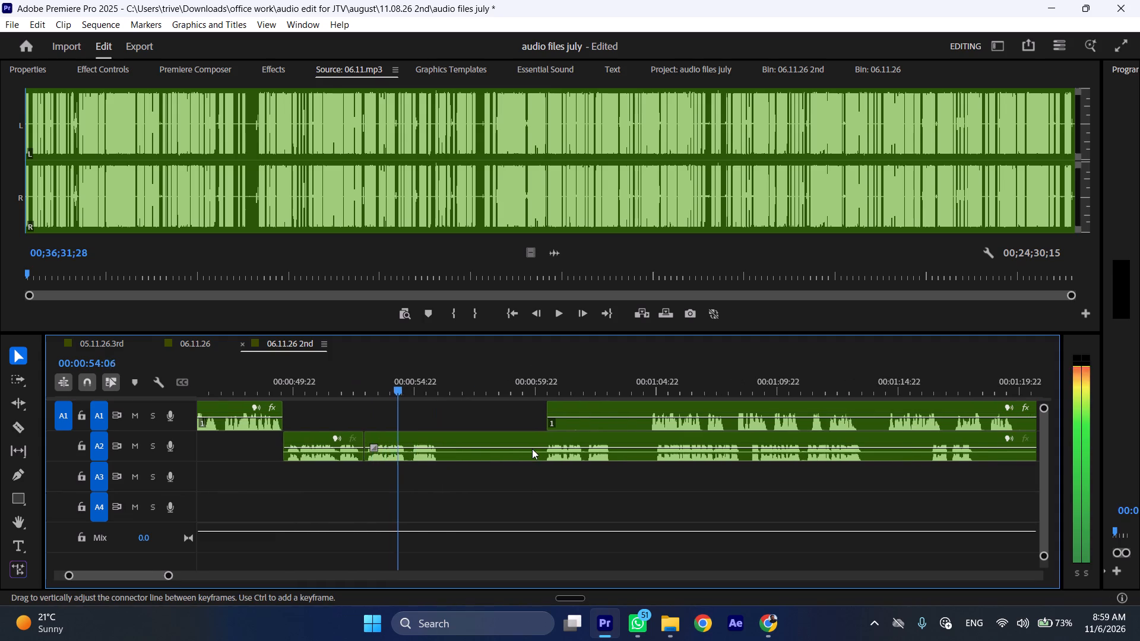
pyautogui.click(440, 377)
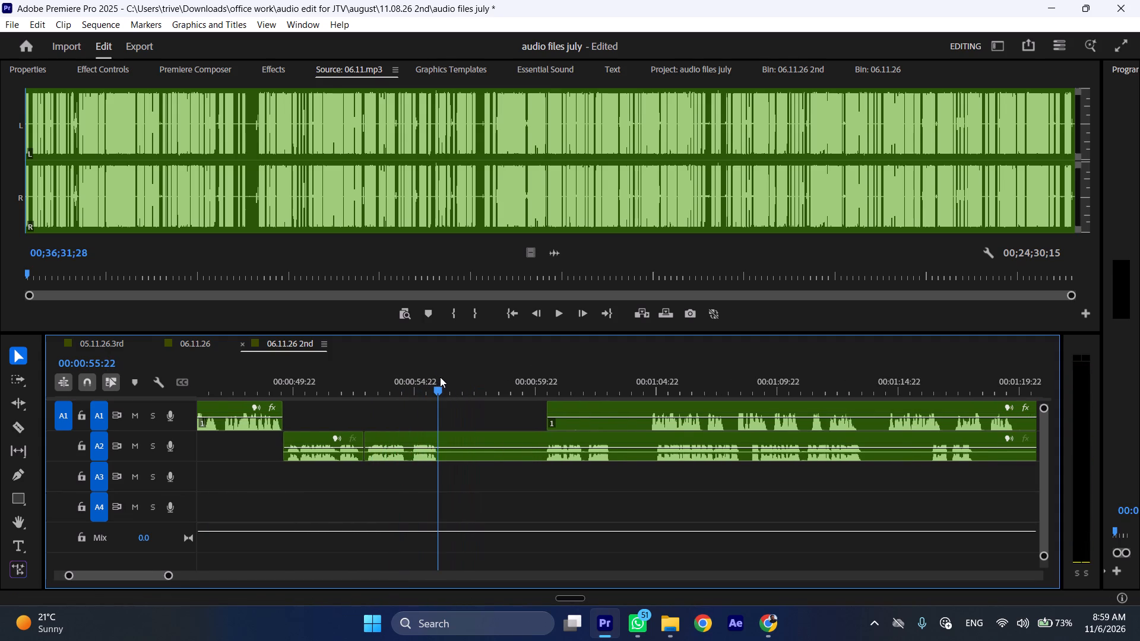
pyautogui.click(345, 385)
pyautogui.press('space')
pyautogui.click(333, 383)
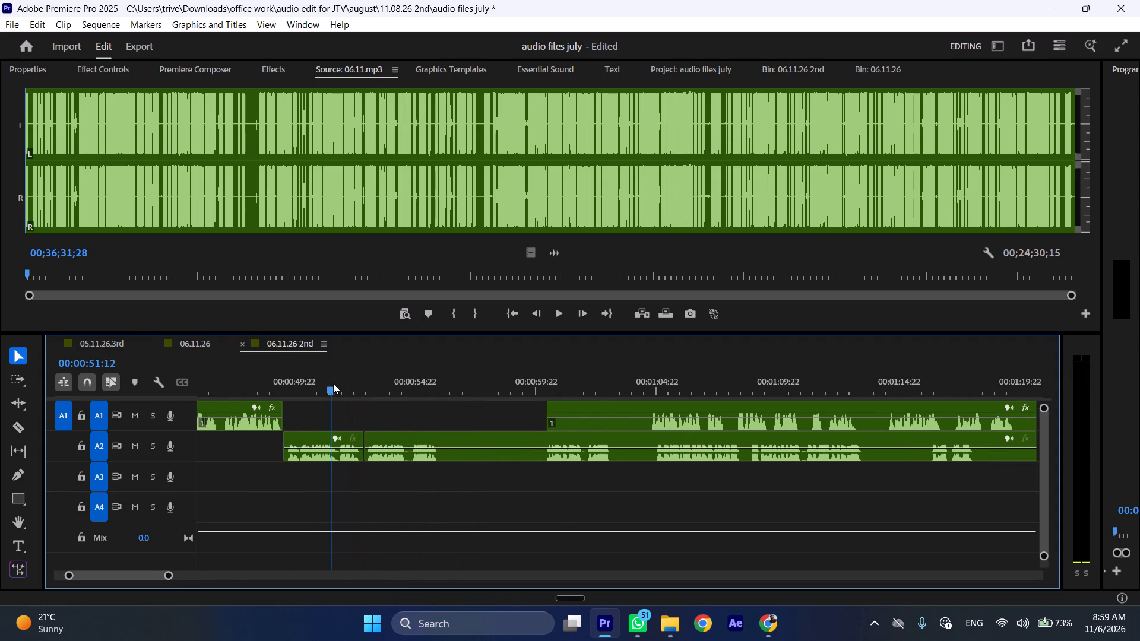
pyautogui.press('space')
pyautogui.click(406, 390)
pyautogui.press('space')
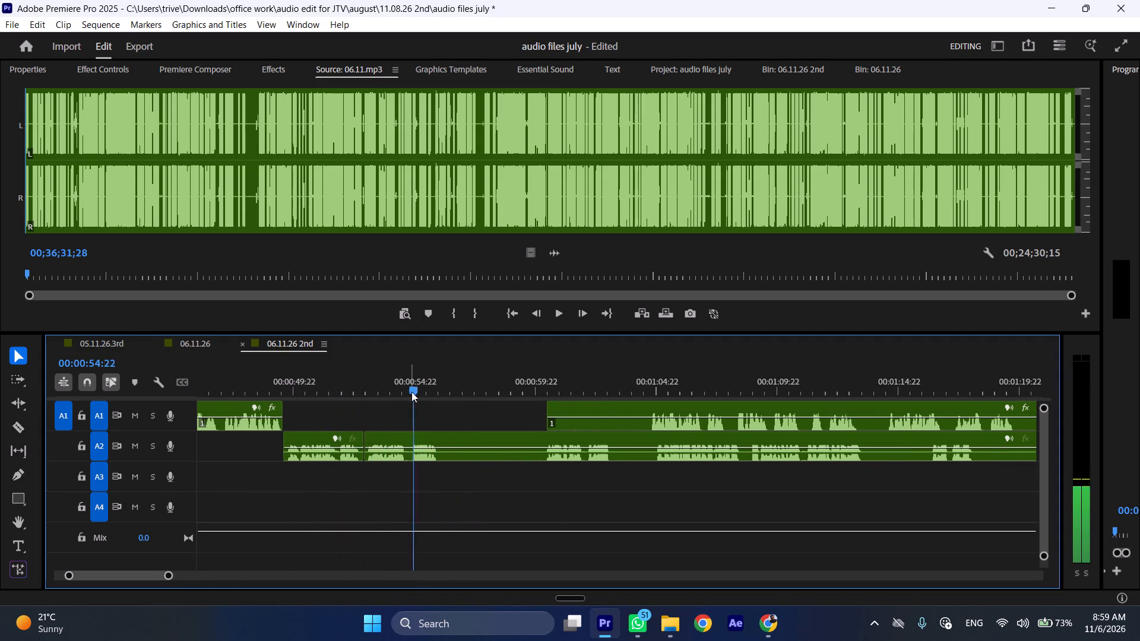
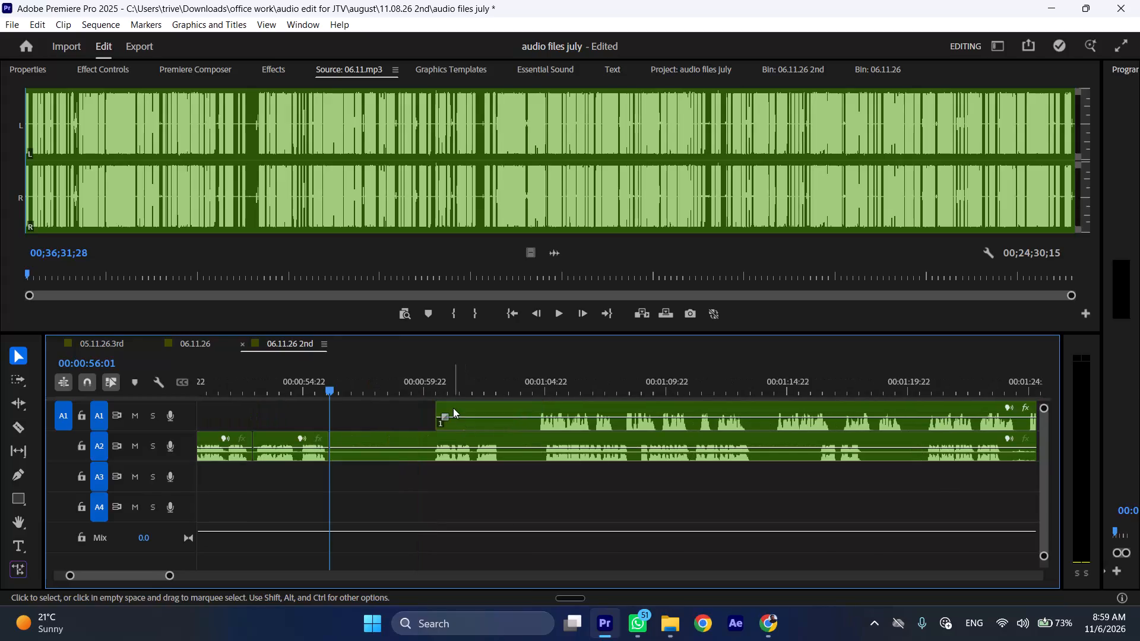
# Trim the start of the A1 clip forward to about 00:01:22.
pyautogui.moveTo(447, 408); pyautogui.dragTo(879, 405)
pyautogui.moveTo(872, 405); pyautogui.dragTo(944, 405)
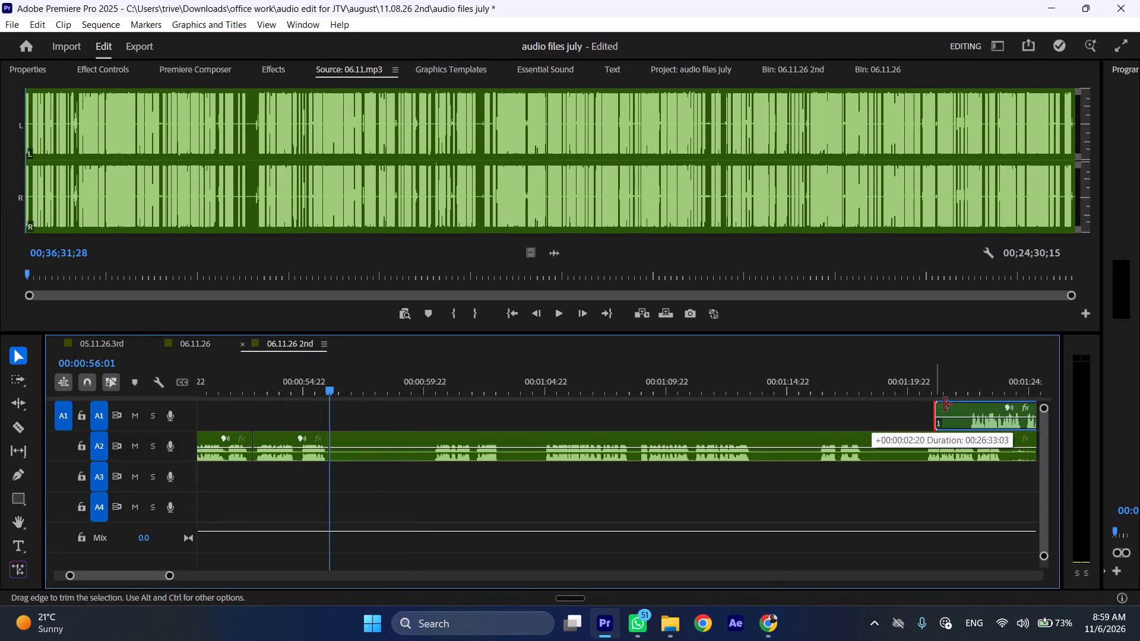
pyautogui.moveTo(944, 405); pyautogui.dragTo(970, 399)
# Split the A2 clip at 00:01:00:04 and ripple-delete the silence between 00:00:56:01 and this point on both tracks.
pyautogui.click(436, 378)
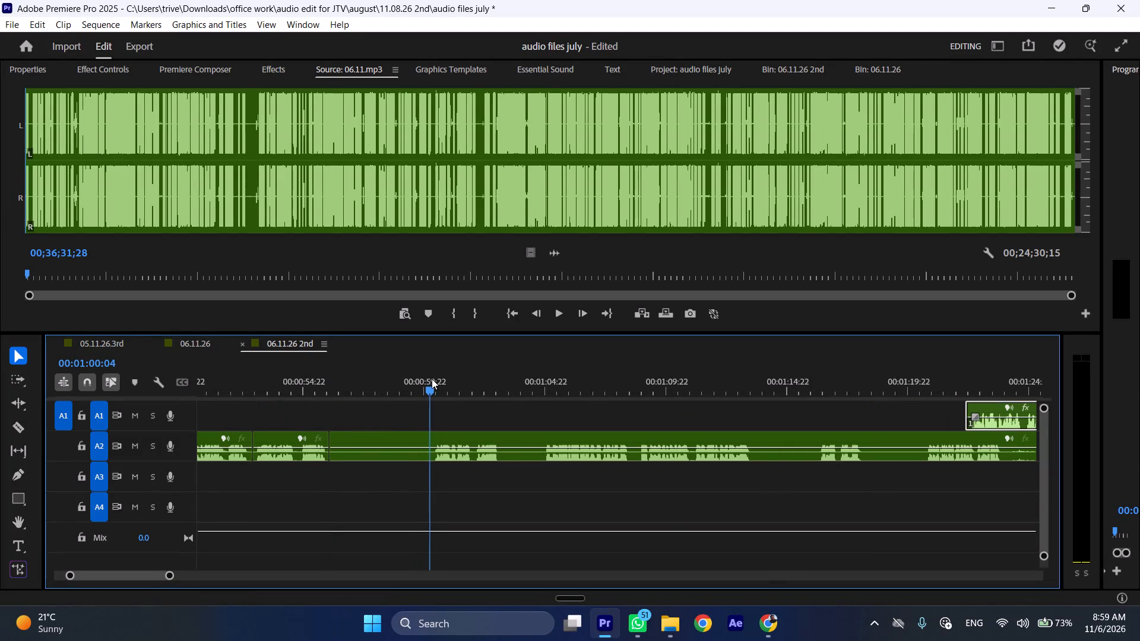
pyautogui.click(462, 433)
pyautogui.hotkey('shift', 'c')
pyautogui.hotkey('ctrl', 'shift', 'd')
# Split the A2 clip at 00:00:59:03 and about 00:01:00:14, and ripple-delete the pause between these points on both tracks.
pyautogui.press('space')
pyautogui.write('l')
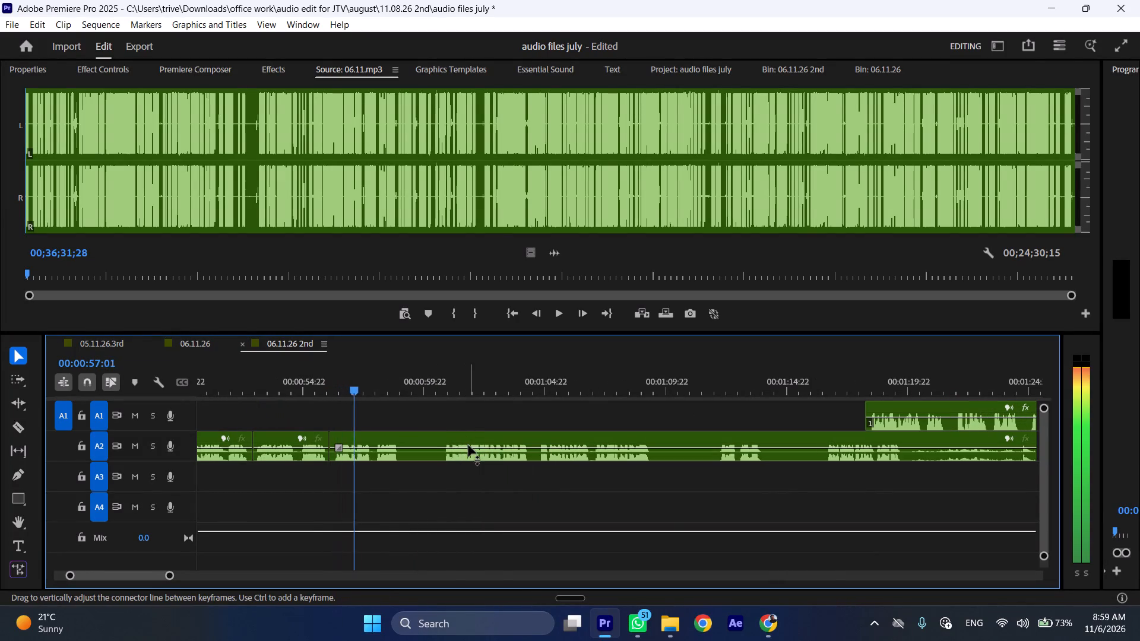
pyautogui.press('space')
pyautogui.hotkey('shift', 'c')
pyautogui.moveTo(436, 383); pyautogui.dragTo(440, 383)
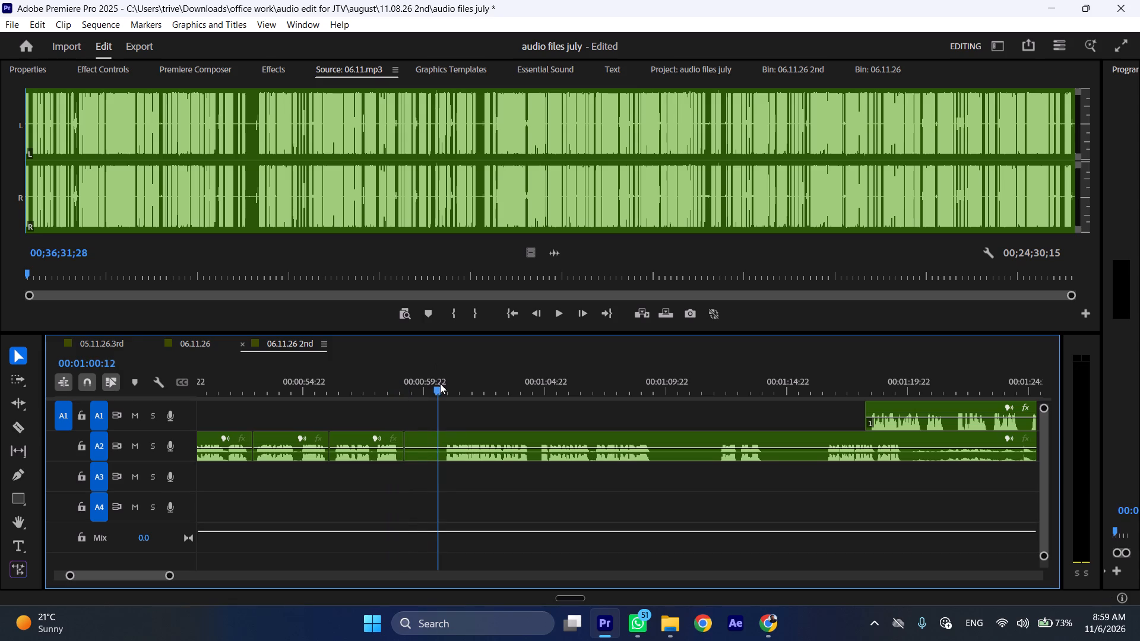
pyautogui.moveTo(440, 383); pyautogui.dragTo(443, 384)
pyautogui.click(452, 443)
pyautogui.hotkey('shift', 'c')
pyautogui.hotkey('ctrl', 'shift', 'd')
# Listen to the A2 passage from the new cut and split the clip at its end, at 00:01:07:22.
pyautogui.press('space')
pyautogui.write('l')
pyautogui.scroll(-4, 483, 450)
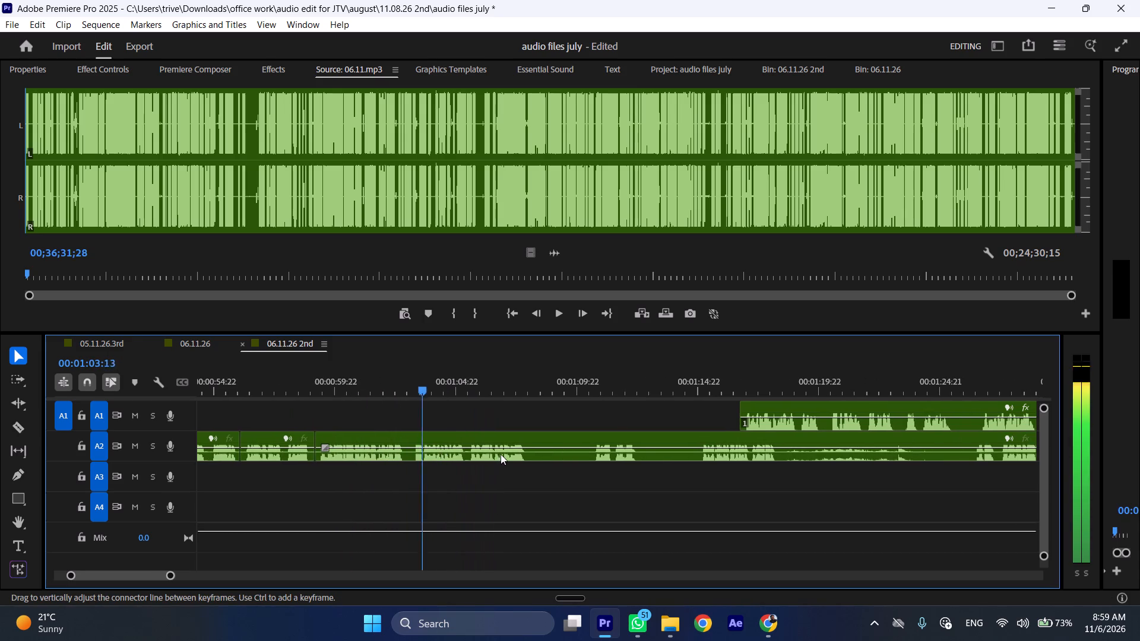
pyautogui.scroll(-4, 501, 454)
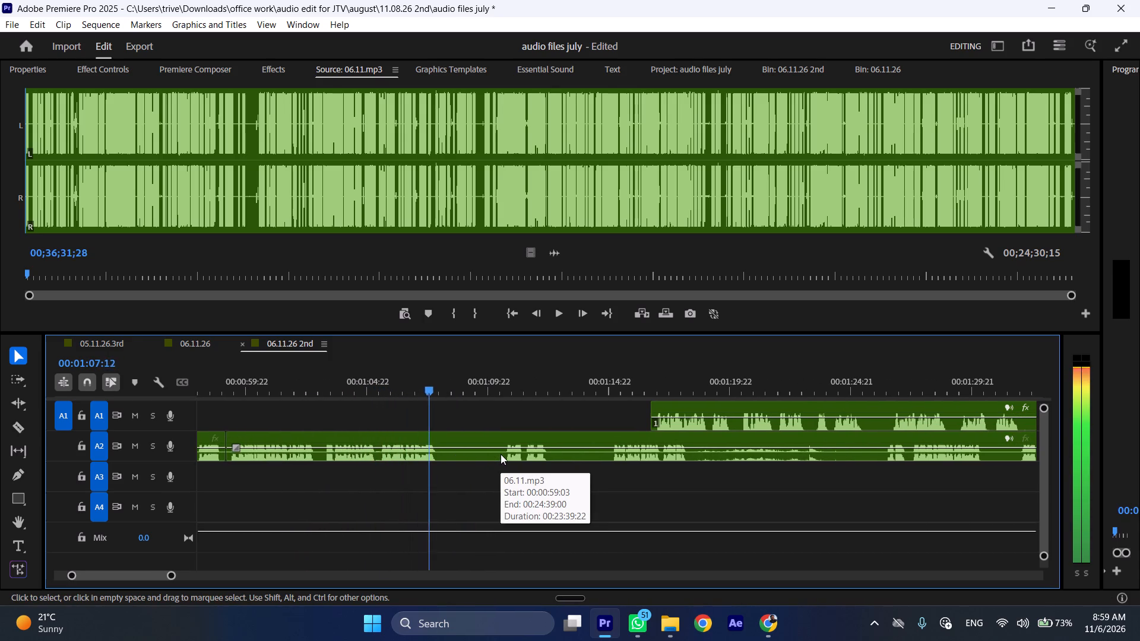
pyautogui.press('space')
pyautogui.write('C')
# Trim seven seconds off the start of the A2 clip after the 00:01:07:22 cut and move it back against the preceding clip.
pyautogui.click(502, 383)
pyautogui.press('space')
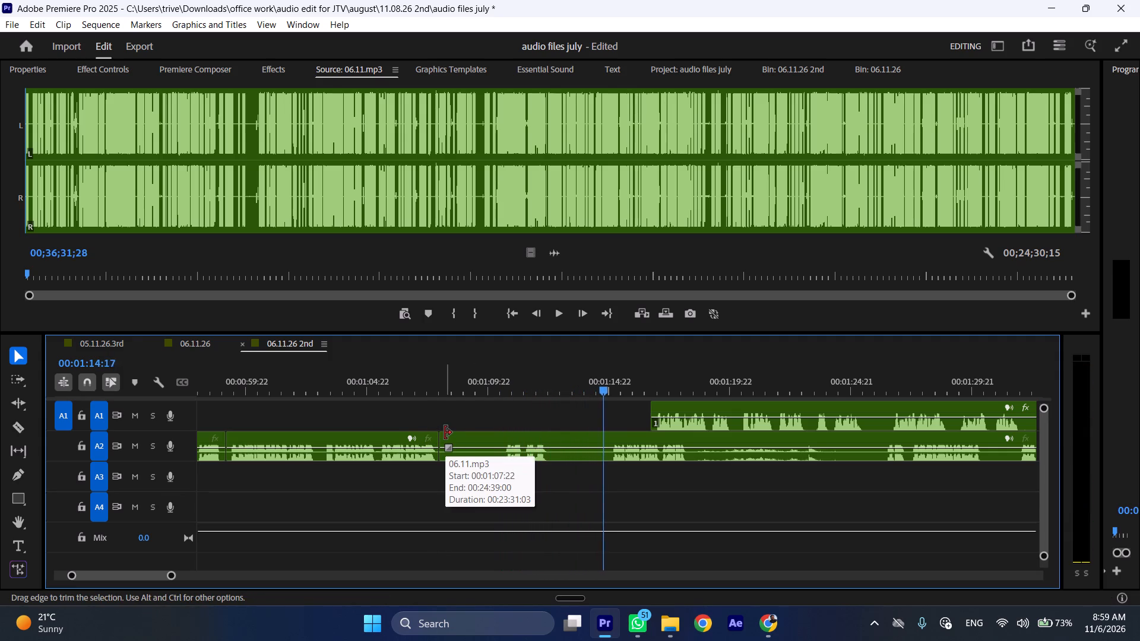
pyautogui.moveTo(445, 433); pyautogui.dragTo(613, 434)
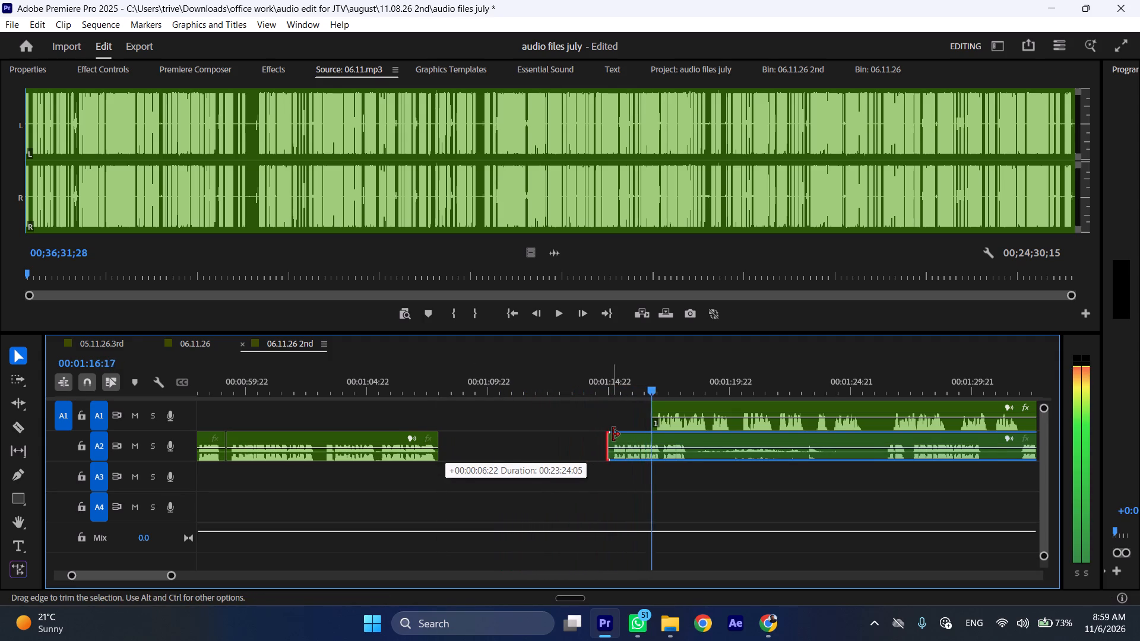
pyautogui.moveTo(613, 434); pyautogui.dragTo(614, 434)
pyautogui.moveTo(632, 439); pyautogui.dragTo(459, 440)
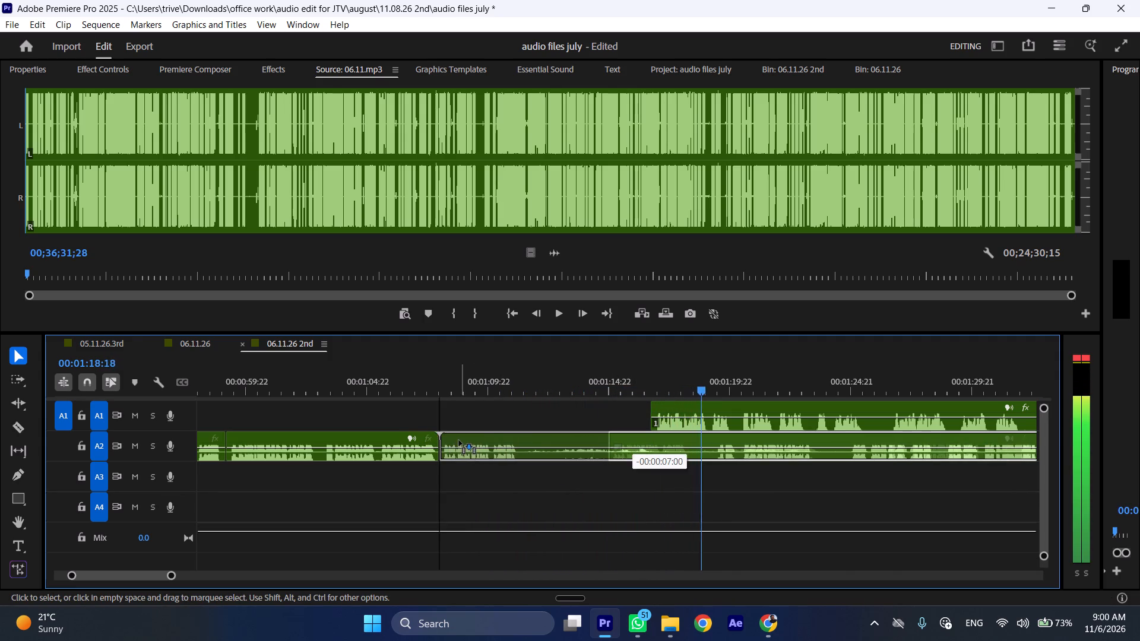
pyautogui.moveTo(459, 440); pyautogui.dragTo(461, 440)
# Split the A2 clip at 00:01:11:08, after the short passage of speech.
pyautogui.click(519, 379)
pyautogui.hotkey('shift', 'c')
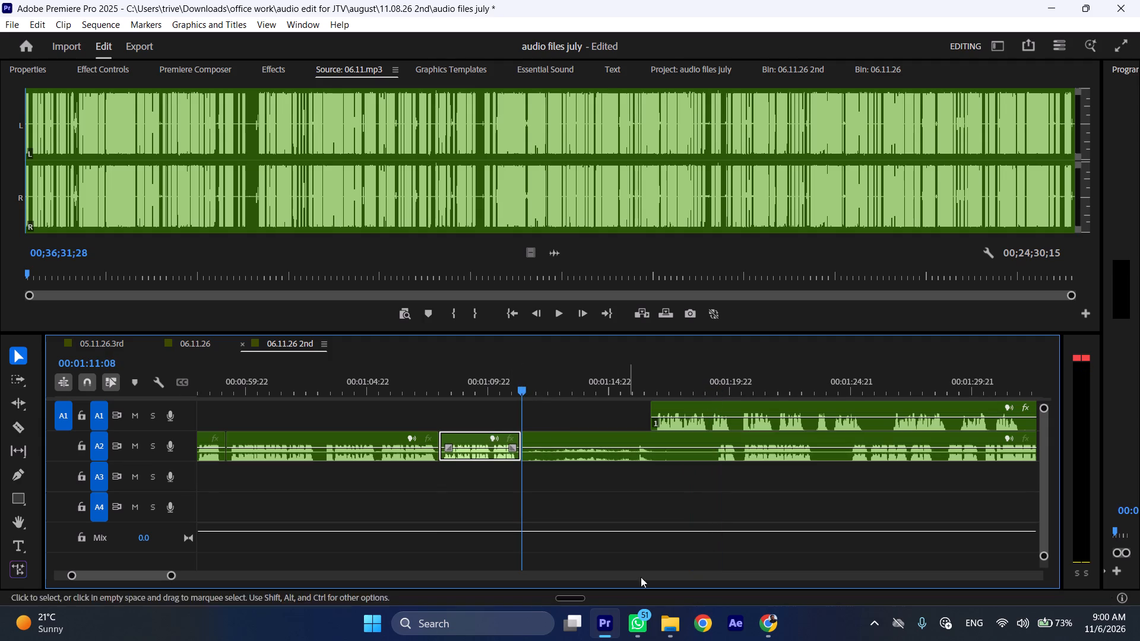
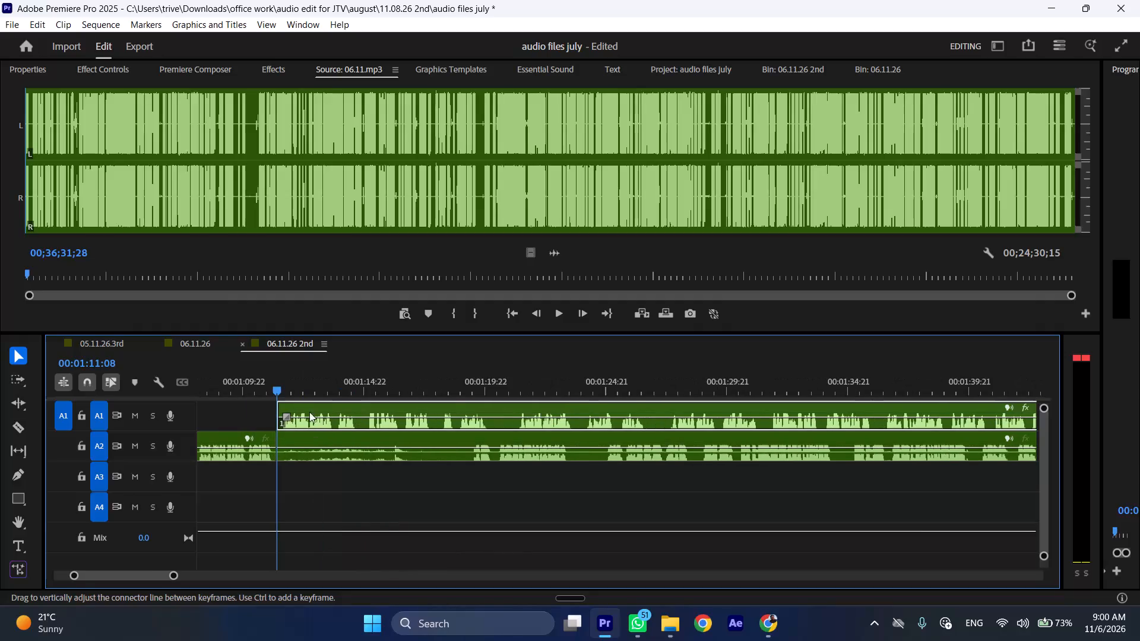
# Move the A2 clip after the 00:01:11:08 cut about 27 seconds later, clearing the space beneath the A1 speech.
pyautogui.moveTo(295, 437); pyautogui.dragTo(895, 442)
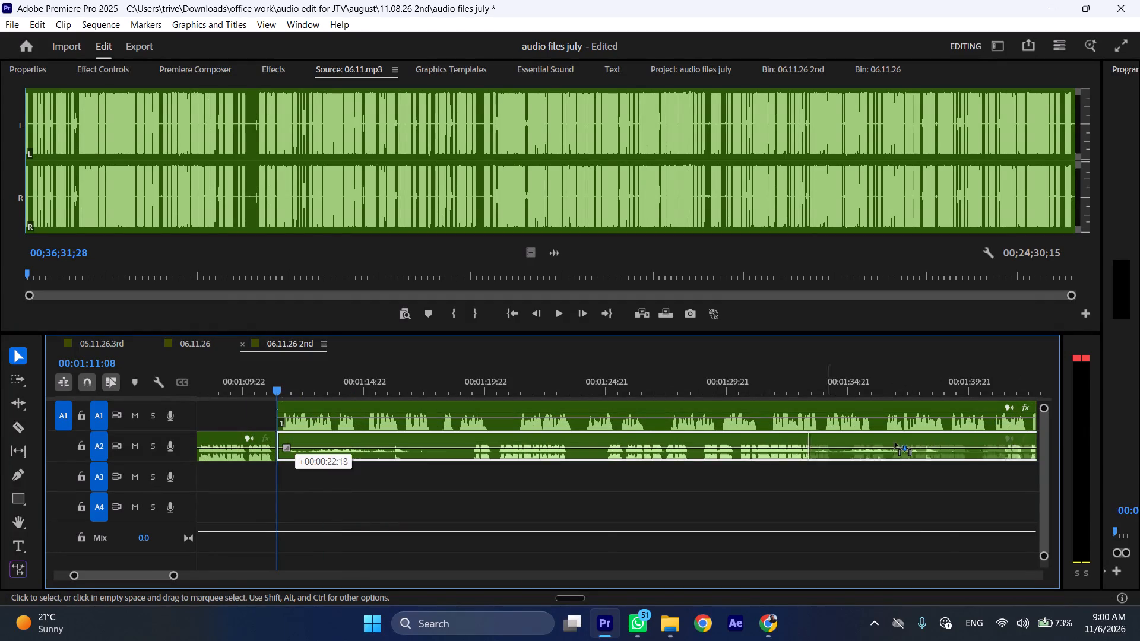
pyautogui.moveTo(895, 442); pyautogui.dragTo(943, 442)
# Split the A1 clip at about 00:01:20:02 and 00:01:21:02, and ripple-delete the pause between these points.
pyautogui.press('space')
pyautogui.write('l')
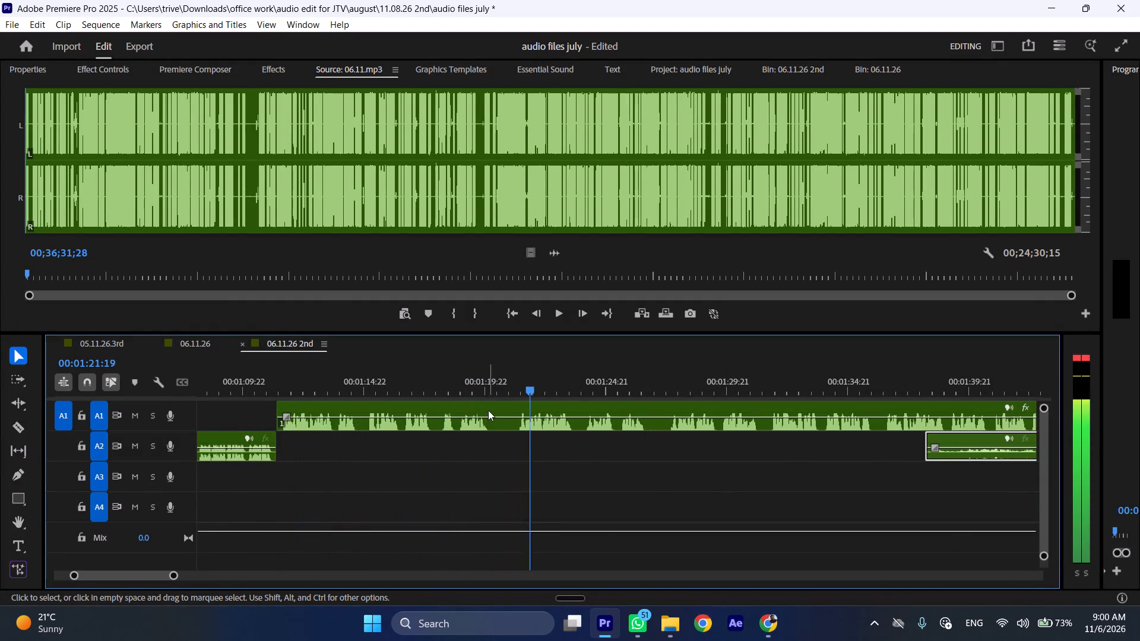
pyautogui.moveTo(490, 385); pyautogui.dragTo(515, 385)
pyautogui.hotkey('shift', 'c')
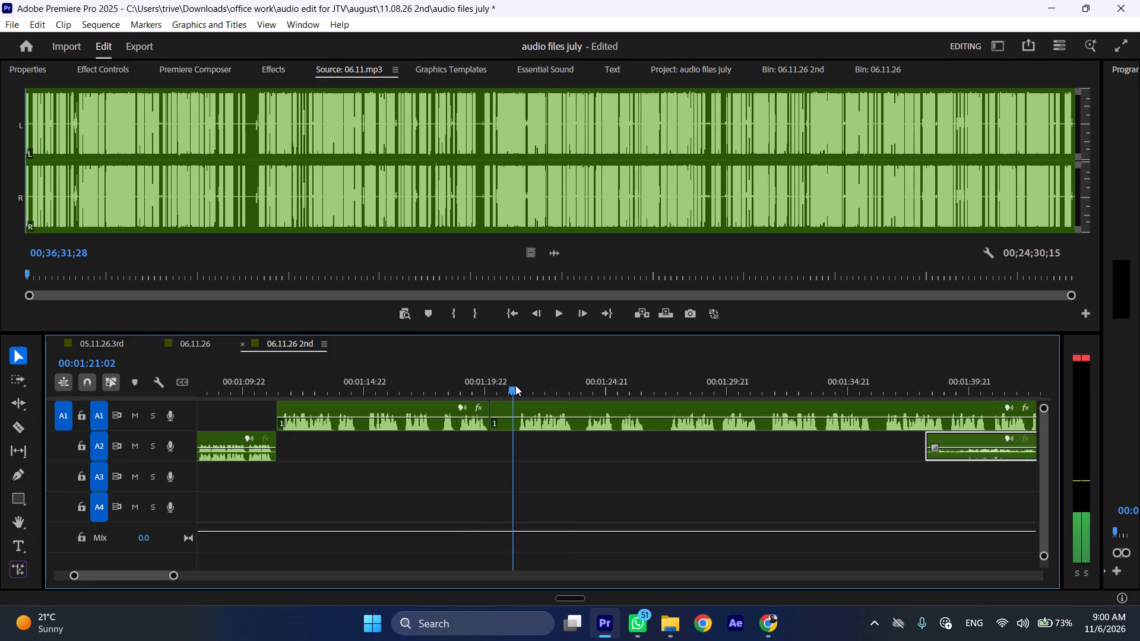
pyautogui.moveTo(515, 385); pyautogui.dragTo(516, 385)
pyautogui.click(529, 424)
pyautogui.hotkey('shift', 'c')
pyautogui.hotkey('ctrl', 'shift', 'd')
# Cut out the two short A1 pauses before about 00:01:15 and 00:01:18:03 and ripple-delete them together.
pyautogui.moveTo(352, 380); pyautogui.dragTo(362, 379)
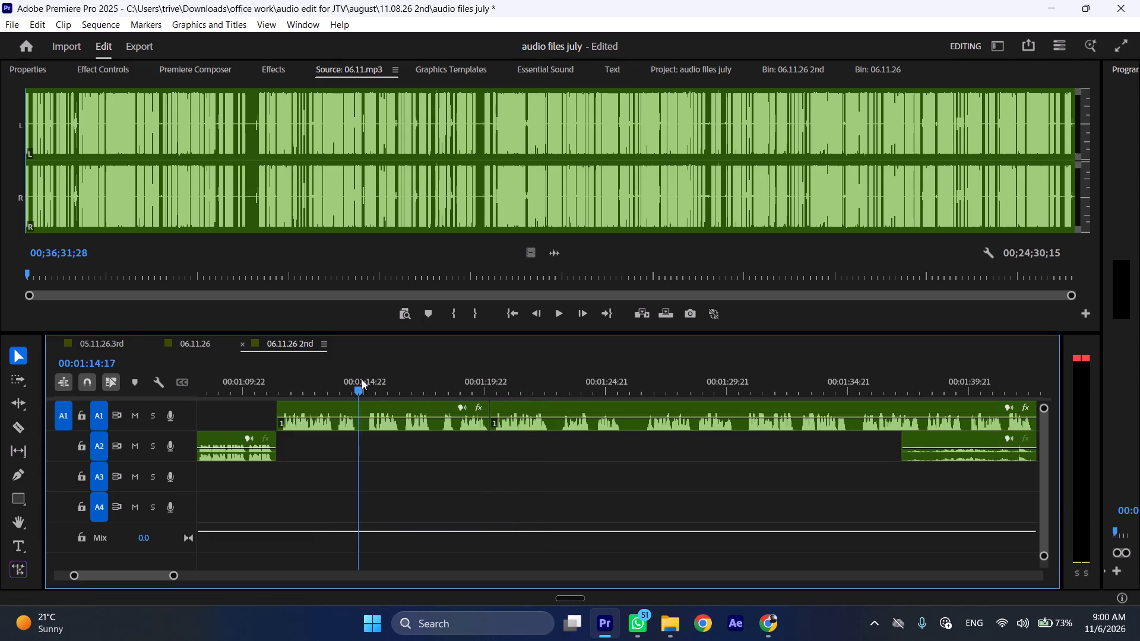
pyautogui.moveTo(362, 379); pyautogui.dragTo(445, 362)
pyautogui.hotkey('shift', 'c')
pyautogui.hotkey('shift', 'c')
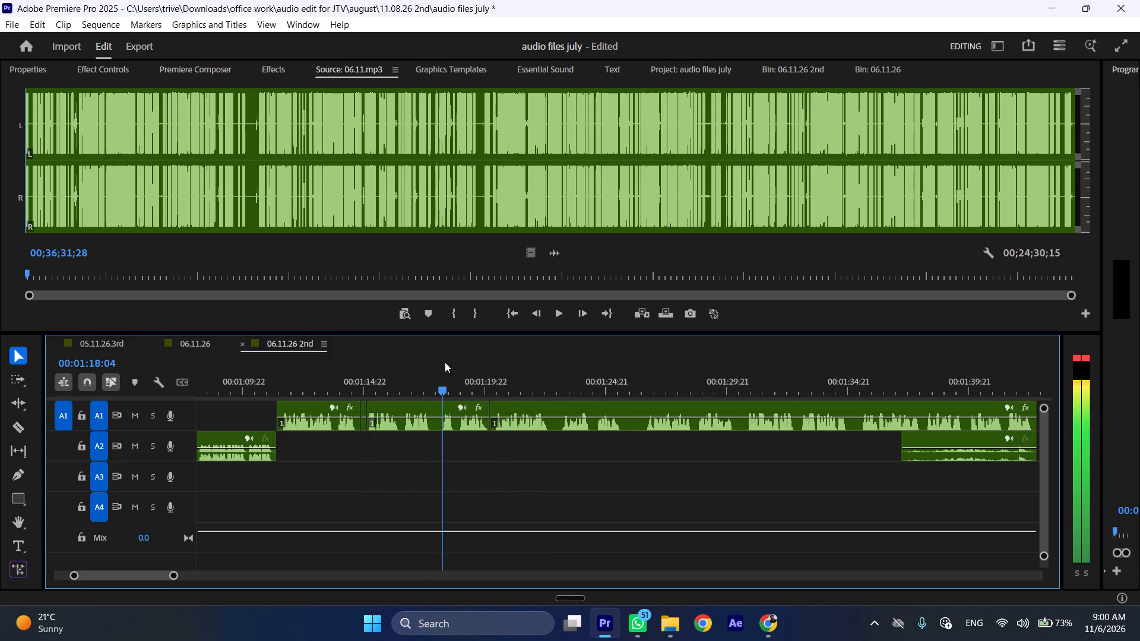
pyautogui.moveTo(445, 362); pyautogui.dragTo(444, 358)
pyautogui.hotkey('shift', 'c')
pyautogui.hotkey('shift', 'c')
pyautogui.click(435, 404)
pyautogui.keyDown('shift'); pyautogui.click(362, 403); pyautogui.keyUp('shift')
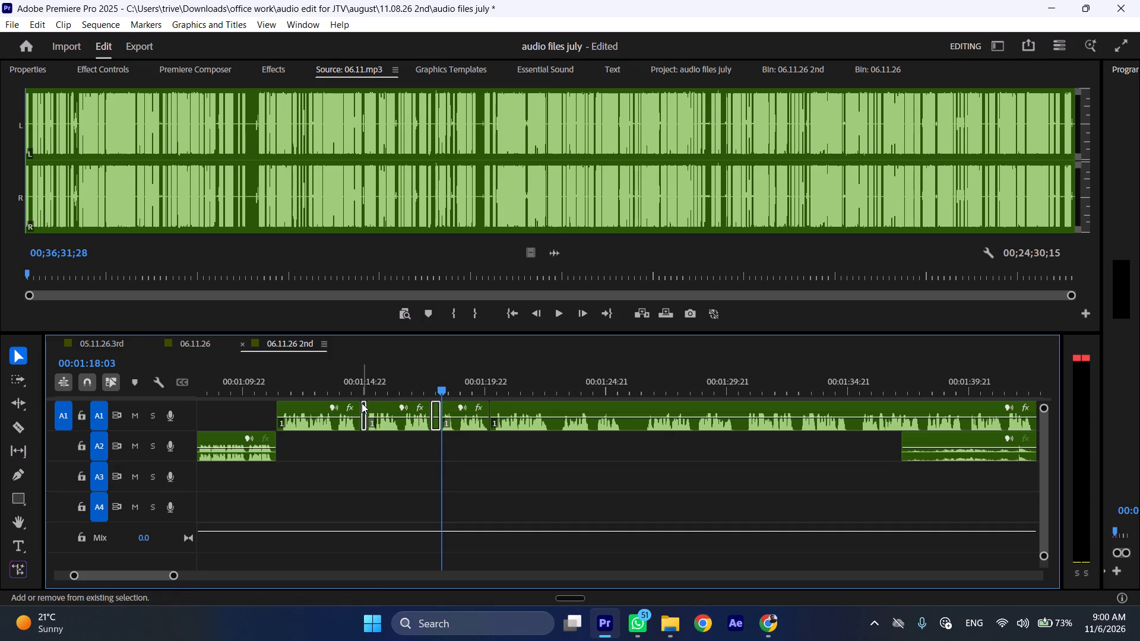
pyautogui.hotkey('ctrl', 'shift', 'd')
# Listen on, split the A1 clip at about 00:01:26, and ripple-delete the passage between 00:01:19:13 and that point.
pyautogui.click(433, 374)
pyautogui.press('space')
pyautogui.write('l')
pyautogui.scroll(-5, 518, 417)
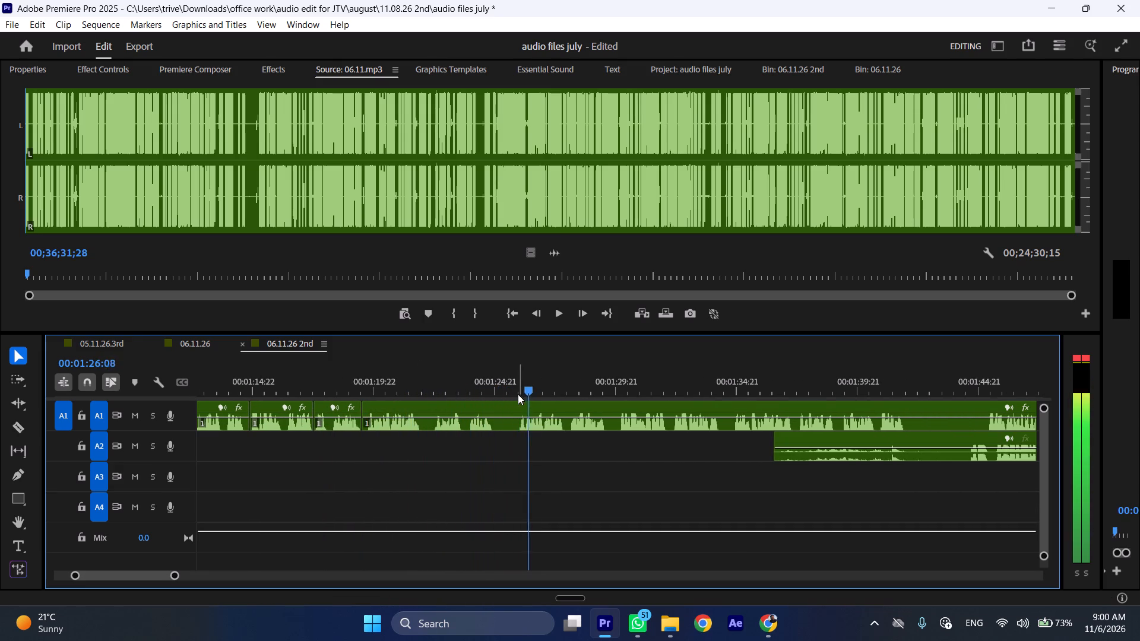
pyautogui.click(520, 380)
pyautogui.click(528, 415)
pyautogui.hotkey('shift', 'c')
pyautogui.hotkey('ctrl', 'shift', 'd')
# Trim about eight seconds off the start of the later A2 clip, up to where its speech begins, while playback runs.
pyautogui.press('space')
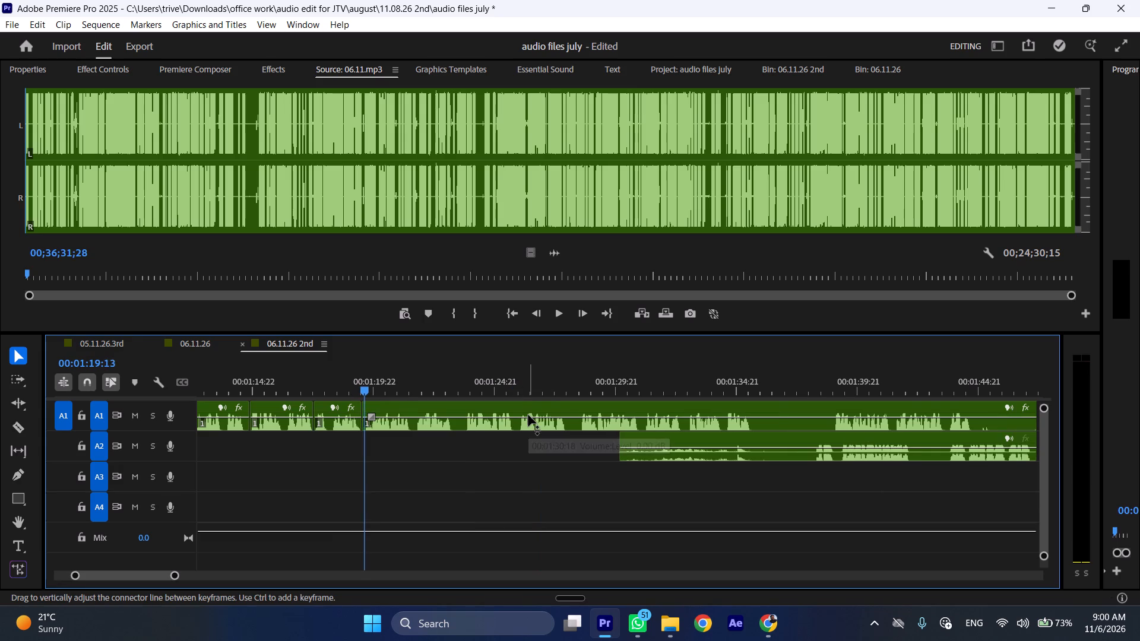
pyautogui.write('l')
pyautogui.moveTo(625, 440); pyautogui.dragTo(814, 429)
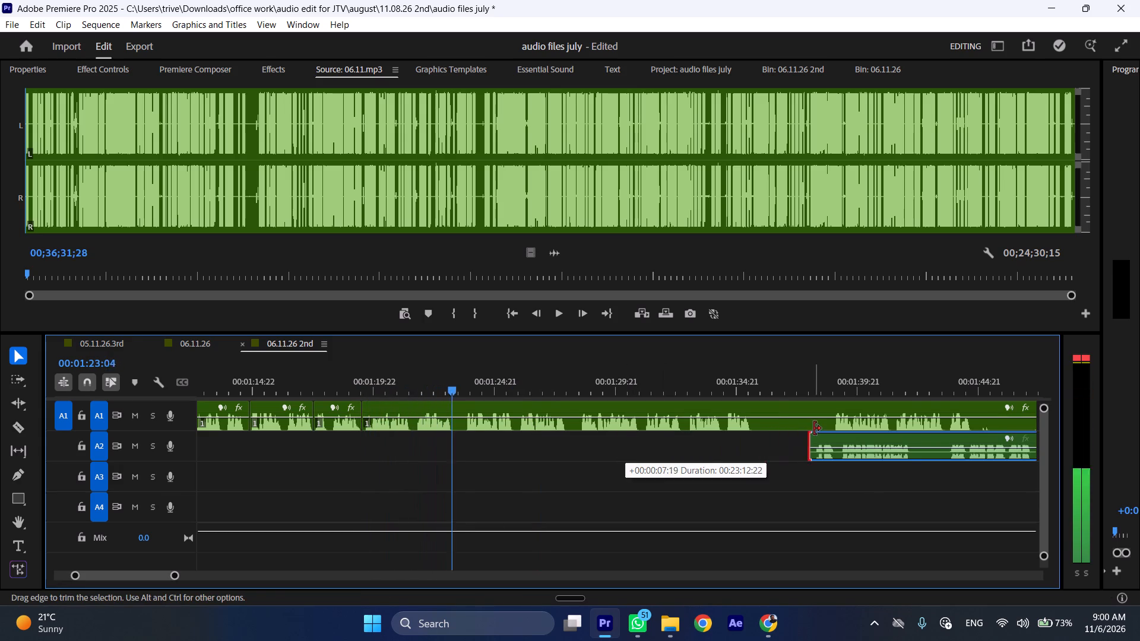
pyautogui.moveTo(814, 429); pyautogui.dragTo(816, 428)
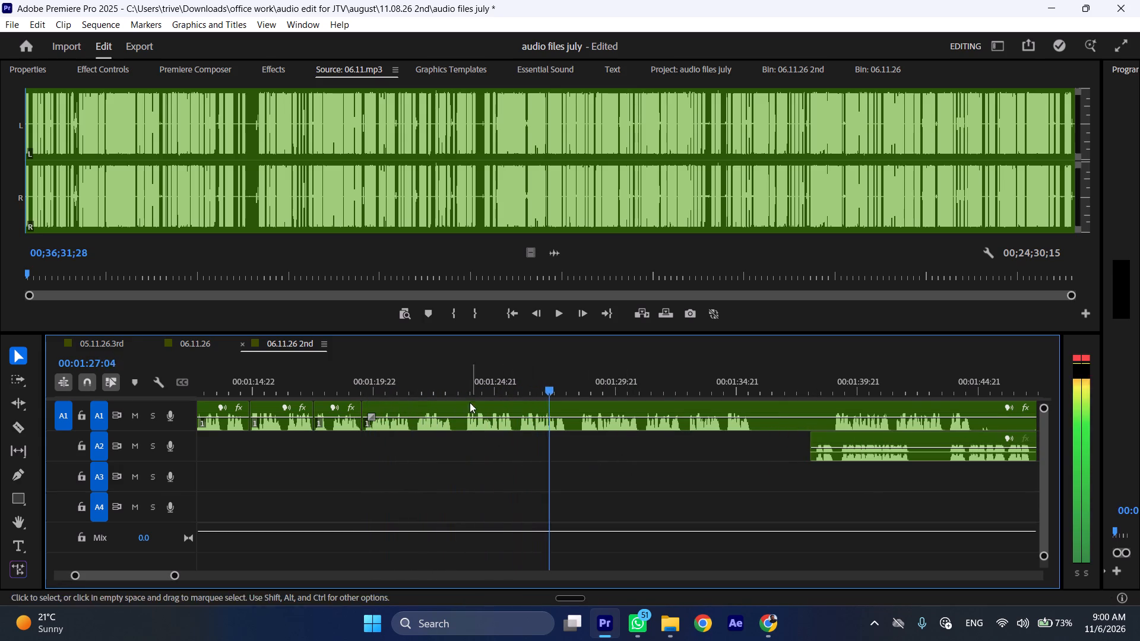
# Split the A1 clip at about 00:01:23:03 and 00:01:23:15, and ripple-delete the pause between these points.
pyautogui.moveTo(454, 380); pyautogui.dragTo(465, 380)
pyautogui.hotkey('shift', 'c')
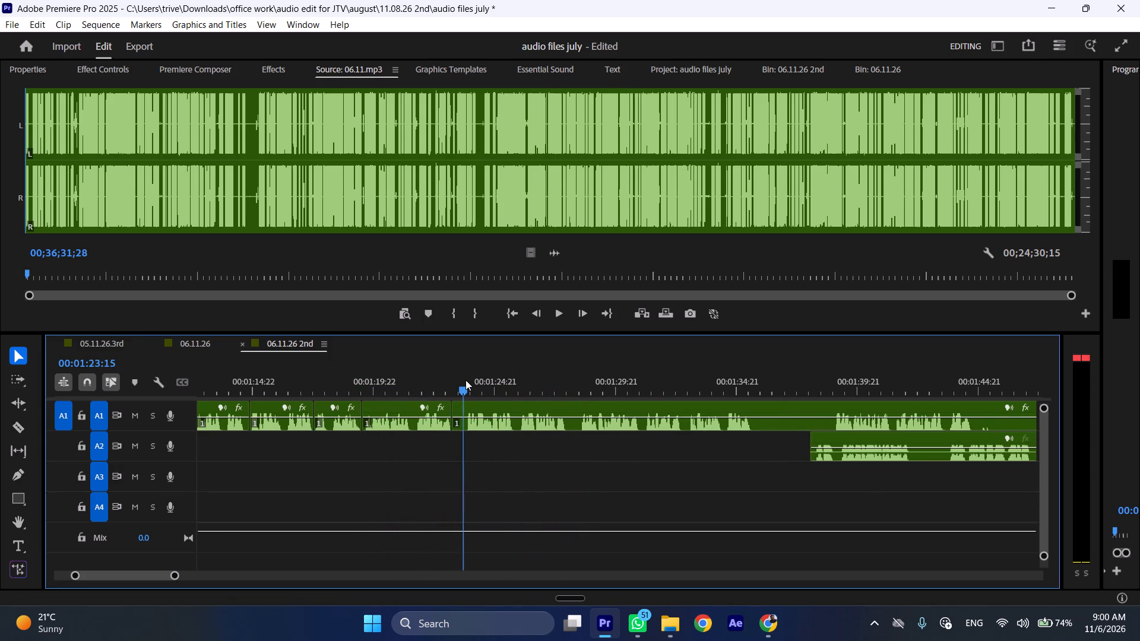
pyautogui.moveTo(465, 380); pyautogui.dragTo(468, 380)
pyautogui.click(482, 408)
pyautogui.hotkey('shift', 'c')
pyautogui.hotkey('ctrl', 'shift', 'd')
# Split the A1 clip at about 00:01:27:09 and again just before the following speech, and ripple-delete the pause between.
pyautogui.moveTo(541, 384); pyautogui.dragTo(556, 386)
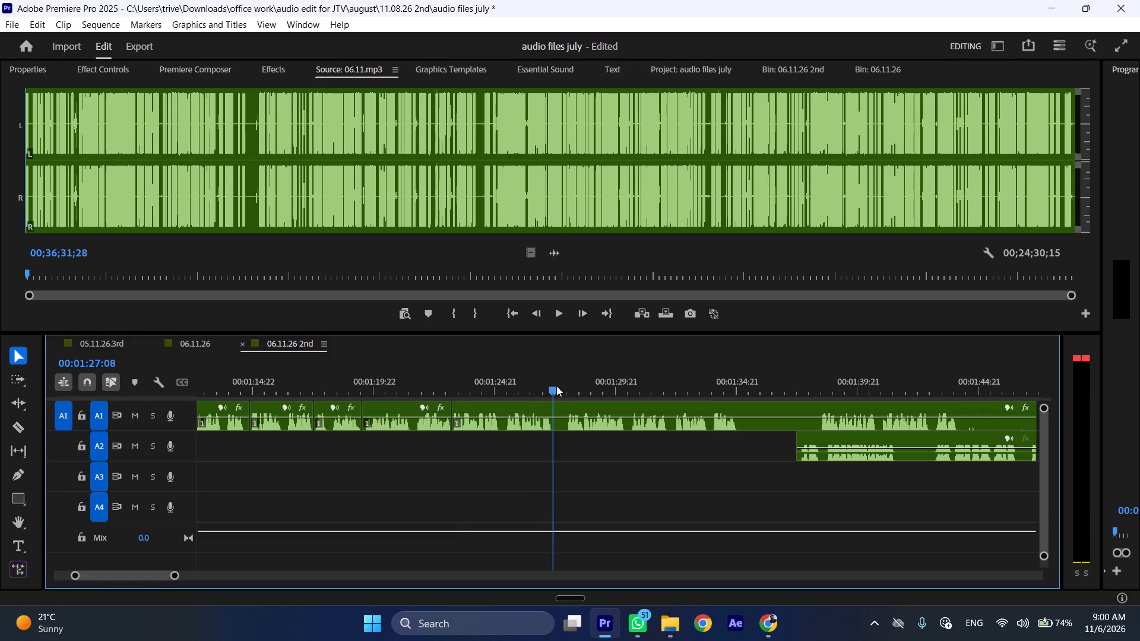
pyautogui.moveTo(556, 386); pyautogui.dragTo(565, 386)
pyautogui.hotkey('shift', 'c')
pyautogui.click(572, 418)
pyautogui.hotkey('shift', 'c')
pyautogui.hotkey('ctrl', 'shift', 'd')
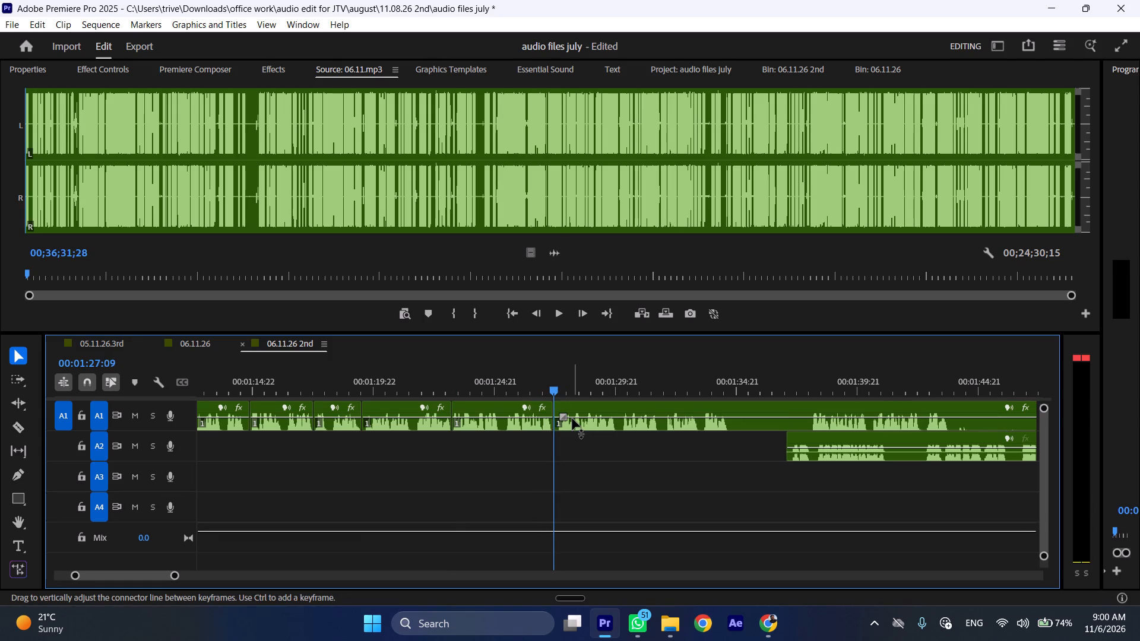
# Listen to the following A1 speech, split the clip at 00:01:31:17 and about 00:01:31:23, and ripple-delete the pause between.
pyautogui.press('space')
pyautogui.write('l')
pyautogui.scroll(-10, 569, 438)
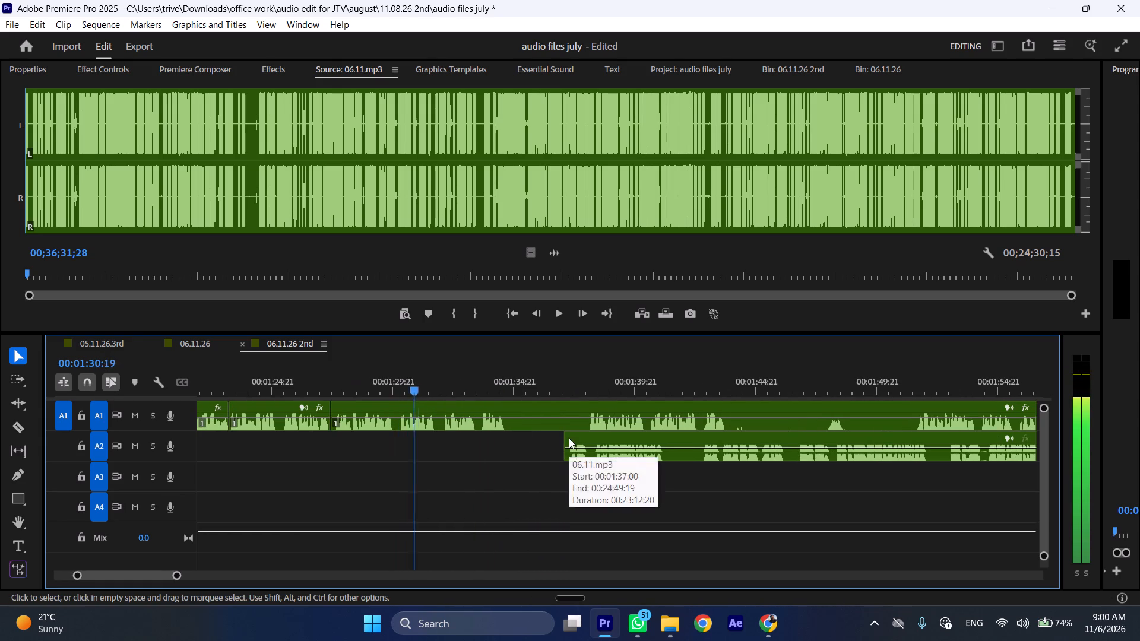
pyautogui.click(438, 384)
pyautogui.hotkey('shift', 'c')
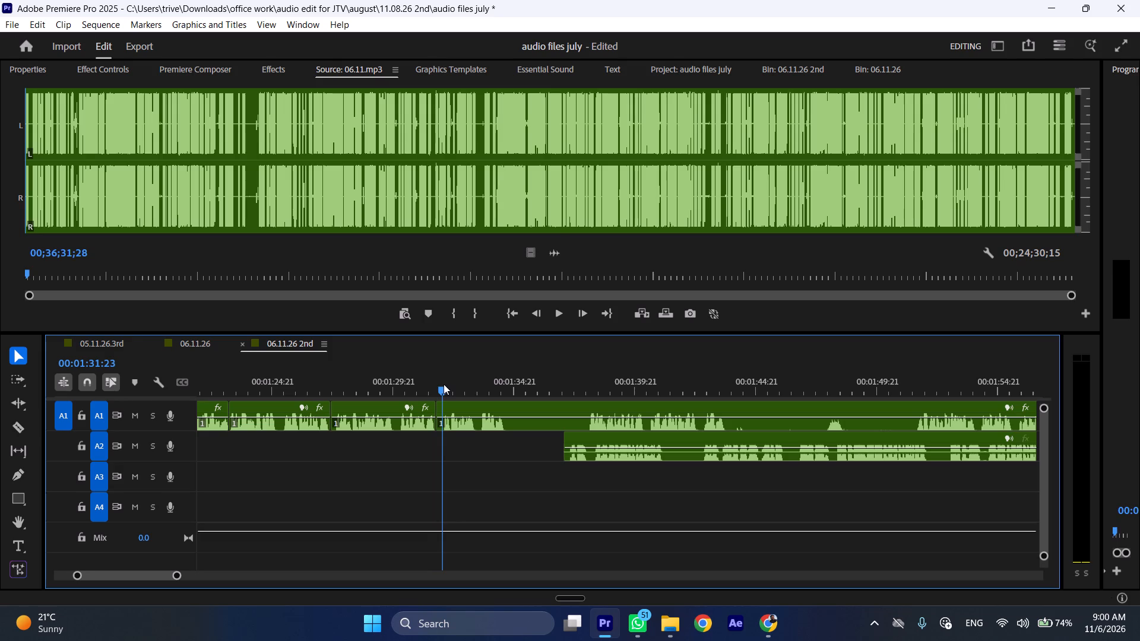
pyautogui.click(463, 403)
pyautogui.hotkey('shift', 'c')
pyautogui.hotkey('ctrl', 'shift', 'd')
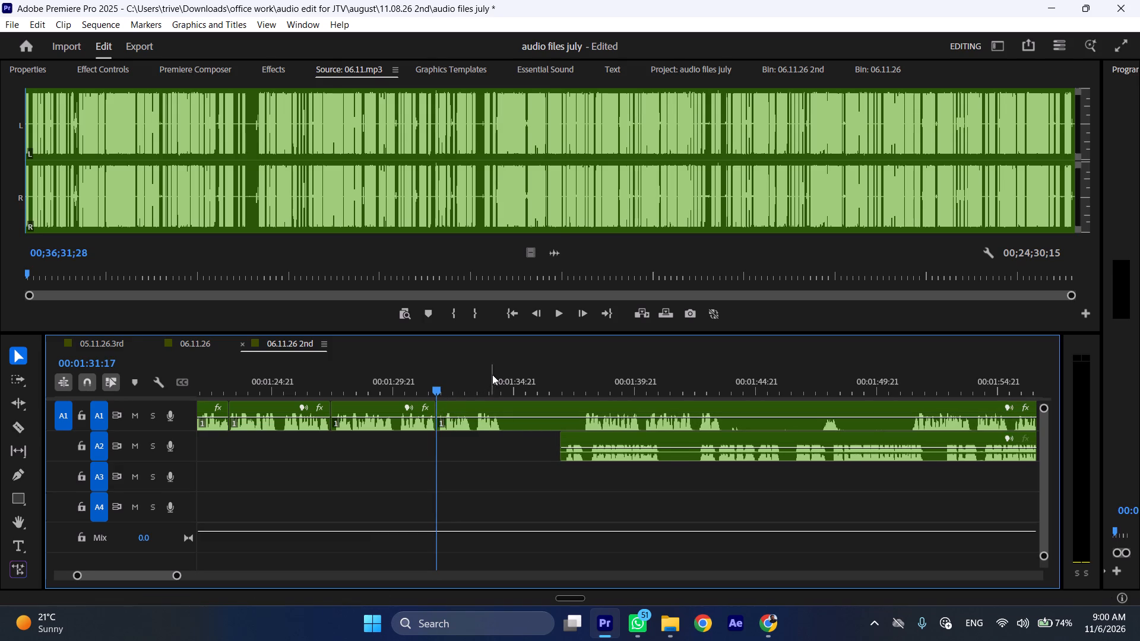
# Split the A1 clip at 00:01:34:12, at the end of the speech before the long silence.
pyautogui.moveTo(494, 375); pyautogui.dragTo(505, 376)
pyautogui.hotkey('shift', 'c')
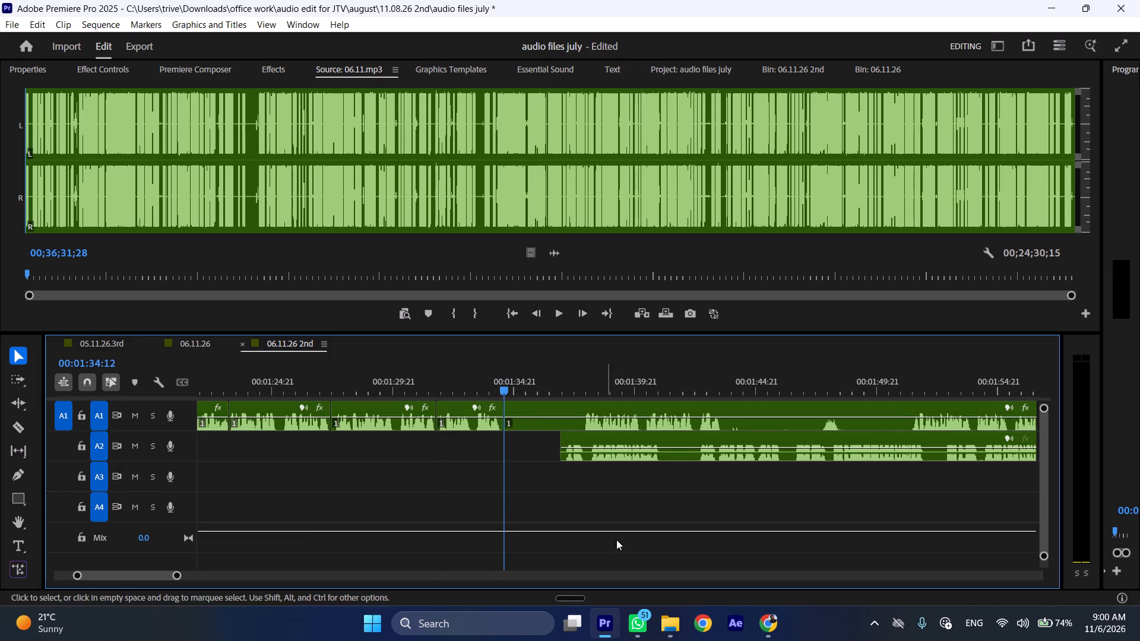
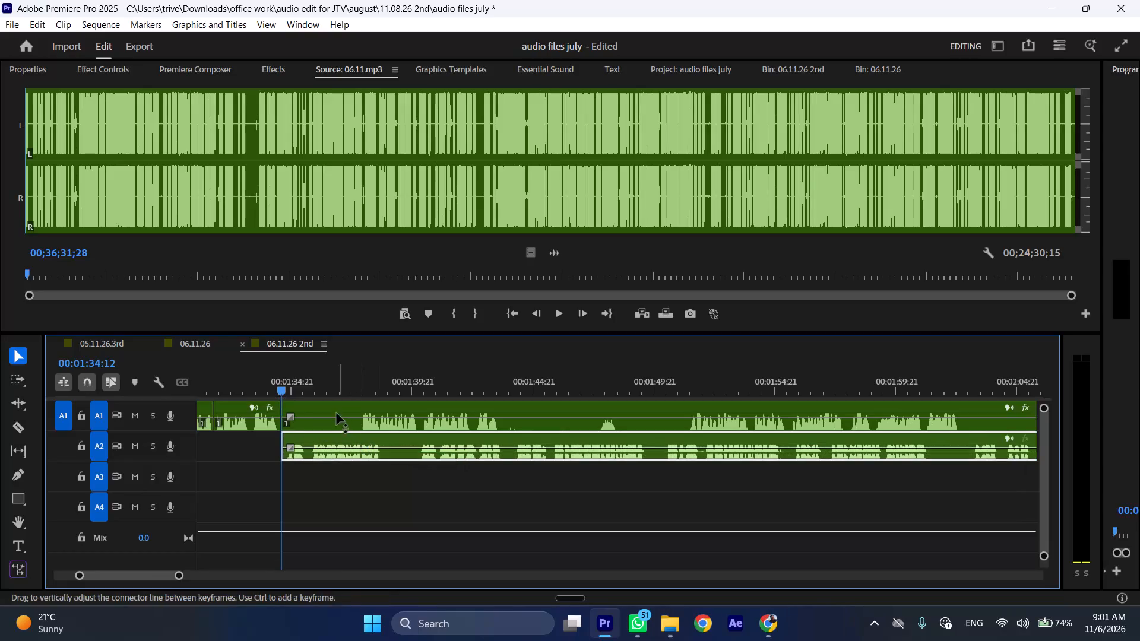
# Move the A1 clip after the 00:01:34:12 cut later on its track to start at about 00:02:01, leaving a gap over the A2 audio.
pyautogui.moveTo(290, 404); pyautogui.dragTo(365, 407)
pyautogui.moveTo(388, 407); pyautogui.dragTo(965, 417)
# Listen to the A2 audio under the gap, then split that clip at 00:01:38:18 and 00:01:40:05 and select the pause between.
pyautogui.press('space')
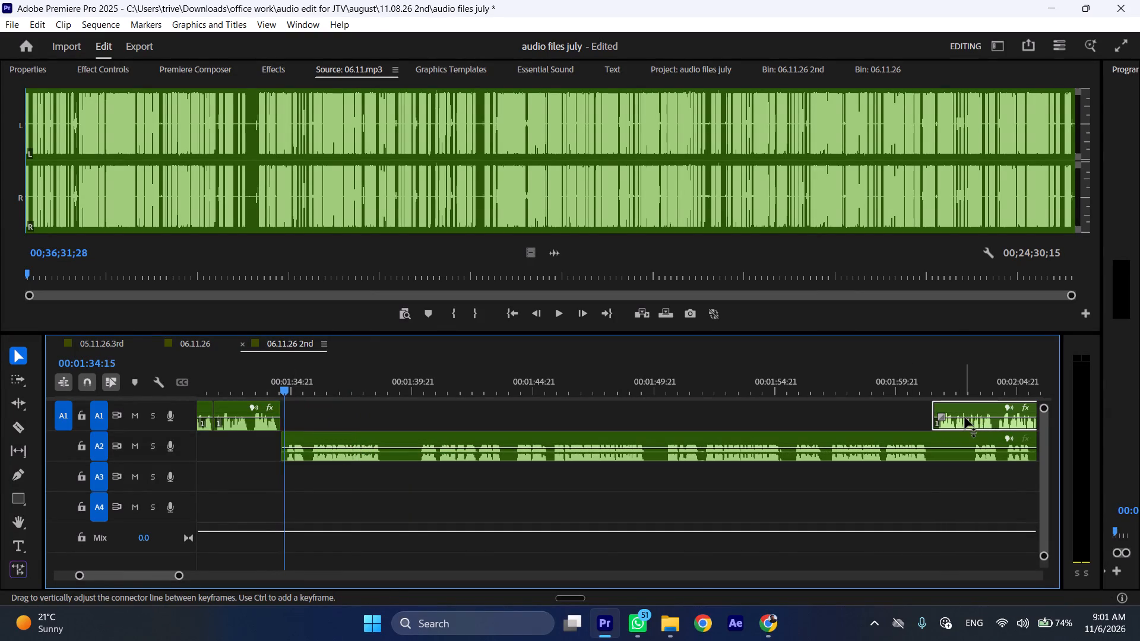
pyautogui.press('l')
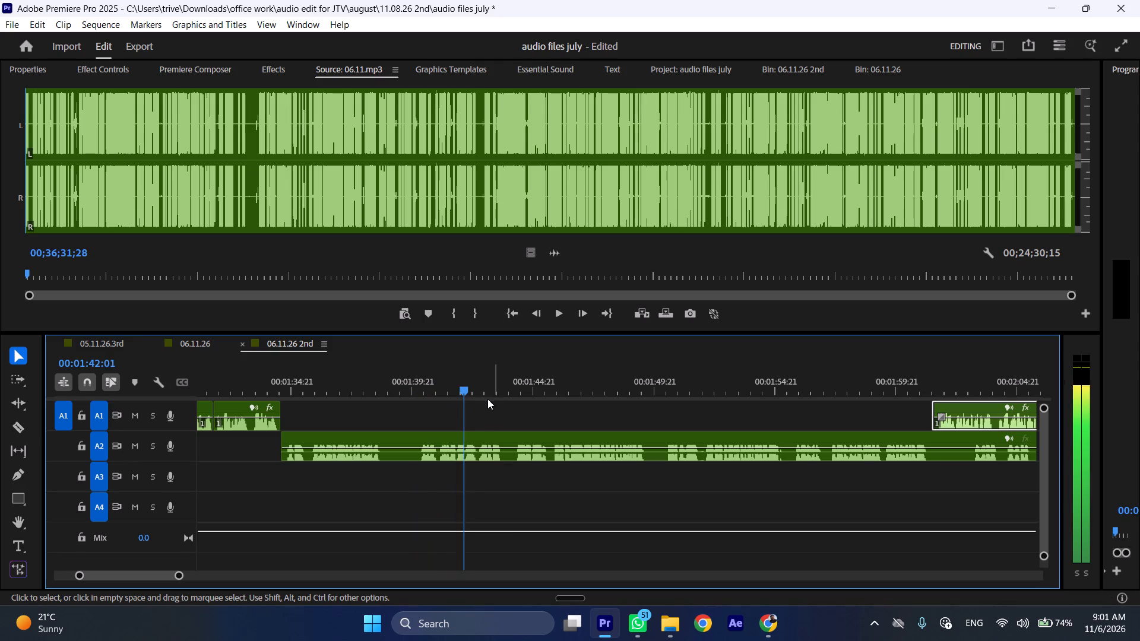
pyautogui.moveTo(386, 386); pyautogui.dragTo(386, 385)
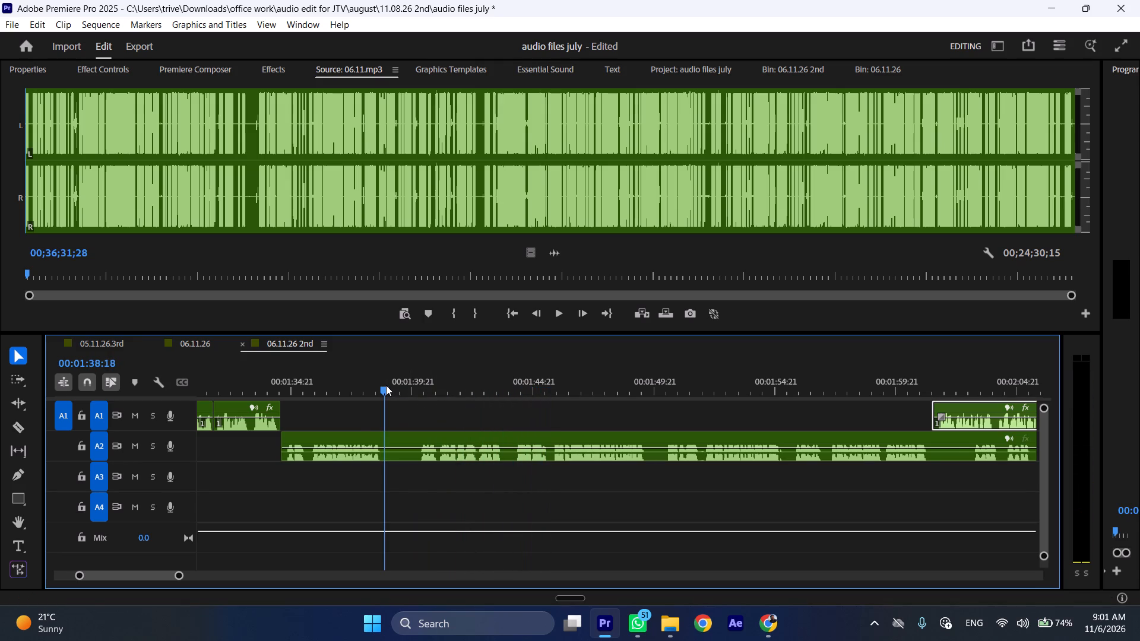
pyautogui.moveTo(386, 385); pyautogui.dragTo(422, 384)
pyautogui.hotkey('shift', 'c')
pyautogui.click(435, 438)
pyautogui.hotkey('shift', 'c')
pyautogui.hotkey('ctrl', 'shift', 'd')
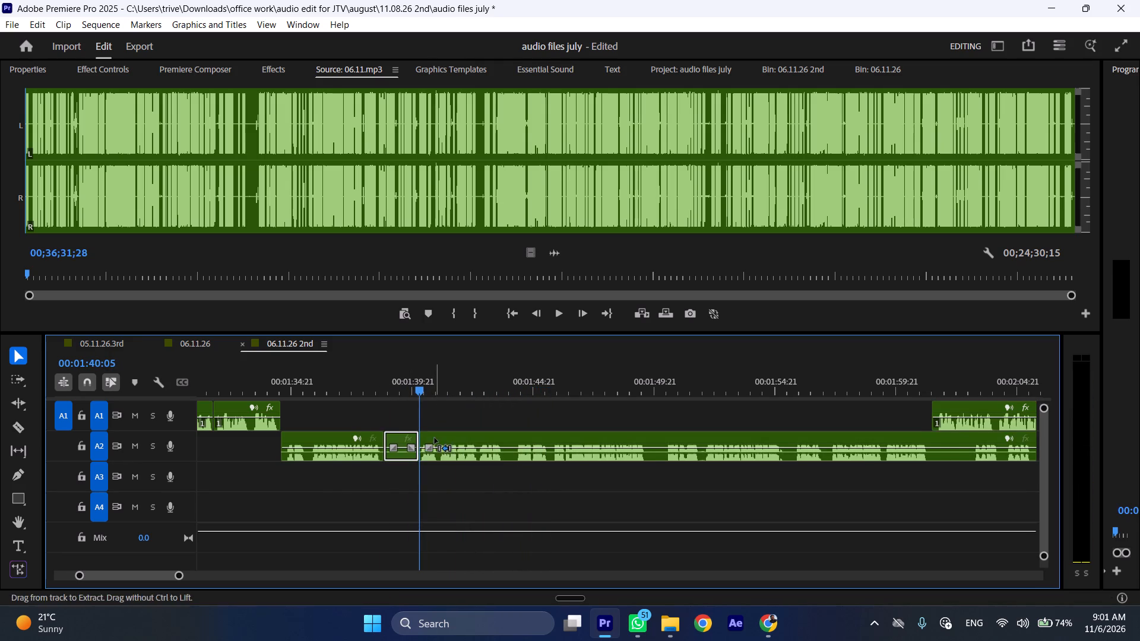
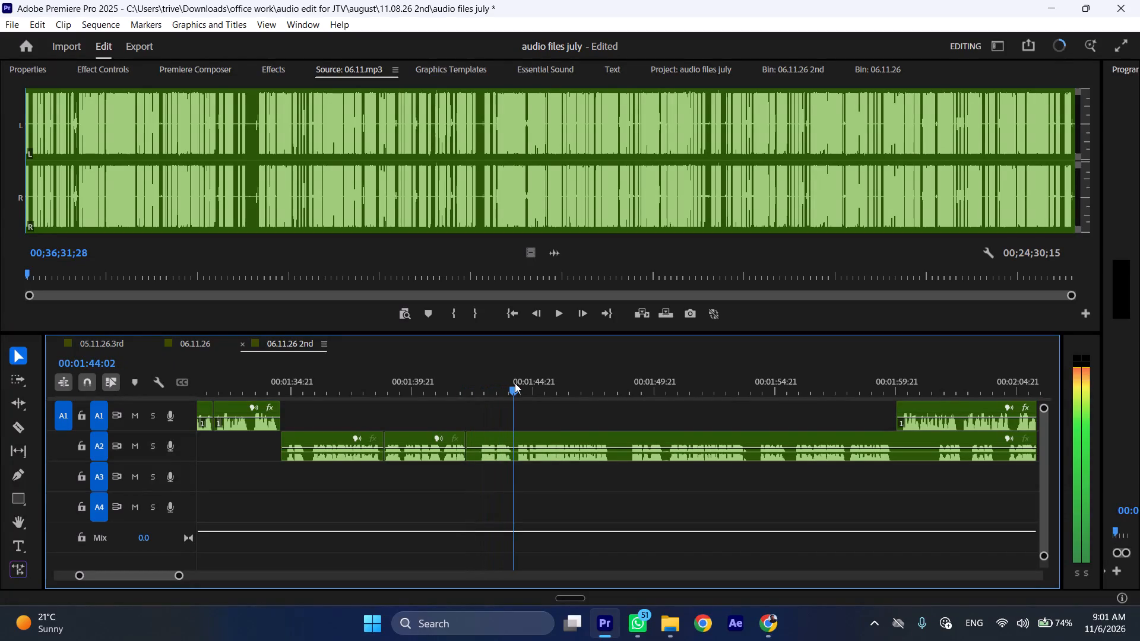
# Split the A2 clip at 00:01:44:02 and ripple-delete the section between the previous cut and this point.
pyautogui.click(540, 446)
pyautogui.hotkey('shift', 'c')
pyautogui.hotkey('ctrl', 'shift', 'd')
# Listen to the following A2 speech, split the clip at 00:01:46:23, and ripple-delete the section from the previous cut to there.
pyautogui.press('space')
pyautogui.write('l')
pyautogui.scroll(-5, 539, 446)
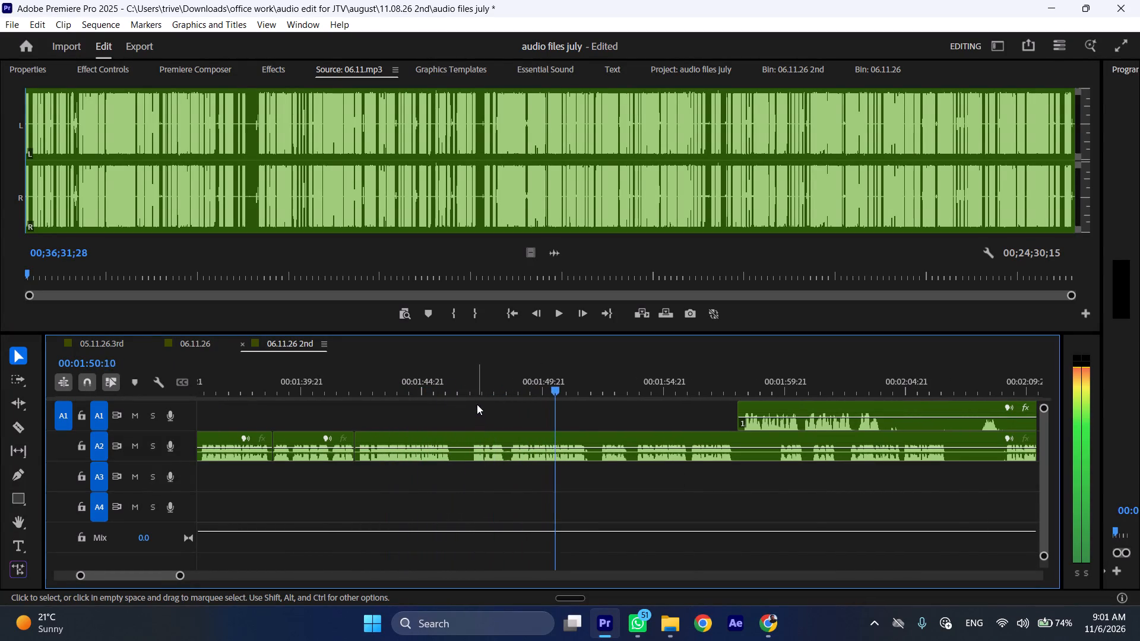
pyautogui.click(471, 386)
pyautogui.click(479, 434)
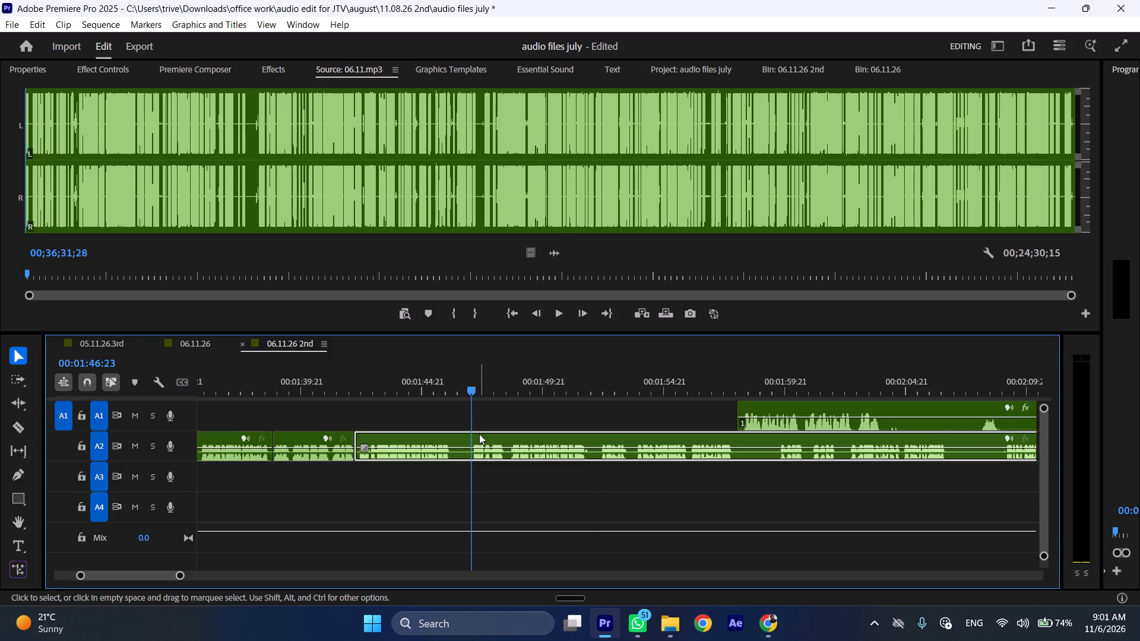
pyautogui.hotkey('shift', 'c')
pyautogui.hotkey('ctrl', 'shift', 'd')
# Split the A2 clip at 00:01:47:01, at the end of the speech phrase.
pyautogui.click(476, 391)
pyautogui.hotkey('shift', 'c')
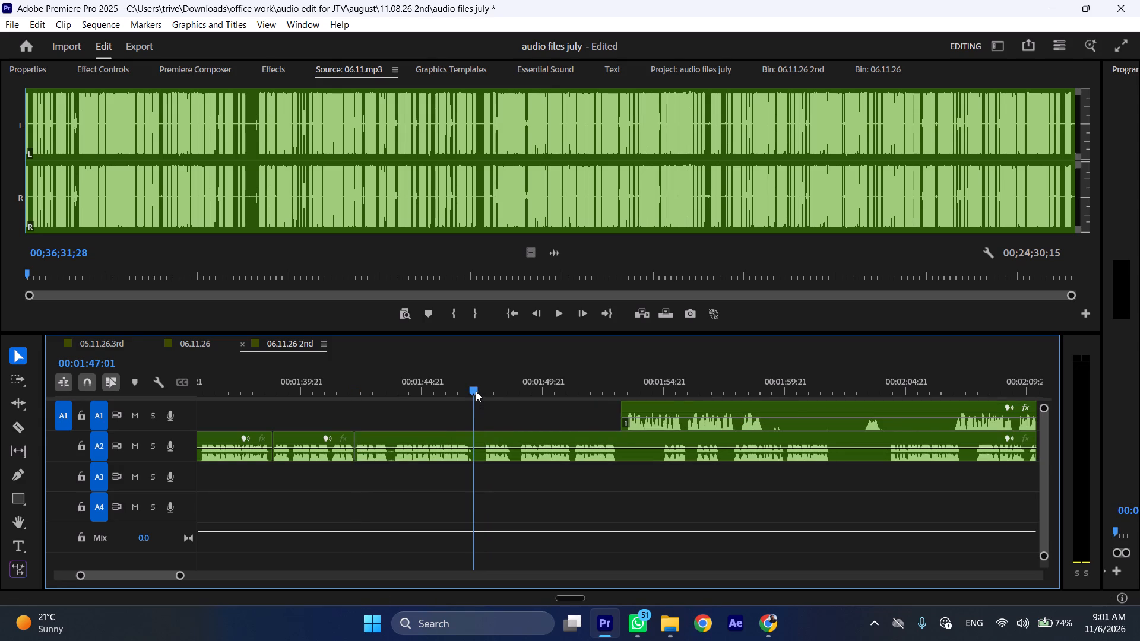
# Listen on from the new A2 cut and move the A1 clip later so it starts at about 00:02:04.
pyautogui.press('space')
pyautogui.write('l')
pyautogui.scroll(-5, 546, 443)
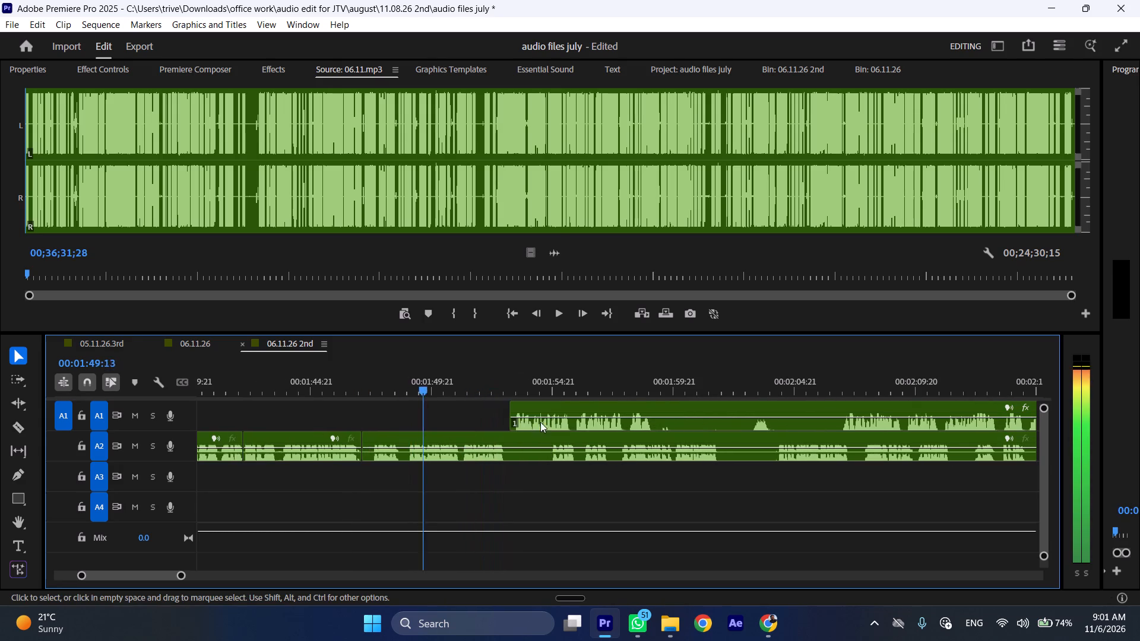
pyautogui.moveTo(534, 407); pyautogui.dragTo(813, 407)
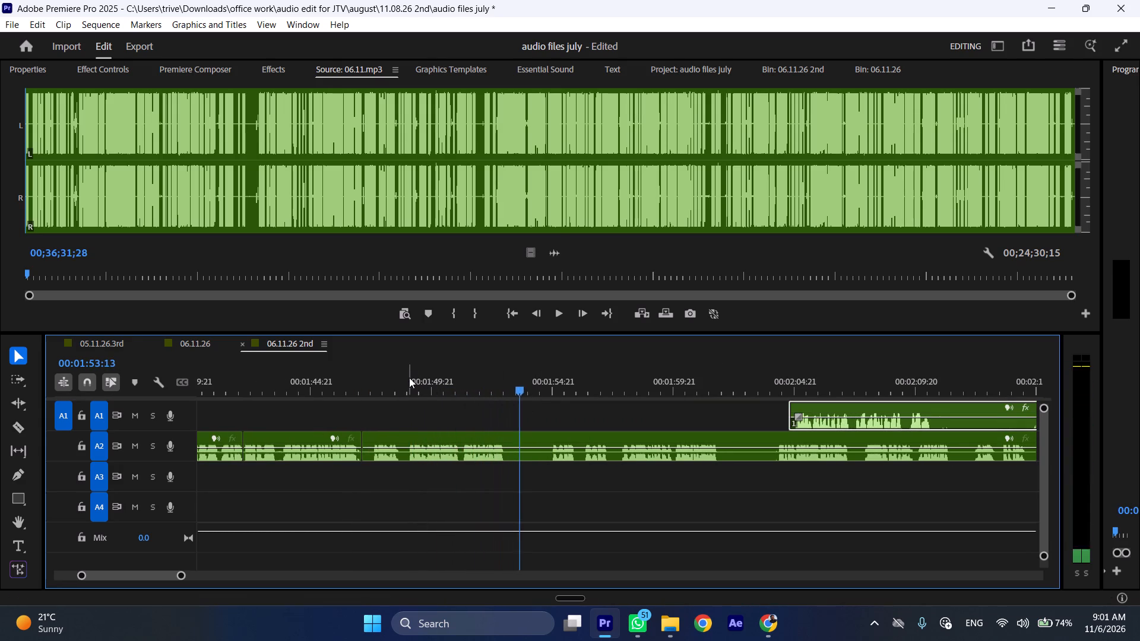
# Split the A2 clip at about 00:01:48:23 and ripple-delete the section between the 00:01:47:01 cut and this point.
pyautogui.click(408, 377)
pyautogui.click(432, 442)
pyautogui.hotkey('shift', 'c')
pyautogui.hotkey('ctrl', 'shift', 'd')
# Split the A2 clip at 00:01:51:08, just after the speech ends and the silence begins.
pyautogui.moveTo(461, 385); pyautogui.dragTo(468, 386)
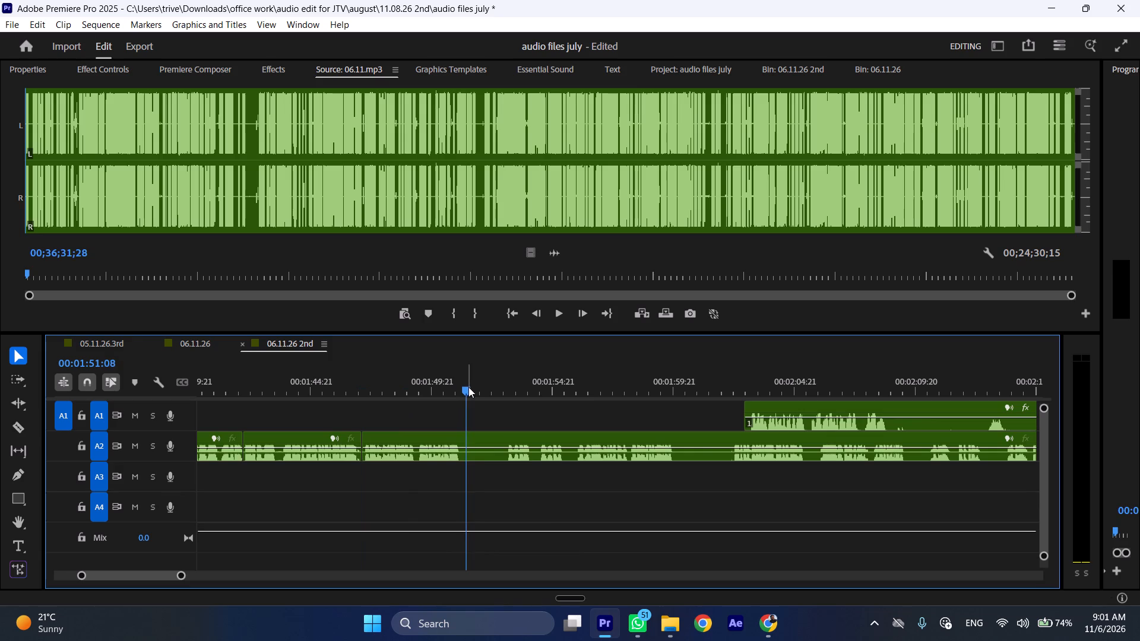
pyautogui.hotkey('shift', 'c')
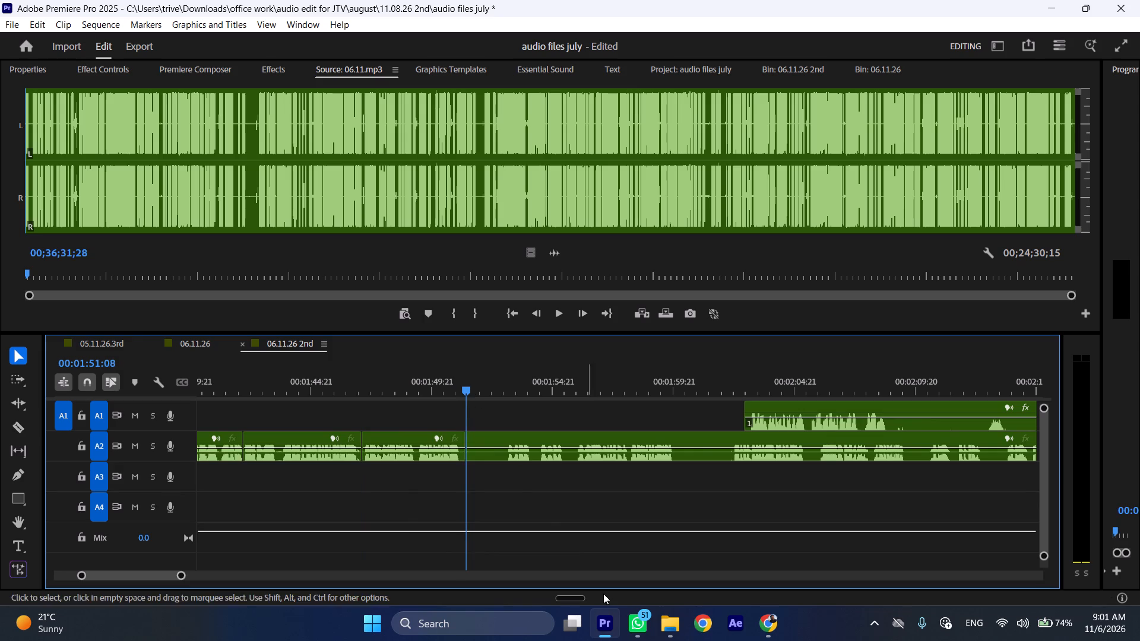
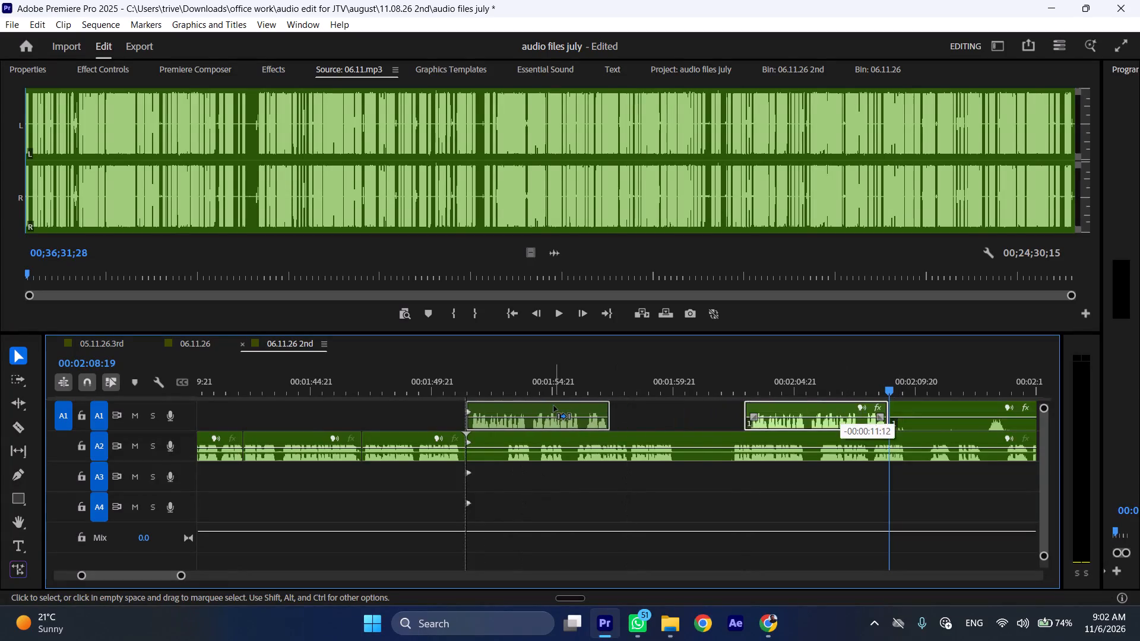
# Move the long A2 clip later so it starts right where the repositioned A1 clip ends.
pyautogui.moveTo(617, 439); pyautogui.dragTo(657, 439)
pyautogui.moveTo(682, 439); pyautogui.dragTo(653, 439)
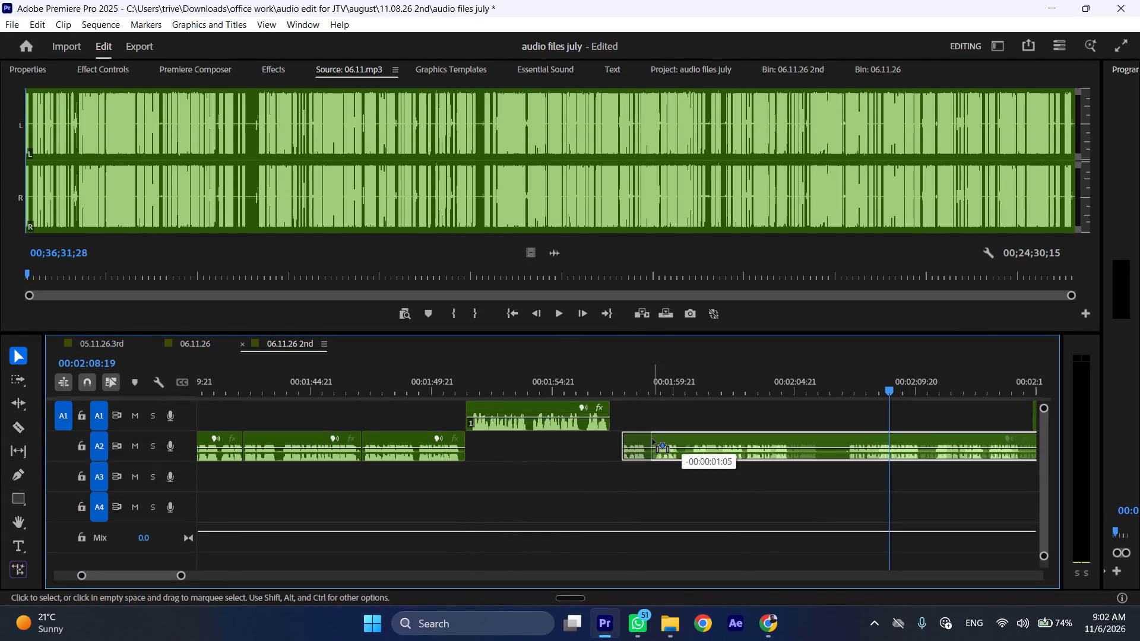
pyautogui.moveTo(653, 439); pyautogui.dragTo(640, 438)
# Listen to the sequence at faster speed from just before the repositioned A1 clip to check the arrangement.
pyautogui.click(449, 380)
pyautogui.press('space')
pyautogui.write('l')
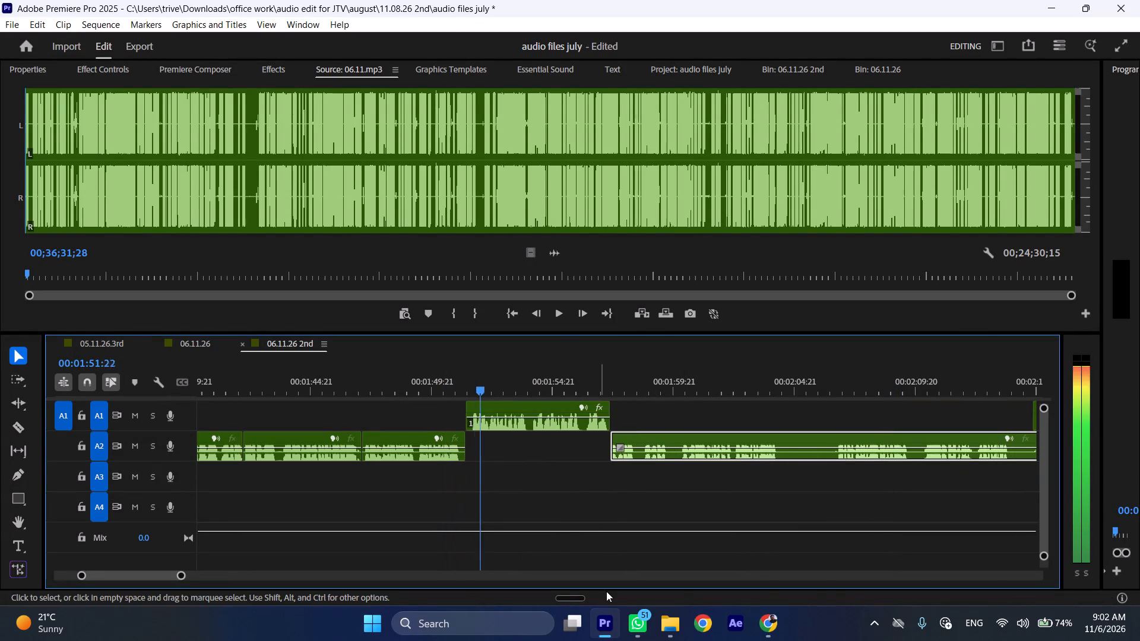
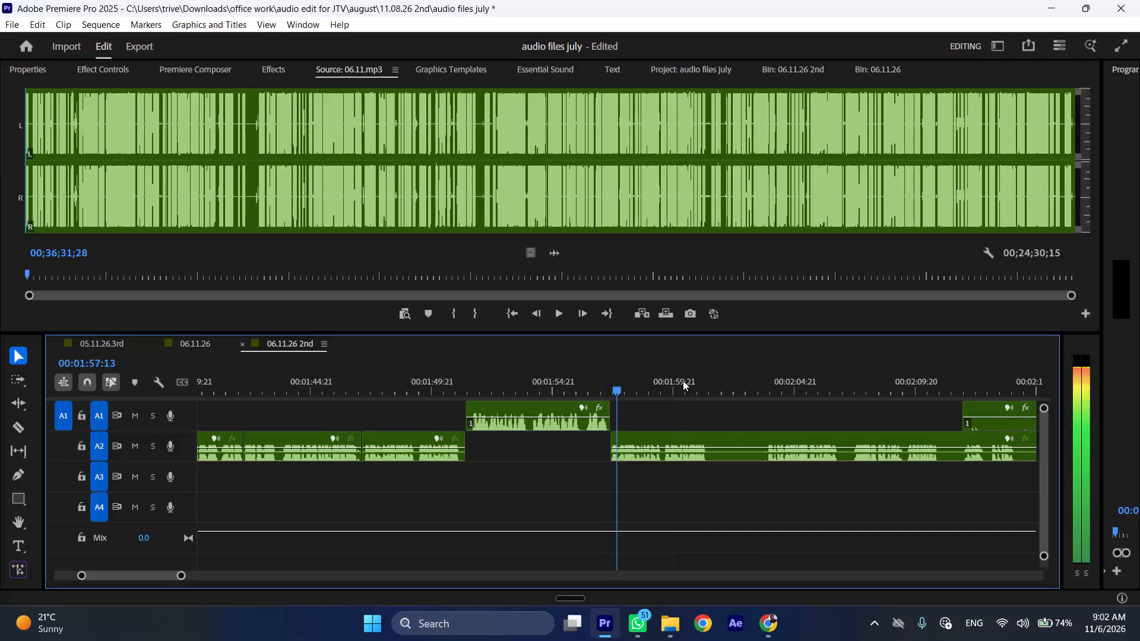
# Split the A2 clip at 00:02:01:10 and again just before the following speech, and ripple-delete the pause between.
pyautogui.scroll(-5, 702, 461)
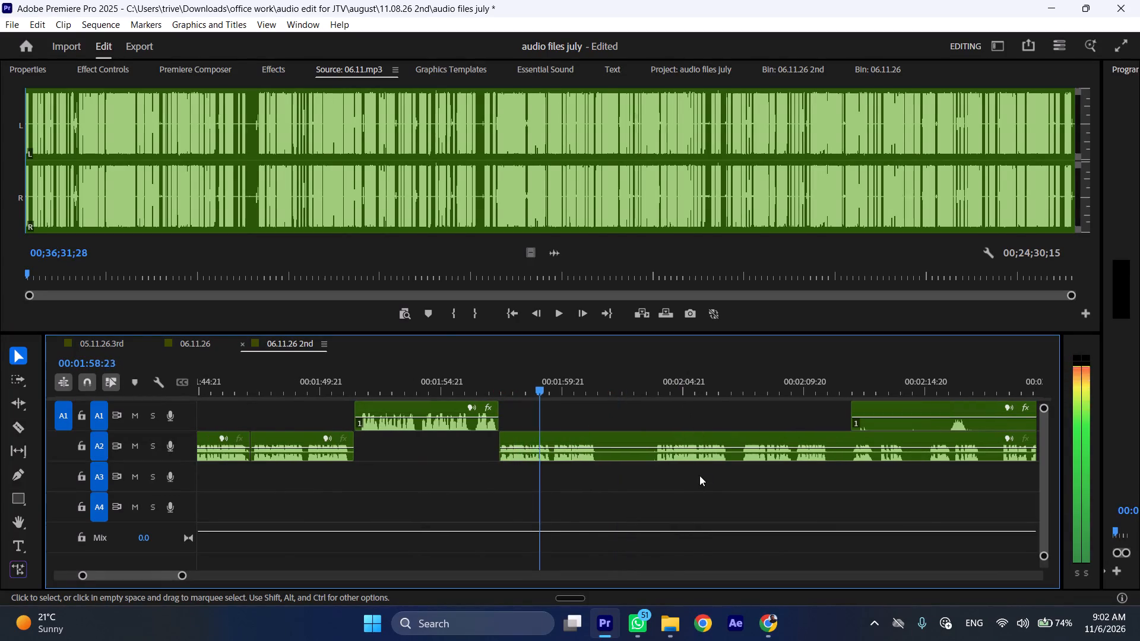
pyautogui.press('space')
pyautogui.hotkey('shift', 'c')
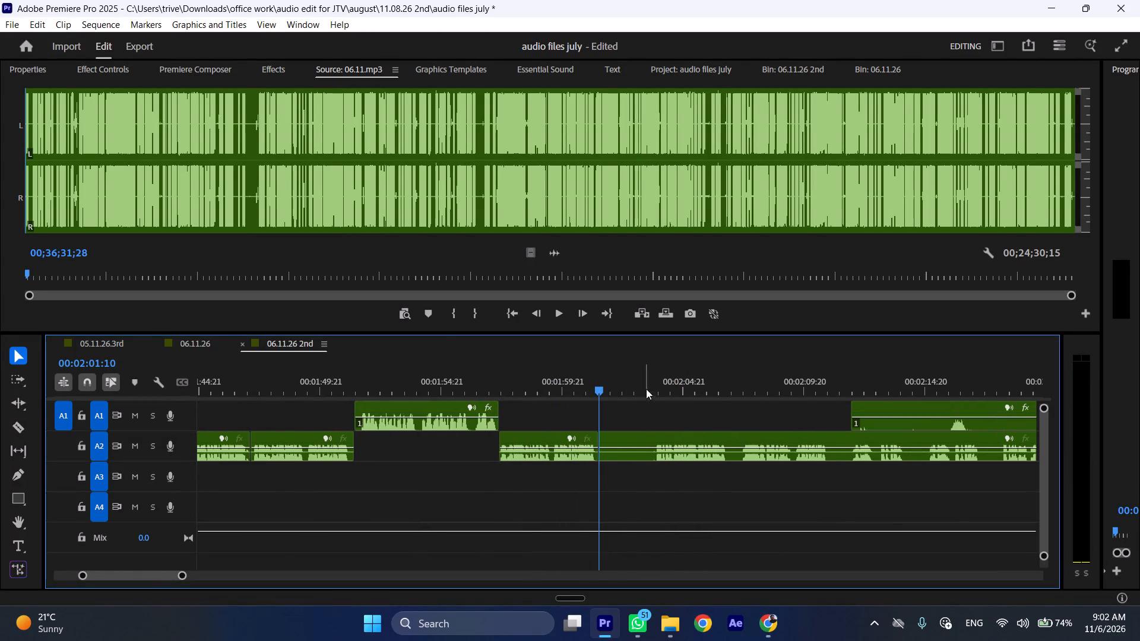
pyautogui.click(655, 380)
pyautogui.keyDown('shift'); pyautogui.click(674, 450); pyautogui.keyUp('shift')
pyautogui.hotkey('shift', 'c')
pyautogui.hotkey('ctrl', 'shift', 'd')
# Listen to the following A2 speech, split the clip at 00:02:04:14 and just before the next speech, and ripple-delete the short pause between.
pyautogui.press('space')
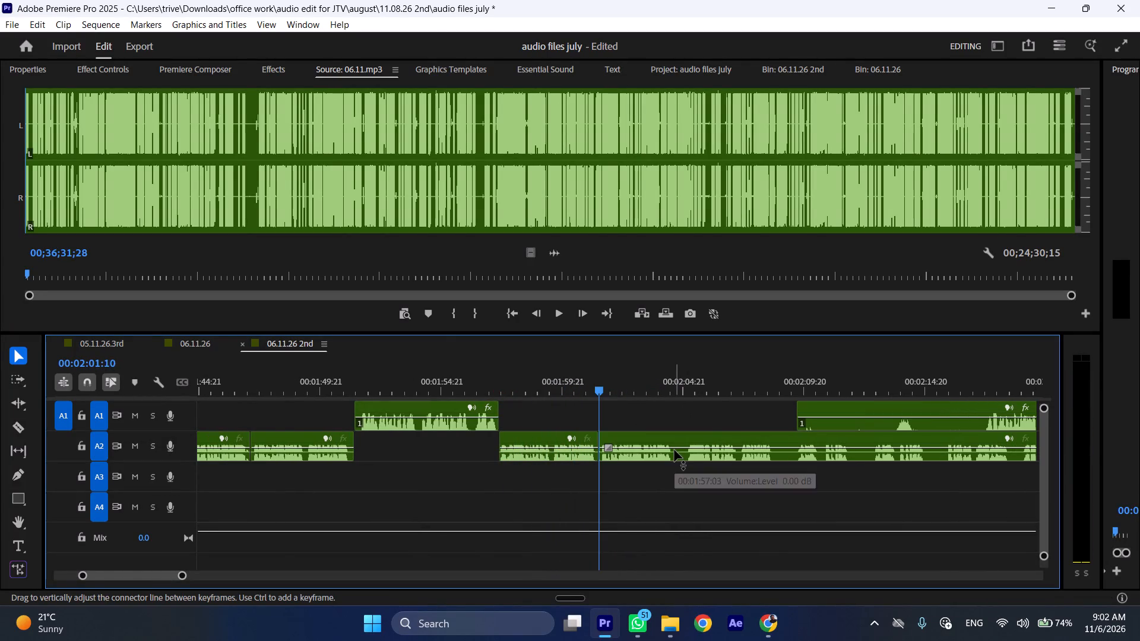
pyautogui.write('l')
pyautogui.scroll(-5, 685, 490)
pyautogui.press('space')
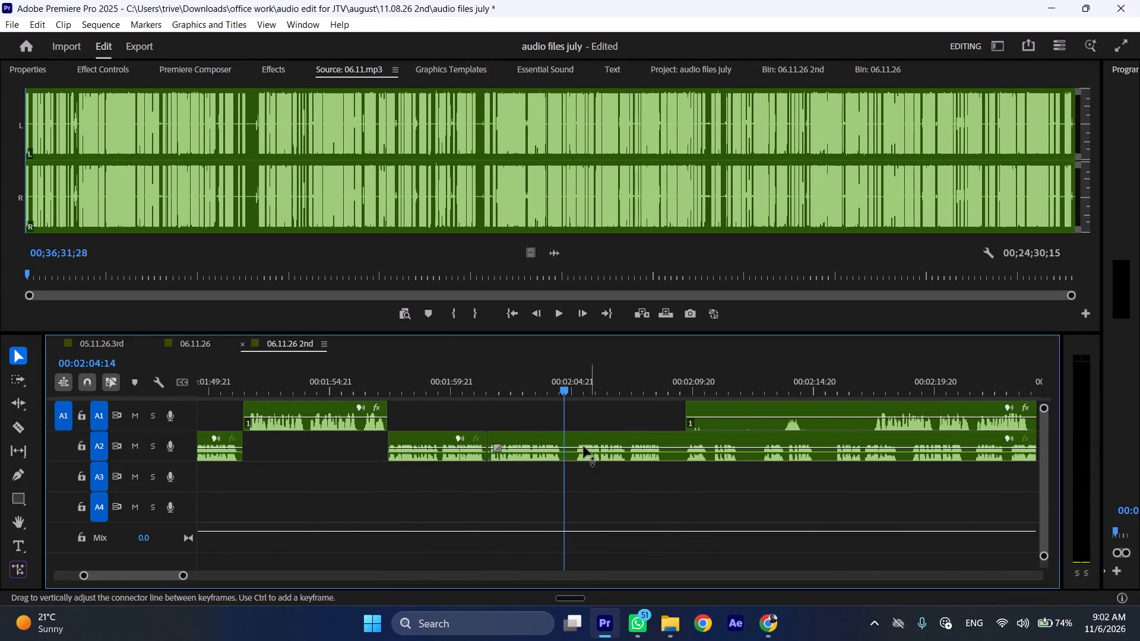
pyautogui.hotkey('shift', 'c')
pyautogui.click(576, 382)
pyautogui.click(602, 443)
pyautogui.hotkey('shift', 'c')
pyautogui.hotkey('ctrl', 'shift', 'd')
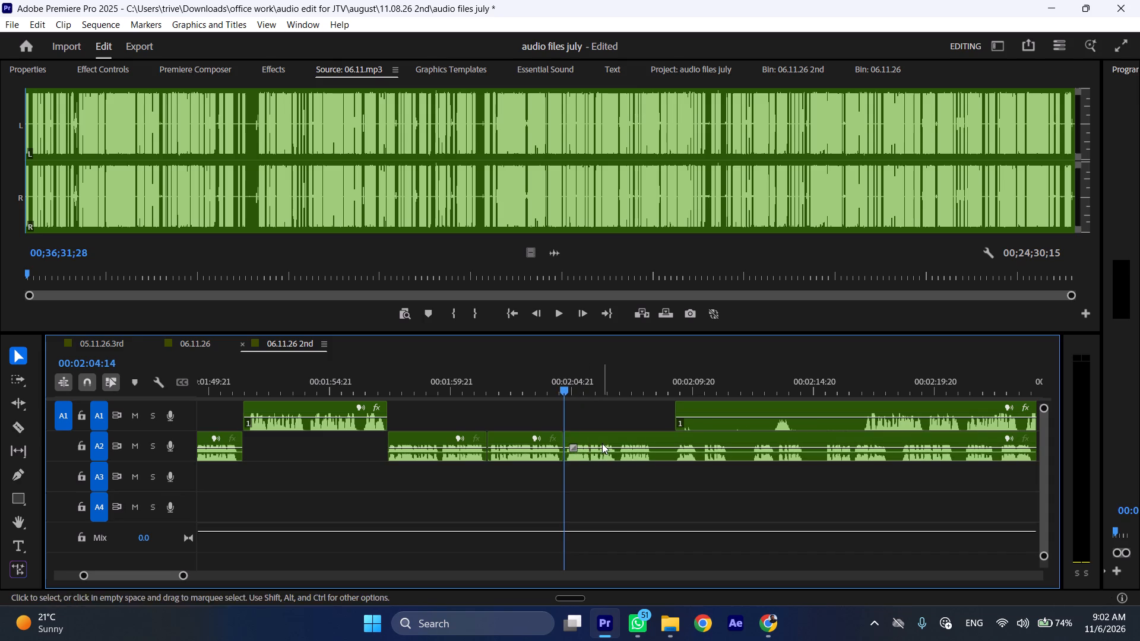
pyautogui.press('space')
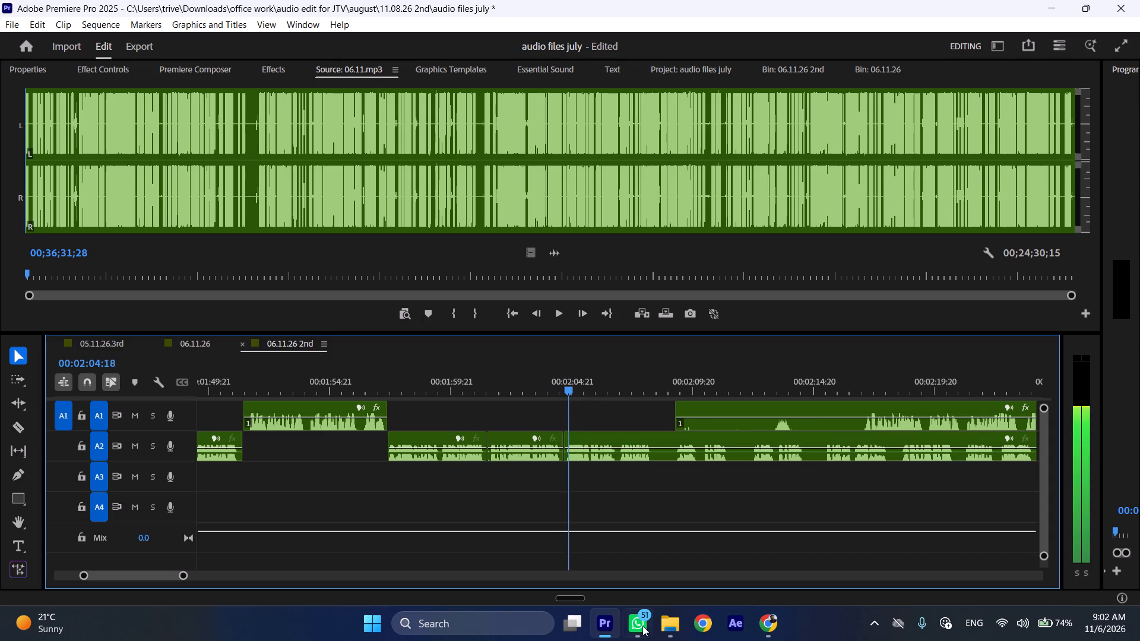
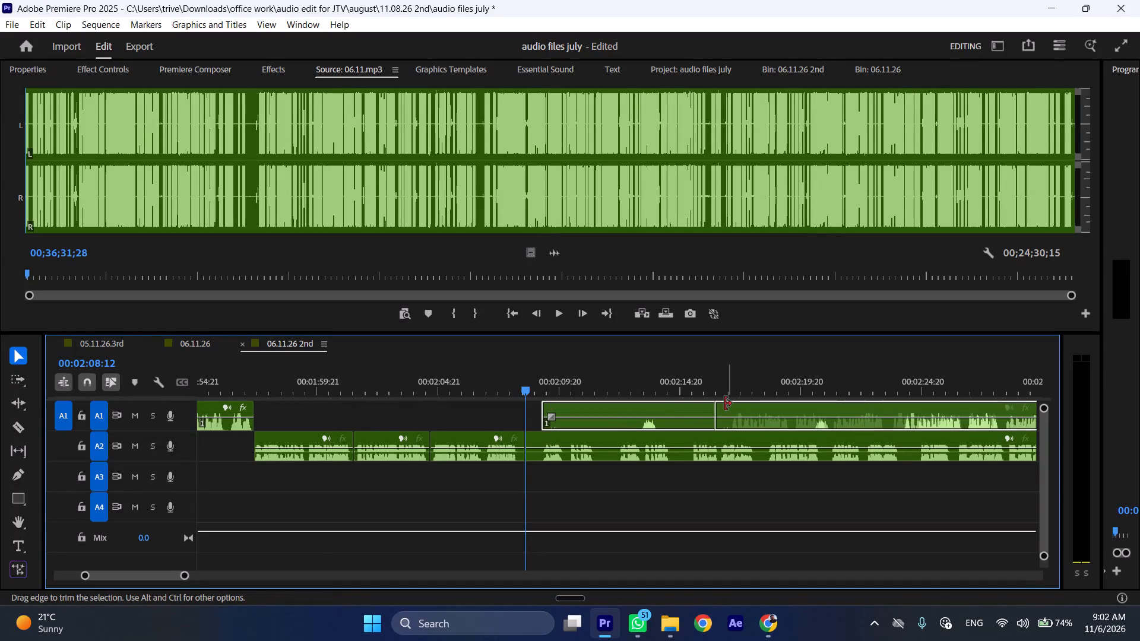
# Trim the unwanted opening off the next A1 clip and move it to start at 00:02:08:12, where the A2 speech ends.
pyautogui.moveTo(717, 404); pyautogui.dragTo(899, 405)
pyautogui.moveTo(936, 405); pyautogui.dragTo(658, 408)
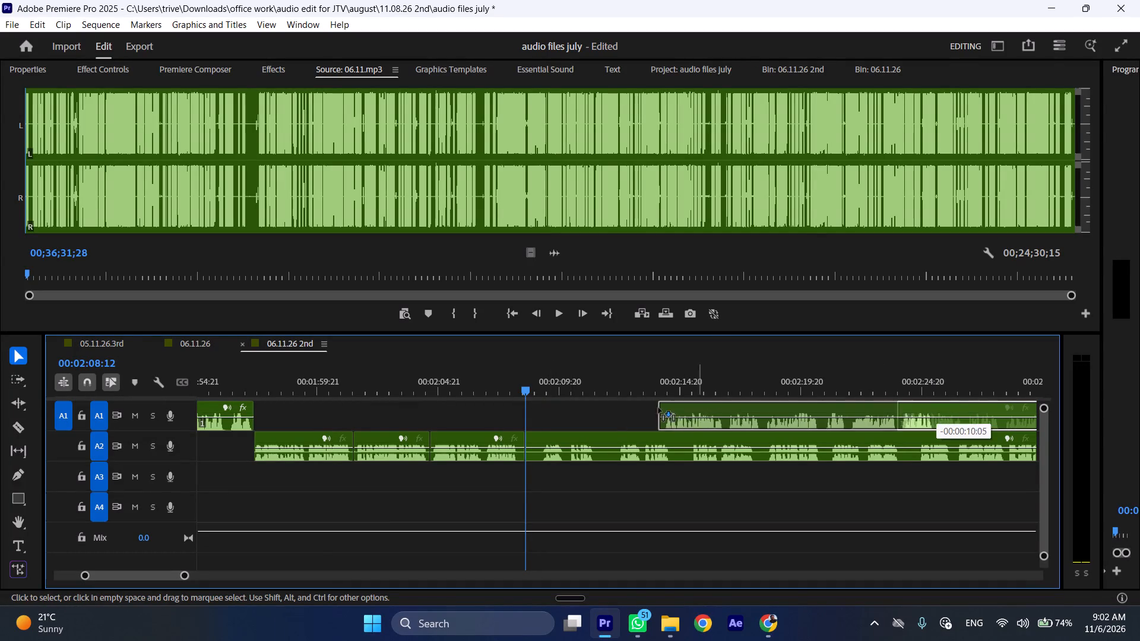
pyautogui.moveTo(658, 408); pyautogui.dragTo(560, 413)
# Move the remaining A2 clip to start at about 00:02:22, clear of the A1 speech, and listen to the A1 passage.
pyautogui.moveTo(581, 439); pyautogui.dragTo(911, 439)
pyautogui.press('space')
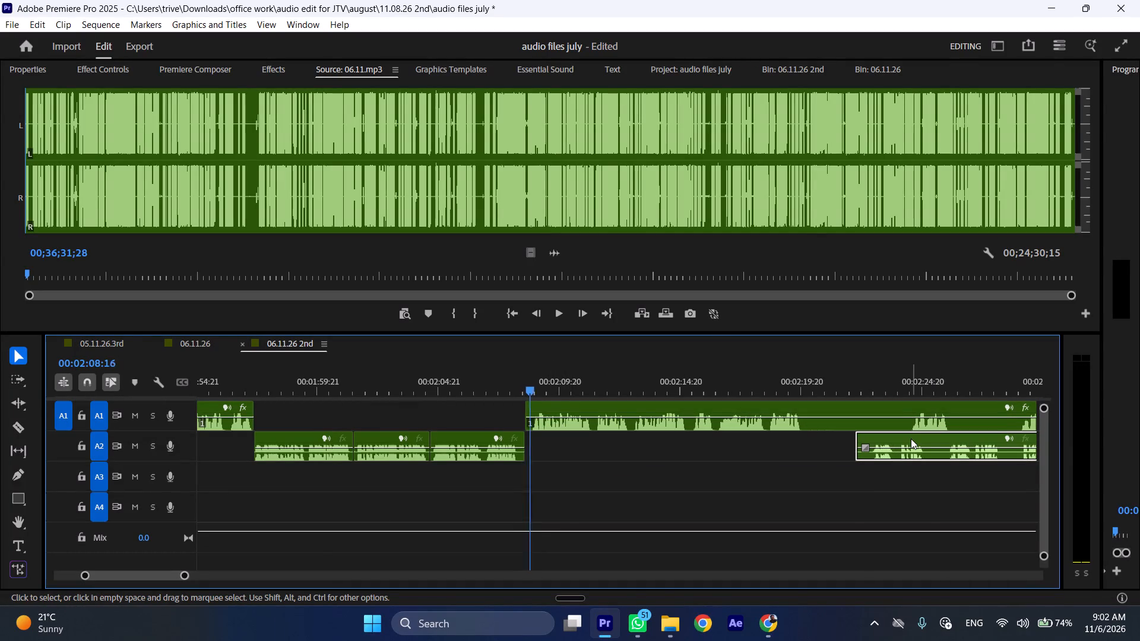
pyautogui.write('l')
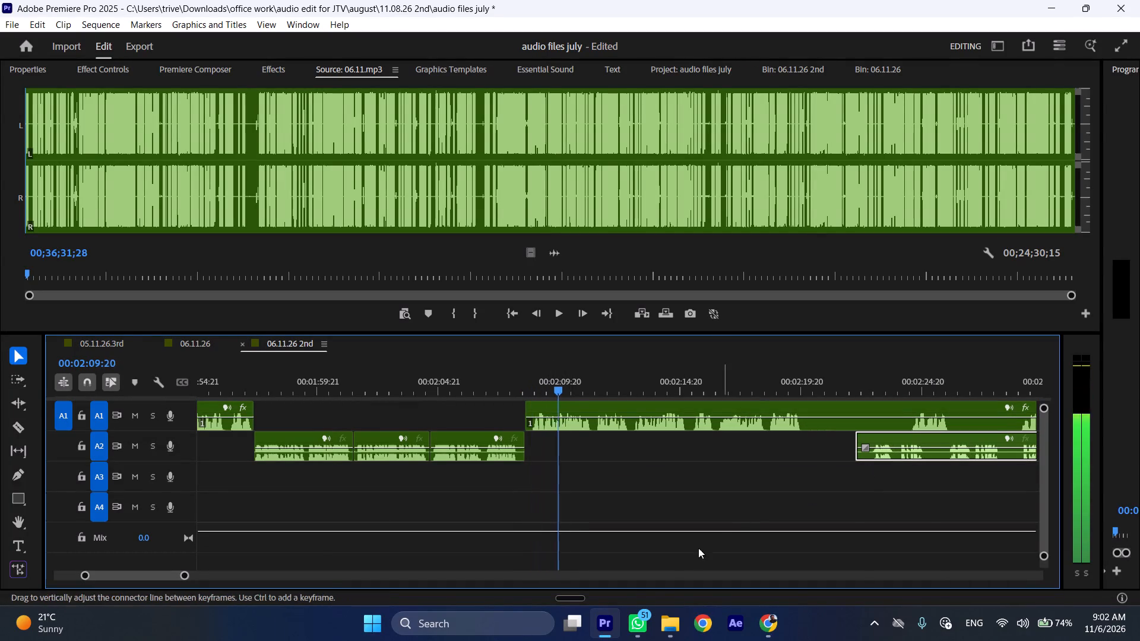
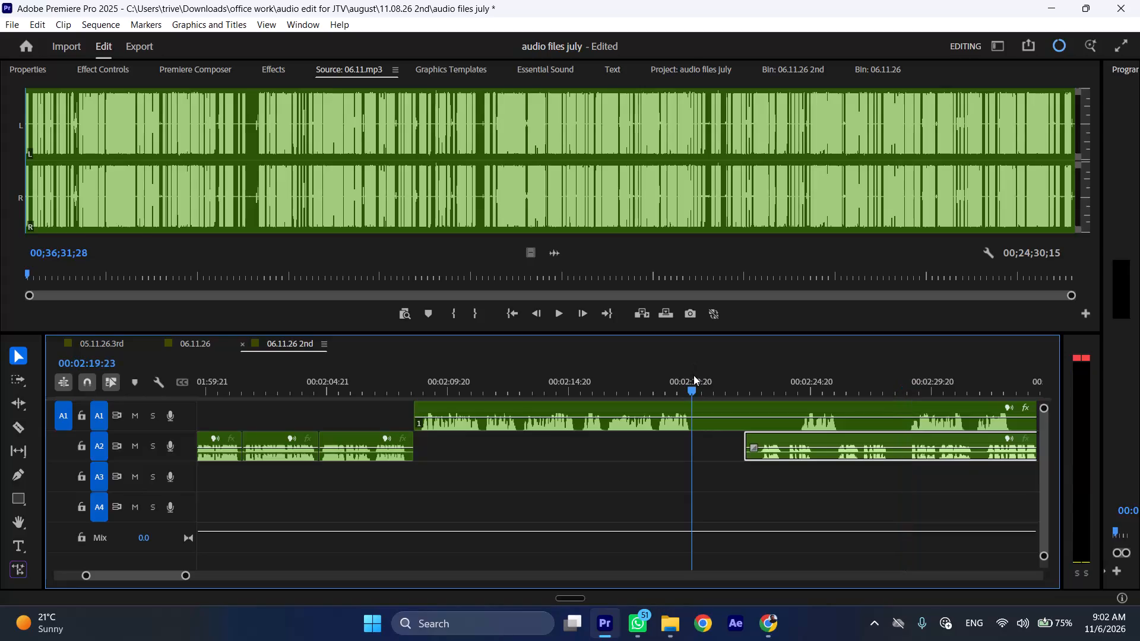
# Cut the A1 clip at about 00:02:19:23, where its speech passage ends.
pyautogui.hotkey('shift', 'c')
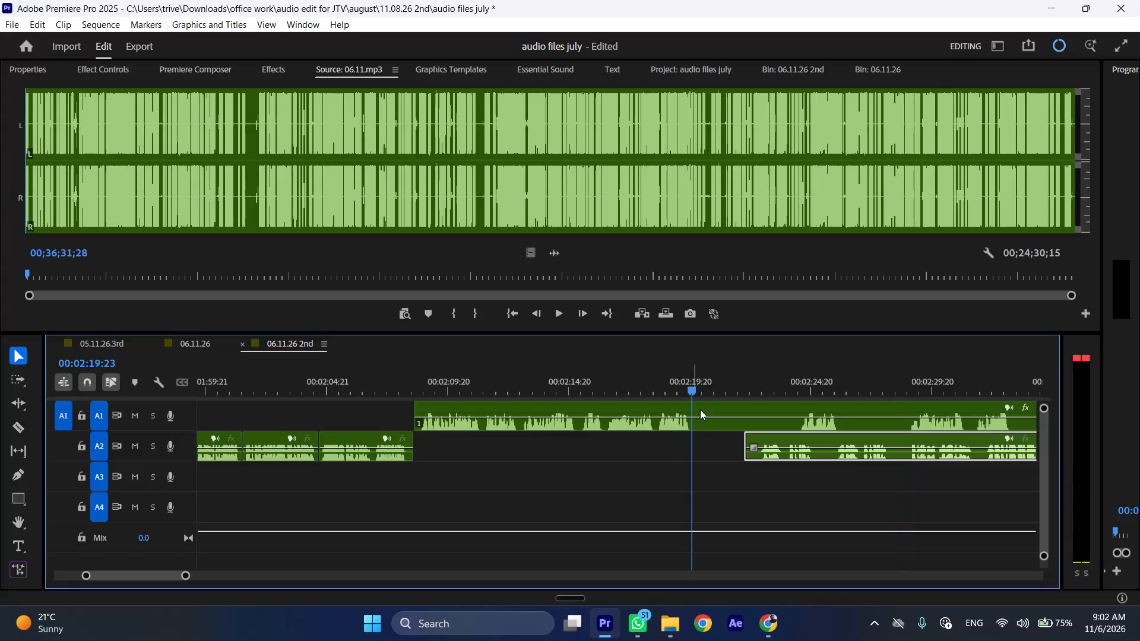
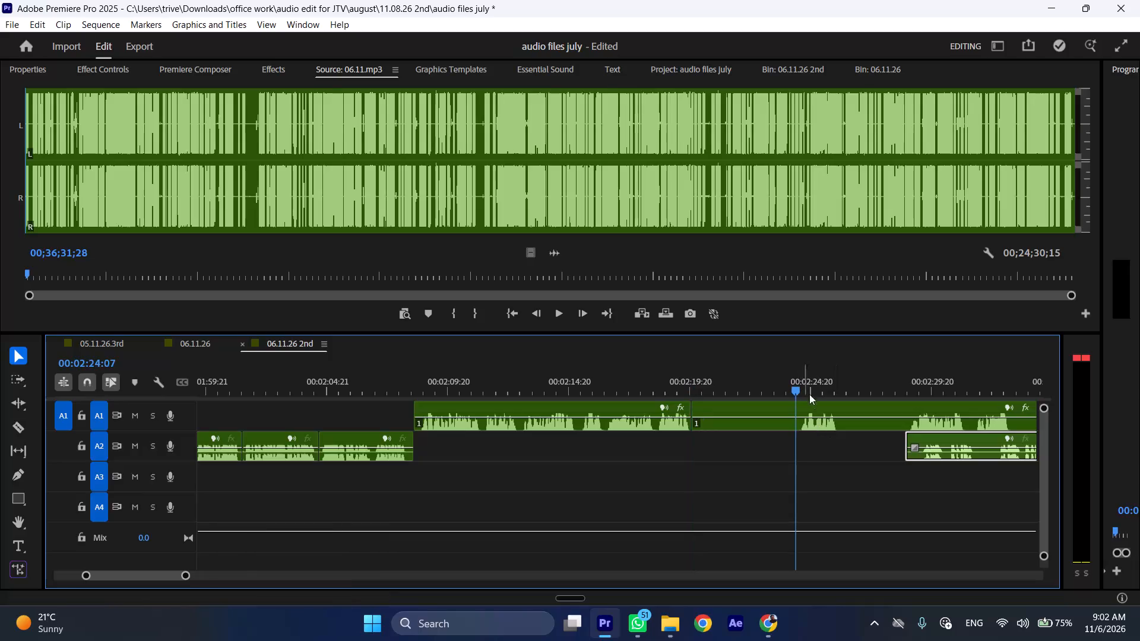
# Cut the A1 clip at about 00:02:24:07 and ripple-delete the silence between there and the cut at 00:02:19:23.
pyautogui.click(817, 401)
pyautogui.hotkey('shift', 'c')
pyautogui.hotkey('ctrl', 'shift', 'd')
# Cut the A1 clip at 00:02:21:20, just after the short speech passage ends.
pyautogui.scroll(-5, 702, 456)
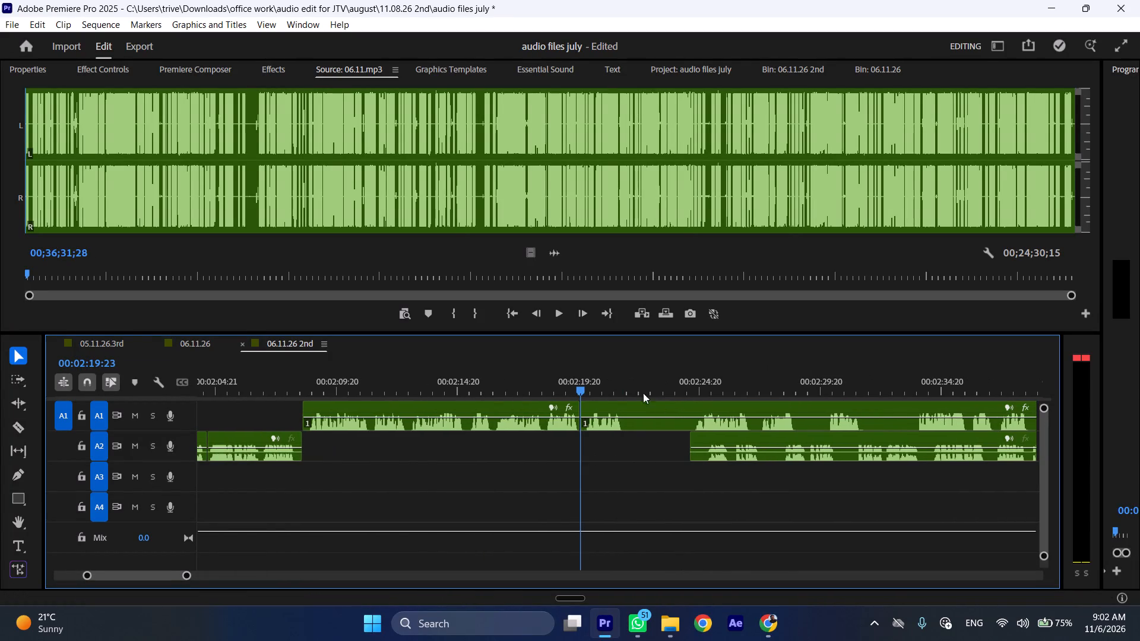
pyautogui.click(629, 388)
pyautogui.hotkey('shift', 'c')
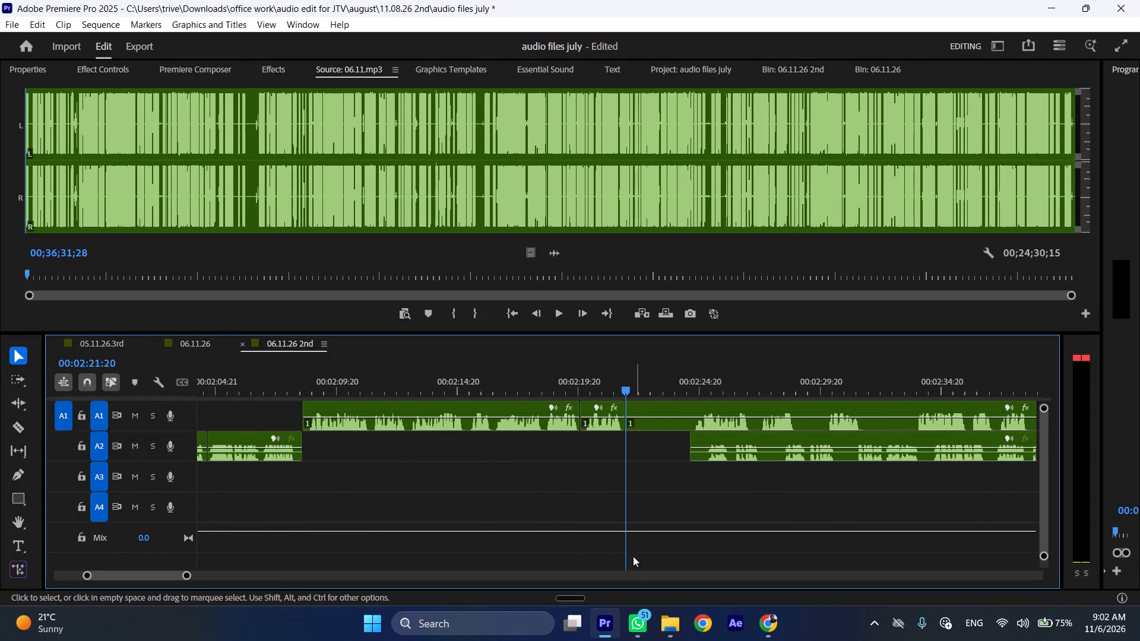
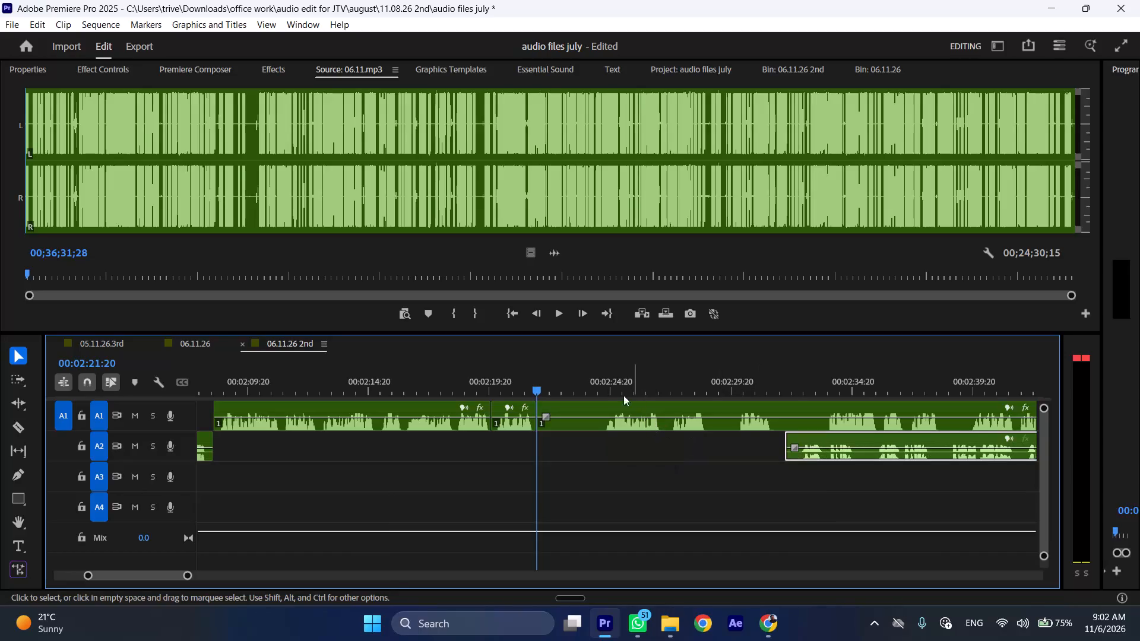
# Cut the A1 clip at 00:02:24:15 and ripple-delete the silence back to the cut at 00:02:21:20.
pyautogui.click(606, 386)
pyautogui.press('space')
pyautogui.click(606, 386)
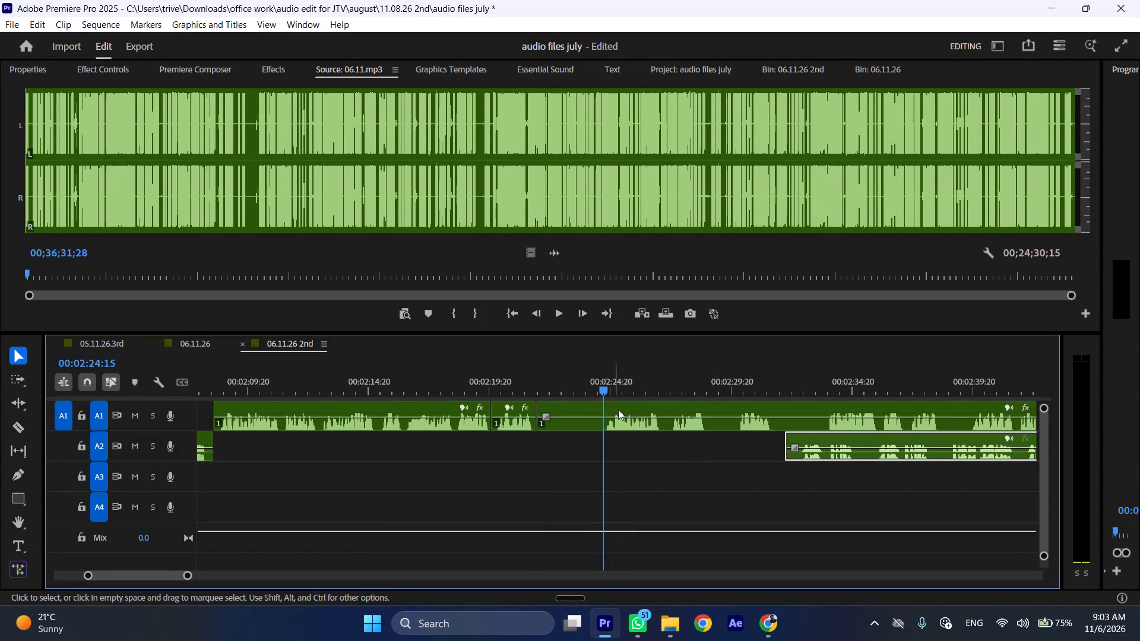
pyautogui.click(620, 416)
pyautogui.hotkey('shift', 'c')
pyautogui.hotkey('ctrl', 'shift', 'd')
# Cut the A1 clip at about 00:02:24:05, after the speech passage, and ripple-delete the short silence up to 00:02:24:17.
pyautogui.press('space')
pyautogui.write('l')
pyautogui.scroll(-6, 623, 424)
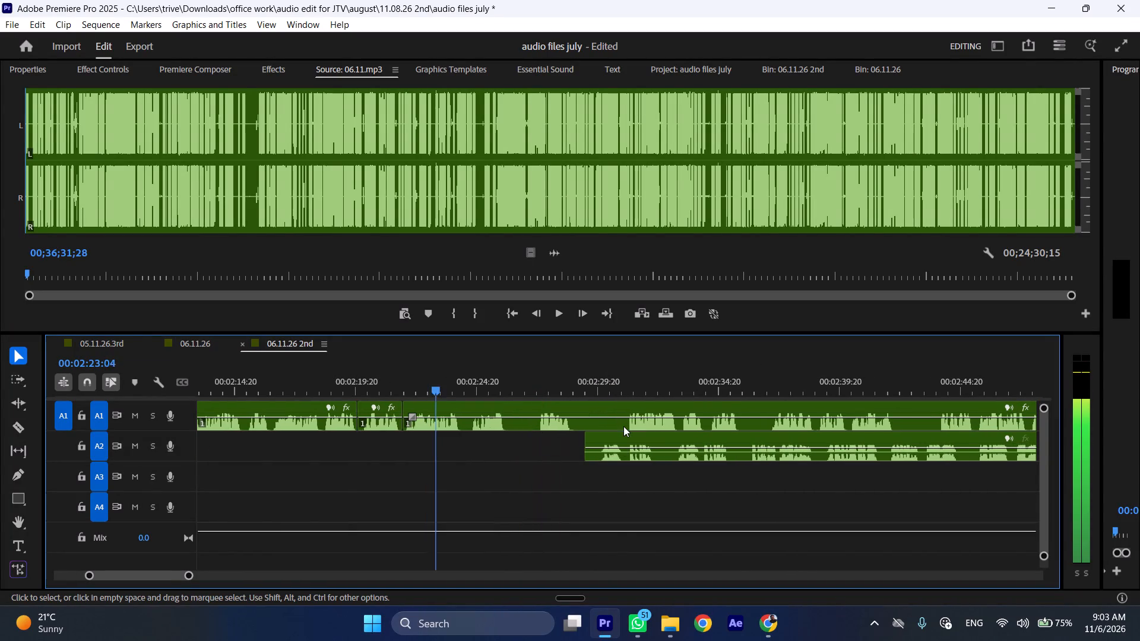
pyautogui.moveTo(461, 391); pyautogui.dragTo(470, 391)
pyautogui.hotkey('shift', 'c')
pyautogui.click(471, 394)
pyautogui.click(487, 410)
pyautogui.hotkey('shift', 'c')
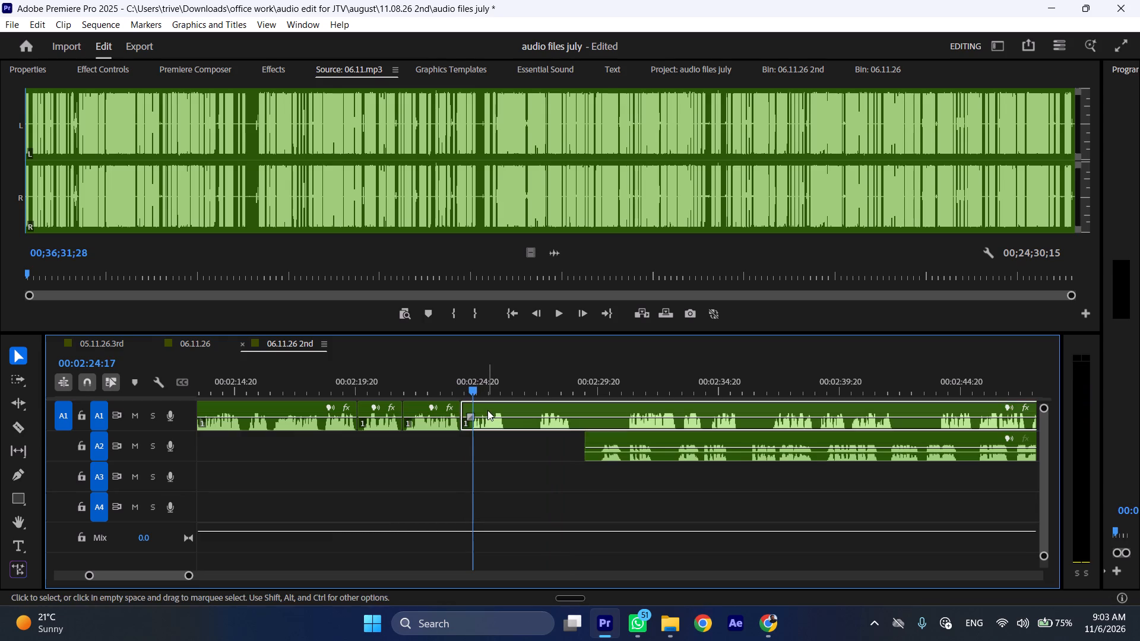
pyautogui.hotkey('ctrl', 'shift', 'd')
# Cut the A1 clip at about 00:02:25:13, just after its next short speech passage.
pyautogui.moveTo(488, 384); pyautogui.dragTo(495, 384)
pyautogui.hotkey('shift', 'c')
# Move the A2 clip to start at the new A1 cut and the remaining A1 clip to start at about 00:02:34.
pyautogui.moveTo(575, 439); pyautogui.dragTo(587, 439)
pyautogui.moveTo(623, 437); pyautogui.dragTo(525, 437)
pyautogui.moveTo(518, 395); pyautogui.dragTo(537, 399)
pyautogui.moveTo(511, 405); pyautogui.dragTo(715, 410)
# Play the A2 clip's opening passage and cut the clip at 00:02:27:21.
pyautogui.press('space')
pyautogui.press('l')
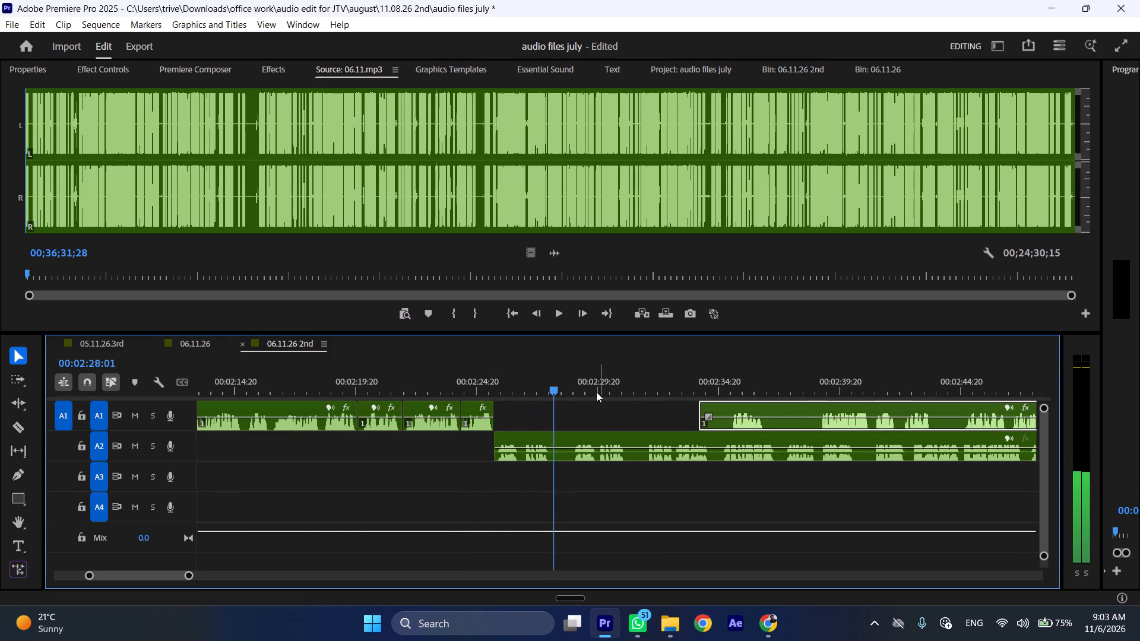
pyautogui.moveTo(545, 376); pyautogui.dragTo(552, 377)
pyautogui.hotkey('shift', 'c')
# Trim the leading silence off the remaining A1 clip so it starts at about 00:02:35:05.
pyautogui.moveTo(694, 400); pyautogui.dragTo(696, 400)
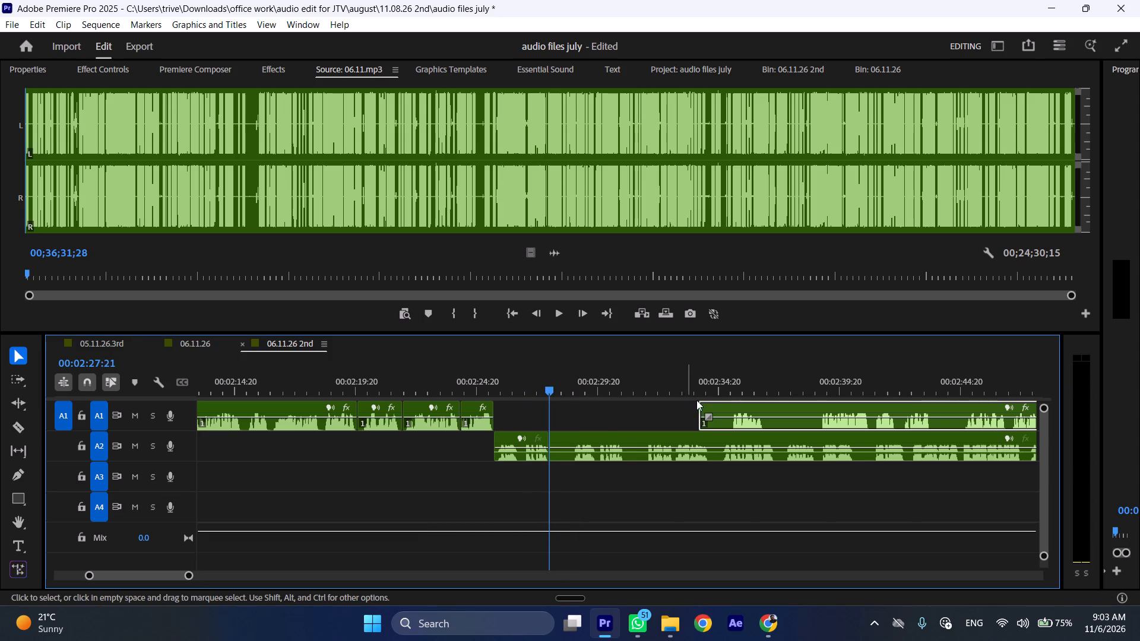
pyautogui.moveTo(696, 400); pyautogui.dragTo(705, 402)
pyautogui.moveTo(699, 410); pyautogui.dragTo(728, 411)
# Cut the A1 clip at 00:02:36:19 and insert its short first passage at the A2 cut at 00:02:27:21.
pyautogui.click(770, 389)
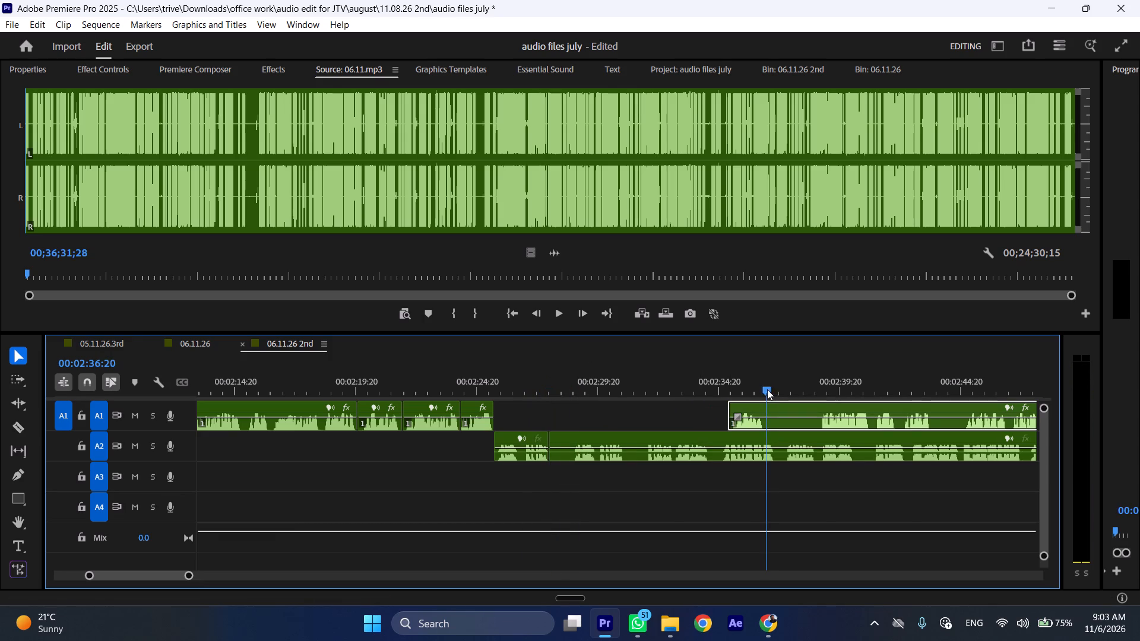
pyautogui.hotkey('shift', 'c')
pyautogui.moveTo(739, 408); pyautogui.dragTo(565, 408)
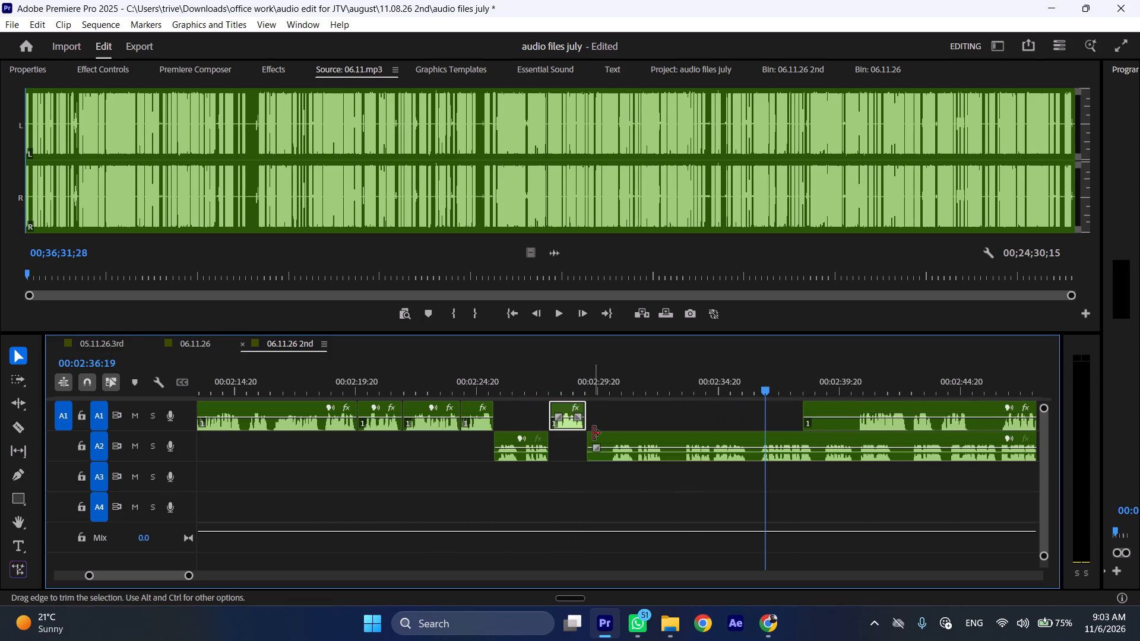
# Trim the leading silence off the remaining A2 clip and move it back against the end of the inserted A1 passage.
pyautogui.moveTo(593, 433); pyautogui.dragTo(614, 435)
pyautogui.moveTo(636, 437); pyautogui.dragTo(612, 437)
# Cut the A2 clip at 00:02:31:18 and move its first passage over the earlier A2 passage, nudging the following A1 passage to its end.
pyautogui.click(518, 379)
pyautogui.press('space')
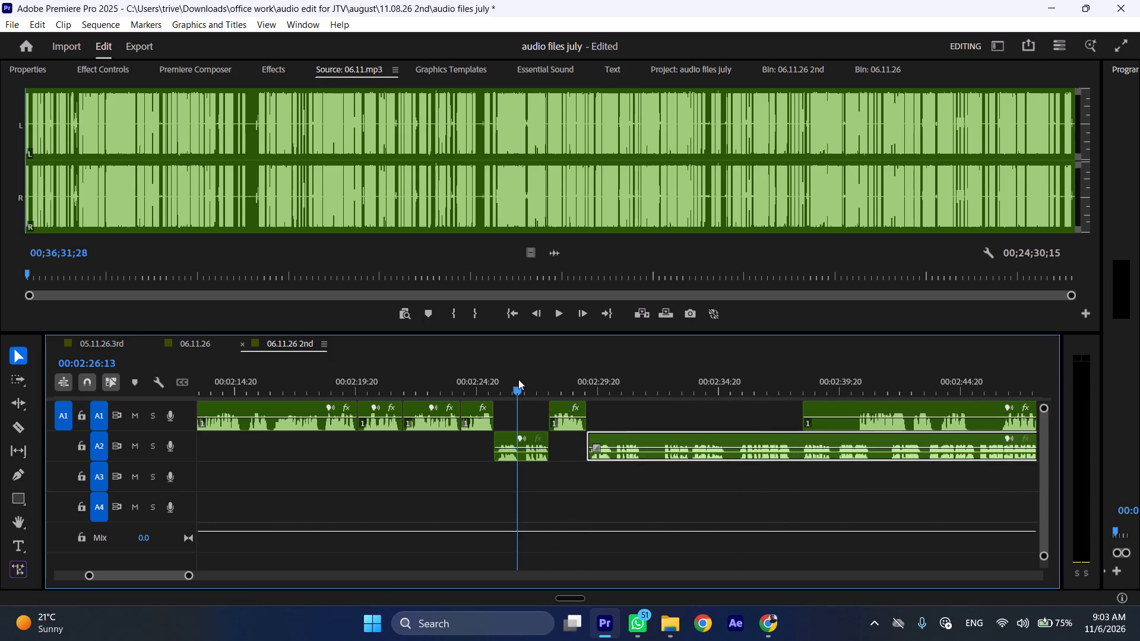
pyautogui.write('l')
pyautogui.scroll(-6, 587, 423)
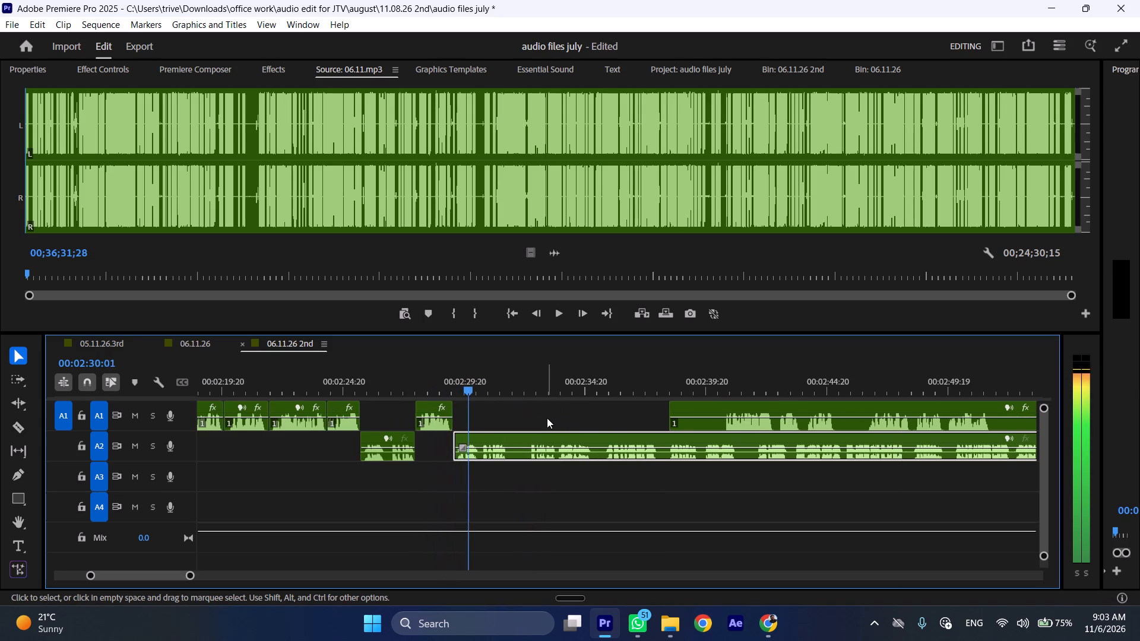
pyautogui.press('space')
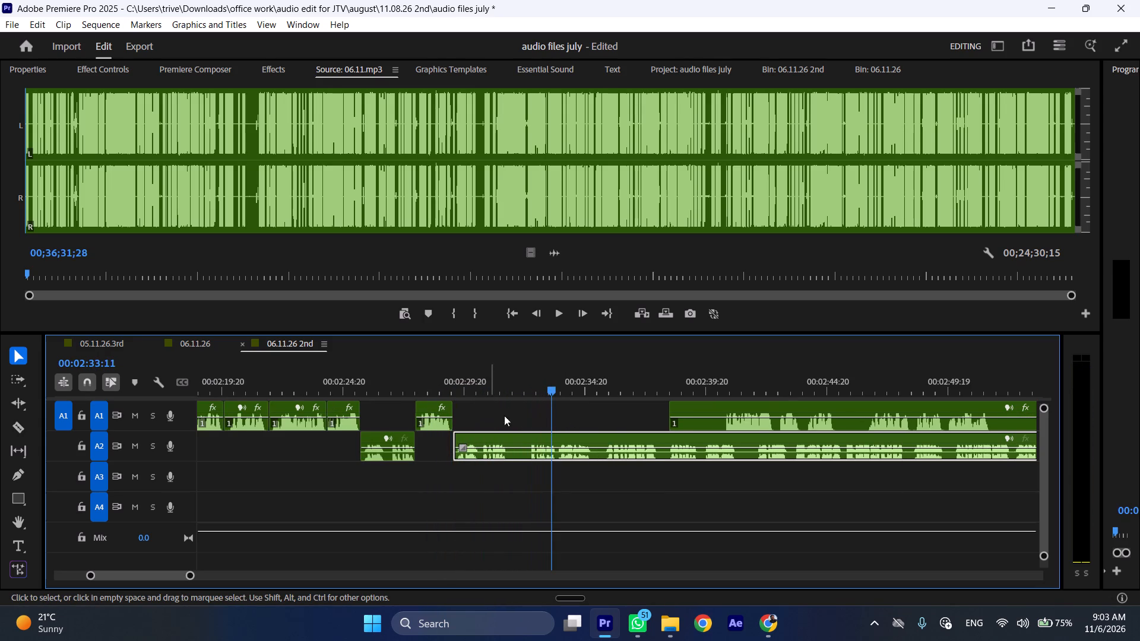
pyautogui.click(507, 382)
pyautogui.hotkey('shift', 'c')
pyautogui.moveTo(483, 457); pyautogui.dragTo(425, 457)
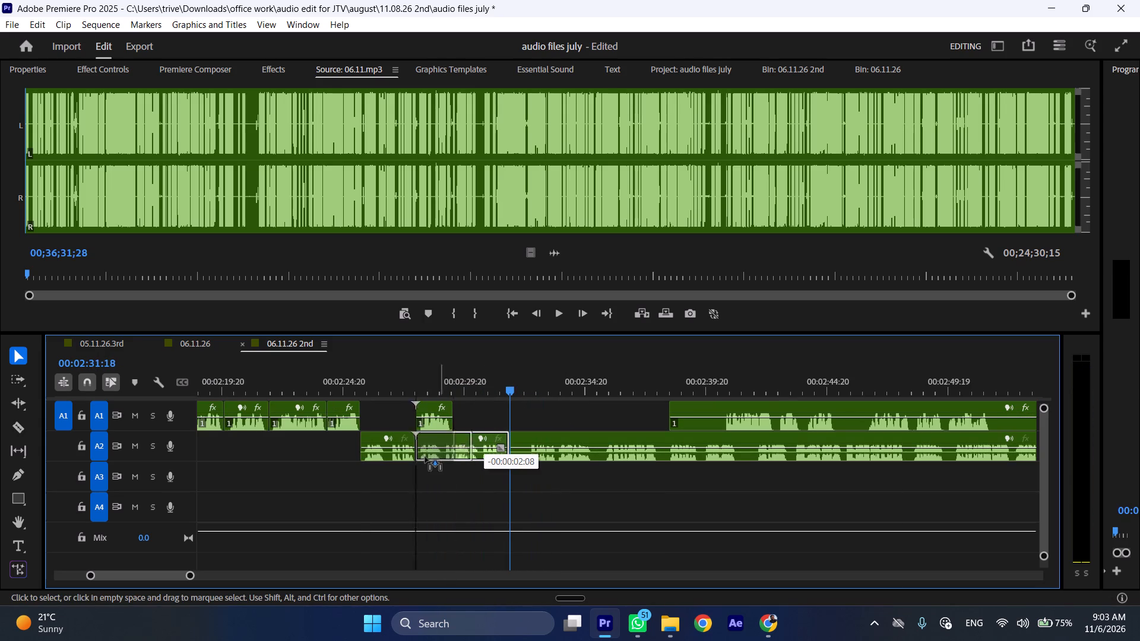
pyautogui.moveTo(425, 457); pyautogui.dragTo(393, 457)
pyautogui.moveTo(430, 427); pyautogui.dragTo(435, 427)
# Trim the leading silence off the remaining A2 clip and move it back to start at the end of the short A1 passage.
pyautogui.moveTo(520, 439); pyautogui.dragTo(540, 441)
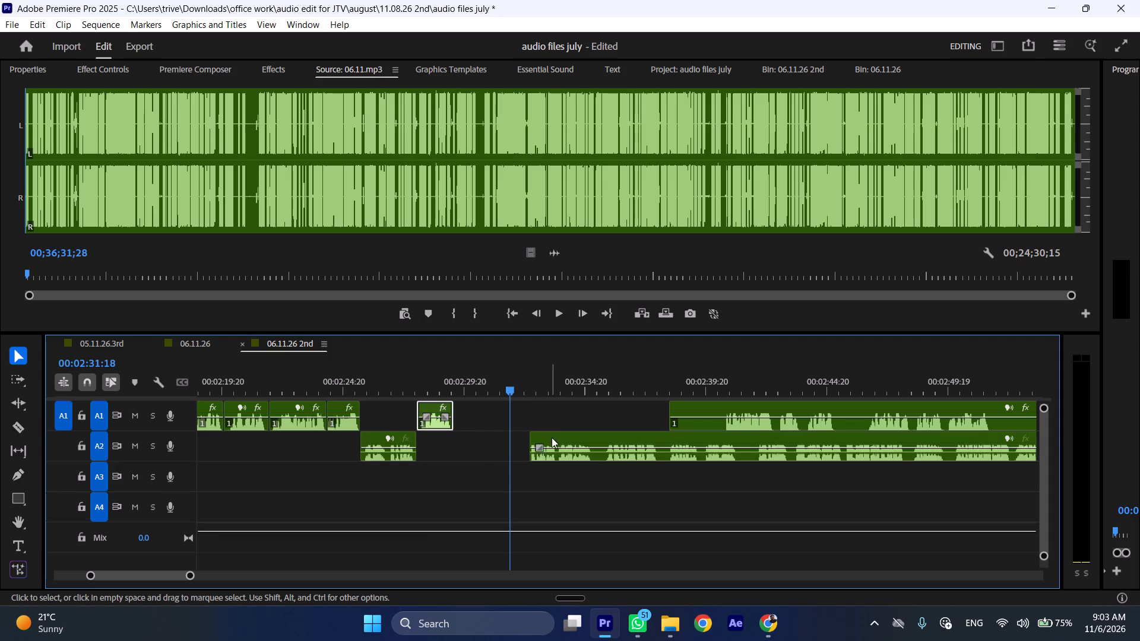
pyautogui.moveTo(553, 437); pyautogui.dragTo(483, 436)
# Play the A2 clip from about 00:02:29 and place the playhead at 00:02:32:07, after its opening passages.
pyautogui.click(446, 379)
pyautogui.press('space')
pyautogui.write('l')
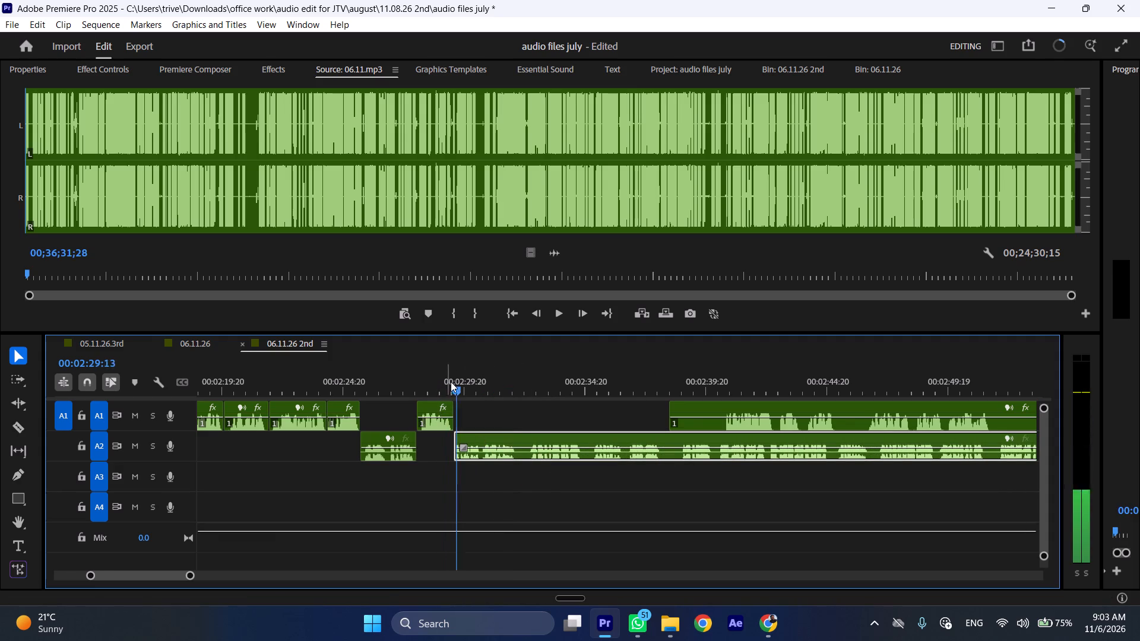
pyautogui.scroll(-5, 515, 442)
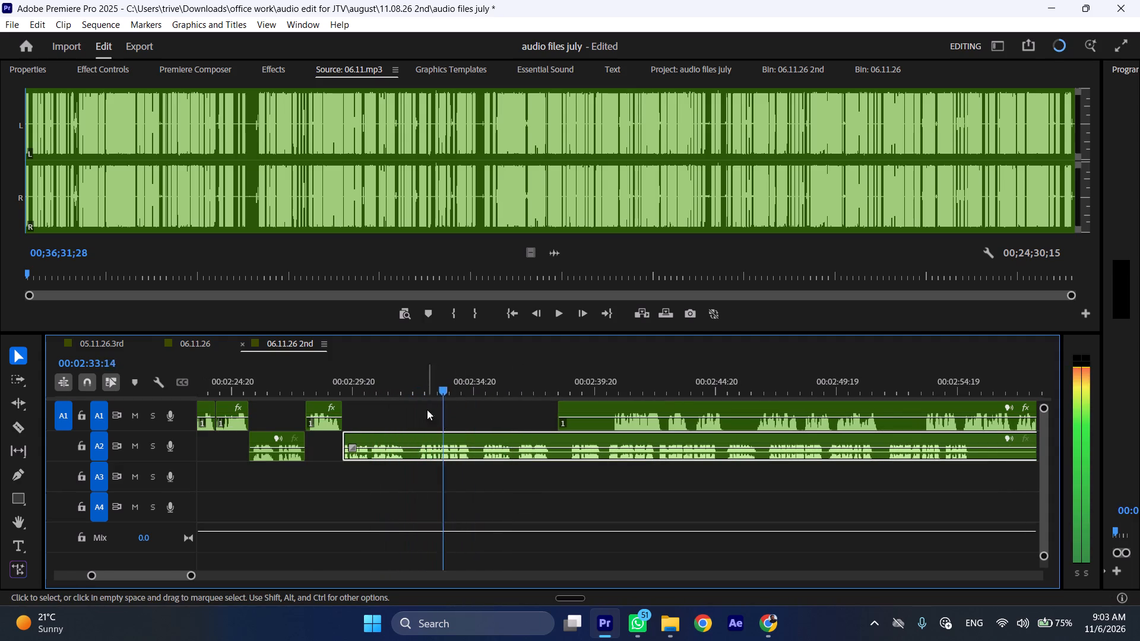
pyautogui.click(413, 384)
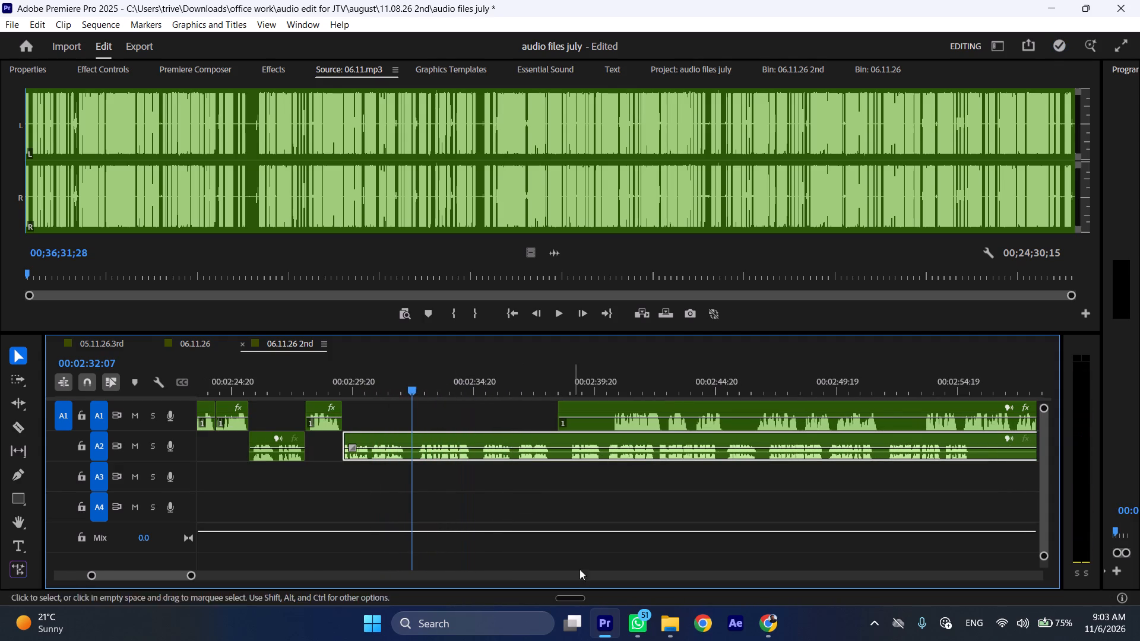
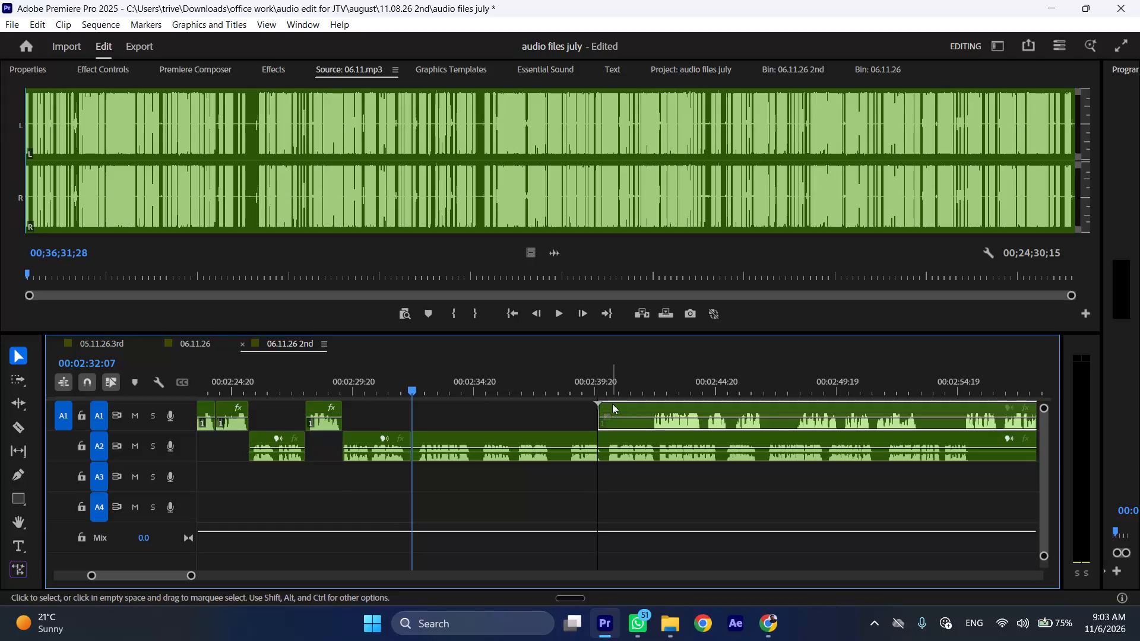
# Trim the leading silence off the remaining A1 clip and move it back to start at 00:02:32:07.
pyautogui.moveTo(605, 408); pyautogui.dragTo(655, 411)
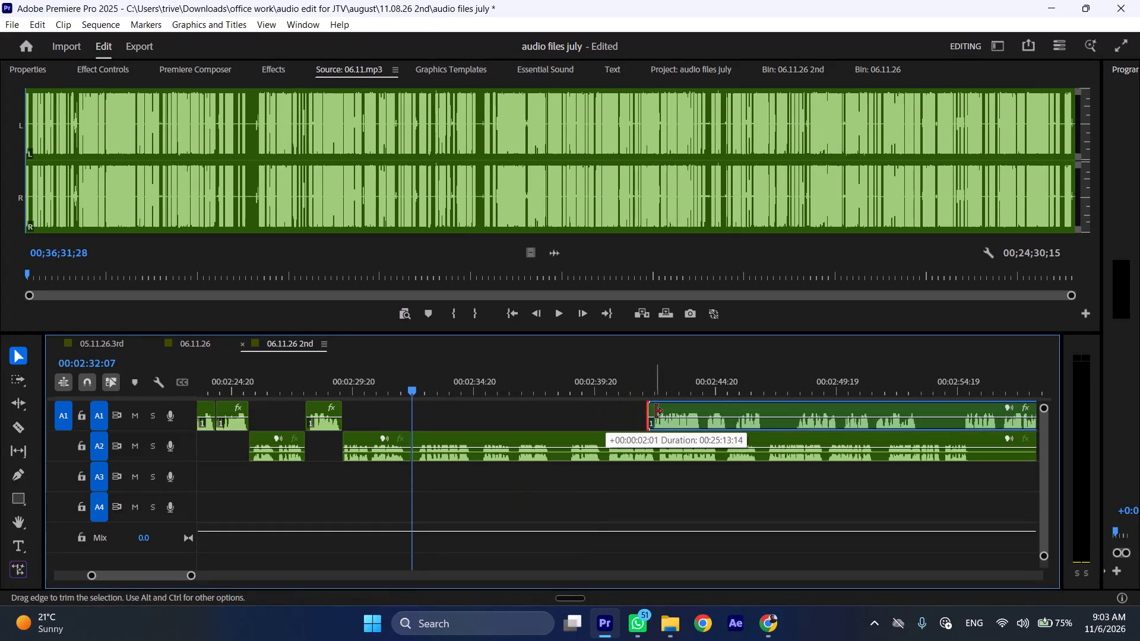
pyautogui.moveTo(655, 411); pyautogui.dragTo(660, 411)
pyautogui.moveTo(671, 406); pyautogui.dragTo(441, 414)
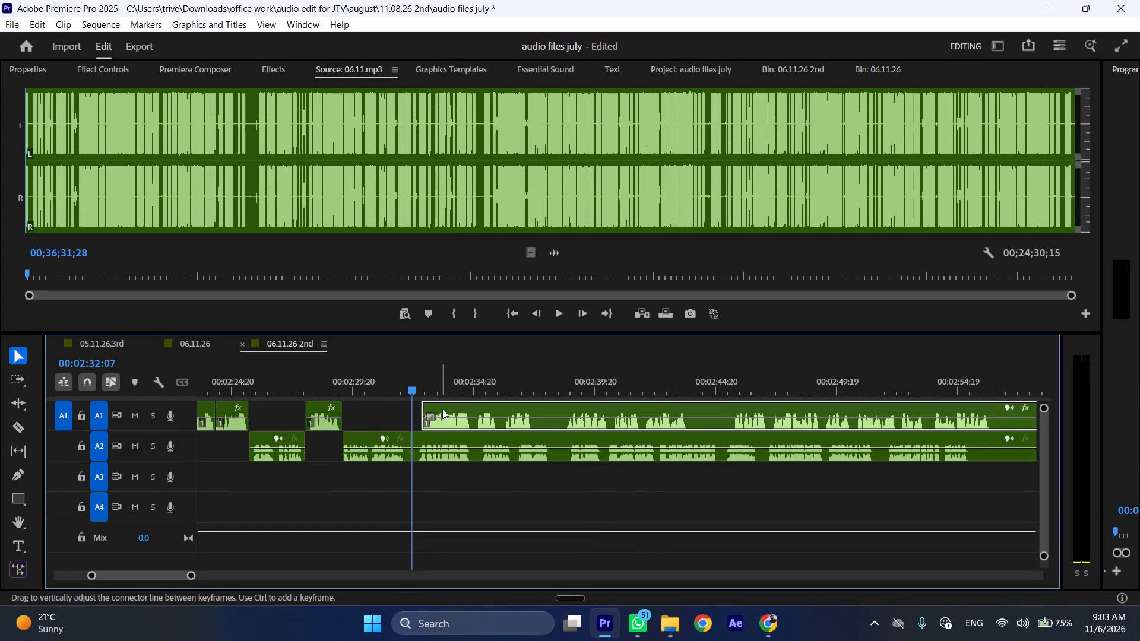
pyautogui.moveTo(442, 409); pyautogui.dragTo(436, 408)
# Move the remaining A2 clip later to about 00:02:40, then play the A1 clip's opening passages and cut it at 00:02:36:23.
pyautogui.moveTo(436, 441); pyautogui.dragTo(626, 445)
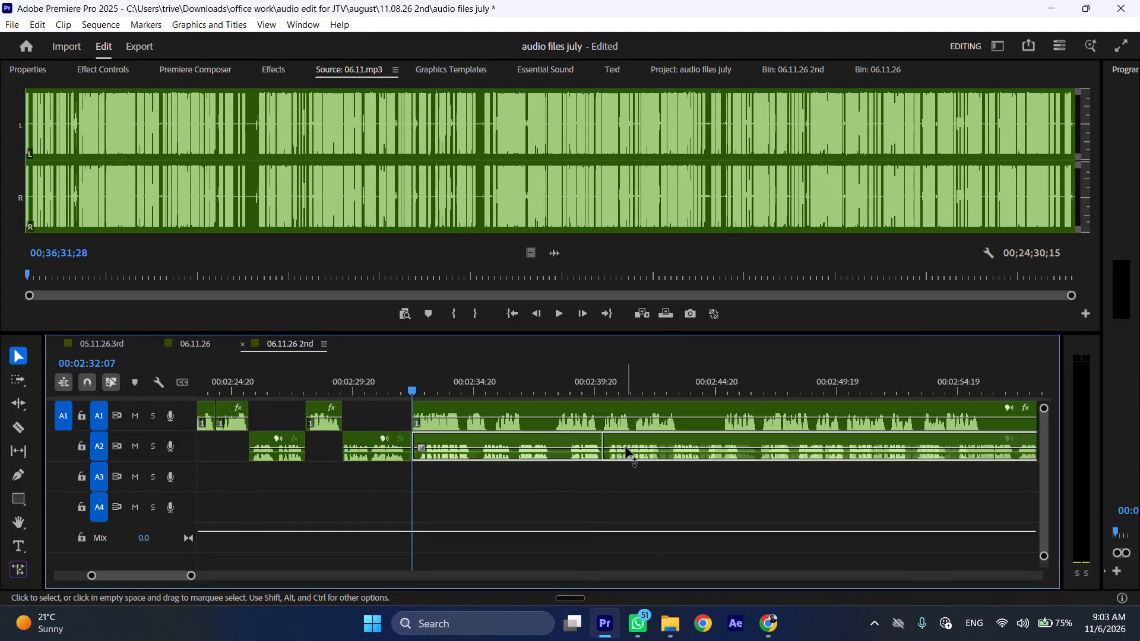
pyautogui.press('space')
pyautogui.press('l')
pyautogui.scroll(-3, 552, 483)
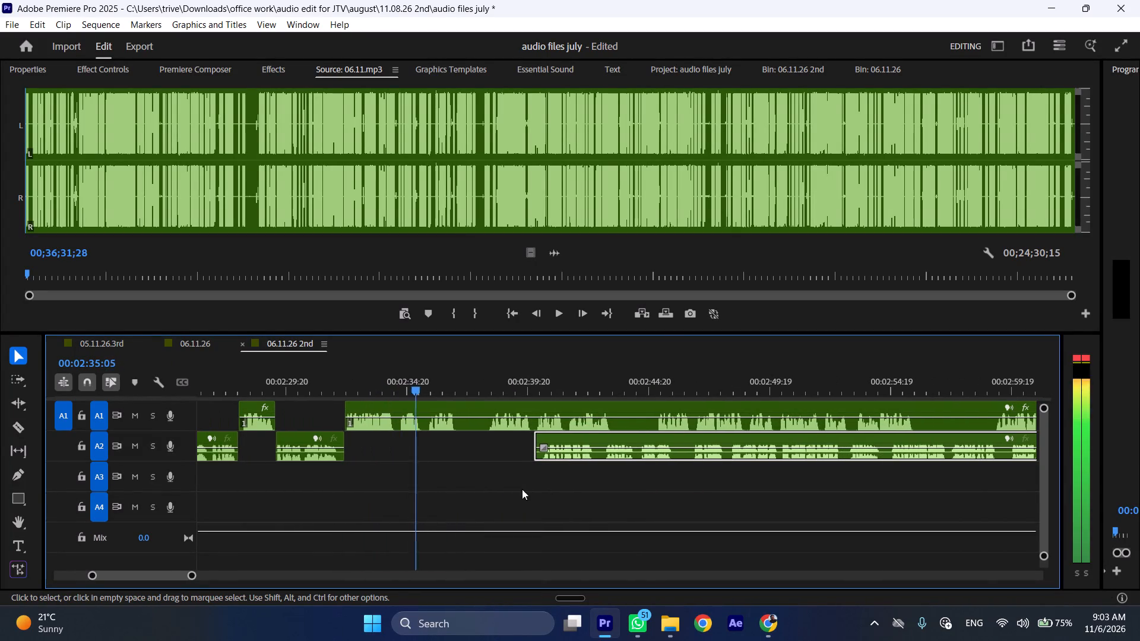
pyautogui.click(389, 380)
pyautogui.press('space')
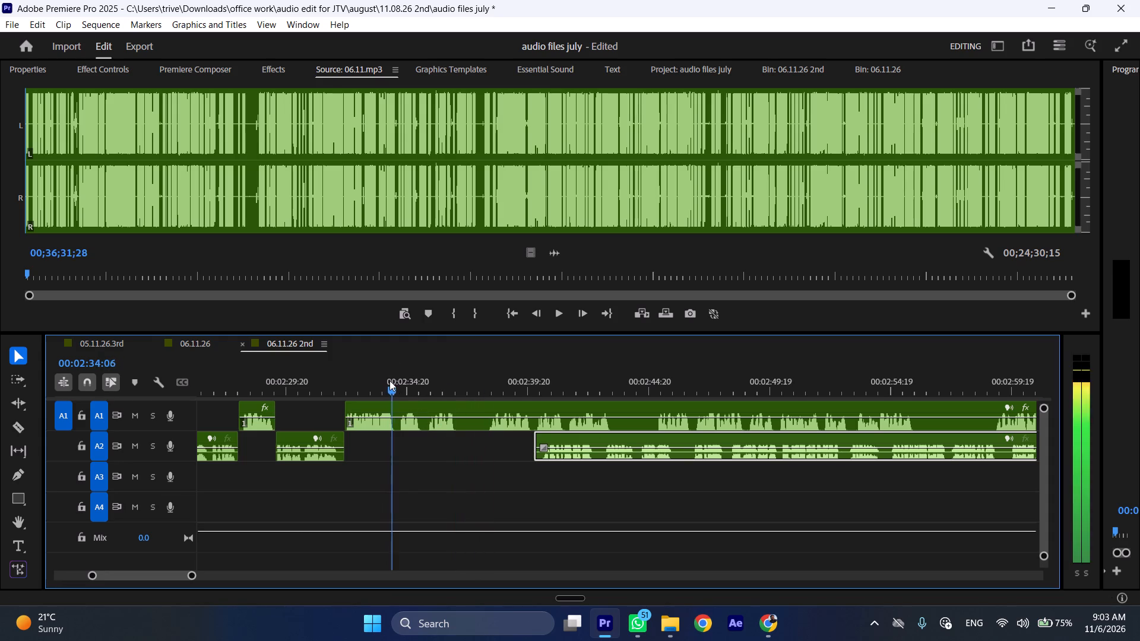
pyautogui.moveTo(387, 382); pyautogui.dragTo(379, 385)
pyautogui.press('space')
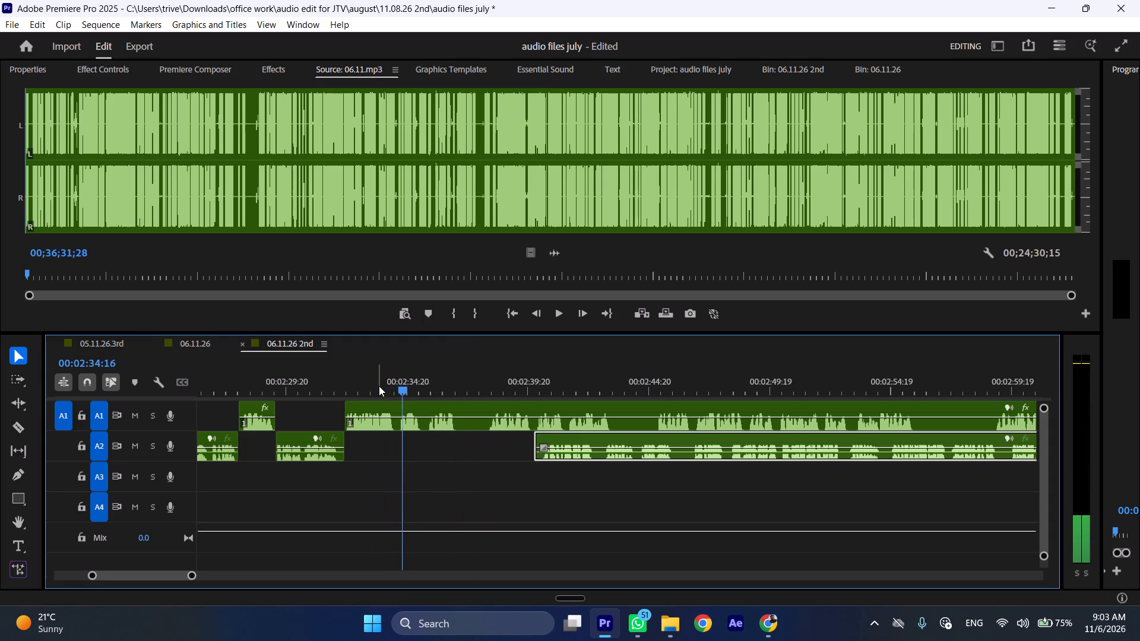
pyautogui.click(463, 386)
pyautogui.hotkey('shift', 'c')
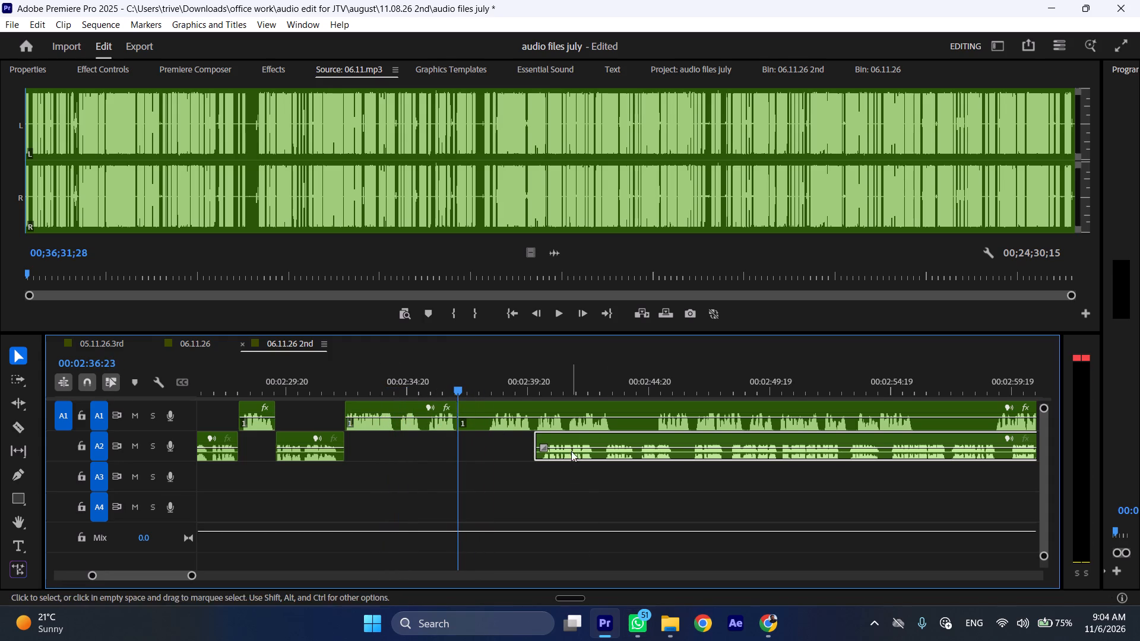
# Move the A2 clip back to start at 00:02:36:23 and shift the remaining A1 clip later to about 00:02:46.
pyautogui.moveTo(570, 439); pyautogui.dragTo(495, 439)
pyautogui.moveTo(487, 408); pyautogui.dragTo(727, 411)
# Play the repositioned A2 clip from 00:02:36:23.
pyautogui.press('space')
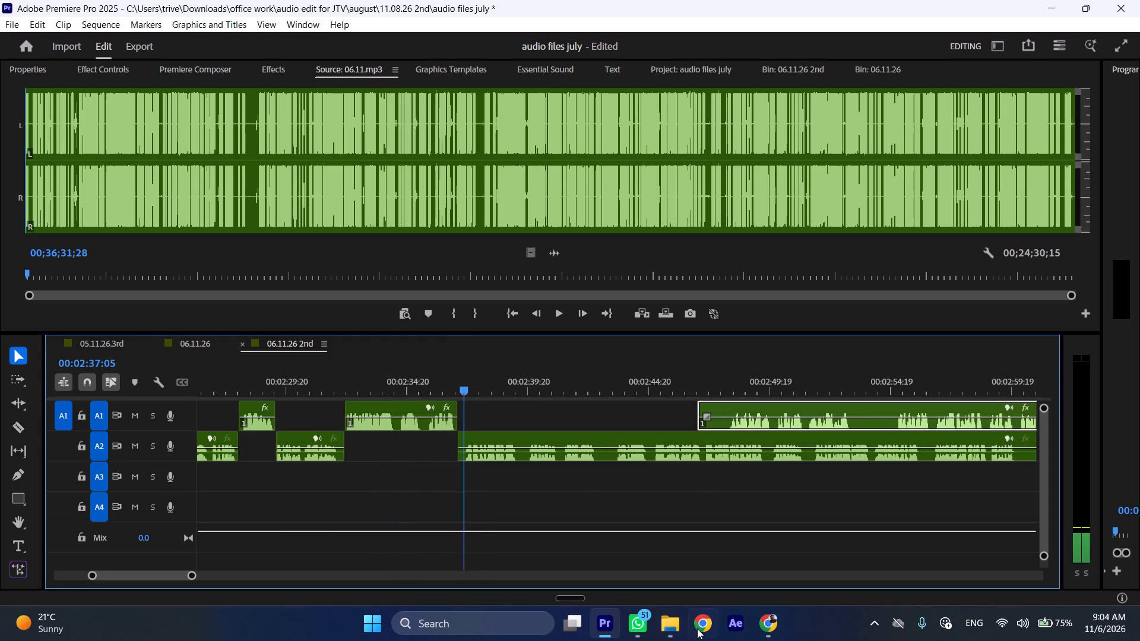
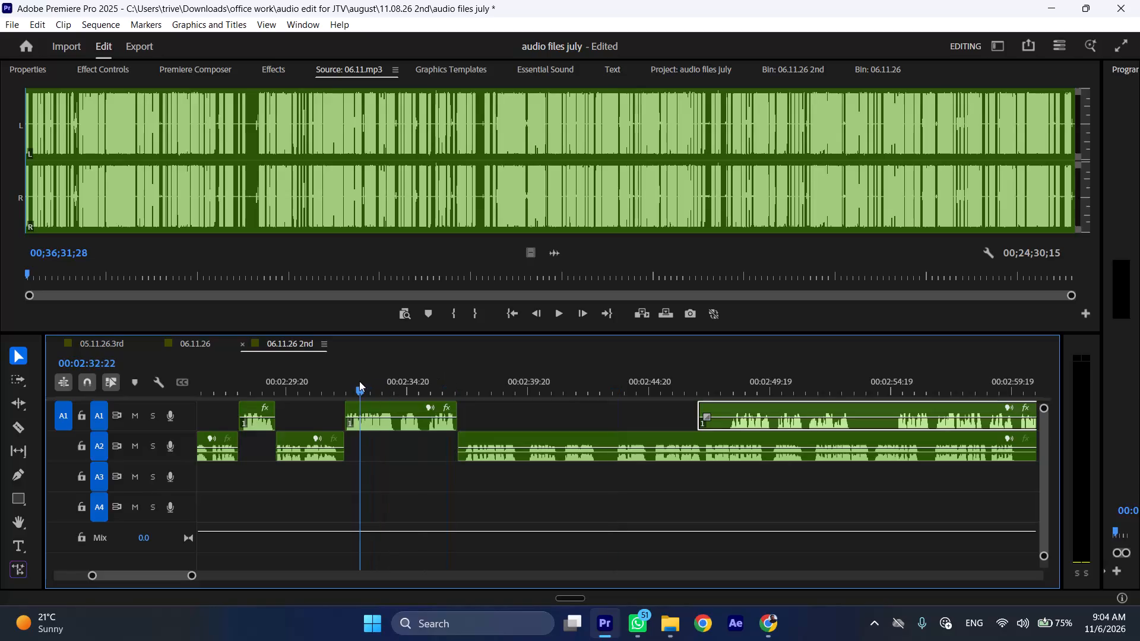
# Play the sequence from 00:02:32:22, near the start of the repositioned A1 clip.
pyautogui.press('space')
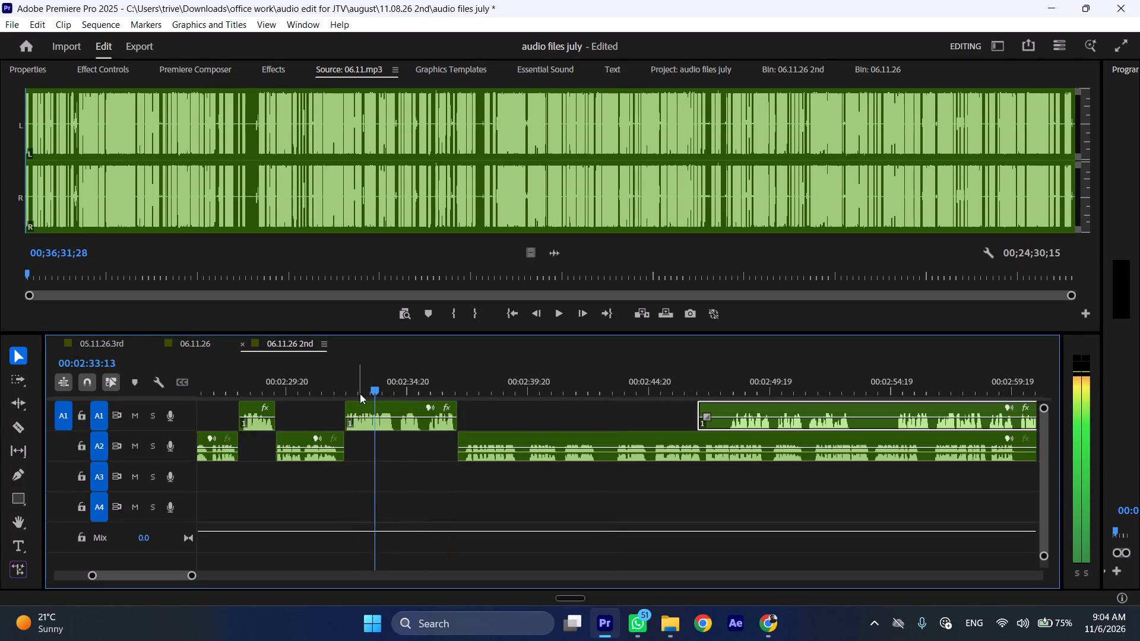
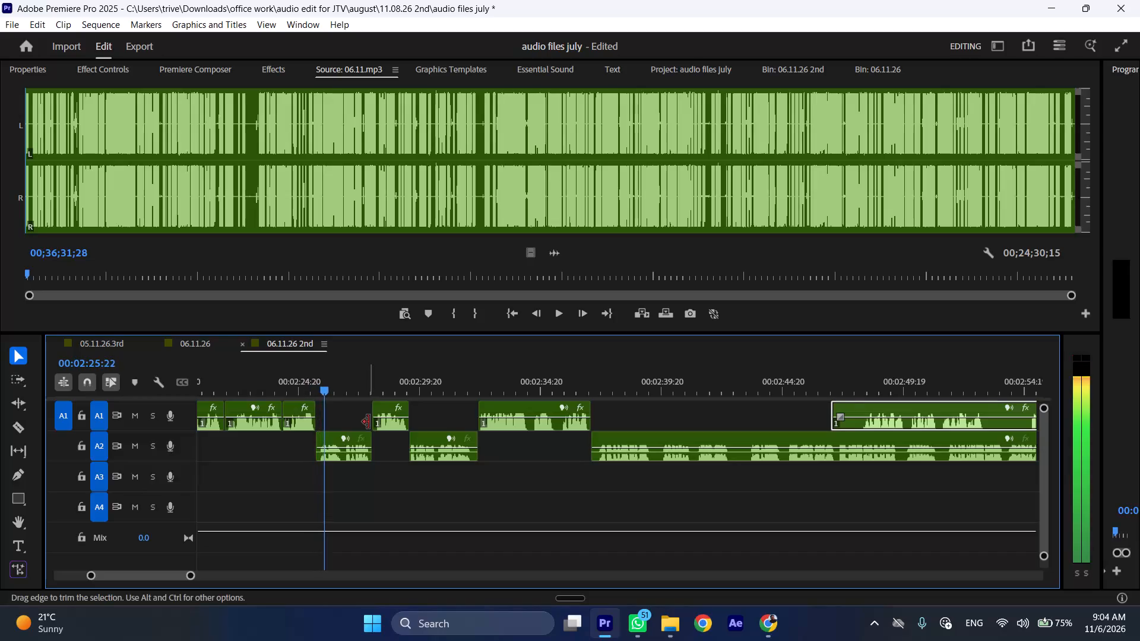
# Play the sequence from about 00:02:23:12 to review the alternating A1 and A2 passages.
pyautogui.click(270, 369)
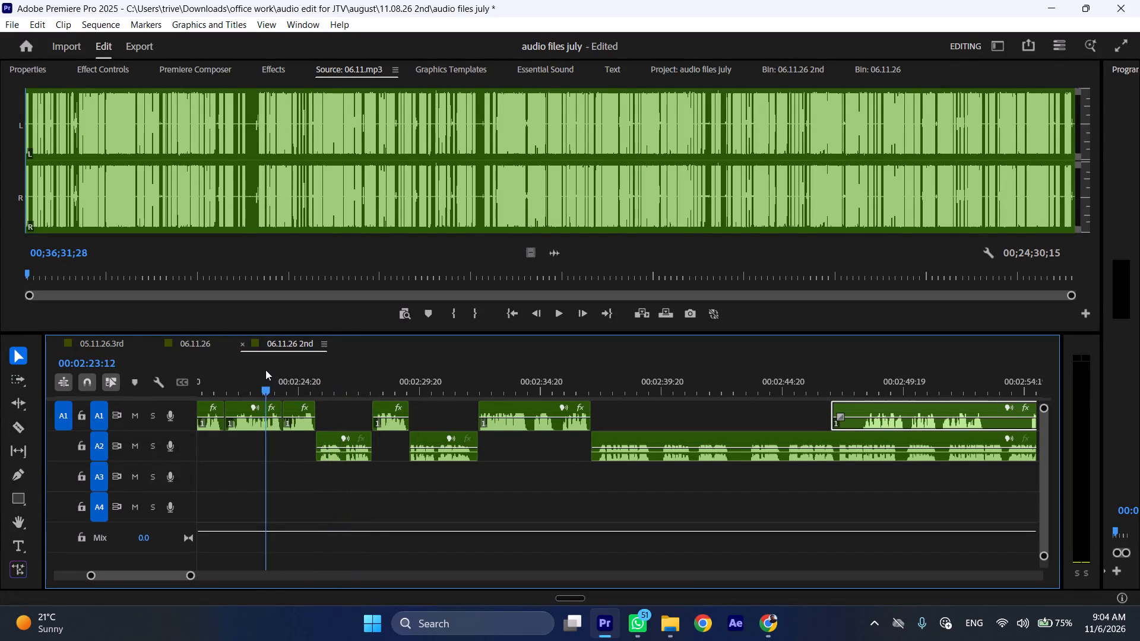
pyautogui.press('space')
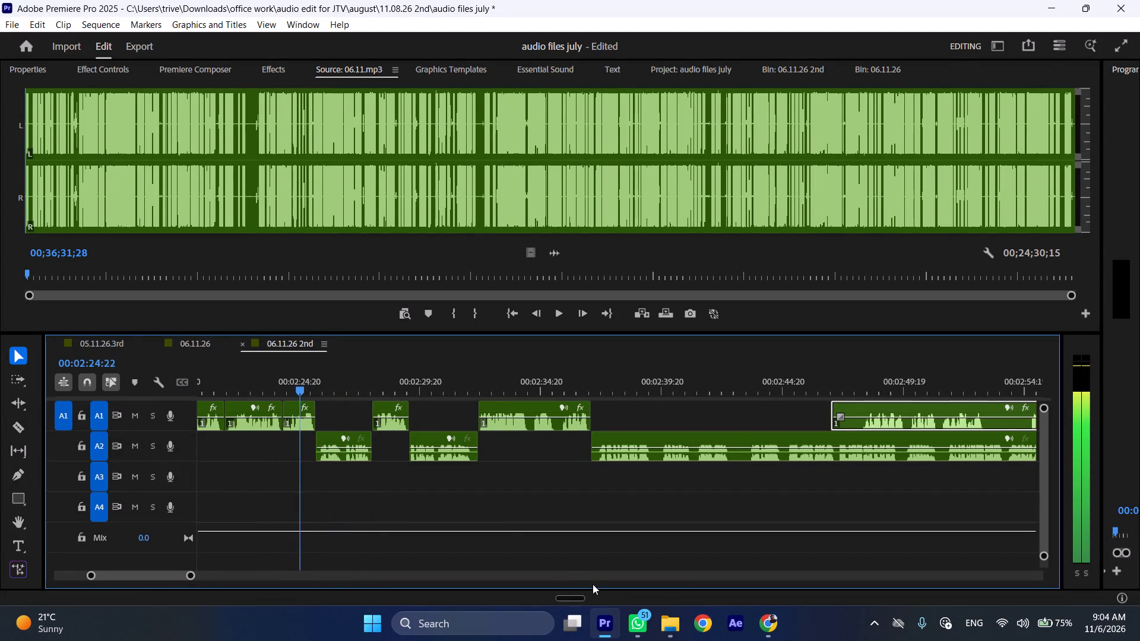
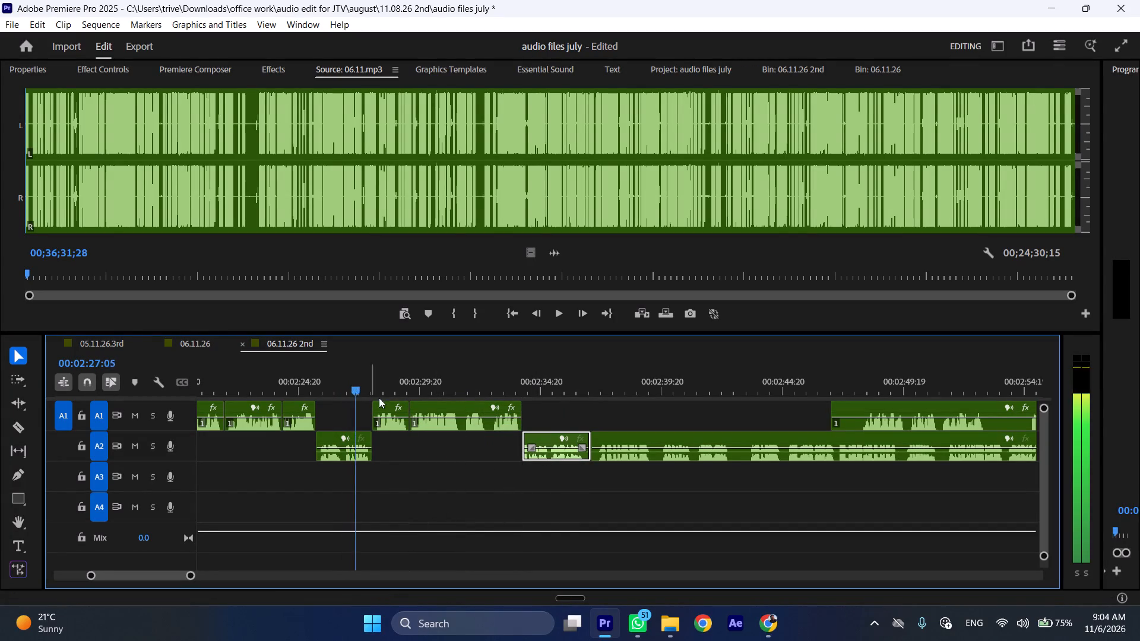
# Play the sequence forward from about 00:02:27:05 to review the transition from the A2 clip into the following A1 passages.
pyautogui.press('l')
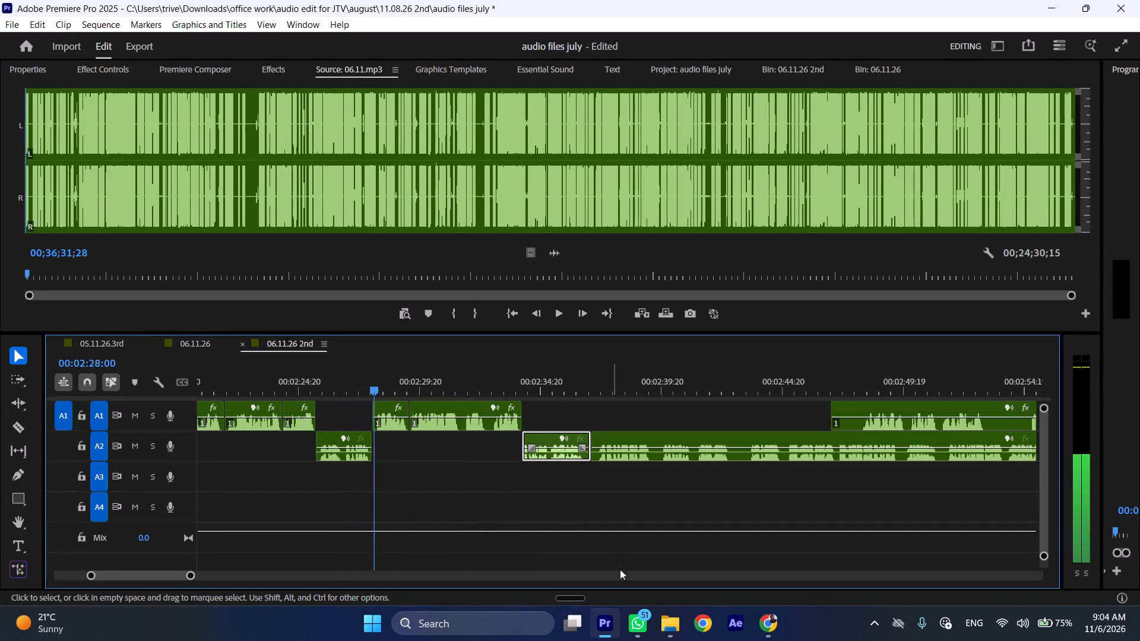
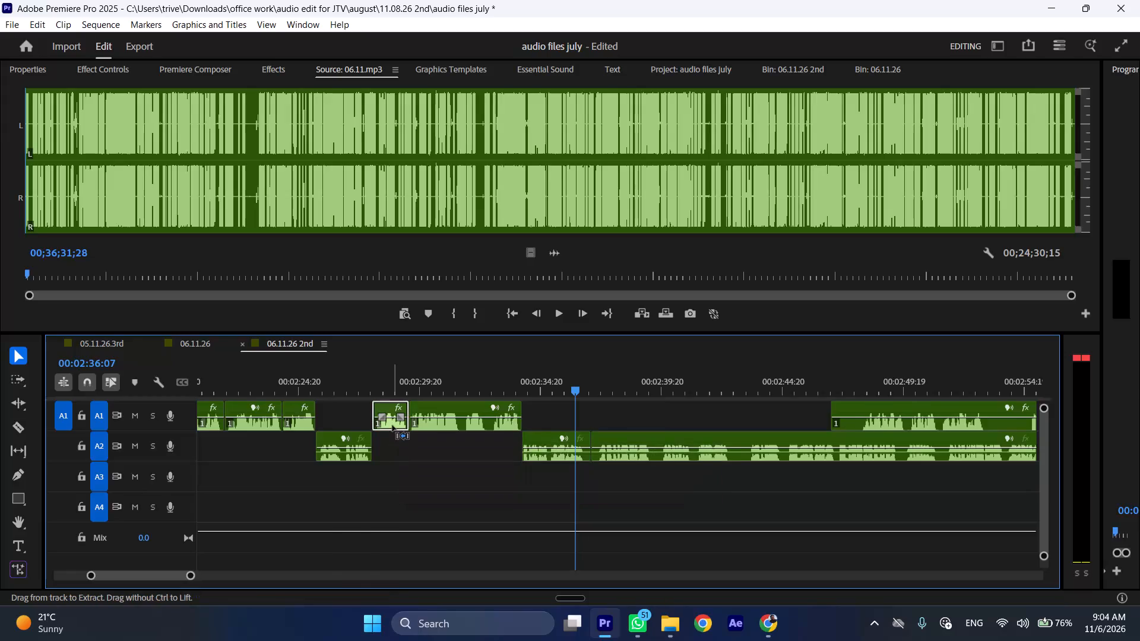
# Ripple-delete the short selected A1 clip starting near 00:02:28, right after the A2 clip, and play back the closed join.
pyautogui.hotkey('ctrl', 'shift', 'd')
pyautogui.press('space')
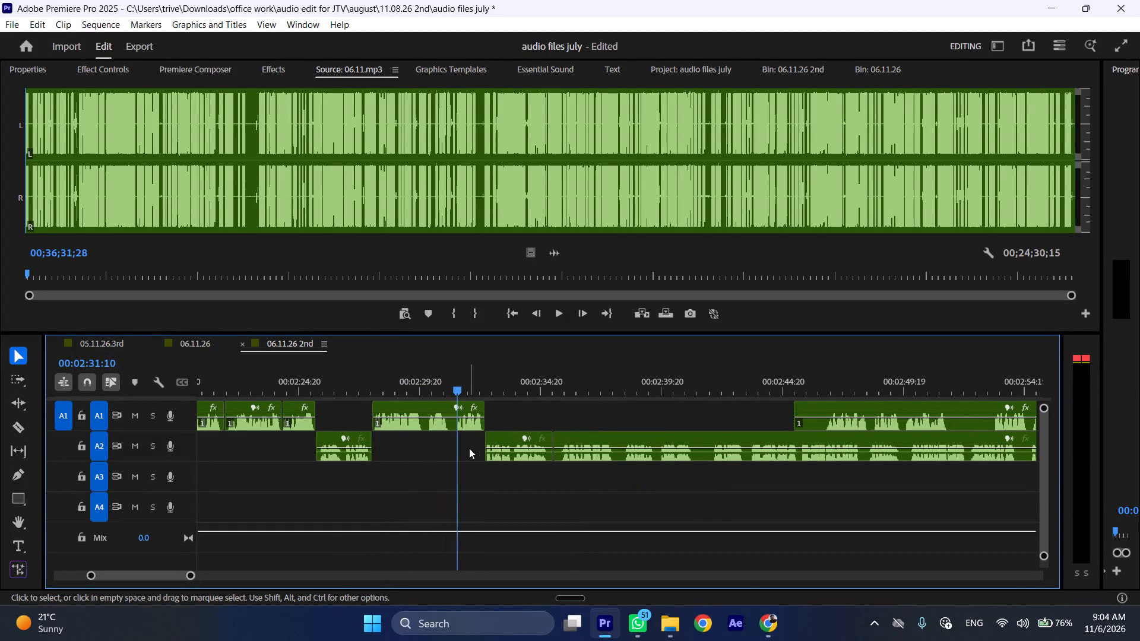
pyautogui.press('space')
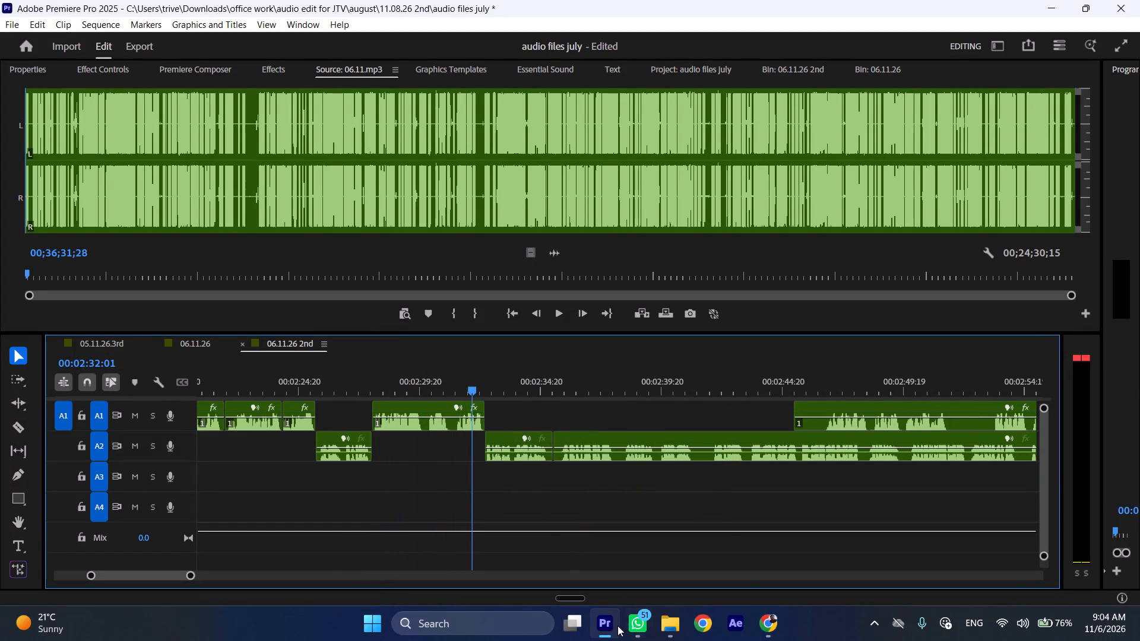
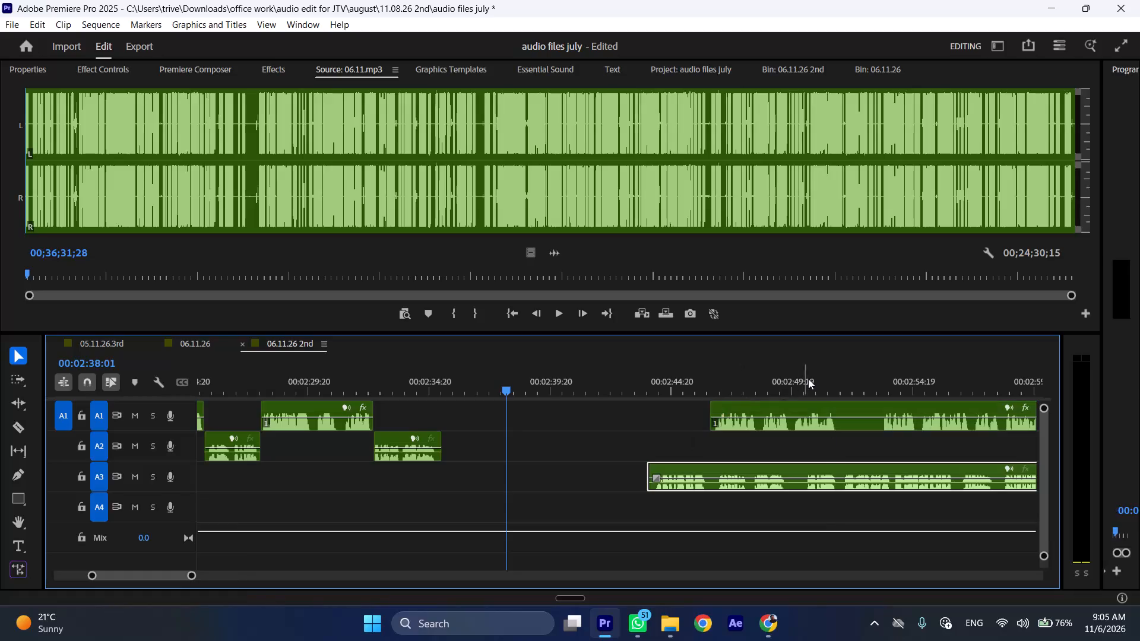
# Split the A1 clip at 00:02:51:23 and move its first part directly after the A2 clip ending near 00:02:35.
pyautogui.moveTo(811, 379); pyautogui.dragTo(845, 385)
pyautogui.click(845, 407)
pyautogui.hotkey('shift', 'c')
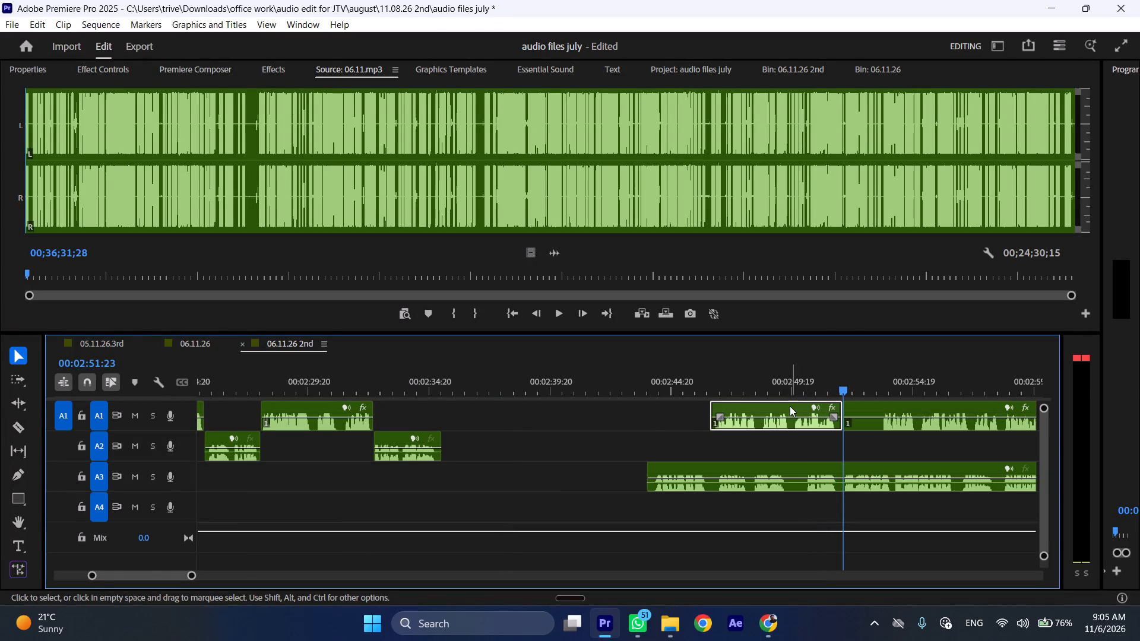
pyautogui.moveTo(786, 406); pyautogui.dragTo(527, 414)
# Move the long A3 clip onto A2, directly after the A1 clip ending near 00:02:41, and play back from about 00:02:35.
pyautogui.moveTo(686, 467); pyautogui.dragTo(579, 437)
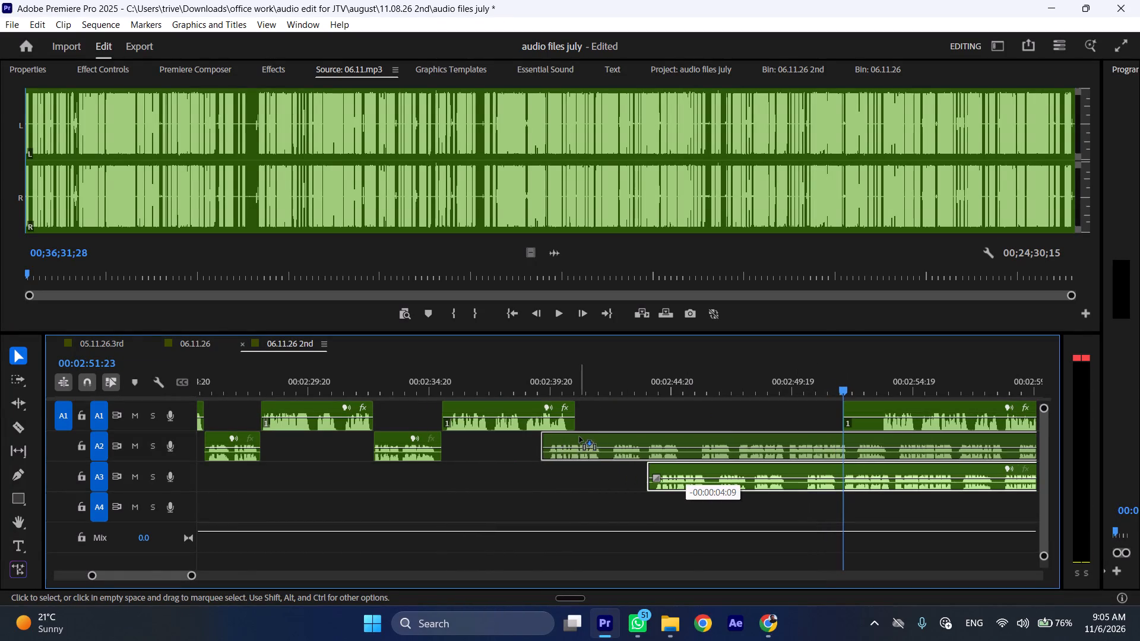
pyautogui.moveTo(579, 437); pyautogui.dragTo(612, 442)
pyautogui.click(436, 384)
pyautogui.press('space')
pyautogui.write('l')
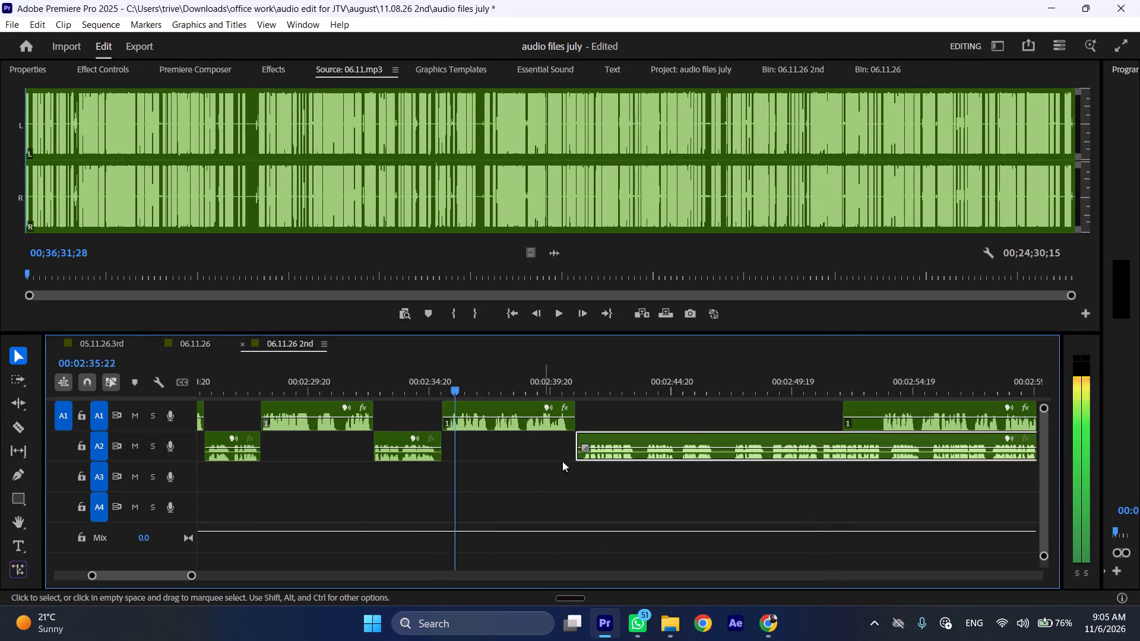
pyautogui.scroll(-5, 593, 477)
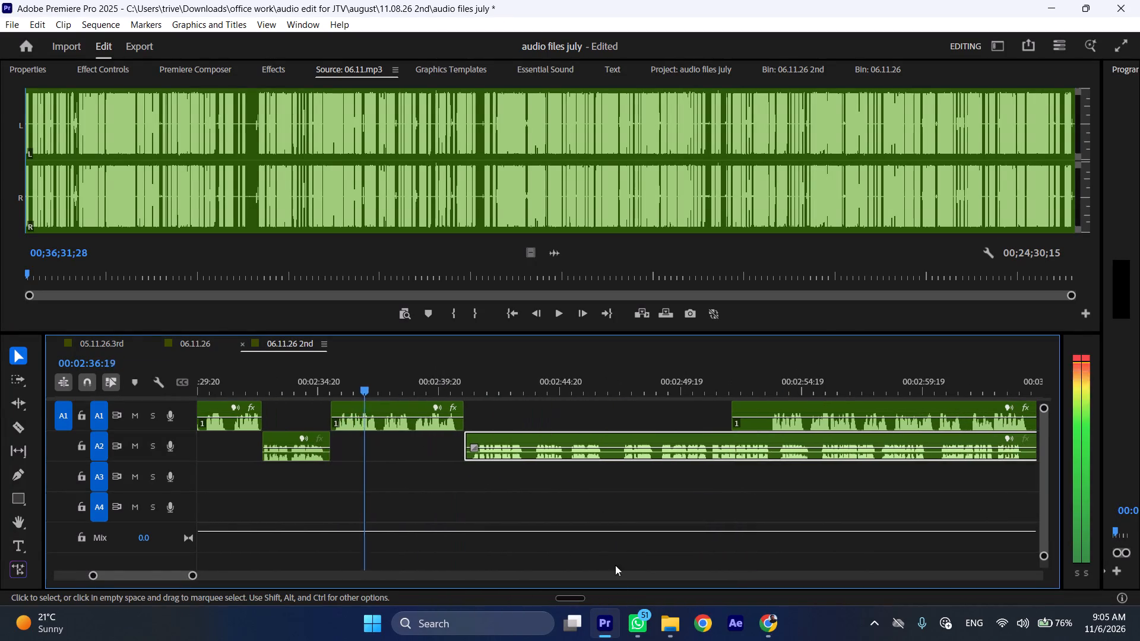
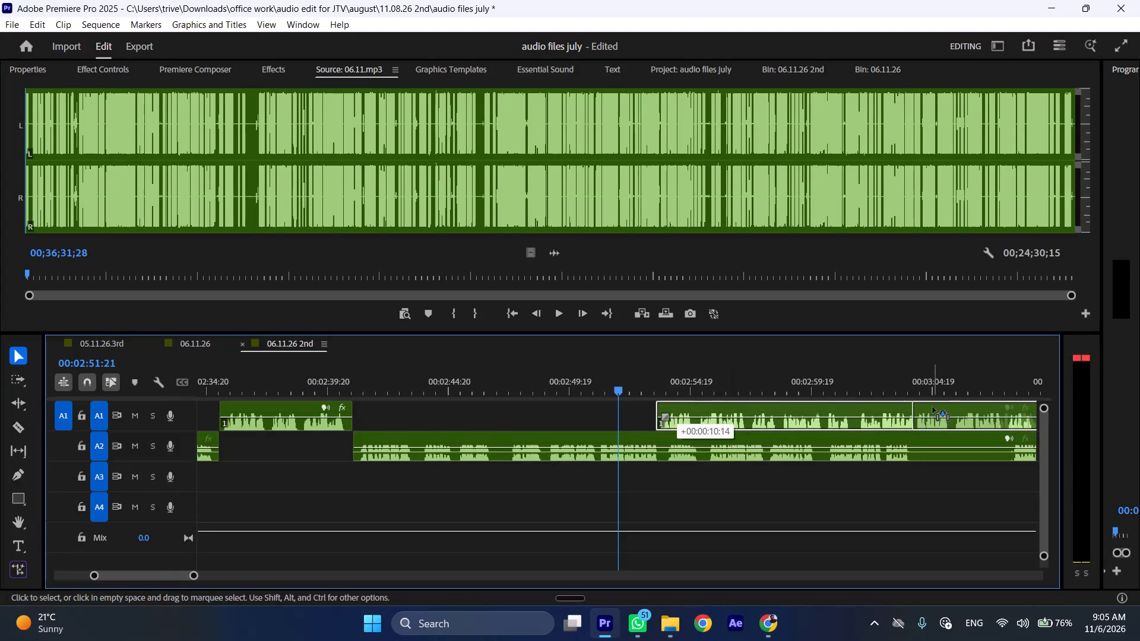
# Cut out the short pause in the A2 clip at 00:02:43:09 and close the gap across the tracks.
pyautogui.click(436, 370)
pyautogui.press('space')
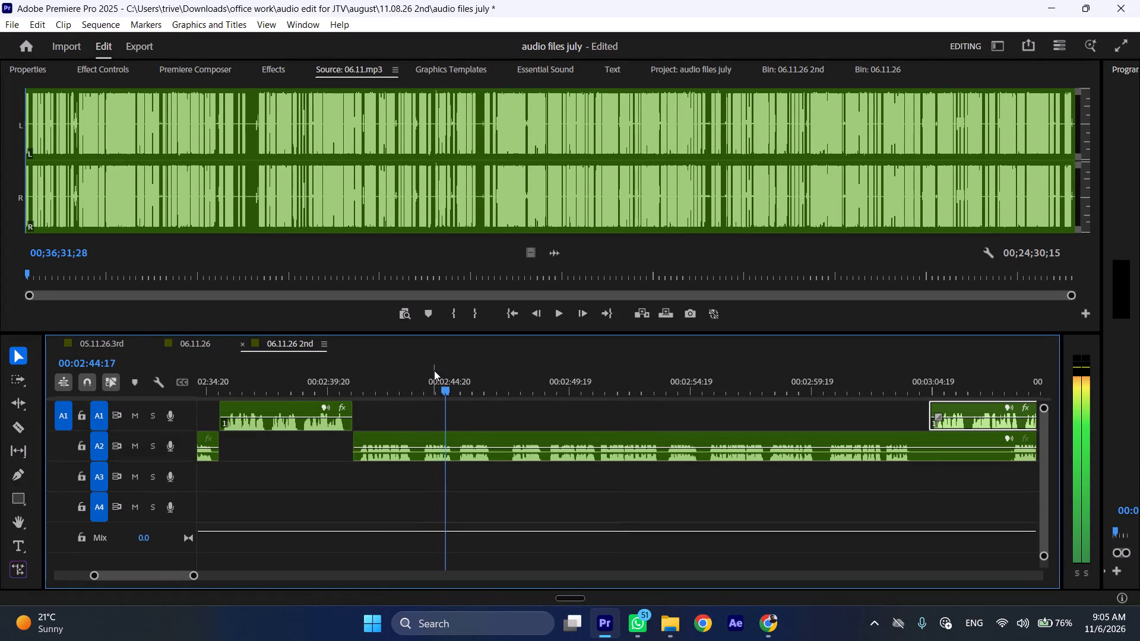
pyautogui.write('l')
pyautogui.click(423, 368)
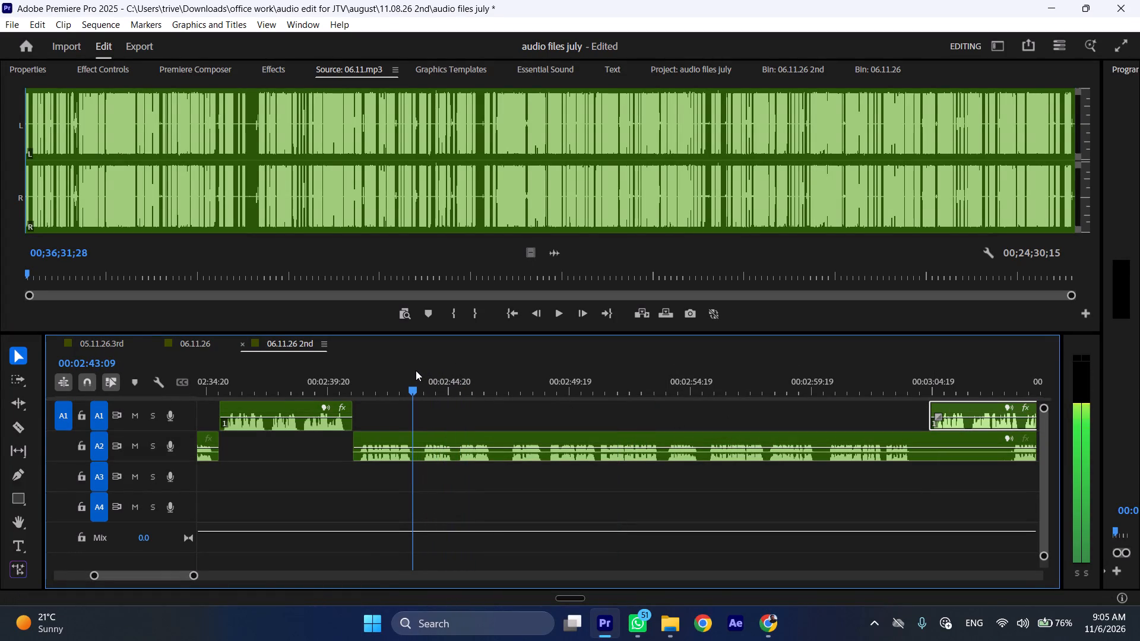
pyautogui.hotkey('shift', 'c')
pyautogui.click(460, 433)
pyautogui.hotkey('shift', 'c')
pyautogui.hotkey('ctrl', 'shift', 'd')
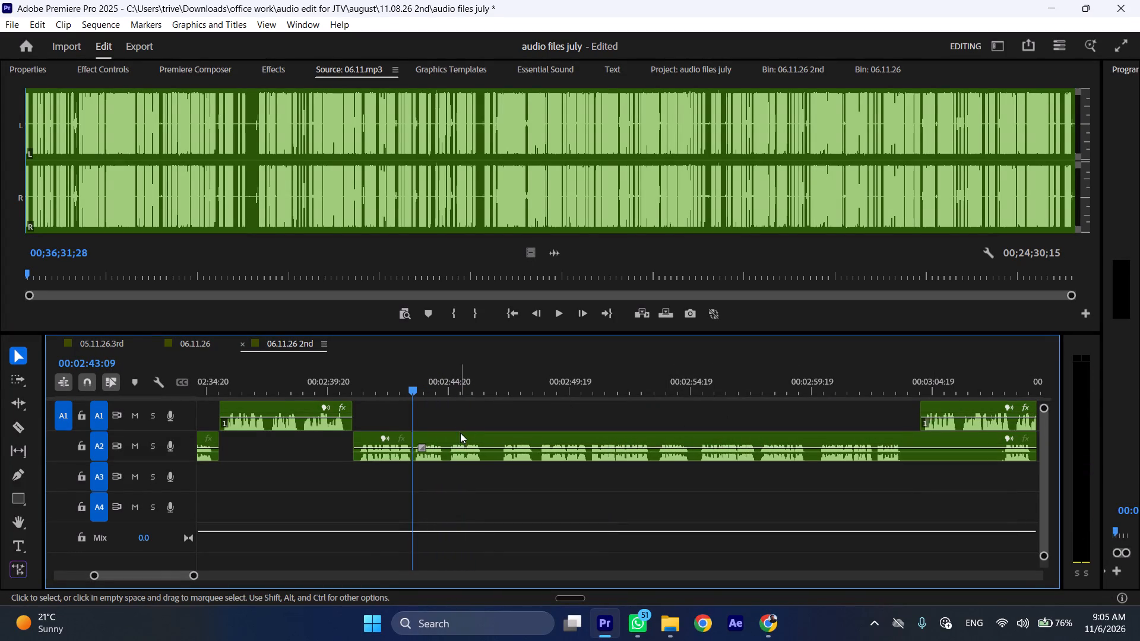
# Cut out the A2 pause from 00:02:46:06 to about 00:02:46:20 and close the gap across the tracks.
pyautogui.press('space')
pyautogui.moveTo(467, 383); pyautogui.dragTo(499, 384)
pyautogui.hotkey('shift', 'c')
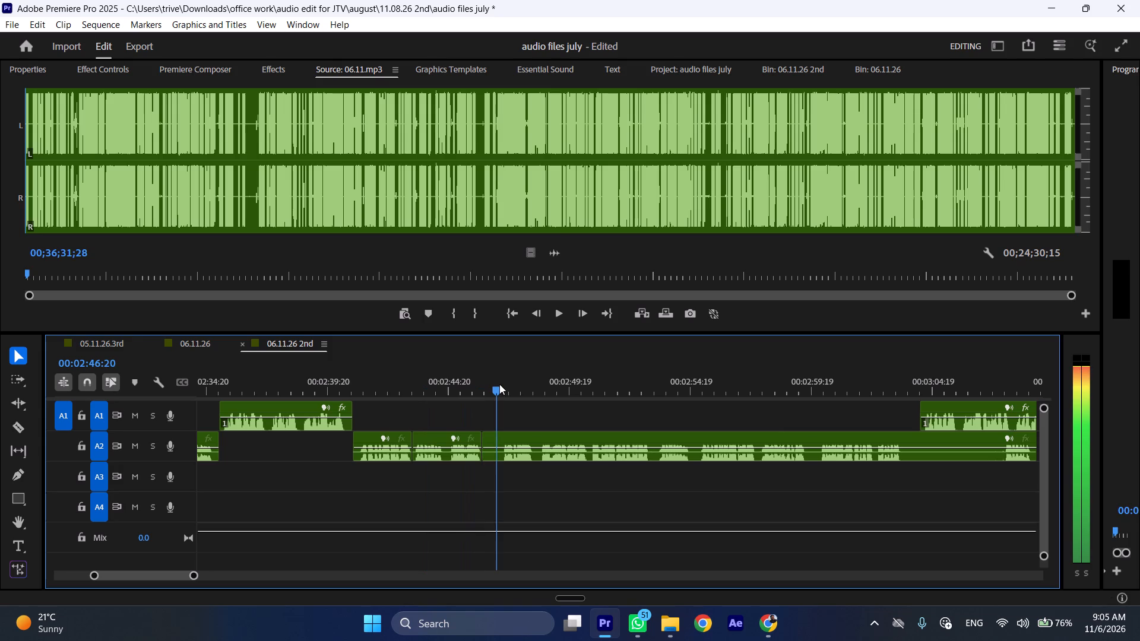
pyautogui.moveTo(499, 384); pyautogui.dragTo(501, 384)
pyautogui.click(524, 446)
pyautogui.hotkey('shift', 'c')
pyautogui.hotkey('ctrl', 'shift', 'd')
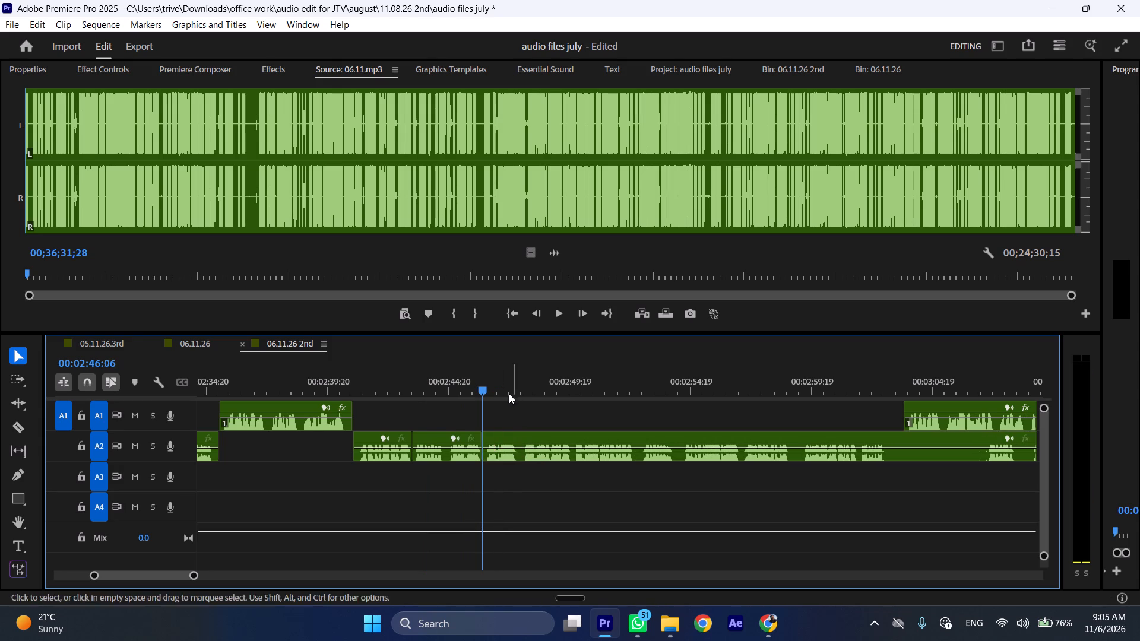
# Play back around 00:02:46, then remove the A2 passage from 00:02:46:06 to 00:02:47:22 and close the gap.
pyautogui.press('space')
pyautogui.write('l')
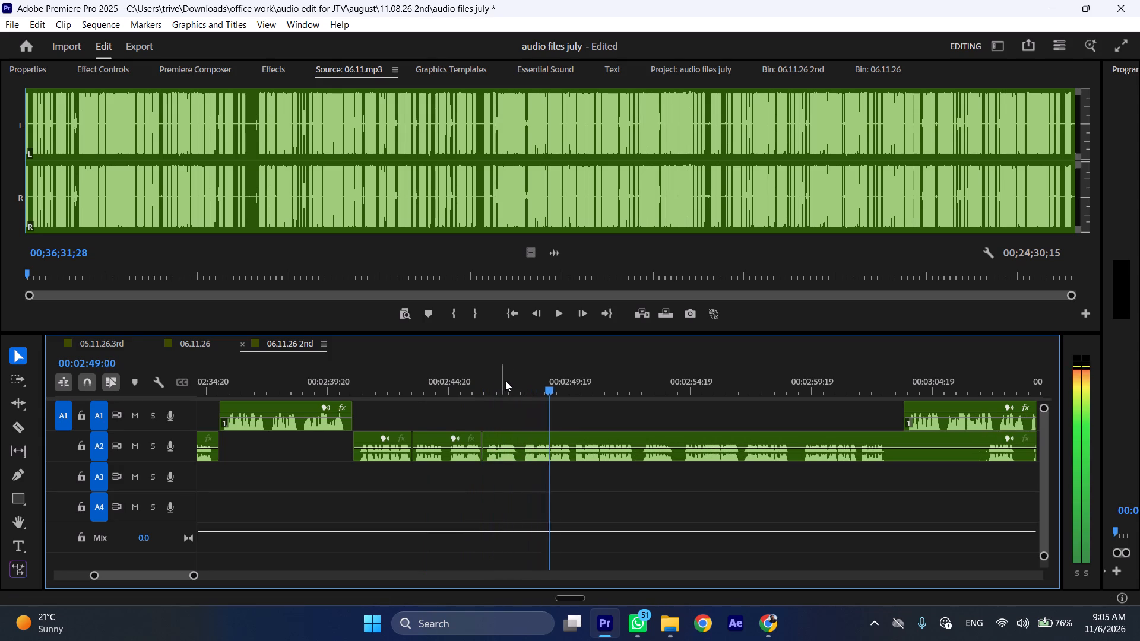
pyautogui.click(455, 377)
pyautogui.press('space')
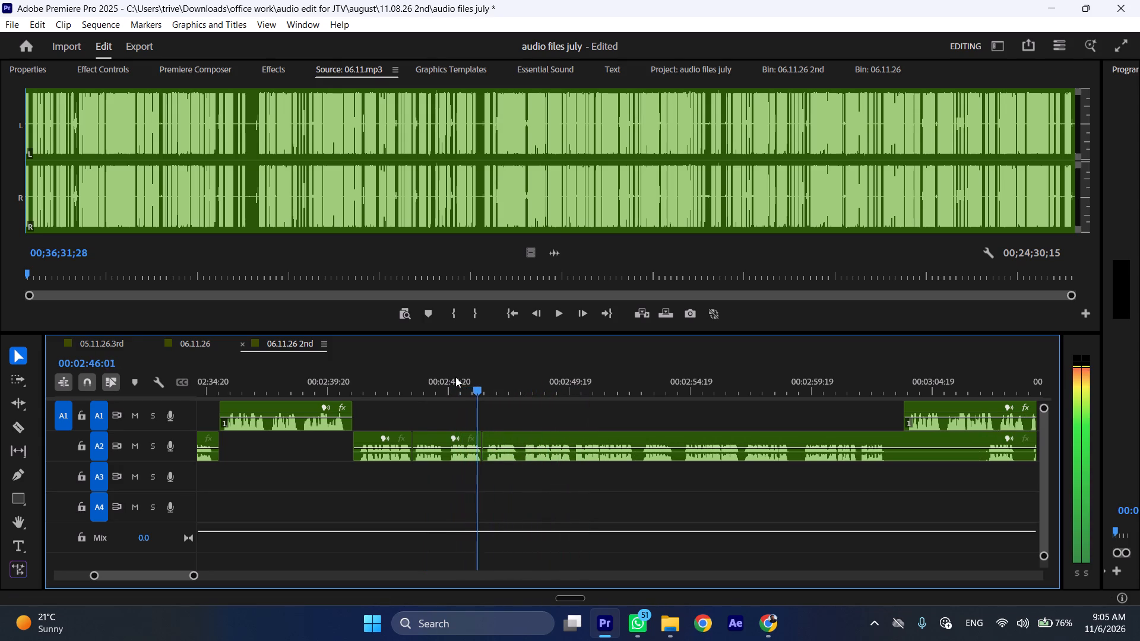
pyautogui.press('space')
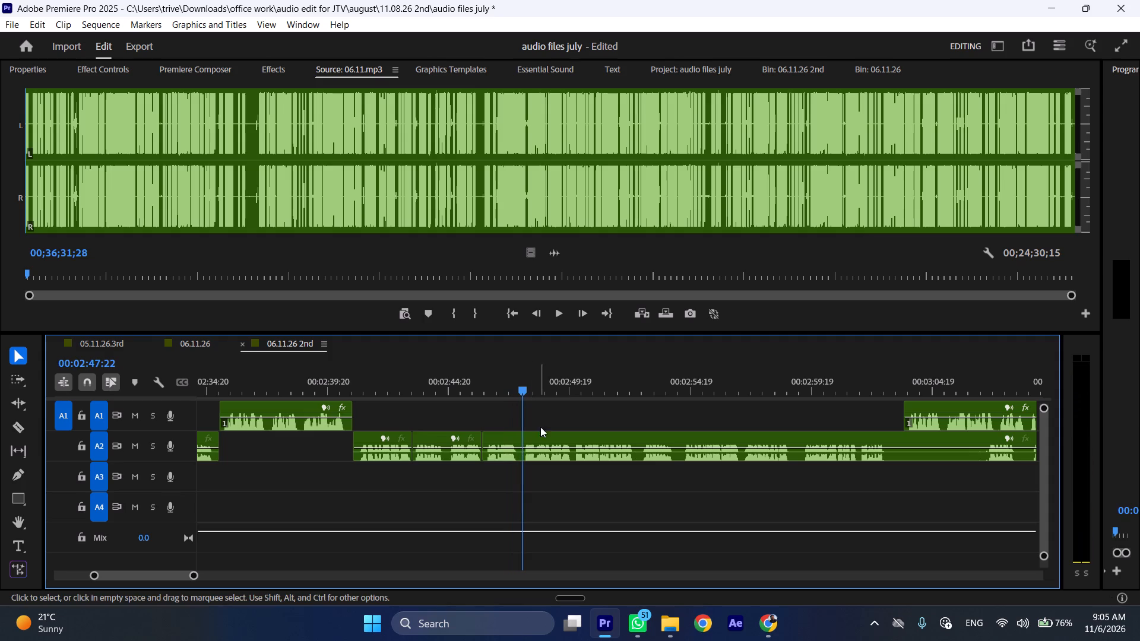
pyautogui.click(547, 443)
pyautogui.hotkey('shift', 'c')
pyautogui.hotkey('ctrl', 'shift', 'd')
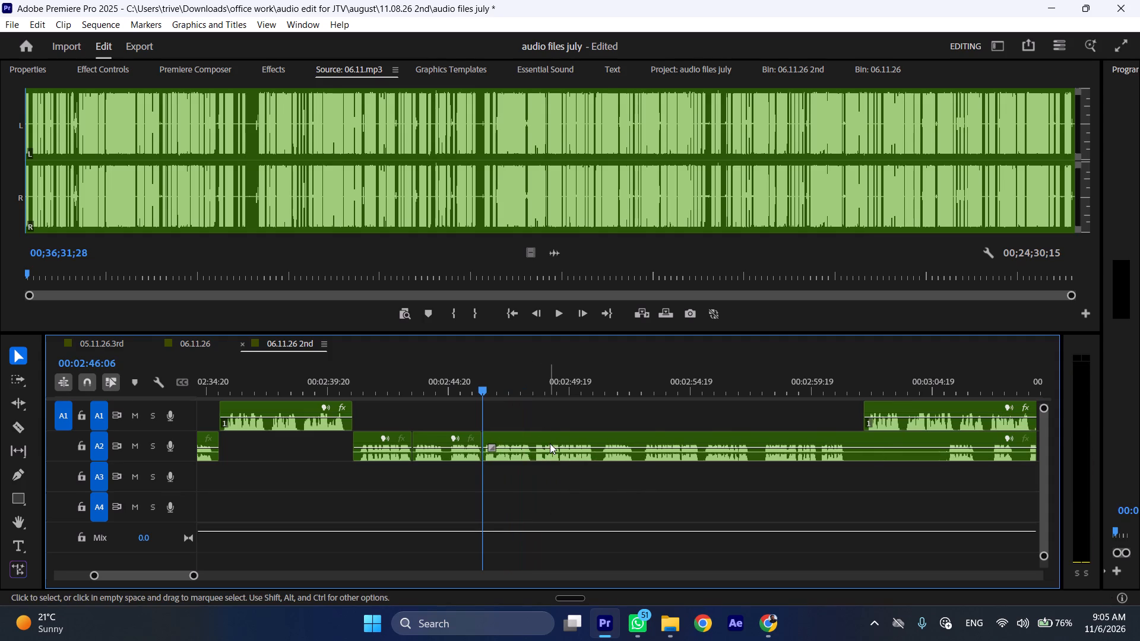
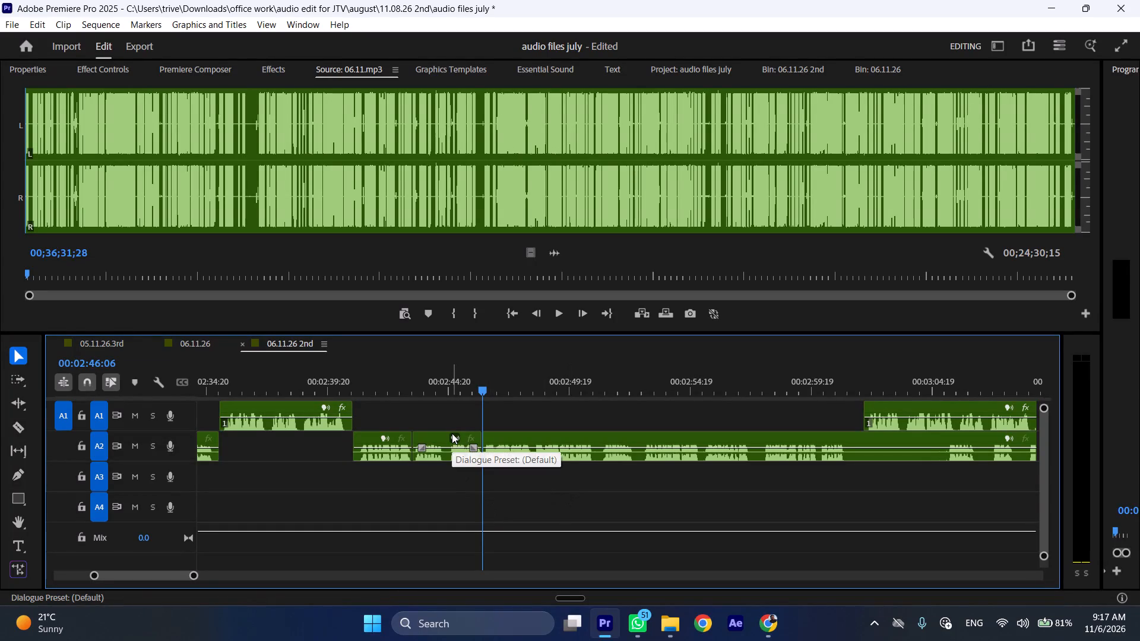
# Play back the sequence from about 00:02:39 to review the A1-to-A2 transition and the A2 cuts.
pyautogui.moveTo(435, 389); pyautogui.dragTo(312, 389)
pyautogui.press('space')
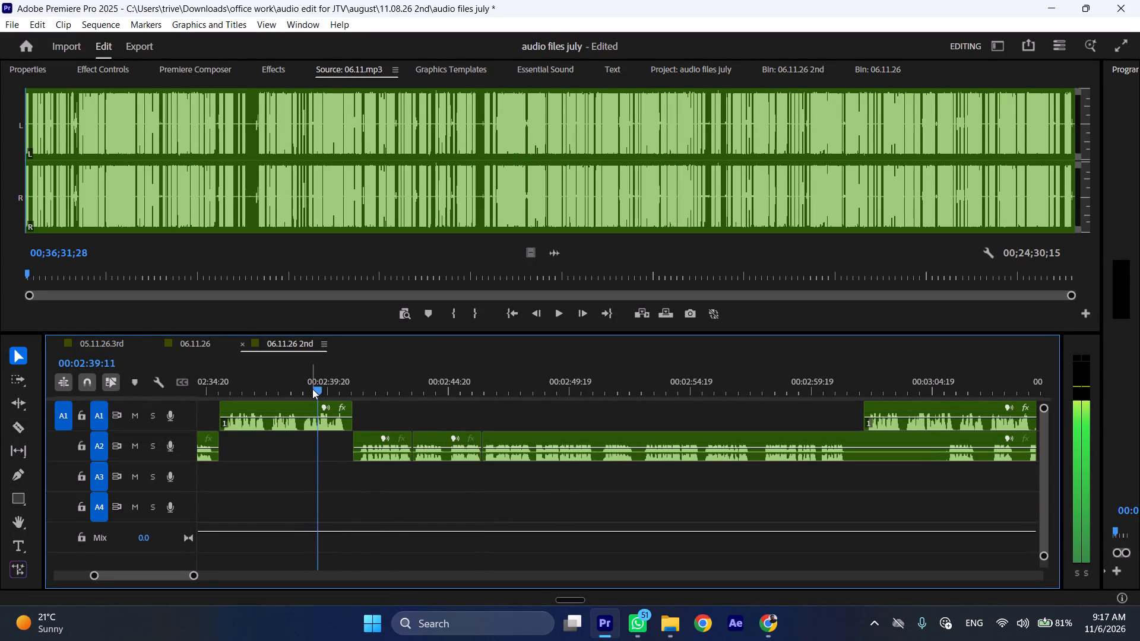
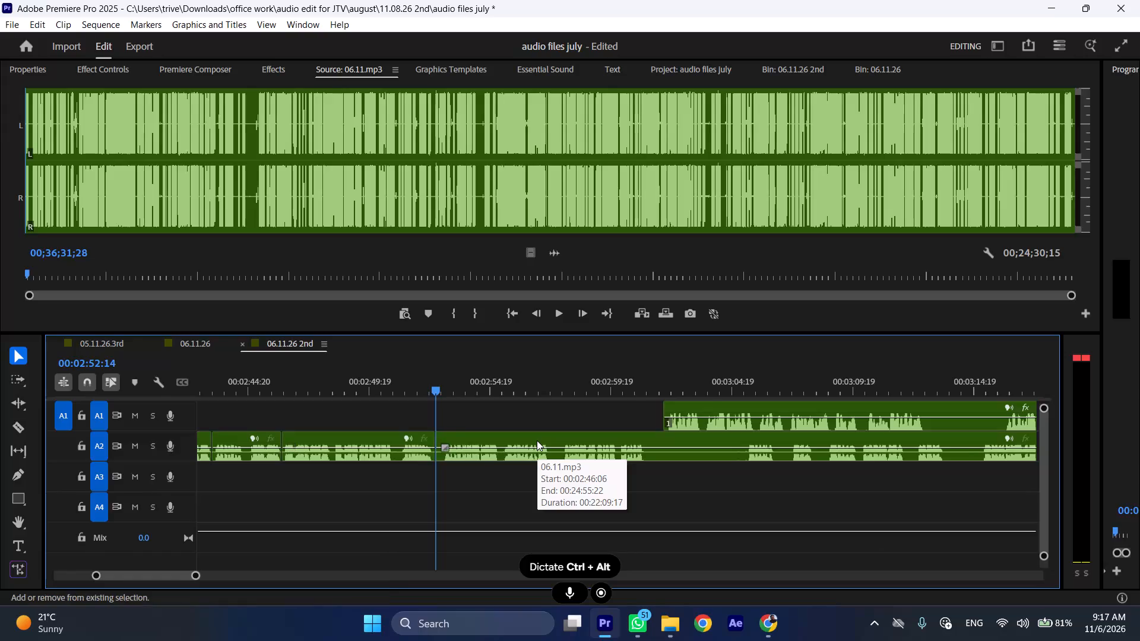
# Move the A1 clip earlier to start at 00:02:52:14, shift the remaining A2 clip to about 00:03:04, and play back from the join.
pyautogui.moveTo(712, 407); pyautogui.dragTo(490, 408)
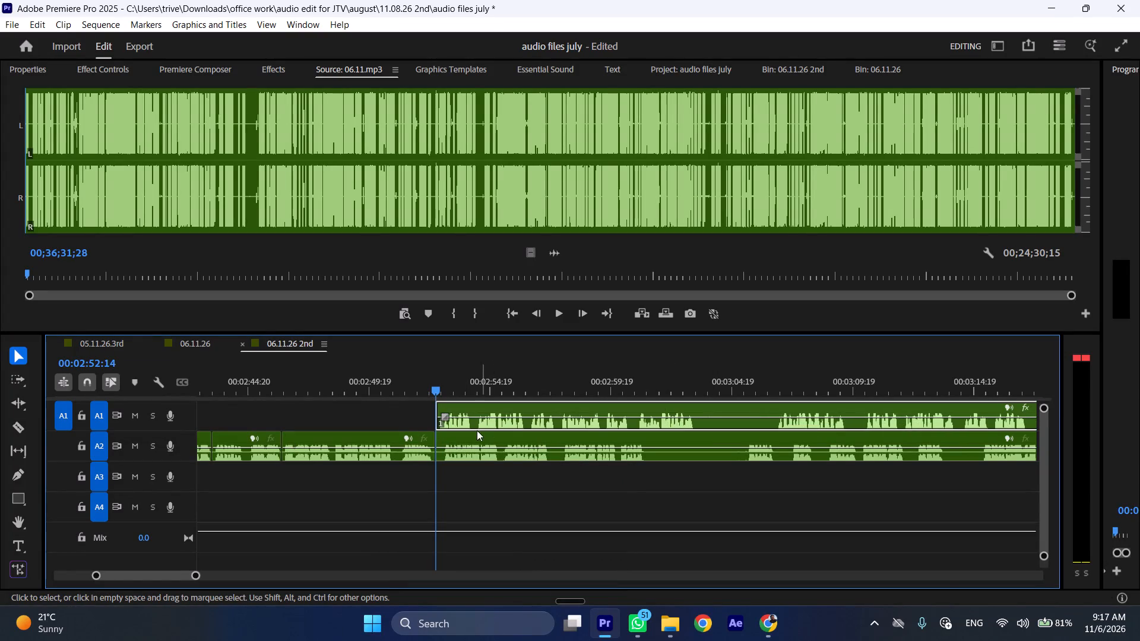
pyautogui.moveTo(471, 434); pyautogui.dragTo(761, 440)
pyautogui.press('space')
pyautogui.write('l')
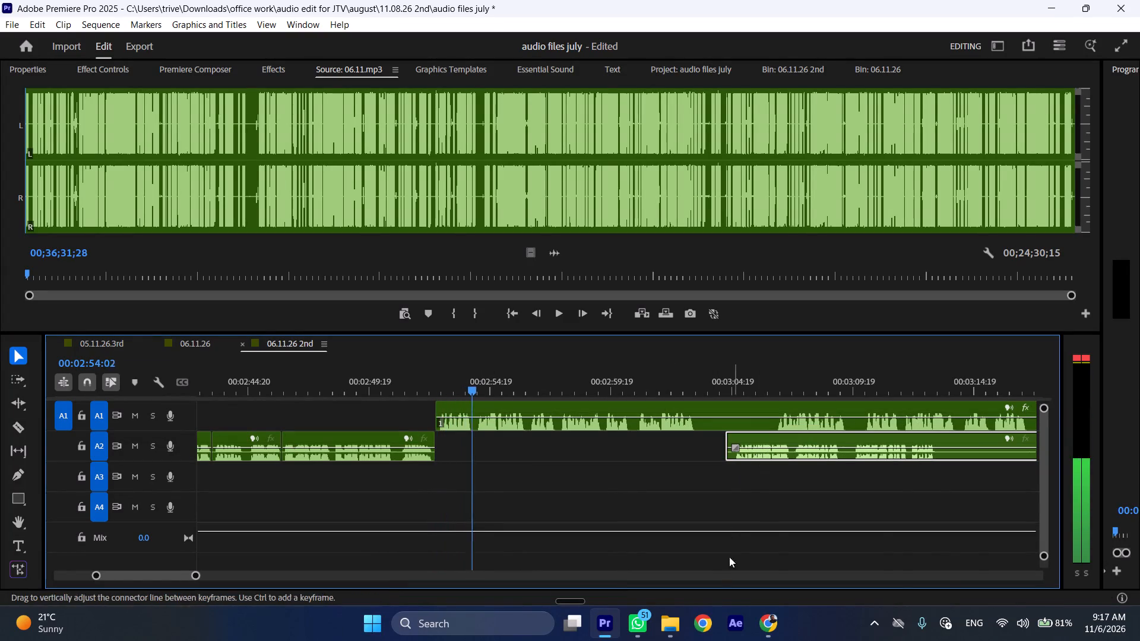
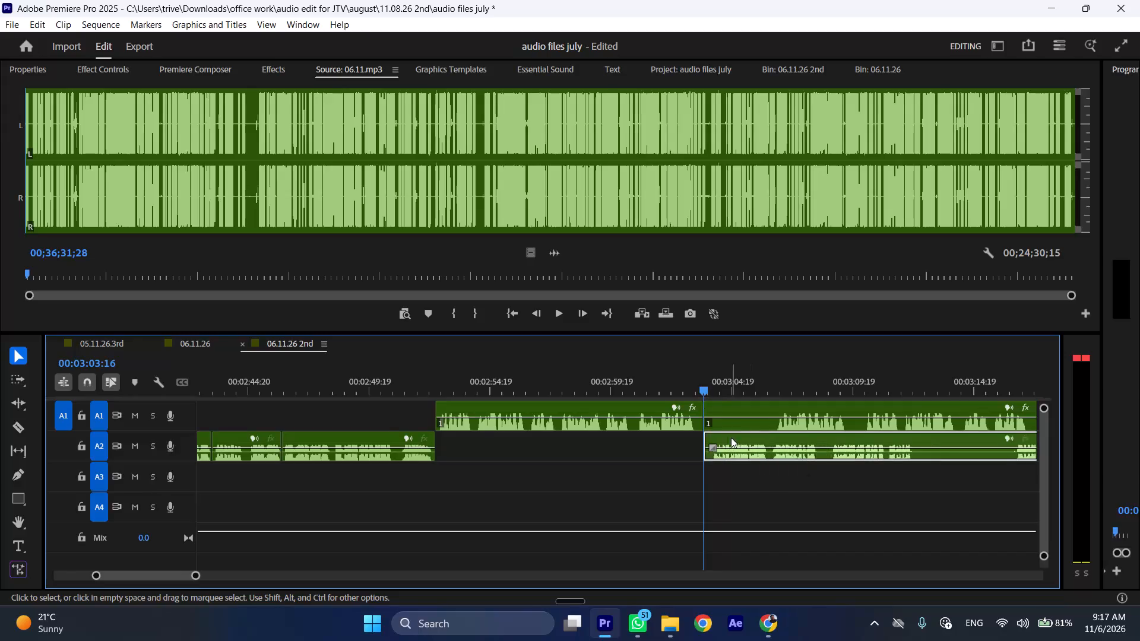
# Move the A1 clip at 00:03:03:16 about 11 seconds later and trim about 00:00:02:16 of silence off its start.
pyautogui.scroll(-16, 730, 434)
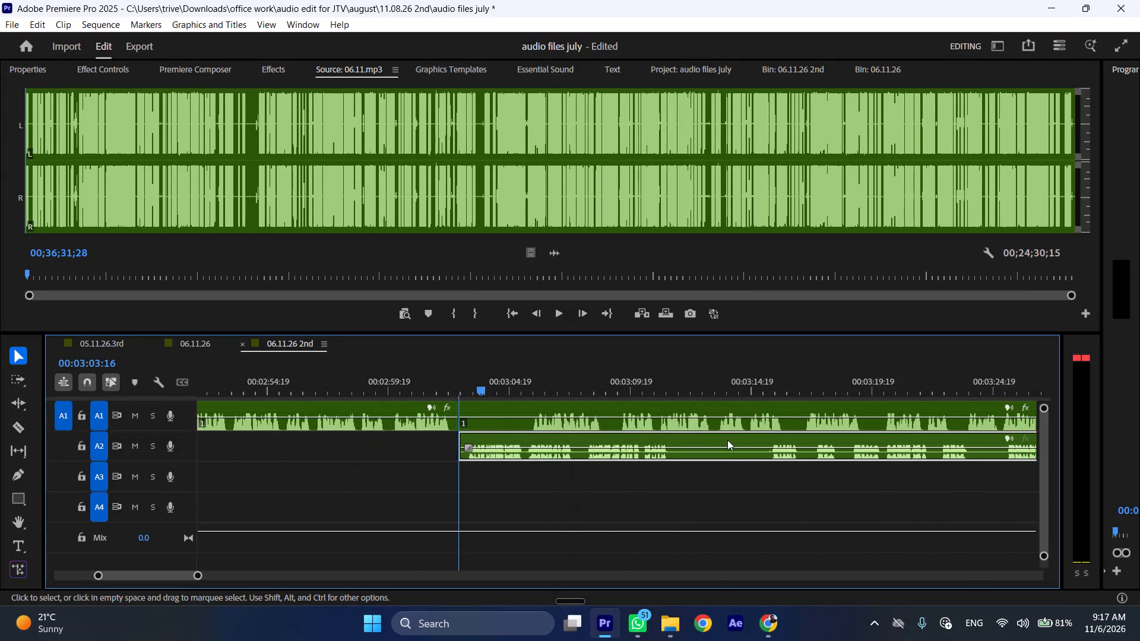
pyautogui.scroll(-3, 727, 440)
pyautogui.moveTo(306, 399); pyautogui.dragTo(584, 402)
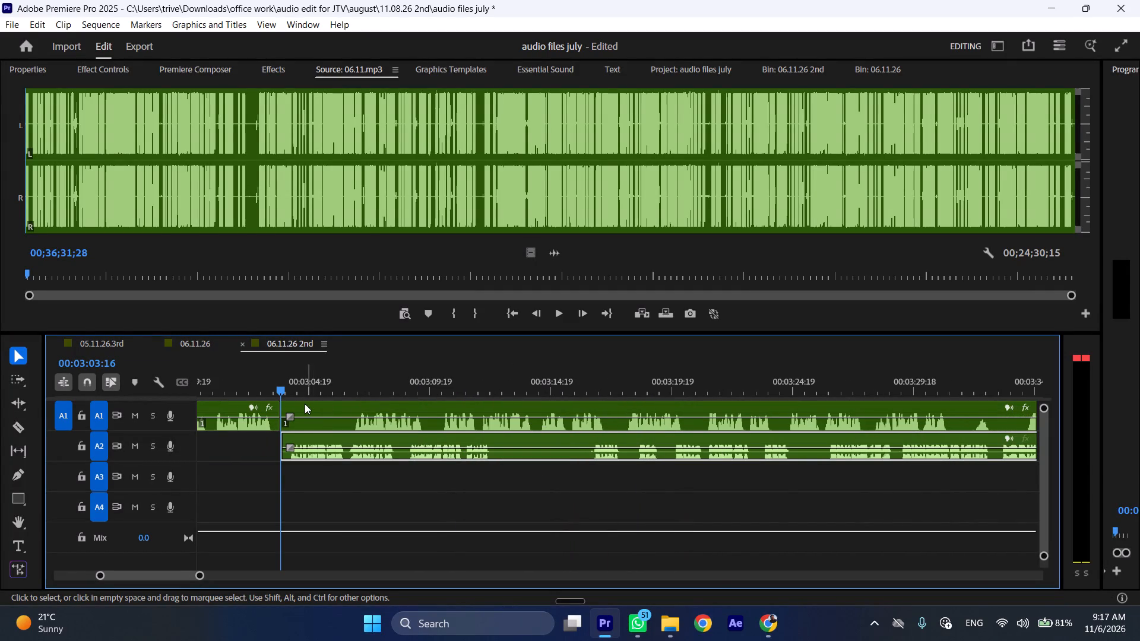
pyautogui.moveTo(305, 404); pyautogui.dragTo(570, 407)
pyautogui.press('space')
pyautogui.press('l')
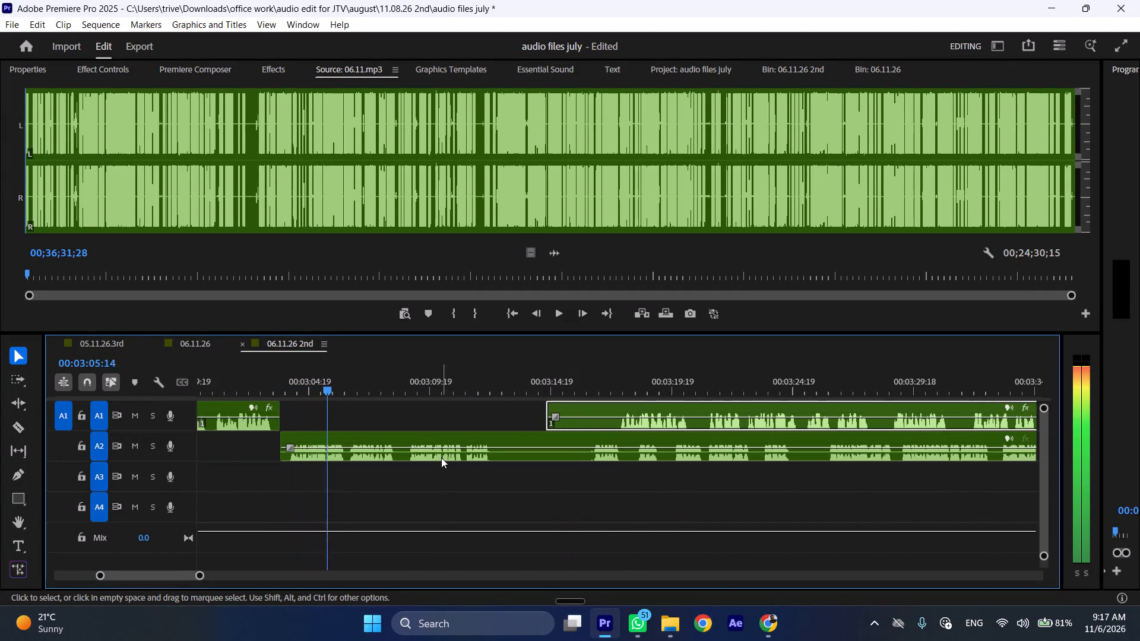
pyautogui.moveTo(544, 405); pyautogui.dragTo(609, 406)
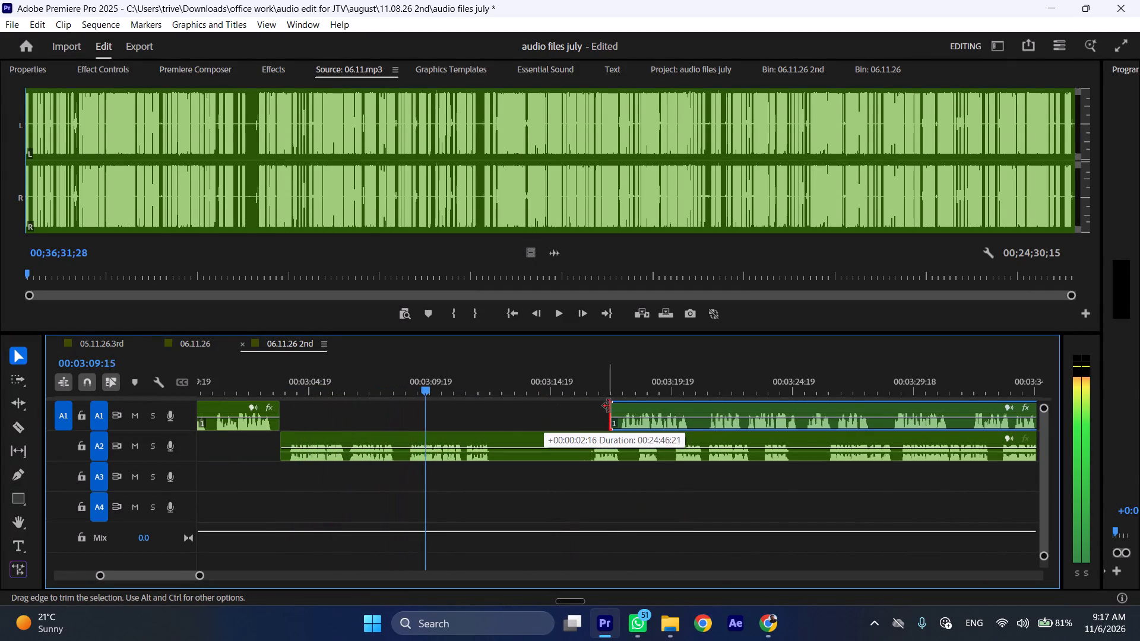
pyautogui.moveTo(609, 406); pyautogui.dragTo(610, 406)
# Cut out the short A2 pause ending at 00:03:08:18 and close the gap across the tracks.
pyautogui.moveTo(396, 385); pyautogui.dragTo(406, 385)
pyautogui.hotkey('shift', 'c')
pyautogui.click(434, 453)
pyautogui.hotkey('shift', 'c')
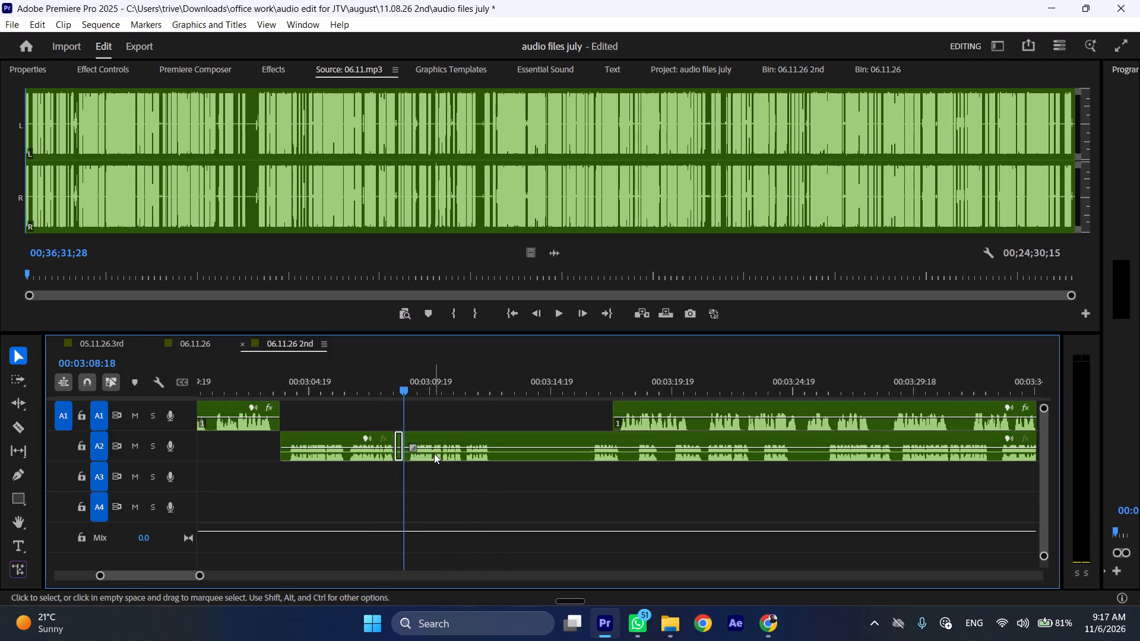
pyautogui.hotkey('ctrl', 'shift', 'd')
# Check the playback near 00:03:12 and split the A2 clip at 00:03:12:07, just after the speech passage ends.
pyautogui.moveTo(453, 390); pyautogui.dragTo(486, 396)
pyautogui.press('space')
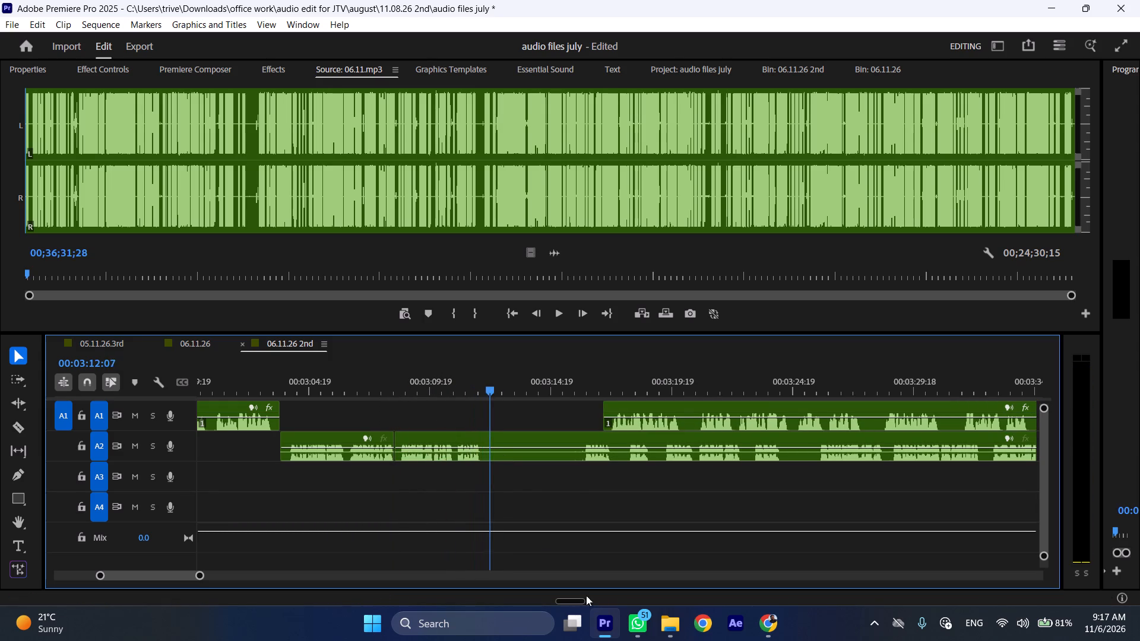
pyautogui.moveTo(486, 387); pyautogui.dragTo(492, 387)
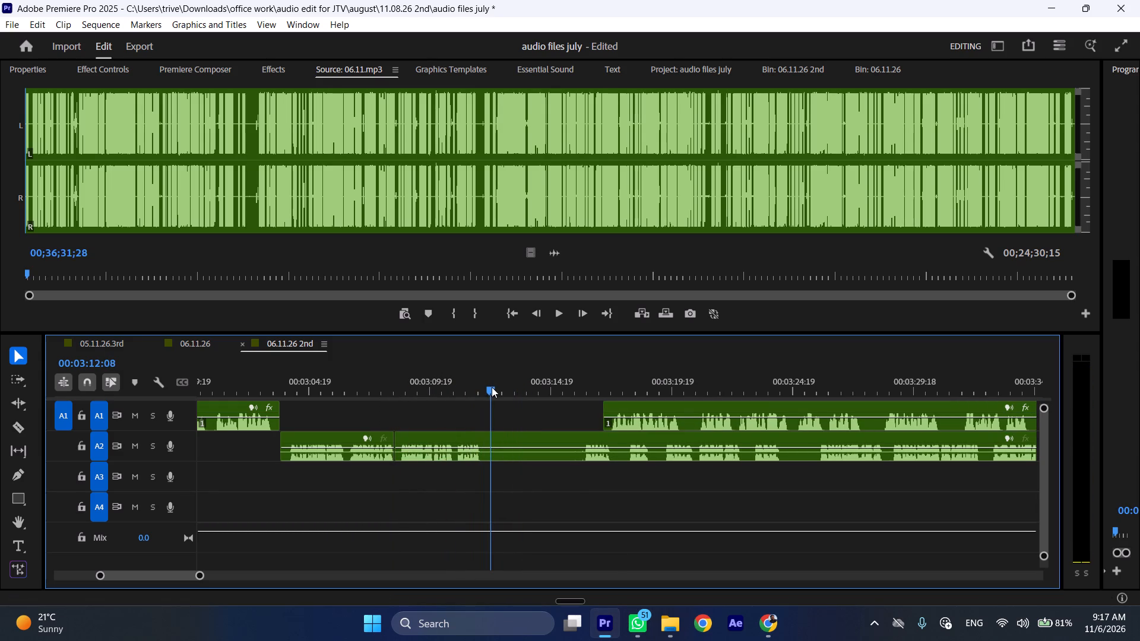
pyautogui.moveTo(492, 387); pyautogui.dragTo(491, 387)
pyautogui.hotkey('shift', 'c')
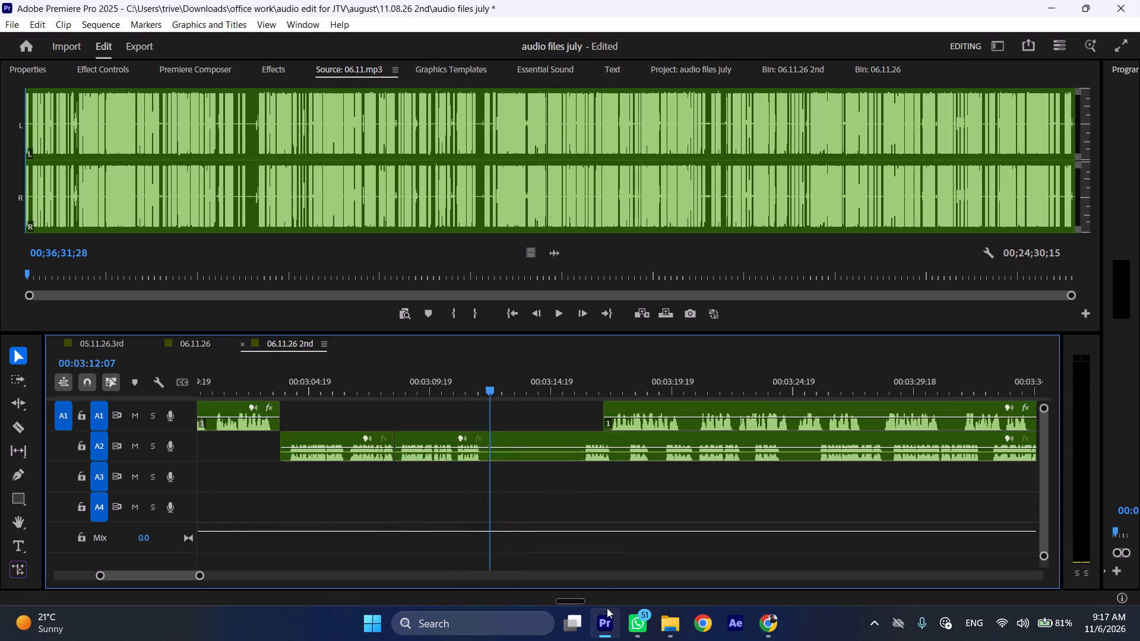
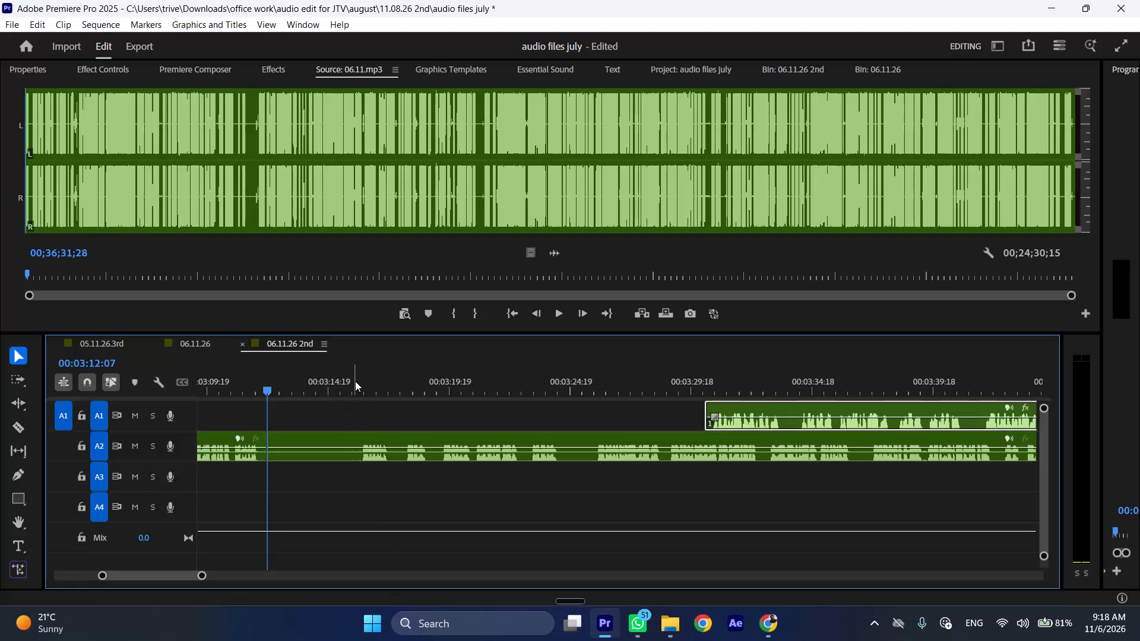
# Cut out the A2 section from 00:03:12:07 to 00:03:25:20 and close the gap across the tracks.
pyautogui.click(355, 380)
pyautogui.press('space')
pyautogui.write('l')
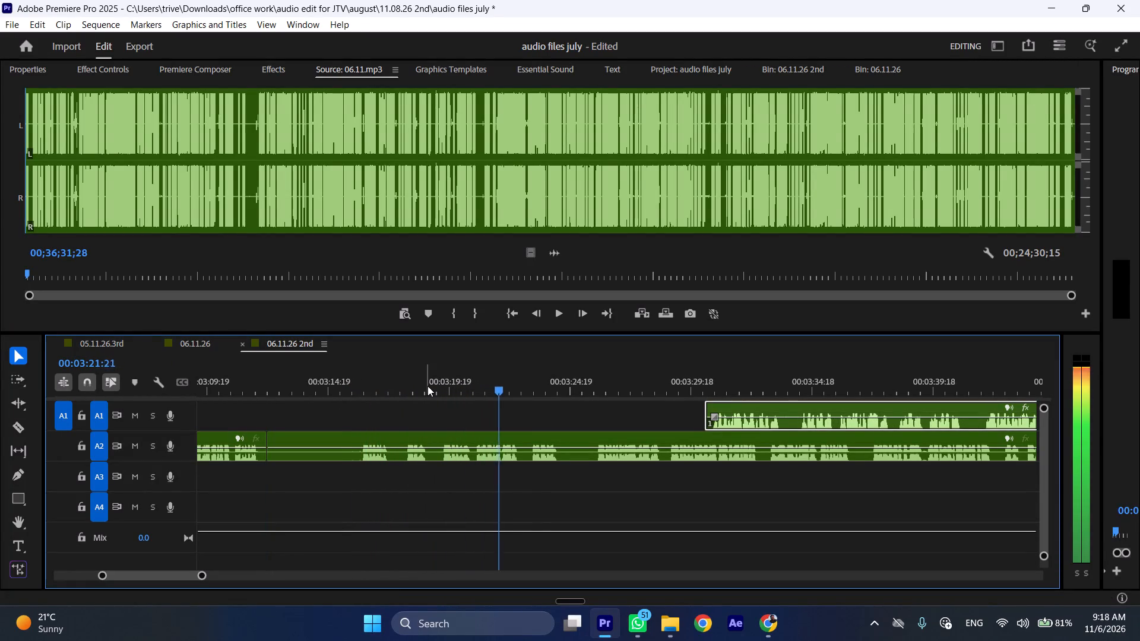
pyautogui.click(596, 382)
pyautogui.click(613, 445)
pyautogui.hotkey('shift', 'c')
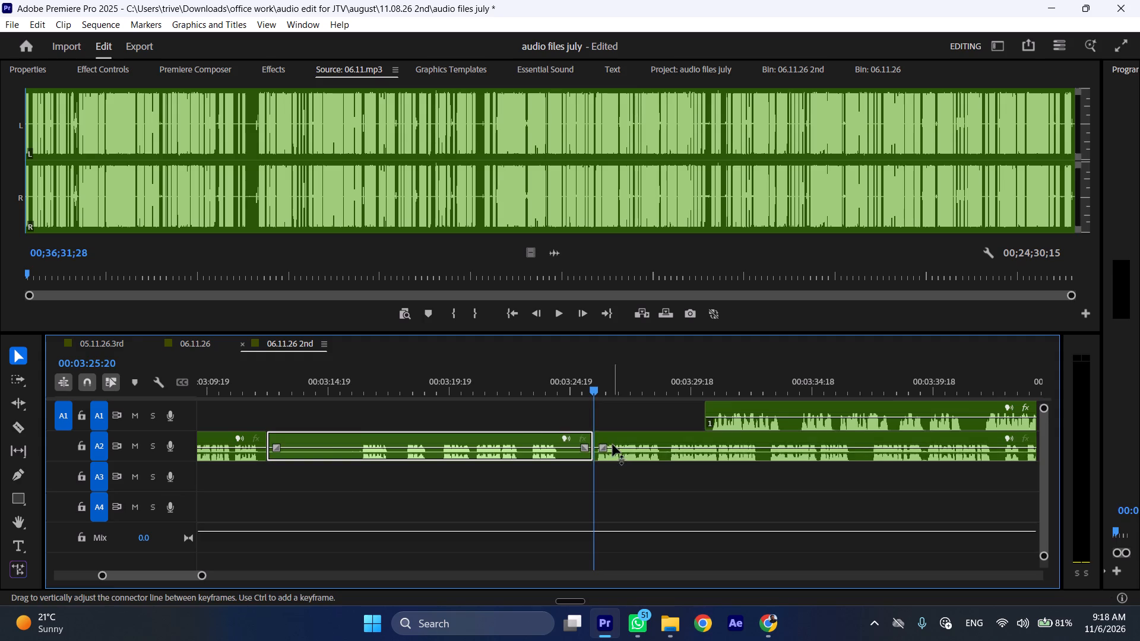
pyautogui.hotkey('ctrl', 'shift', 'd')
# Play the A2 audio from about 00:03:12 and move the overlapping A1 clip about 10 seconds later.
pyautogui.press('space')
pyautogui.write('k')
pyautogui.press('l')
pyautogui.press('l')
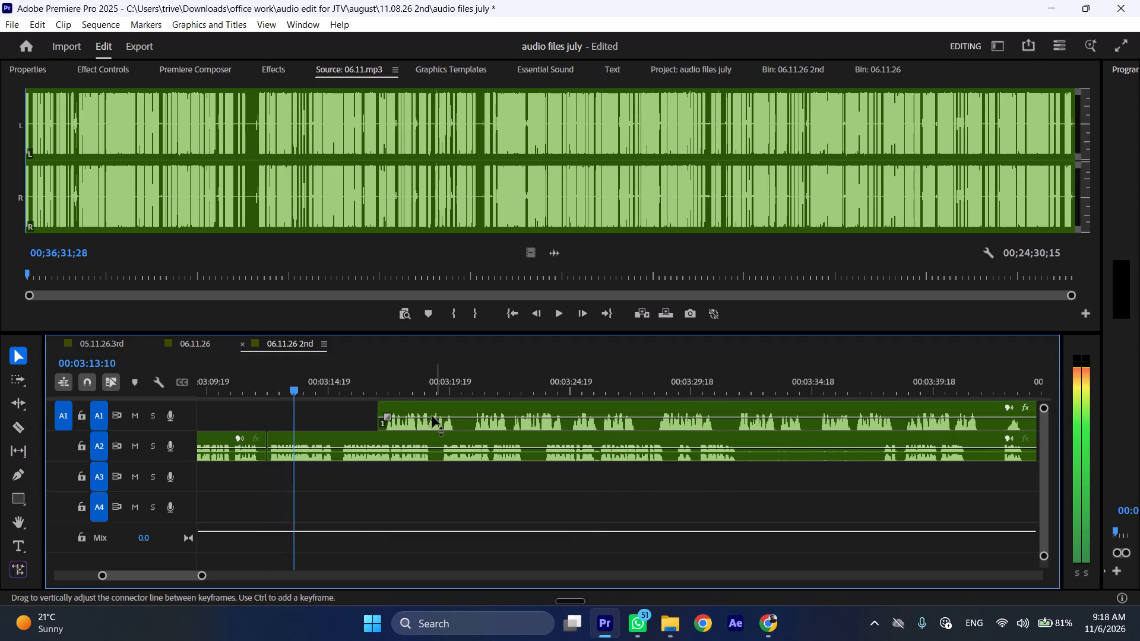
pyautogui.moveTo(416, 405); pyautogui.dragTo(655, 405)
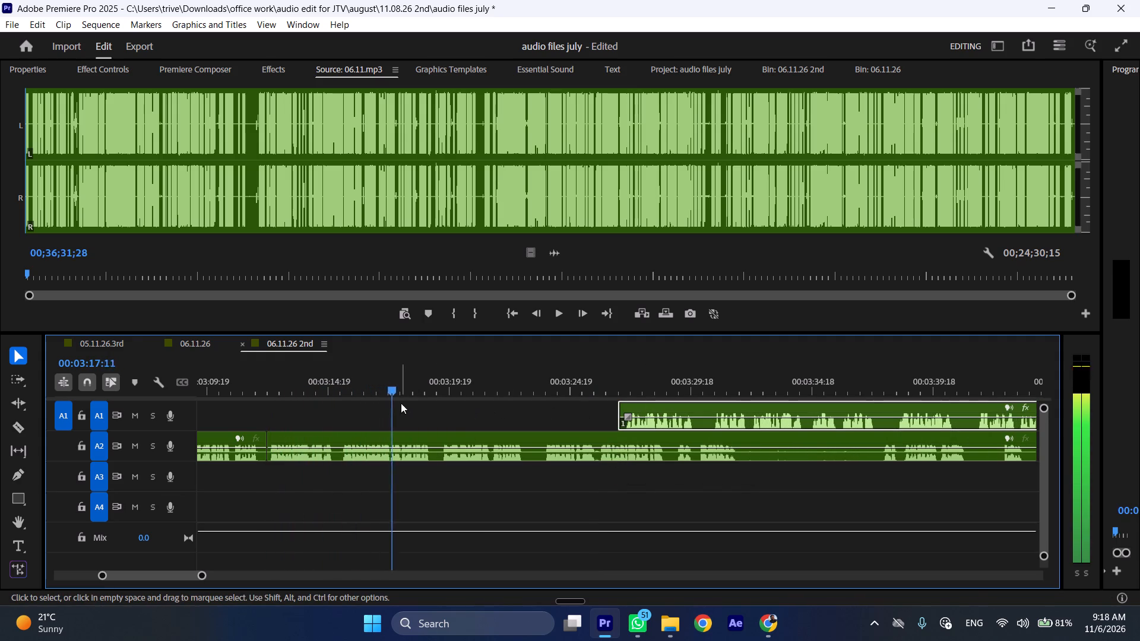
# Cut out the A2 speech passage from 00:03:12:07 to 00:03:15:08 and close the gap across the tracks.
pyautogui.click(340, 386)
pyautogui.click(362, 433)
pyautogui.hotkey('shift', 'c')
pyautogui.hotkey('ctrl', 'shift', 'd')
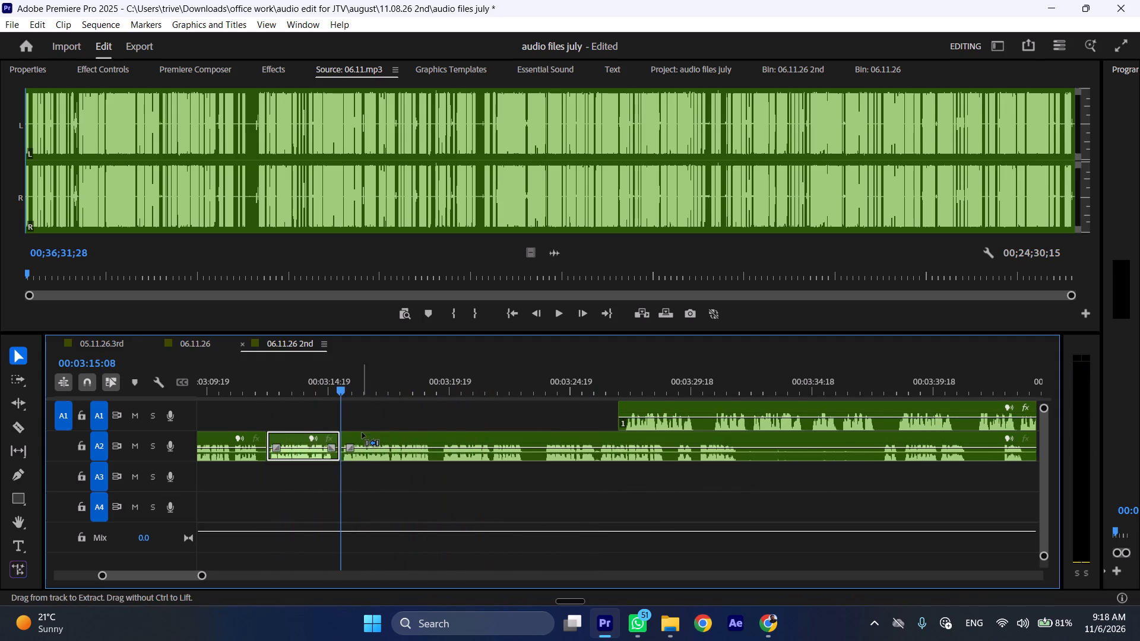
# Cut out the short A2 pause starting at about 00:03:16:01 and close the gap across the tracks.
pyautogui.moveTo(353, 387); pyautogui.dragTo(360, 386)
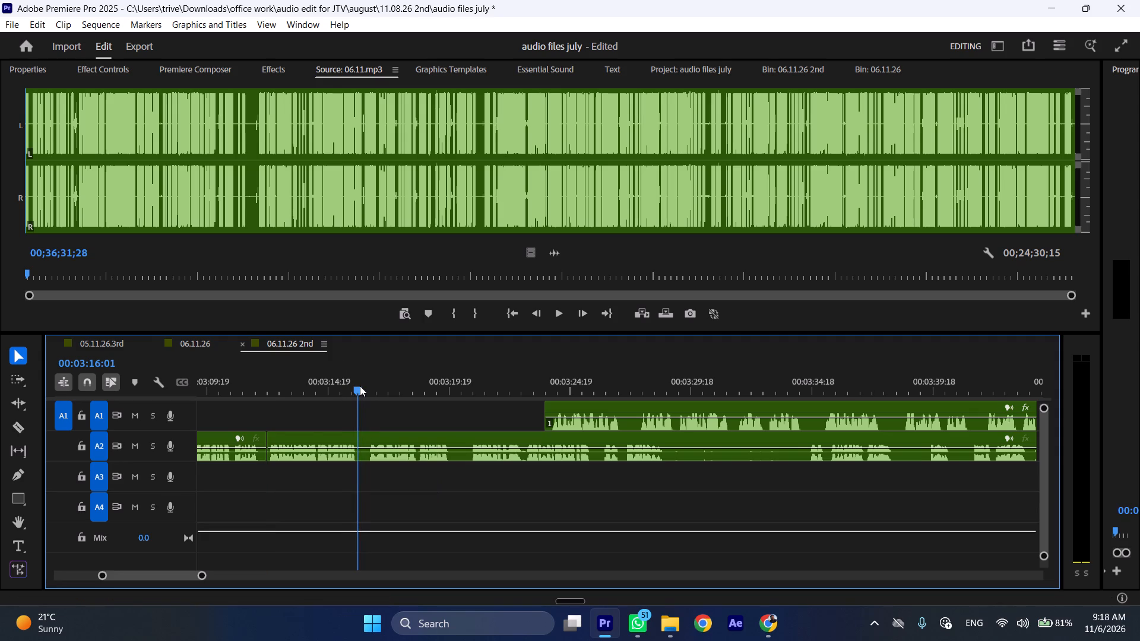
pyautogui.moveTo(360, 386); pyautogui.dragTo(370, 386)
pyautogui.hotkey('shift', 'c')
pyautogui.click(383, 446)
pyautogui.hotkey('shift', 'c')
pyautogui.hotkey('ctrl', 'shift', 'd')
# Play on to the next A2 pause, cut out the silence starting at 00:03:19:09 and close the gap across the tracks.
pyautogui.press('space')
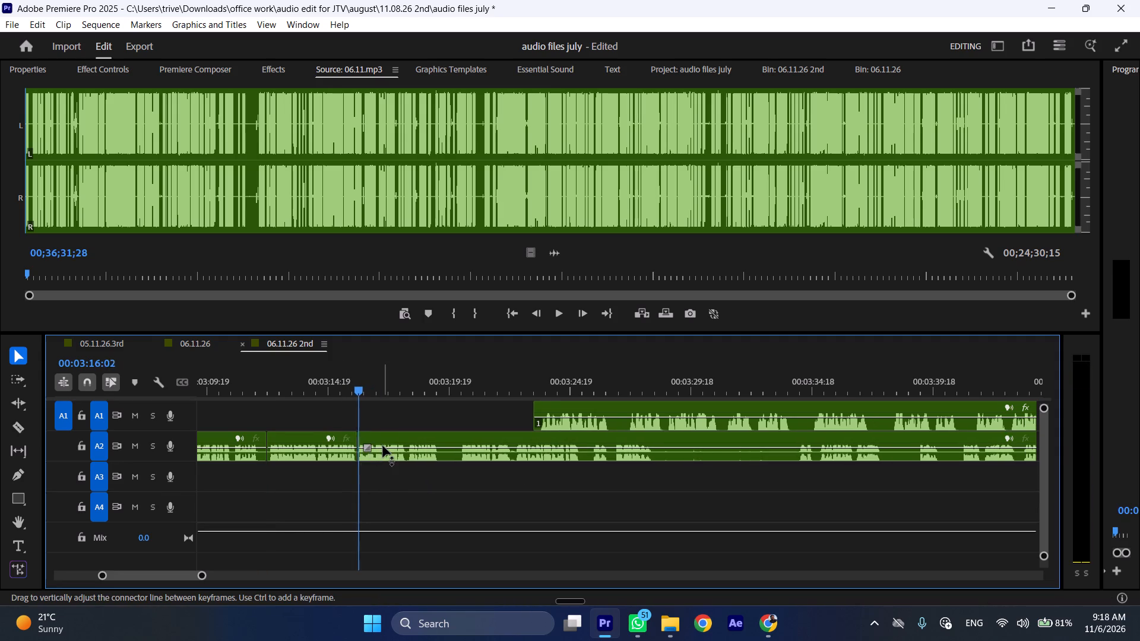
pyautogui.write('l')
pyautogui.press('space')
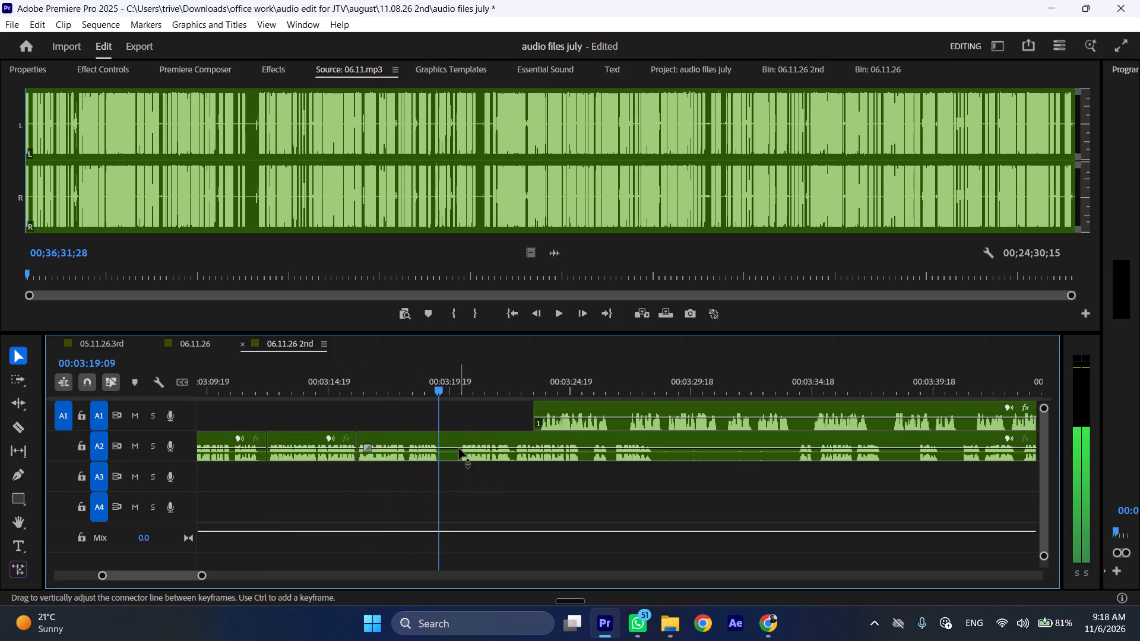
pyautogui.hotkey('shift', 'c')
pyautogui.click(461, 385)
pyautogui.press('space')
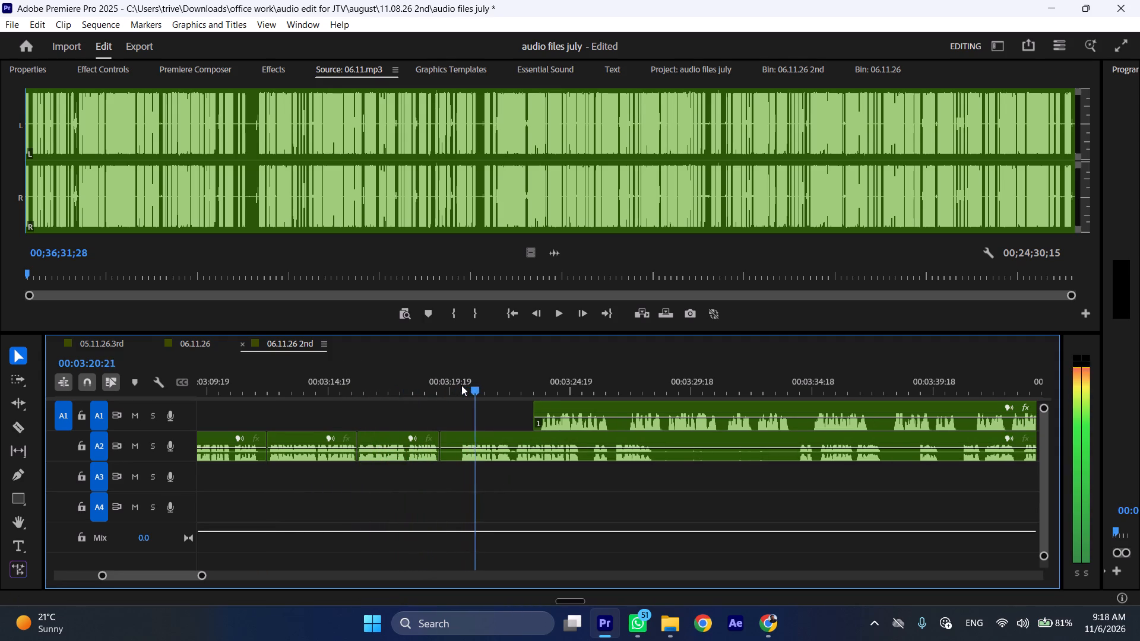
pyautogui.click(461, 385)
pyautogui.click(484, 456)
pyautogui.hotkey('shift', 'c')
pyautogui.hotkey('ctrl', 'shift', 'd')
# Play the A2 audio from about 00:03:19 and move the overlapping A1 clip about 7 seconds later.
pyautogui.press('space')
pyautogui.write('l')
pyautogui.moveTo(547, 405); pyautogui.dragTo(715, 405)
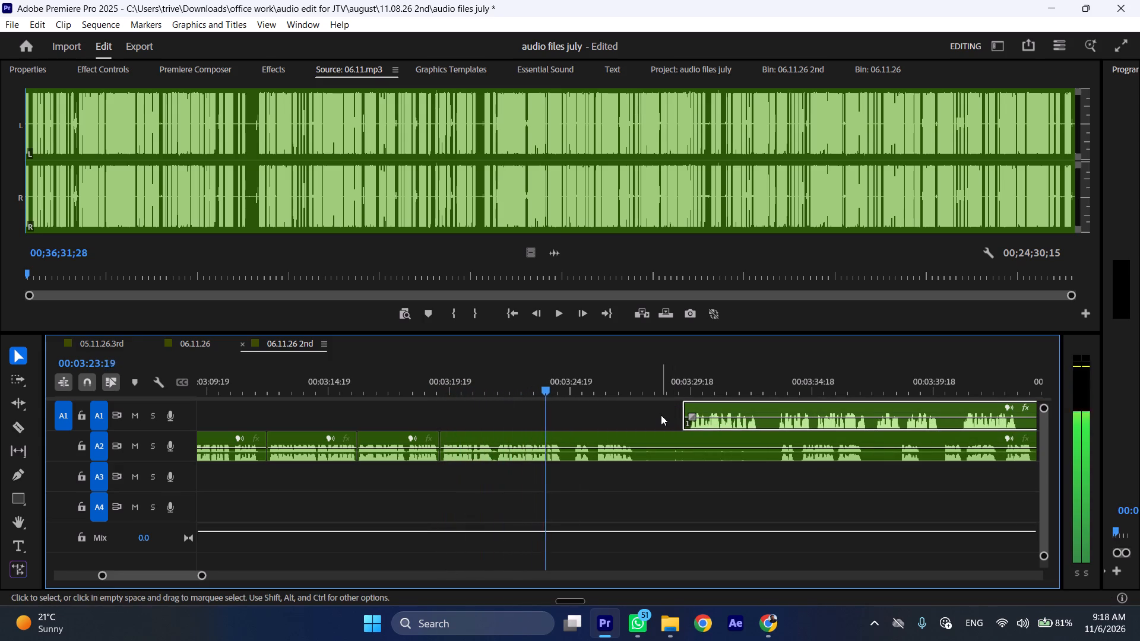
# Place the playhead at 00:03:24:14, in the short A2 pause after the speech passage.
pyautogui.click(566, 387)
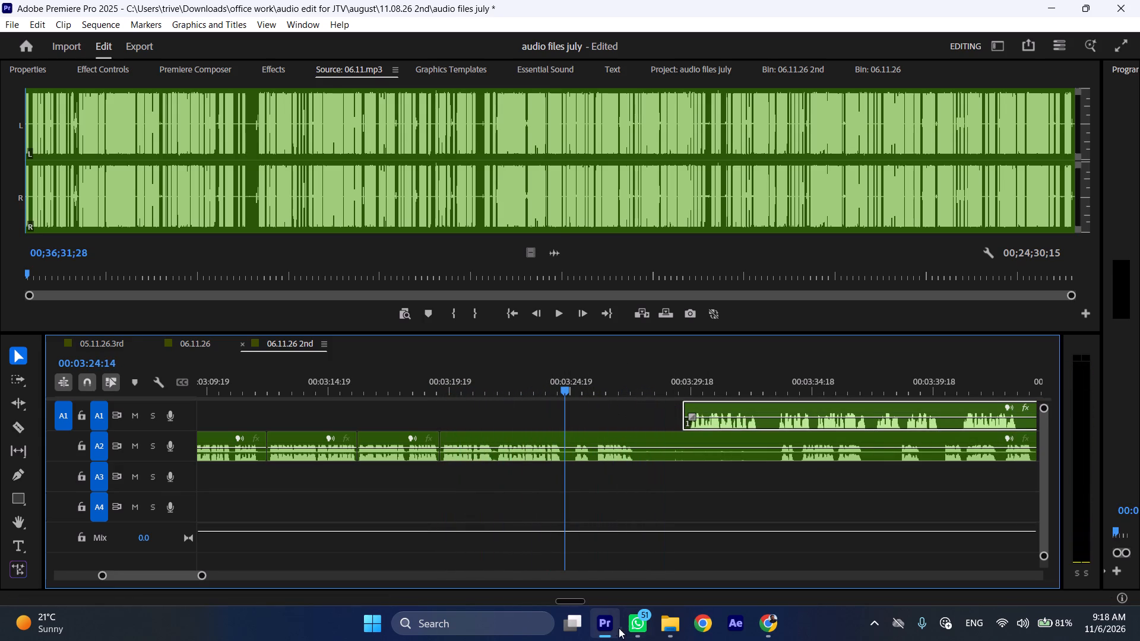
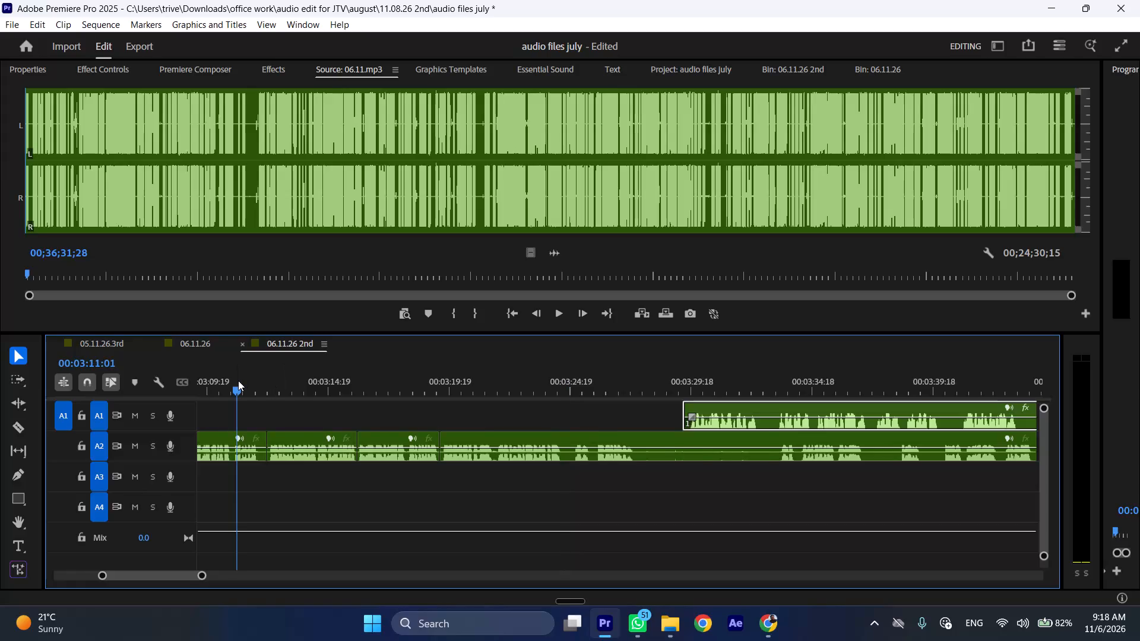
# Play the A2 passage from 00:03:11:01, trim the end of its clip back to 00:03:11:23 and close the resulting gap.
pyautogui.press('space')
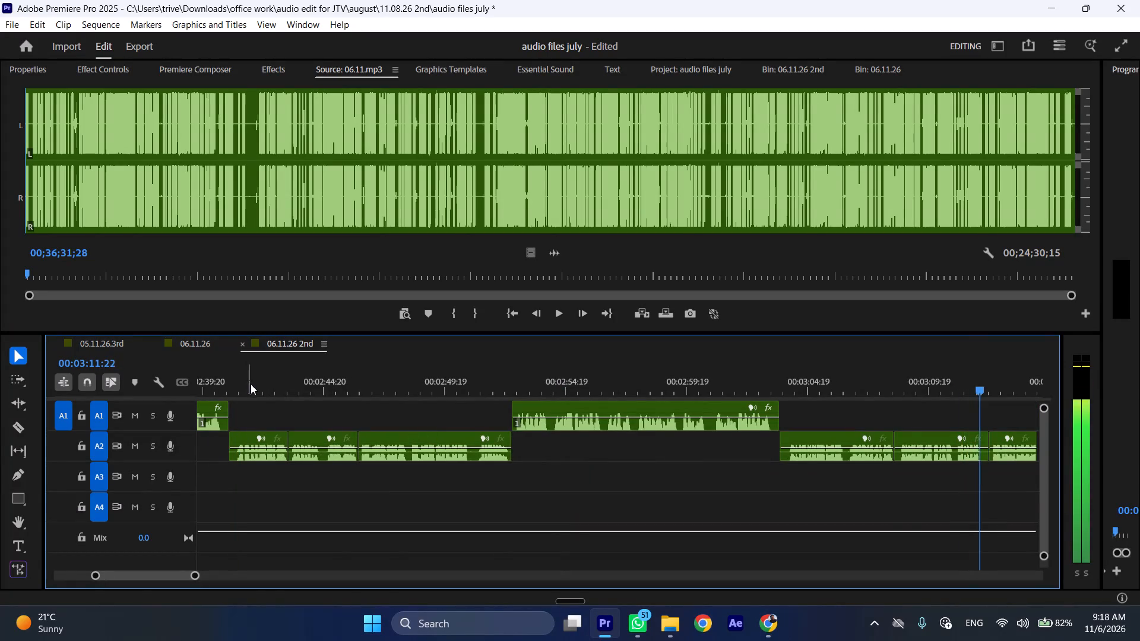
pyautogui.scroll(-4, 549, 467)
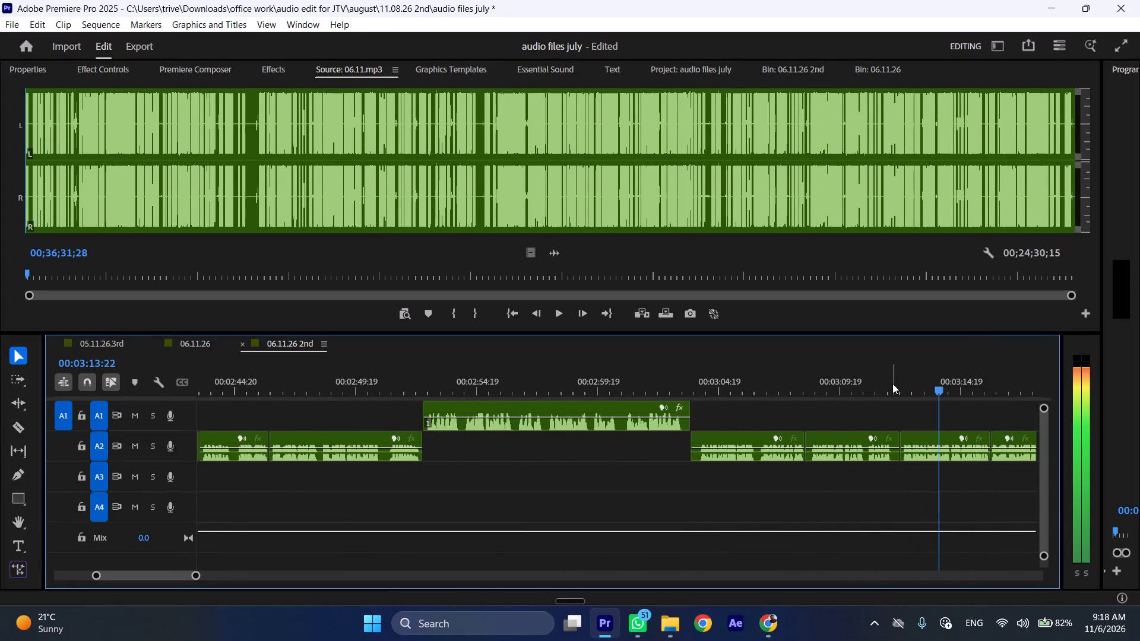
pyautogui.click(892, 383)
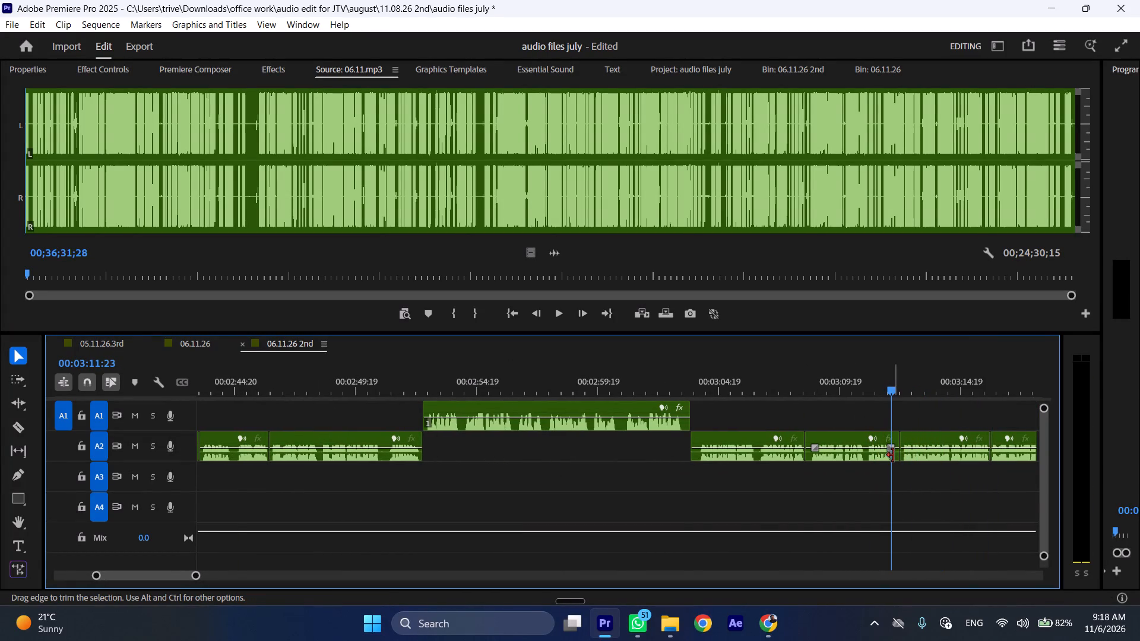
pyautogui.moveTo(899, 452); pyautogui.dragTo(889, 452)
pyautogui.click(897, 448)
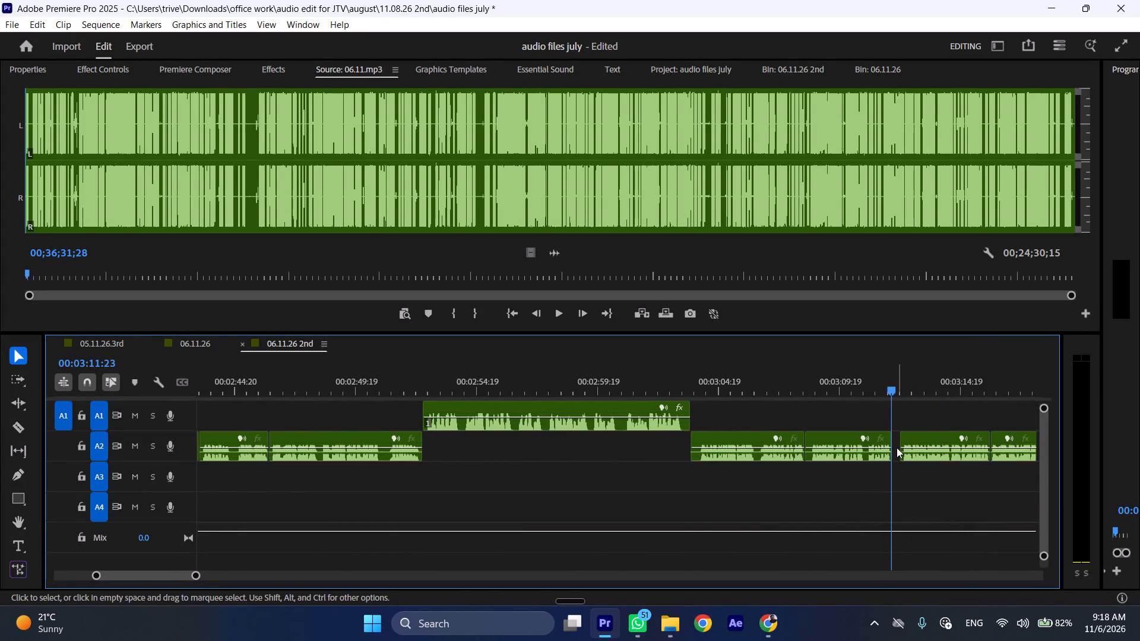
pyautogui.rightClick(897, 448)
pyautogui.click(907, 457)
# Play the A2 audio from about 00:03:11 across the closed cut and on through the following clips at faster speed.
pyautogui.click(870, 382)
pyautogui.press('space')
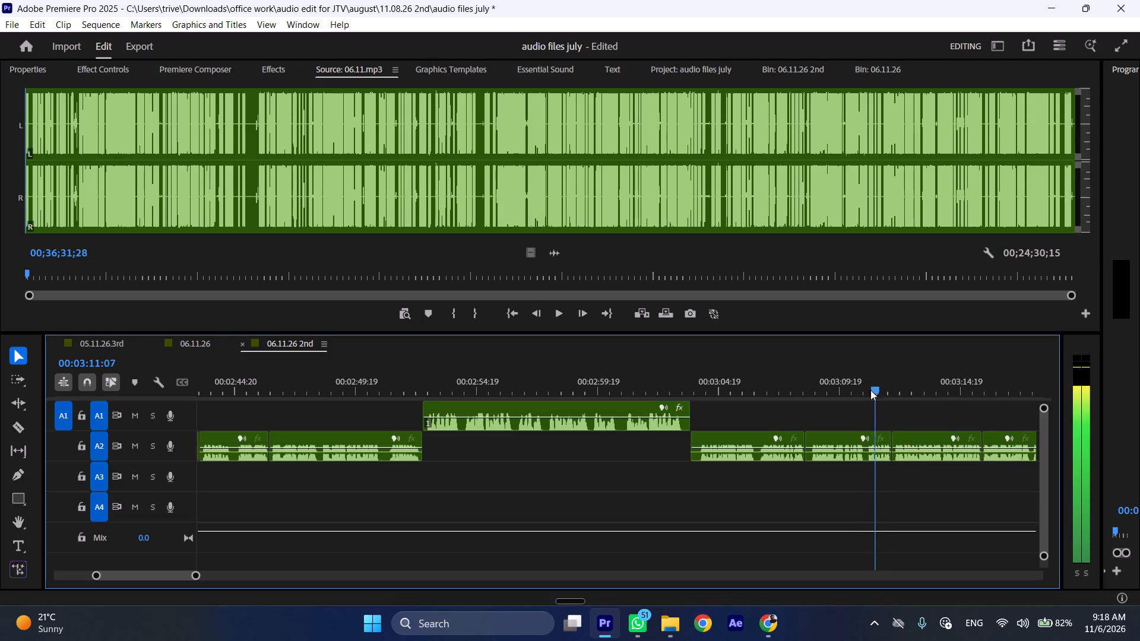
pyautogui.scroll(-8, 845, 448)
pyautogui.press('l')
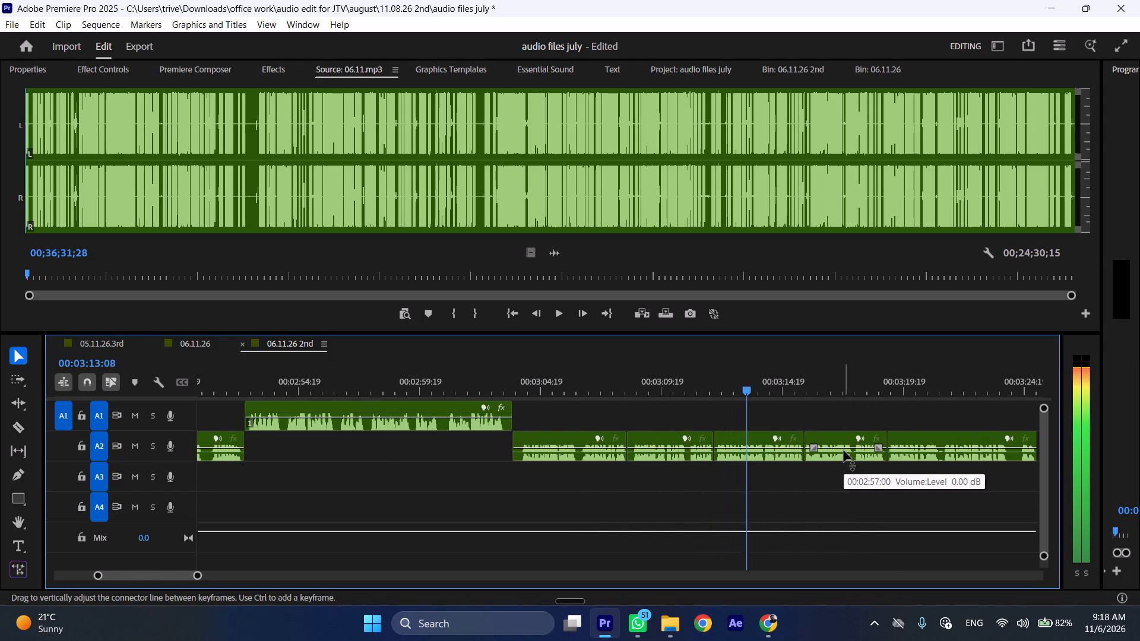
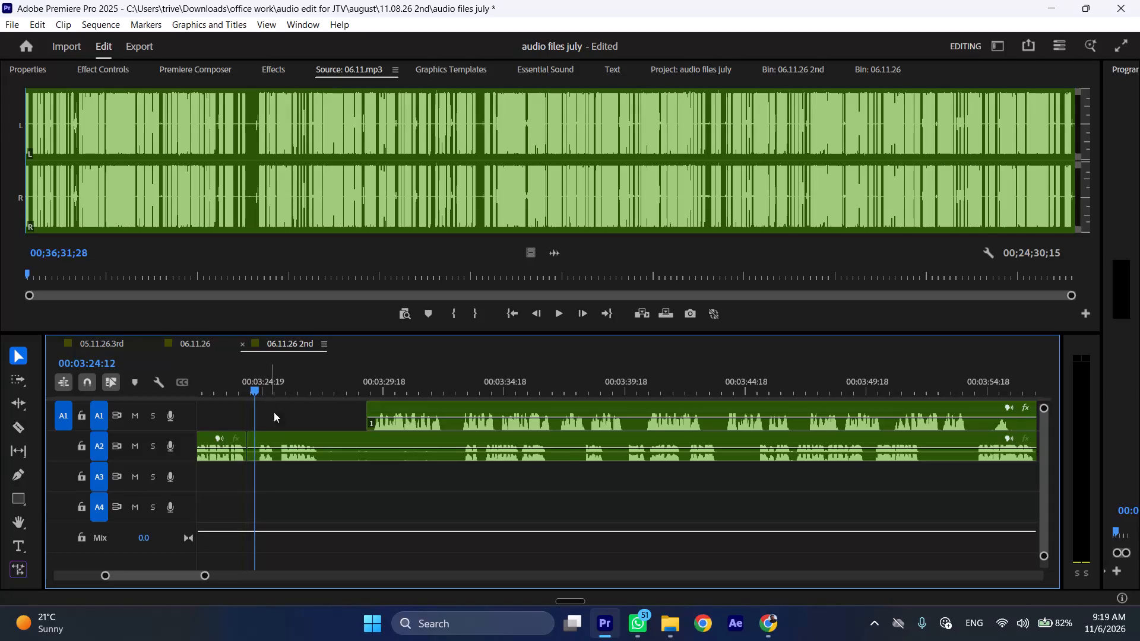
# Trim the start of the A2 clip to 00:03:24:12 and close the resulting gap.
pyautogui.click(283, 449)
pyautogui.hotkey('shift', 'c')
pyautogui.hotkey('ctrl', 'shift', 'd')
# Split the A2 clip at 00:03:27:04, in the silence after its first spoken passage.
pyautogui.moveTo(300, 399); pyautogui.dragTo(313, 400)
pyautogui.click(313, 383)
pyautogui.moveTo(315, 383); pyautogui.dragTo(321, 385)
pyautogui.hotkey('shift', 'c')
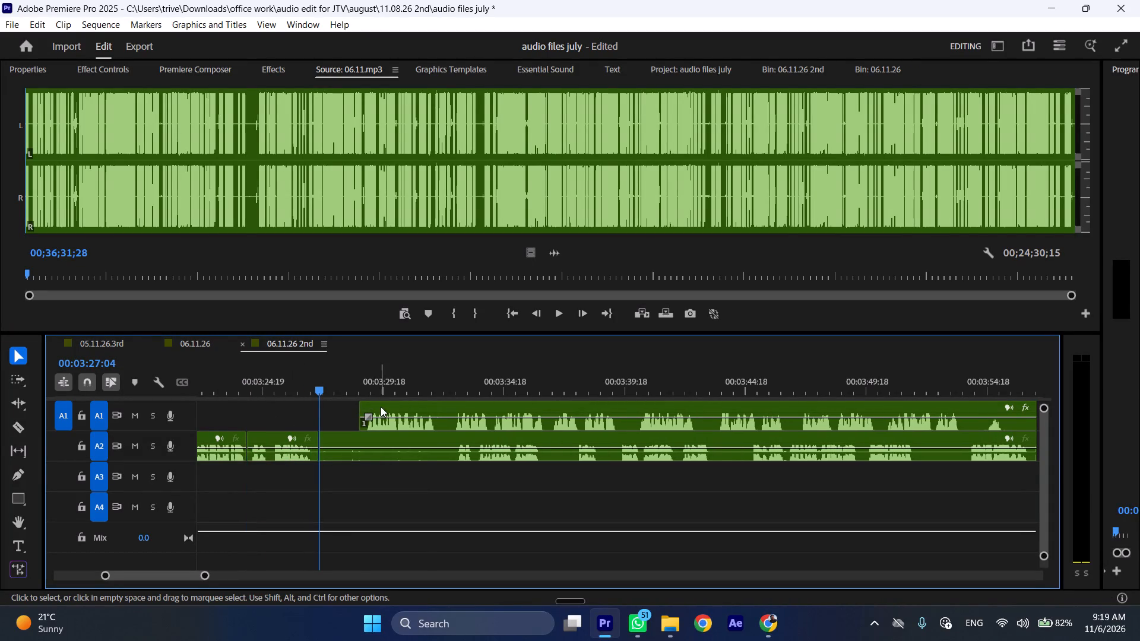
# Move the A1 clip earlier to start at 00:03:27:04 and shift the remaining A2 clip later to start at about 00:03:40.
pyautogui.moveTo(384, 407); pyautogui.dragTo(346, 411)
pyautogui.moveTo(347, 437); pyautogui.dragTo(665, 440)
# Play the audio from 00:03:27:04 across the handover from A2 to the moved A1 clip.
pyautogui.press('space')
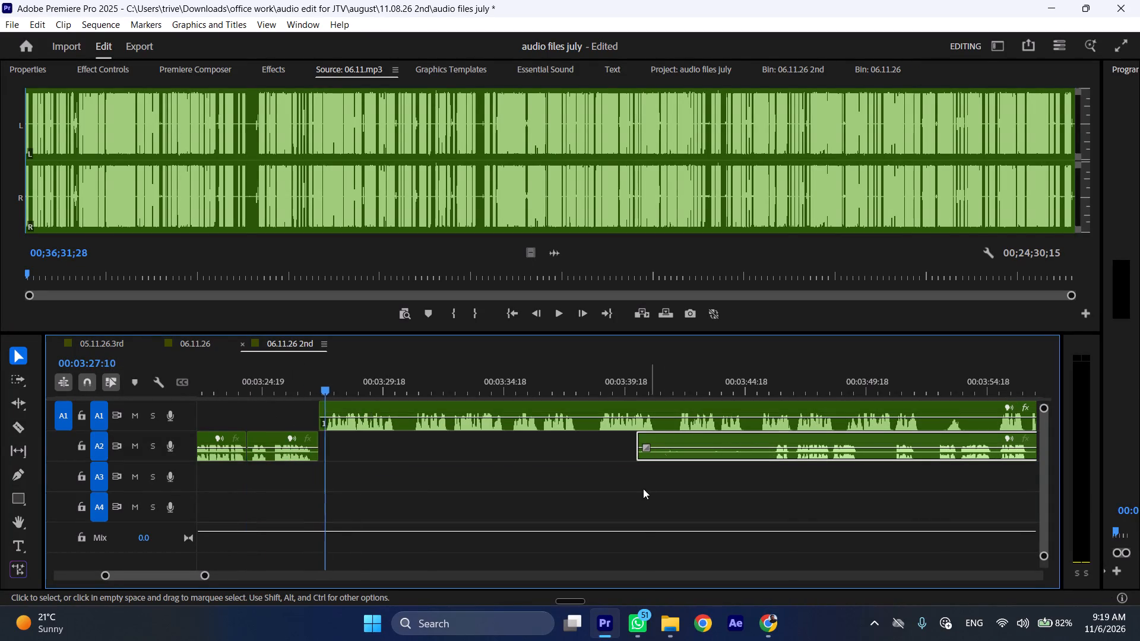
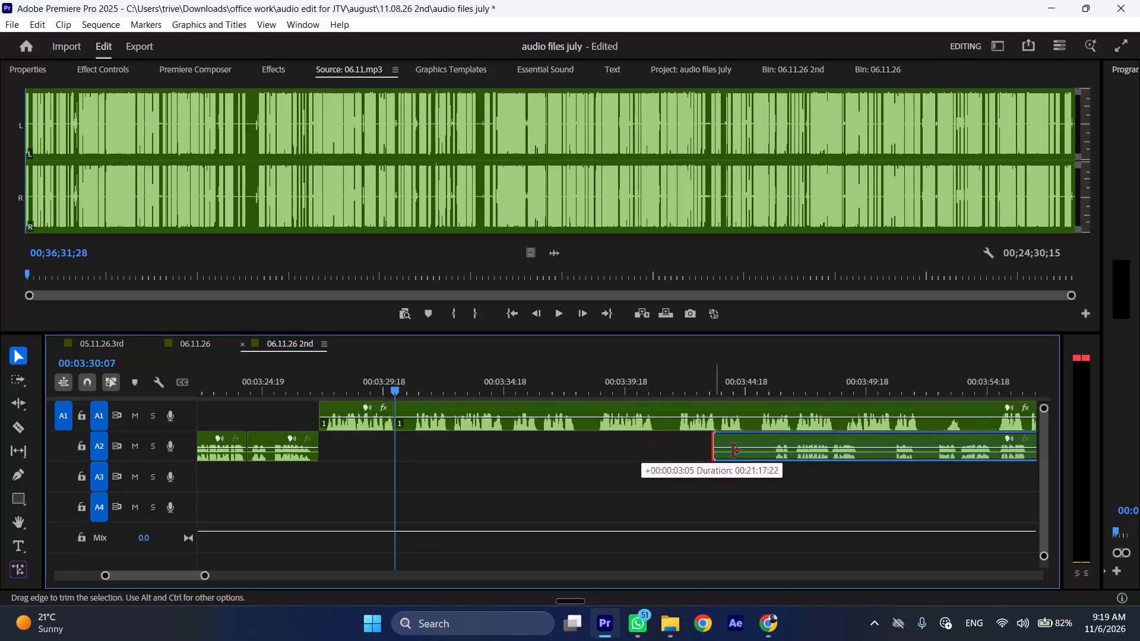
# Move the trimmed A2 clip earlier to start at 00:03:30:07 and shift the remaining A1 clip later to start at about 00:03:38.
pyautogui.moveTo(802, 436); pyautogui.dragTo(440, 445)
pyautogui.moveTo(442, 437); pyautogui.dragTo(425, 439)
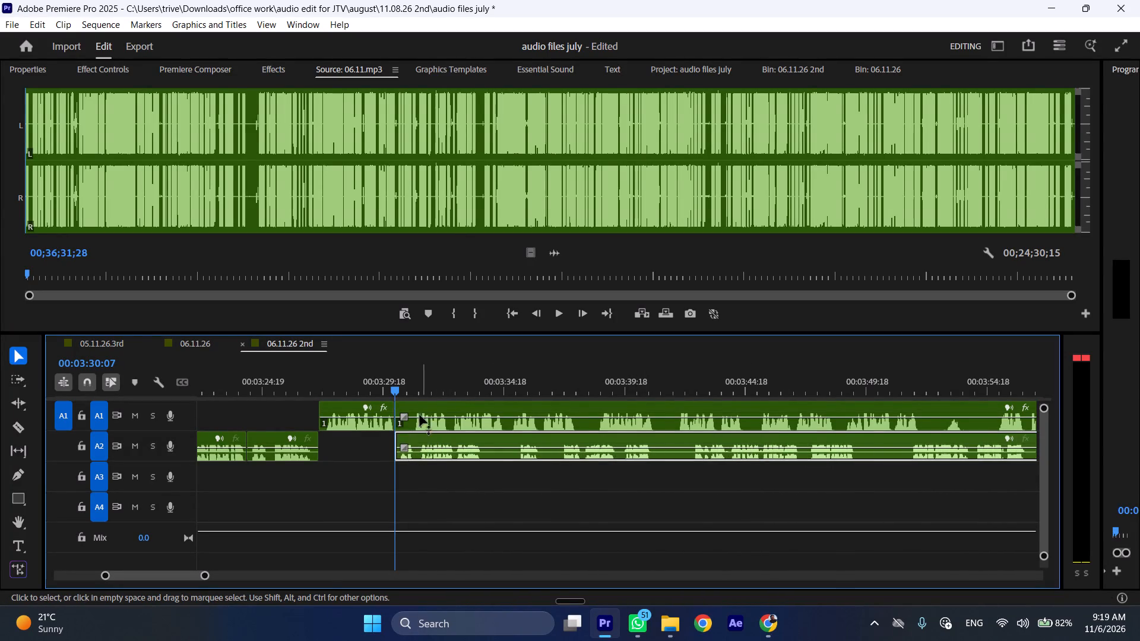
pyautogui.moveTo(417, 405); pyautogui.dragTo(607, 405)
# Play the moved A2 clip and split it at 00:03:34:01, in the silence after its spoken passage.
pyautogui.press('space')
pyautogui.press('l')
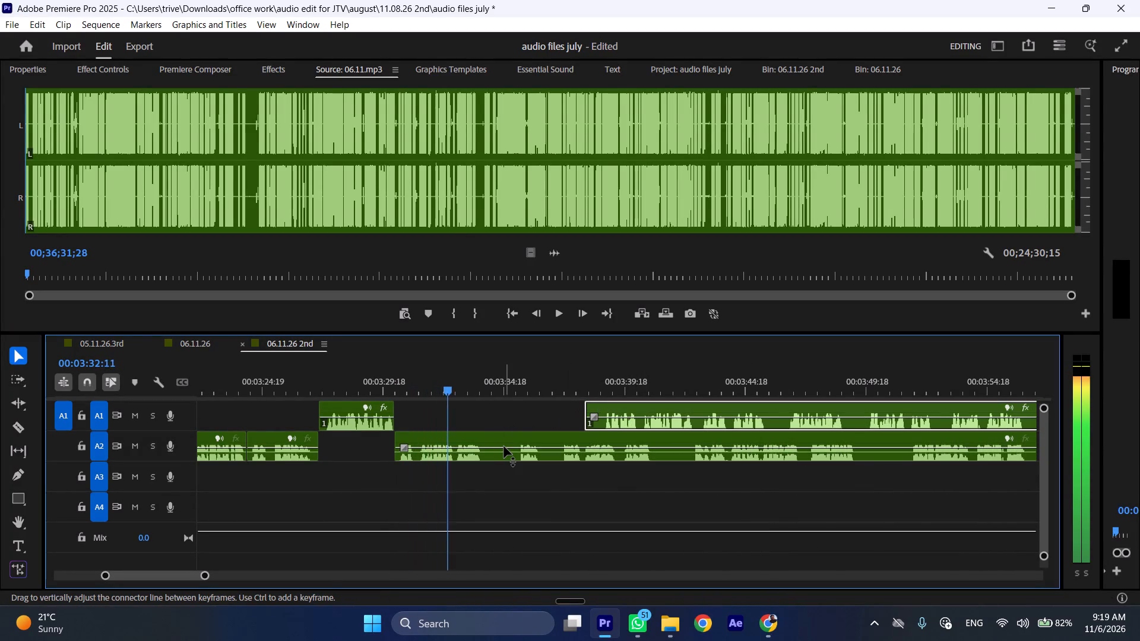
pyautogui.press('space')
pyautogui.hotkey('shift', 'c')
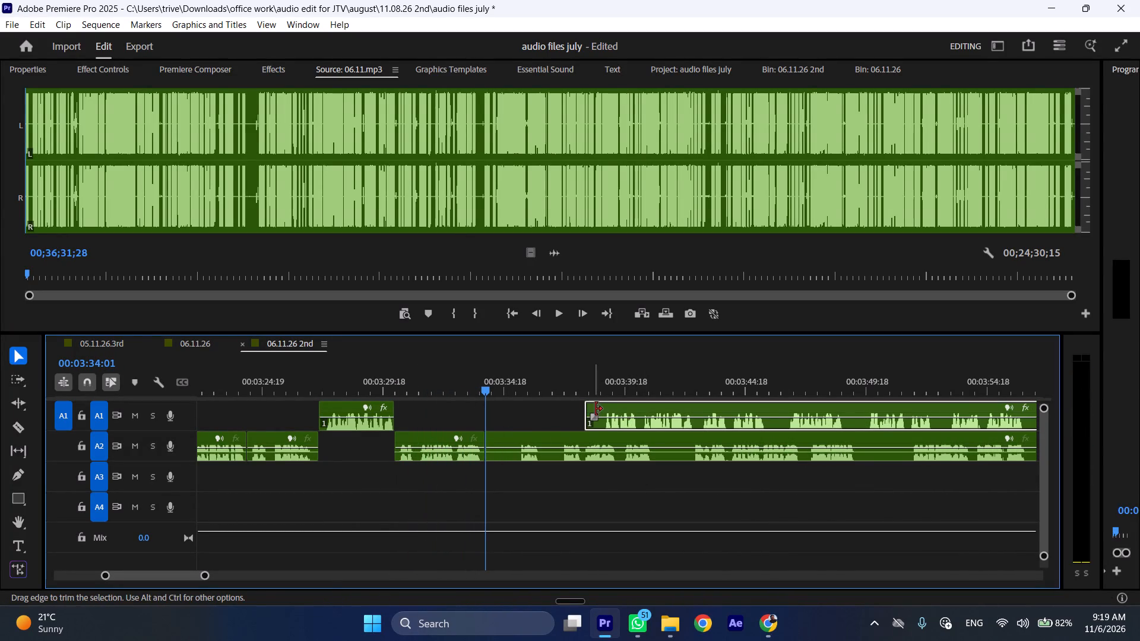
# Trim the silent start of the remaining A1 clip to about 00:03:39, just before its first speech.
pyautogui.moveTo(596, 409); pyautogui.dragTo(613, 410)
pyautogui.moveTo(609, 412); pyautogui.dragTo(626, 412)
# Move the A1 clip earlier to start at 00:03:34:01 and shift the remaining A2 clip later to start at about 00:03:46.
pyautogui.moveTo(649, 409); pyautogui.dragTo(545, 411)
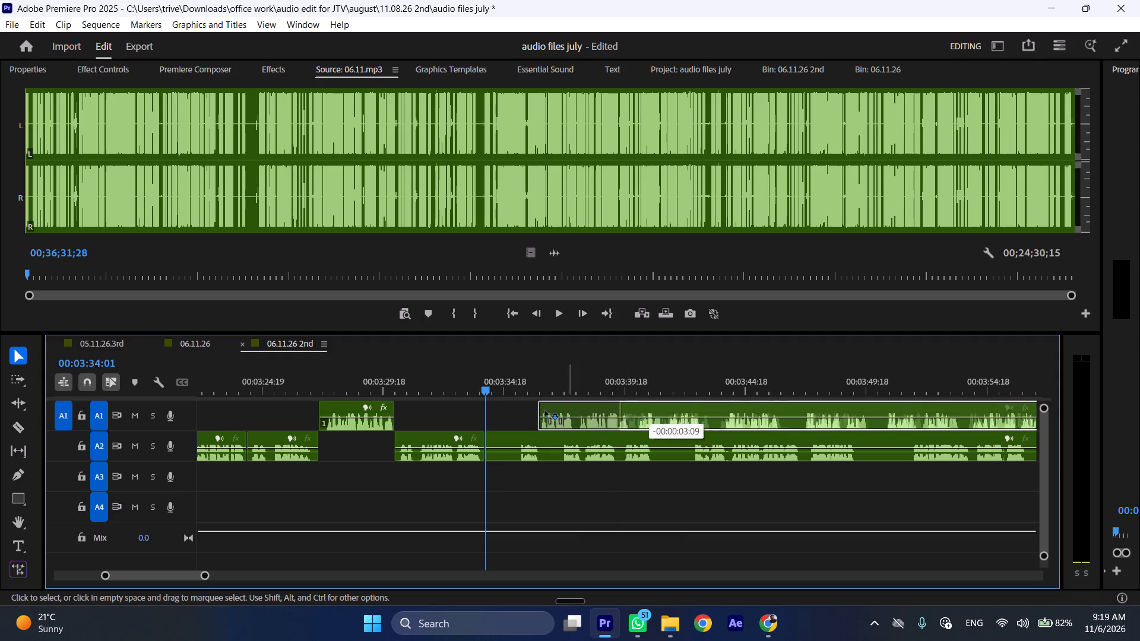
pyautogui.moveTo(545, 411); pyautogui.dragTo(521, 414)
pyautogui.moveTo(510, 443); pyautogui.dragTo(812, 443)
# Play the moved A1 clip from 00:03:34:01.
pyautogui.press('space')
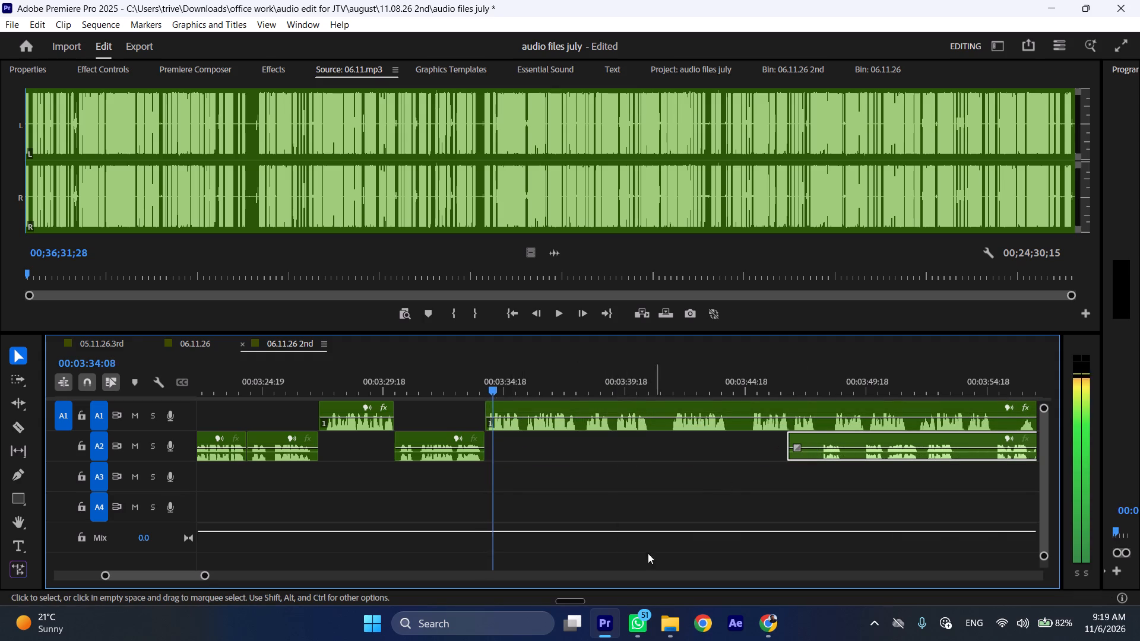
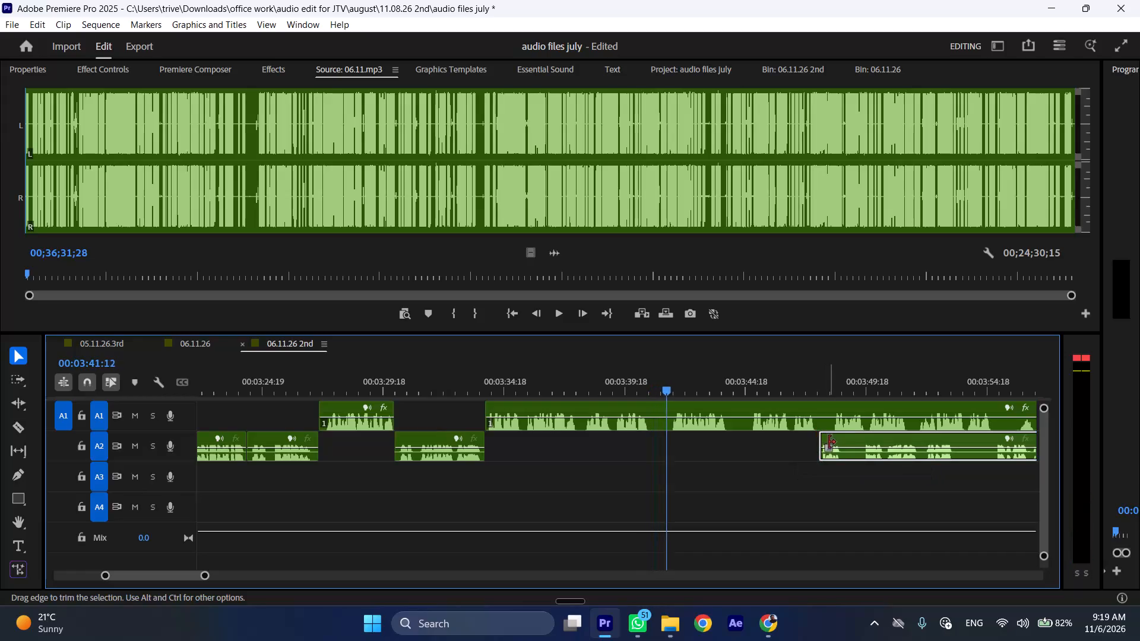
# Stop playback, shift the long A1 clip later to about 00:03:39, and return the later A2 clip to start at 00:03:34:01.
pyautogui.press('space')
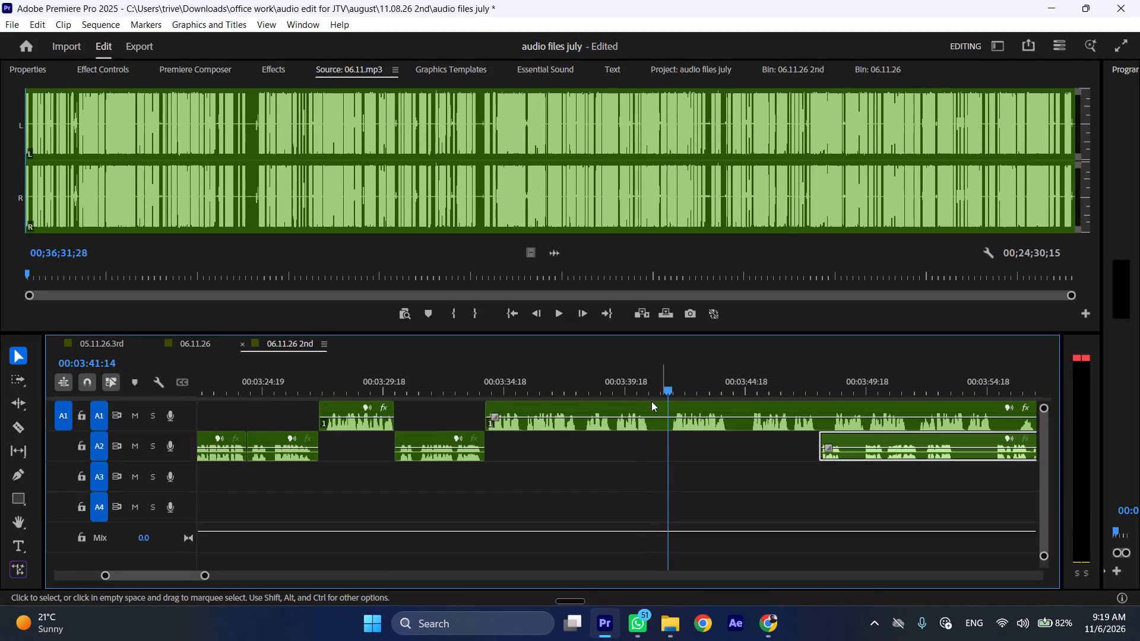
pyautogui.moveTo(634, 405); pyautogui.dragTo(750, 407)
pyautogui.moveTo(861, 440); pyautogui.dragTo(533, 440)
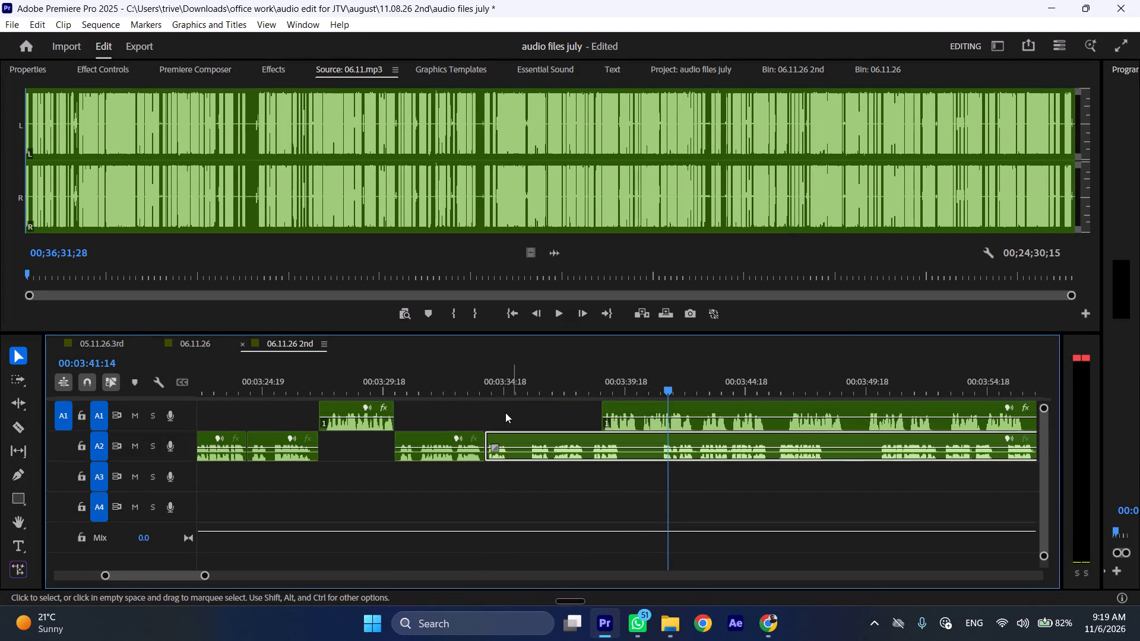
# Split the A2 clip at 00:03:34:23, in the silence after its first short phrase.
pyautogui.click(509, 380)
pyautogui.hotkey('shift', 'c')
# Move the A1 clip earlier to start at 00:03:34:23 and shift the remaining A2 clip later to start at about 00:03:46.
pyautogui.moveTo(628, 407); pyautogui.dragTo(544, 408)
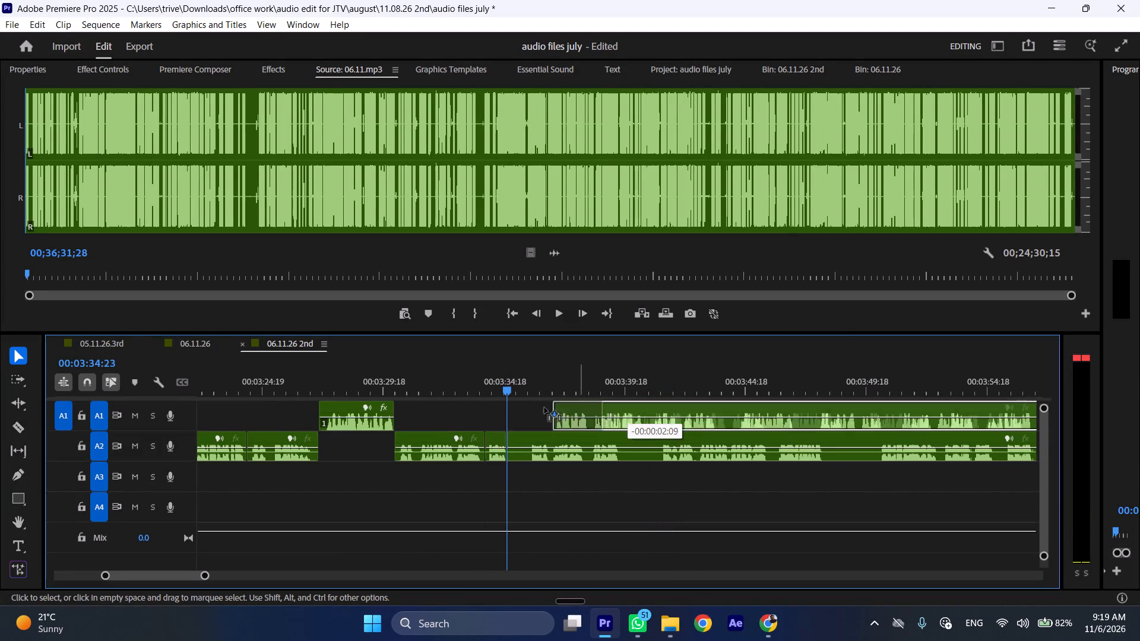
pyautogui.moveTo(544, 408); pyautogui.dragTo(531, 408)
pyautogui.moveTo(527, 439); pyautogui.dragTo(787, 442)
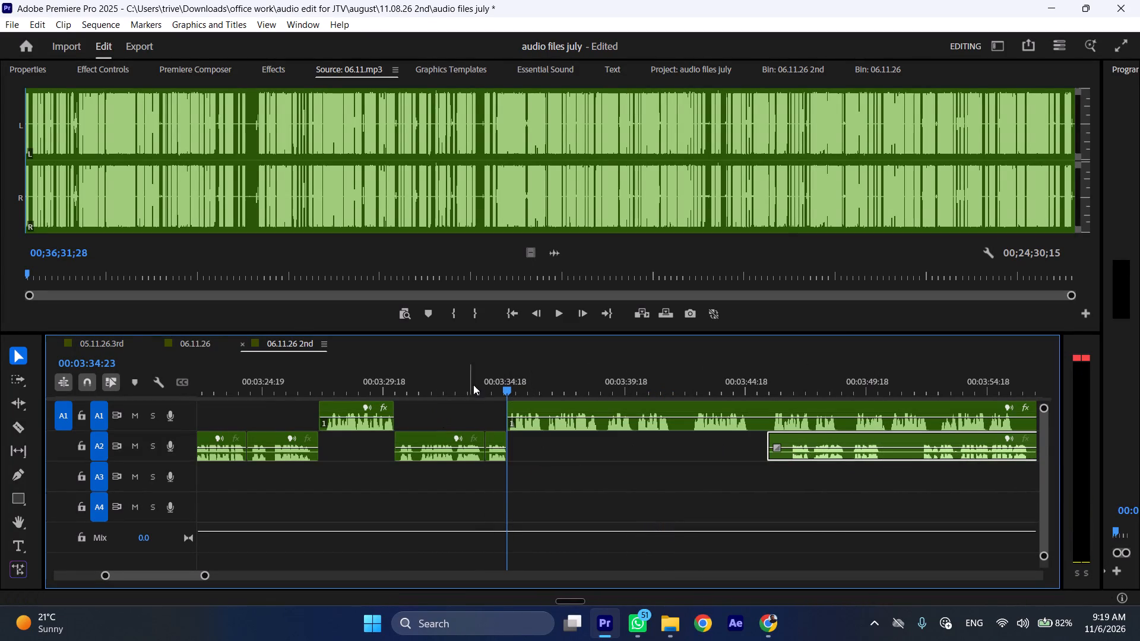
# Play across the new A2-to-A1 transition and split the A1 clip at 00:03:41:20, in the silence after its spoken passage.
pyautogui.moveTo(474, 384); pyautogui.dragTo(487, 384)
pyautogui.press('space')
pyautogui.moveTo(669, 388); pyautogui.dragTo(676, 387)
pyautogui.hotkey('shift', 'c')
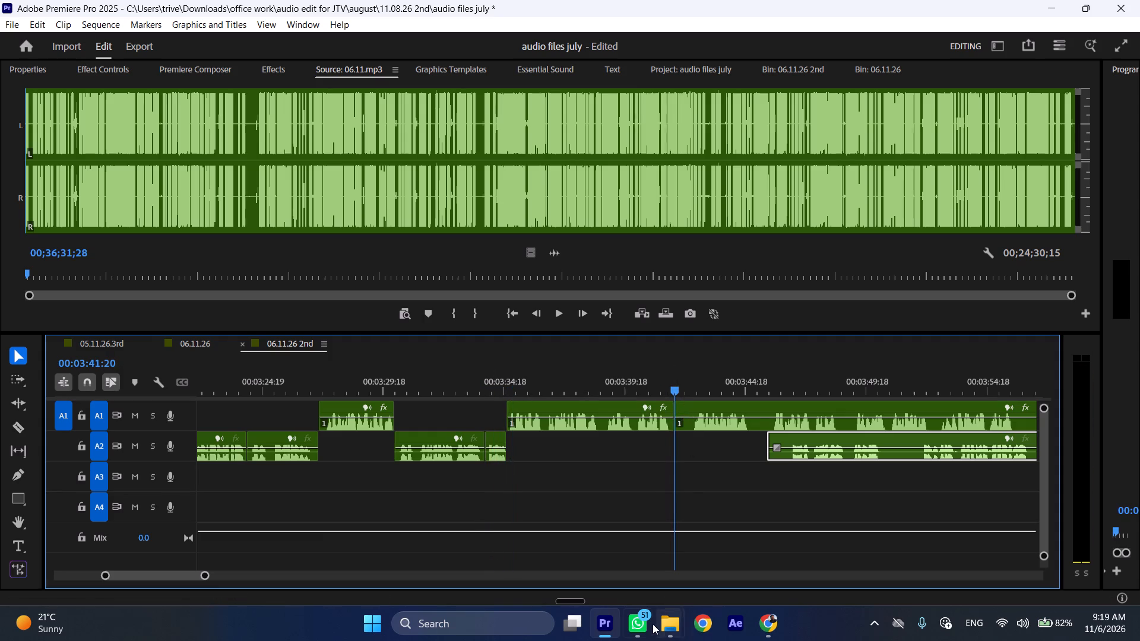
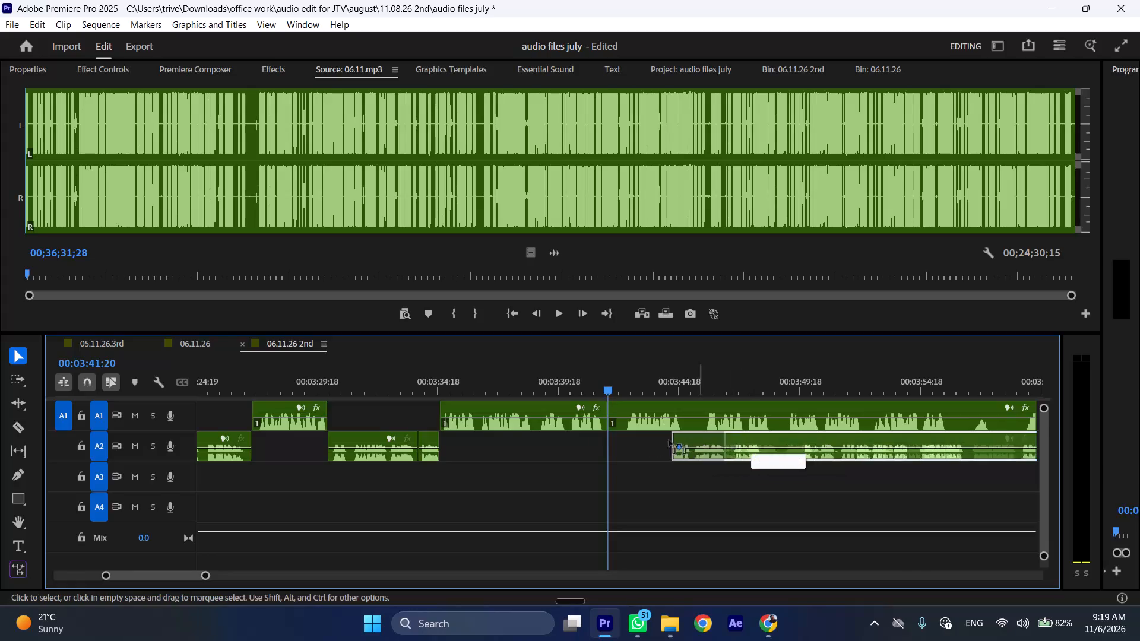
# Move the long A2 clip earlier to start at 00:03:41:20 and shift the remaining A1 clip later to start at about 00:03:46:20.
pyautogui.moveTo(669, 440); pyautogui.dragTo(639, 440)
pyautogui.moveTo(628, 407); pyautogui.dragTo(748, 407)
# Start playback and trim the leading silence off the shifted A1 clip so it starts at about 00:03:47:07.
pyautogui.press('space')
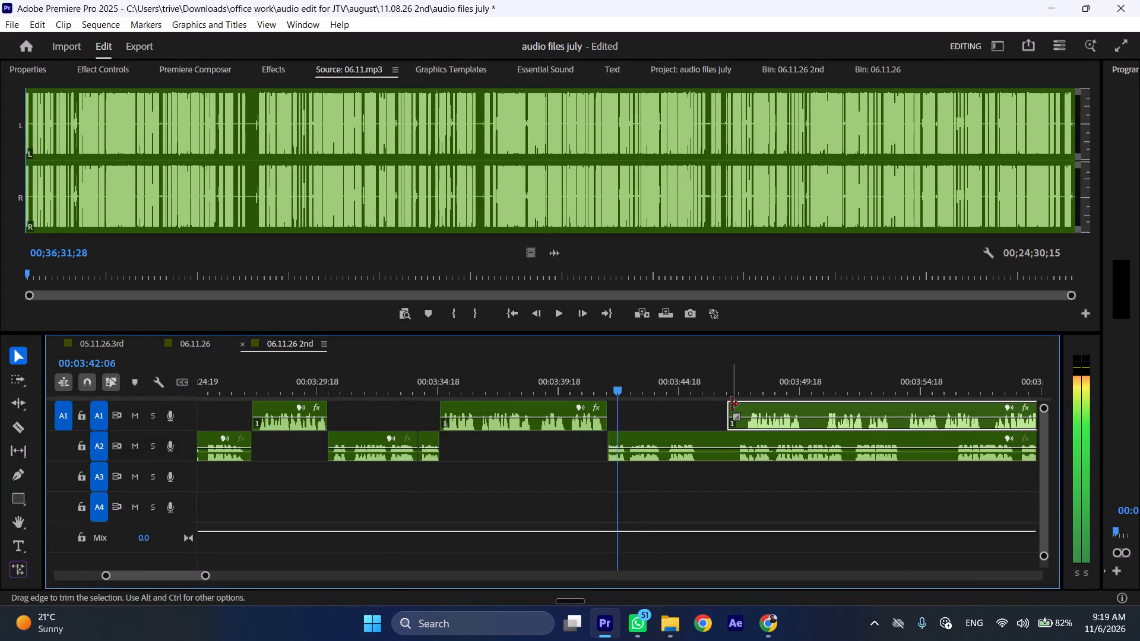
pyautogui.moveTo(731, 404); pyautogui.dragTo(745, 405)
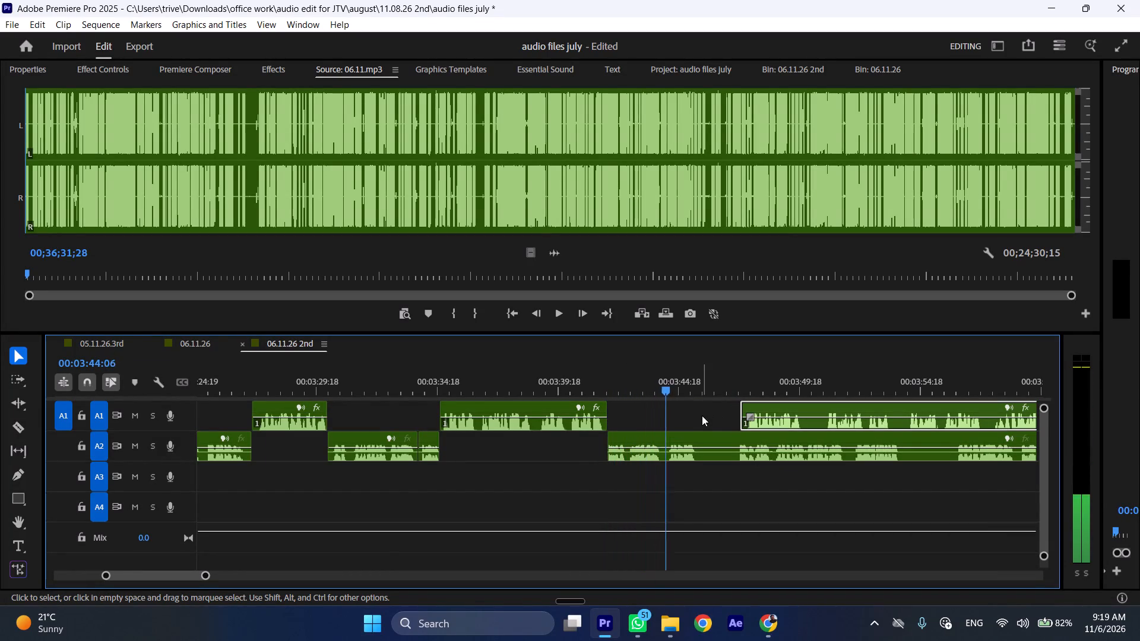
# Stop playback and split the A2 clip at 00:03:45:15, in the silence after its spoken passage.
pyautogui.press('space')
pyautogui.write('C')
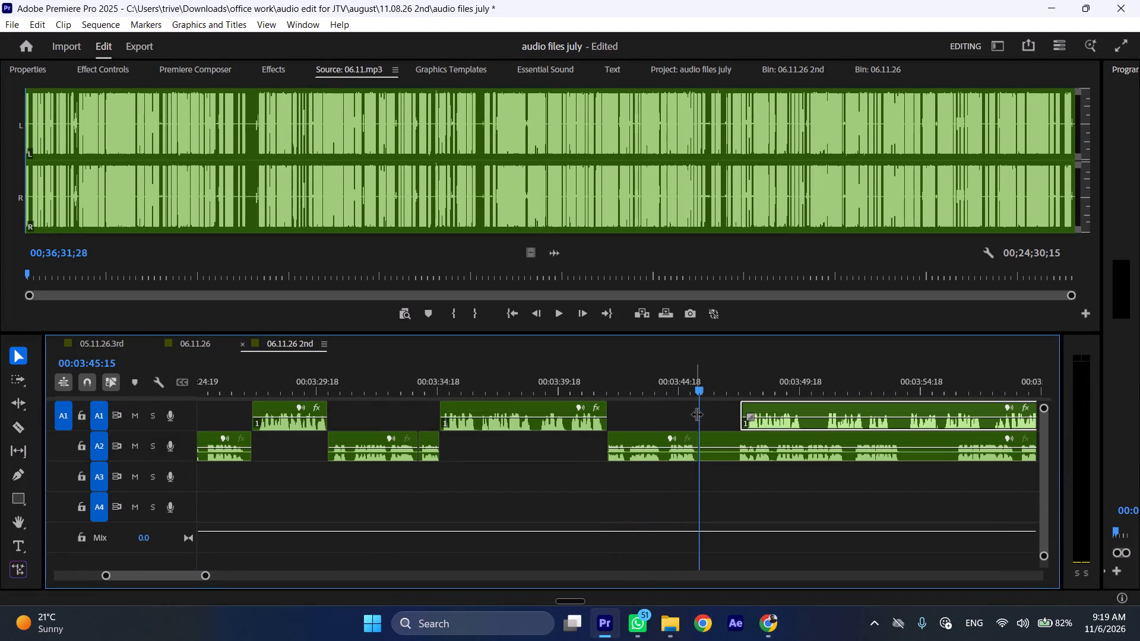
# Move the trimmed A1 clip earlier to start at 00:03:45:15 and shift the remaining A2 clip later to start at about 00:03:50:15.
pyautogui.moveTo(753, 405); pyautogui.dragTo(716, 409)
pyautogui.moveTo(713, 440); pyautogui.dragTo(835, 439)
# Play across the new A2-to-A1 transition and split the A1 clip at 00:03:48:06, in the silence after its first spoken phrase.
pyautogui.press('space')
pyautogui.press('l')
pyautogui.scroll(-5, 606, 521)
pyautogui.press('space')
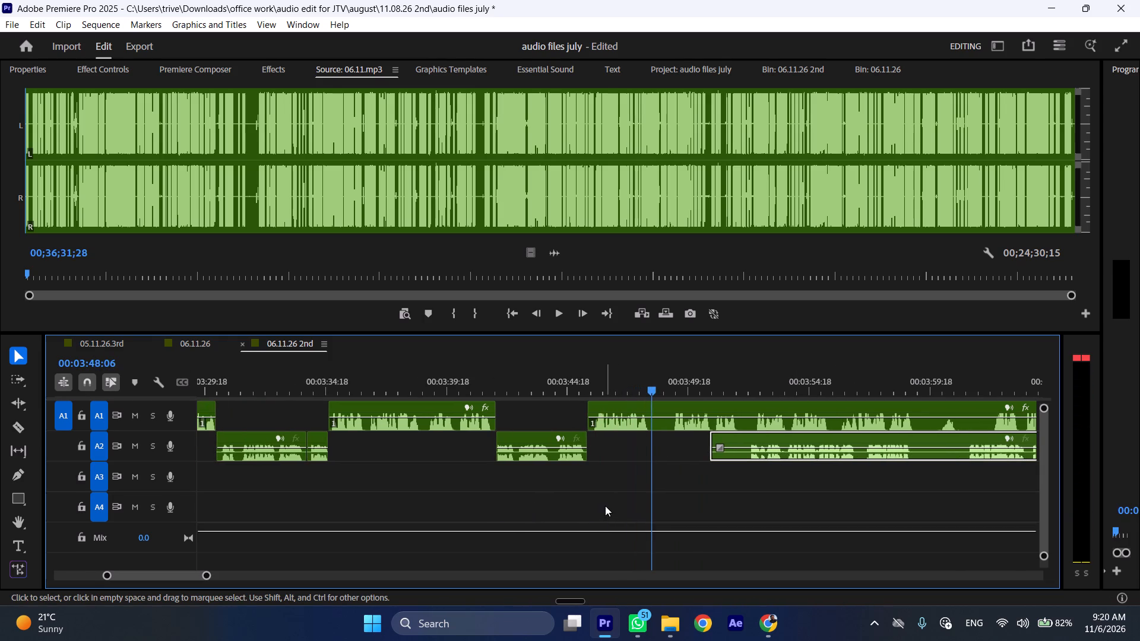
pyautogui.hotkey('shift', 'c')
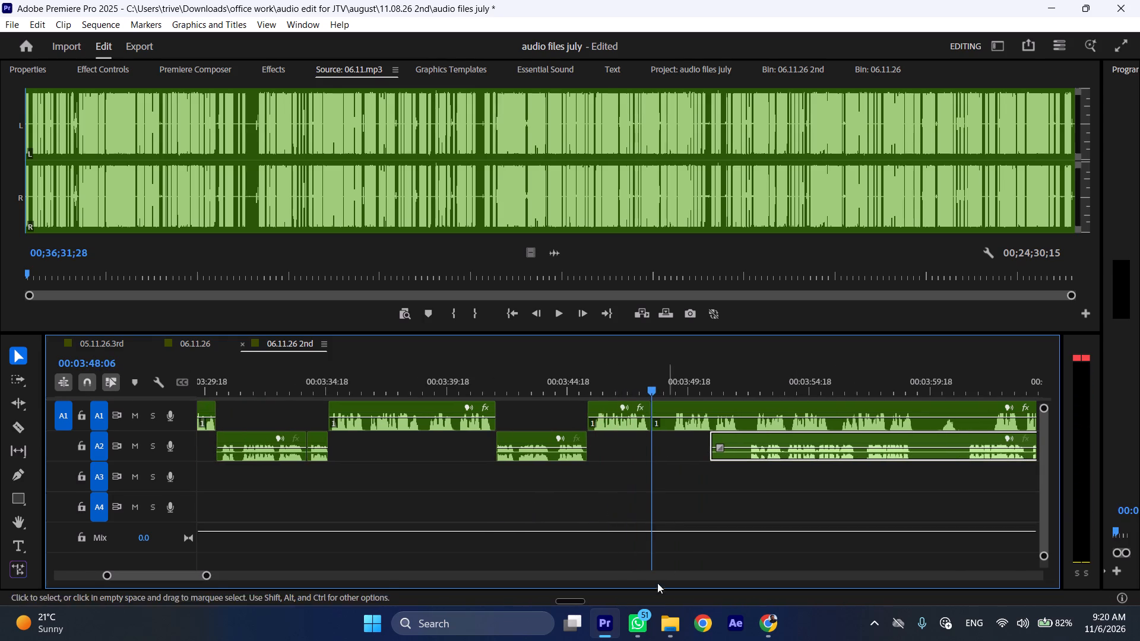
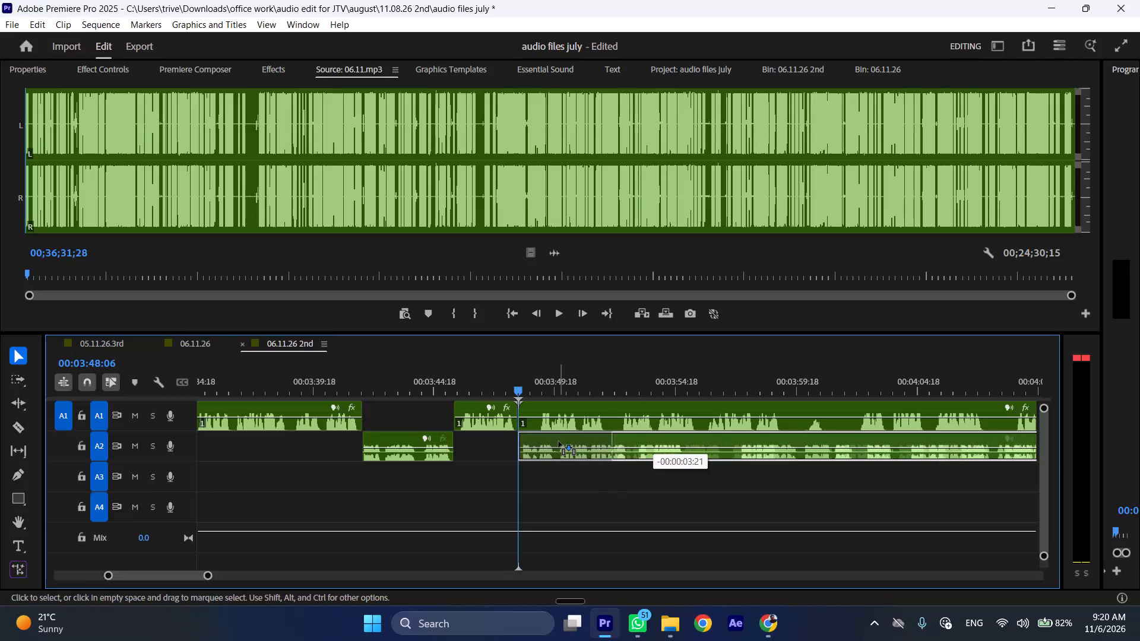
# Move the A1 clip after the 00:03:48:06 split later to start at about 00:03:56:00.
pyautogui.scroll(-9, 557, 433)
pyautogui.moveTo(353, 405); pyautogui.dragTo(520, 407)
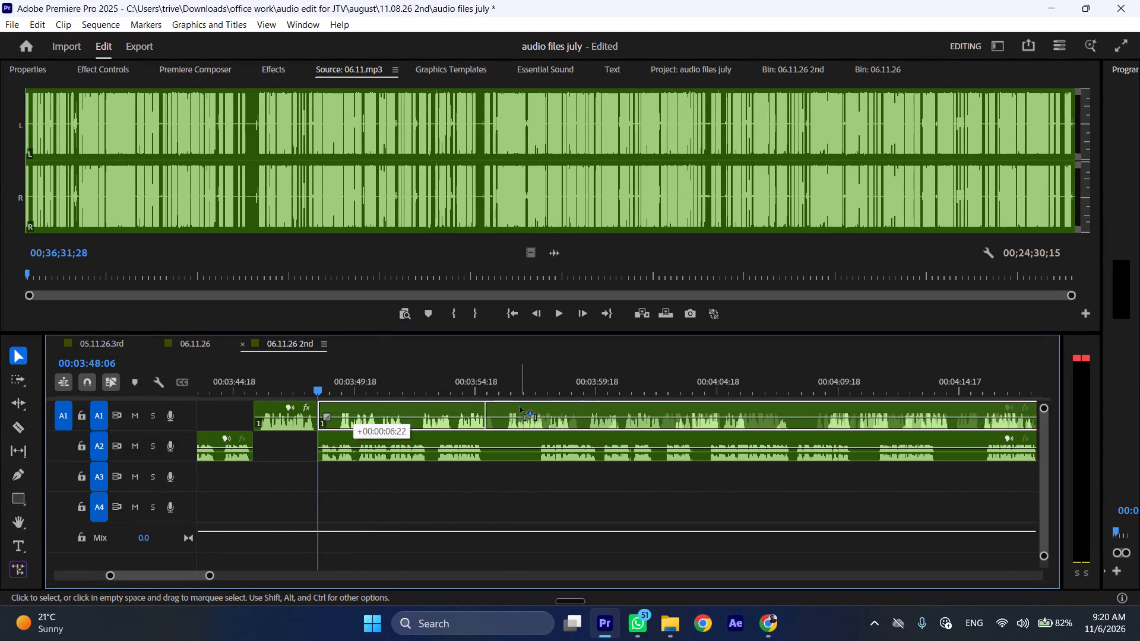
pyautogui.moveTo(520, 407); pyautogui.dragTo(541, 409)
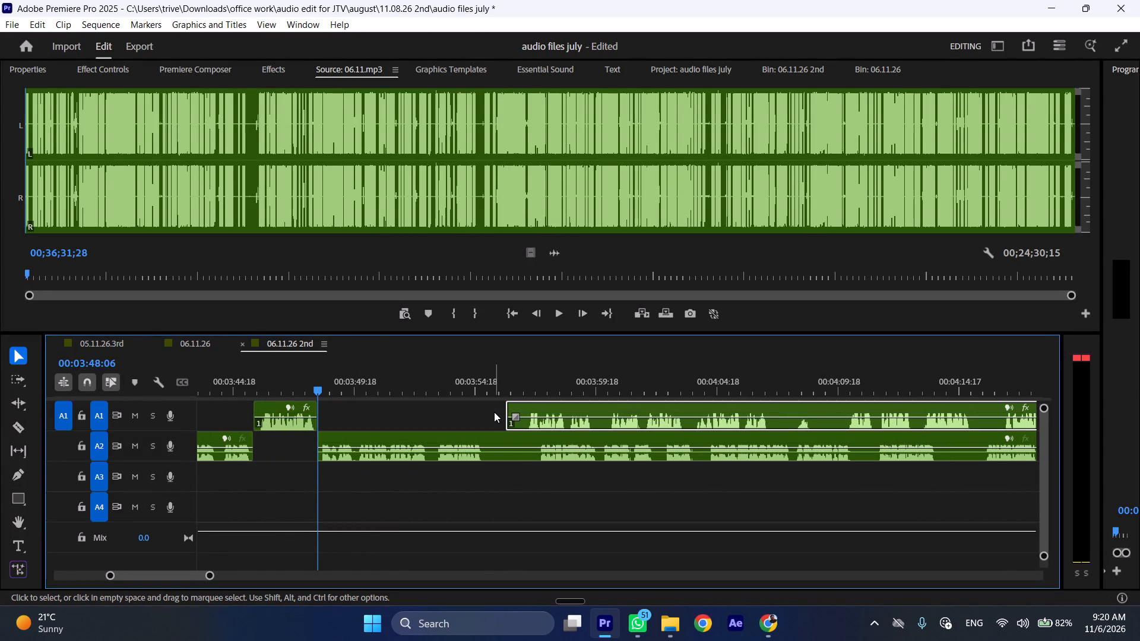
# Play through the A2 passage, shift the A1 clip further to about 00:04:01:12, and split the A2 clip at 00:03:55:06 after the passage.
pyautogui.press('space')
pyautogui.press('l')
pyautogui.scroll(-5, 487, 404)
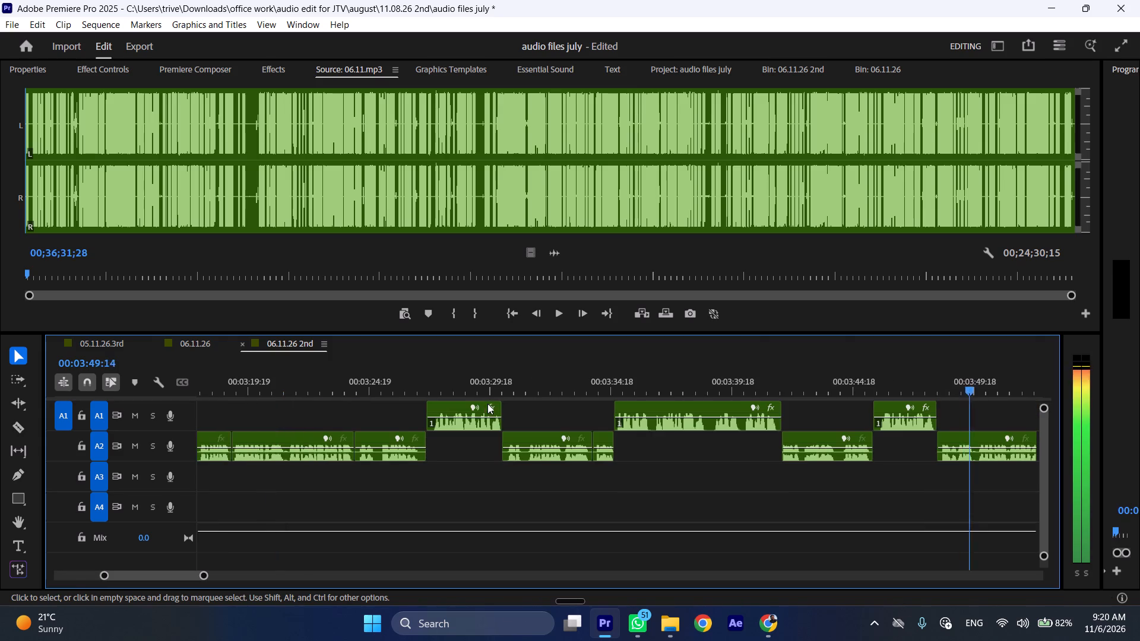
pyautogui.scroll(-20, 497, 427)
pyautogui.scroll(-9, 497, 427)
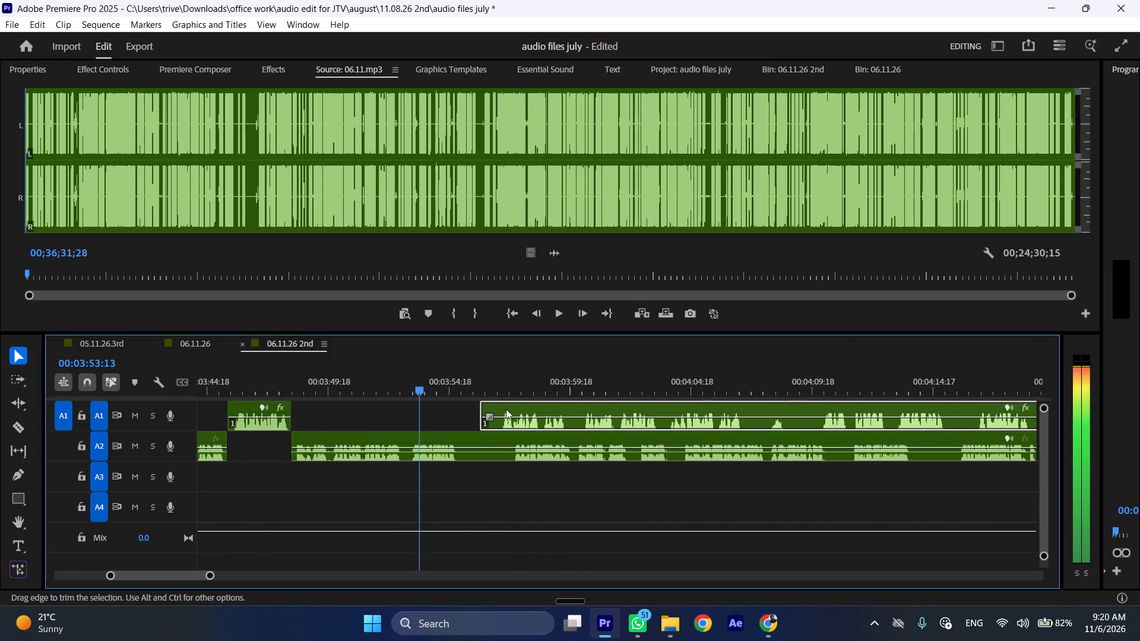
pyautogui.moveTo(499, 408); pyautogui.dragTo(634, 407)
pyautogui.press('space')
pyautogui.hotkey('shift', 'c')
# Trim the leading silence off the shifted A1 clip and move it earlier to start at 00:03:55:06.
pyautogui.moveTo(615, 410); pyautogui.dragTo(635, 410)
pyautogui.moveTo(670, 407); pyautogui.dragTo(495, 411)
# Move the remaining A2 clip later and trim its leading silence during playback so it starts at about 00:04:05:23.
pyautogui.moveTo(489, 440); pyautogui.dragTo(518, 440)
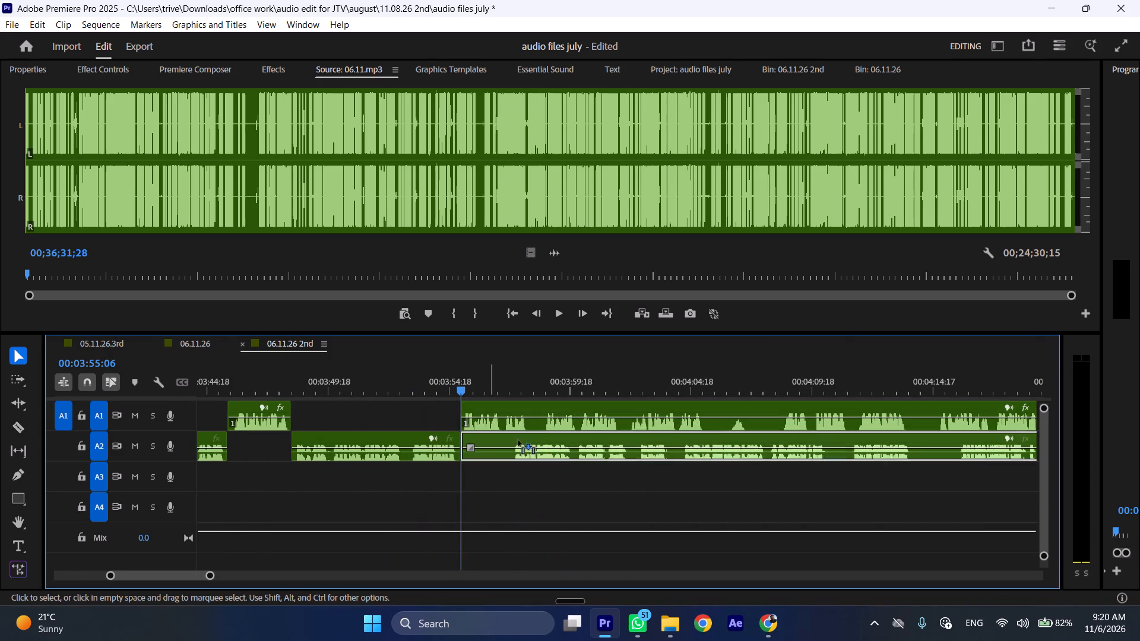
pyautogui.moveTo(518, 440); pyautogui.dragTo(699, 440)
pyautogui.press('space')
pyautogui.press('l')
pyautogui.scroll(-6, 646, 439)
pyautogui.moveTo(535, 437); pyautogui.dragTo(548, 438)
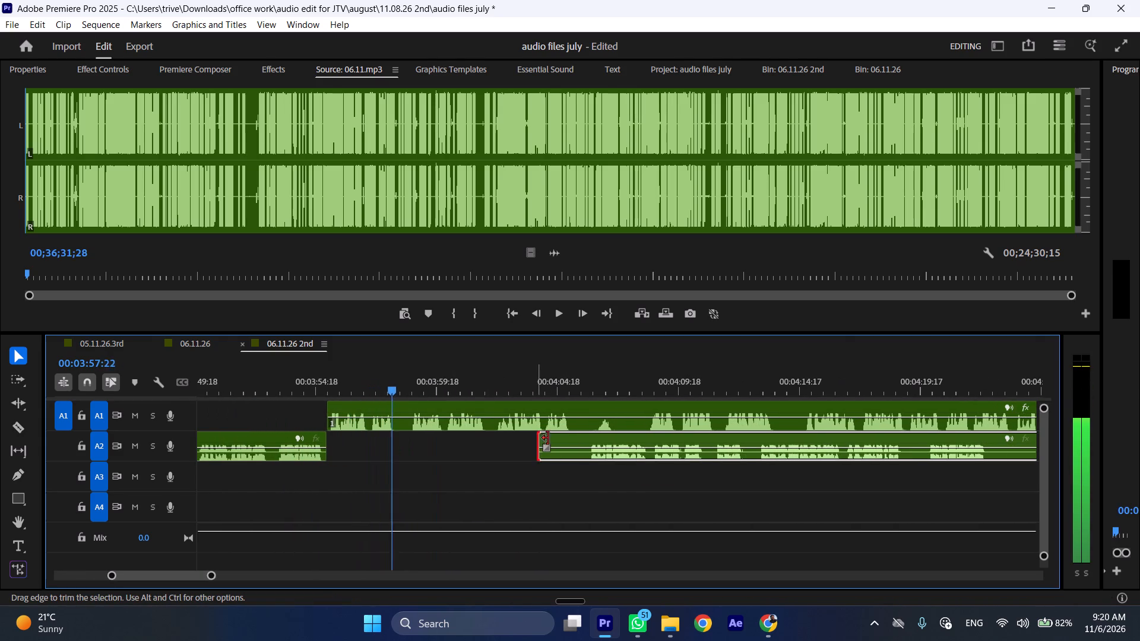
pyautogui.moveTo(548, 438); pyautogui.dragTo(584, 439)
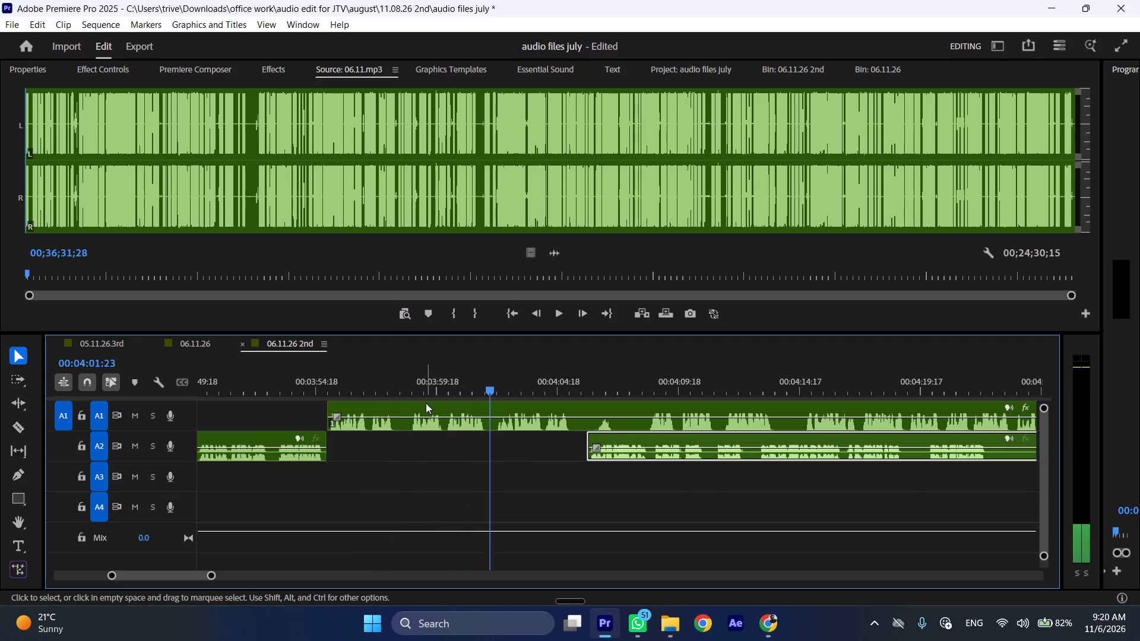
# Split the A1 clip at about 00:03:56:22 and 00:03:58:16, and ripple-delete the section between the two cuts.
pyautogui.click(369, 382)
pyautogui.write('C')
pyautogui.press('space')
pyautogui.moveTo(398, 381); pyautogui.dragTo(413, 383)
pyautogui.click(426, 400)
pyautogui.hotkey('shift', 'c')
pyautogui.click(401, 426)
pyautogui.hotkey('ctrl', 'shift', 'd')
# Play across the new A1 cut and shift the remaining A2 clip later to start at about 00:04:06:21.
pyautogui.press('space')
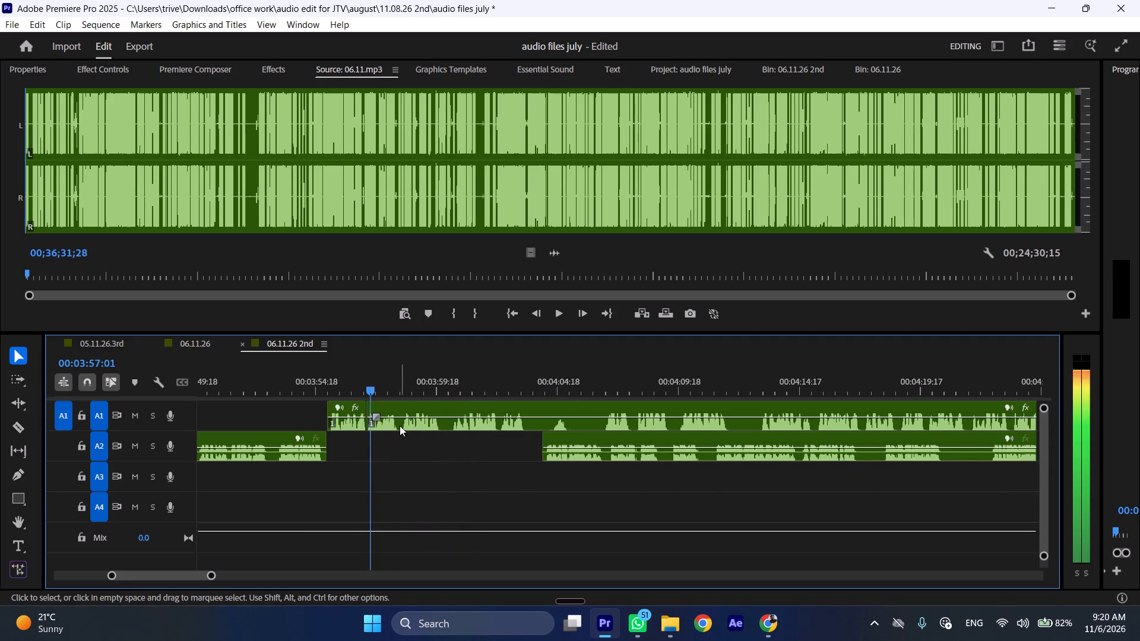
pyautogui.write('l')
pyautogui.moveTo(564, 439); pyautogui.dragTo(631, 443)
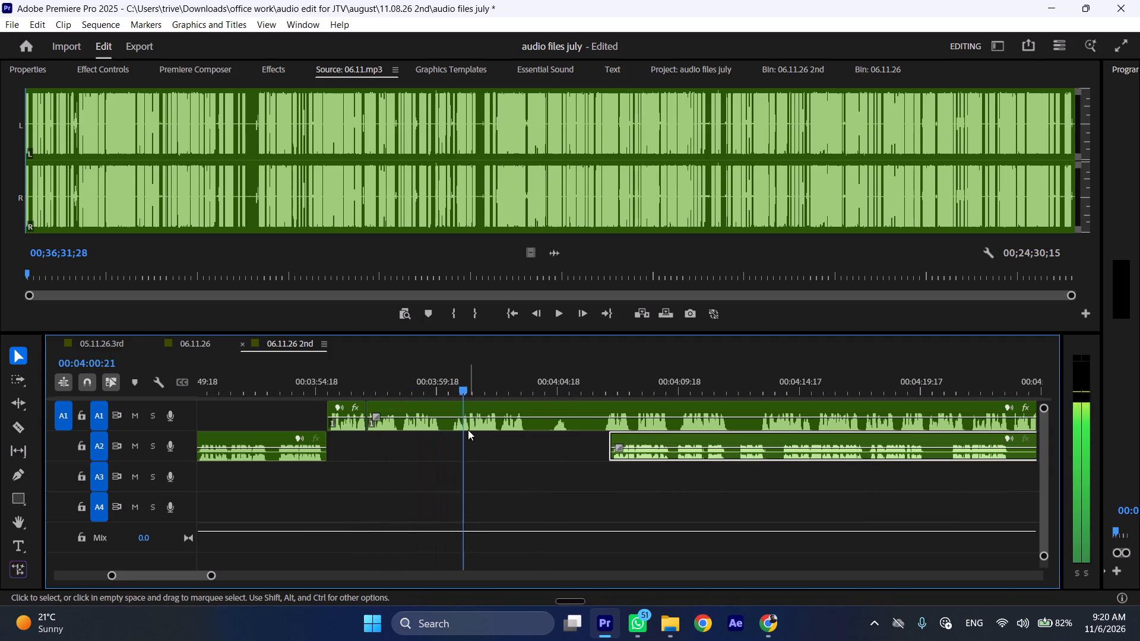
# Split the A1 clip at 00:04:00:04, in the gap between its spoken phrases.
pyautogui.click(448, 379)
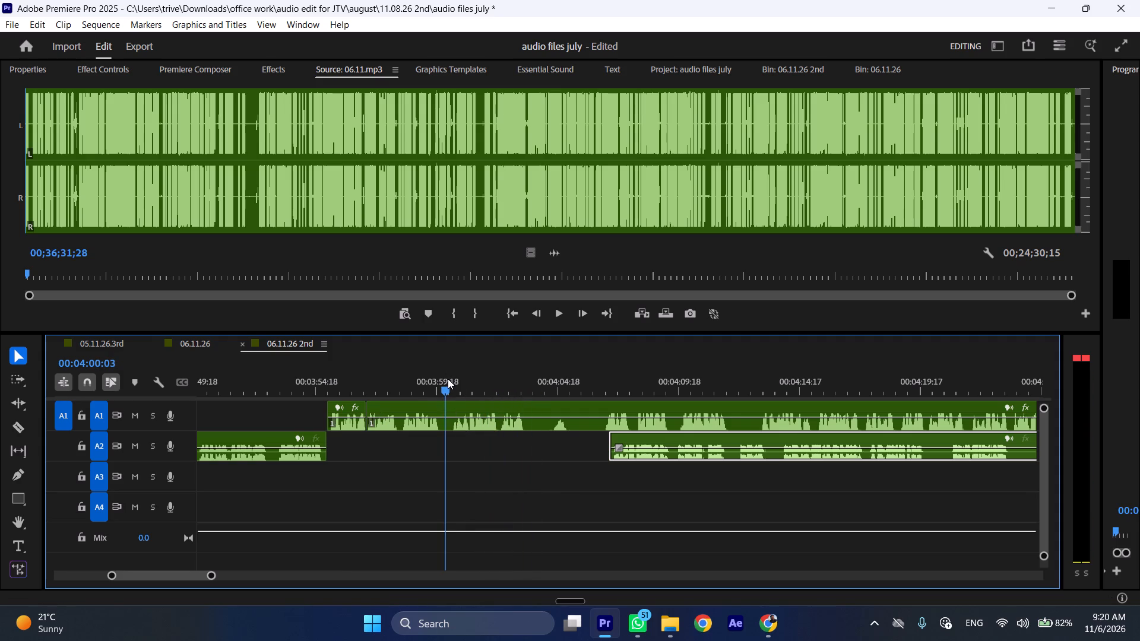
pyautogui.hotkey('shift', 'c')
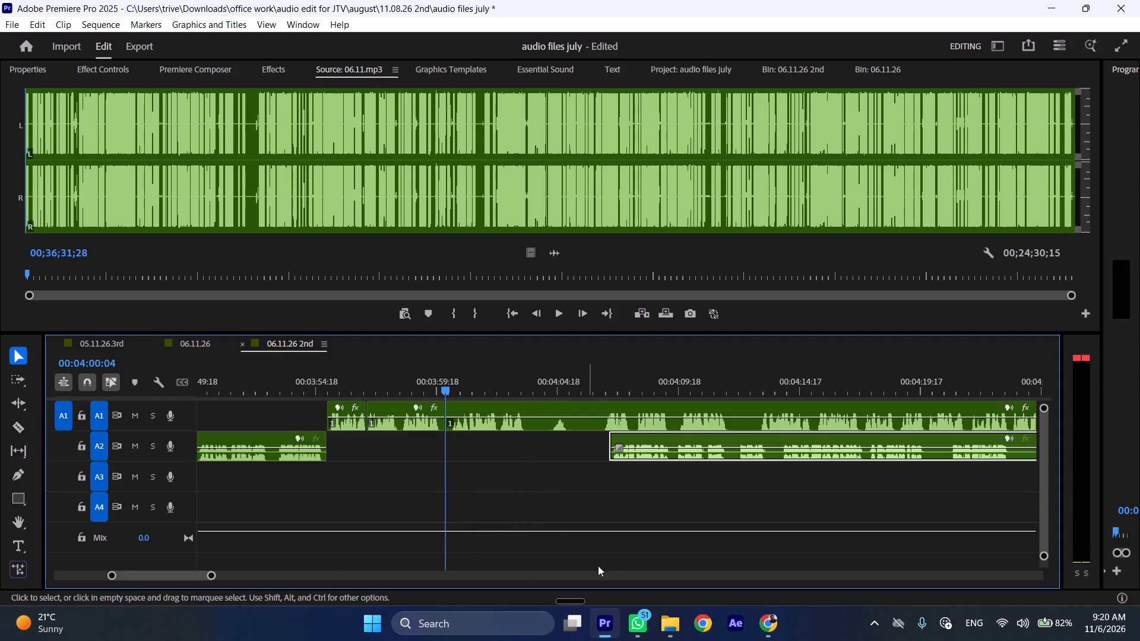
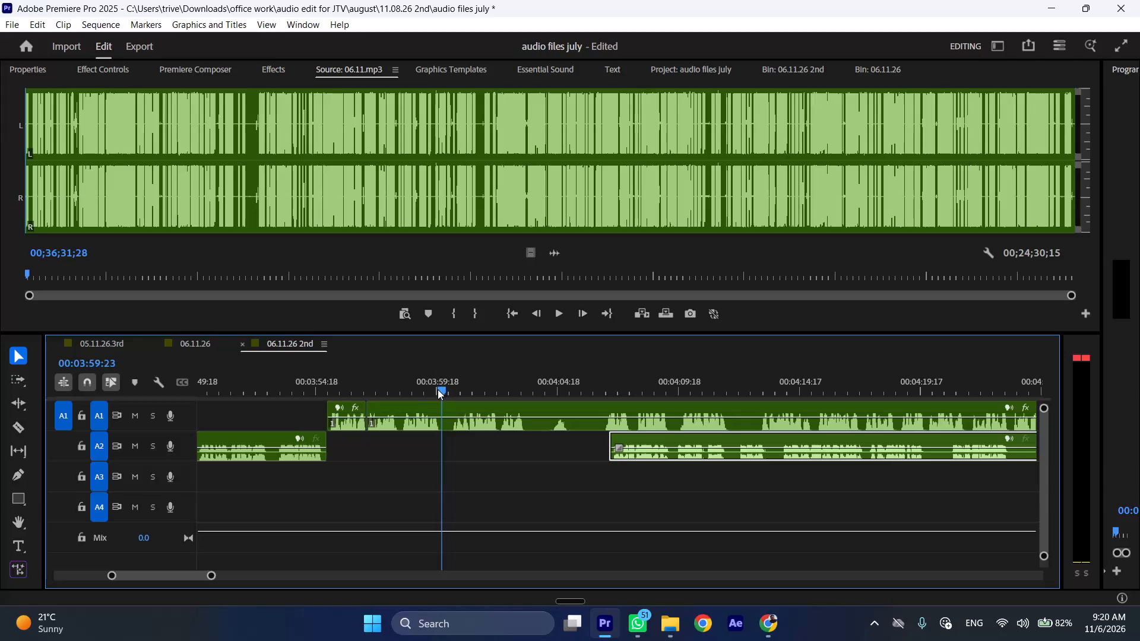
# Split the A1 clip at 00:03:59:23 and 00:04:00:08, and ripple-delete the short section between the two cuts.
pyautogui.hotkey('shift', 'c')
pyautogui.click(488, 431)
pyautogui.hotkey('shift', 'c')
pyautogui.click(445, 423)
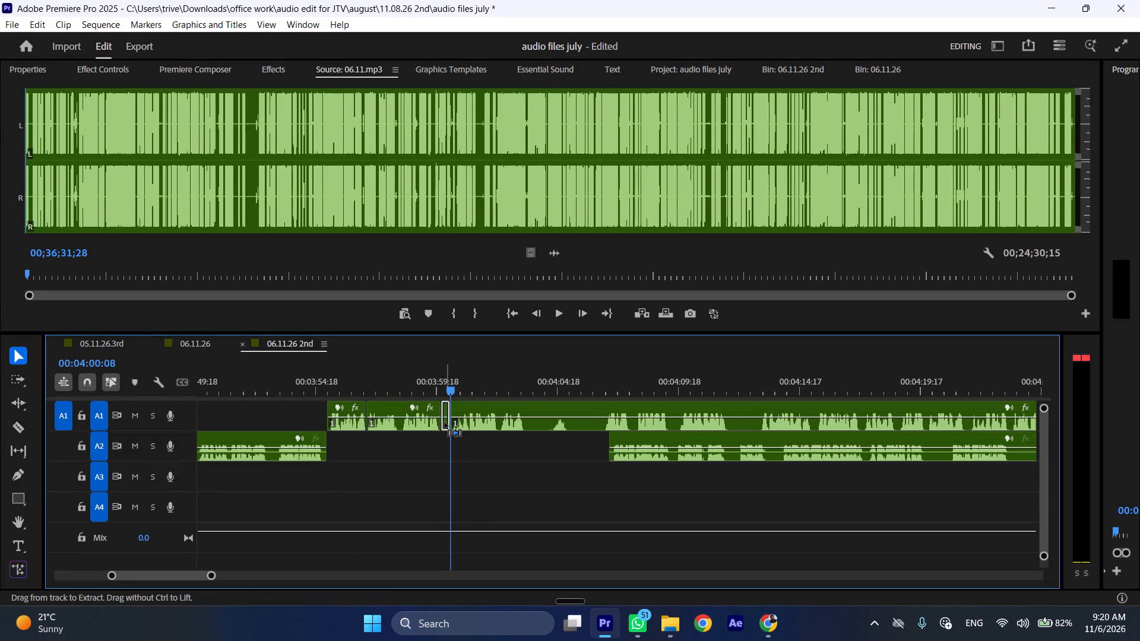
pyautogui.hotkey('ctrl', 'shift', 'd')
# Split the A1 clip at 00:04:03:02 and move the remaining A2 clip earlier to start at about 00:04:04:18.
pyautogui.moveTo(505, 388); pyautogui.dragTo(520, 389)
pyautogui.hotkey('shift', 'c')
pyautogui.scroll(-6, 525, 412)
pyautogui.moveTo(497, 439); pyautogui.dragTo(452, 440)
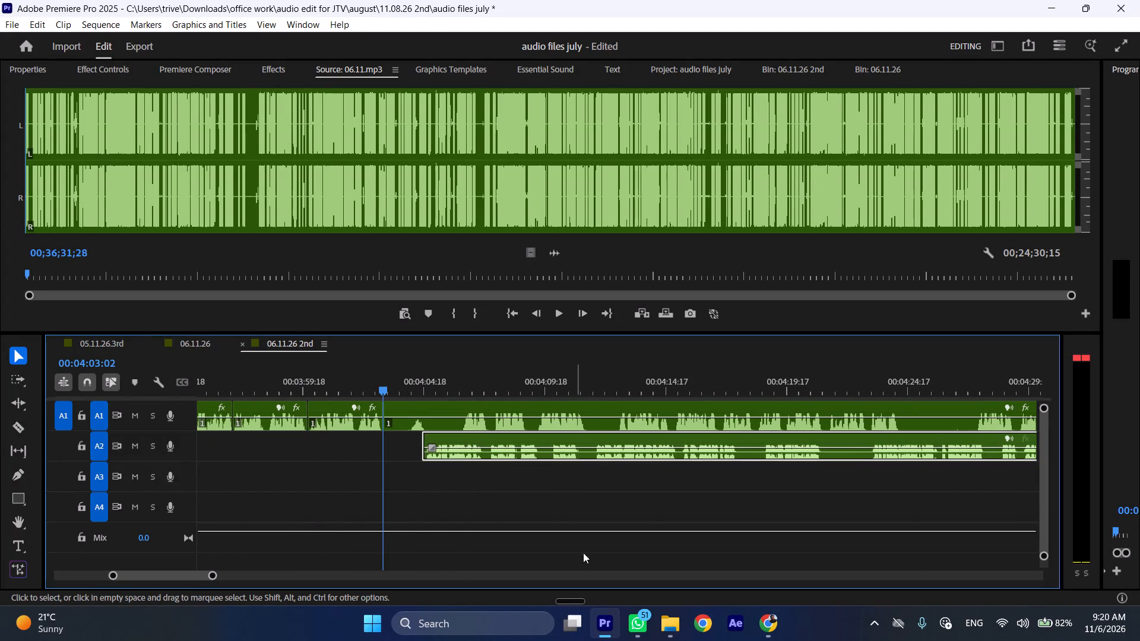
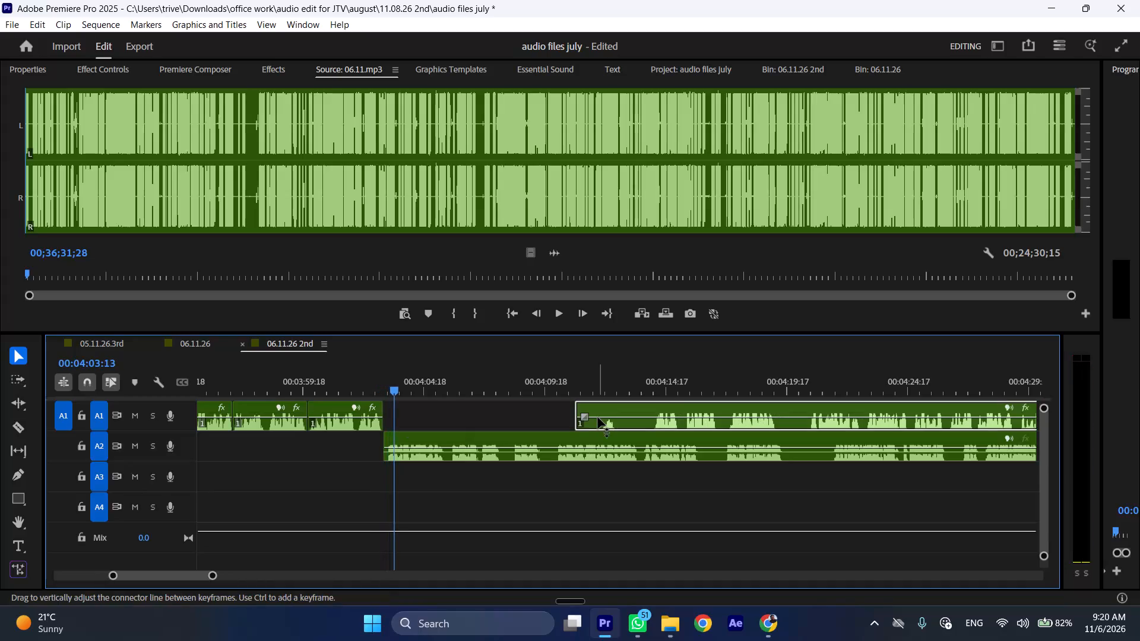
# Trim about 3 seconds off the start of the next A1 clip so it begins at about 00:04:13:22.
pyautogui.scroll(-5, 550, 446)
pyautogui.moveTo(463, 410); pyautogui.dragTo(537, 409)
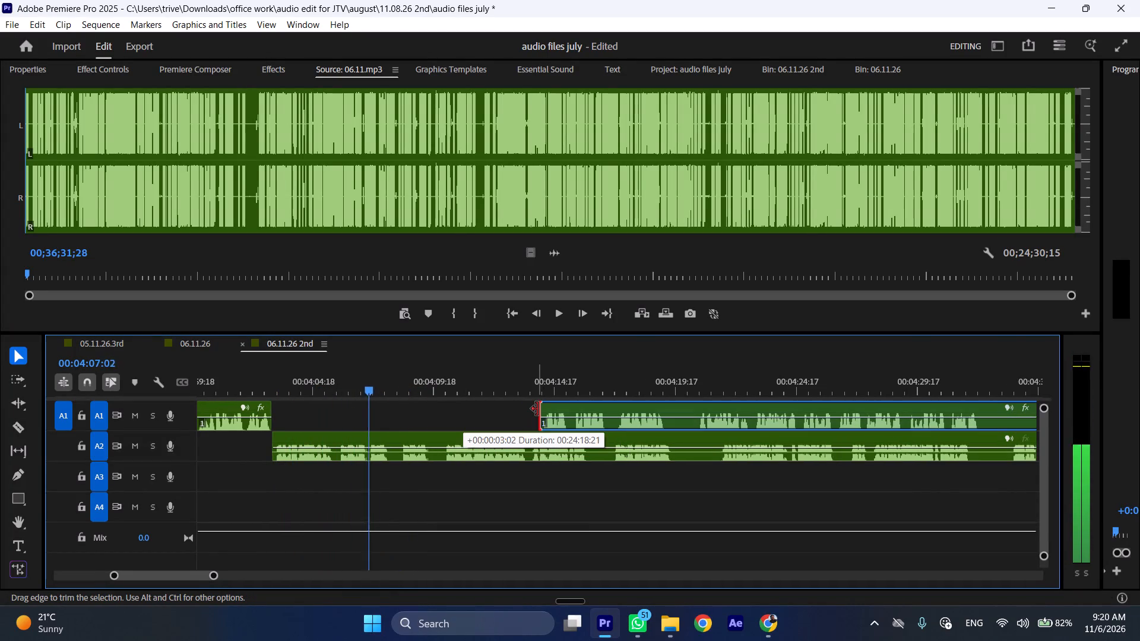
pyautogui.moveTo(537, 409); pyautogui.dragTo(533, 409)
# Split the A2 clip at 00:04:05:15 and about 00:04:10:04, and ripple-delete the section between the two cuts.
pyautogui.click(337, 383)
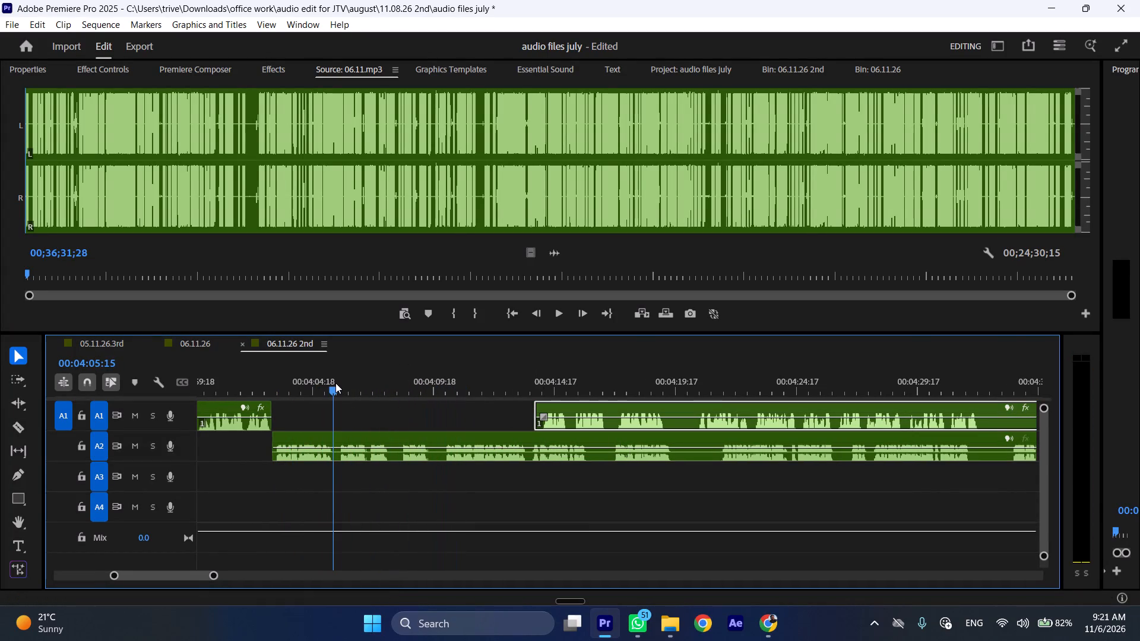
pyautogui.press('space')
pyautogui.moveTo(335, 383); pyautogui.dragTo(442, 385)
pyautogui.hotkey('shift', 'c')
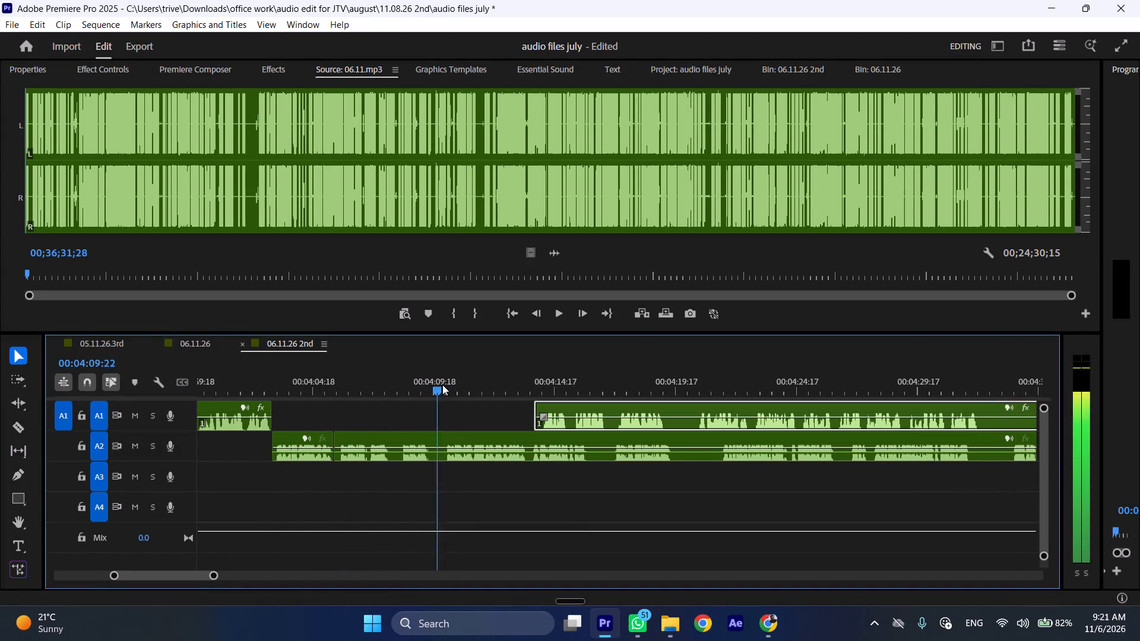
pyautogui.moveTo(442, 385); pyautogui.dragTo(447, 385)
pyautogui.click(468, 445)
pyautogui.hotkey('shift', 'c')
pyautogui.hotkey('ctrl', 'shift', 'd')
# Split the A2 clip at 00:04:11:16 and move the following A1 clip to start at that cut.
pyautogui.press('space')
pyautogui.write('l')
pyautogui.moveTo(461, 410); pyautogui.dragTo(664, 410)
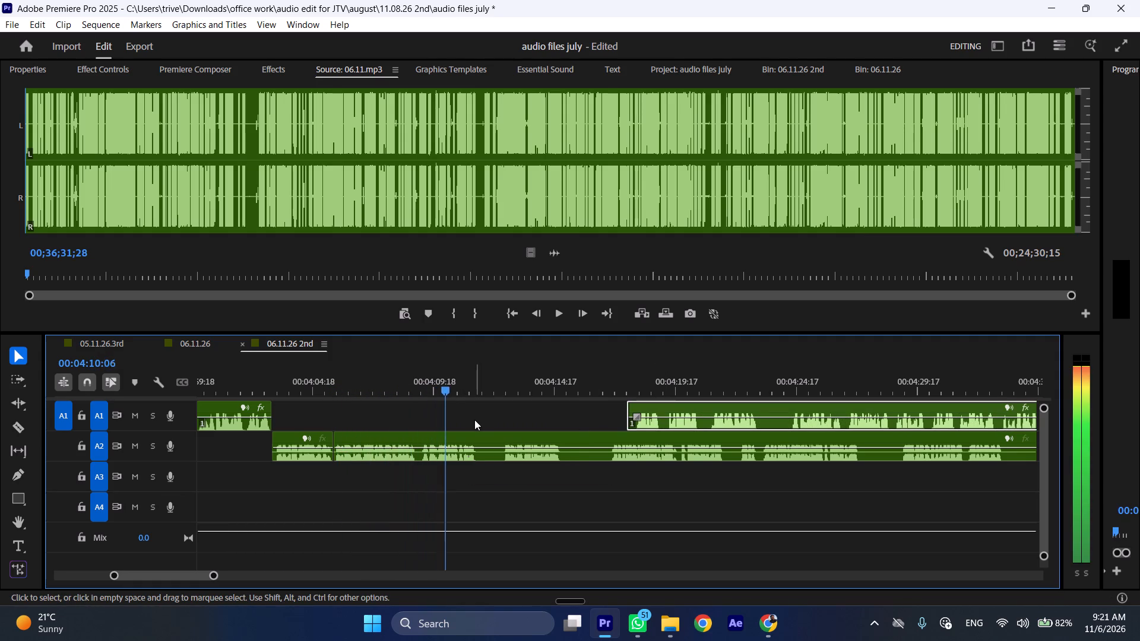
pyautogui.click(482, 383)
pyautogui.hotkey('shift', 'c')
pyautogui.moveTo(641, 409); pyautogui.dragTo(503, 415)
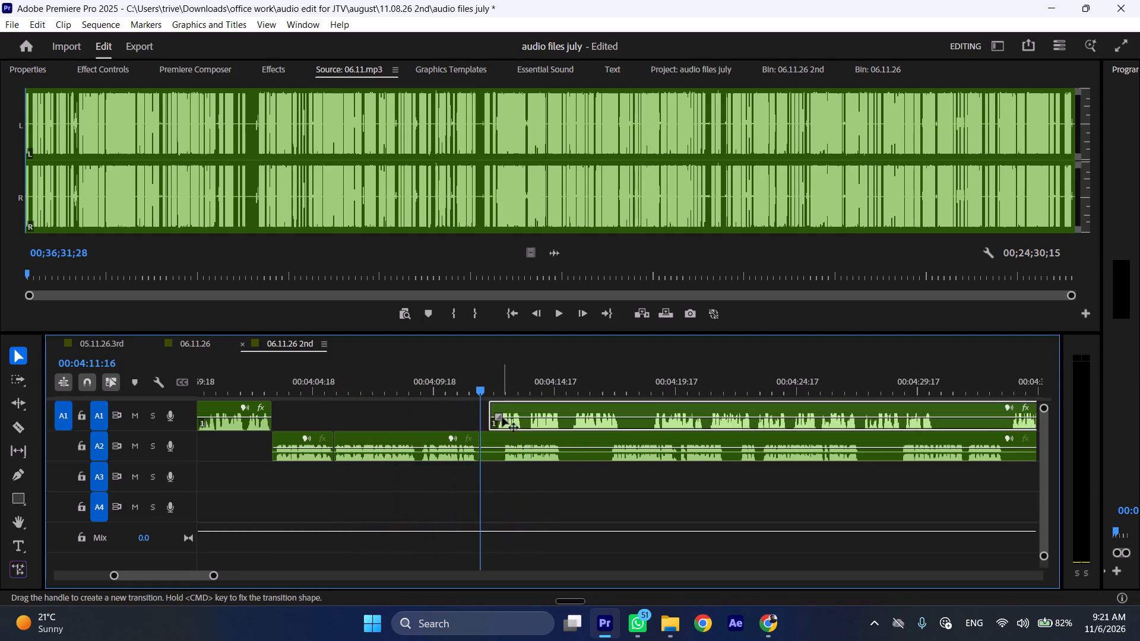
pyautogui.moveTo(503, 410); pyautogui.dragTo(493, 411)
# Move the remaining A2 clip later to start at about 00:04:20, clear of the A1 passage.
pyautogui.moveTo(492, 435); pyautogui.dragTo(674, 436)
pyautogui.press('space')
pyautogui.press('l')
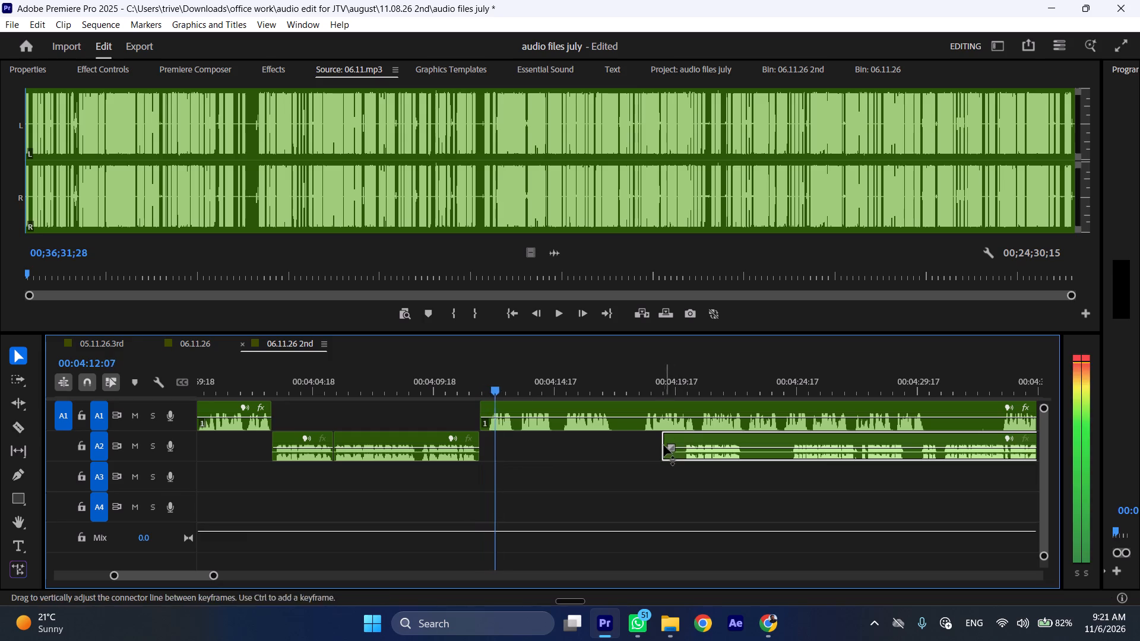
pyautogui.moveTo(660, 440); pyautogui.dragTo(679, 440)
# Split the A1 clip at 00:04:12:01 and ripple-delete the short piece before the cut.
pyautogui.scroll(-5, 540, 476)
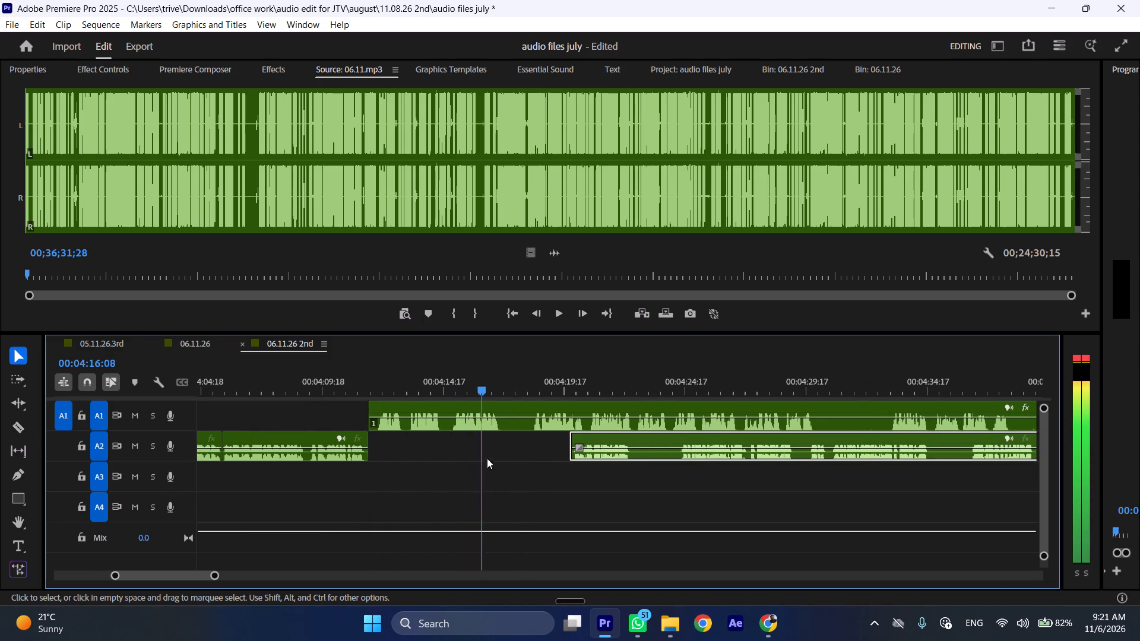
pyautogui.moveTo(381, 380); pyautogui.dragTo(375, 385)
pyautogui.click(379, 387)
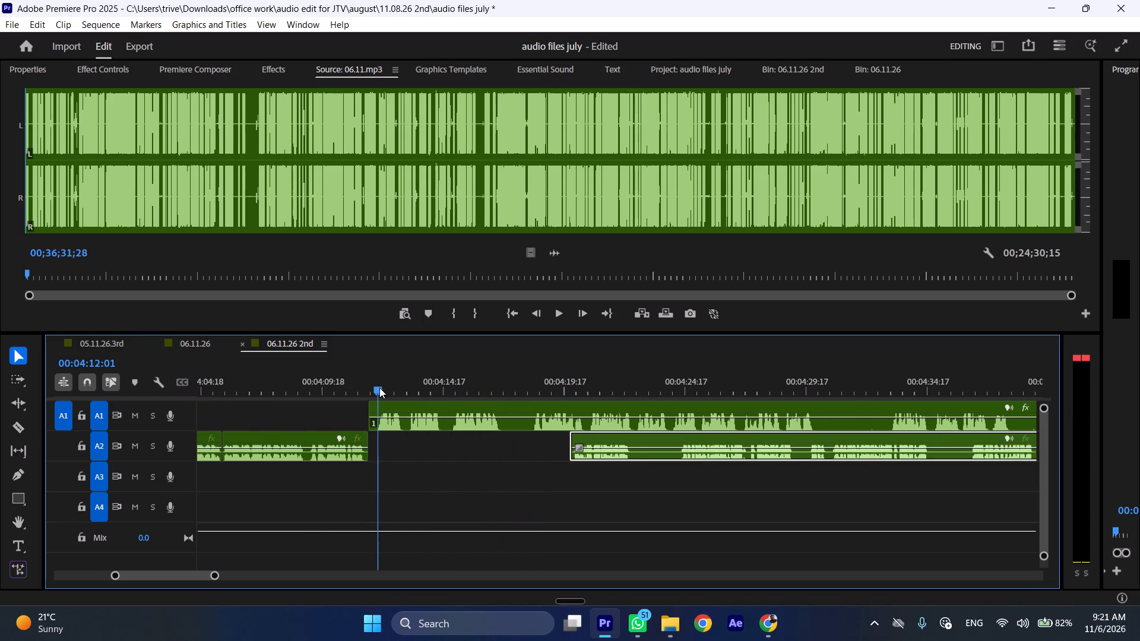
pyautogui.click(400, 420)
pyautogui.hotkey('shift', 'c')
pyautogui.hotkey('ctrl', 'shift', 'd')
# Split the A1 clip at 00:04:14:10 and again shortly after, and ripple-delete the short section between the two cuts.
pyautogui.moveTo(413, 380); pyautogui.dragTo(437, 383)
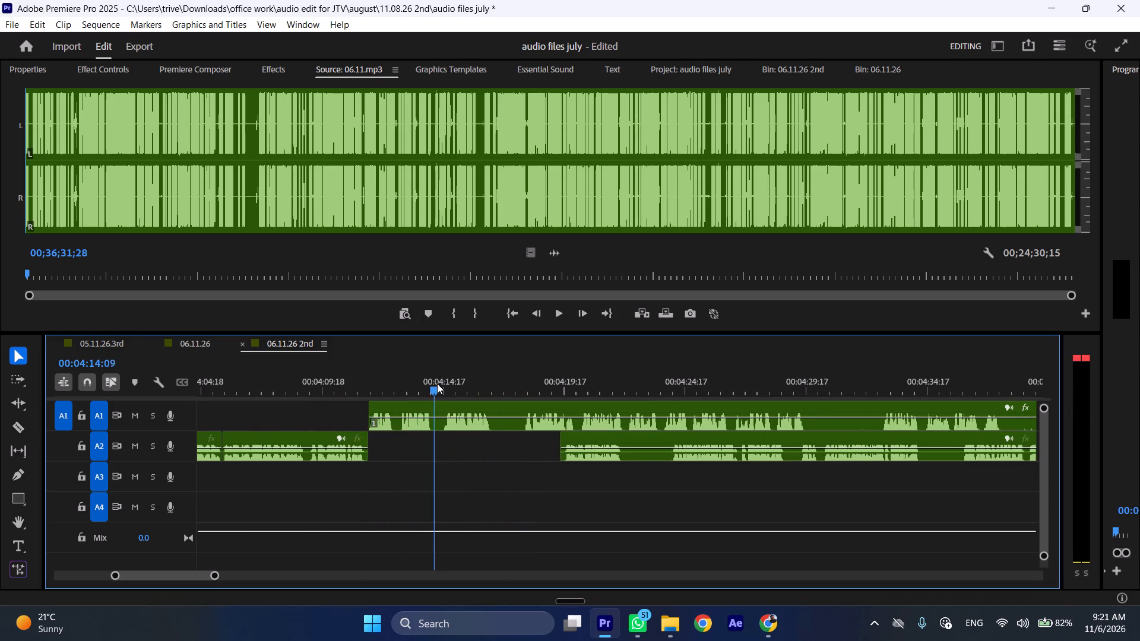
pyautogui.moveTo(437, 383); pyautogui.dragTo(444, 383)
pyautogui.hotkey('shift', 'c')
pyautogui.click(479, 412)
pyautogui.hotkey('shift', 'c')
pyautogui.hotkey('ctrl', 'shift', 'd')
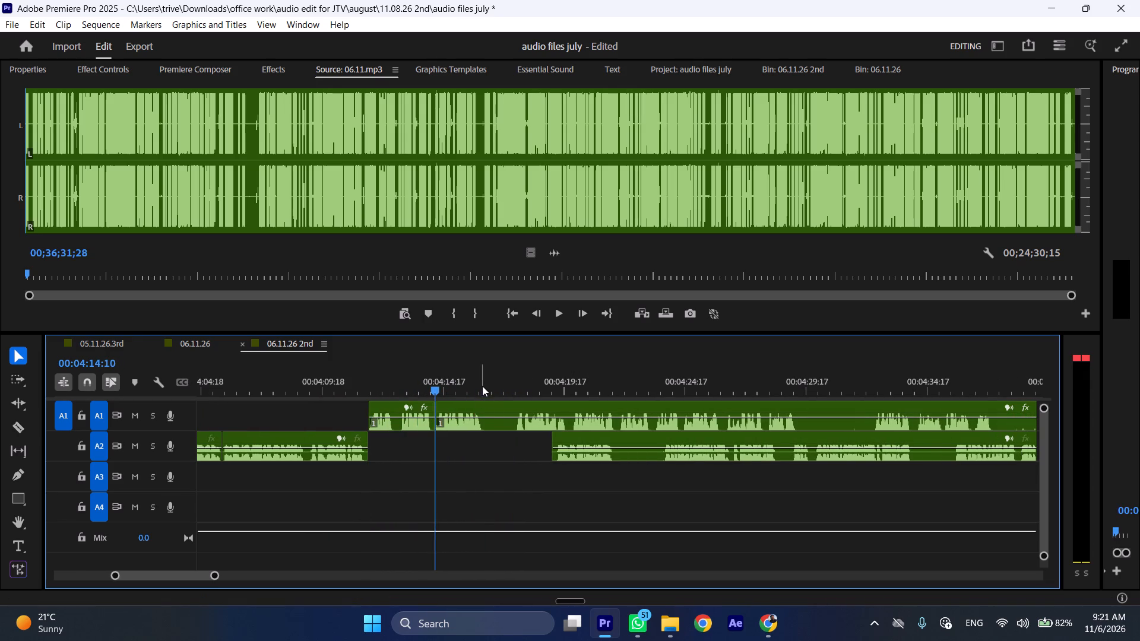
# Split the A1 clip at 00:04:16:12 and move the remaining A2 clip earlier to start at that cut.
pyautogui.moveTo(482, 384); pyautogui.dragTo(488, 384)
pyautogui.hotkey('shift', 'c')
pyautogui.moveTo(583, 432); pyautogui.dragTo(528, 437)
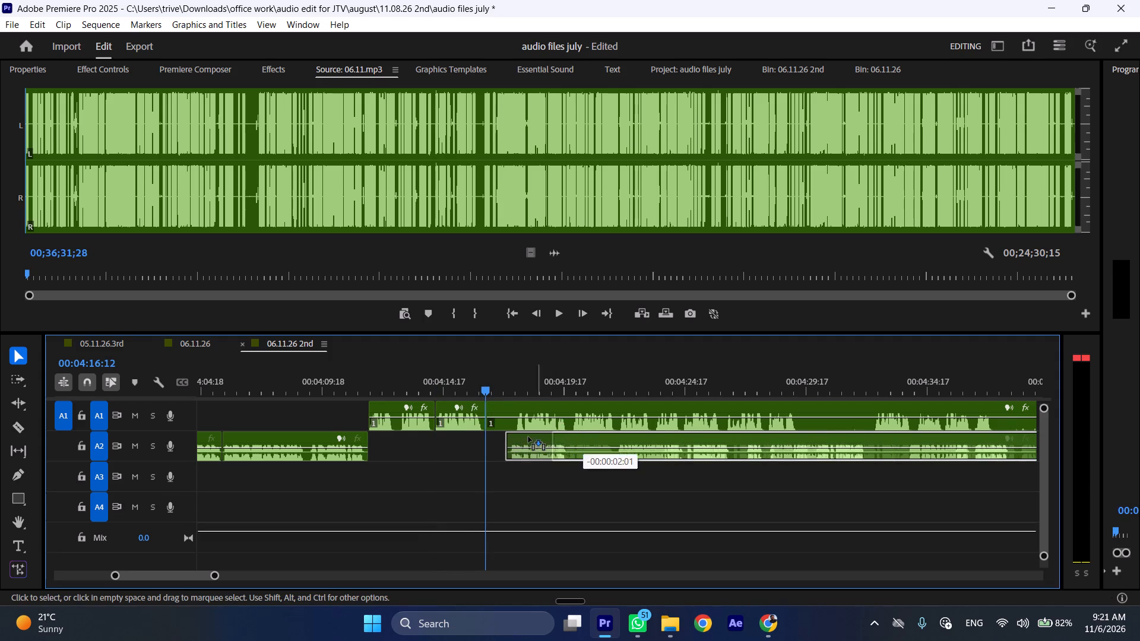
pyautogui.moveTo(528, 437); pyautogui.dragTo(523, 437)
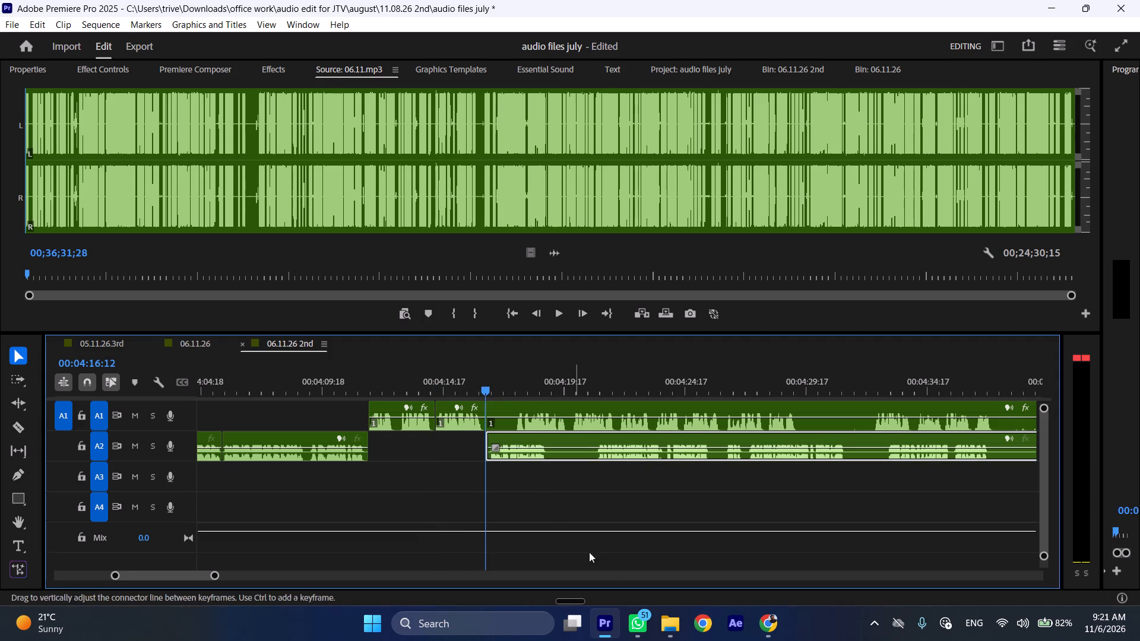
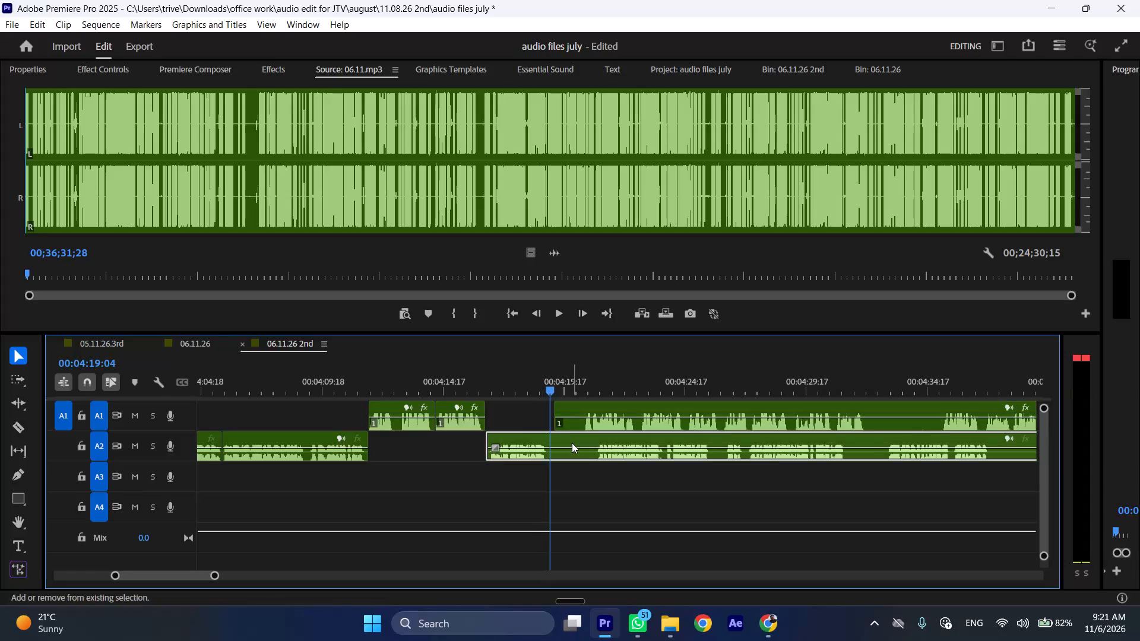
# Trim the silence off the start of the long A1 clip and move it earlier to start at the A2 cut at 00:04:19:04.
pyautogui.moveTo(560, 411); pyautogui.dragTo(584, 411)
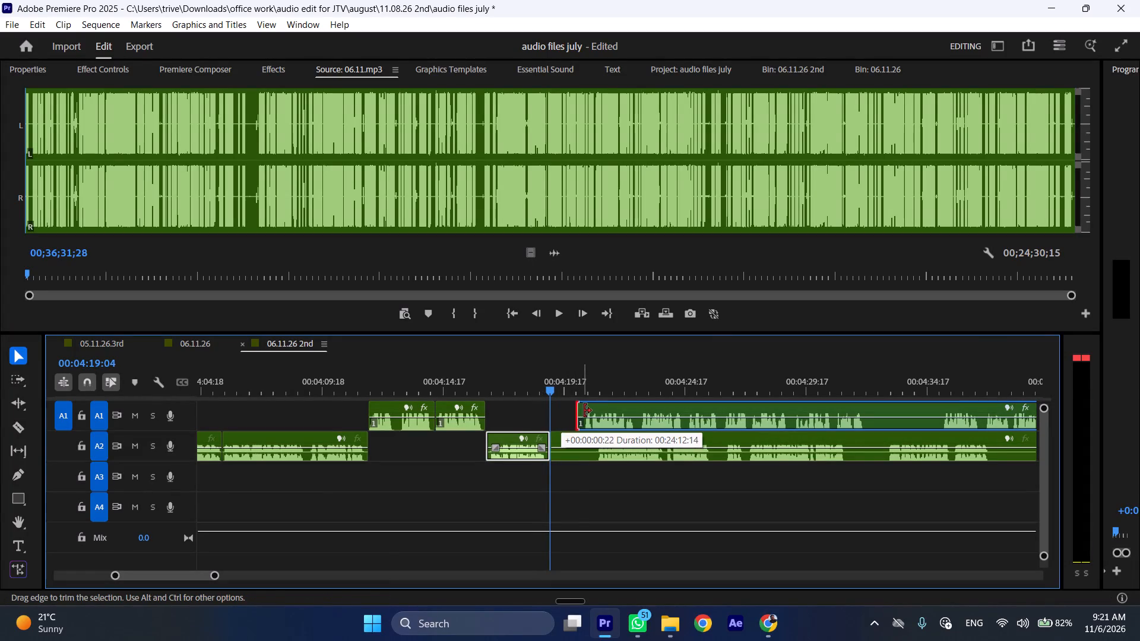
pyautogui.moveTo(584, 411); pyautogui.dragTo(585, 411)
pyautogui.moveTo(608, 407); pyautogui.dragTo(584, 408)
# Move the remaining A2 clip after the cut later to start at about 00:04:32.
pyautogui.moveTo(577, 439); pyautogui.dragTo(909, 439)
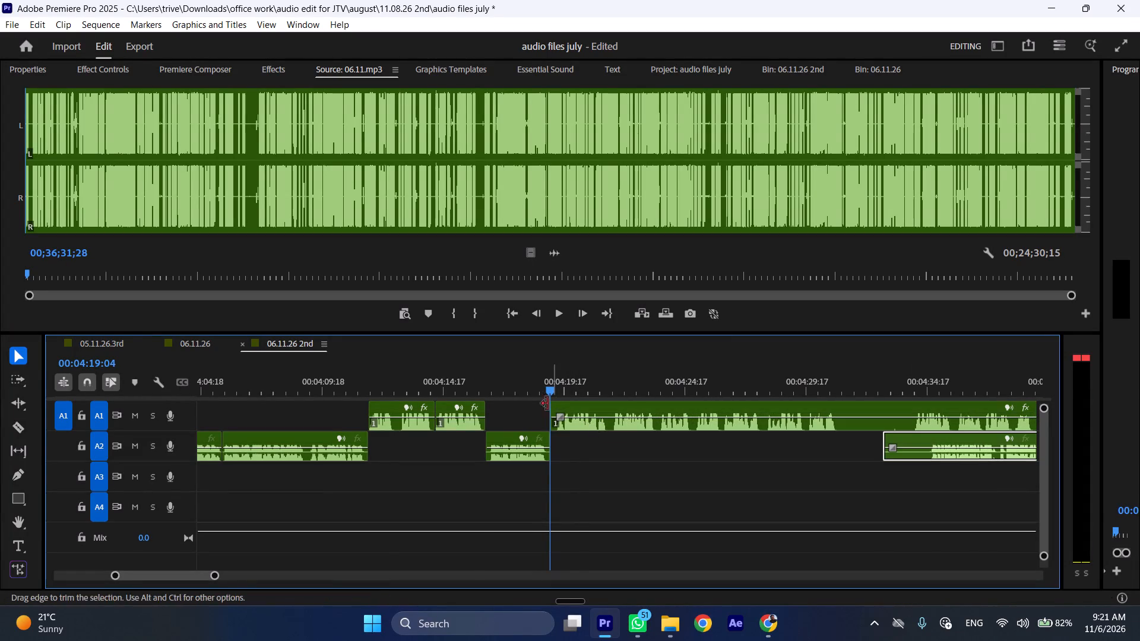
# Play back the edit from about 00:04:16 at increased speed and trim the remaining A2 clip's silent start to about 00:04:34:17.
pyautogui.moveTo(493, 380); pyautogui.dragTo(484, 381)
pyautogui.press('space')
pyautogui.write('l')
pyautogui.scroll(-5, 581, 441)
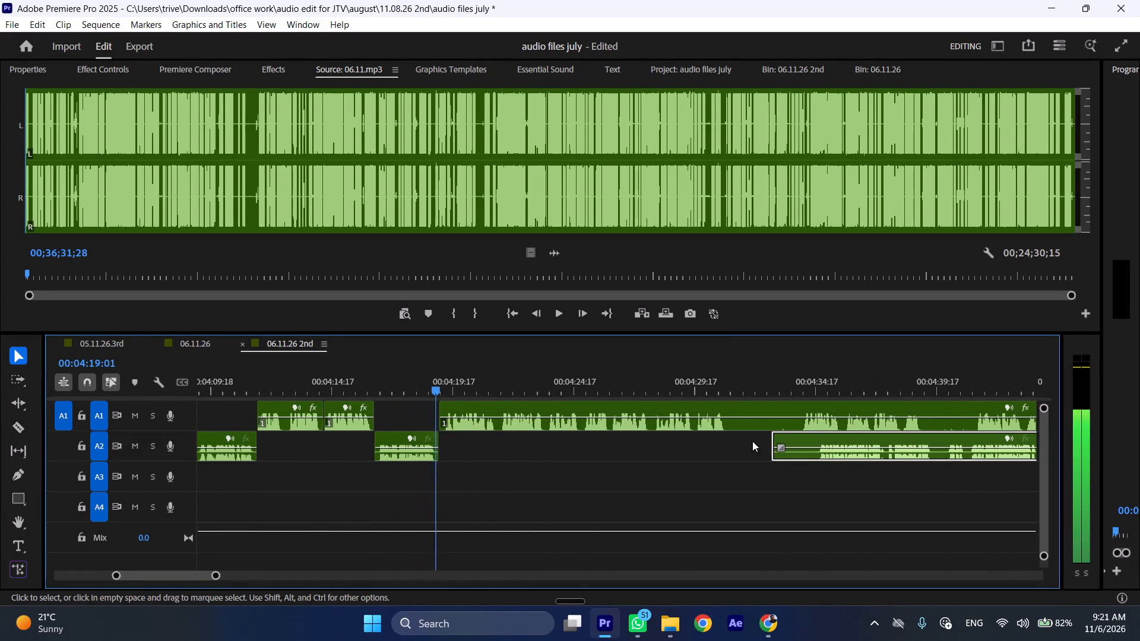
pyautogui.moveTo(767, 439); pyautogui.dragTo(811, 442)
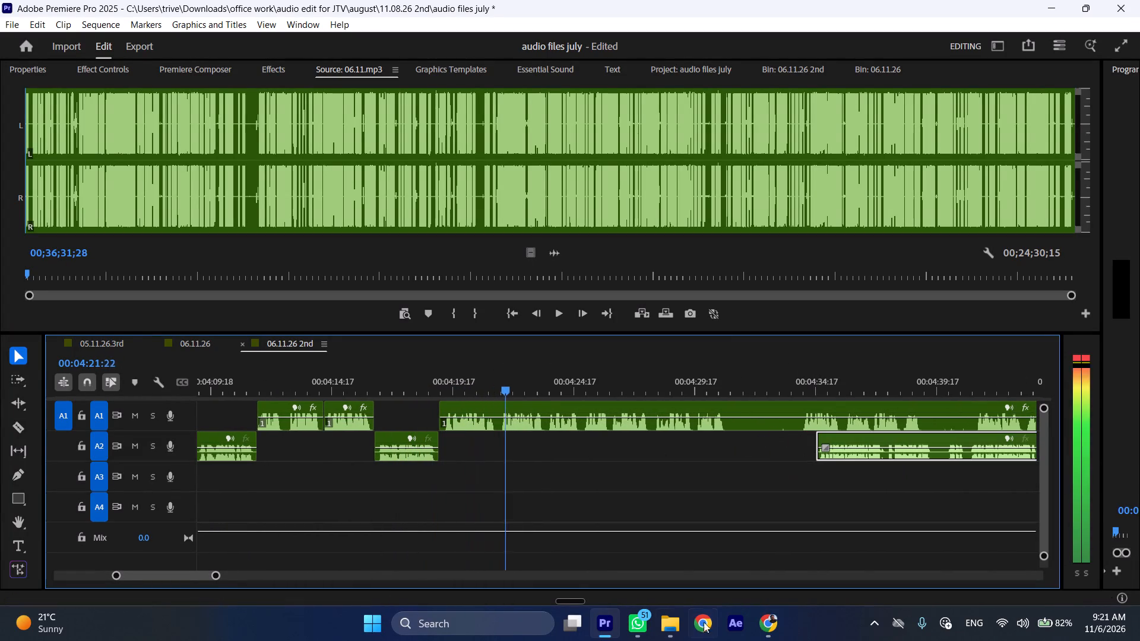
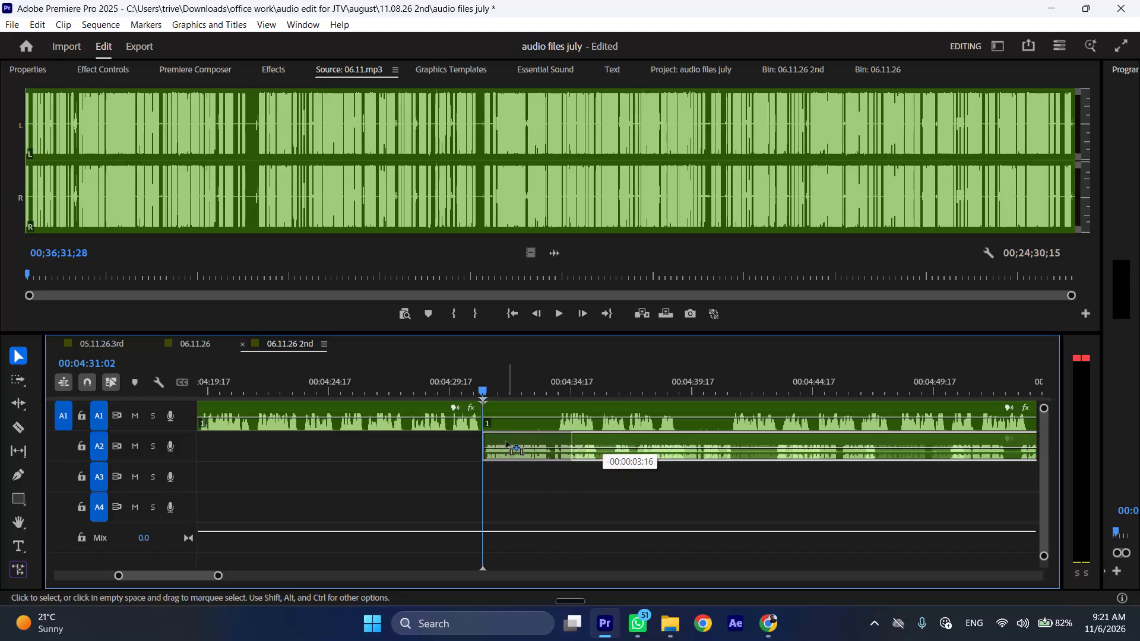
# Move the A1 clip after the cut at 00:04:31:02 later on its track to start at about 00:04:56.
pyautogui.scroll(-6, 506, 442)
pyautogui.moveTo(382, 408); pyautogui.dragTo(913, 408)
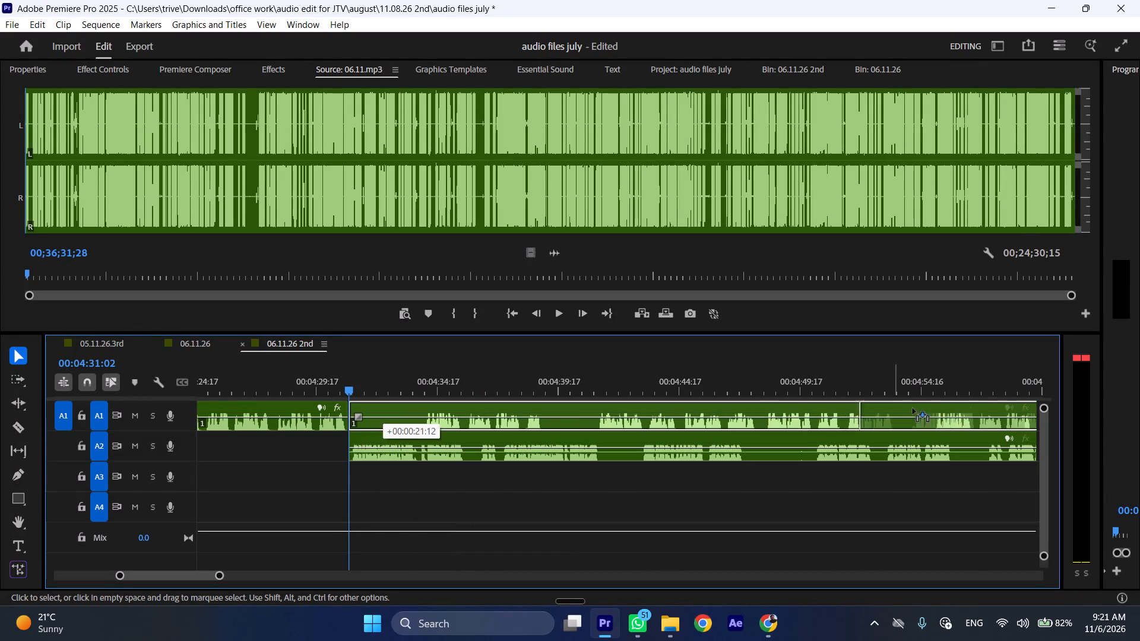
pyautogui.moveTo(913, 408); pyautogui.dragTo(981, 408)
# Play back the A2 passage from its start at about 00:04:31 to review the transition from A1.
pyautogui.press('space')
pyautogui.press('l')
pyautogui.scroll(-5, 596, 427)
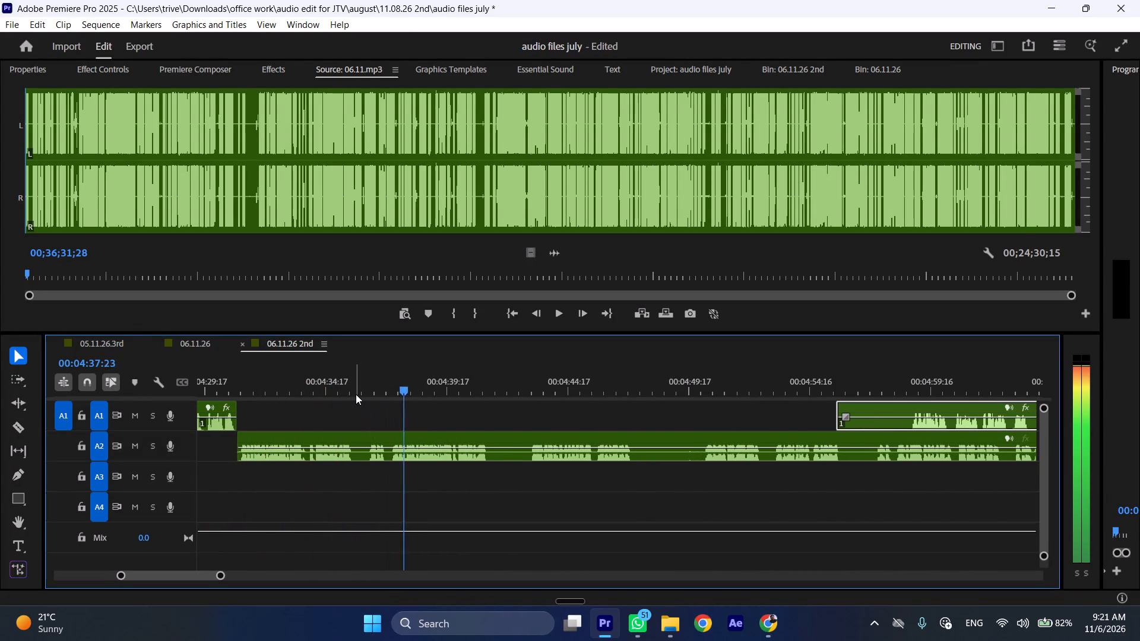
pyautogui.click(239, 383)
pyautogui.press('space')
pyautogui.scroll(-17, 722, 398)
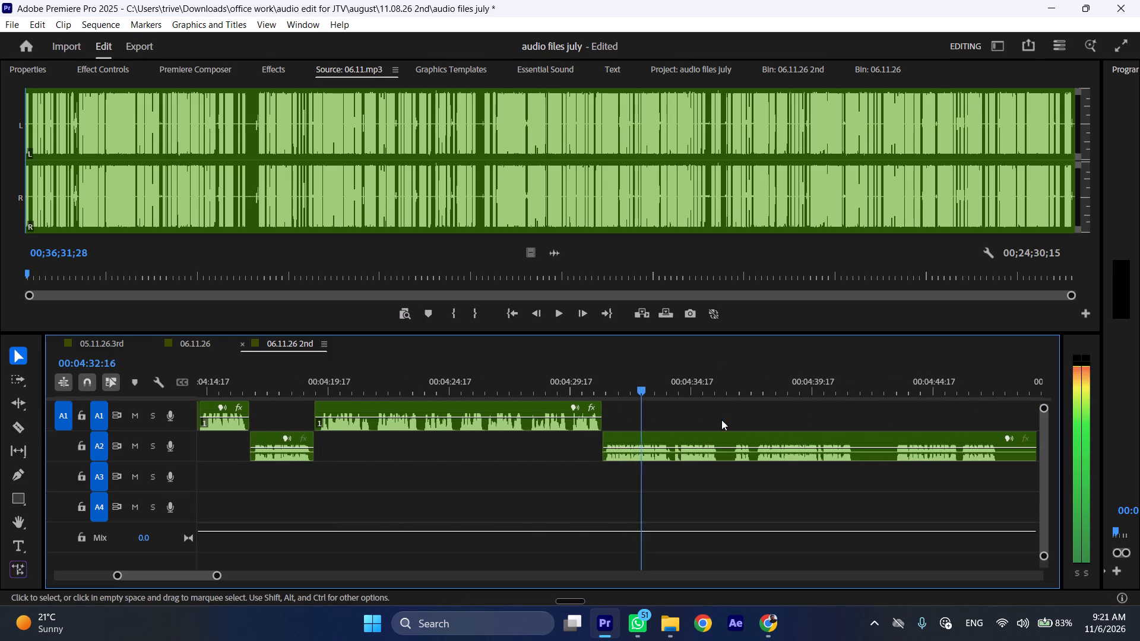
pyautogui.scroll(-4, 721, 420)
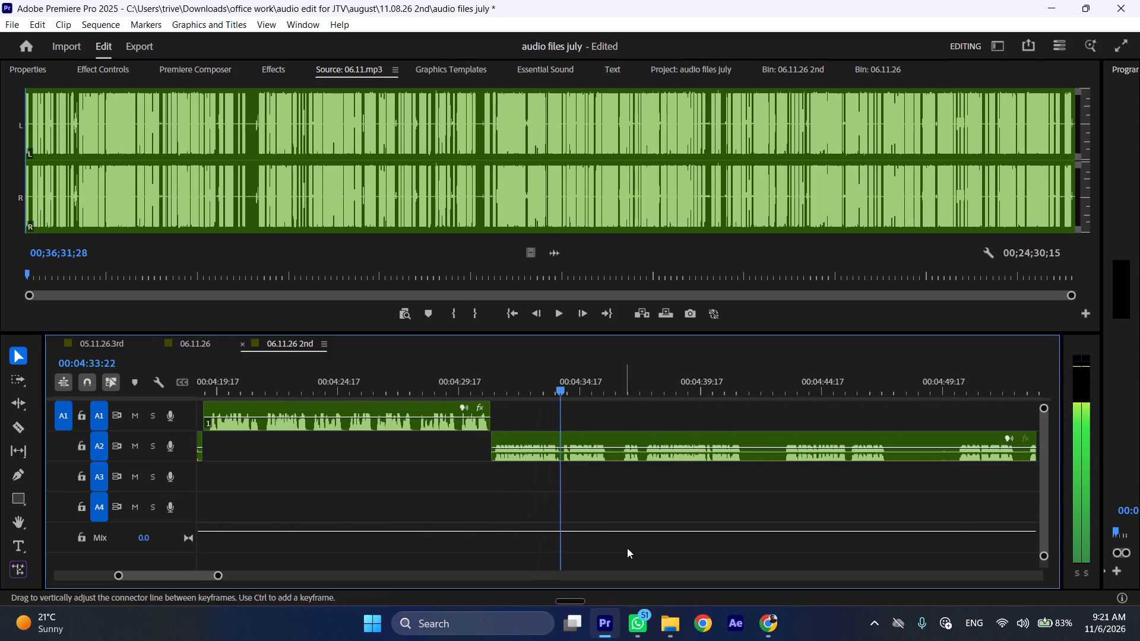
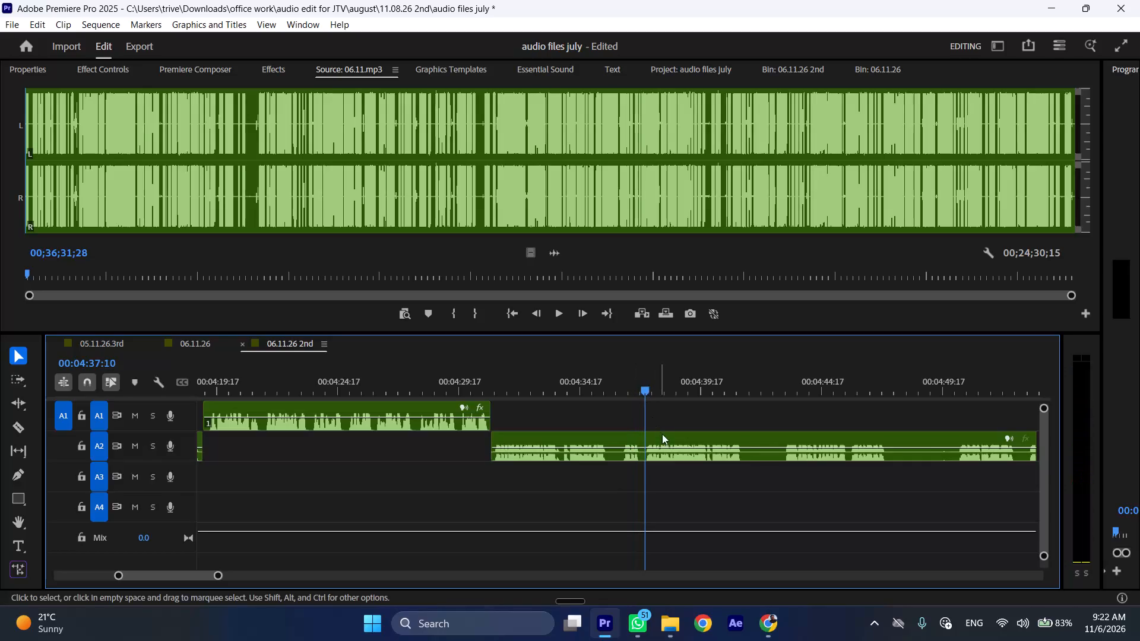
# Cut the A2 clip at 00:04:37:10 and ripple-delete its opening passage back to about 00:04:31.
pyautogui.click(667, 442)
pyautogui.hotkey('shift', 'c')
pyautogui.hotkey('ctrl', 'shift', 'd')
# Play on through A2, then cut out and ripple-delete about 1.5 seconds of silence starting at 00:04:35:05.
pyautogui.press('space')
pyautogui.write('l')
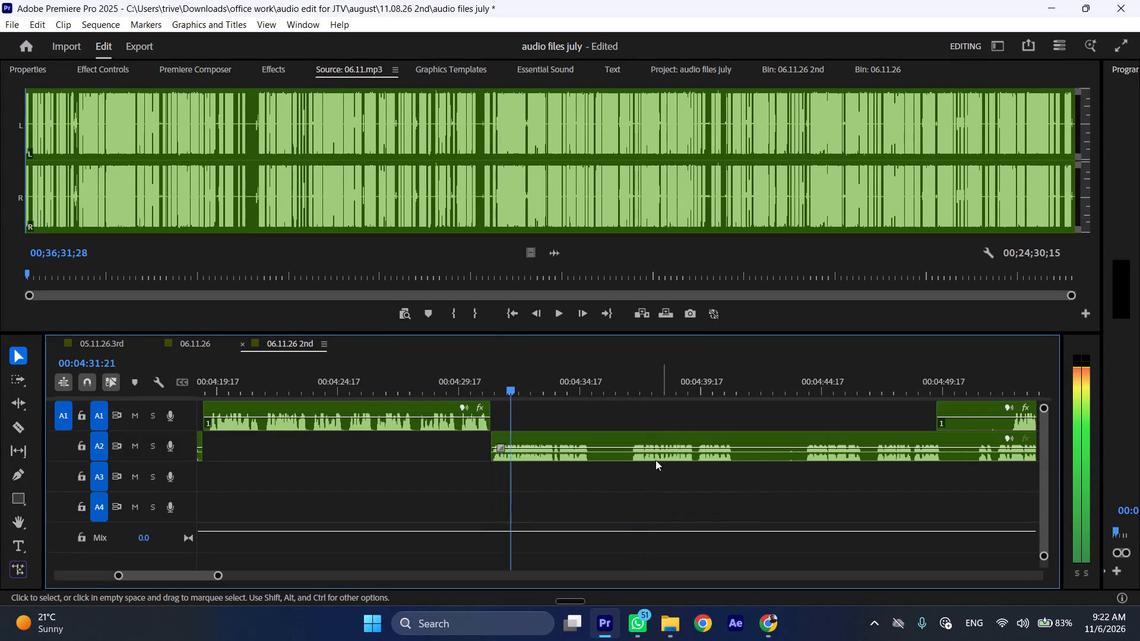
pyautogui.scroll(-5, 581, 471)
pyautogui.press('space')
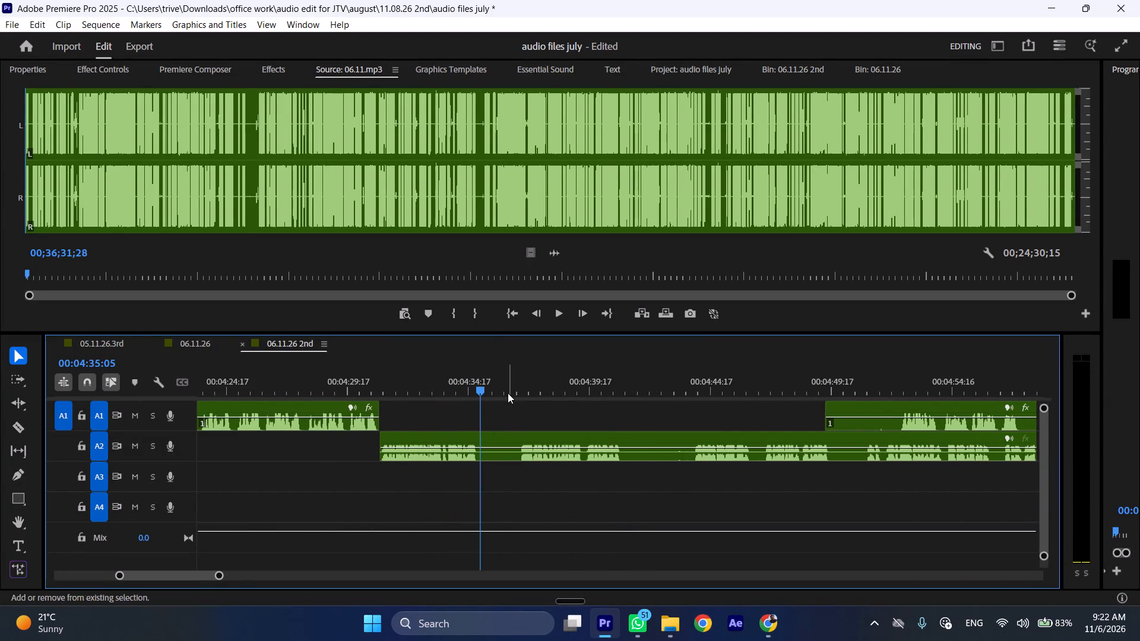
pyautogui.hotkey('shift', 'c')
pyautogui.moveTo(509, 380); pyautogui.dragTo(520, 383)
pyautogui.click(539, 453)
pyautogui.hotkey('shift', 'c')
pyautogui.hotkey('ctrl', 'shift', 'd')
# Trim the start of the upcoming A1 clip by 00:00:02:21 so it begins at about 00:04:50.
pyautogui.press('space')
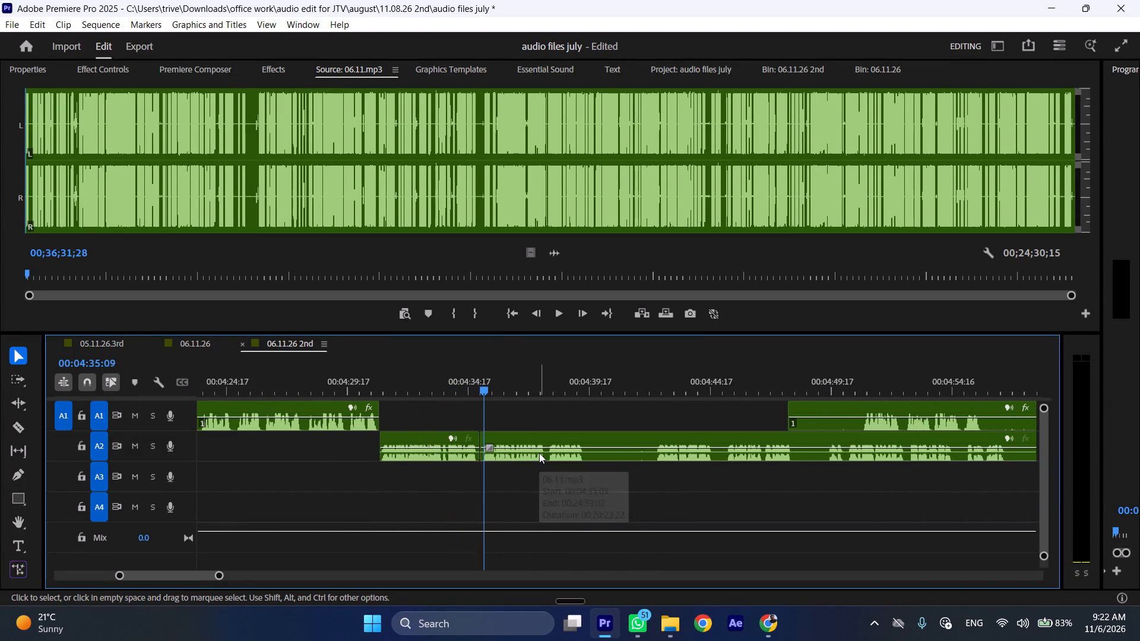
pyautogui.write('l')
pyautogui.scroll(-6, 576, 488)
pyautogui.moveTo(657, 407); pyautogui.dragTo(726, 408)
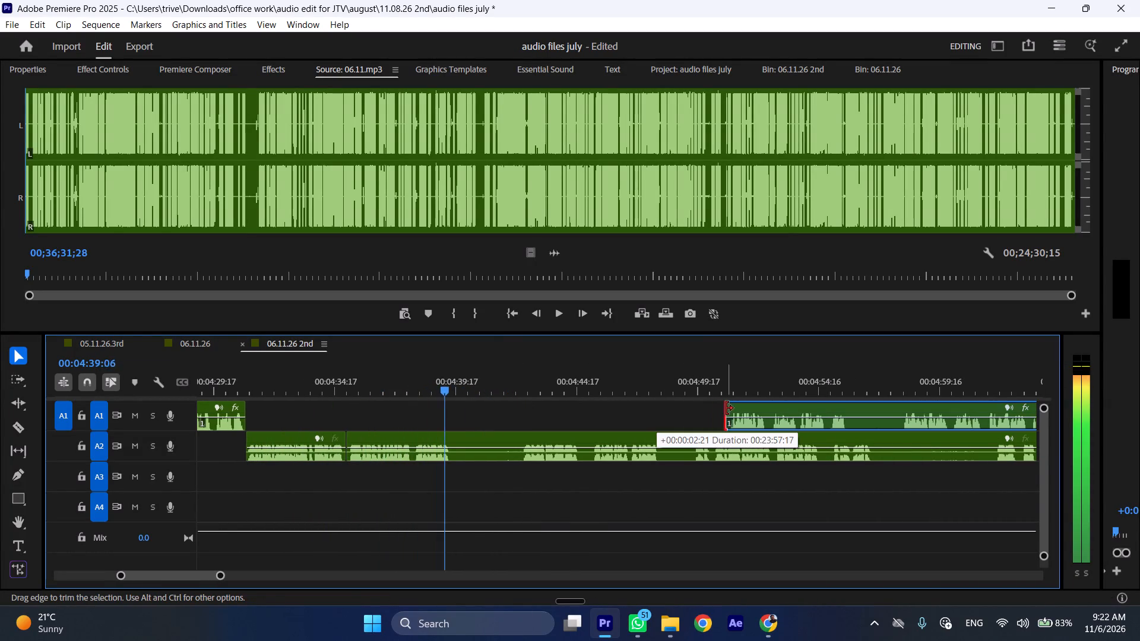
pyautogui.moveTo(726, 408); pyautogui.dragTo(727, 408)
# Cut A2 at about 00:04:39:14 and 00:04:42:12 and ripple-delete the silent section between the cuts.
pyautogui.moveTo(454, 385); pyautogui.dragTo(525, 385)
pyautogui.hotkey('shift', 'c')
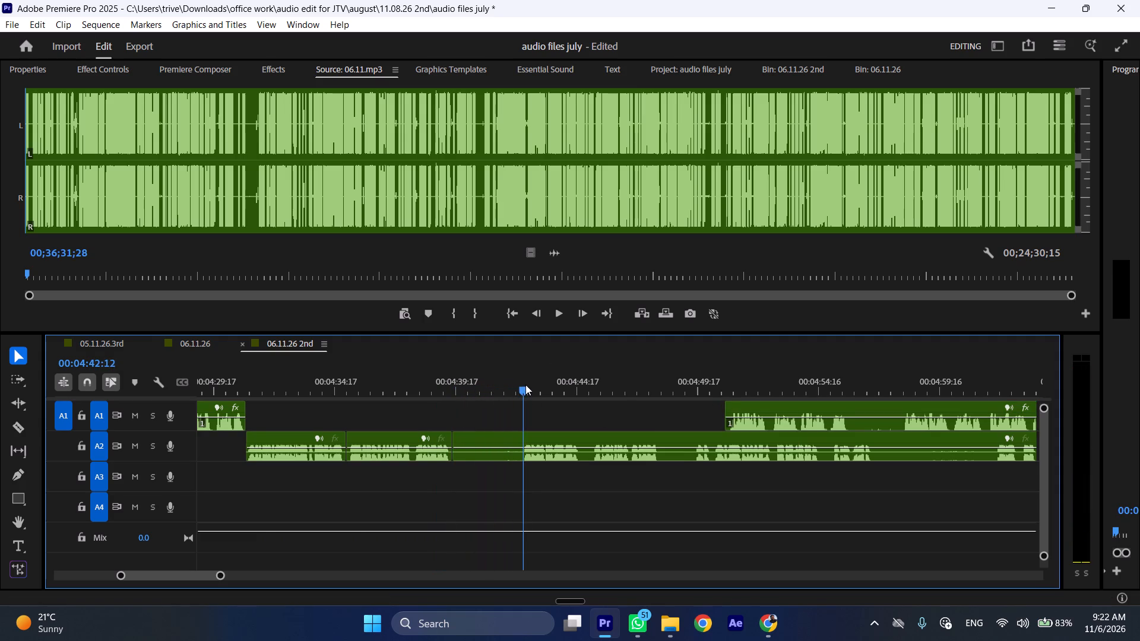
pyautogui.moveTo(525, 385); pyautogui.dragTo(522, 382)
pyautogui.click(562, 452)
pyautogui.hotkey('shift', 'c')
pyautogui.hotkey('ctrl', 'shift', 'd')
# Play the A2 passage starting at about 00:04:39:14, cut it at 00:04:42:12 and ripple-delete the part between those points.
pyautogui.press('space')
pyautogui.write('l')
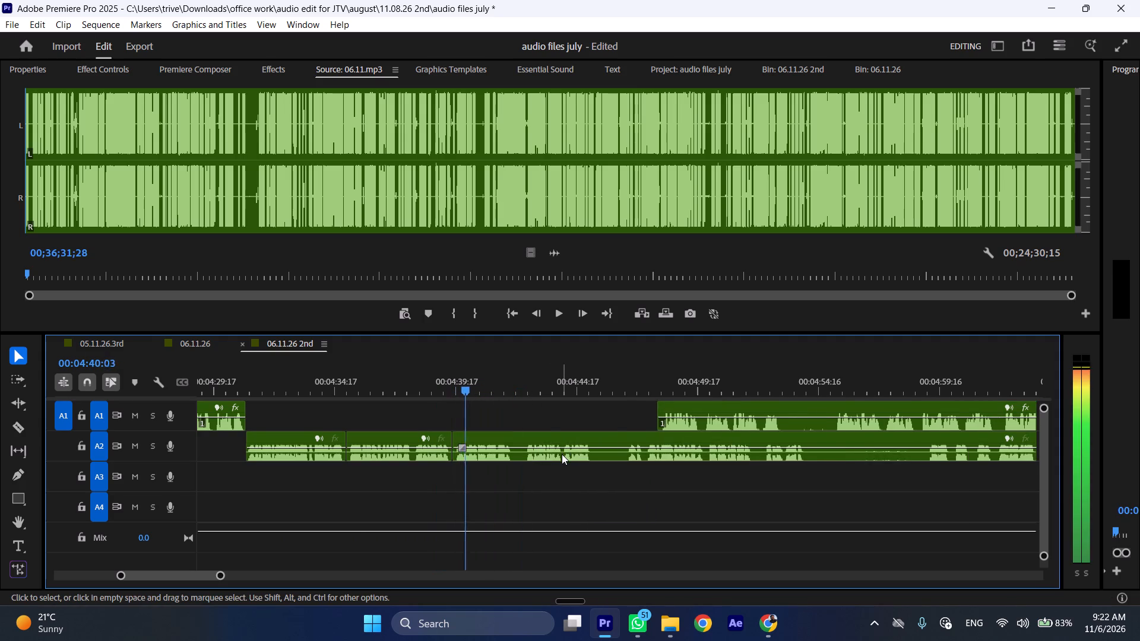
pyautogui.scroll(-5, 561, 454)
pyautogui.click(413, 385)
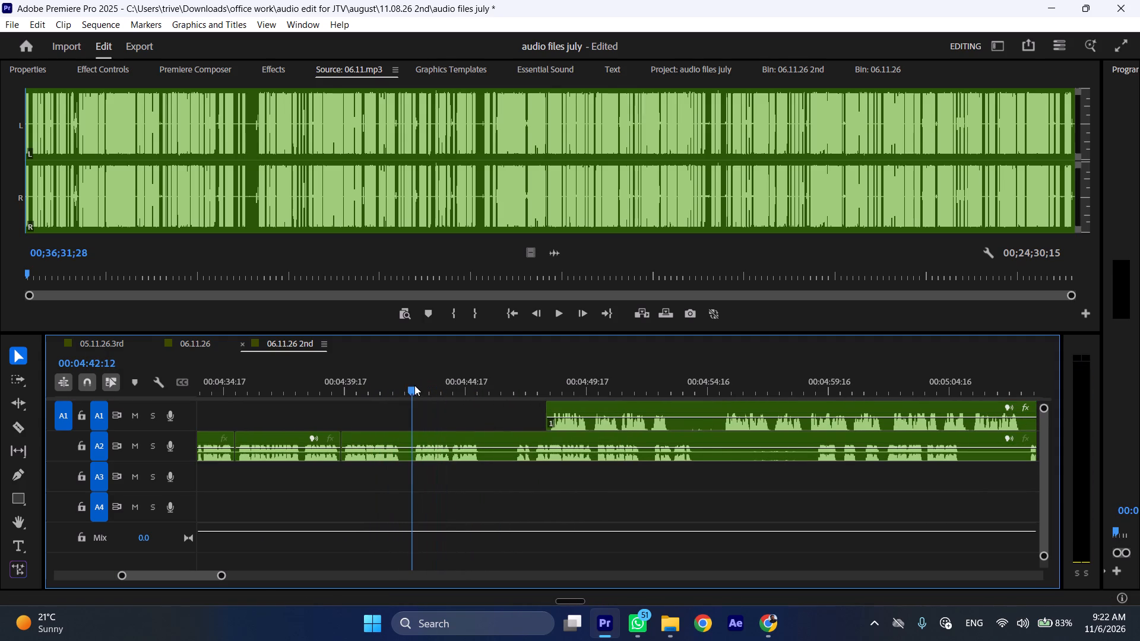
pyautogui.click(447, 445)
pyautogui.hotkey('shift', 'c')
pyautogui.hotkey('ctrl', 'shift', 'd')
# Move the A1 clip later on its track to start at about 00:04:57.
pyautogui.press('space')
pyautogui.press('l')
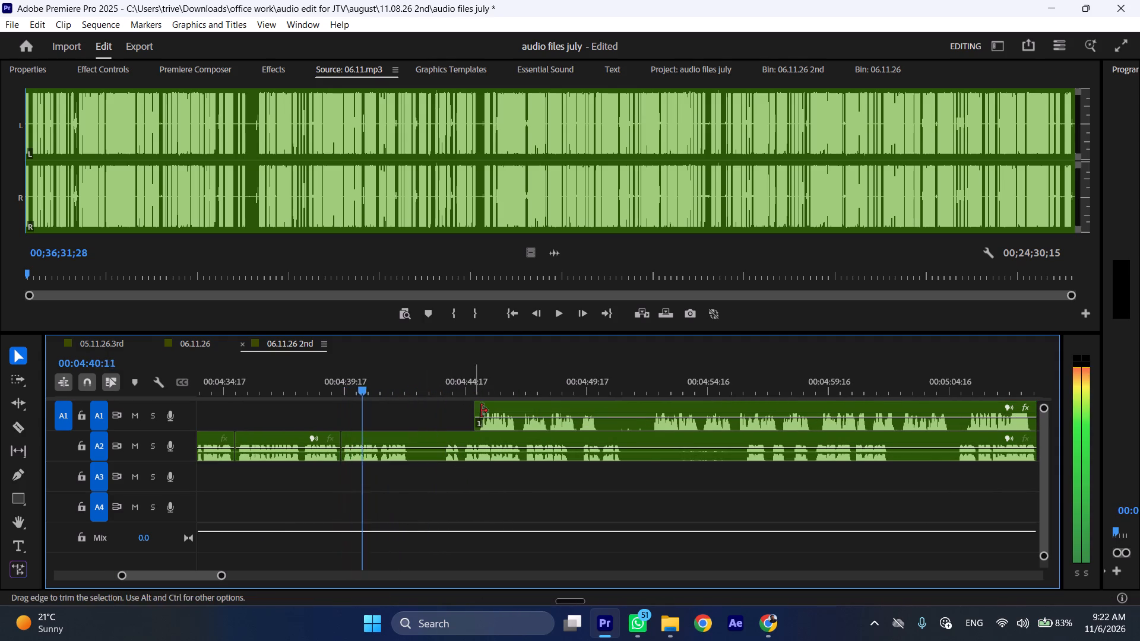
pyautogui.moveTo(496, 407); pyautogui.dragTo(791, 407)
# Cut out and ripple-delete about 1.4 seconds of silence on A2 starting at about 00:04:42:09.
pyautogui.press('space')
pyautogui.moveTo(420, 387); pyautogui.dragTo(421, 387)
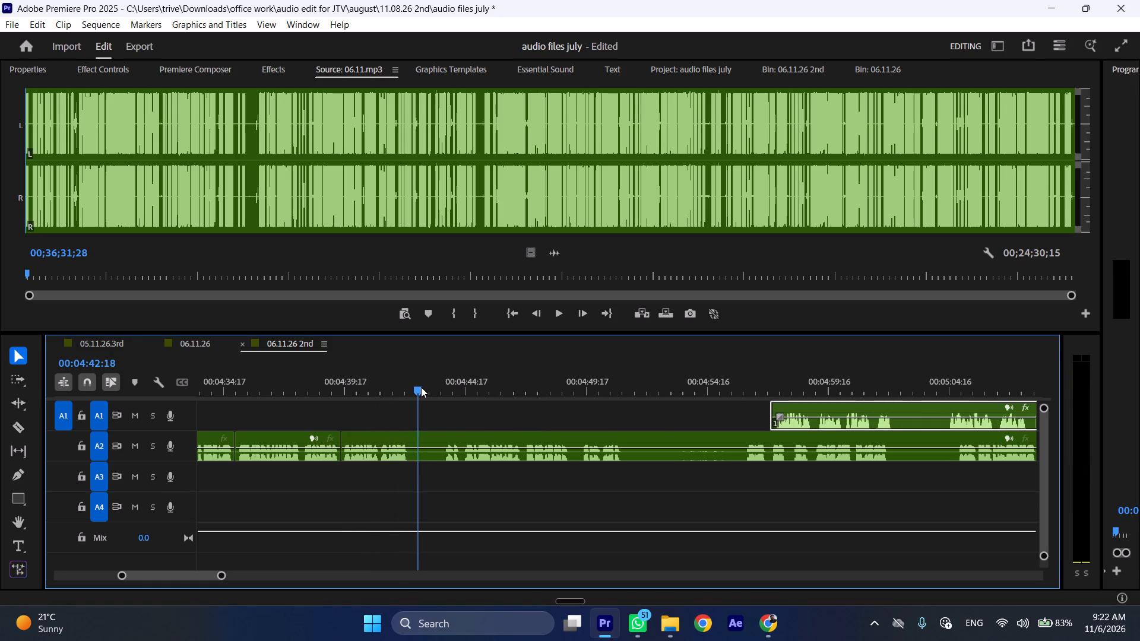
pyautogui.moveTo(421, 387); pyautogui.dragTo(446, 386)
pyautogui.hotkey('shift', 'c')
pyautogui.click(469, 448)
pyautogui.hotkey('shift', 'c')
pyautogui.hotkey('ctrl', 'shift', 'd')
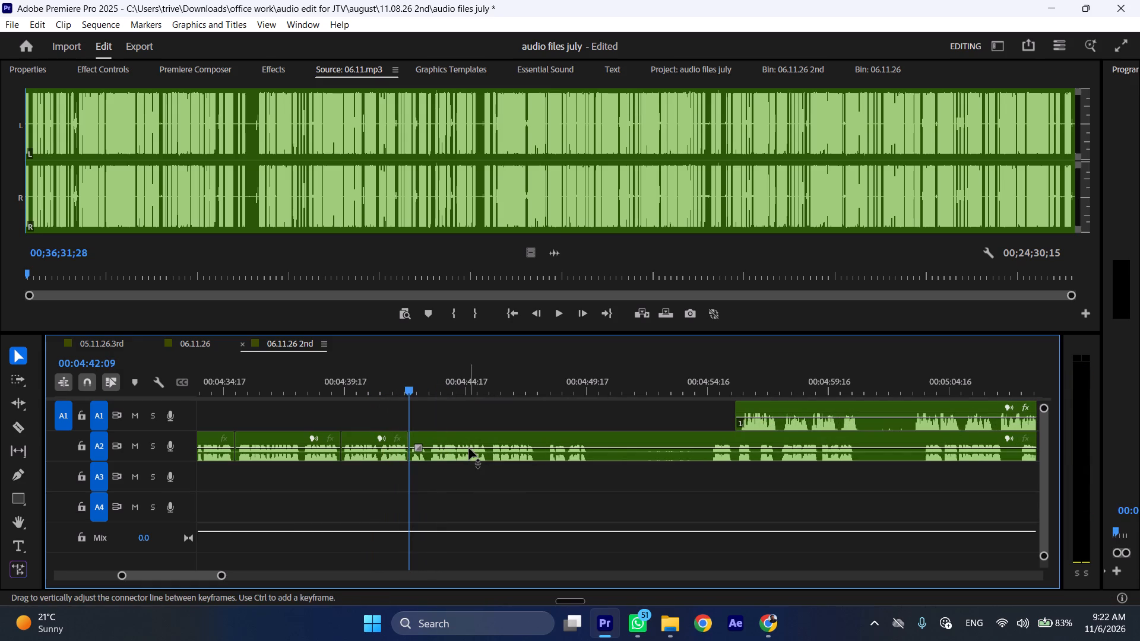
# Play on through A2, then cut out and ripple-delete the short pause ending at about 00:04:47:23.
pyautogui.press('space')
pyautogui.write('l')
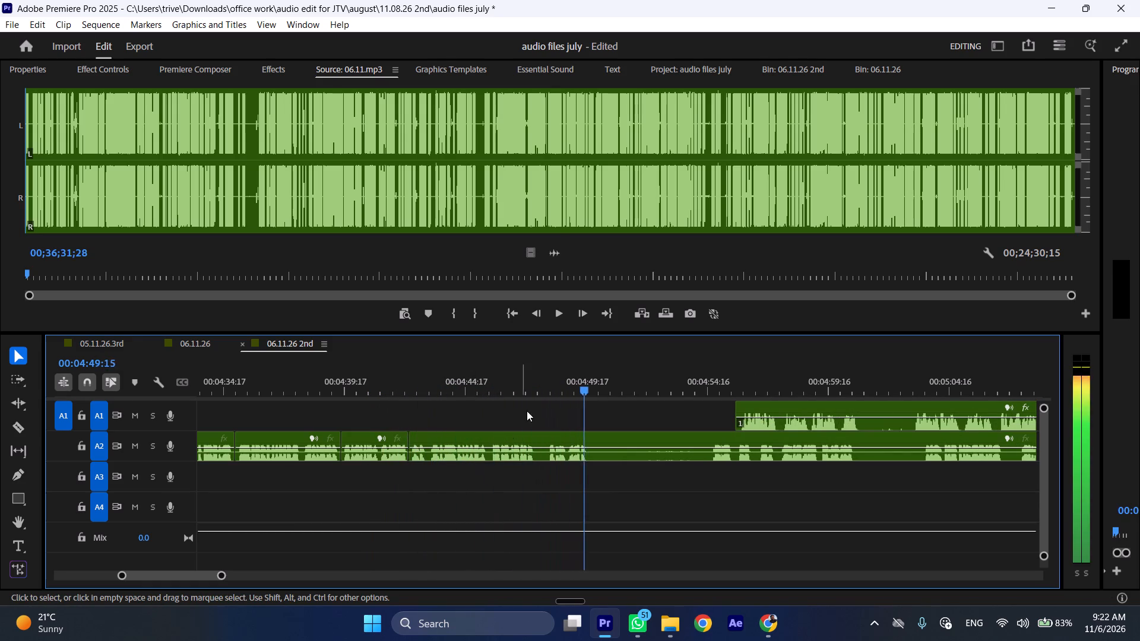
pyautogui.click(541, 382)
pyautogui.hotkey('shift', 'c')
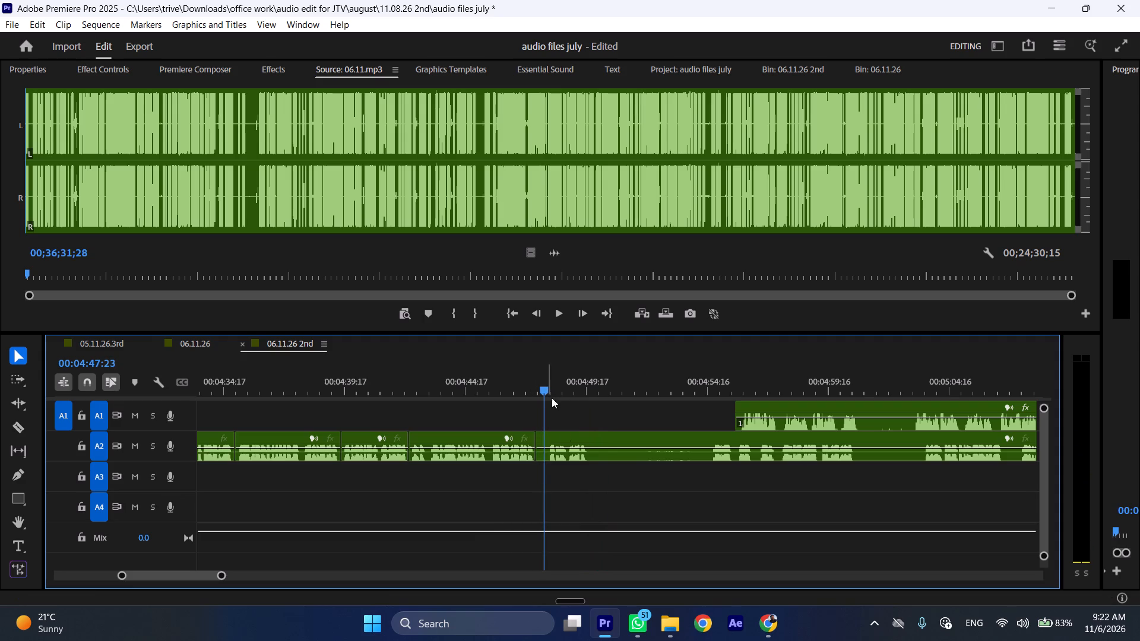
pyautogui.click(564, 436)
pyautogui.hotkey('shift', 'c')
pyautogui.hotkey('ctrl', 'shift', 'd')
# Cut the A2 clip at about 00:04:49:08, where the speech ends before the long silence.
pyautogui.moveTo(568, 379); pyautogui.dragTo(587, 382)
pyautogui.hotkey('shift', 'c')
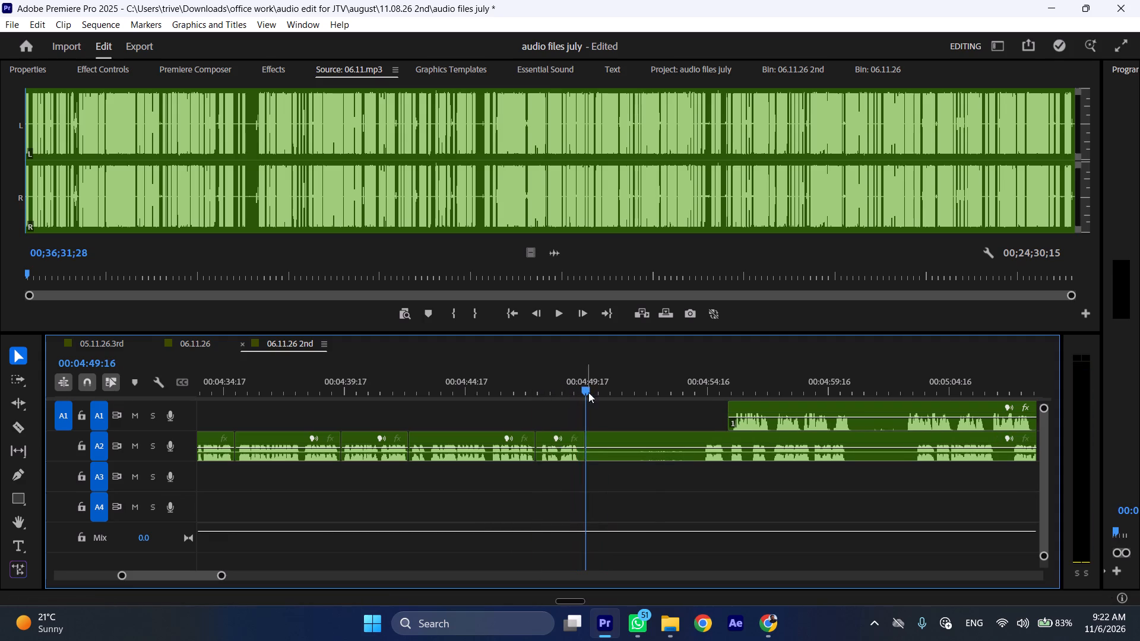
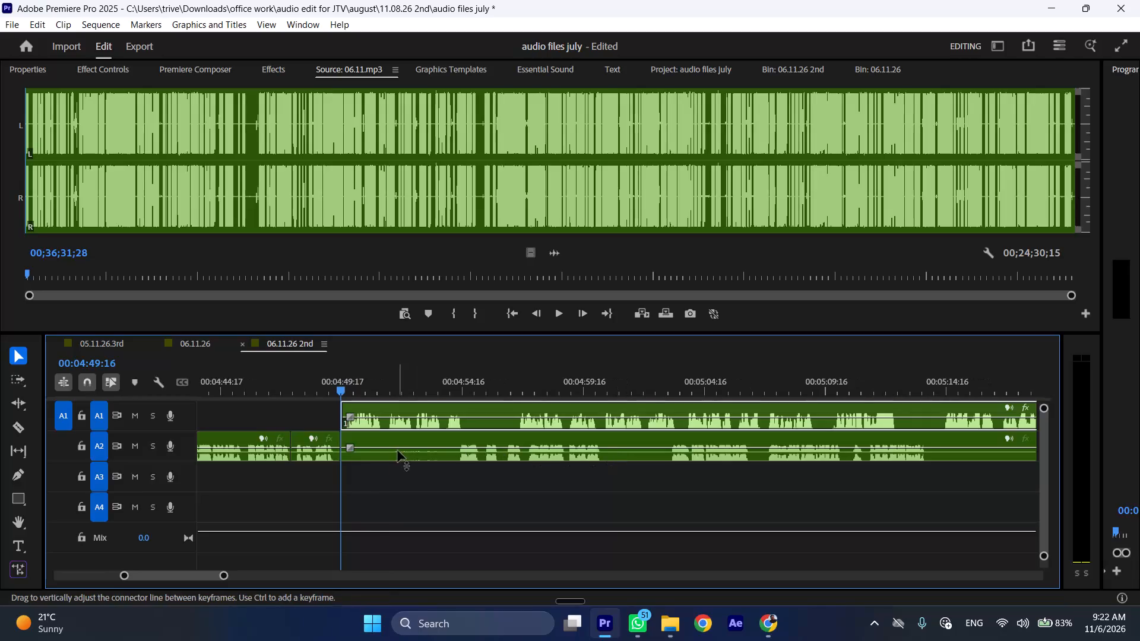
# Move the A2 clip that follows the last cut later on its track to start at about 00:05:14:12.
pyautogui.moveTo(384, 436); pyautogui.dragTo(986, 439)
# Play through A1, then cut out and ripple-delete the passage from about 00:04:51:10 to about 00:04:57:02.
pyautogui.press('space')
pyautogui.press('l')
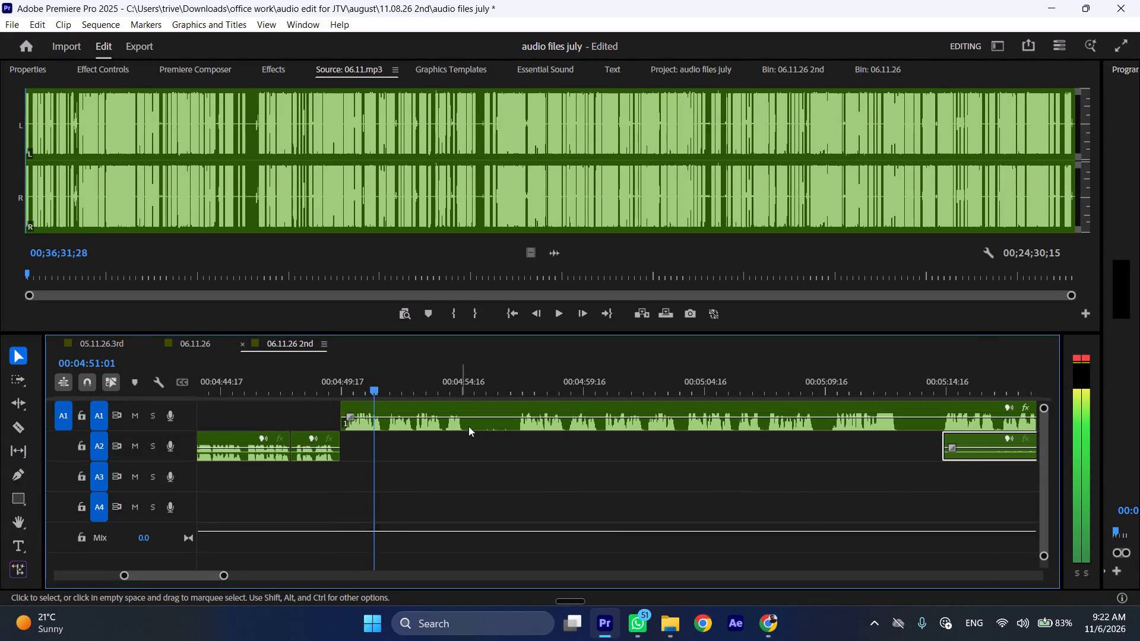
pyautogui.press('space')
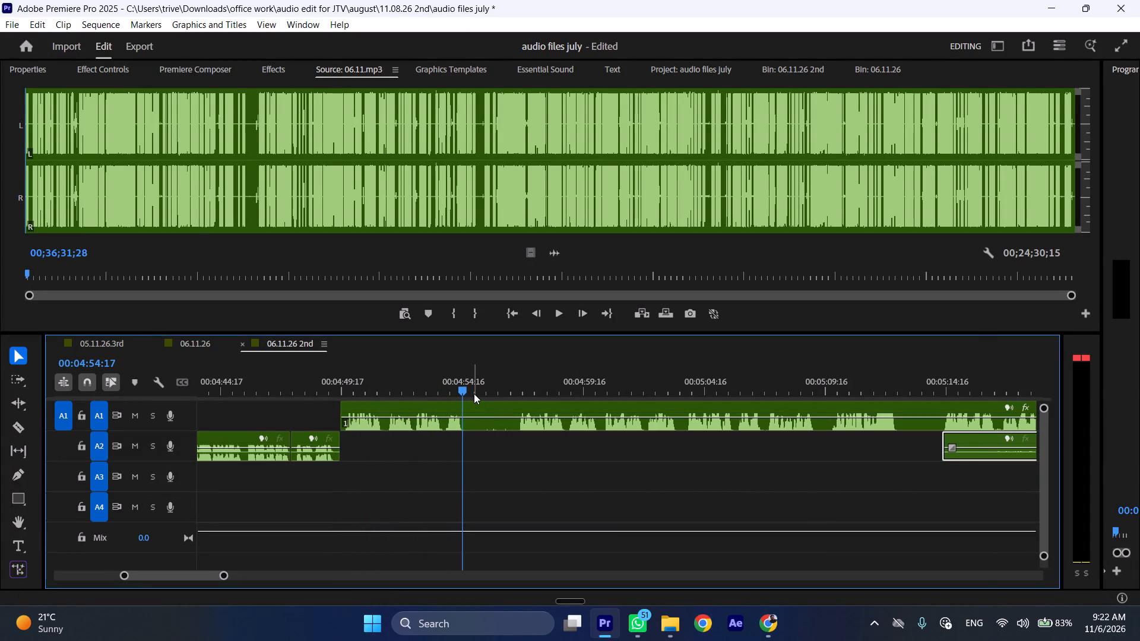
pyautogui.moveTo(537, 386); pyautogui.dragTo(522, 383)
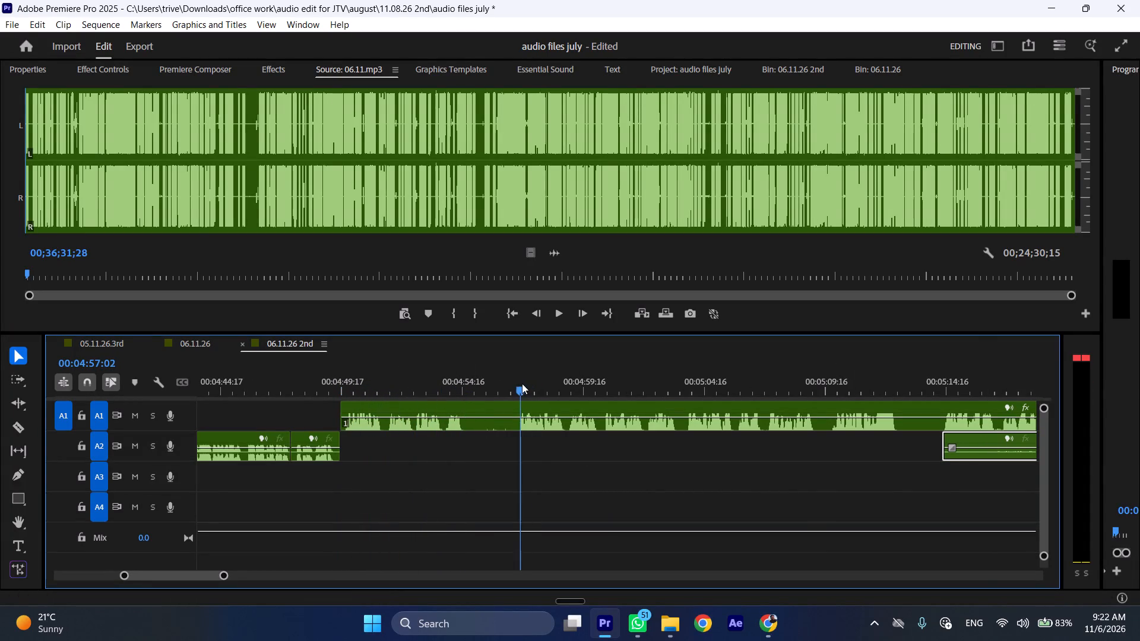
pyautogui.press('space')
pyautogui.click(383, 373)
pyautogui.press('space')
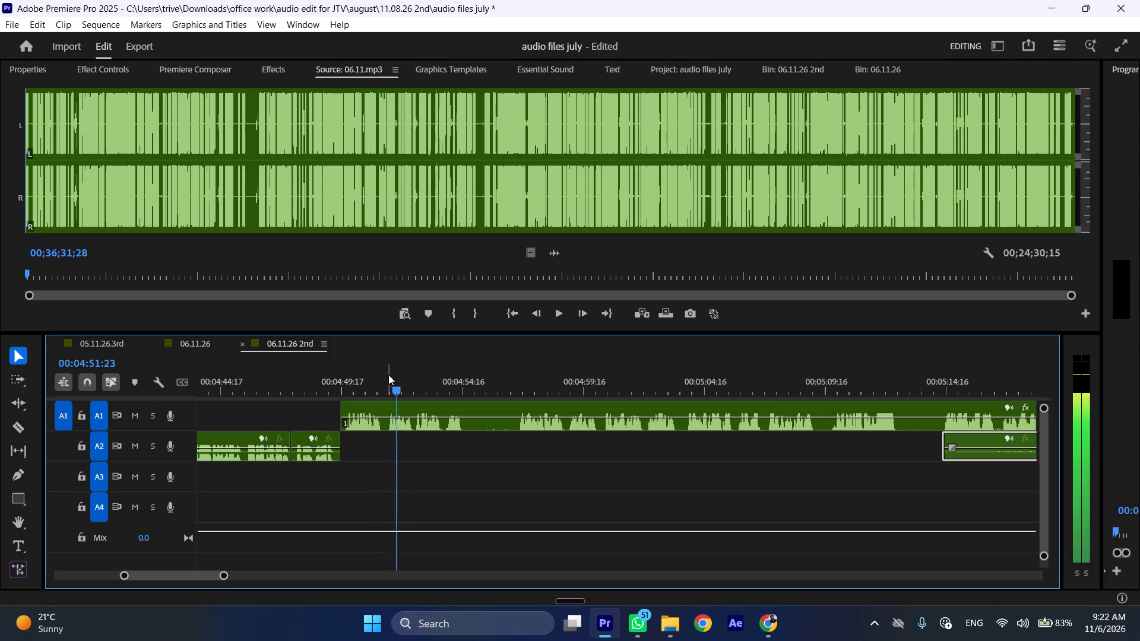
pyautogui.moveTo(388, 375); pyautogui.dragTo(521, 364)
pyautogui.hotkey('shift', 'c')
pyautogui.click(540, 406)
pyautogui.hotkey('shift', 'c')
pyautogui.hotkey('ctrl', 'shift', 'd')
# Trim about 00:00:04:14 of silence off the start of the A2 clip and move the clip to start at about 00:05:20.
pyautogui.press('space')
pyautogui.write('l')
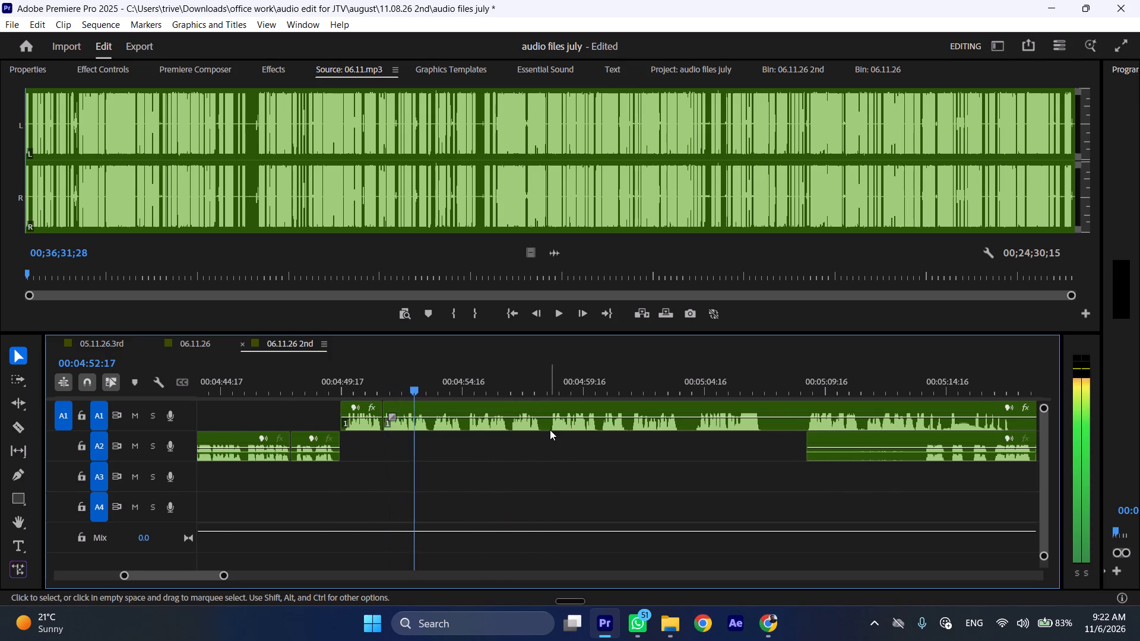
pyautogui.scroll(-6, 550, 430)
pyautogui.moveTo(679, 437); pyautogui.dragTo(790, 437)
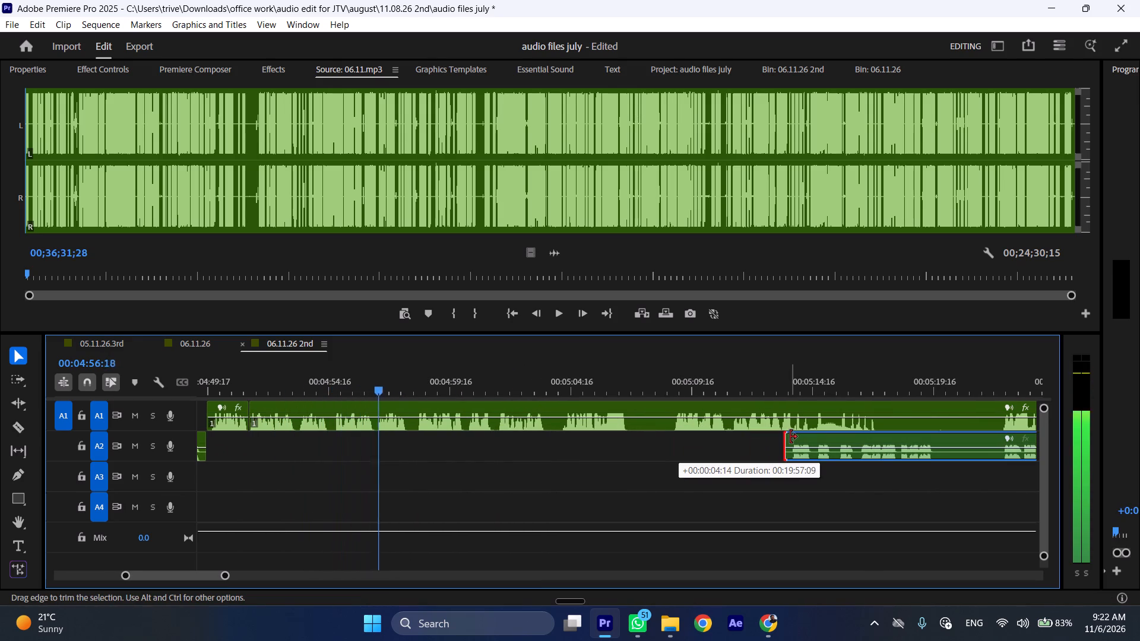
pyautogui.moveTo(790, 437); pyautogui.dragTo(792, 437)
pyautogui.moveTo(807, 437); pyautogui.dragTo(970, 438)
# Play on through A1, then cut out and ripple-delete the roughly half-second pause starting at 00:05:03:19.
pyautogui.scroll(-4, 558, 442)
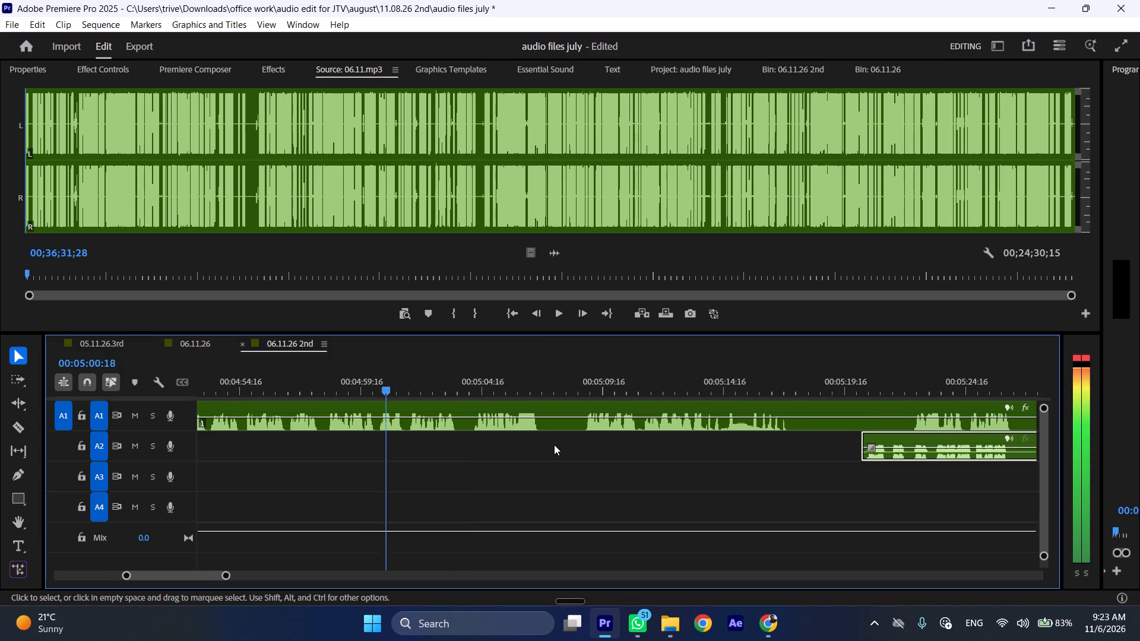
pyautogui.scroll(-3, 466, 433)
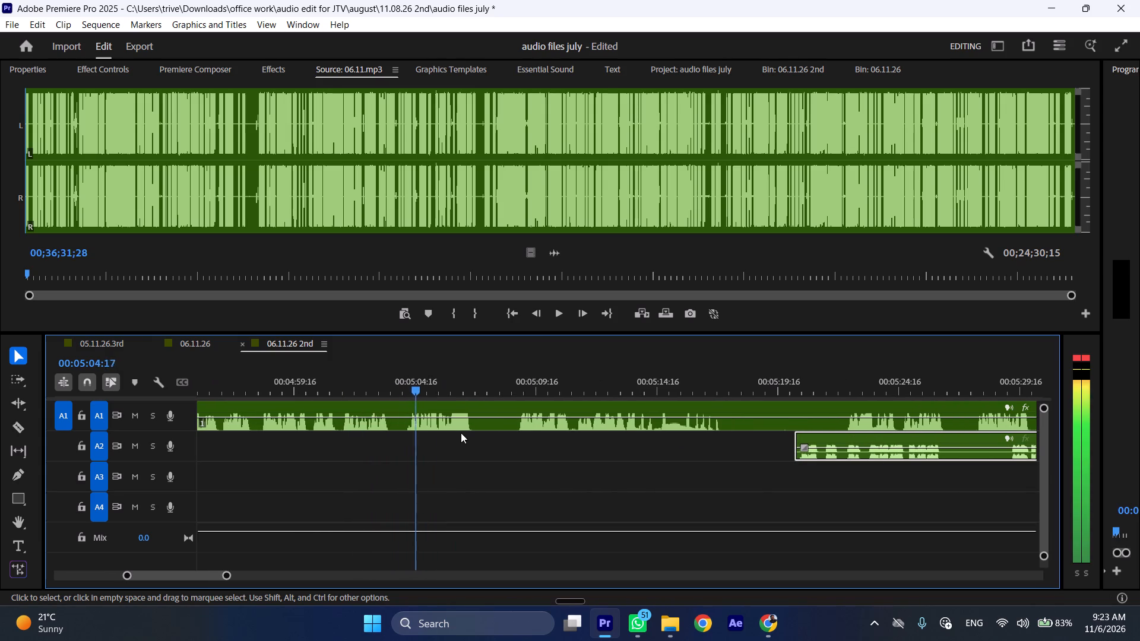
pyautogui.moveTo(395, 382); pyautogui.dragTo(394, 382)
pyautogui.hotkey('shift', 'c')
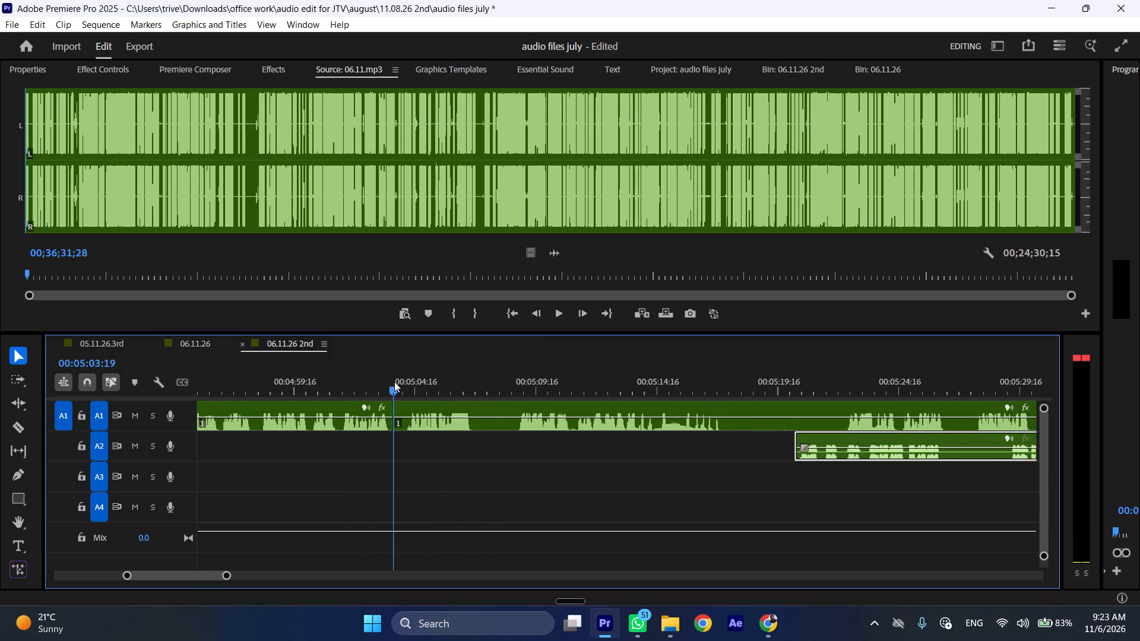
pyautogui.moveTo(394, 382); pyautogui.dragTo(406, 378)
pyautogui.click(427, 408)
pyautogui.hotkey('shift', 'c')
pyautogui.hotkey('ctrl', 'shift', 'd')
# Cut out and ripple-delete about 1.5 seconds of silence on A1 ending at 00:05:08:07.
pyautogui.moveTo(464, 352); pyautogui.dragTo(467, 358)
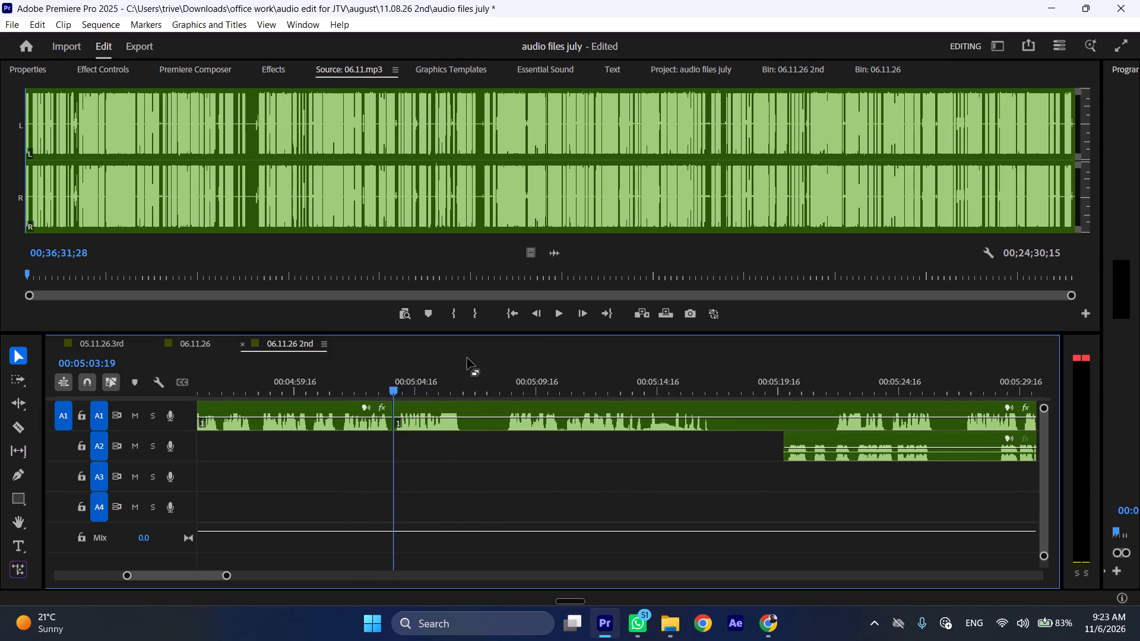
pyautogui.moveTo(467, 358); pyautogui.dragTo(466, 361)
pyautogui.moveTo(462, 380); pyautogui.dragTo(503, 383)
pyautogui.hotkey('shift', 'c')
pyautogui.click(522, 409)
pyautogui.hotkey('shift', 'c')
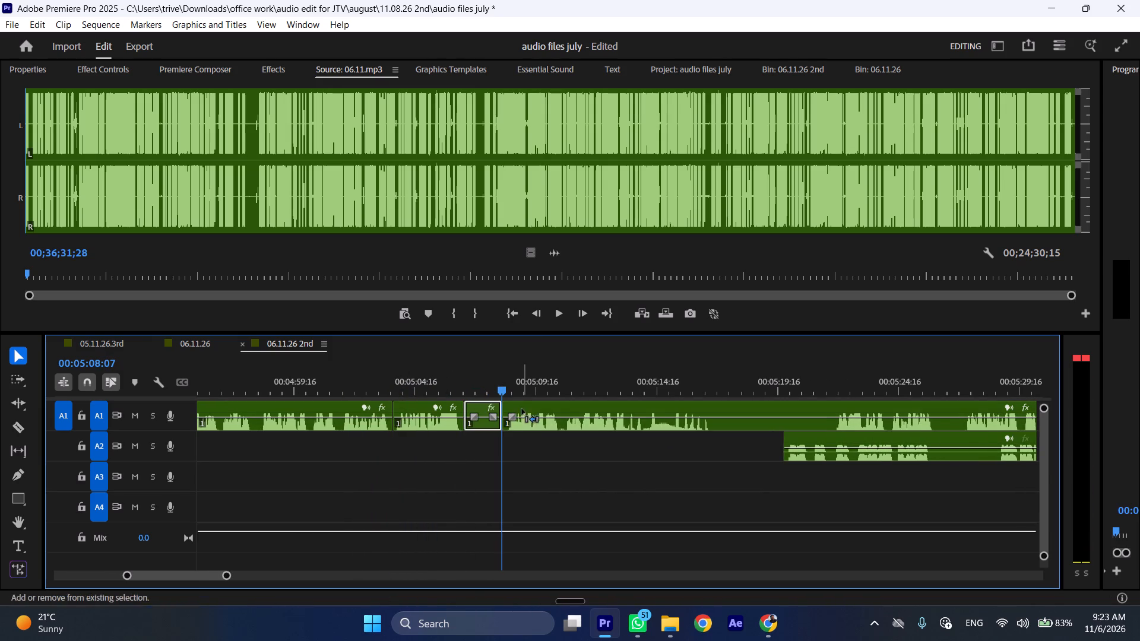
pyautogui.hotkey('ctrl', 'shift', 'd')
# Play on through A1 and move the overlapping A2 clip later to start at about 00:05:35:15.
pyautogui.press('space')
pyautogui.write('l')
pyautogui.scroll(-11, 508, 432)
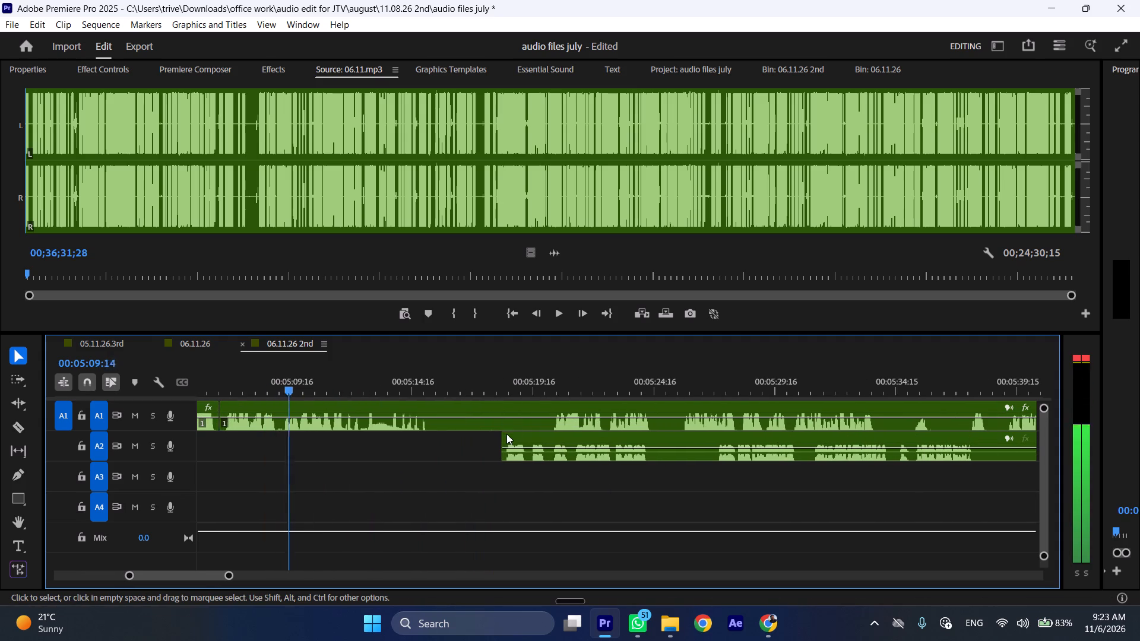
pyautogui.moveTo(525, 434); pyautogui.dragTo(944, 434)
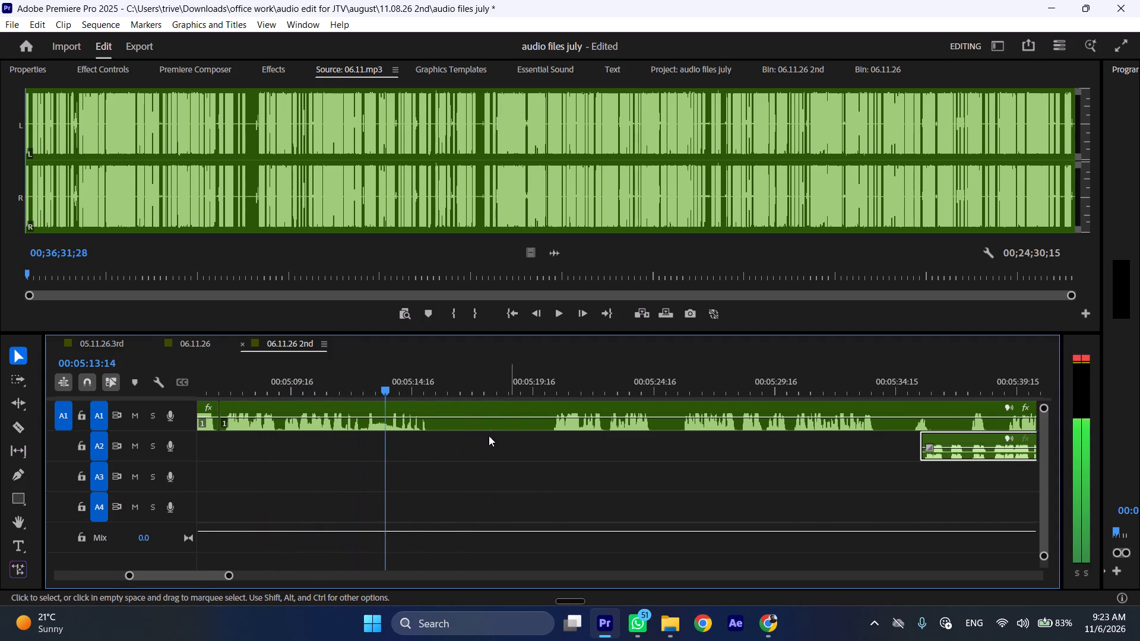
# Cut out and ripple-delete about 5 seconds of silence on A1 starting at about 00:05:15:08.
pyautogui.press('space')
pyautogui.hotkey('shift', 'c')
pyautogui.moveTo(518, 384); pyautogui.dragTo(546, 388)
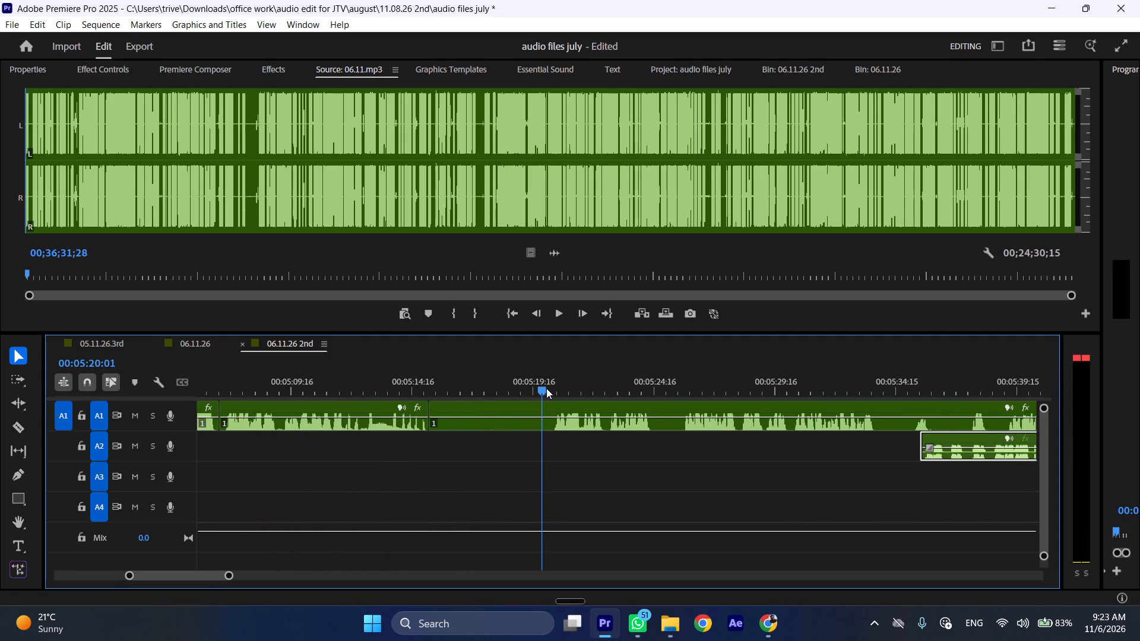
pyautogui.moveTo(546, 388); pyautogui.dragTo(550, 389)
pyautogui.click(569, 424)
pyautogui.hotkey('shift', 'c')
pyautogui.hotkey('ctrl', 'shift', 'd')
# Play on through A1, then cut out and ripple-delete the pause from 00:05:19:16 to 00:05:20:22.
pyautogui.press('space')
pyautogui.press('l')
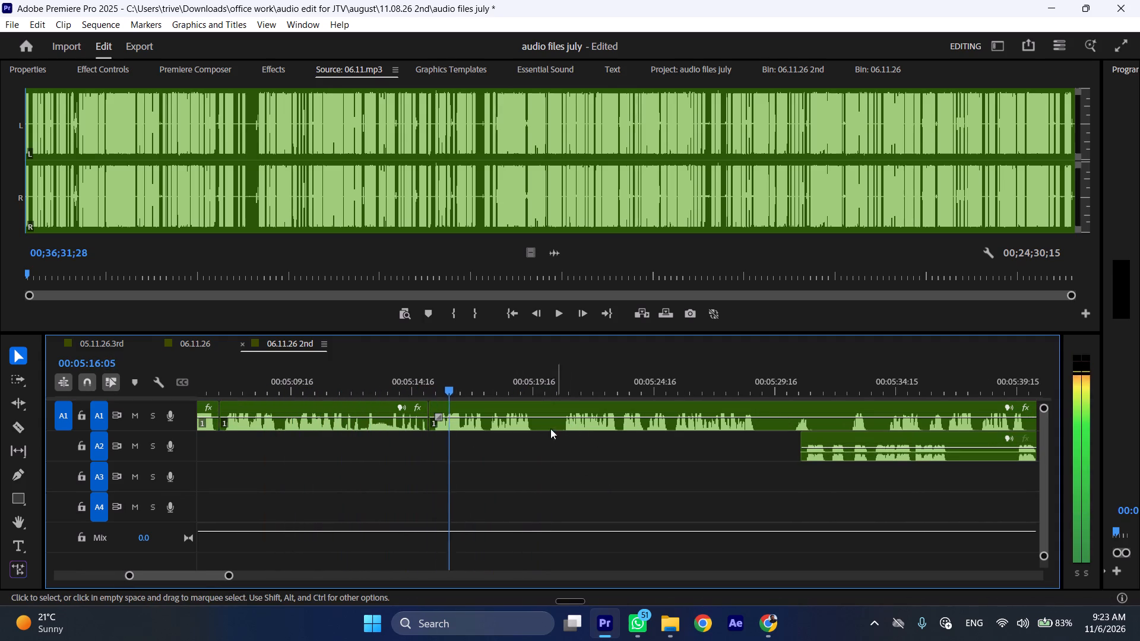
pyautogui.scroll(-3, 520, 434)
pyautogui.press('space')
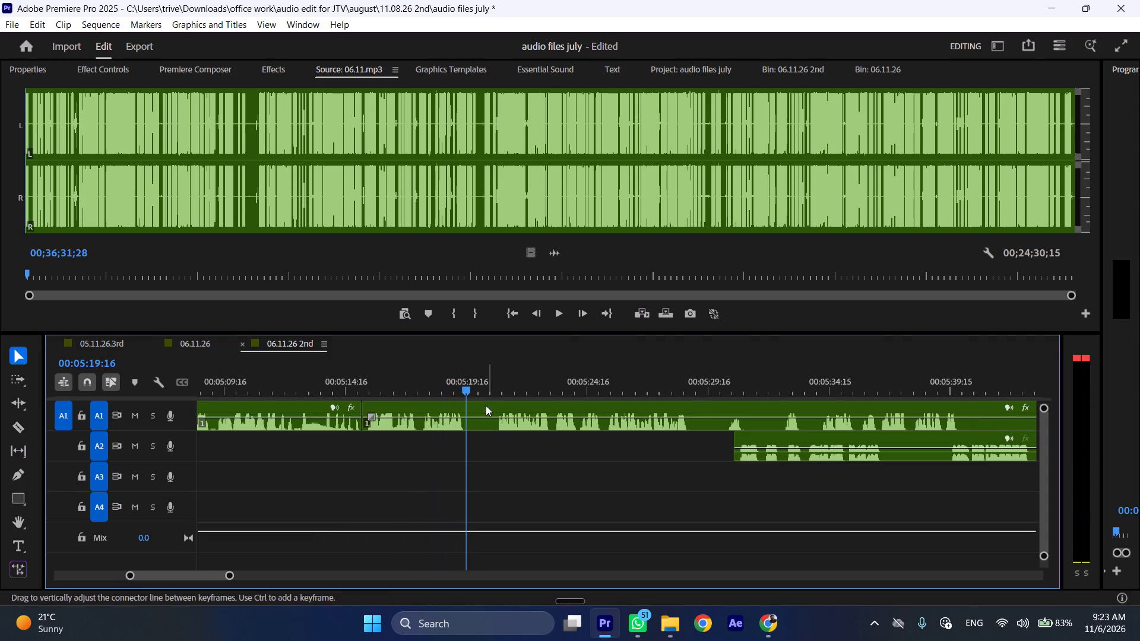
pyautogui.hotkey('shift', 'c')
pyautogui.moveTo(492, 383); pyautogui.dragTo(498, 383)
pyautogui.click(512, 410)
pyautogui.hotkey('shift', 'c')
pyautogui.hotkey('ctrl', 'shift', 'd')
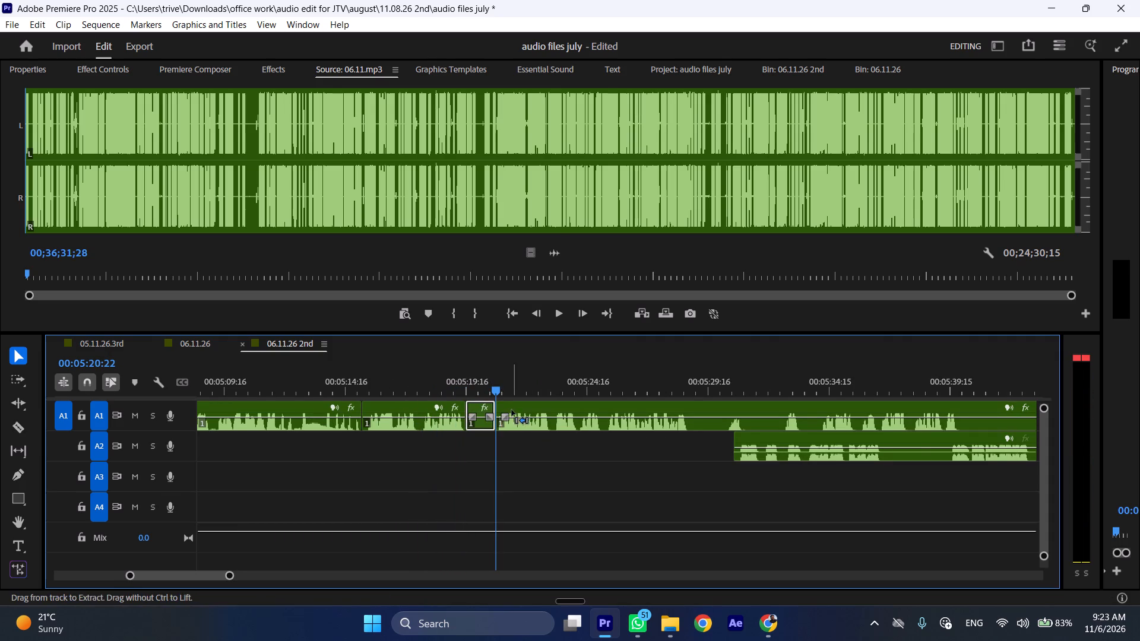
# Play on through A1 and move the overlapping A2 clip later to start at about 00:05:40:15.
pyautogui.press('space')
pyautogui.press('l')
pyautogui.scroll(-10, 520, 436)
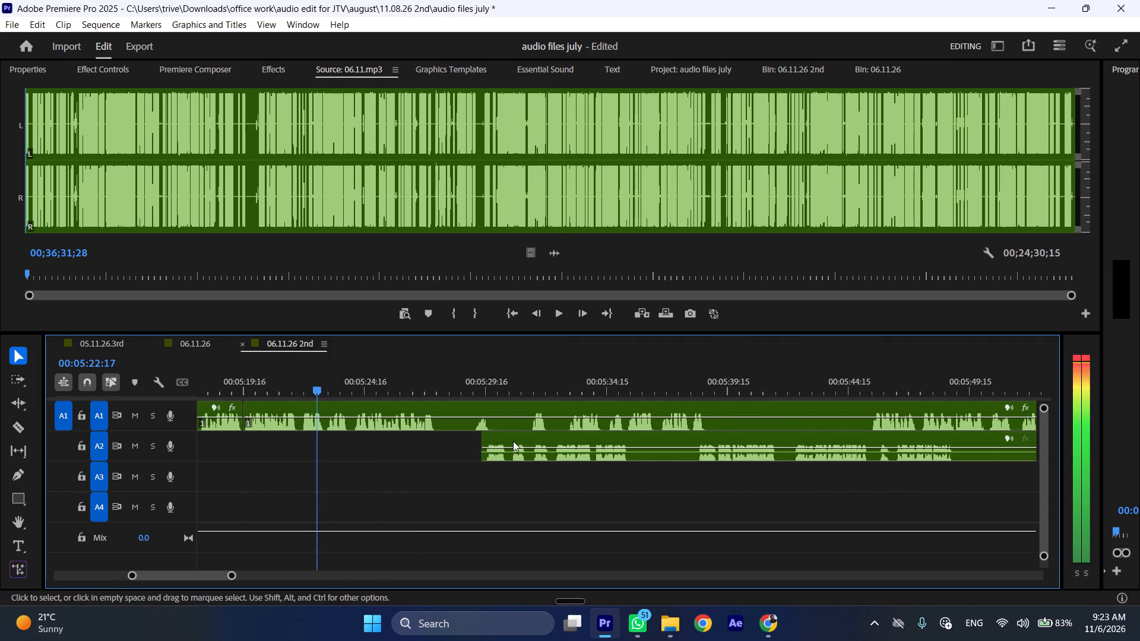
pyautogui.moveTo(507, 439); pyautogui.dragTo(777, 443)
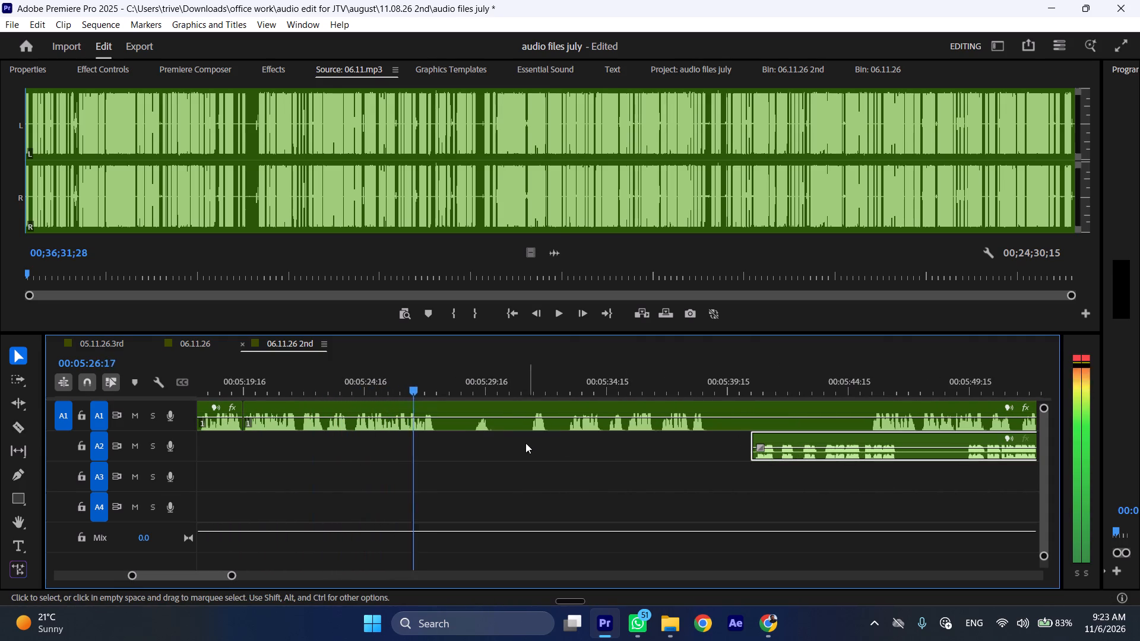
# Audition A1 after about 00:05:27:19, then cut out and ripple-delete the passage from there to about 00:05:33.
pyautogui.press('space')
pyautogui.hotkey('shift', 'c')
pyautogui.moveTo(511, 388); pyautogui.dragTo(529, 388)
pyautogui.press('space')
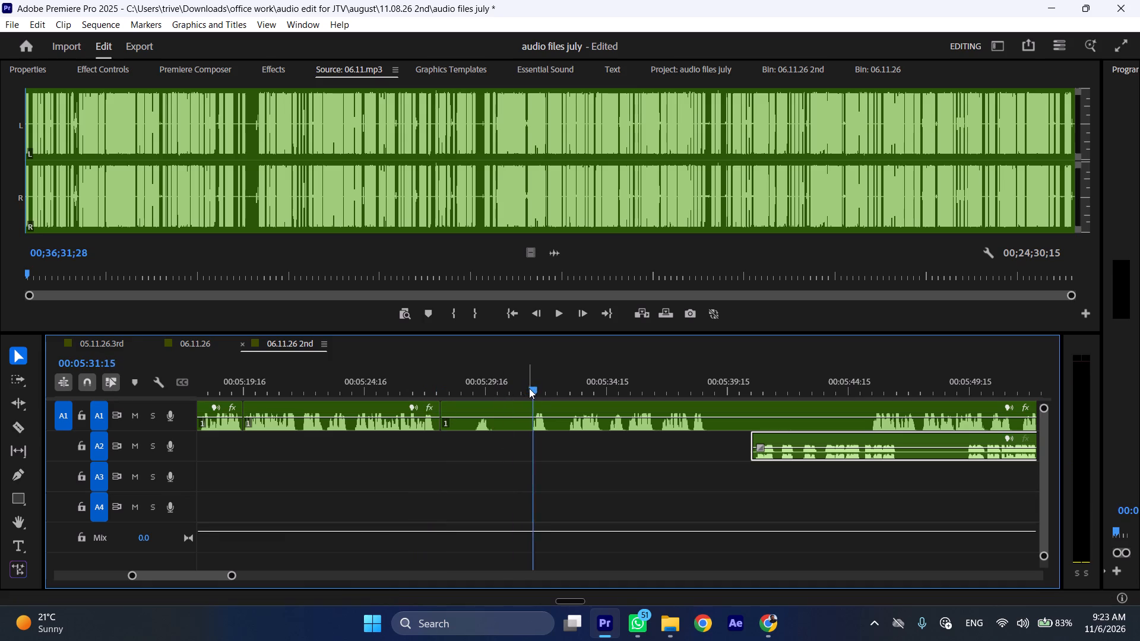
pyautogui.moveTo(458, 392); pyautogui.dragTo(481, 394)
pyautogui.press('space')
pyautogui.moveTo(525, 384); pyautogui.dragTo(533, 385)
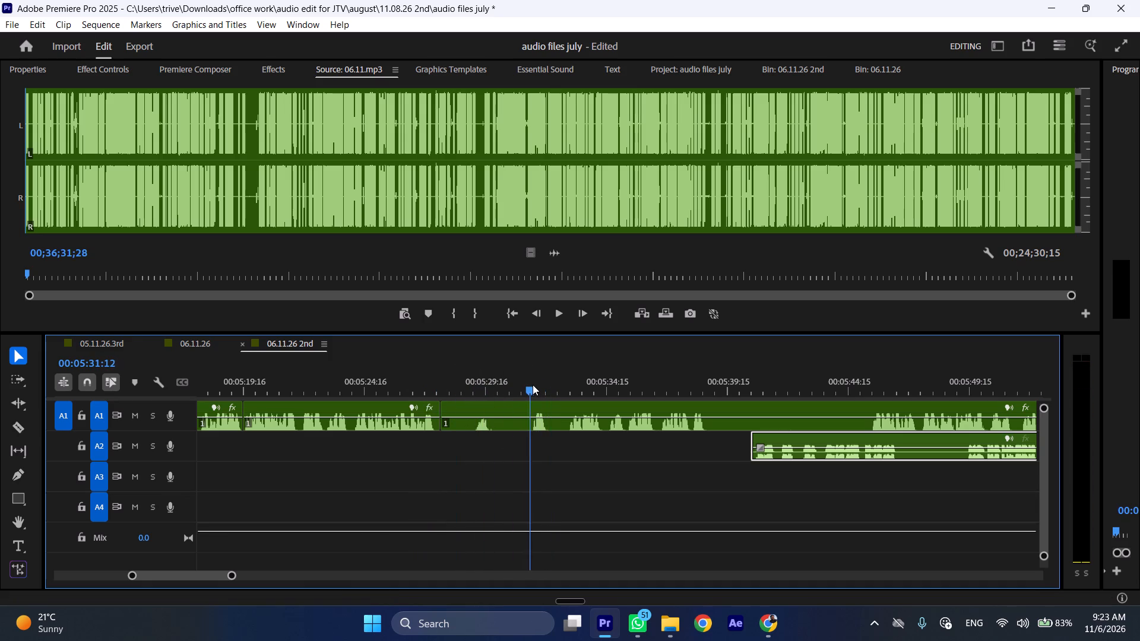
pyautogui.moveTo(533, 385); pyautogui.dragTo(534, 385)
pyautogui.write('ll')
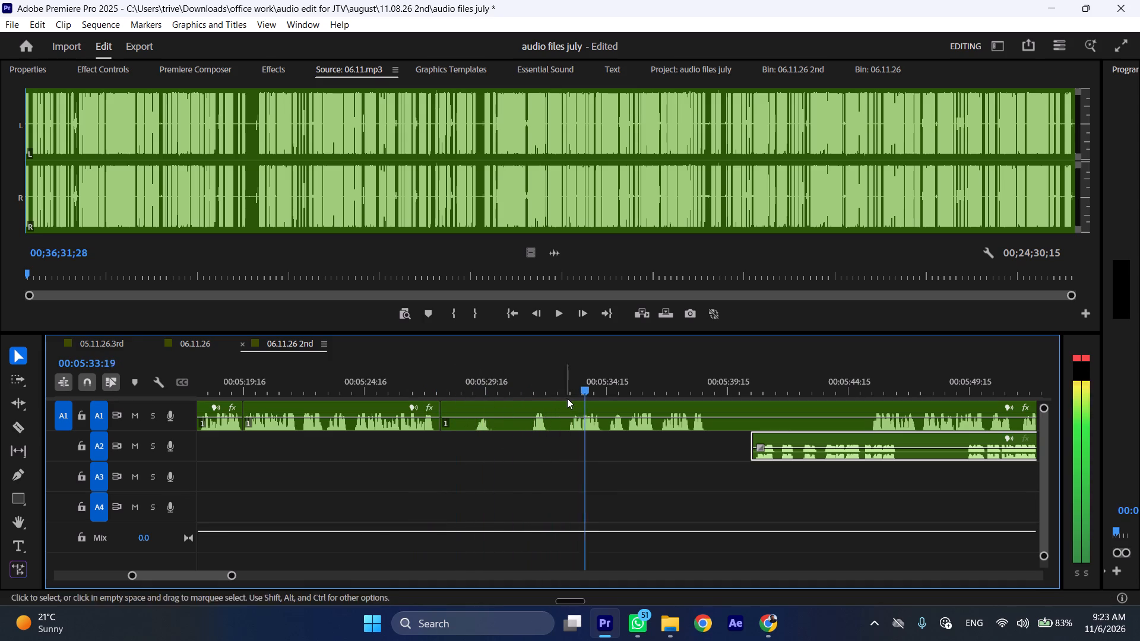
pyautogui.click(567, 387)
pyautogui.click(578, 407)
pyautogui.hotkey('shift', 'c')
pyautogui.hotkey('ctrl', 'shift', 'd')
# Play on through A1 and move the A2 clip later to start at about 00:05:43.
pyautogui.press('space')
pyautogui.write('l')
pyautogui.scroll(-6, 575, 444)
pyautogui.moveTo(526, 437); pyautogui.dragTo(704, 437)
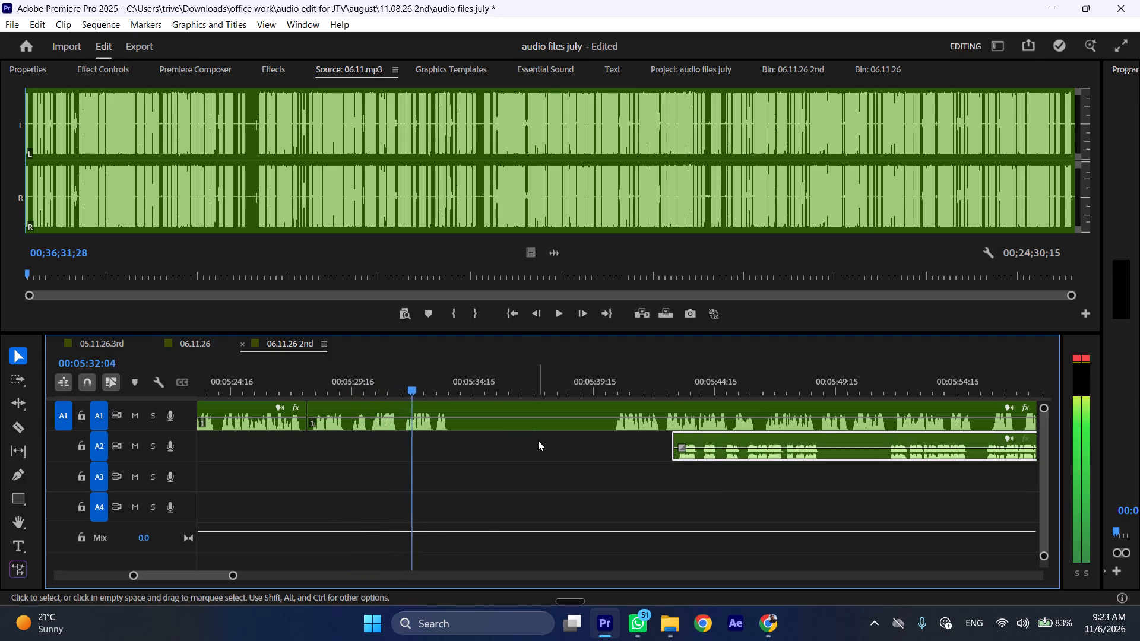
# Cut the A1 clip at 00:05:33:19, where the speech ends before the long silence.
pyautogui.press('space')
pyautogui.write('C')
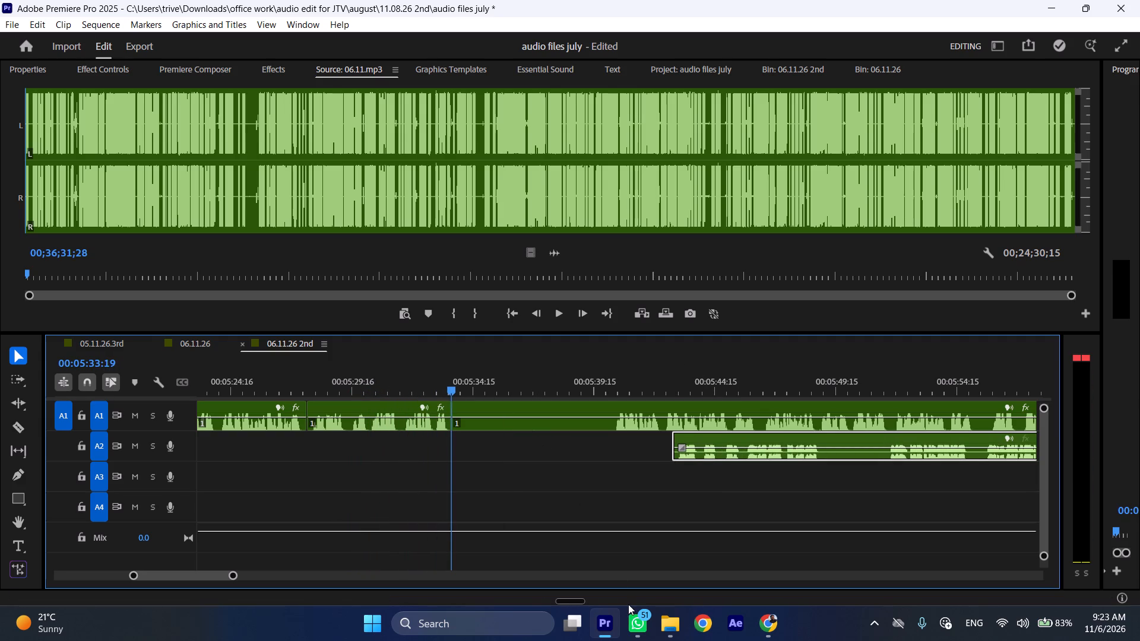
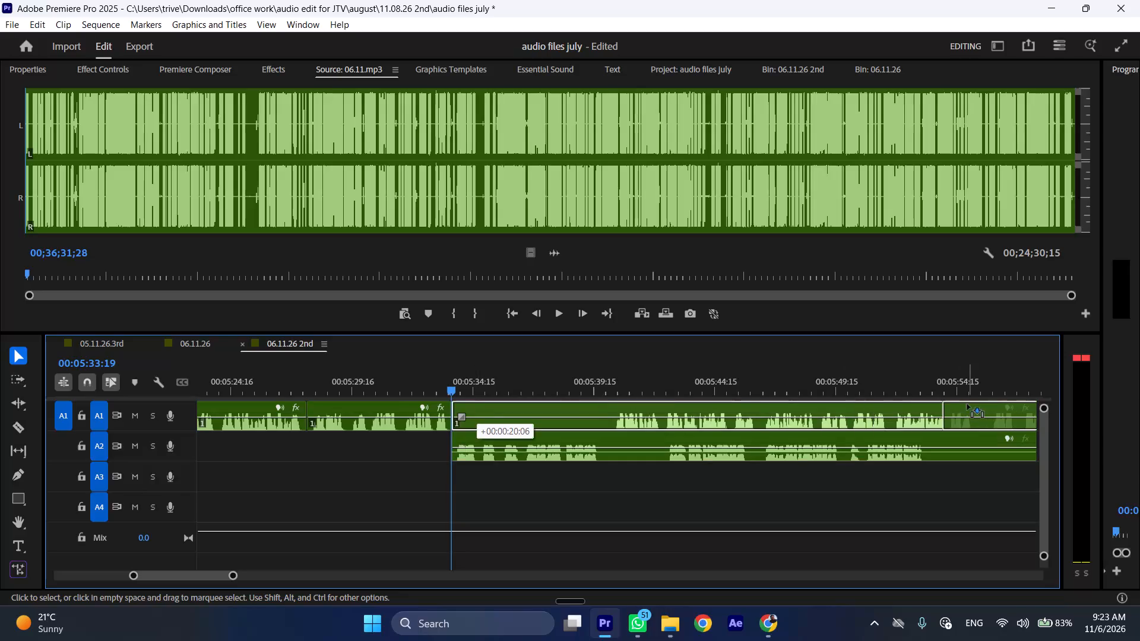
# Audition A2 from 00:05:33:19, then cut and ripple-delete its opening passage up to about 00:05:35.
pyautogui.press('space')
pyautogui.press('l')
pyautogui.scroll(-6, 596, 477)
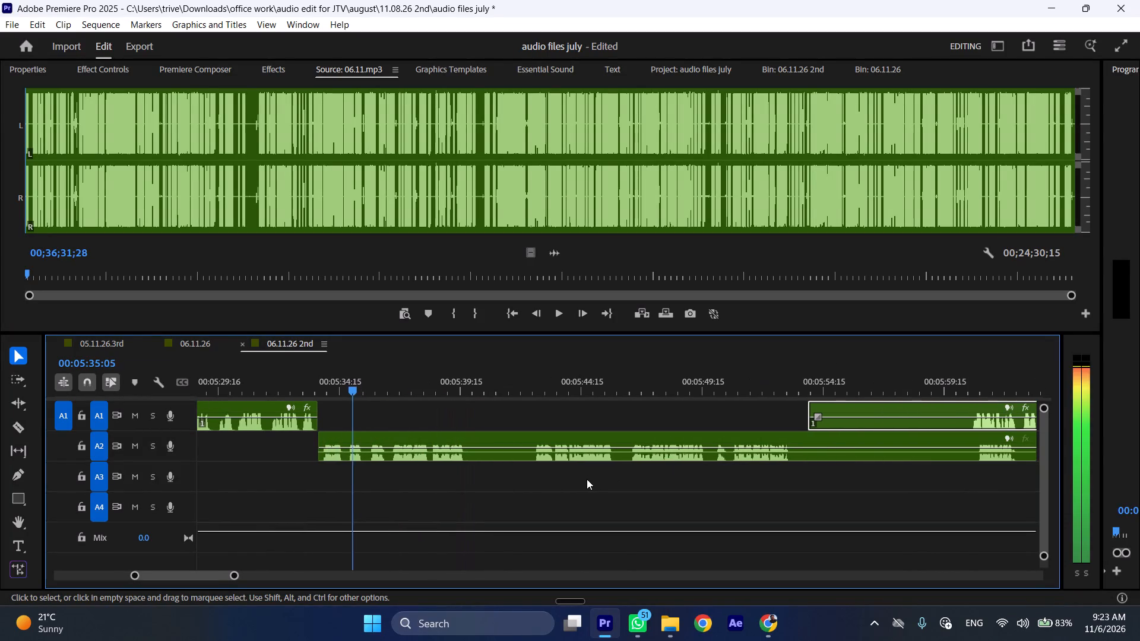
pyautogui.click(353, 380)
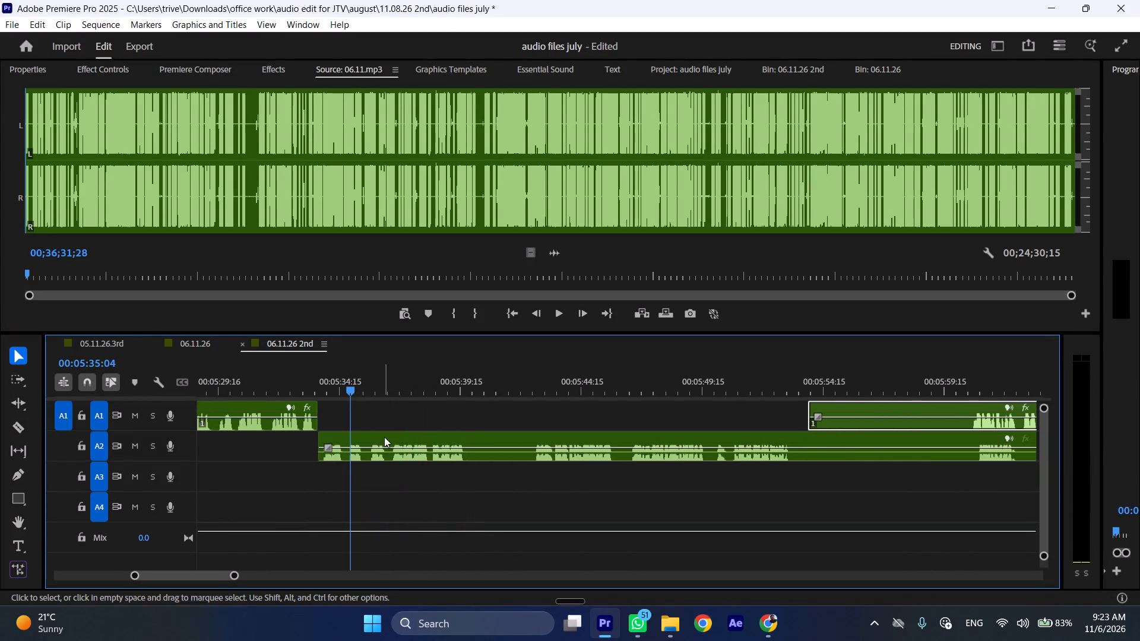
pyautogui.click(350, 386)
pyautogui.click(385, 436)
pyautogui.hotkey('shift', 'c')
pyautogui.hotkey('ctrl', 'shift', 'd')
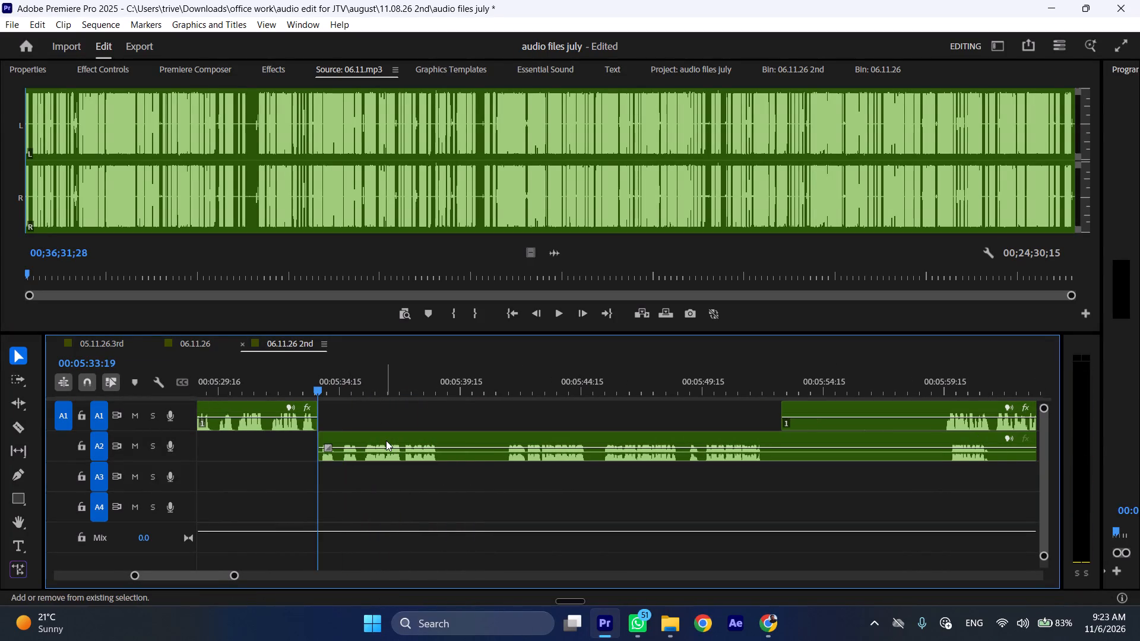
# Play on through A2, cut where the speech ends at about 00:05:39, and ripple-delete the silence up to about 00:05:41:15.
pyautogui.press('space')
pyautogui.write('l')
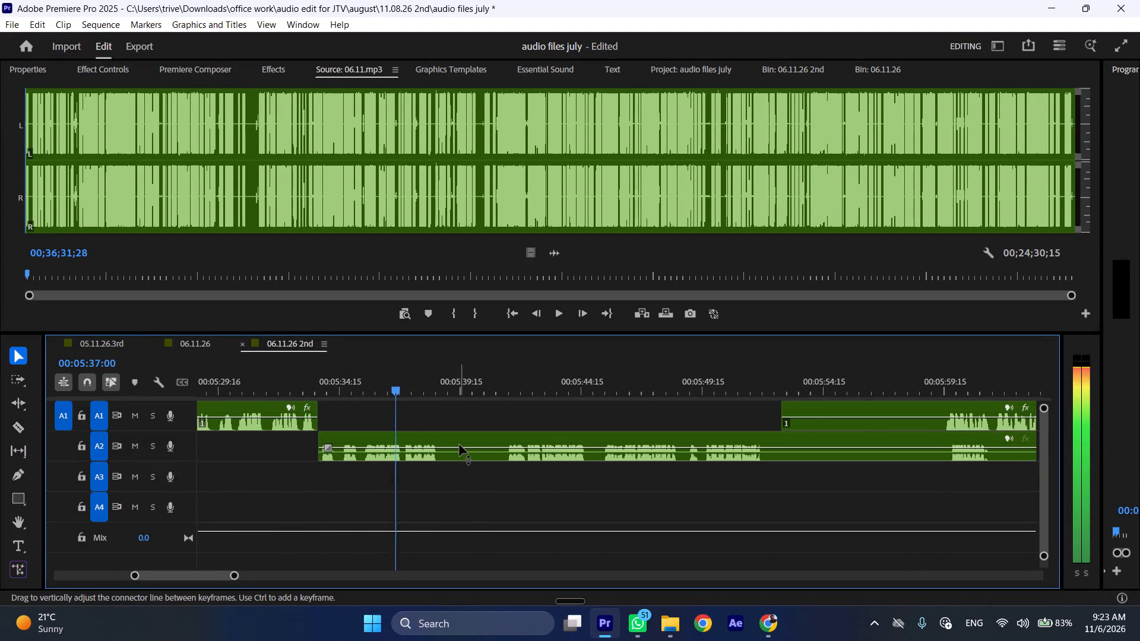
pyautogui.press('space')
pyautogui.hotkey('shift', 'c')
pyautogui.moveTo(499, 389); pyautogui.dragTo(500, 388)
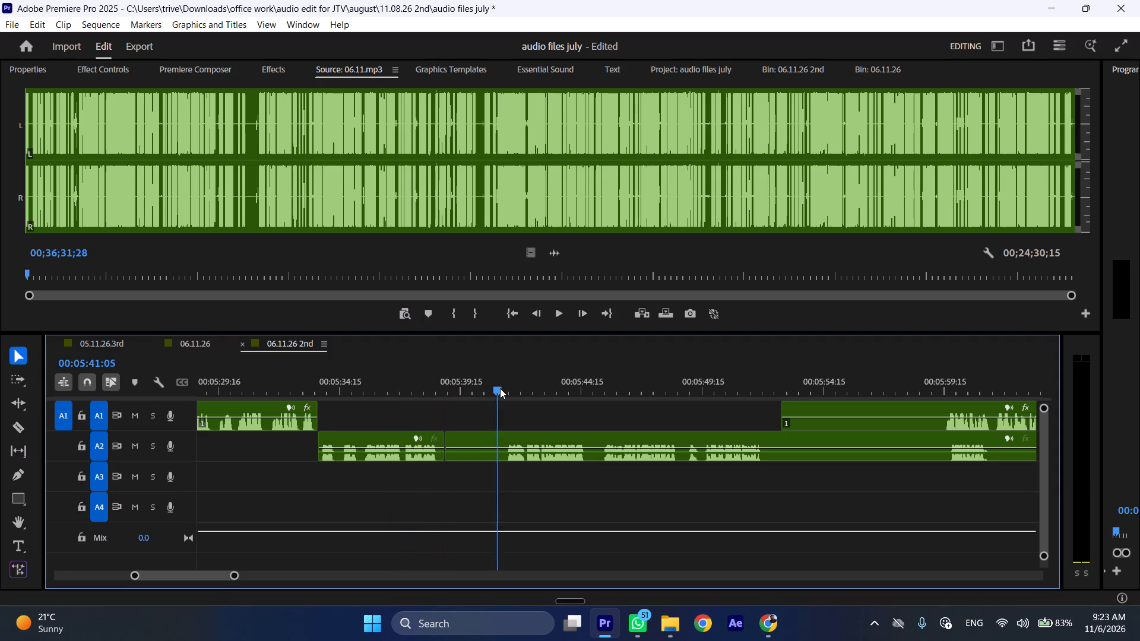
pyautogui.moveTo(500, 388); pyautogui.dragTo(506, 388)
pyautogui.click(516, 433)
pyautogui.hotkey('shift', 'c')
pyautogui.hotkey('ctrl', 'shift', 'd')
# Play on through A2, cut it at 00:05:42:11, and ripple-delete the short pause up to about 00:05:43.
pyautogui.press('space')
pyautogui.write('l')
pyautogui.scroll(-5, 550, 455)
pyautogui.press('space')
pyautogui.hotkey('shift', 'c')
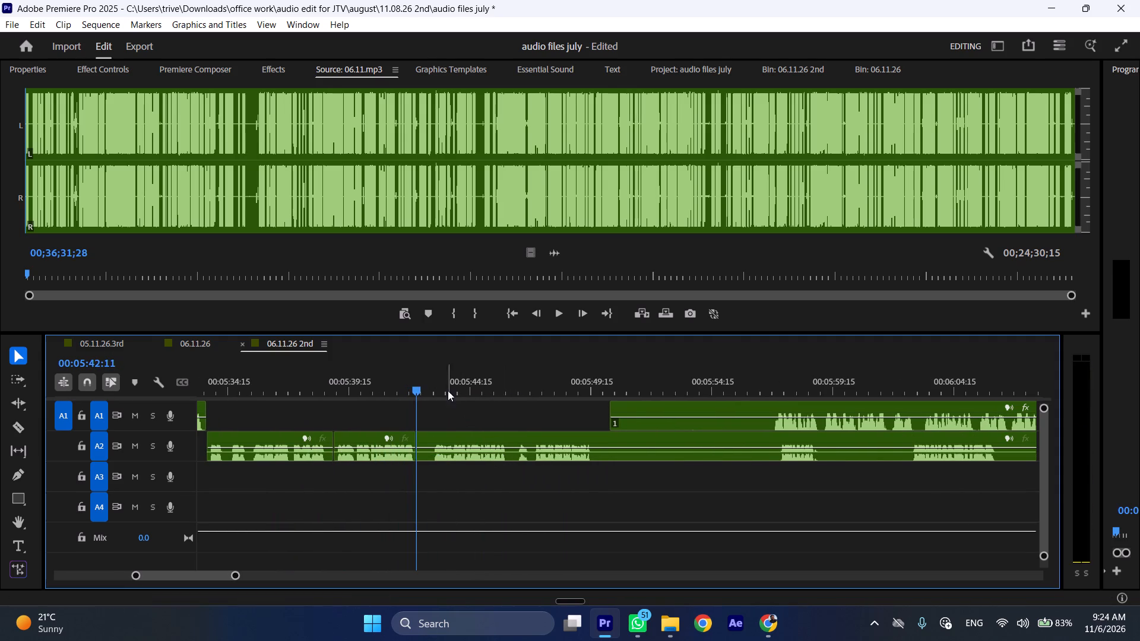
pyautogui.click(436, 379)
pyautogui.click(478, 450)
pyautogui.hotkey('shift', 'c')
pyautogui.hotkey('ctrl', 'shift', 'd')
# Play on through A2 and trim the silent start of the following A1 clip to about 00:05:56, where its speech begins.
pyautogui.press('space')
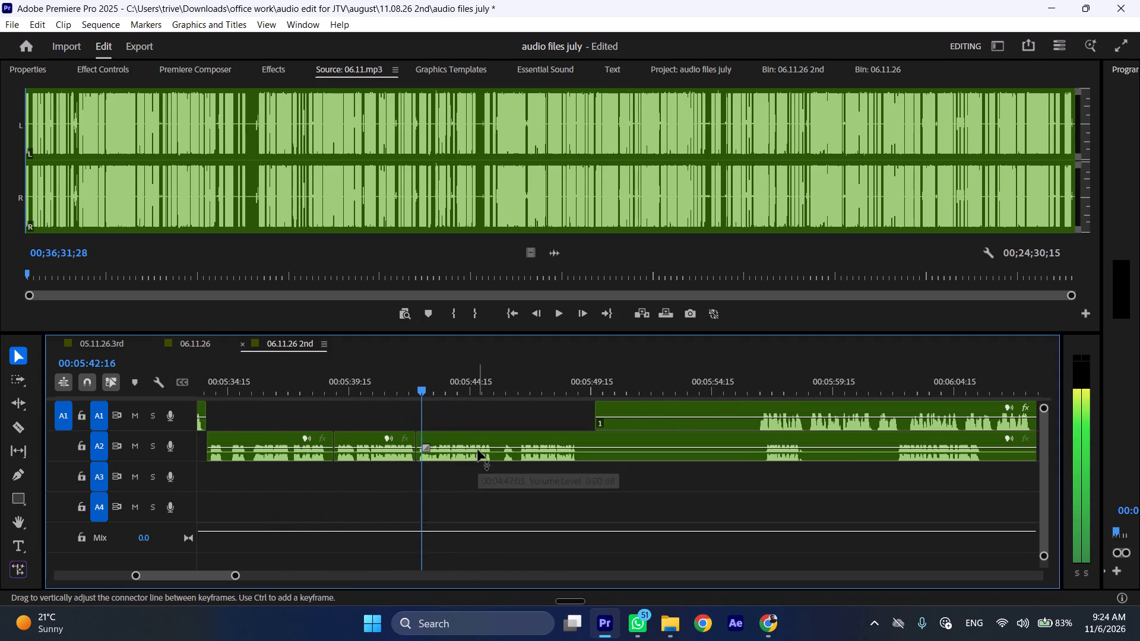
pyautogui.write('l')
pyautogui.moveTo(605, 404); pyautogui.dragTo(748, 406)
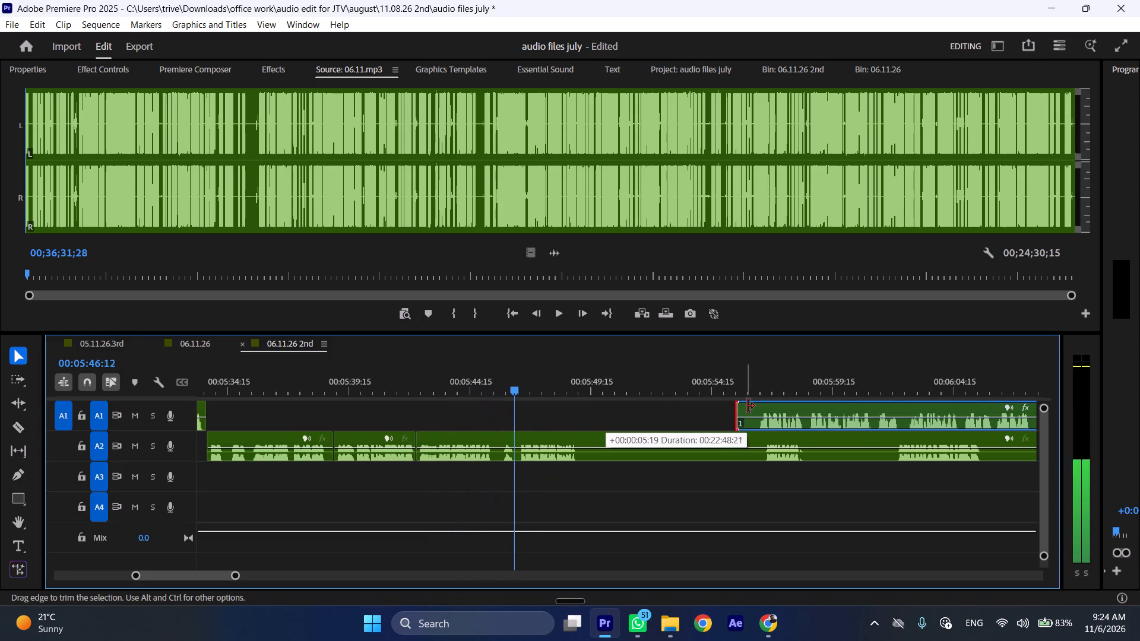
pyautogui.moveTo(748, 406); pyautogui.dragTo(765, 406)
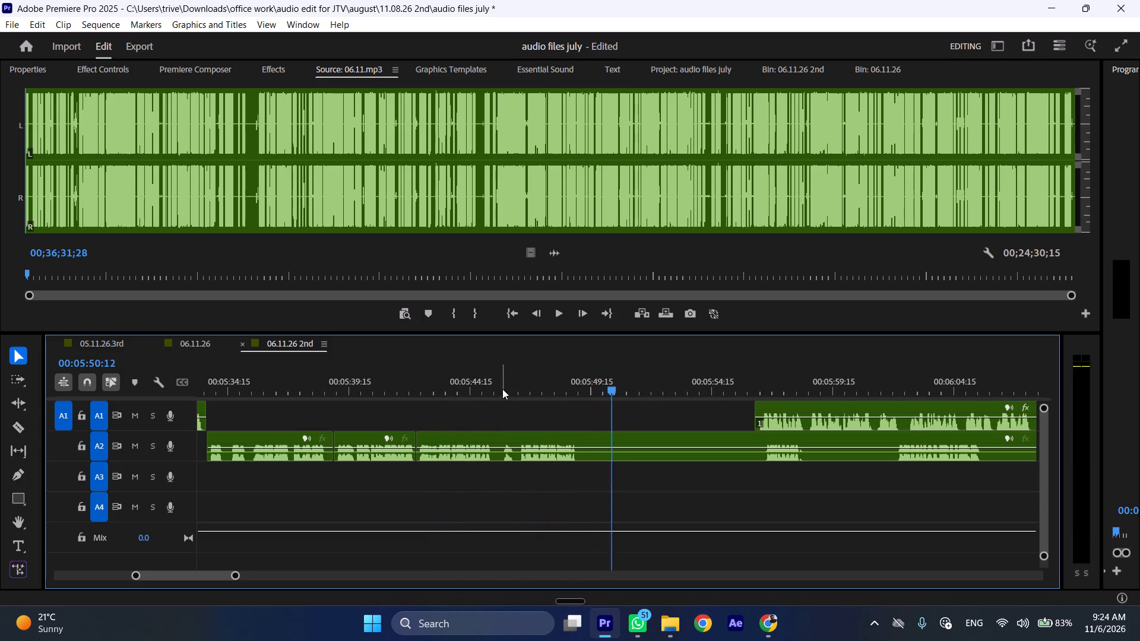
# Replay the end of the A2 passage and cut the clip at 00:05:49:05, where the speech ends.
pyautogui.click(502, 389)
pyautogui.press('space')
pyautogui.moveTo(559, 388); pyautogui.dragTo(582, 388)
pyautogui.hotkey('shift', 'c')
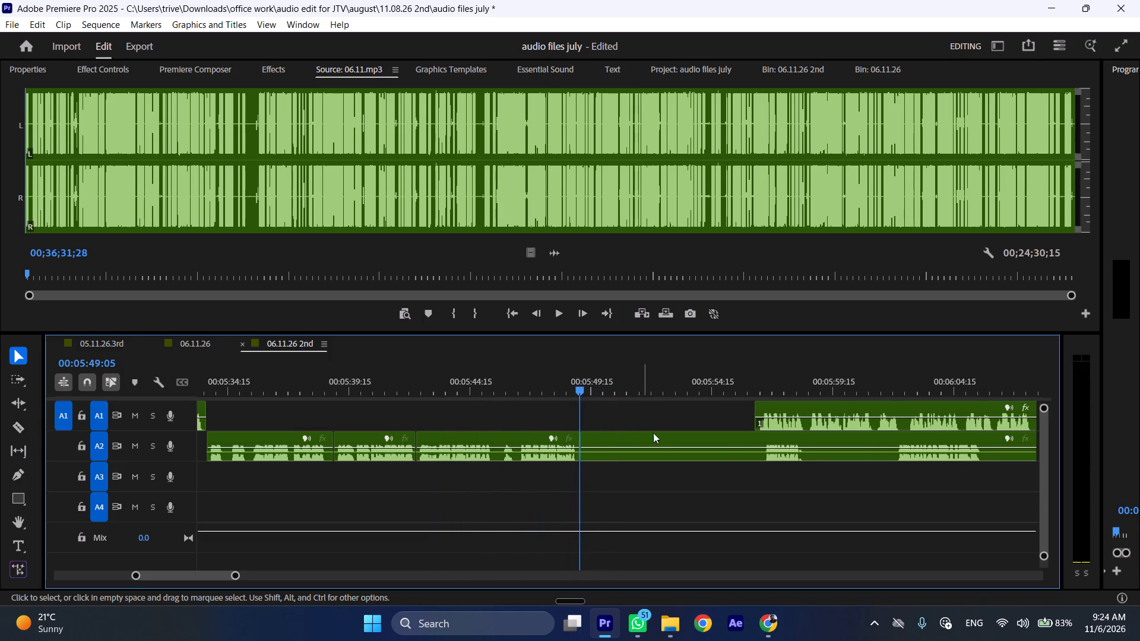
# Move the A1 clip earlier to start at 00:05:49:05 and shift the overlapping A2 clip to start at about 00:06:08.
pyautogui.scroll(-5, 663, 439)
pyautogui.moveTo(690, 404); pyautogui.dragTo(514, 415)
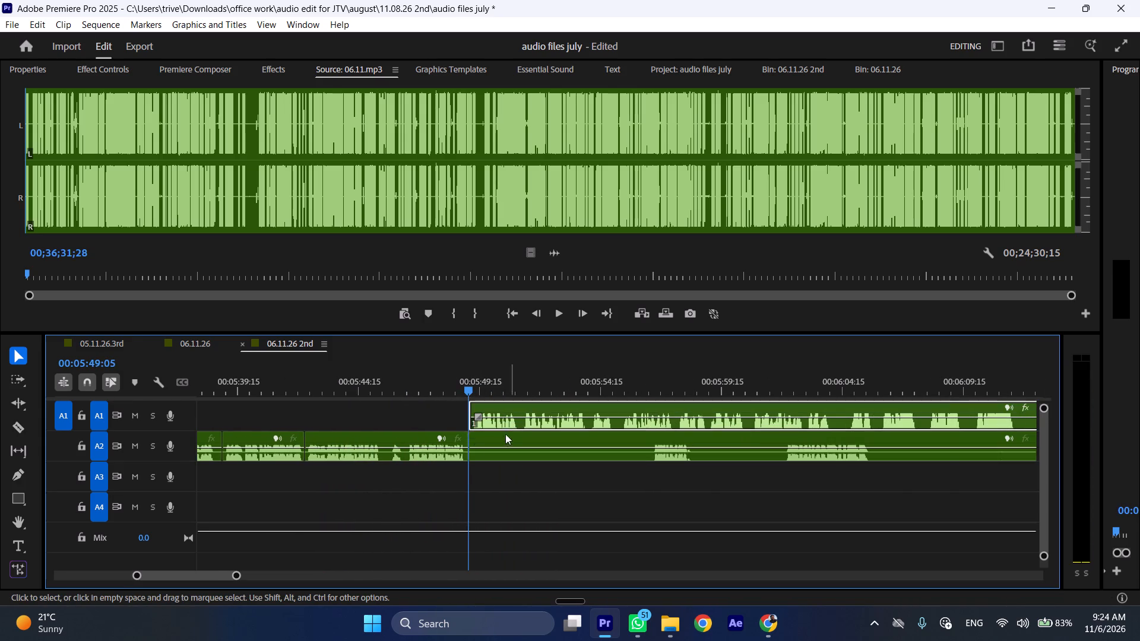
pyautogui.moveTo(496, 437); pyautogui.dragTo(960, 437)
# Play on through the A1 passage from 00:05:49:05.
pyautogui.press('space')
pyautogui.press('l')
pyautogui.scroll(-6, 682, 491)
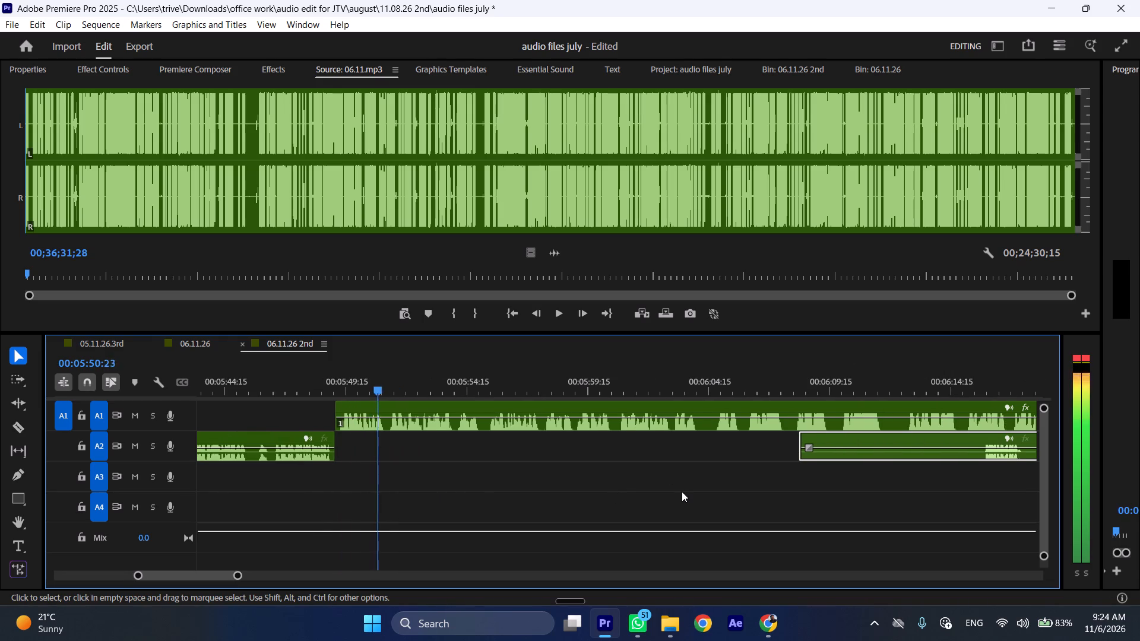
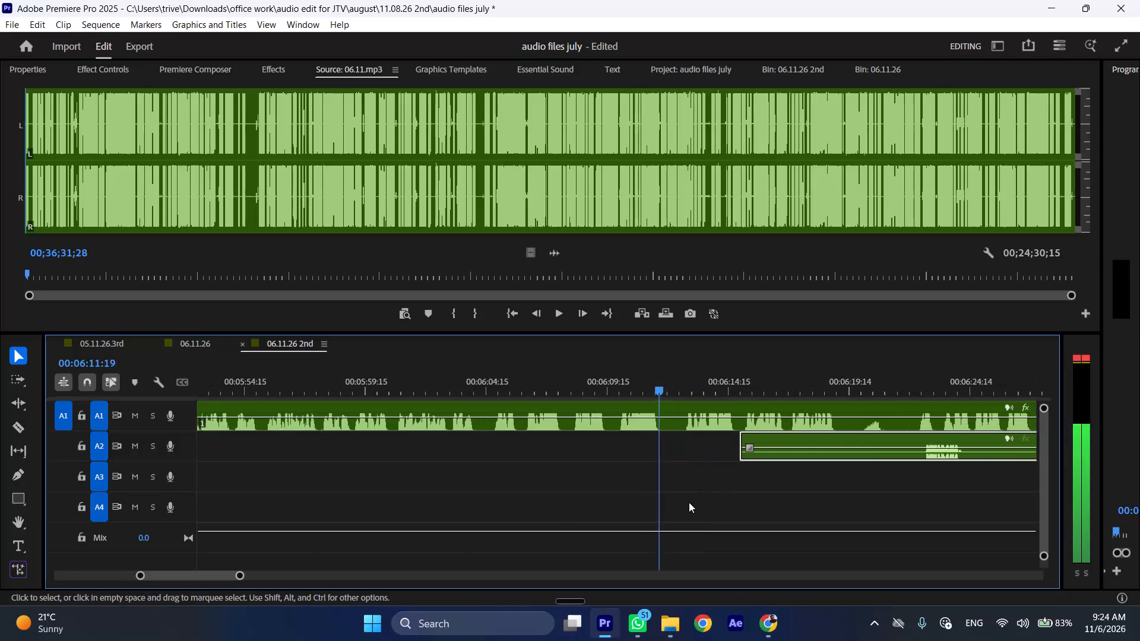
# Cut the short pause out of the A1 passage after 00:06:04:04 and close the gap.
pyautogui.scroll(-3, 688, 502)
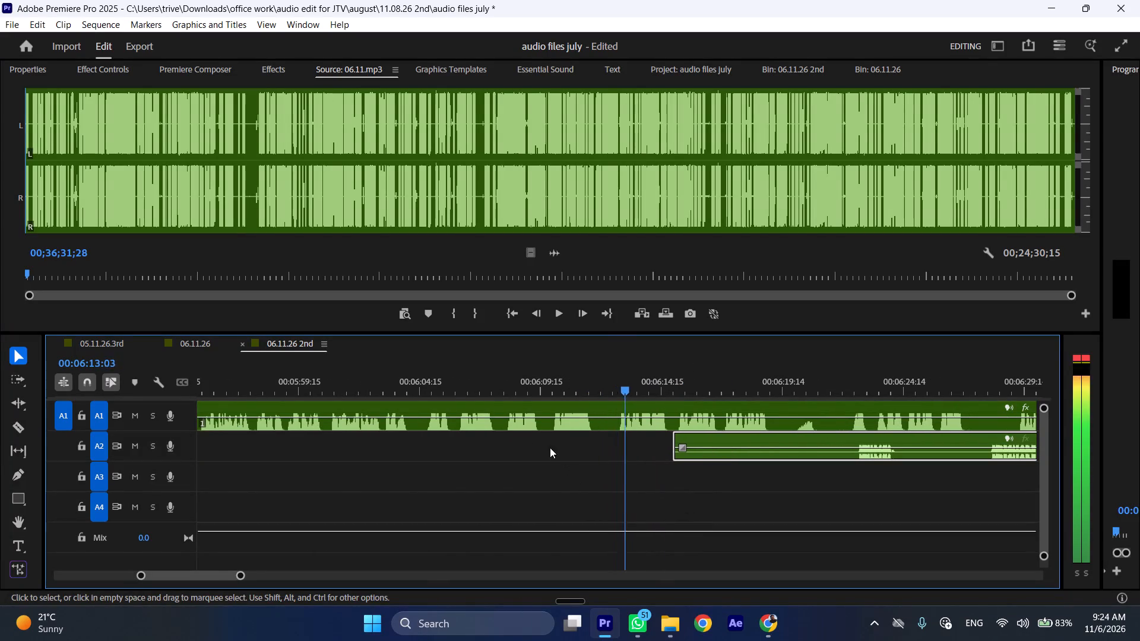
pyautogui.moveTo(414, 382); pyautogui.dragTo(424, 380)
pyautogui.hotkey('shift', 'c')
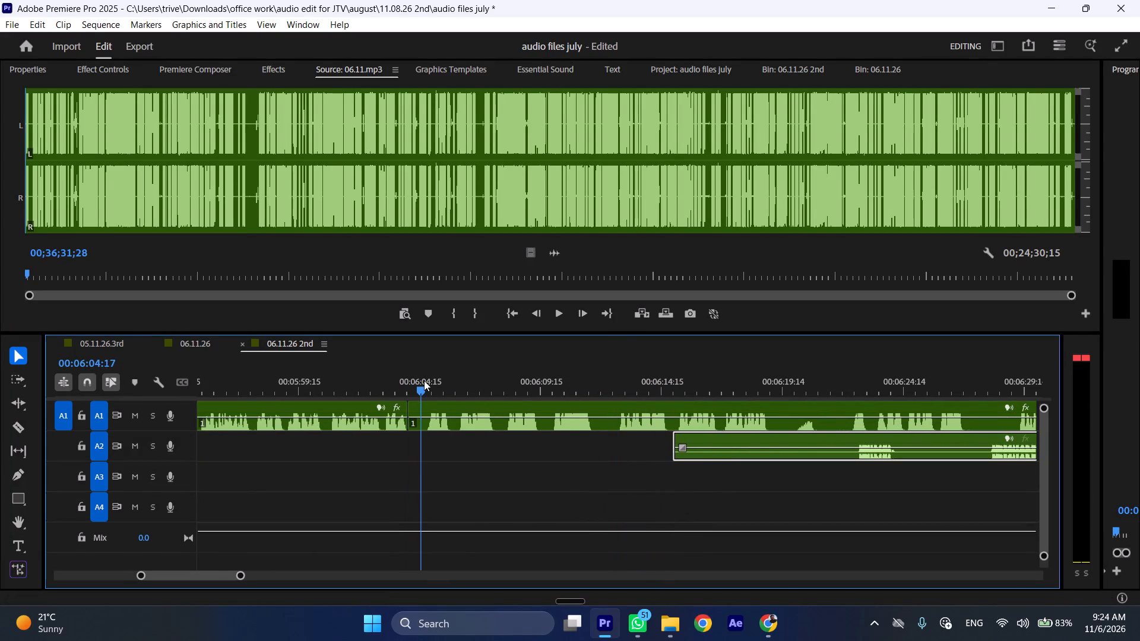
pyautogui.moveTo(424, 380); pyautogui.dragTo(426, 380)
pyautogui.keyDown('shift'); pyautogui.click(438, 411); pyautogui.keyUp('shift')
pyautogui.hotkey('shift', 'c')
pyautogui.hotkey('ctrl', 'shift', 'd')
# Play on and cut out the A1 phrase between about 00:06:07 and 00:06:09, closing the gap.
pyautogui.press('space')
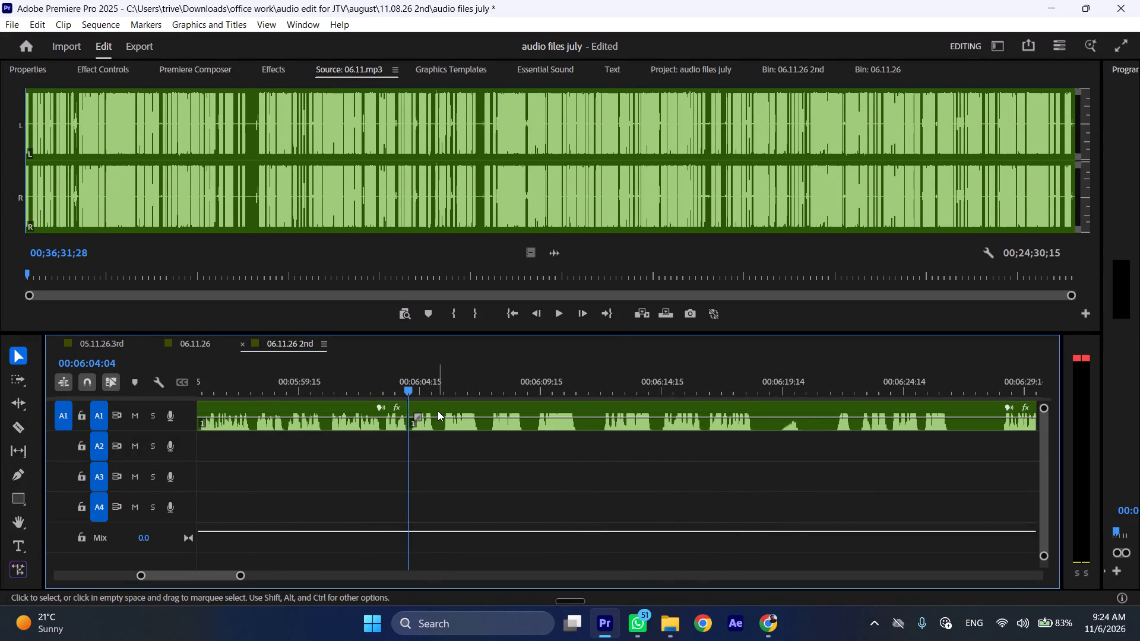
pyautogui.write('l')
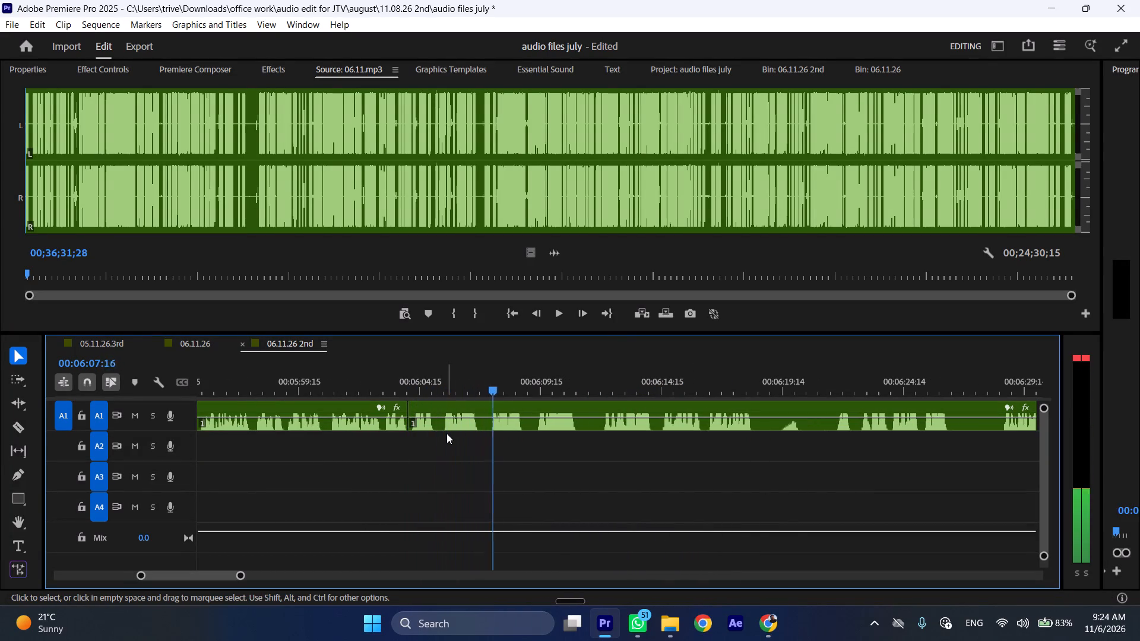
pyautogui.moveTo(484, 382); pyautogui.dragTo(534, 382)
pyautogui.hotkey('shift', 'c')
pyautogui.click(559, 423)
pyautogui.hotkey('shift', 'c')
pyautogui.hotkey('ctrl', 'shift', 'd')
# Trim the brief silence before the next A1 phrase at 00:06:05:07 and close the gap.
pyautogui.moveTo(434, 385); pyautogui.dragTo(437, 385)
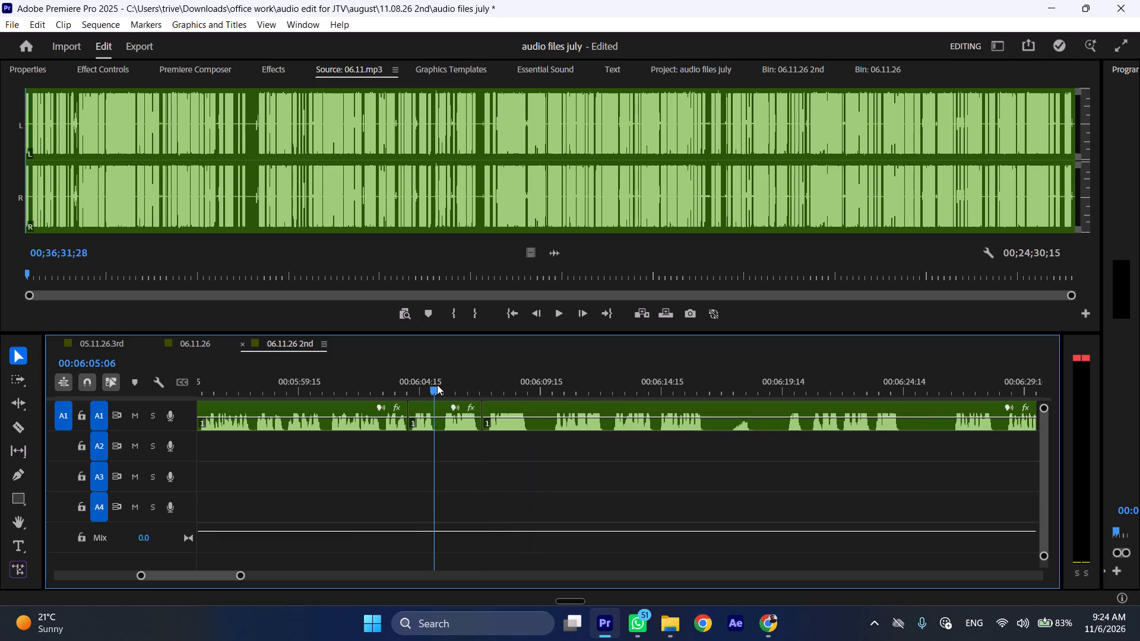
pyautogui.moveTo(437, 385); pyautogui.dragTo(442, 385)
pyautogui.hotkey('shift', 'c')
pyautogui.click(457, 421)
pyautogui.hotkey('shift', 'c')
pyautogui.hotkey('ctrl', 'shift', 'd')
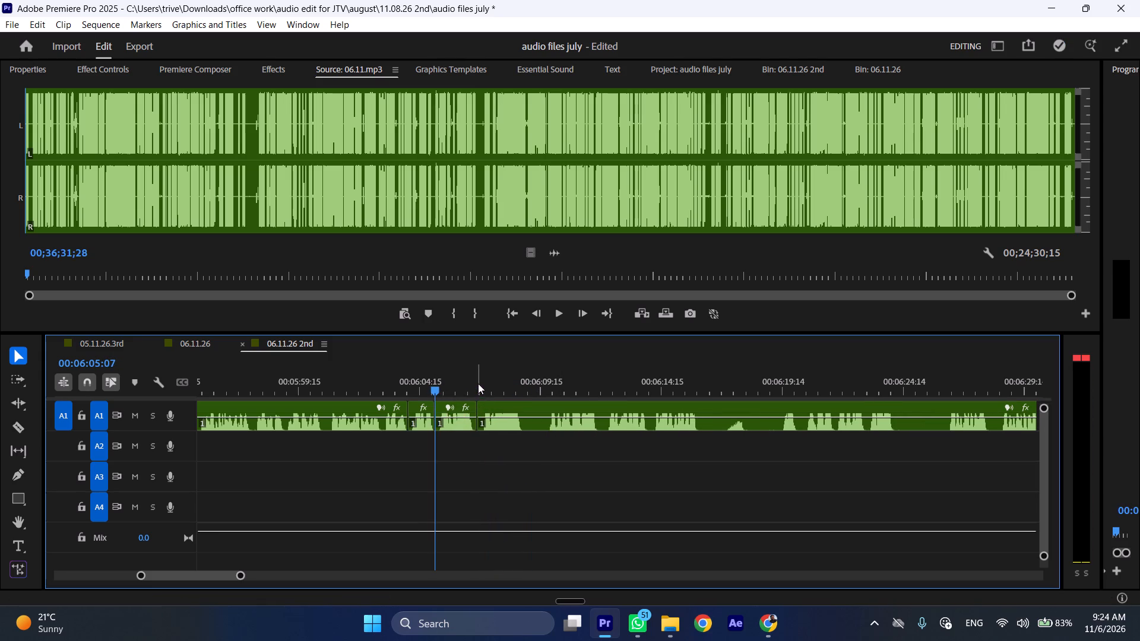
# Play on from about 00:06:07 and split the A1 clip at 00:06:09:03, after the phrase ends.
pyautogui.click(478, 382)
pyautogui.press('space')
pyautogui.write('l')
pyautogui.press('space')
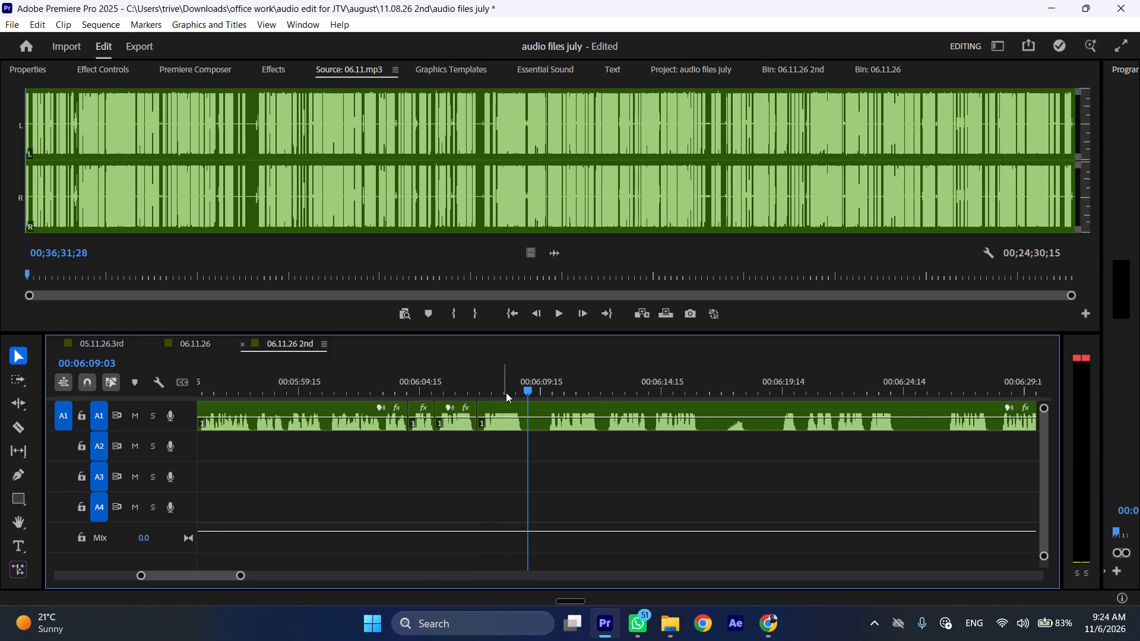
pyautogui.hotkey('shift', 'c')
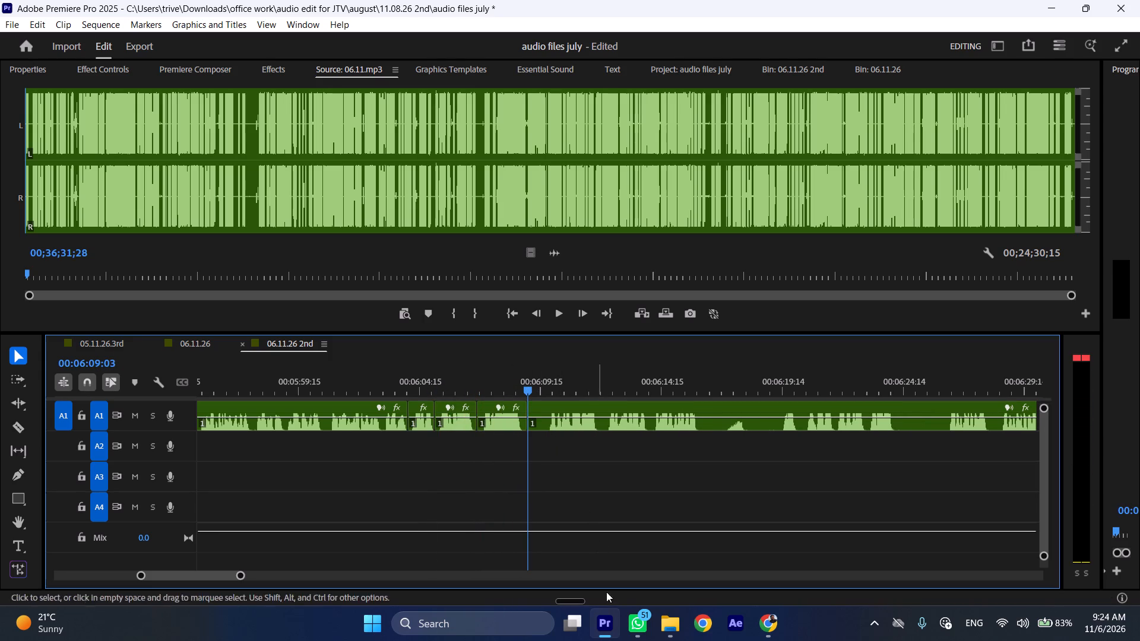
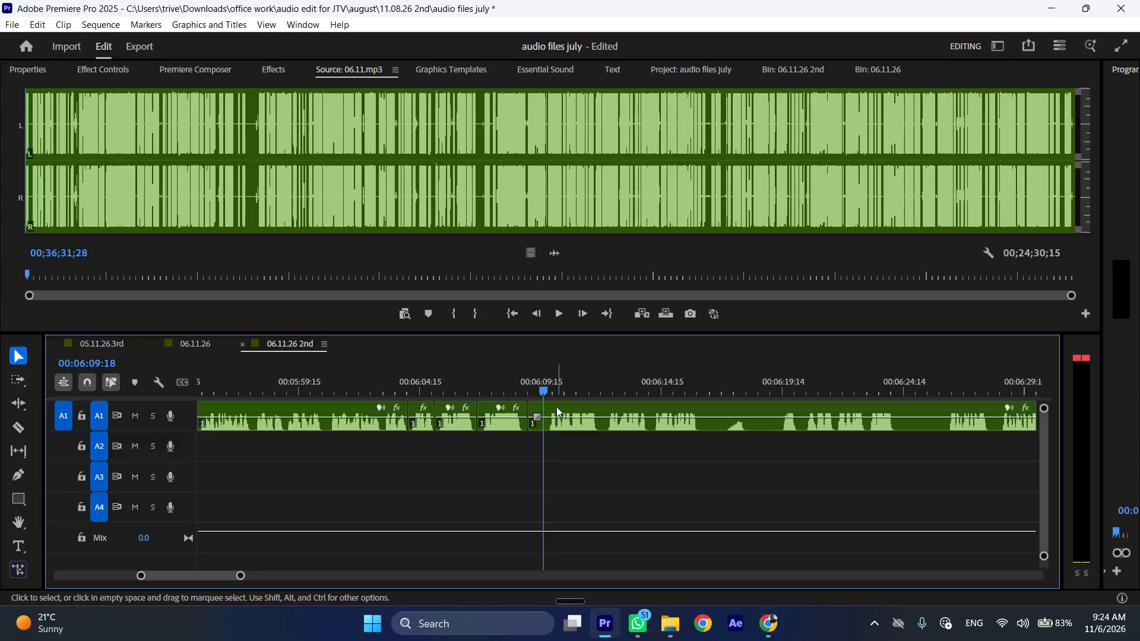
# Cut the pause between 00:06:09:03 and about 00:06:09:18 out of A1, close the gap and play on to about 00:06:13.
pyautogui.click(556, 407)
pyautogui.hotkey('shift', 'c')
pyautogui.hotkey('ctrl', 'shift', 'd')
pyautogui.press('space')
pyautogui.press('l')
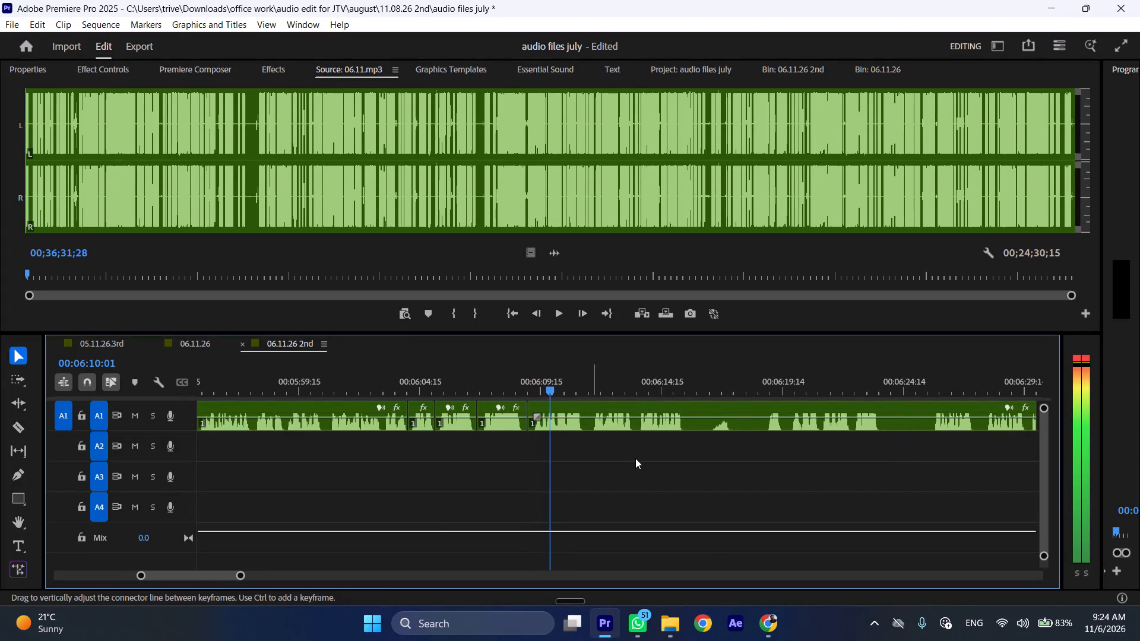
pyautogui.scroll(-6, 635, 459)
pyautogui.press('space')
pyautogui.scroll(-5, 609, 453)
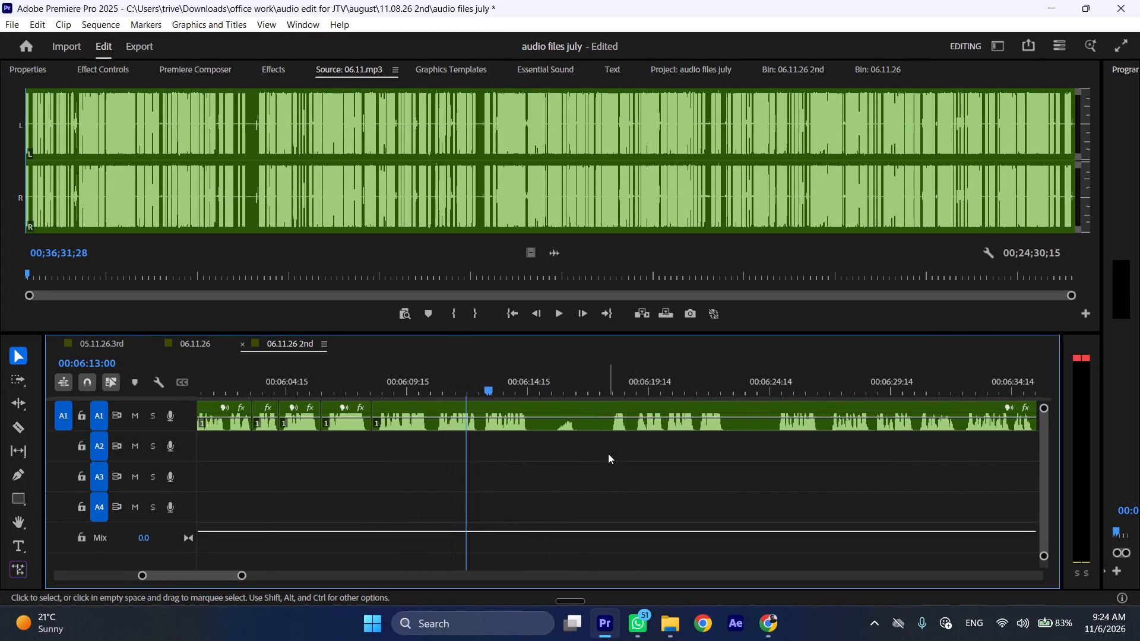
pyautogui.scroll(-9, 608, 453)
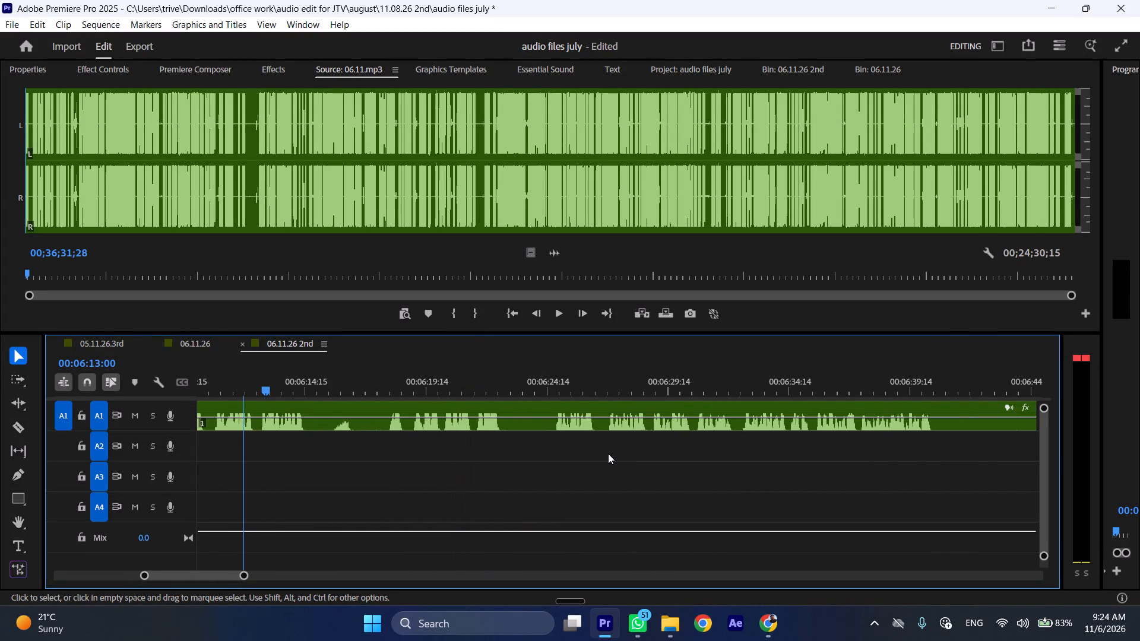
# Undo the recent A1 cuts one after another until the A2 passage starting around 00:06:15 is back.
pyautogui.hotkey('ctrl', 'z')
pyautogui.hotkey('ctrl', 'z')
pyautogui.hotkey('ctrl', 'z')
pyautogui.hotkey('ctrl', 'z')
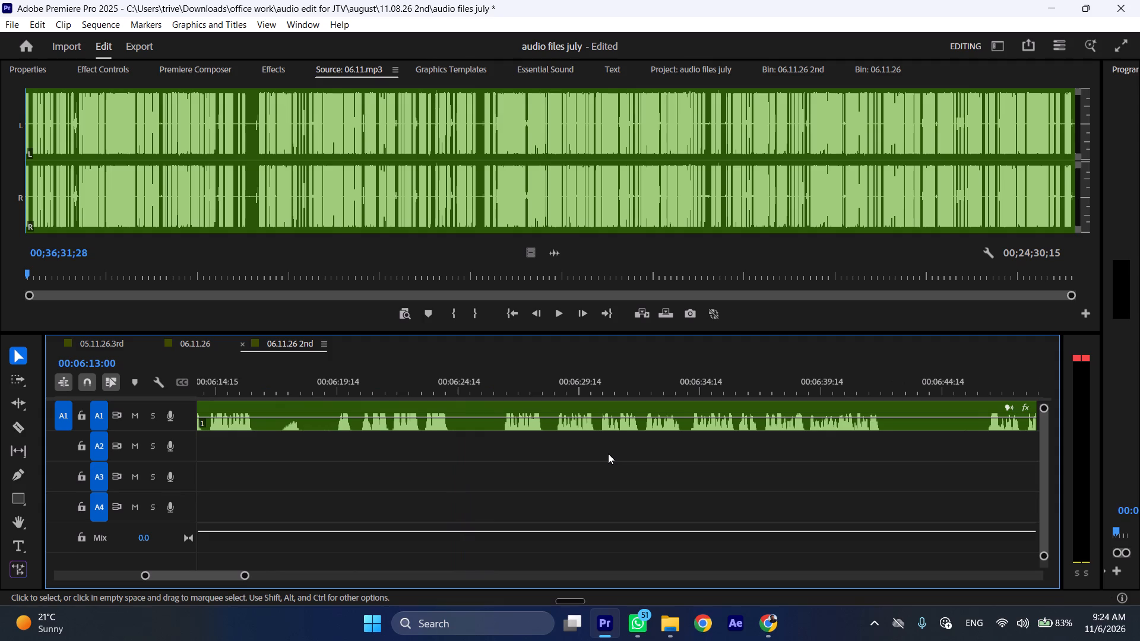
pyautogui.hotkey('ctrl', 'z')
pyautogui.hotkey('ctrl', 'z')
pyautogui.hotkey('ctrl', 'z')
pyautogui.hotkey('ctrl', 'z')
pyautogui.hotkey('ctrl', 'z')
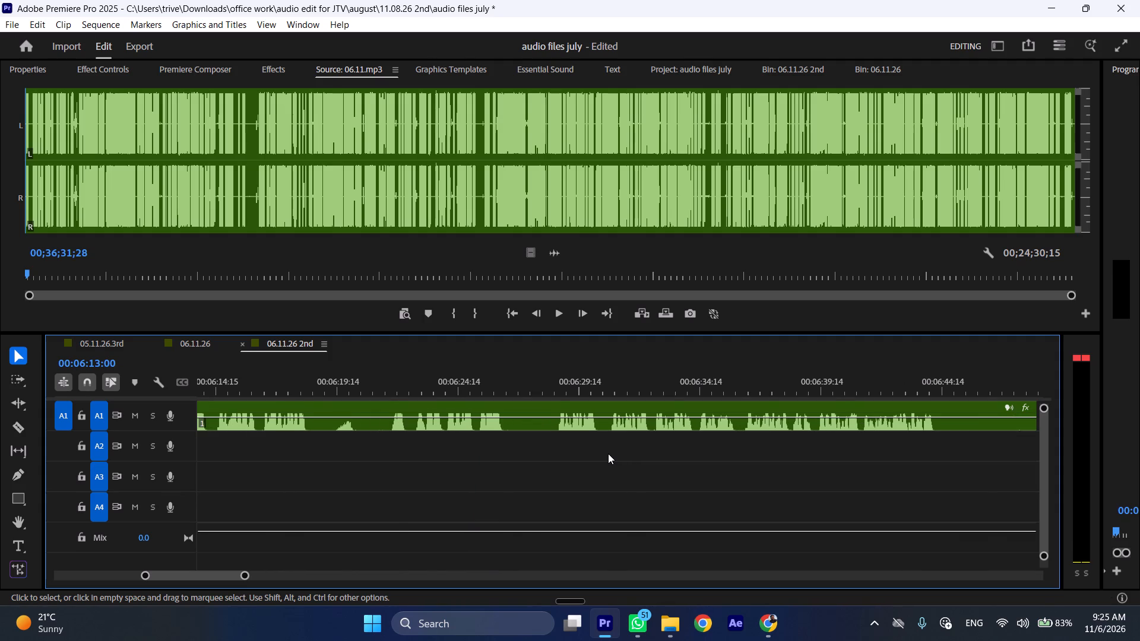
pyautogui.hotkey('ctrl', 'shift', 'x')
pyautogui.hotkey('ctrl', 'shift', 'x')
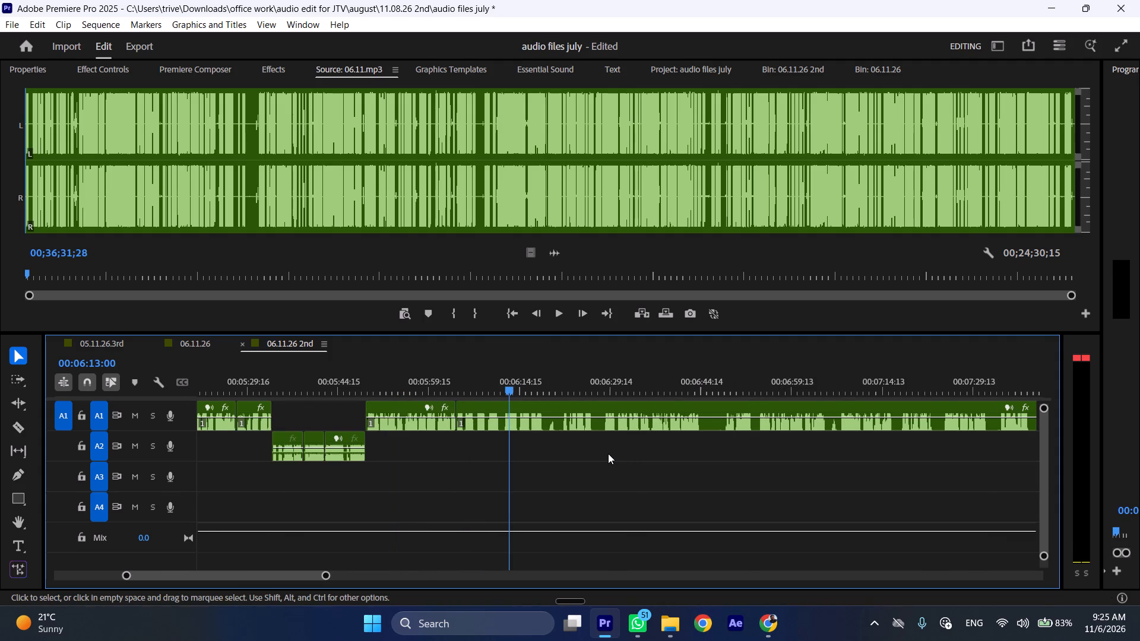
pyautogui.hotkey('ctrl', 'z')
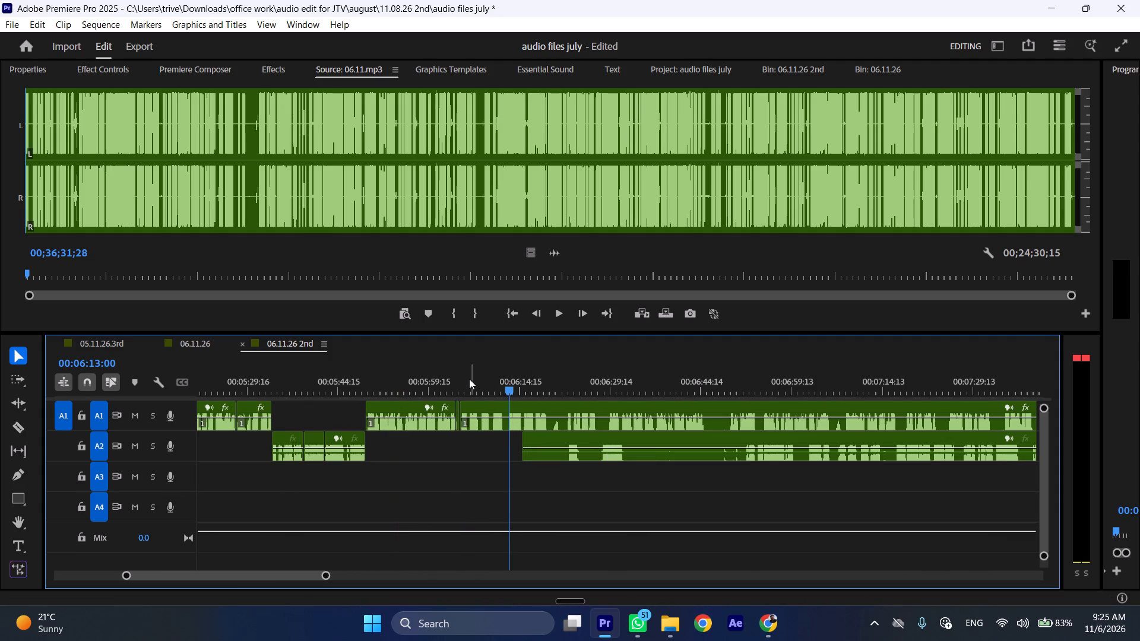
# Replay A1 from about 00:06:03 and delete the short pause piece starting at 00:06:04:04, closing the gap.
pyautogui.click(462, 379)
pyautogui.hotkey('ctrl', 'shift', 'c')
pyautogui.hotkey('ctrl', 'shift', 'c')
pyautogui.hotkey('ctrl', 'shift', 'c')
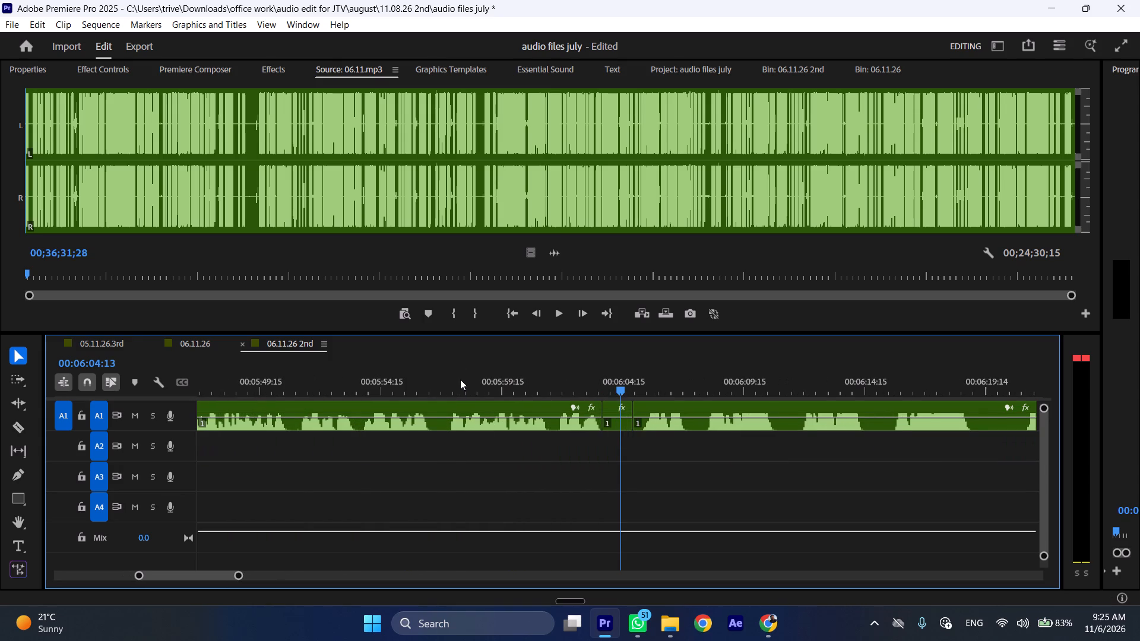
pyautogui.click(566, 381)
pyautogui.press('space')
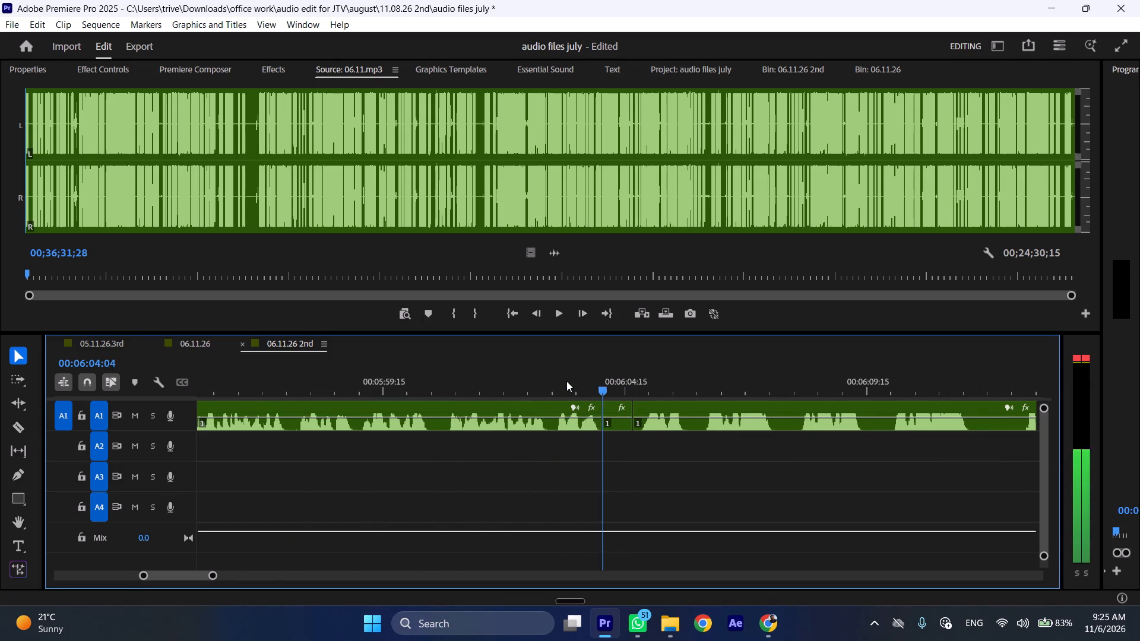
pyautogui.press('space')
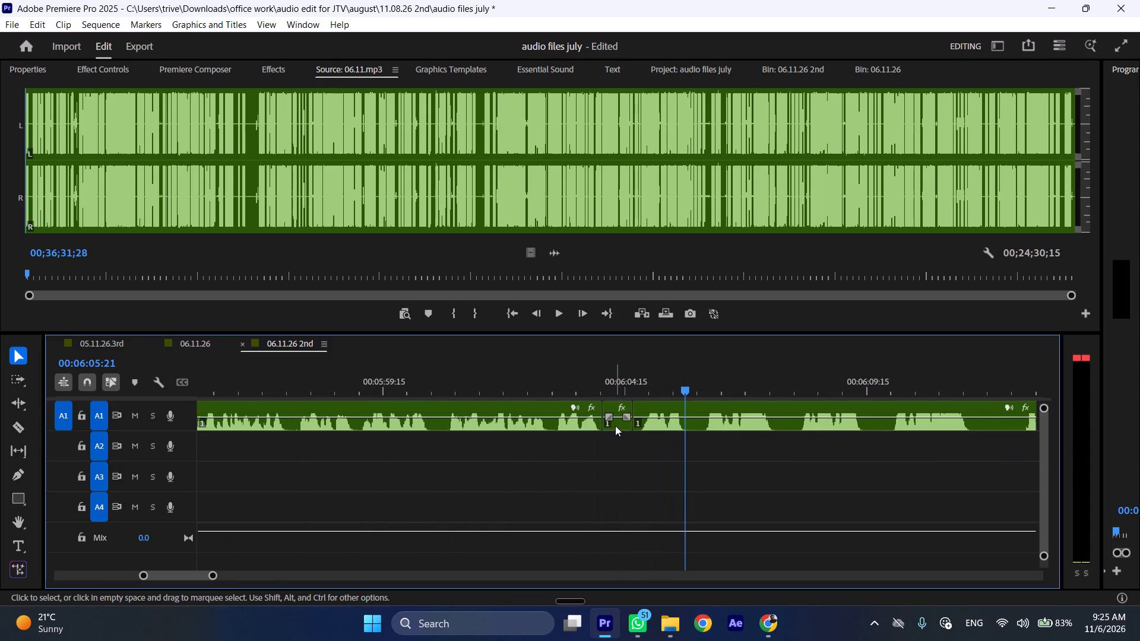
pyautogui.click(615, 426)
pyautogui.hotkey('ctrl', 'shift', 'd')
pyautogui.scroll(-6, 634, 449)
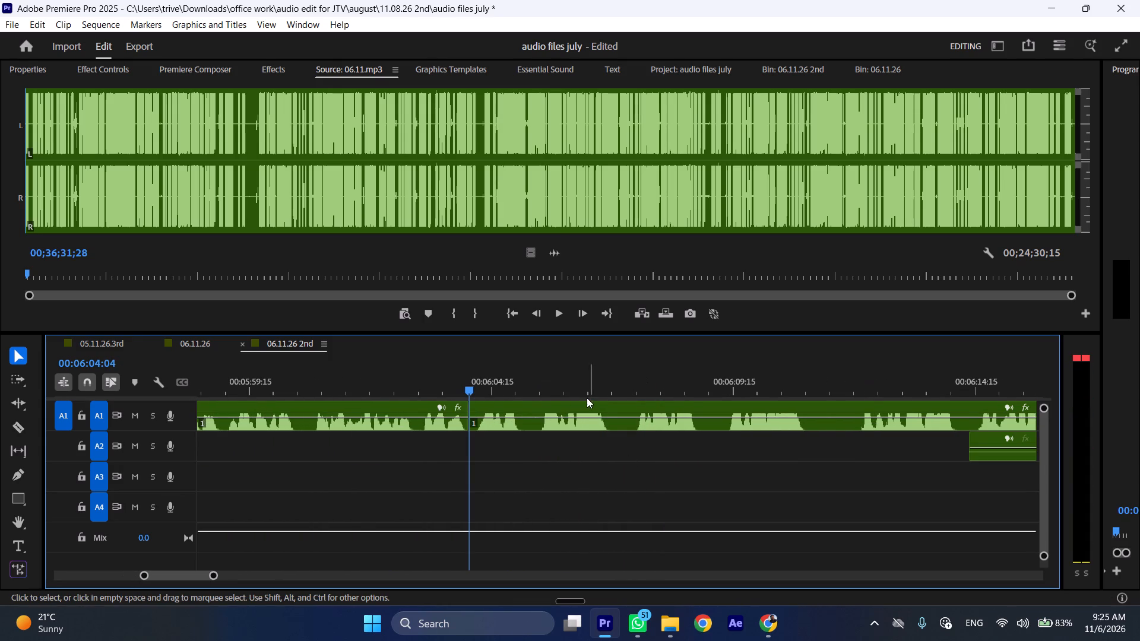
# Play on and cut out the A1 phrase between 00:06:07:04 and about 00:06:09:08, closing the gap.
pyautogui.press('space')
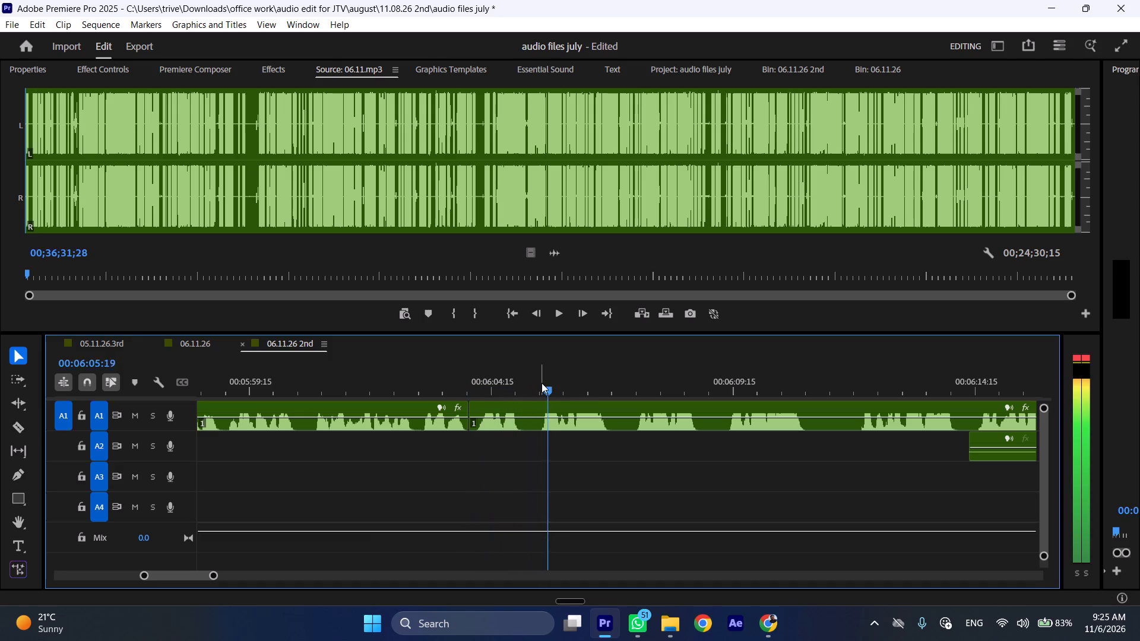
pyautogui.moveTo(619, 383); pyautogui.dragTo(712, 374)
pyautogui.hotkey('shift', 'c')
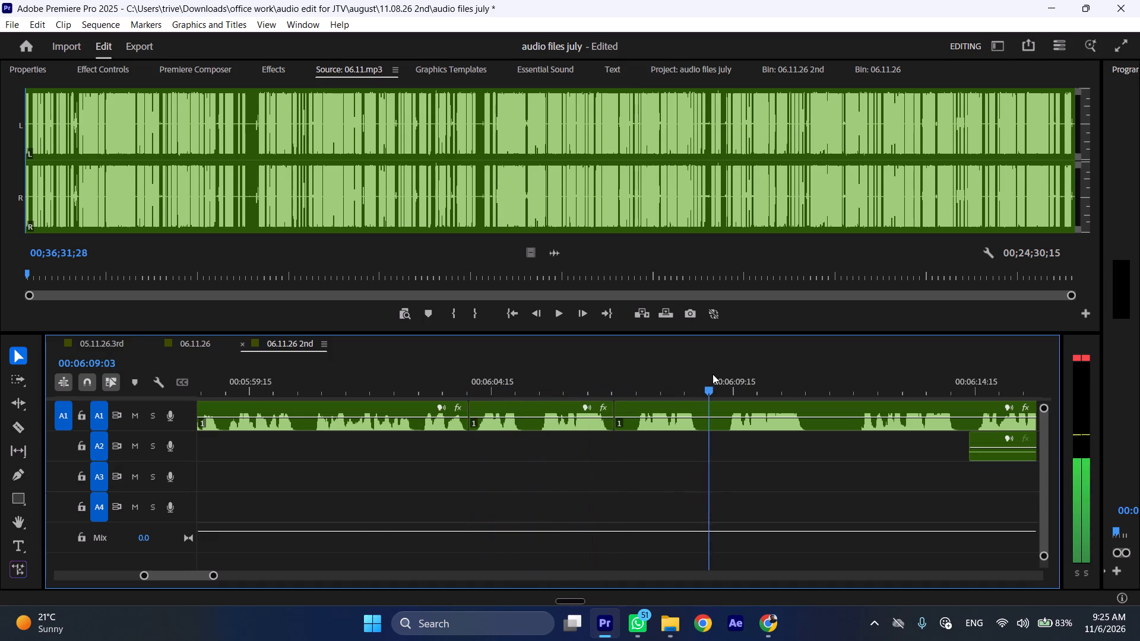
pyautogui.moveTo(712, 374); pyautogui.dragTo(719, 374)
pyautogui.click(742, 411)
pyautogui.hotkey('shift', 'c')
pyautogui.hotkey('ctrl', 'shift', 'd')
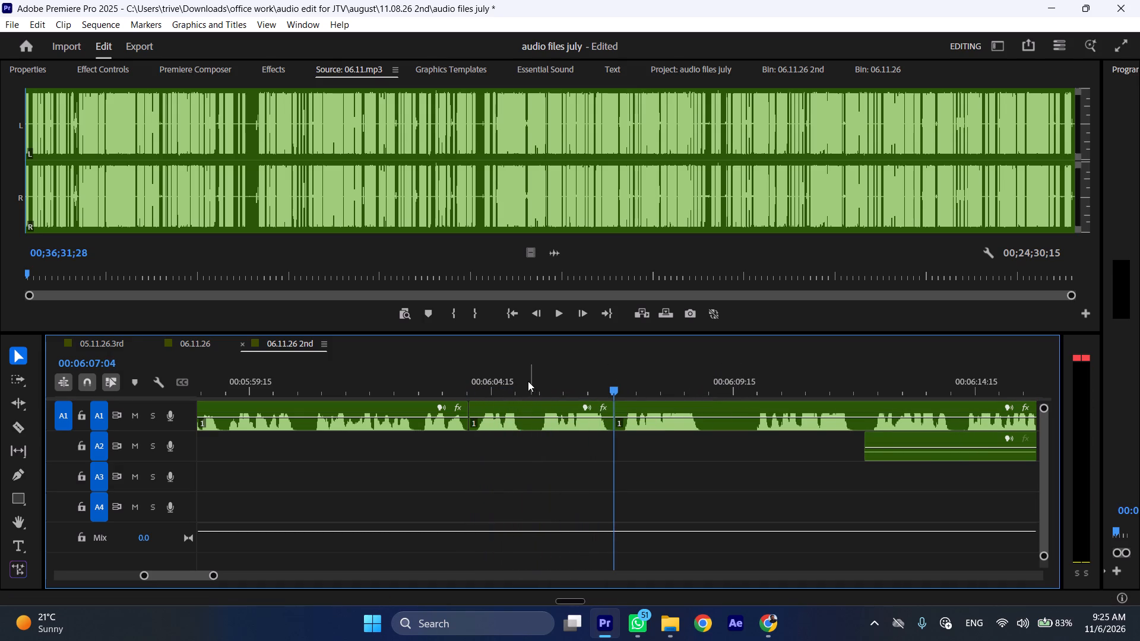
# Cut the brief silence after 00:06:05:06 out of A1, before the next phrase, and close the gap.
pyautogui.moveTo(524, 380); pyautogui.dragTo(538, 380)
pyautogui.hotkey('shift', 'c')
pyautogui.click(565, 426)
pyautogui.hotkey('shift', 'c')
pyautogui.hotkey('ctrl', 'shift', 'd')
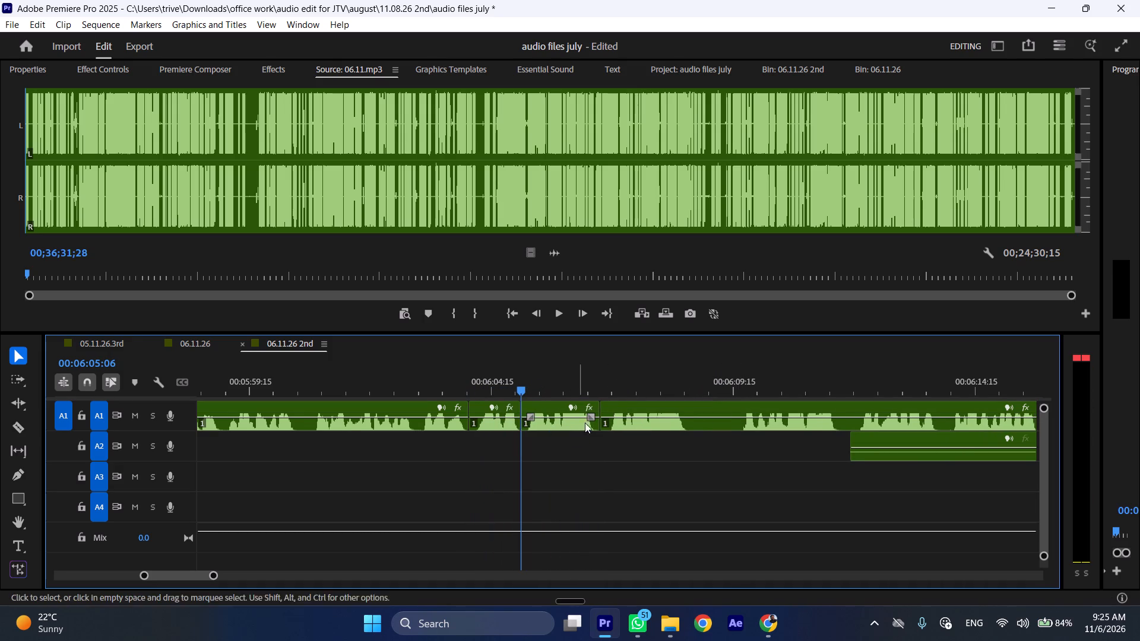
# Play on and cut the A1 pause between 00:06:08:20 and about 00:06:09:15, closing the gap.
pyautogui.scroll(-1, 602, 422)
pyautogui.hotkey('ctrl', 'shift', 'x')
pyautogui.press('space')
pyautogui.press('l')
pyautogui.scroll(-4, 652, 455)
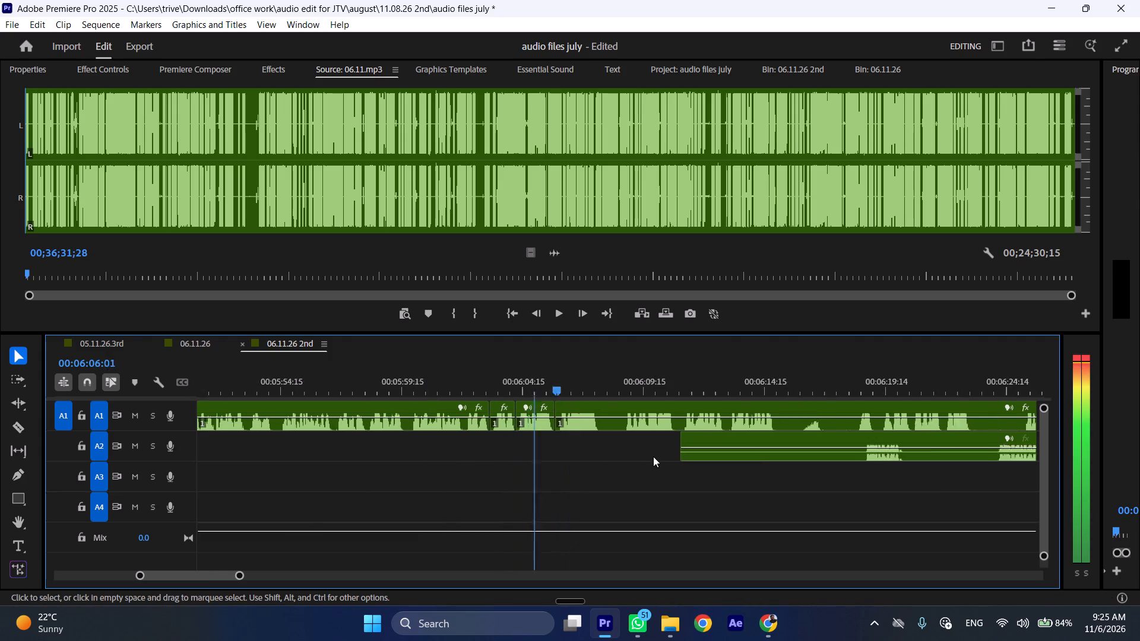
pyautogui.scroll(-2, 653, 456)
pyautogui.press('space')
pyautogui.hotkey('shift', 'c')
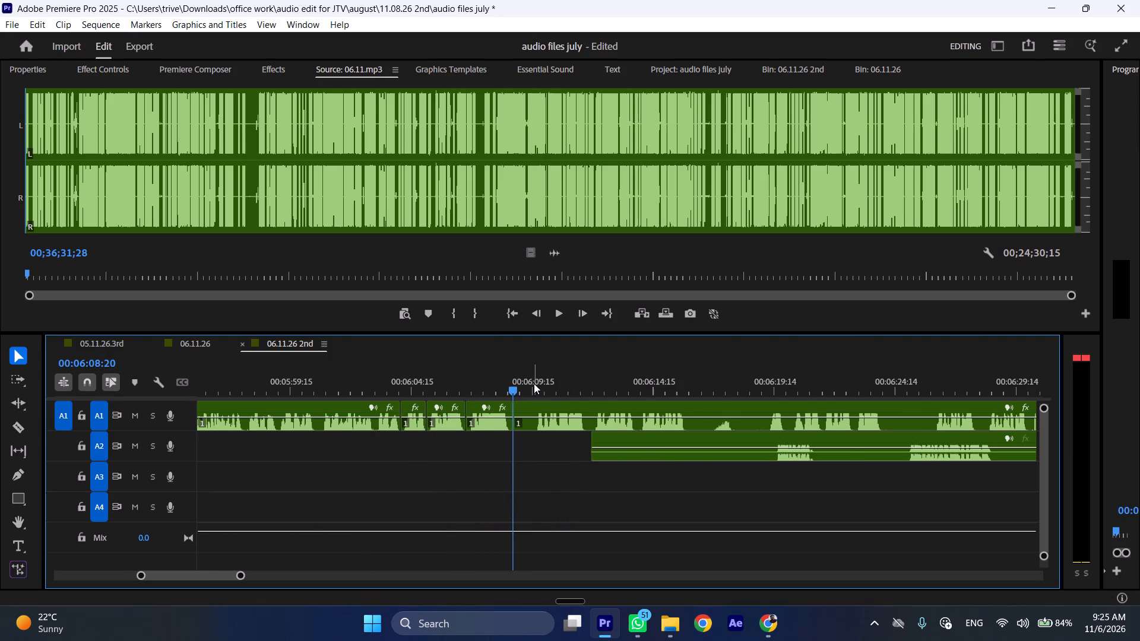
pyautogui.click(534, 383)
pyautogui.click(558, 419)
pyautogui.hotkey('shift', 'c')
pyautogui.hotkey('ctrl', 'shift', 'd')
# Play on and move the A2 clip later so it starts at about 00:06:23.
pyautogui.press('space')
pyautogui.write('l')
pyautogui.moveTo(584, 436); pyautogui.dragTo(871, 439)
# Play on to the end of the A1 phrase and split the A1 clip at 00:06:15:08.
pyautogui.scroll(-5, 557, 480)
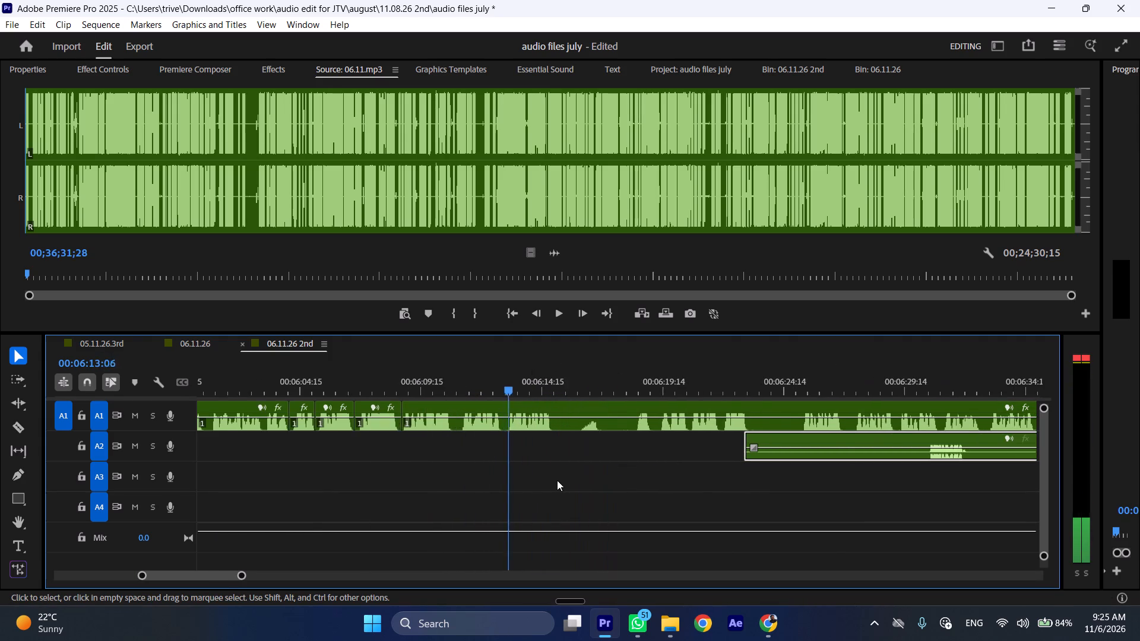
pyautogui.scroll(-4, 557, 480)
pyautogui.press('space')
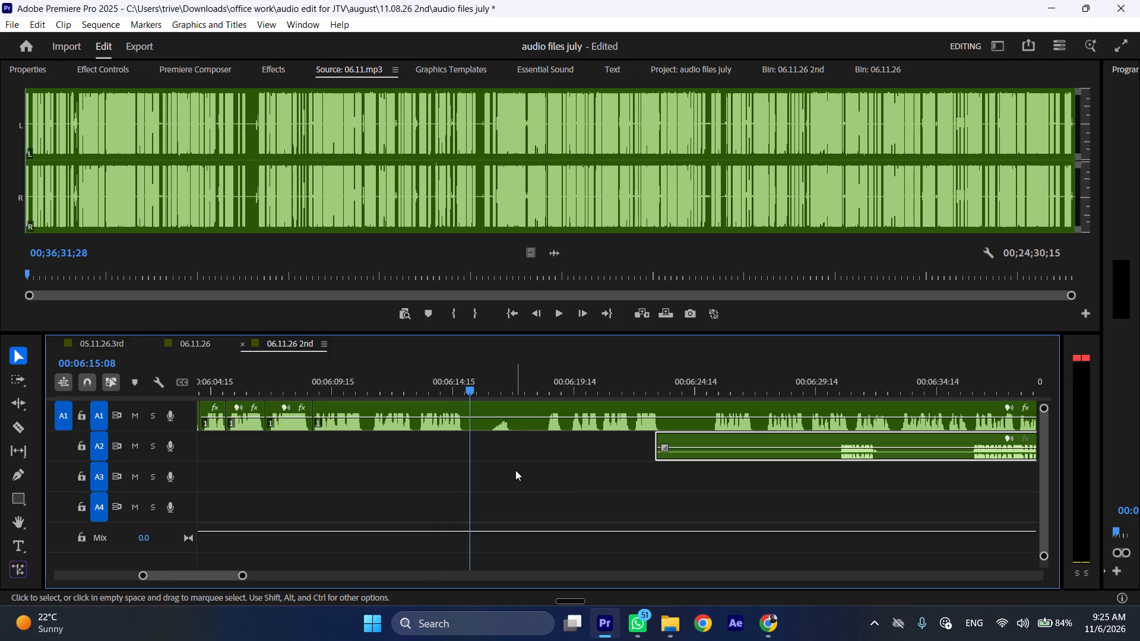
pyautogui.hotkey('shift', 'c')
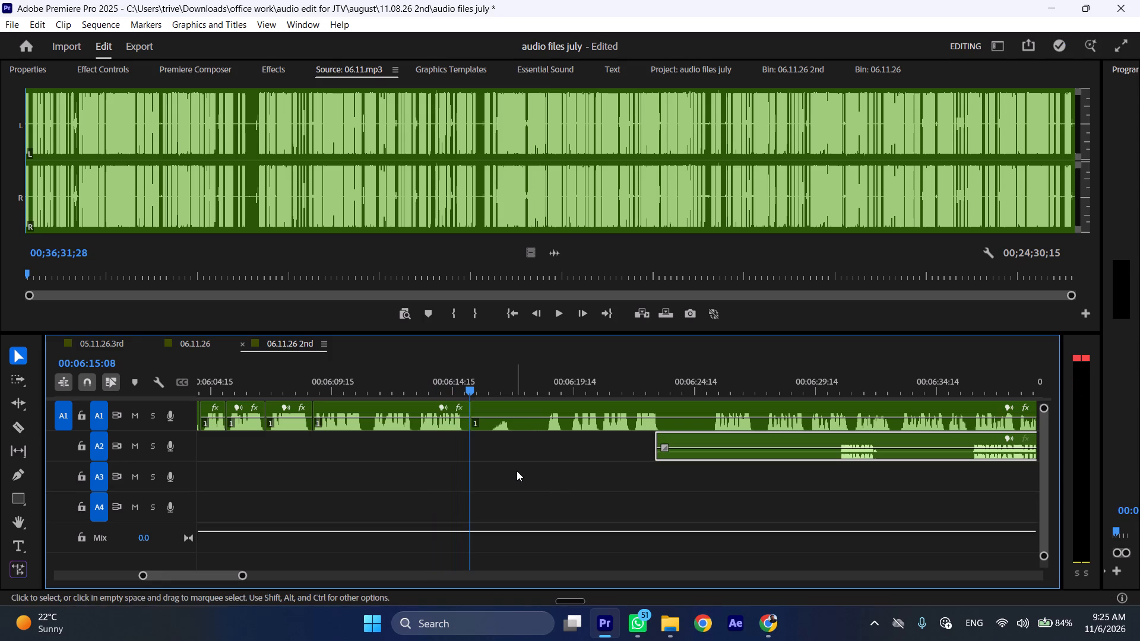
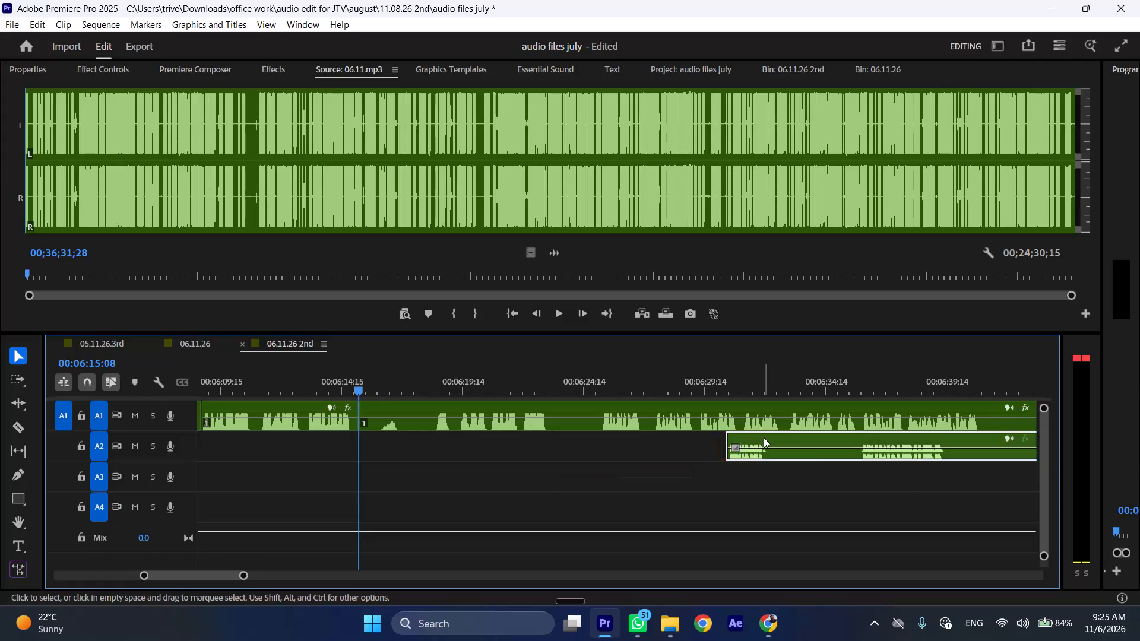
# Move the A2 clip to start at 00:06:15:08, play on, and shift the following A1 clip later to about 00:06:26.
pyautogui.moveTo(764, 437); pyautogui.dragTo(398, 439)
pyautogui.moveTo(392, 407); pyautogui.dragTo(498, 407)
pyautogui.press('space')
pyautogui.write('l')
pyautogui.press('space')
pyautogui.moveTo(493, 406); pyautogui.dragTo(653, 406)
# Cut the A2 passage between 00:06:15:08 and 00:06:20:19 out of the timeline and close the gap.
pyautogui.click(493, 378)
pyautogui.click(524, 448)
pyautogui.hotkey('shift', 'c')
pyautogui.hotkey('ctrl', 'shift', 'd')
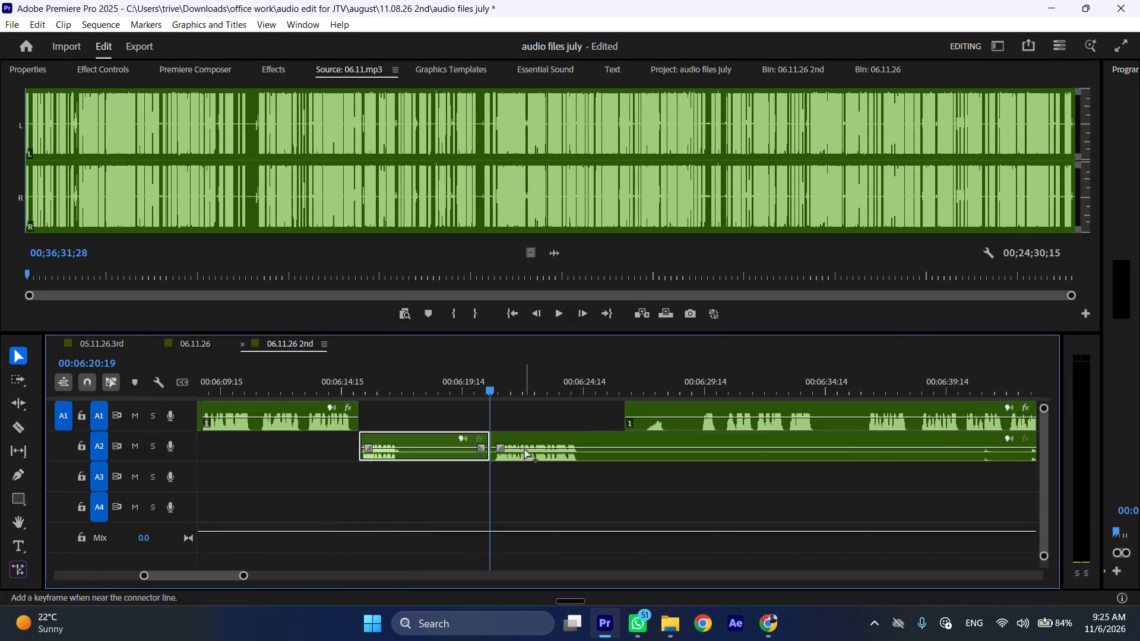
# Play on past the end of the A2 phrase and split the A2 clip at 00:06:19:02.
pyautogui.press('space')
pyautogui.write('l')
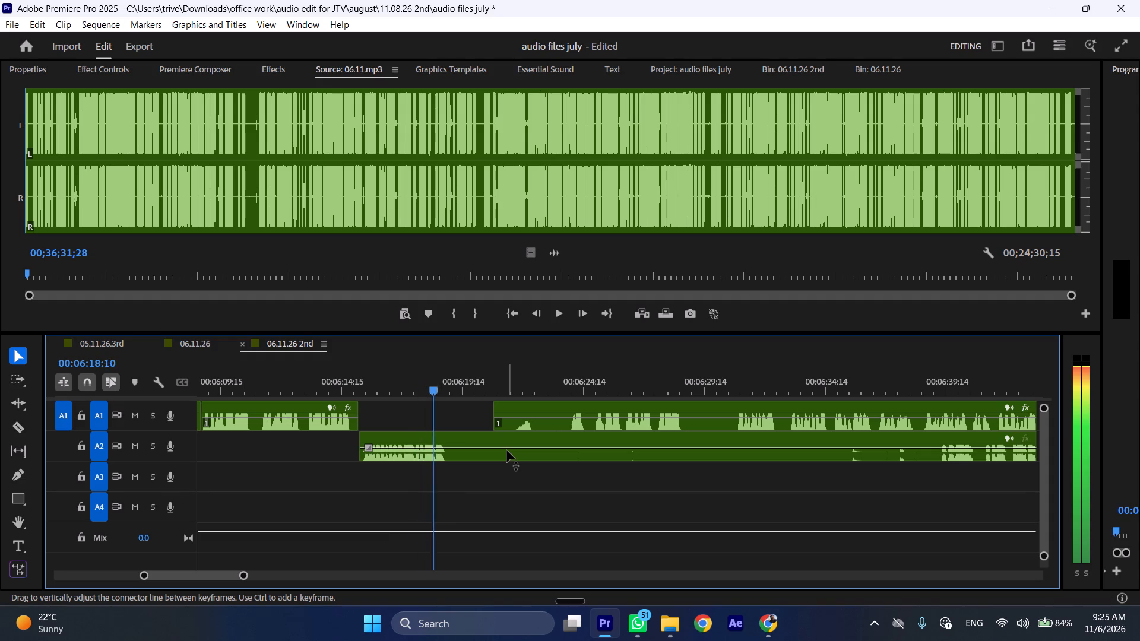
pyautogui.press('space')
pyautogui.write('C')
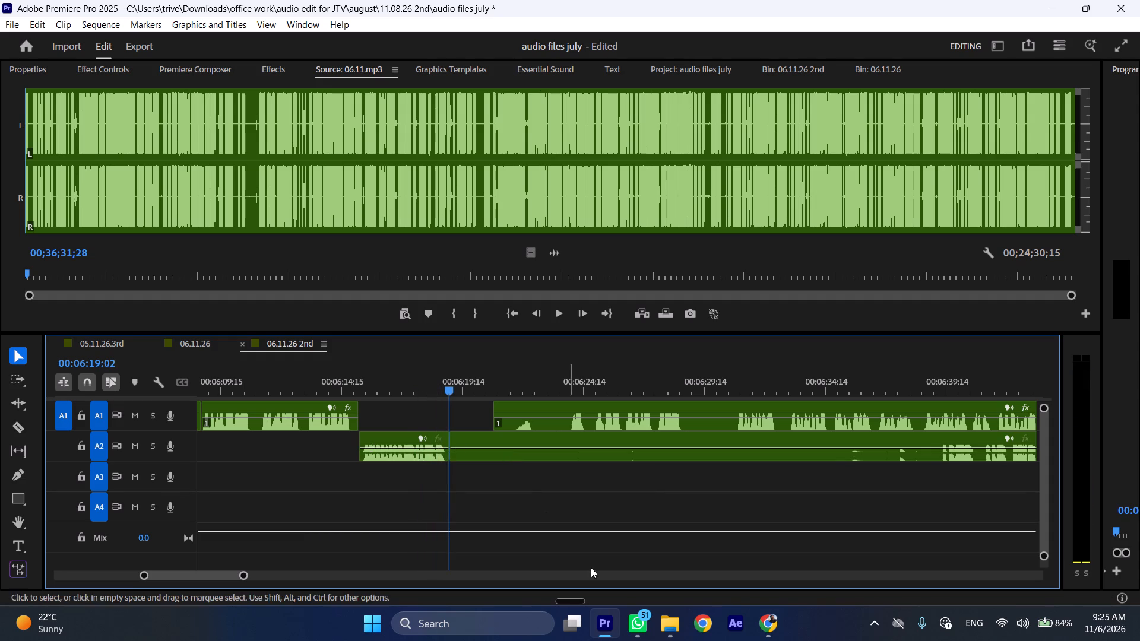
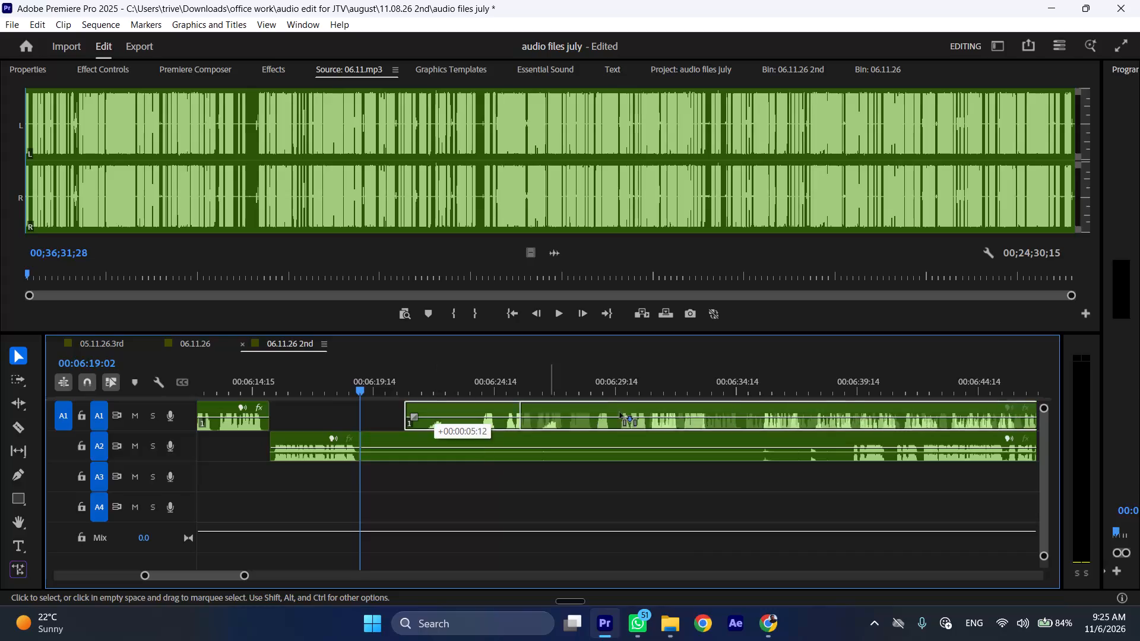
# Cut the A2 passage between 00:06:19:02 and about 00:06:41 out of the timeline and close the gap.
pyautogui.click(849, 388)
pyautogui.press('space')
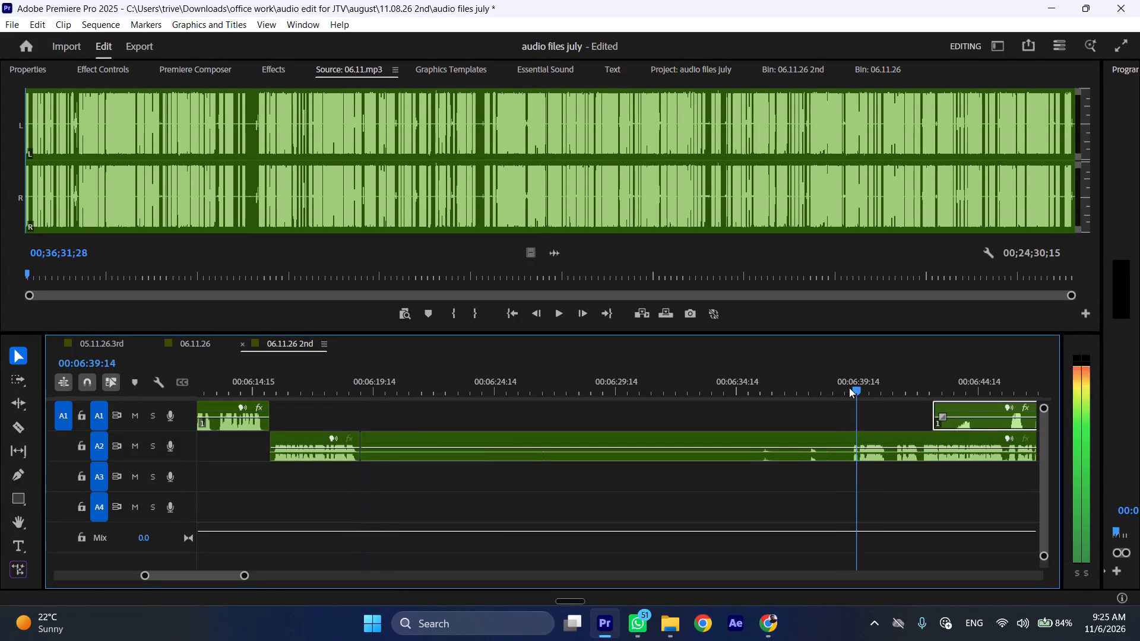
pyautogui.write('l')
pyautogui.scroll(-6, 848, 440)
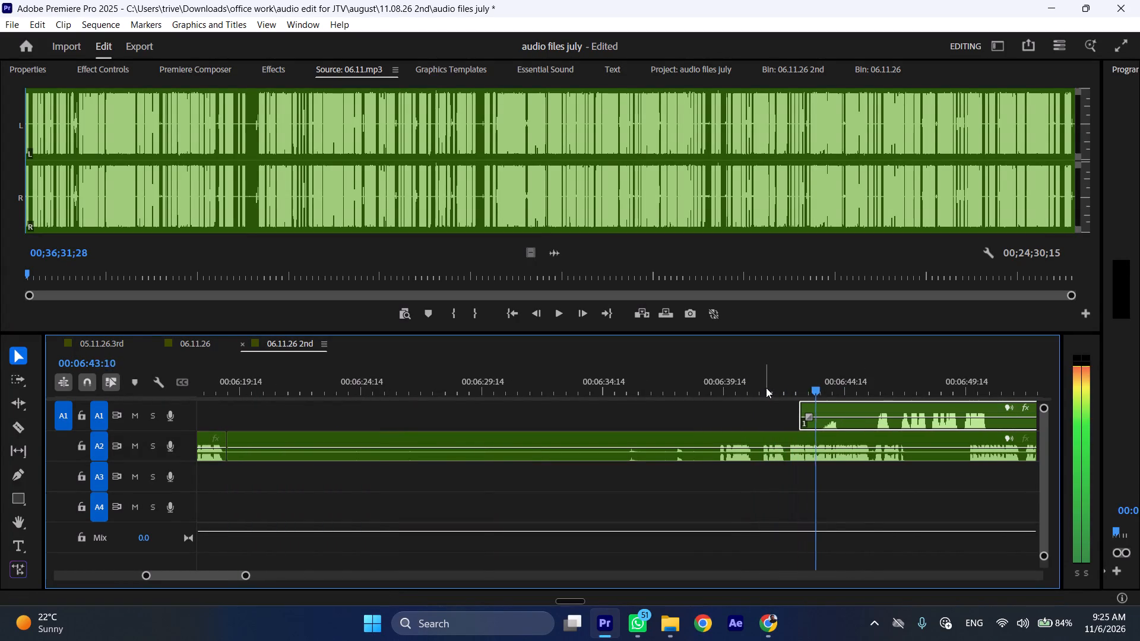
pyautogui.click(766, 388)
pyautogui.moveTo(765, 388); pyautogui.dragTo(759, 389)
pyautogui.click(782, 434)
pyautogui.hotkey('shift', 'c')
pyautogui.hotkey('ctrl', 'shift', 'd')
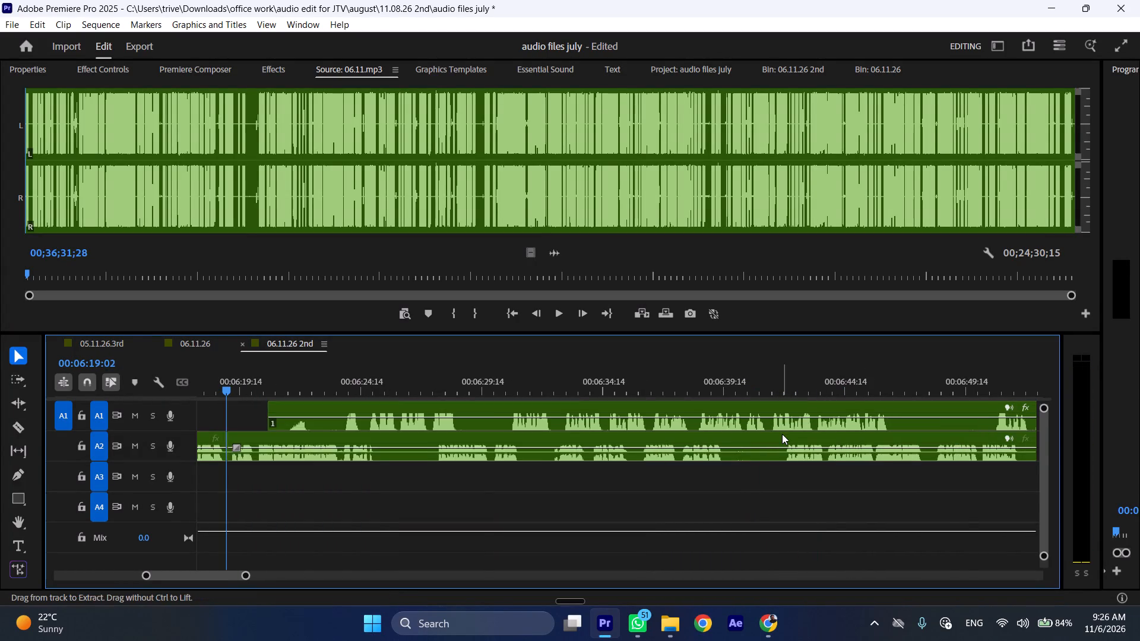
# Play on through the A2 phrase, shift the overlapping A1 clip later, and trim its quiet lead-in so it starts at about 00:06:27.
pyautogui.press('space')
pyautogui.press('l')
pyautogui.scroll(-5, 698, 494)
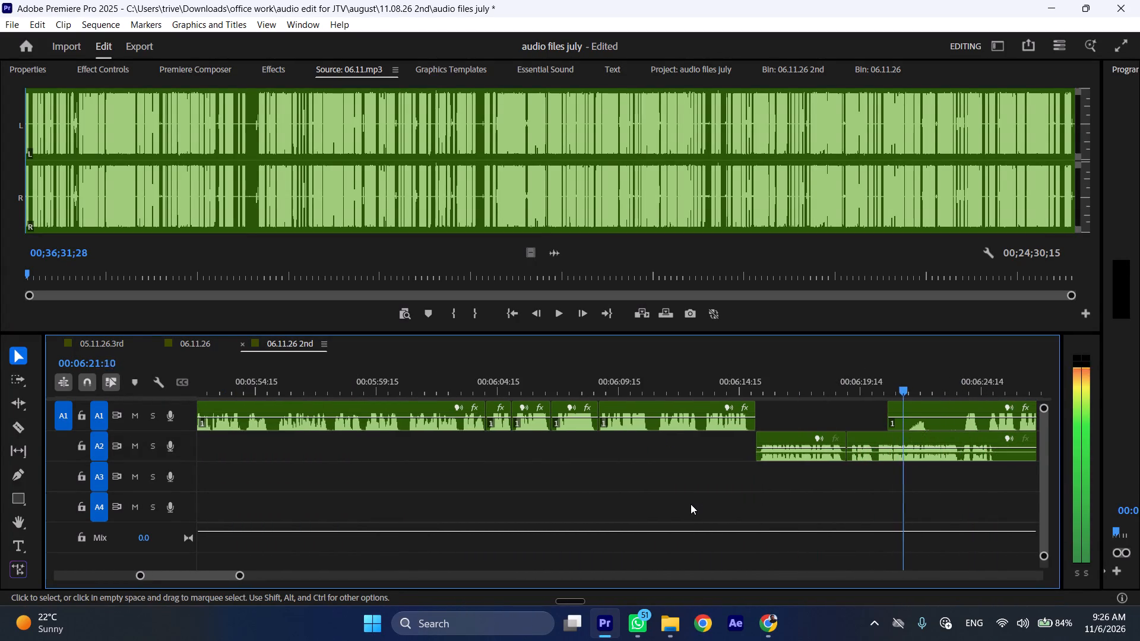
pyautogui.scroll(-14, 687, 500)
pyautogui.moveTo(642, 407); pyautogui.dragTo(674, 407)
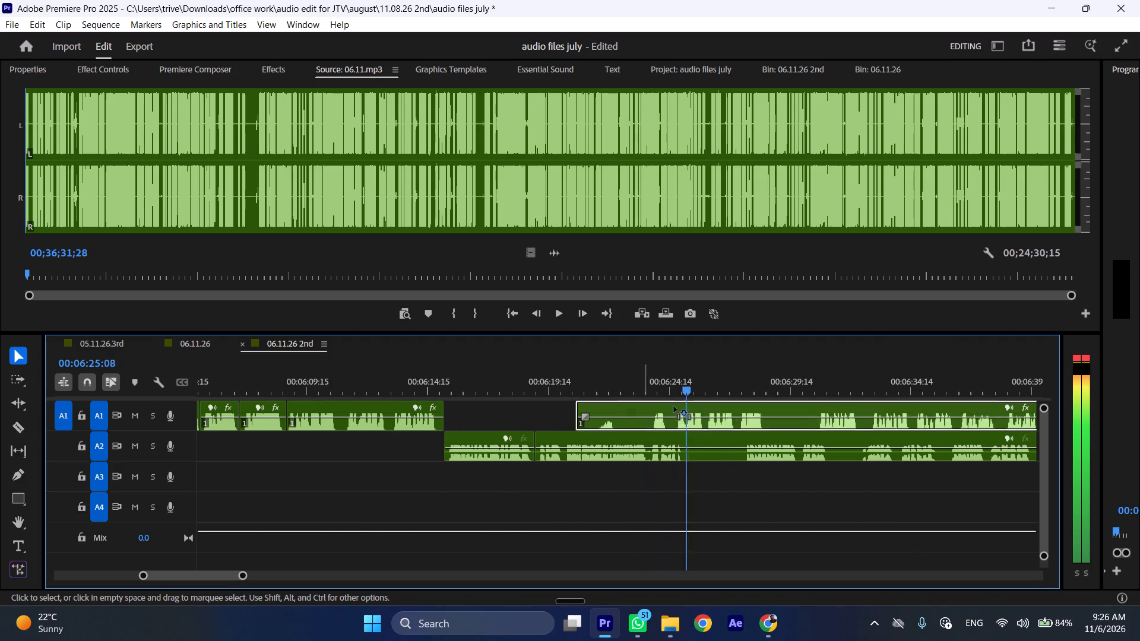
pyautogui.moveTo(674, 407); pyautogui.dragTo(736, 405)
pyautogui.press('space')
pyautogui.moveTo(677, 407); pyautogui.dragTo(743, 407)
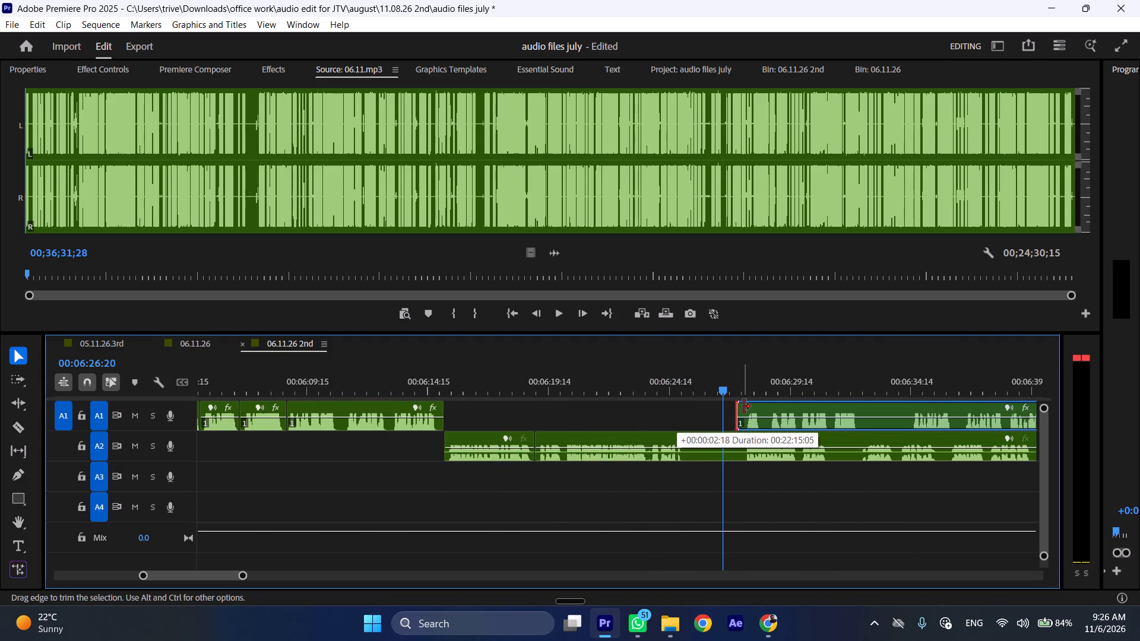
pyautogui.moveTo(743, 407); pyautogui.dragTo(748, 407)
# Split the A2 clip at 00:06:25:07 and move the trimmed A1 clip to start at that point.
pyautogui.click(689, 379)
pyautogui.hotkey('shift', 'c')
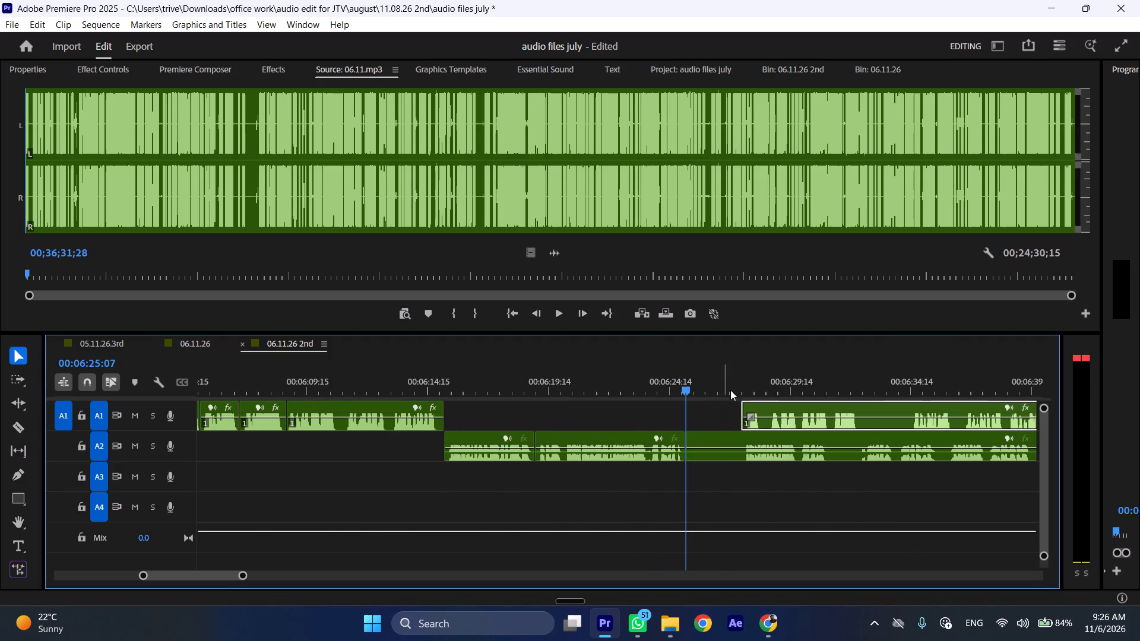
pyautogui.moveTo(766, 401); pyautogui.dragTo(699, 408)
pyautogui.moveTo(701, 411); pyautogui.dragTo(708, 410)
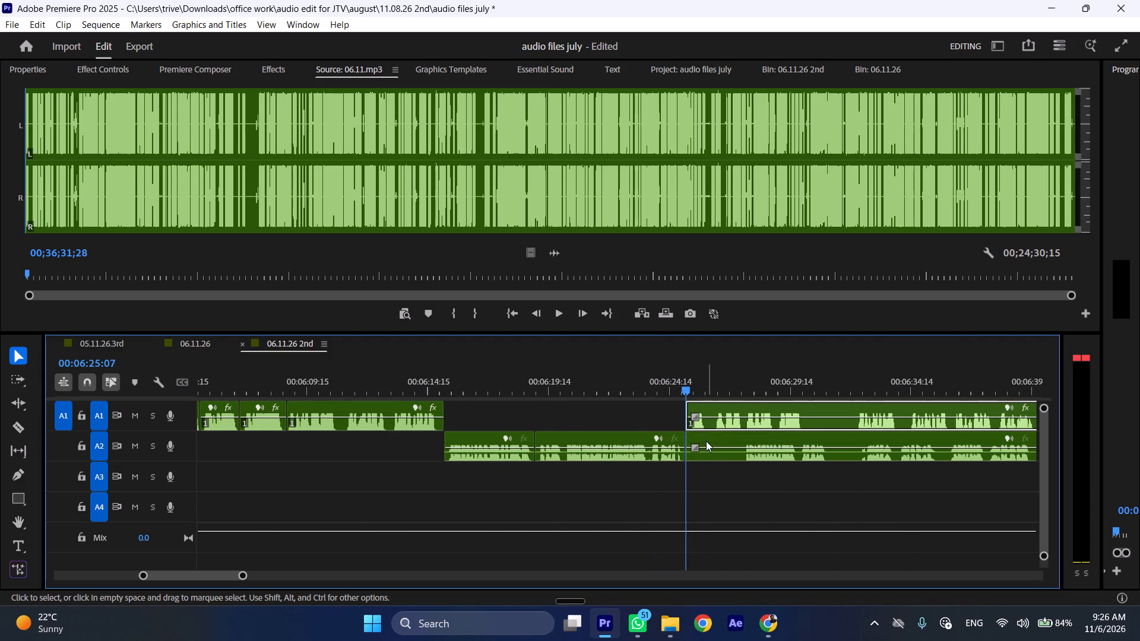
# Shift the A2 clip after the split later to about 00:06:30 and play on through the A1 clip.
pyautogui.moveTo(707, 441); pyautogui.dragTo(828, 441)
pyautogui.press('space')
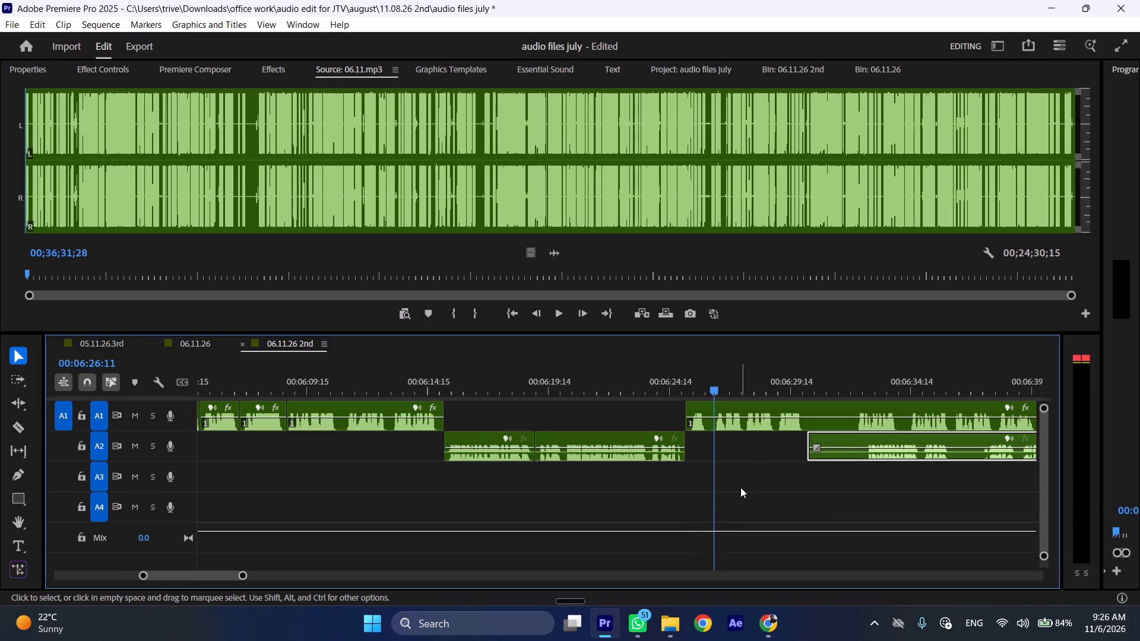
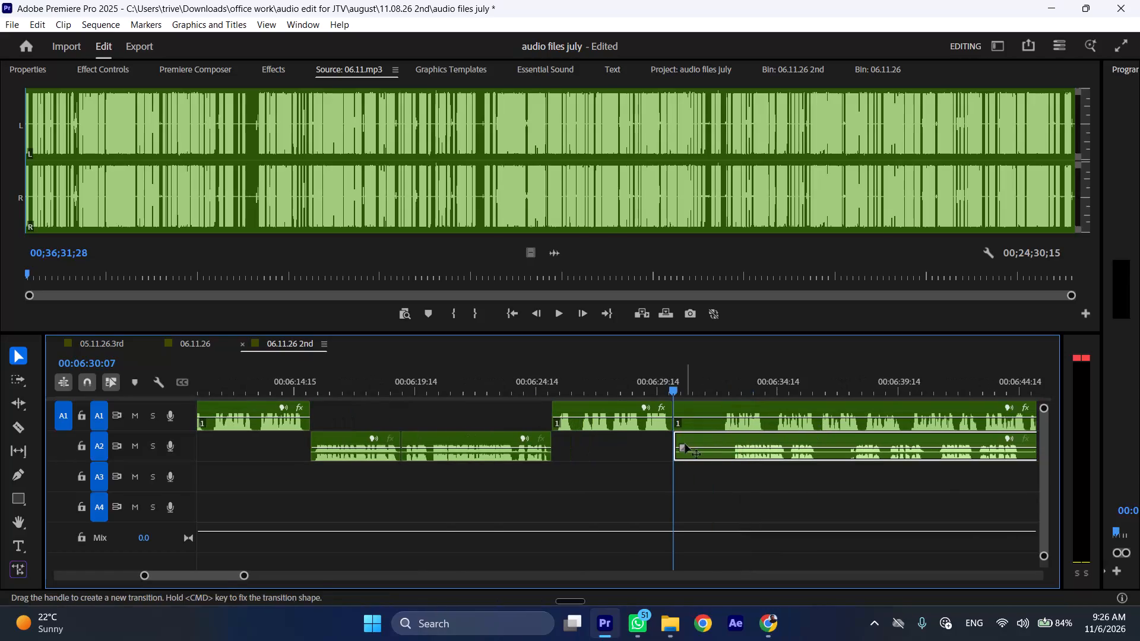
# Trim the quiet lead-in off the A2 clip at the playhead and move the clip back to start at 00:06:30:07.
pyautogui.moveTo(682, 437); pyautogui.dragTo(741, 438)
pyautogui.moveTo(761, 438); pyautogui.dragTo(708, 440)
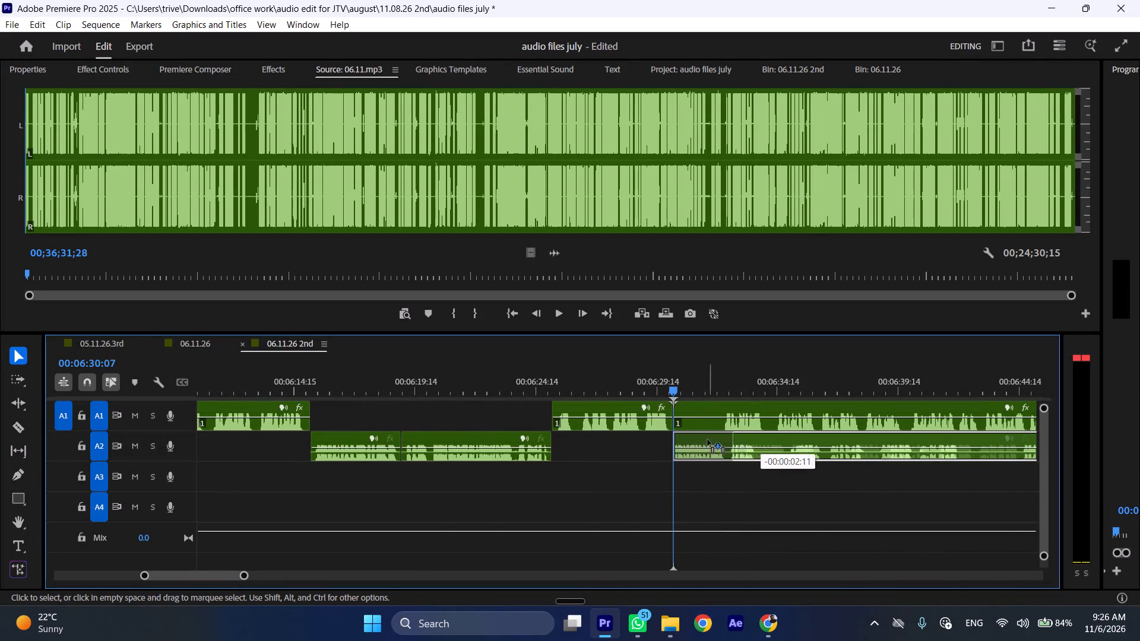
pyautogui.moveTo(708, 440); pyautogui.dragTo(707, 440)
# Shift the overlapping A1 clip later to about 00:06:36, play through the A2 phrase, and split the A2 clip at 00:06:33:20.
pyautogui.moveTo(705, 406); pyautogui.dragTo(839, 406)
pyautogui.press('space')
pyautogui.scroll(-11, 826, 429)
pyautogui.press('l')
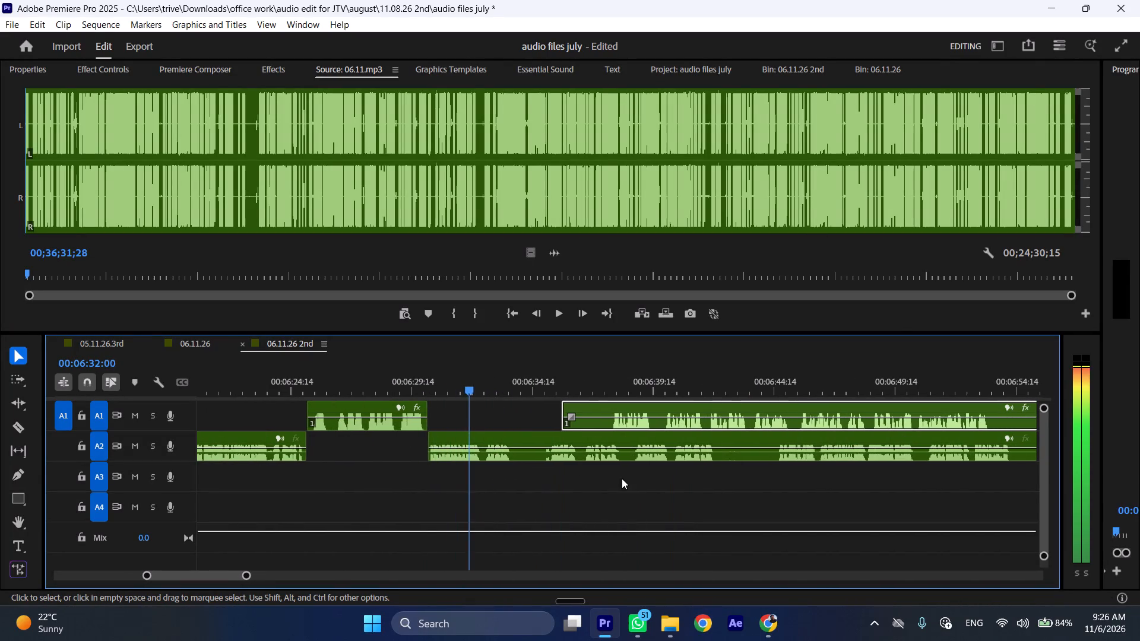
pyautogui.press('space')
pyautogui.hotkey('shift', 'c')
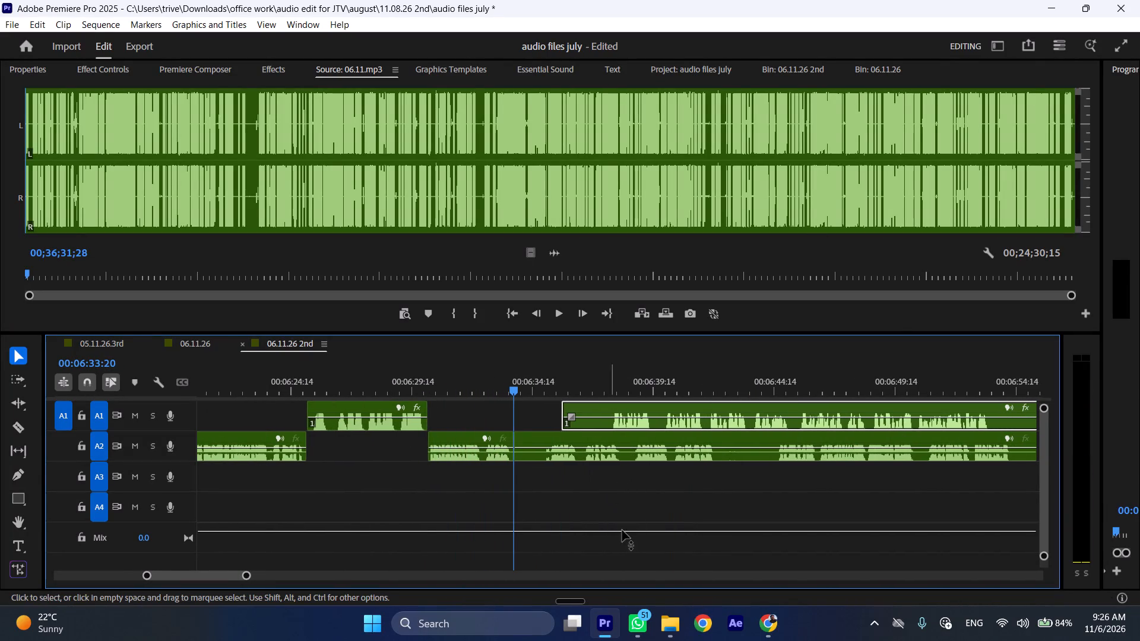
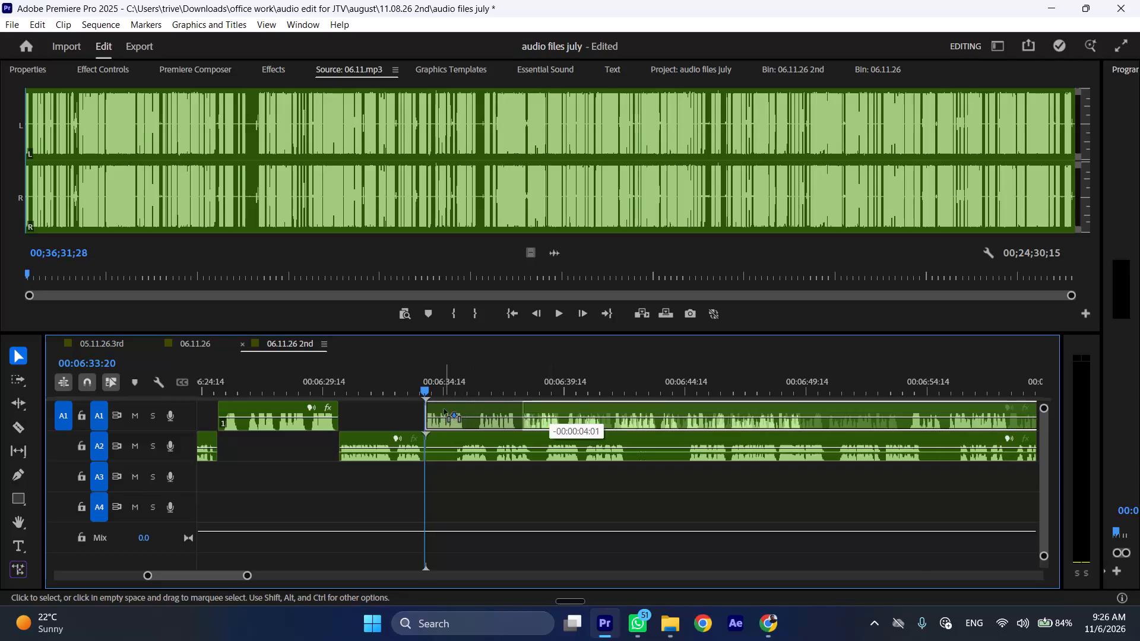
# Move the A2 clip after the 00:06:33:20 cut later so it starts at about 00:06:53.
pyautogui.moveTo(444, 434); pyautogui.dragTo(866, 437)
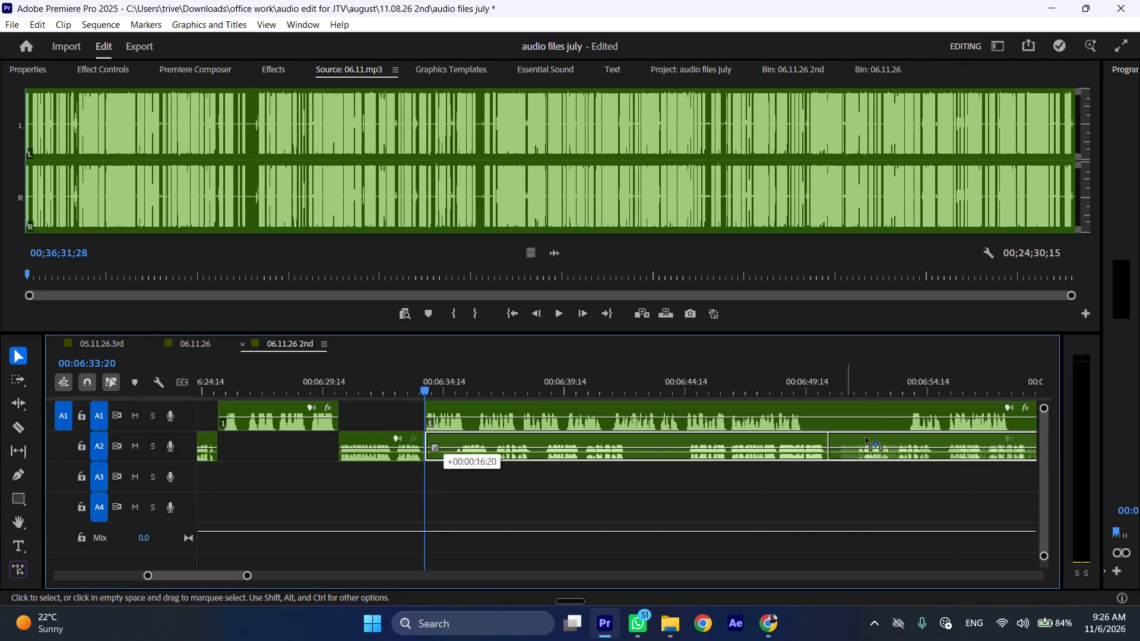
pyautogui.moveTo(866, 437); pyautogui.dragTo(882, 436)
pyautogui.press('space')
pyautogui.press('l')
pyautogui.scroll(-5, 688, 446)
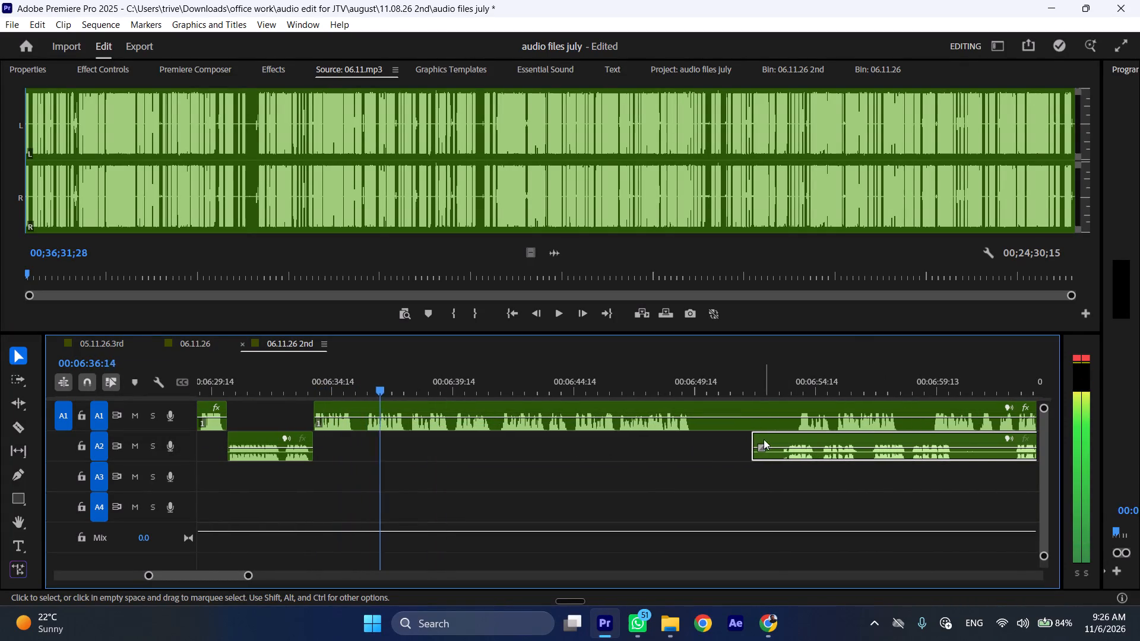
pyautogui.moveTo(762, 439); pyautogui.dragTo(789, 439)
# Split the A1 clip at 00:06:35:23 and remove its opening phrase, closing the gap so the rest starts at 00:06:33:20.
pyautogui.click(369, 384)
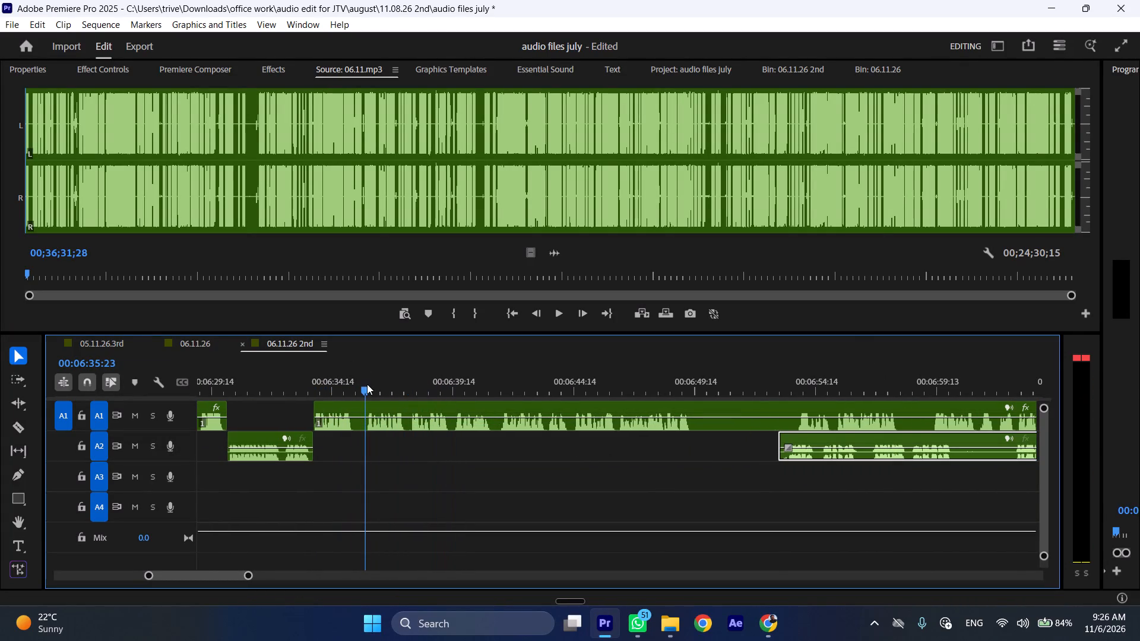
pyautogui.click(403, 417)
pyautogui.hotkey('shift', 'c')
pyautogui.hotkey('ctrl', 'shift', 'd')
# Play through the A1 passage and split the A1 clip at 00:06:47:09, after its last phrase before the long silence.
pyautogui.press('space')
pyautogui.press('l')
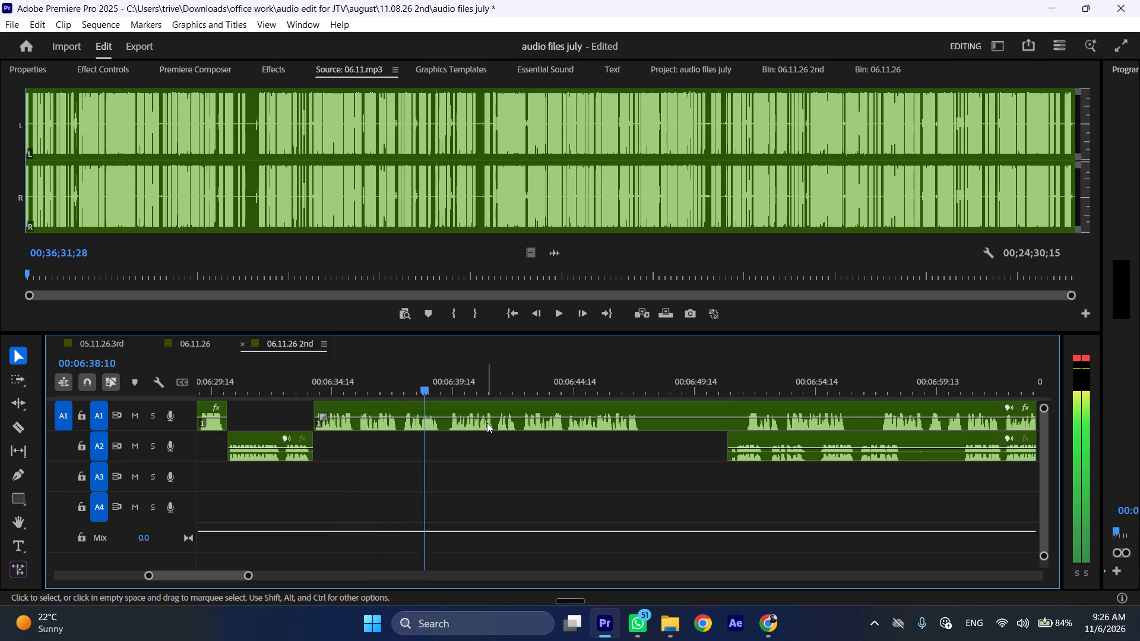
pyautogui.scroll(-7, 489, 437)
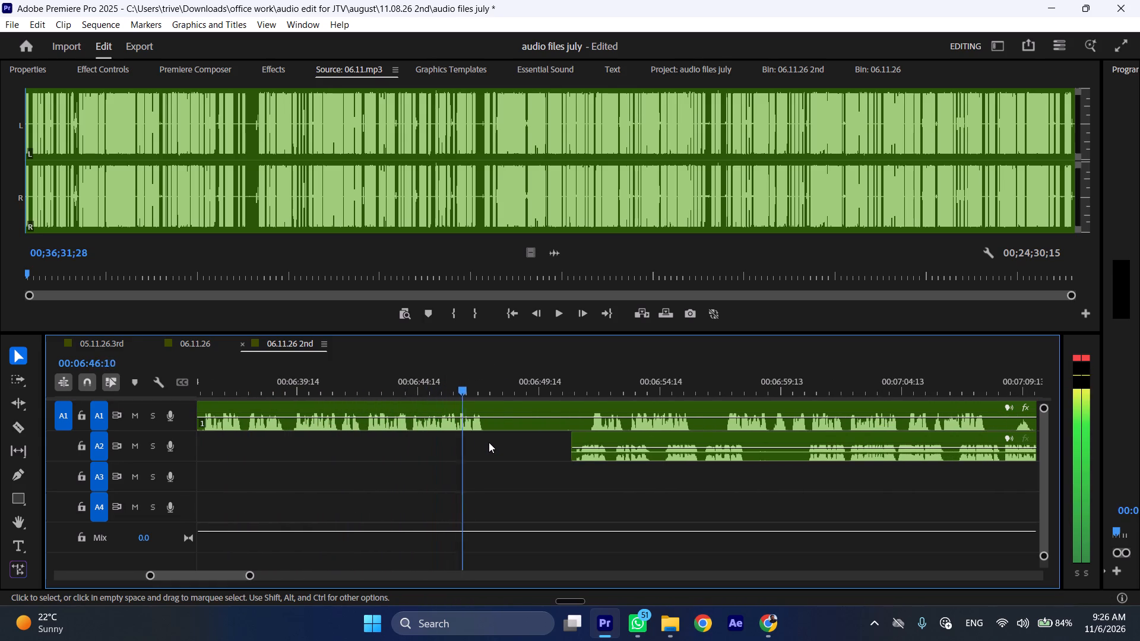
pyautogui.press('space')
pyautogui.hotkey('shift', 'c')
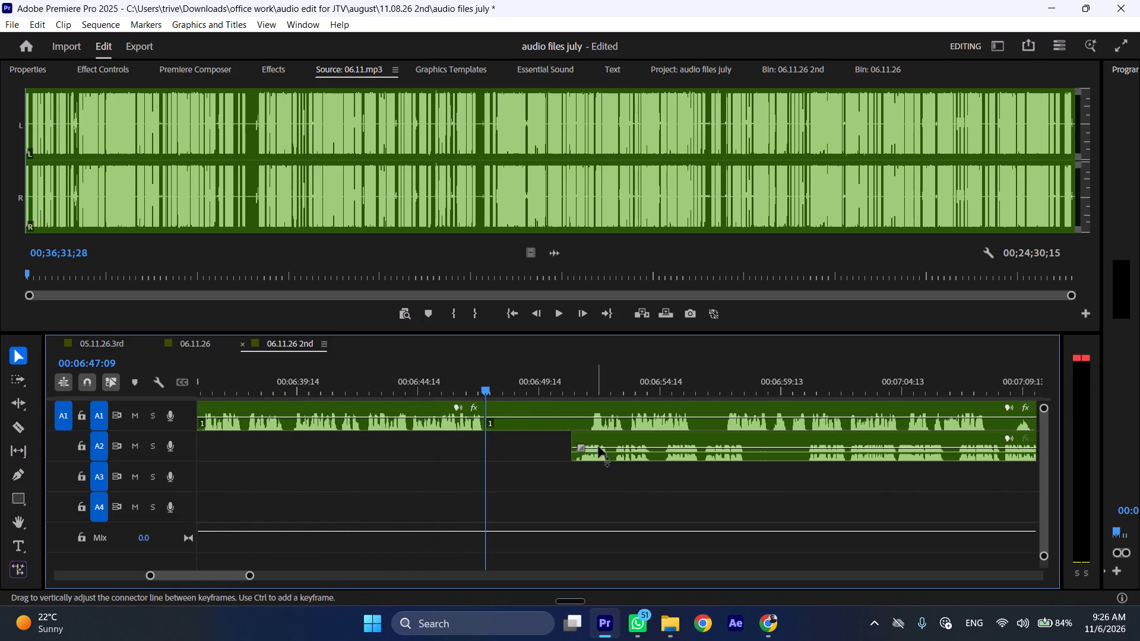
# Move the A2 clip back to start at 00:06:47:09 and shift the remaining A1 clip later to about 00:07:08.
pyautogui.moveTo(600, 442); pyautogui.dragTo(520, 450)
pyautogui.scroll(-6, 520, 450)
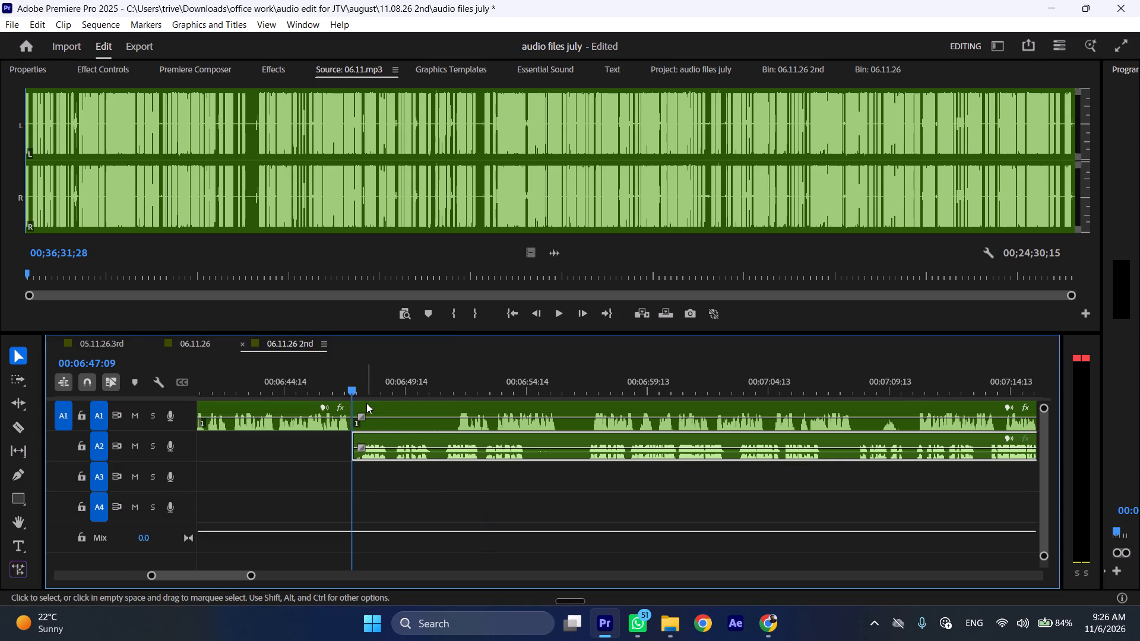
pyautogui.moveTo(361, 409); pyautogui.dragTo(463, 411)
pyautogui.moveTo(475, 407); pyautogui.dragTo(496, 407)
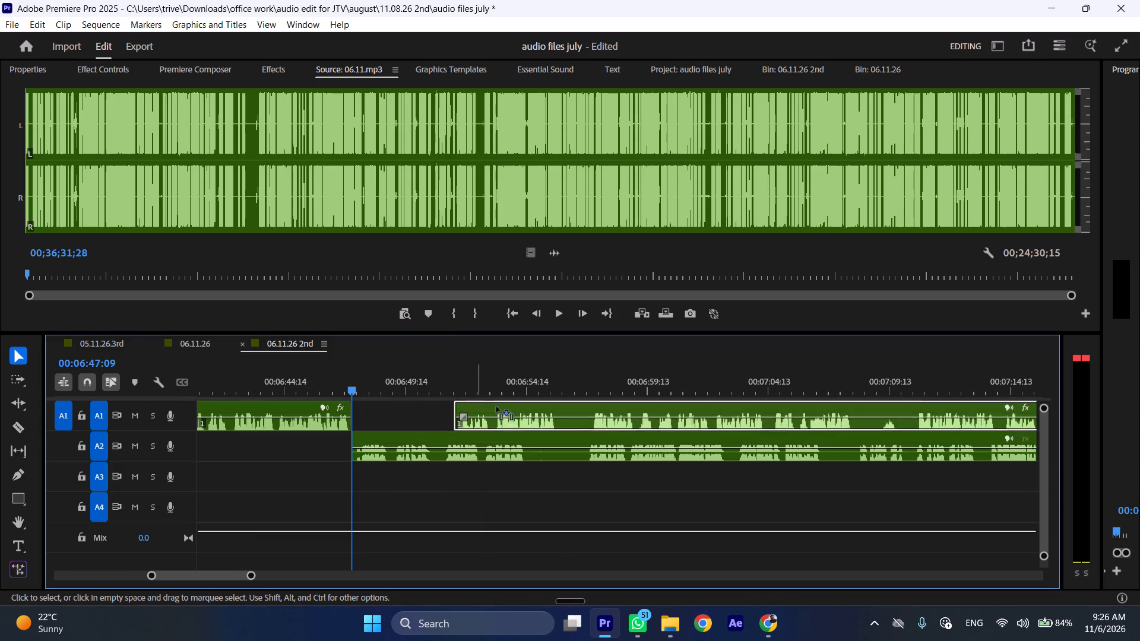
pyautogui.moveTo(496, 407); pyautogui.dragTo(875, 406)
# Play the start of the A2 passage, cut out the short pause just before 00:06:51:04, and close the gap.
pyautogui.press('space')
pyautogui.press('l')
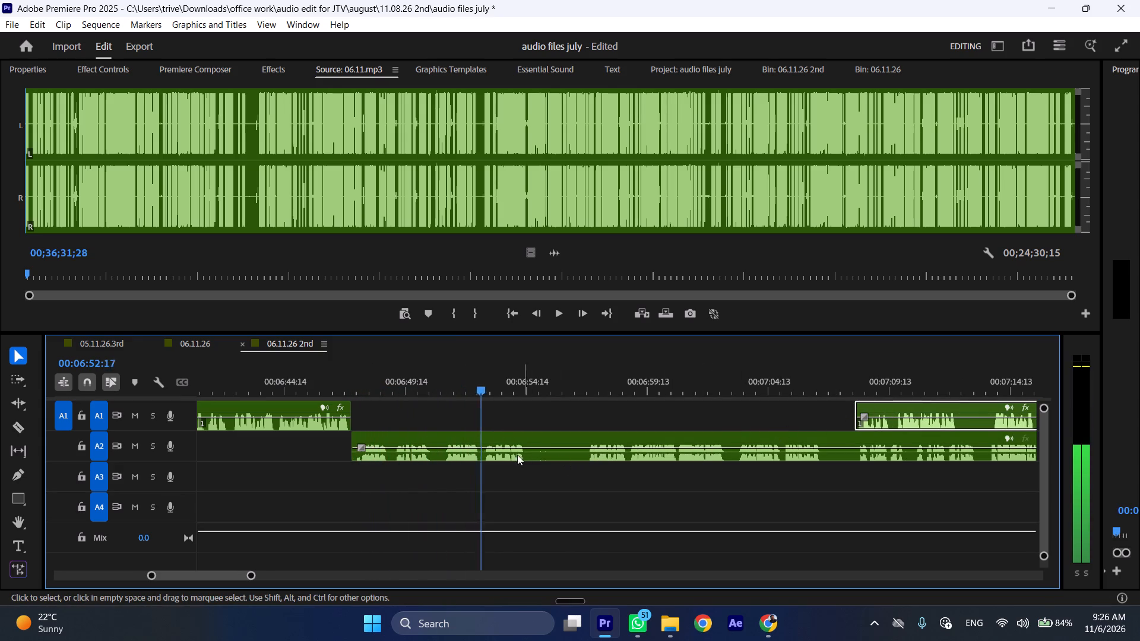
pyautogui.moveTo(430, 389); pyautogui.dragTo(432, 389)
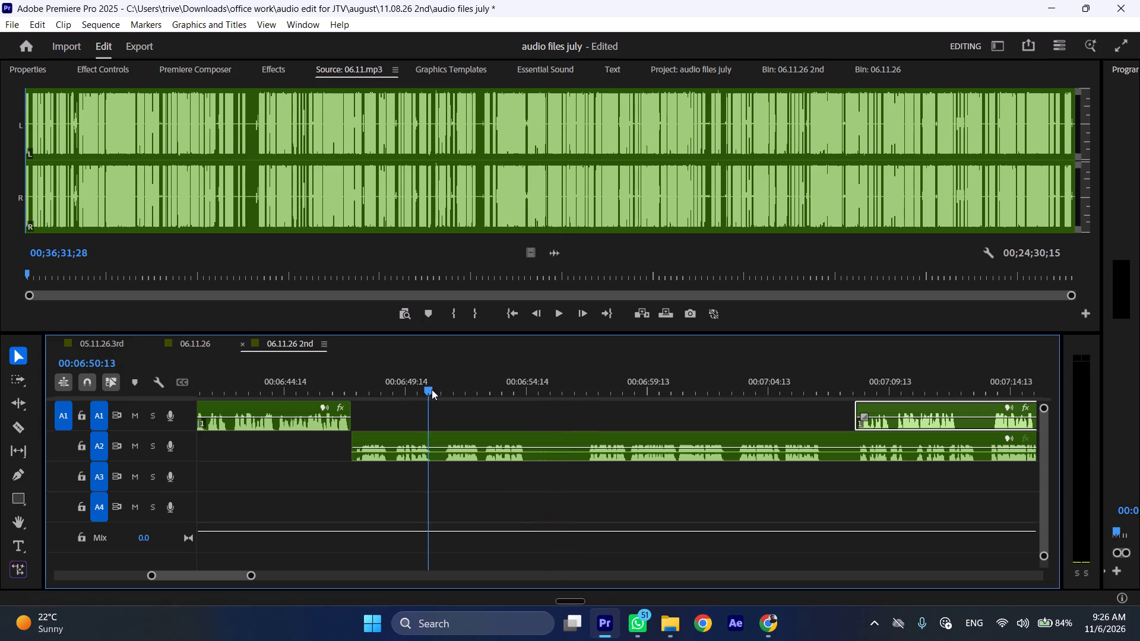
pyautogui.moveTo(432, 389); pyautogui.dragTo(446, 389)
pyautogui.hotkey('shift', 'c')
pyautogui.click(479, 445)
pyautogui.hotkey('shift', 'c')
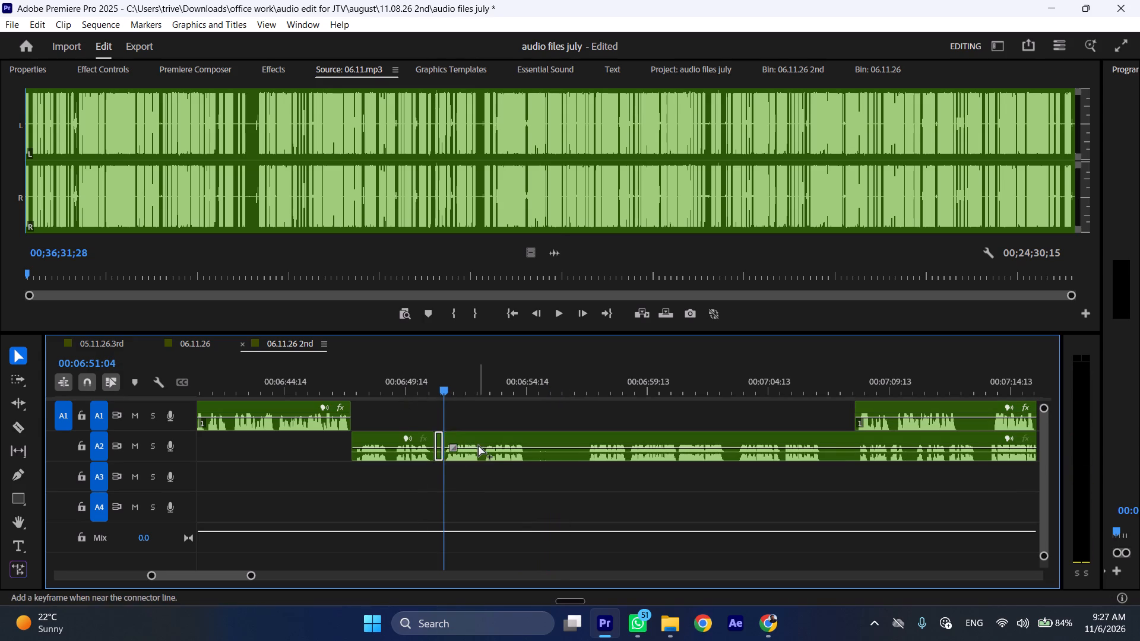
pyautogui.hotkey('ctrl', 'shift', 'd')
# Cut out the short pause at about 00:06:49 in the A2 clip and close the gap.
pyautogui.moveTo(390, 383); pyautogui.dragTo(397, 382)
pyautogui.hotkey('shift', 'c')
pyautogui.click(413, 454)
pyautogui.hotkey('shift', 'c')
pyautogui.hotkey('ctrl', 'shift', 'd')
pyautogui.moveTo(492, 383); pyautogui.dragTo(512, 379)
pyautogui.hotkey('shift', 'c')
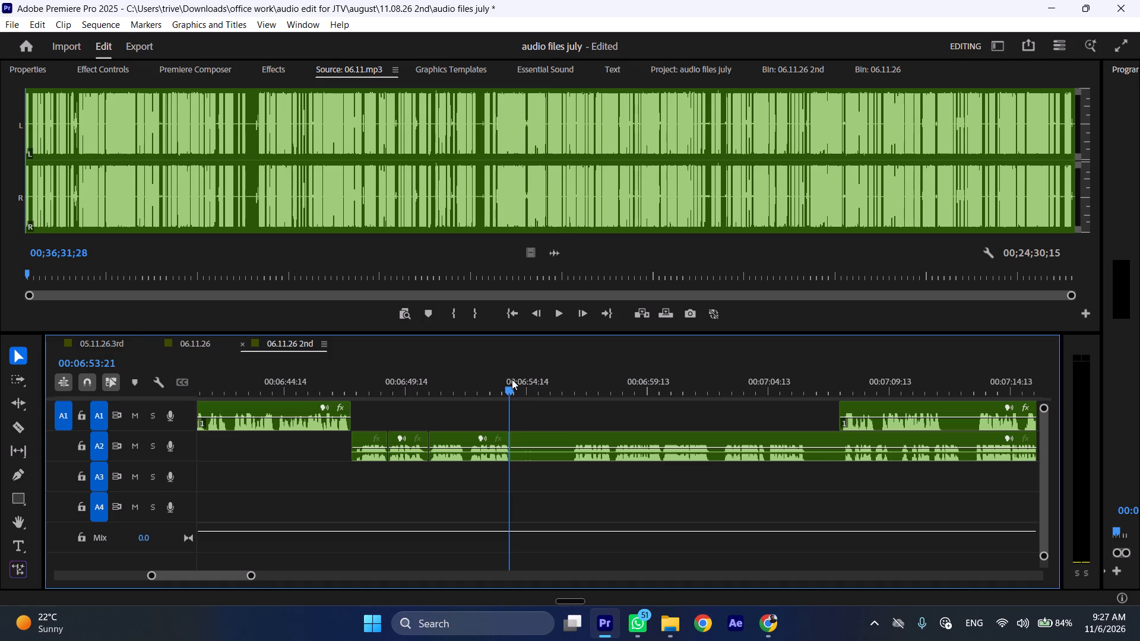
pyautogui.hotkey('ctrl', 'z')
# Split the A2 clip at 00:06:54:02, just after the end of the phrase.
pyautogui.click(512, 379)
pyautogui.hotkey('shift', 'c')
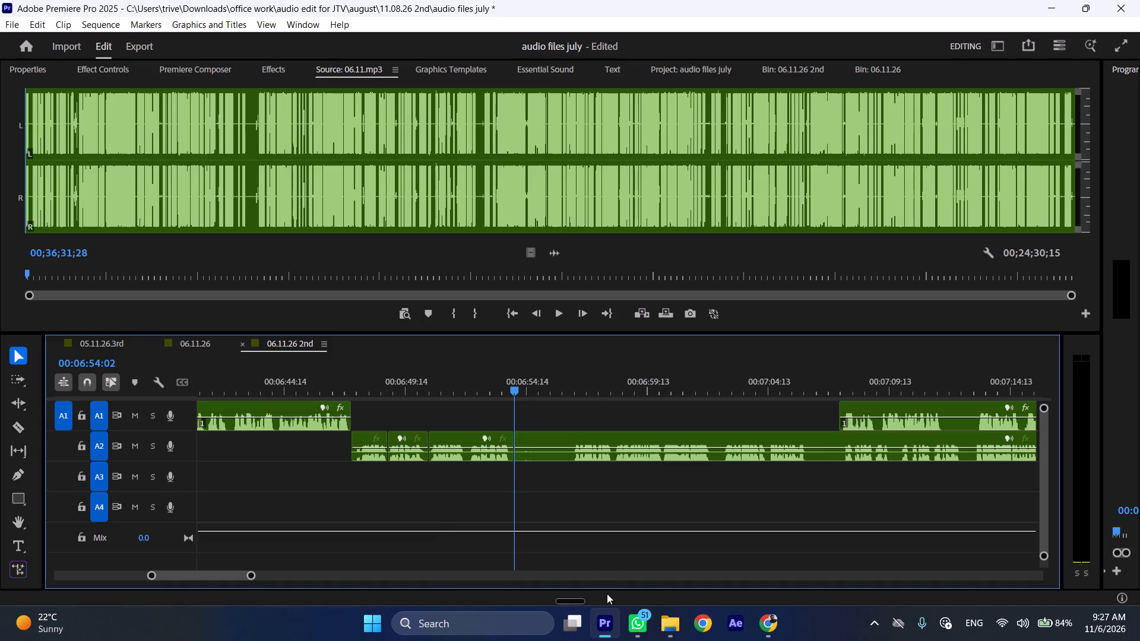
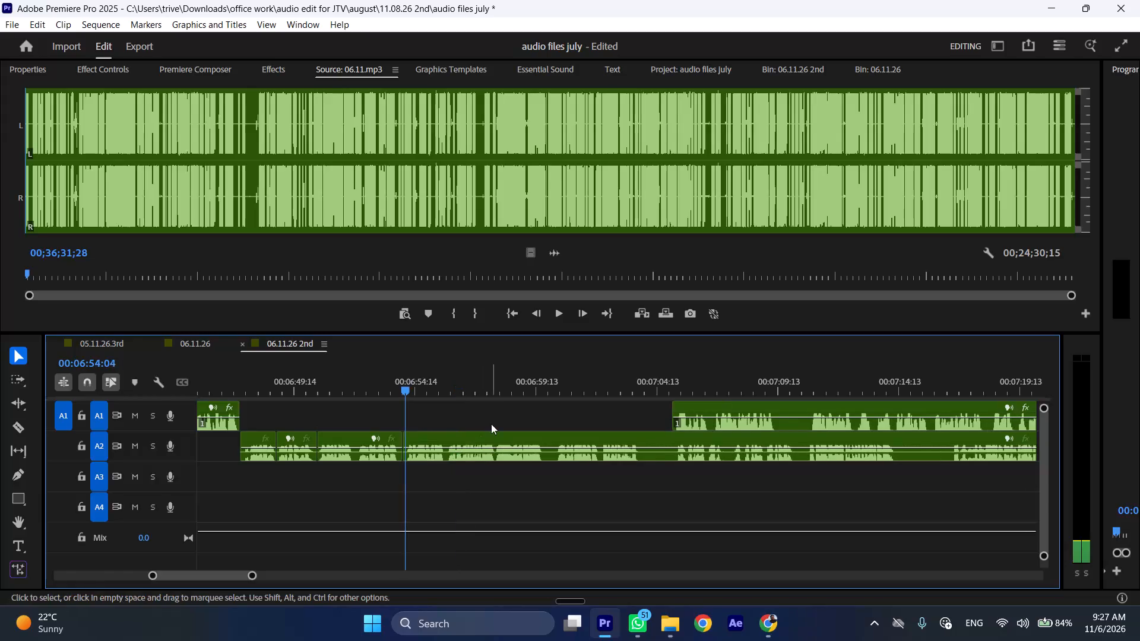
# Play on from the last A2 split, cut out the short pause at about 00:06:59:23, and close the gap.
pyautogui.press('l')
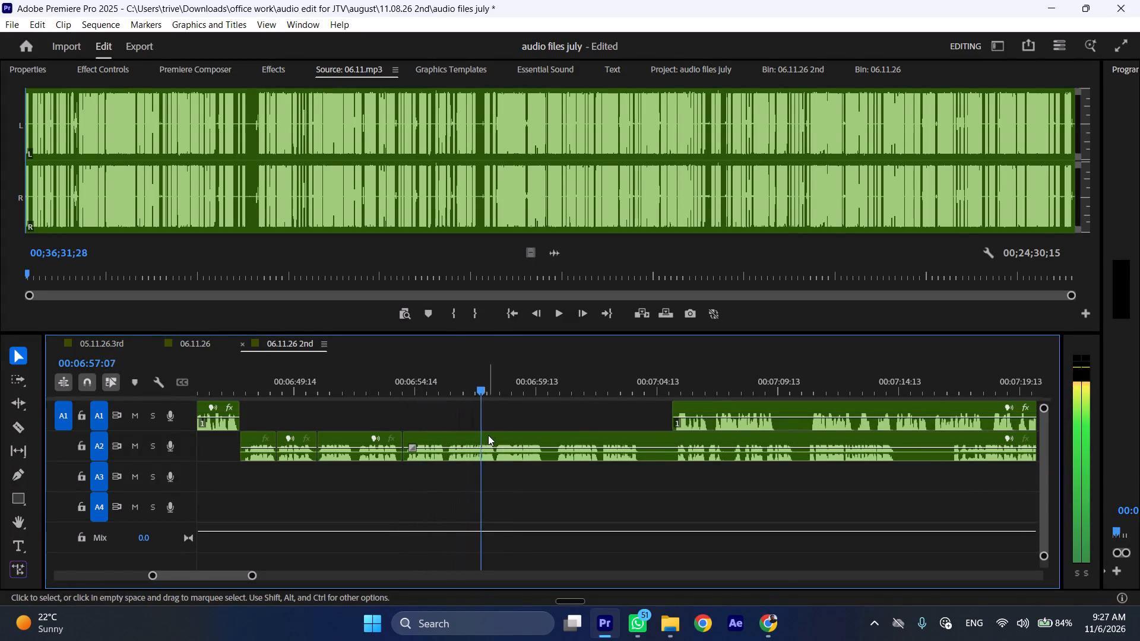
pyautogui.moveTo(544, 380); pyautogui.dragTo(556, 381)
pyautogui.hotkey('shift', 'c')
pyautogui.click(587, 439)
pyautogui.hotkey('shift', 'c')
pyautogui.hotkey('ctrl', 'shift', 'd')
pyautogui.press('space')
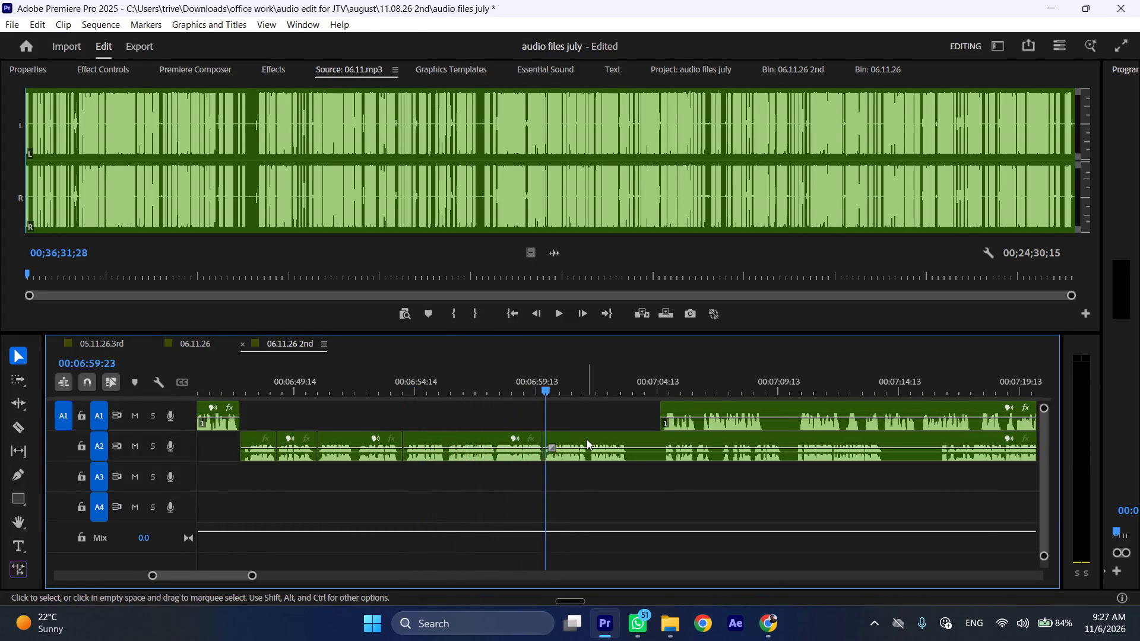
# Play the following A2 phrase and split the A2 clip at its end, at 00:07:03:08.
pyautogui.press('l')
pyautogui.scroll(-5, 627, 436)
pyautogui.press('space')
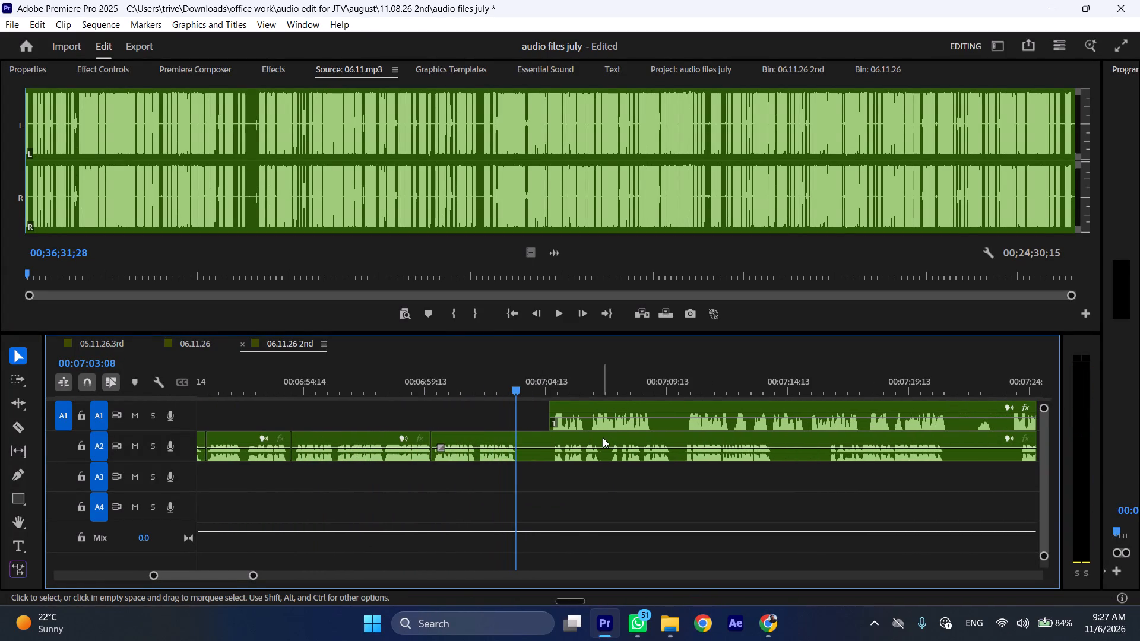
pyautogui.hotkey('shift', 'c')
# Move the remaining A1 clip earlier to meet the A2 split at 00:07:03:08.
pyautogui.moveTo(578, 408); pyautogui.dragTo(543, 411)
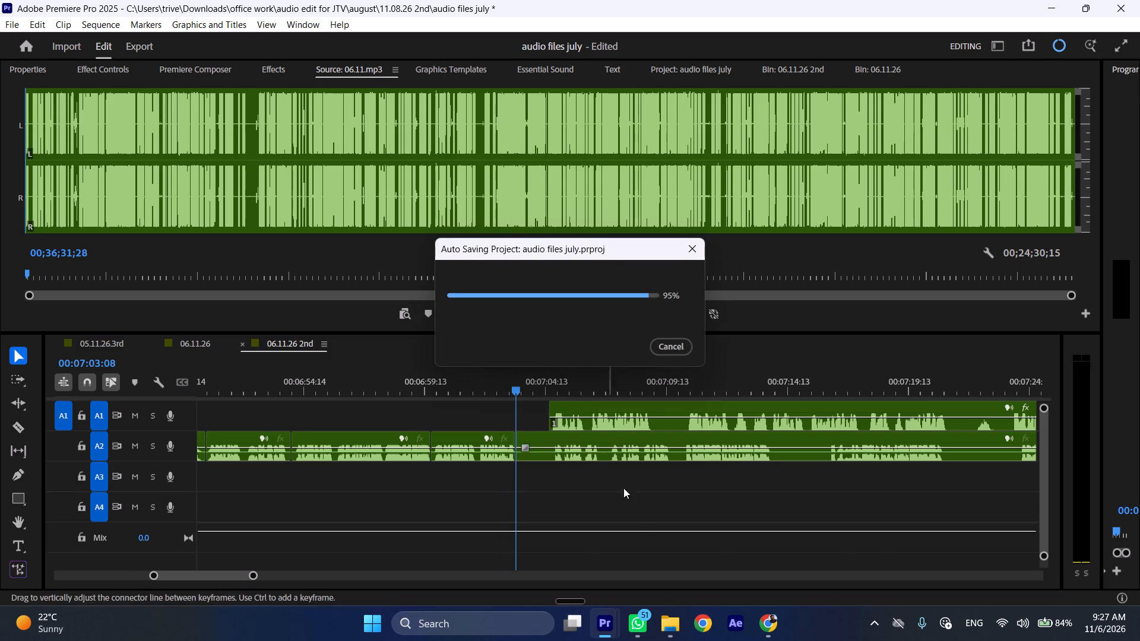
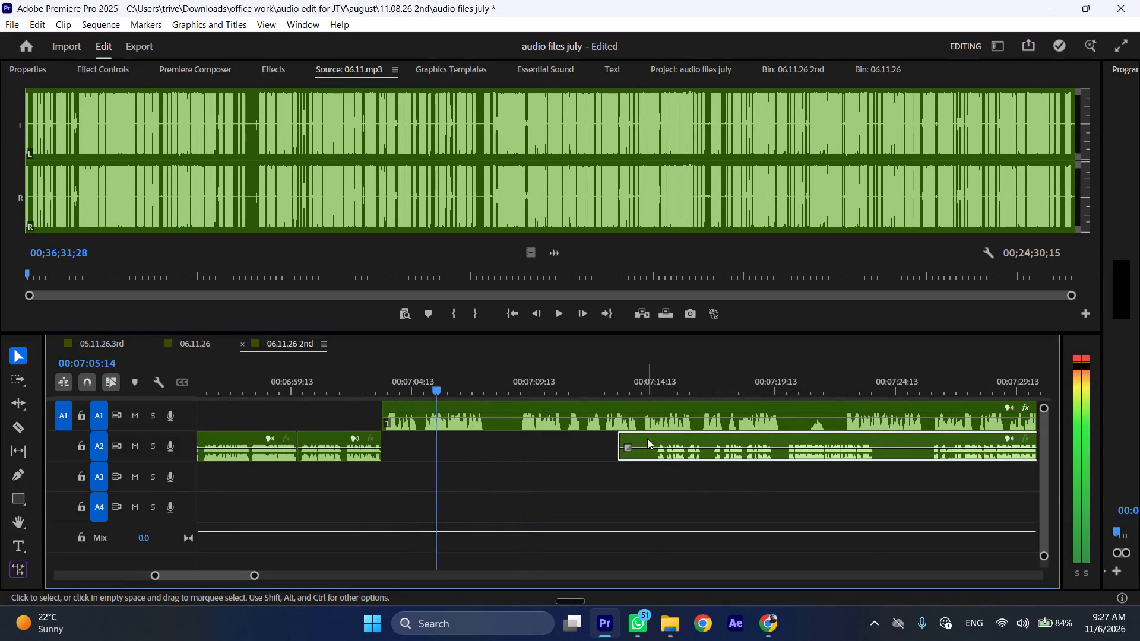
# Move the remaining A2 clip later so that it starts at about 00:07:24, leaving the A1 passage clear.
pyautogui.moveTo(647, 439); pyautogui.dragTo(881, 439)
pyautogui.moveTo(859, 437); pyautogui.dragTo(891, 437)
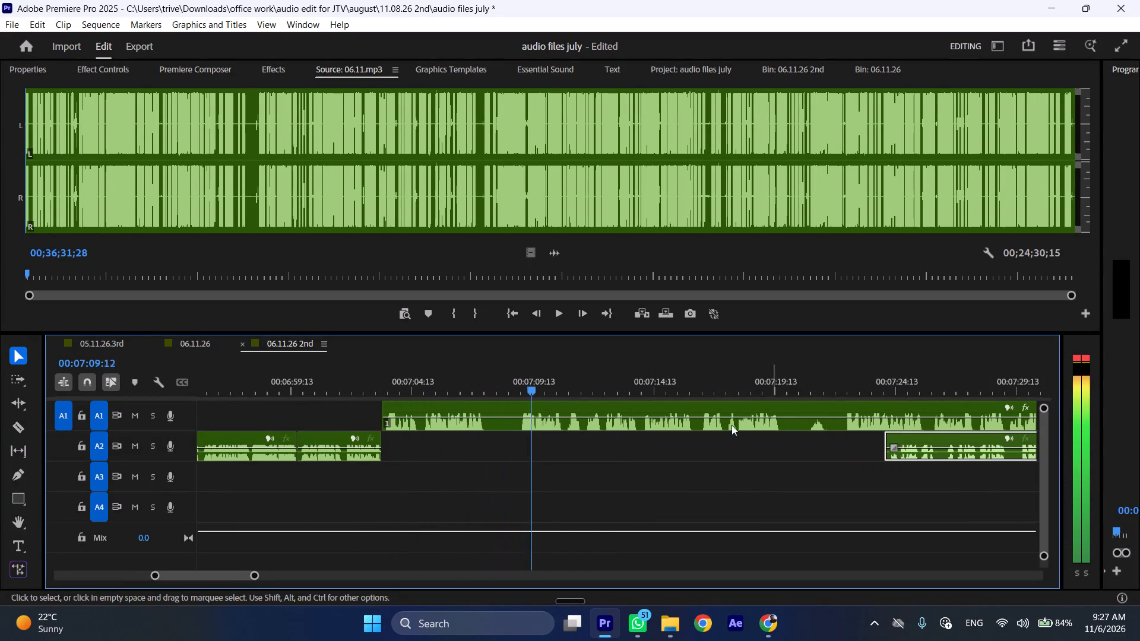
# Cut out the A1 pause ending at about 00:07:08:23, close the gap, and resume playback.
pyautogui.moveTo(489, 385); pyautogui.dragTo(520, 385)
pyautogui.hotkey('shift', 'c')
pyautogui.click(538, 408)
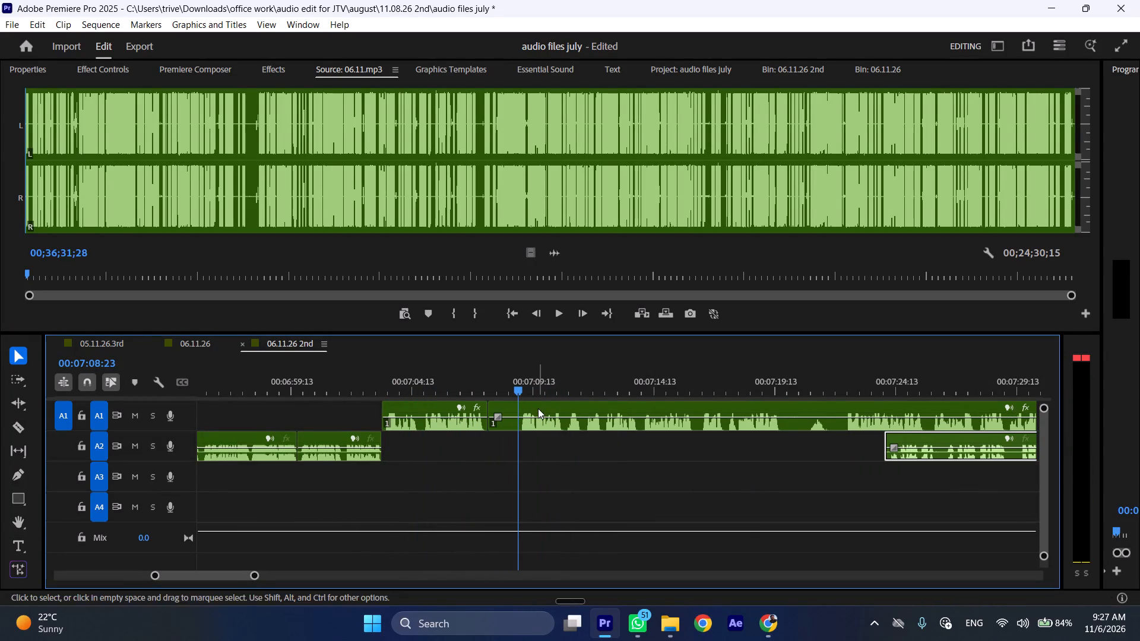
pyautogui.hotkey('shift', 'c')
pyautogui.hotkey('ctrl', 'shift', 'd')
pyautogui.press('space')
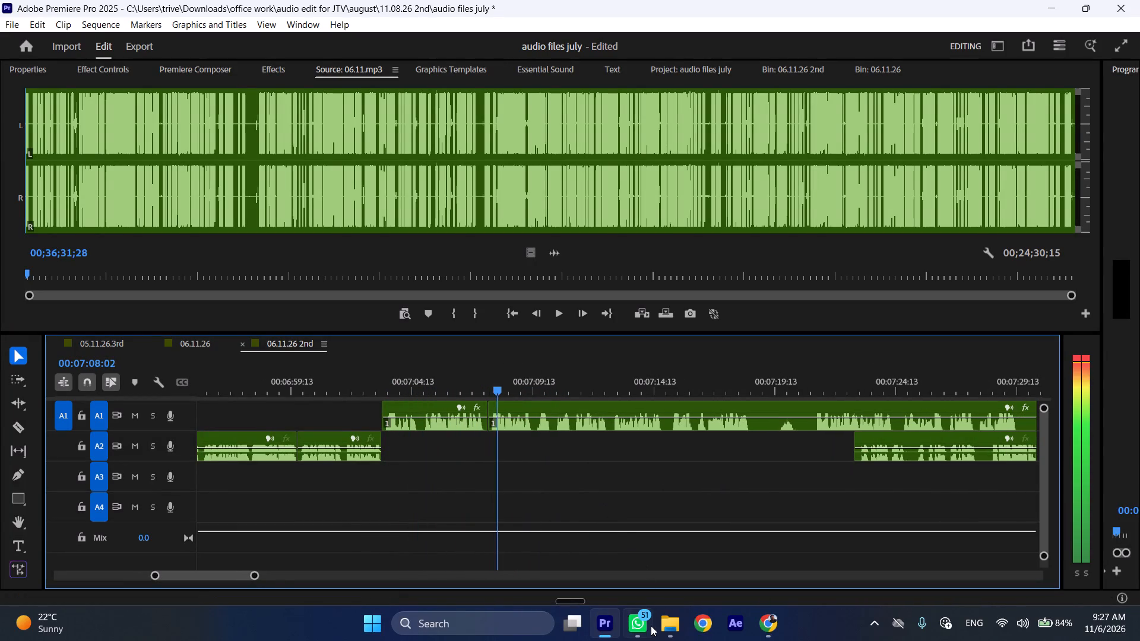
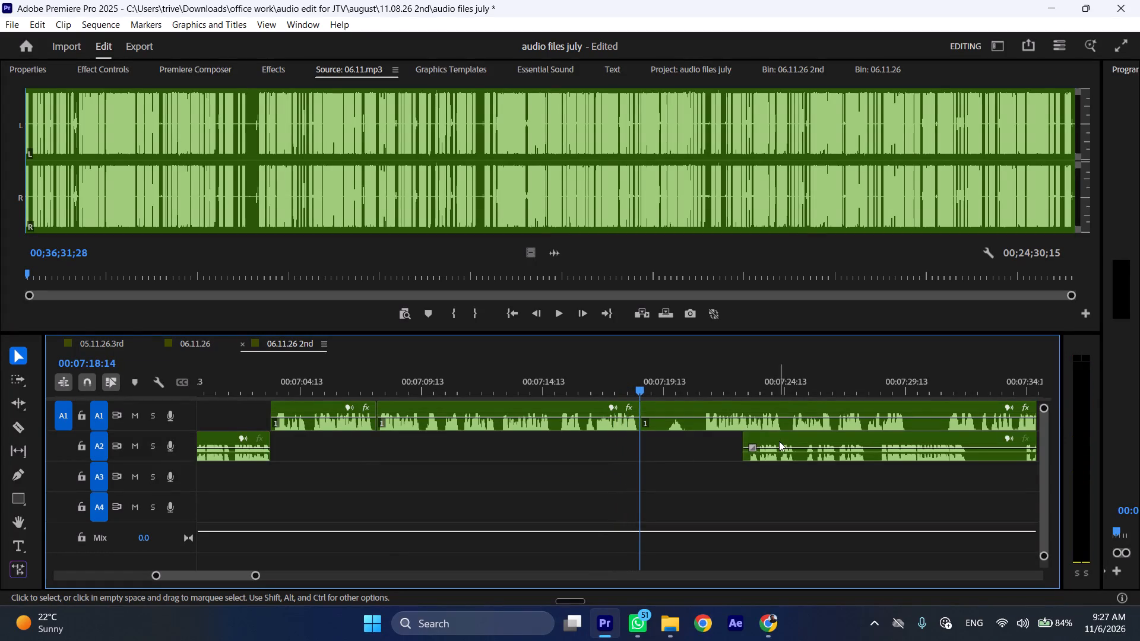
# Move the A2 clip to start at 00:07:18:14 and the following A1 clip later to about 00:07:29.
pyautogui.moveTo(778, 441); pyautogui.dragTo(682, 441)
pyautogui.moveTo(676, 407); pyautogui.dragTo(935, 410)
# Play the moved A2 passage, then cut out its opening phrase up to 00:07:21:00 and close the gap.
pyautogui.press('space')
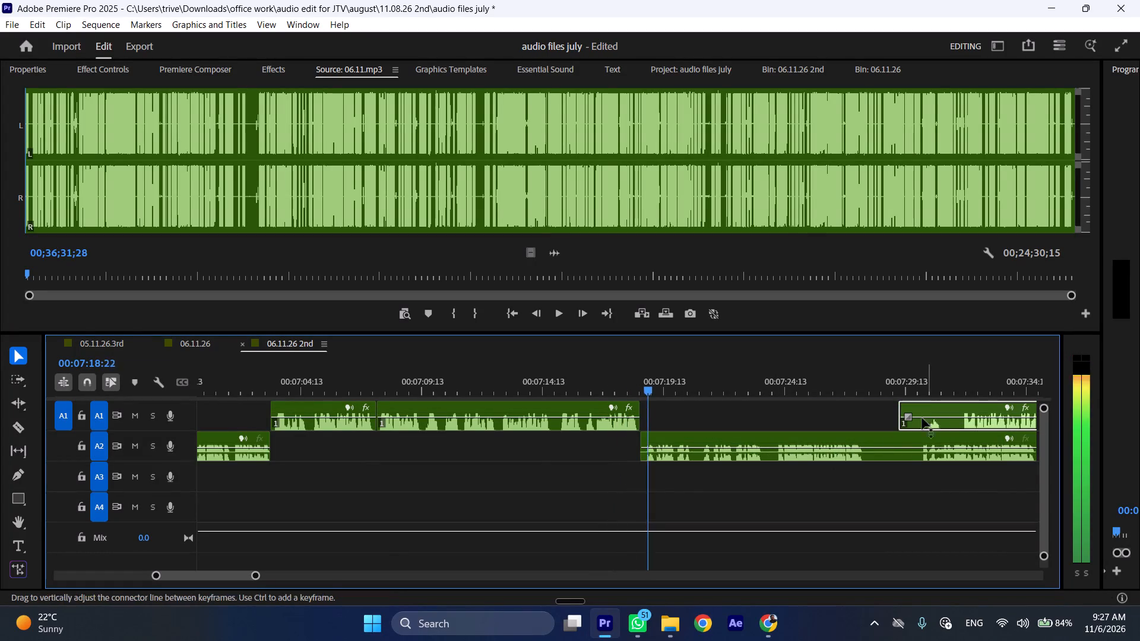
pyautogui.press('l')
pyautogui.scroll(-6, 717, 465)
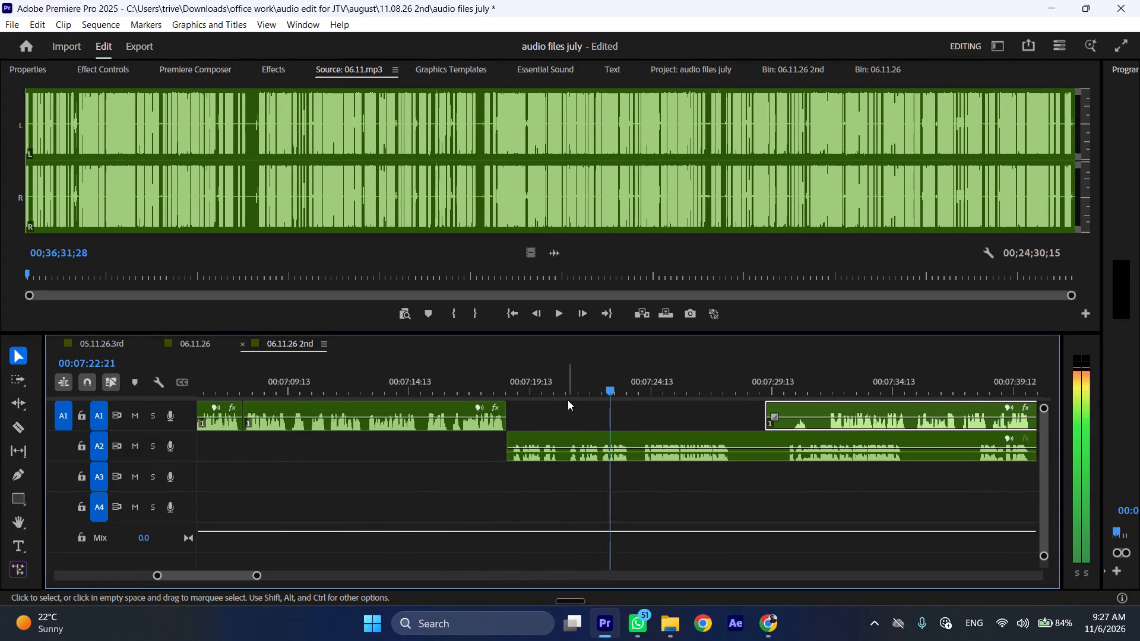
pyautogui.click(567, 383)
pyautogui.click(594, 449)
pyautogui.hotkey('shift', 'c')
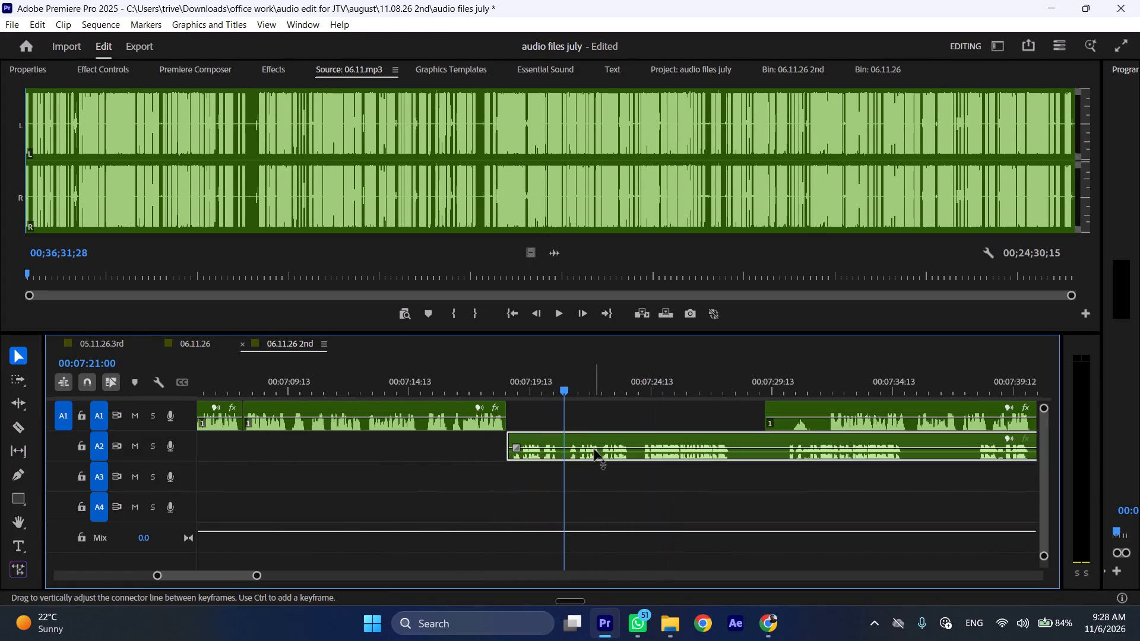
pyautogui.hotkey('ctrl', 'shift', 'd')
# Isolate the short A2 pause at about 00:07:21 with two cuts, remove it, and close the gap.
pyautogui.moveTo(569, 385); pyautogui.dragTo(580, 385)
pyautogui.hotkey('shift', 'c')
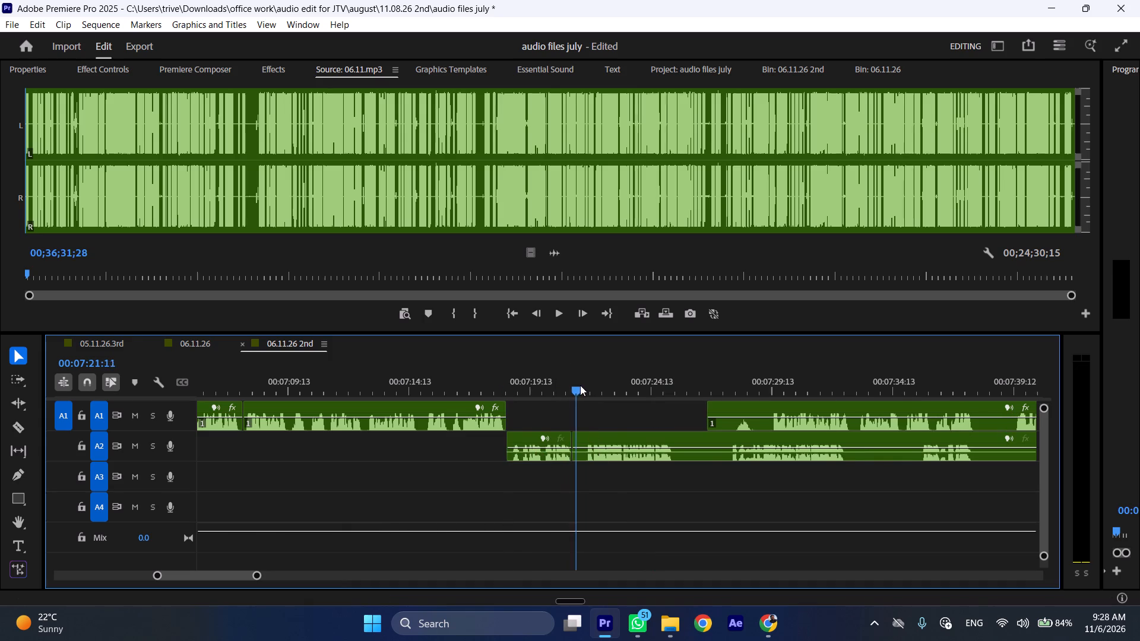
pyautogui.moveTo(580, 385); pyautogui.dragTo(587, 385)
pyautogui.click(609, 429)
pyautogui.click(610, 440)
pyautogui.hotkey('shift', 'c')
pyautogui.press('space')
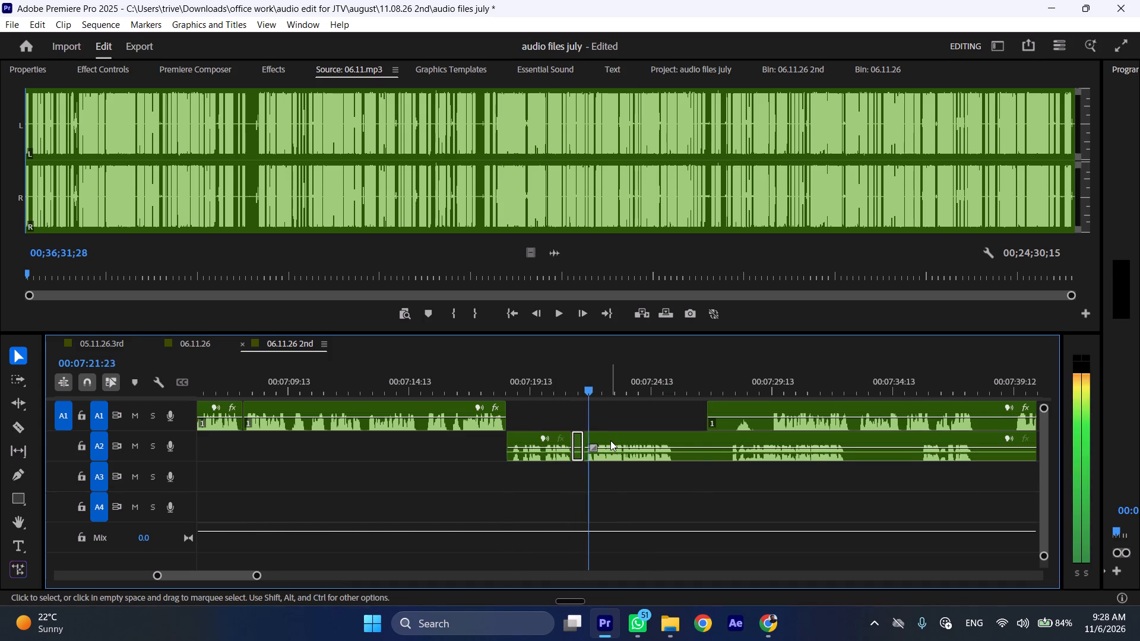
pyautogui.hotkey('ctrl', 'shift', 'd')
# Play on to the end of the A2 passage and split the A2 clip at 00:07:25:04.
pyautogui.press('space')
pyautogui.write('l')
pyautogui.scroll(-5, 629, 452)
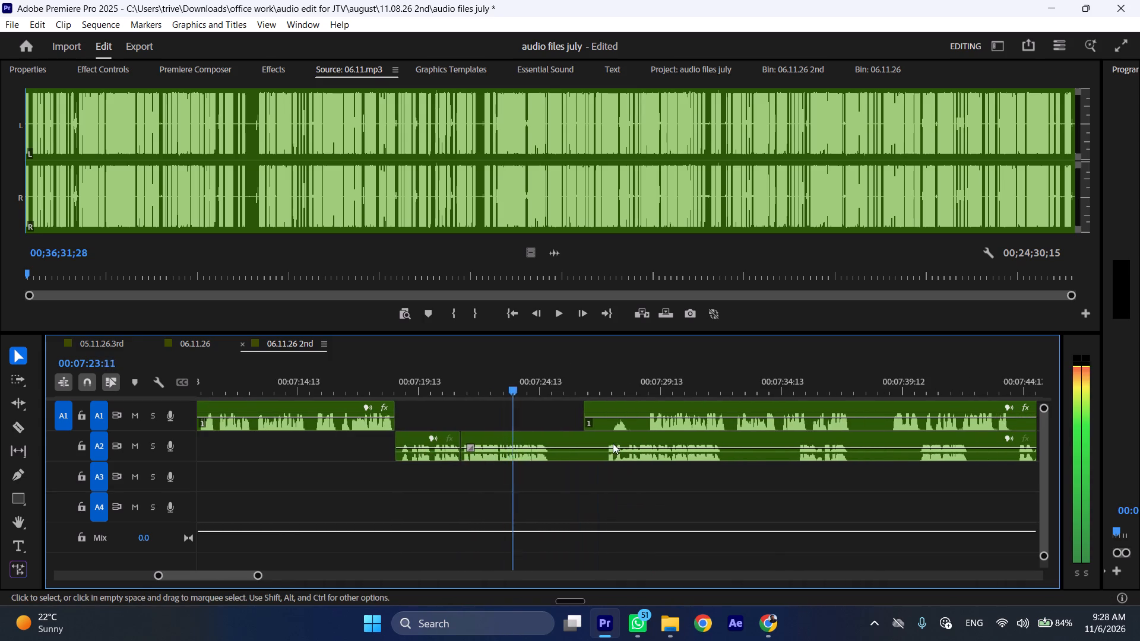
pyautogui.press('space')
pyautogui.click(595, 443)
pyautogui.hotkey('shift', 'c')
# Trim the unwanted opening off the next A1 clip and move it to start at 00:07:25:04.
pyautogui.moveTo(588, 402); pyautogui.dragTo(626, 402)
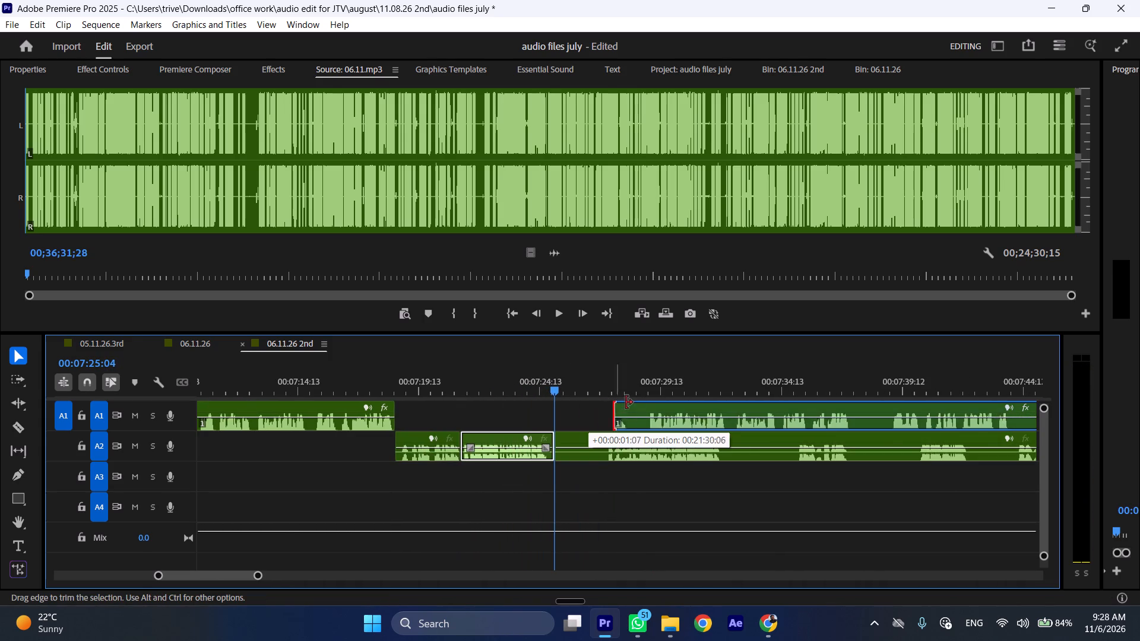
pyautogui.moveTo(626, 402); pyautogui.dragTo(650, 403)
pyautogui.moveTo(677, 407); pyautogui.dragTo(582, 415)
# Move the remaining A2 clip later so that it starts at 00:07:35:02, clear of the A1 passage.
pyautogui.moveTo(590, 438); pyautogui.dragTo(831, 439)
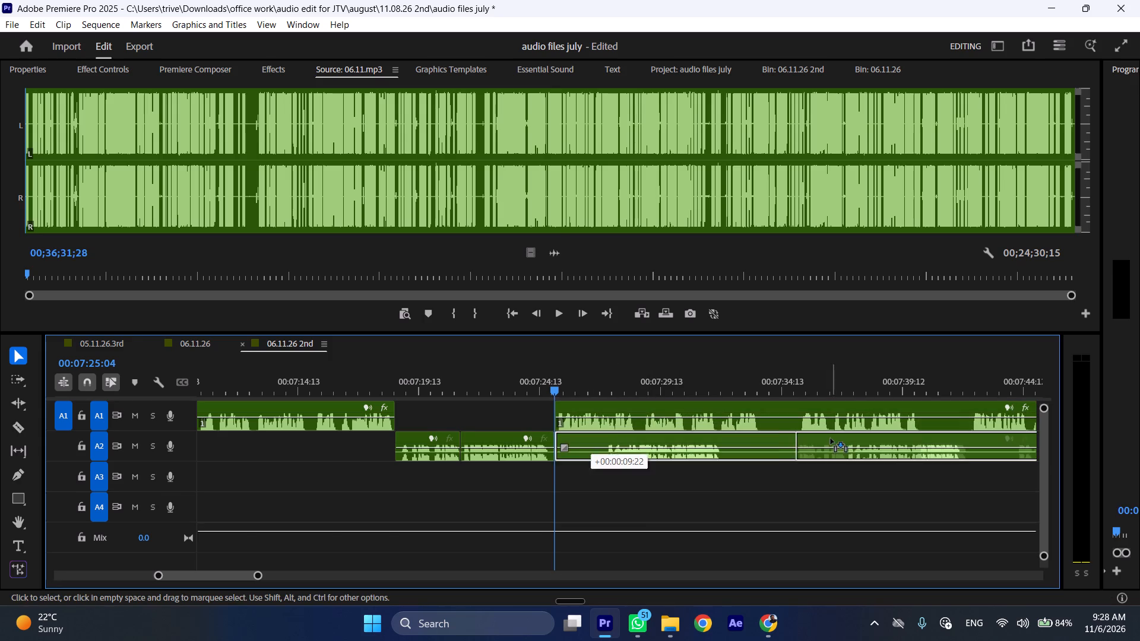
pyautogui.moveTo(831, 439); pyautogui.dragTo(831, 439)
# Play through the A1 passage and split the A1 clip in the pause at 00:07:33:16.
pyautogui.press('space')
pyautogui.press('l')
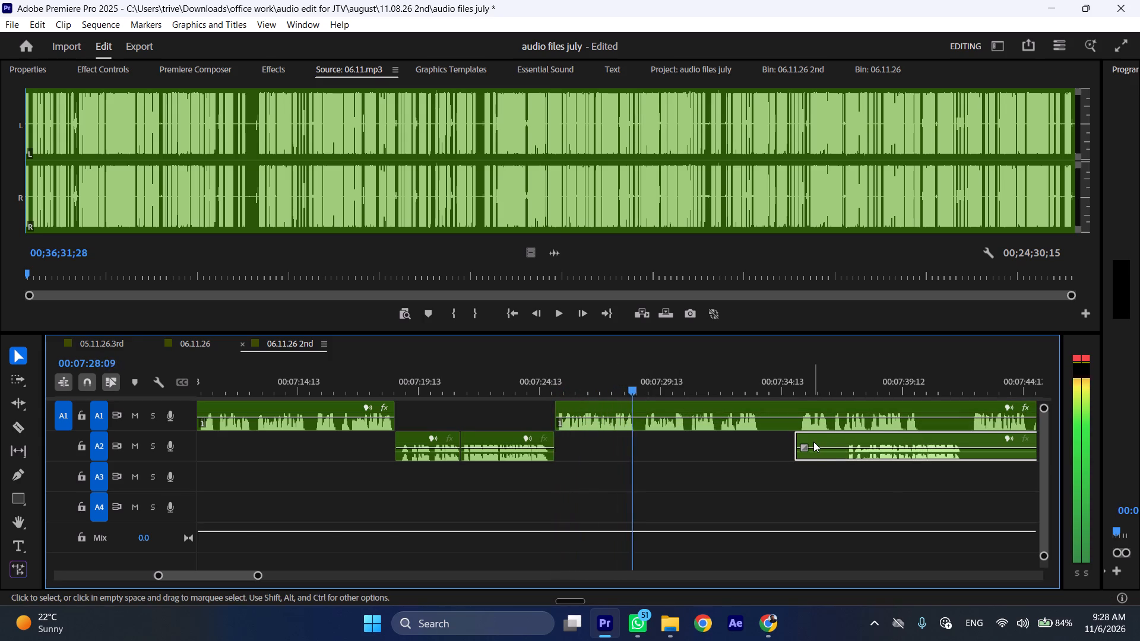
pyautogui.scroll(-6, 685, 452)
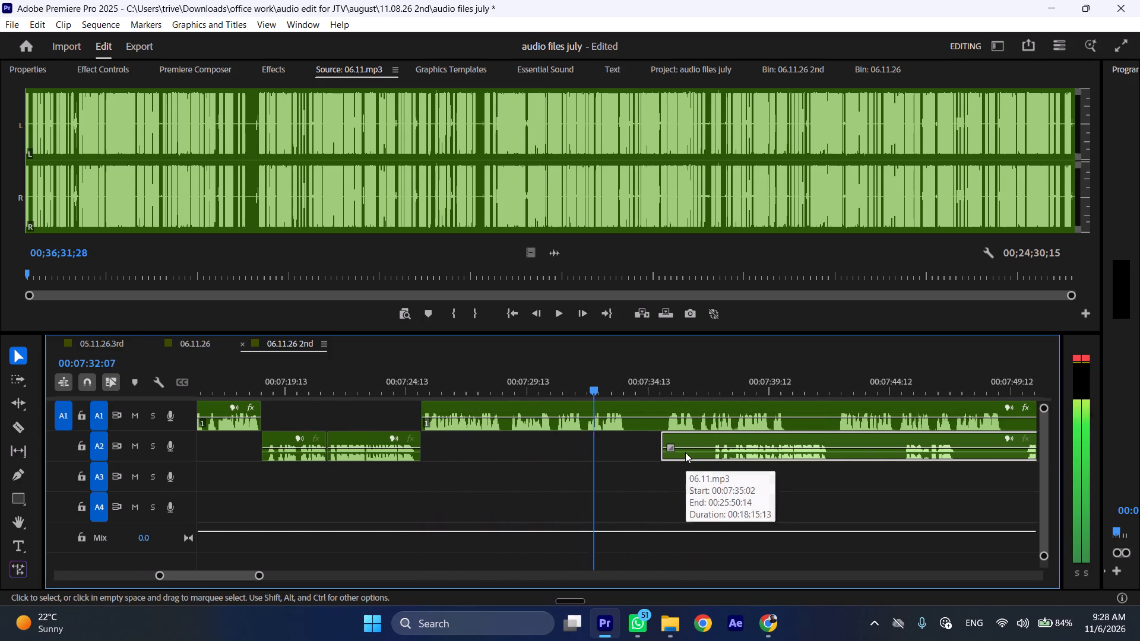
pyautogui.press('space')
pyautogui.hotkey('shift', 'c')
pyautogui.scroll(-5, 624, 463)
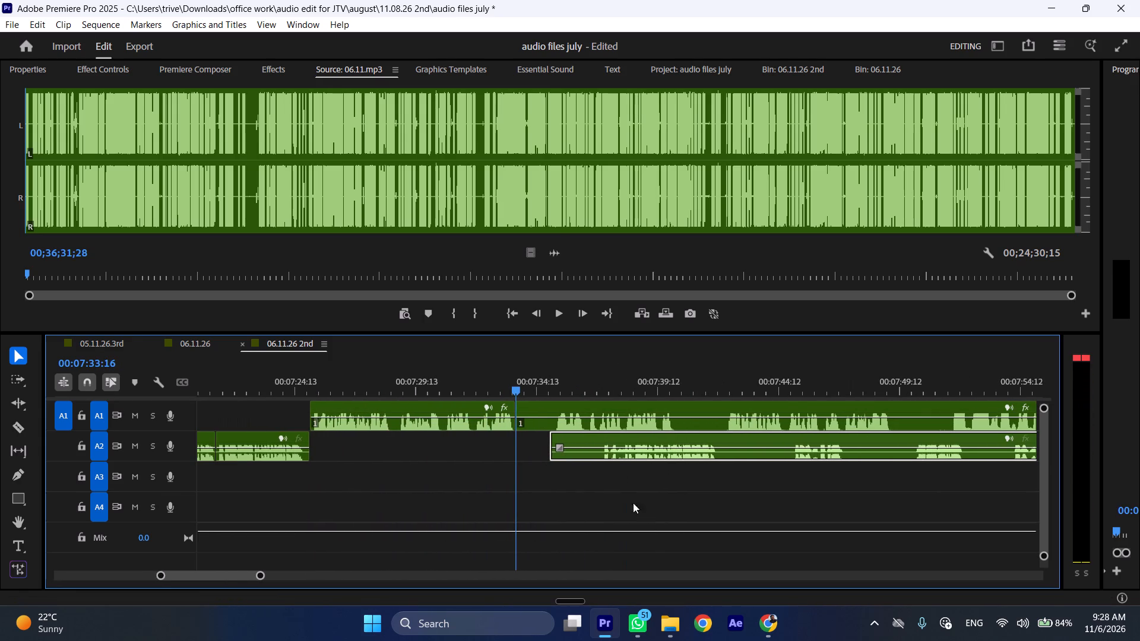
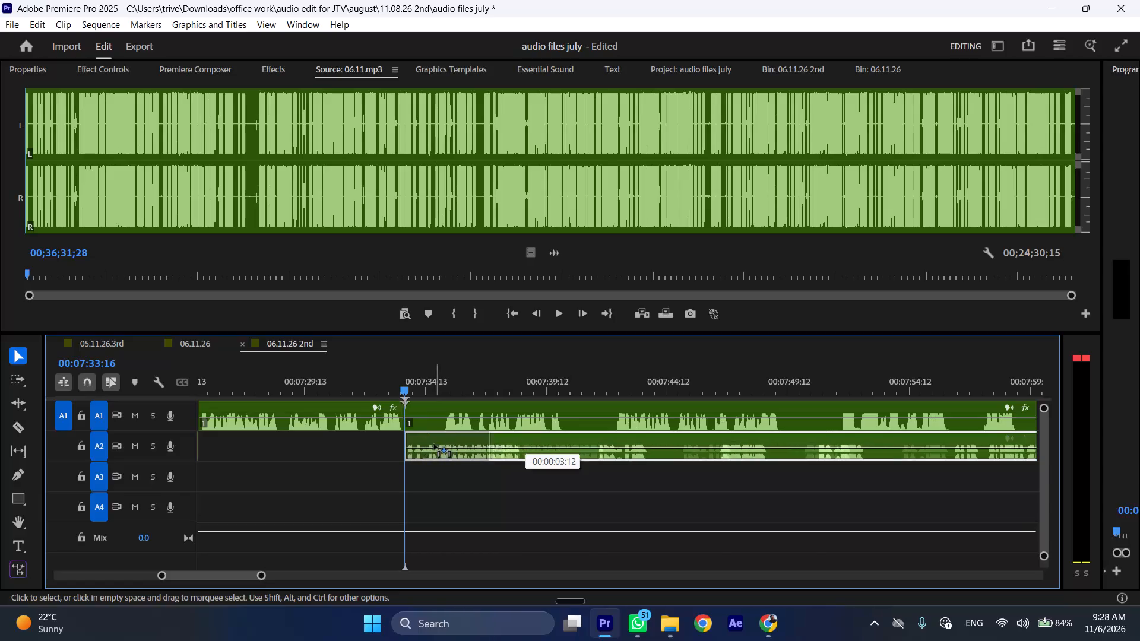
# Move the following A1 clip later to clear the A2 passage, and split the A2 clip at the passage's end, 00:07:38:11.
pyautogui.moveTo(433, 404); pyautogui.dragTo(579, 404)
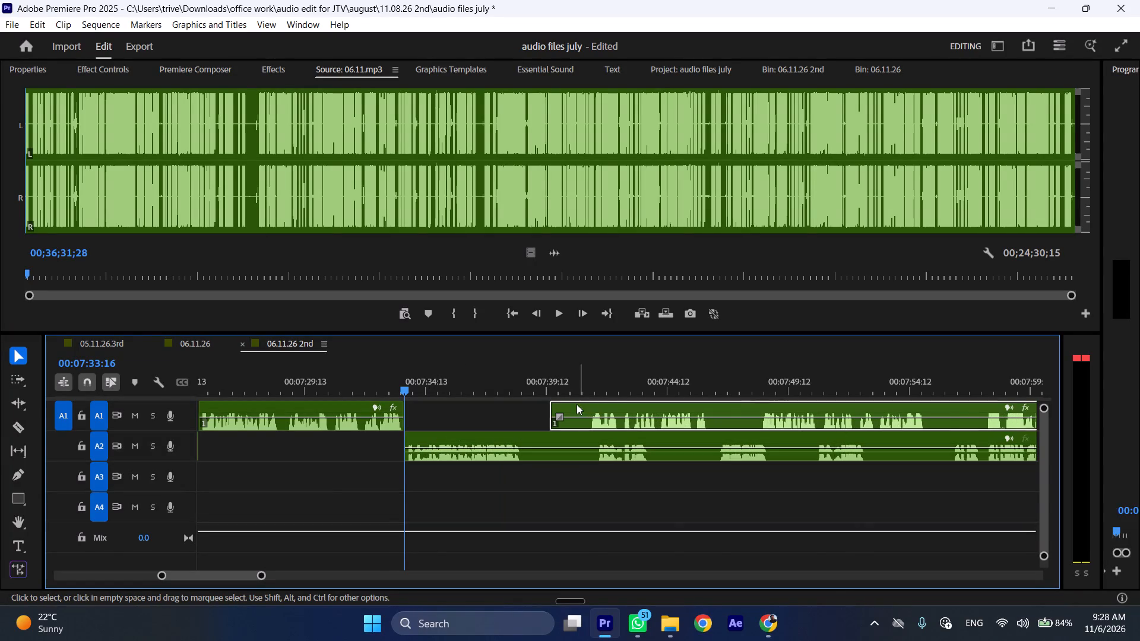
pyautogui.moveTo(531, 390); pyautogui.dragTo(522, 391)
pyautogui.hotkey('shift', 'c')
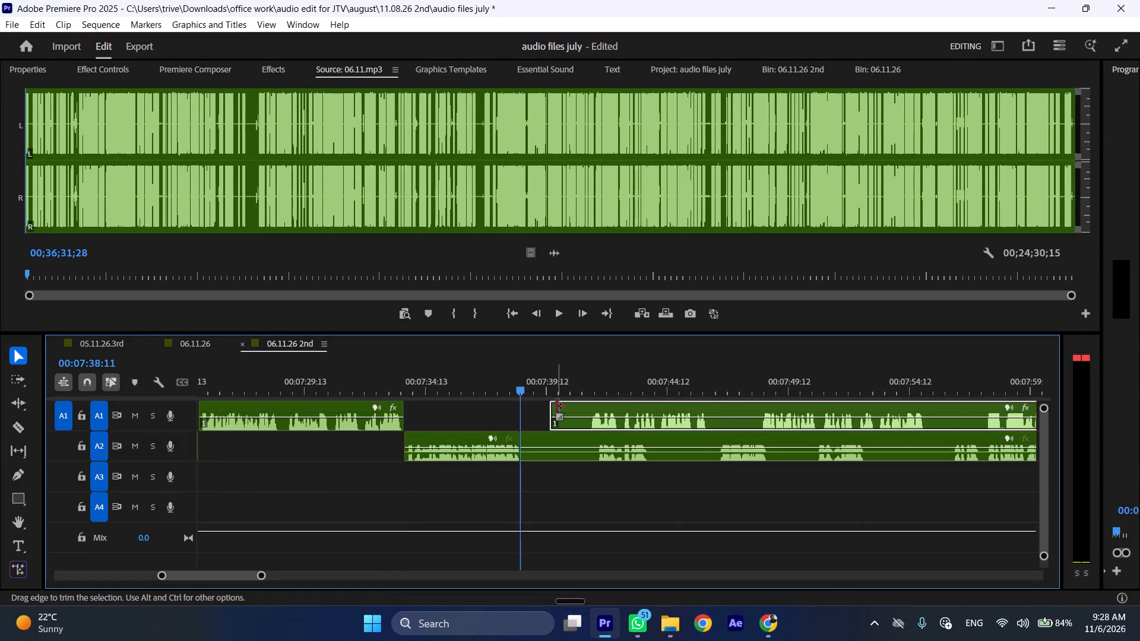
# Trim the silent opening off the next A1 clip and move it to start at 00:07:38:11.
pyautogui.moveTo(558, 407); pyautogui.dragTo(596, 410)
pyautogui.moveTo(619, 409); pyautogui.dragTo(545, 410)
# Move the remaining A2 clip later so that it starts at about 00:07:57.
pyautogui.moveTo(551, 440); pyautogui.dragTo(935, 440)
pyautogui.moveTo(907, 439); pyautogui.dragTo(980, 442)
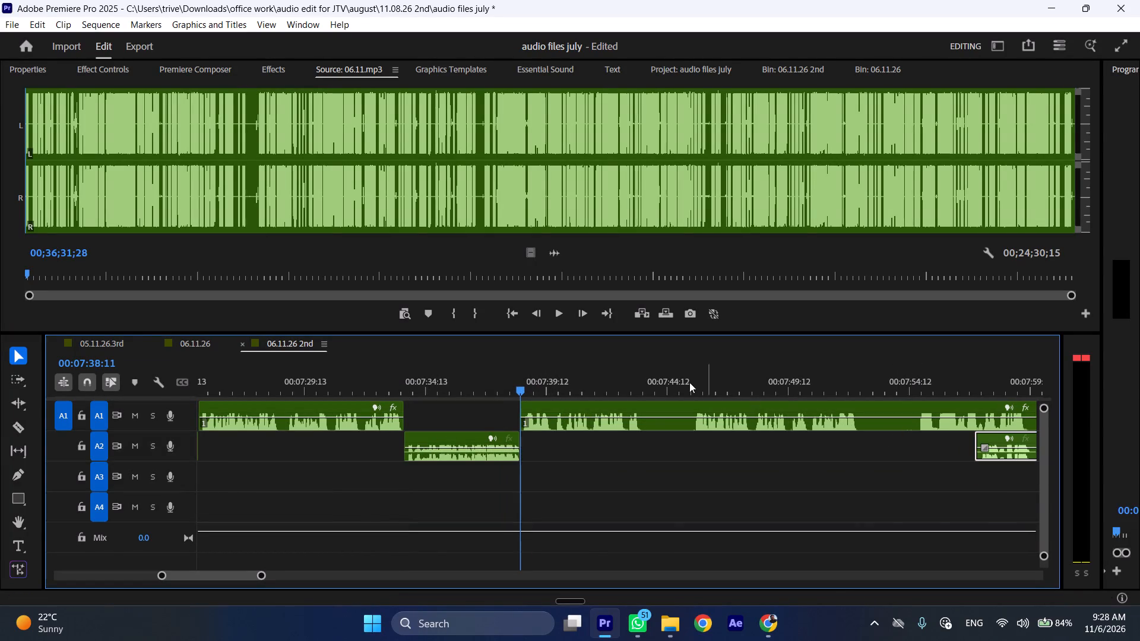
# Cut out the A1 pause that ends at 00:07:45:13 and close the gap, pulling the later A1 and A2 clips earlier.
pyautogui.moveTo(650, 375); pyautogui.dragTo(693, 378)
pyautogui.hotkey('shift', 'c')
pyautogui.click(716, 404)
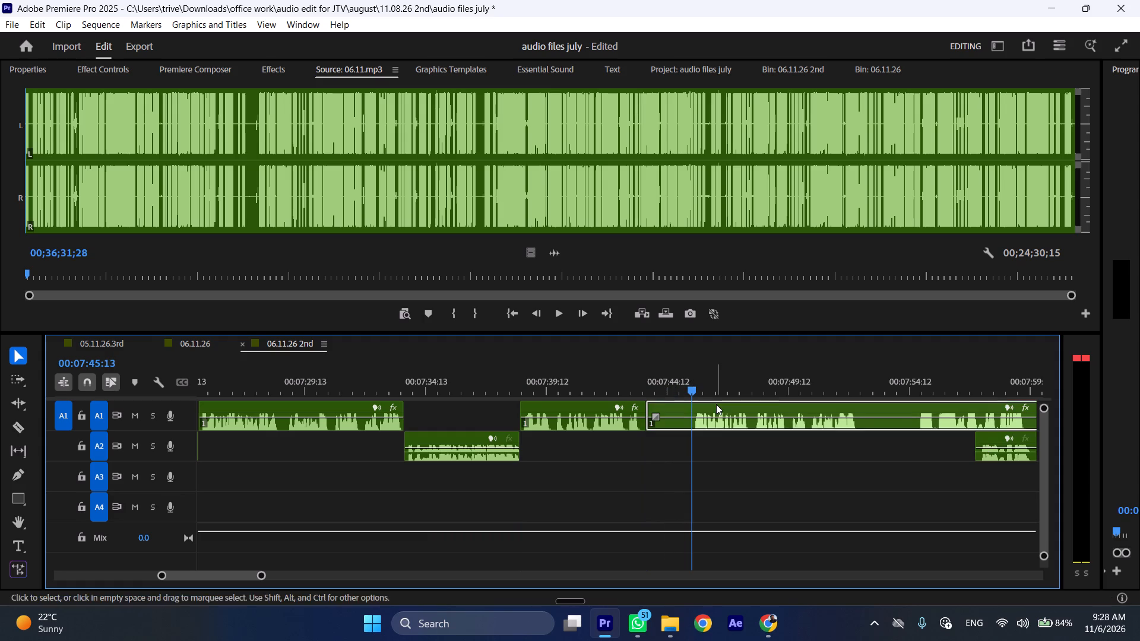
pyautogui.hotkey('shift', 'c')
pyautogui.hotkey('ctrl', 'shift', 'd')
# Play the sequence from just before the A2 passage at 00:07:33:16 to check the rearranged clips.
pyautogui.click(395, 375)
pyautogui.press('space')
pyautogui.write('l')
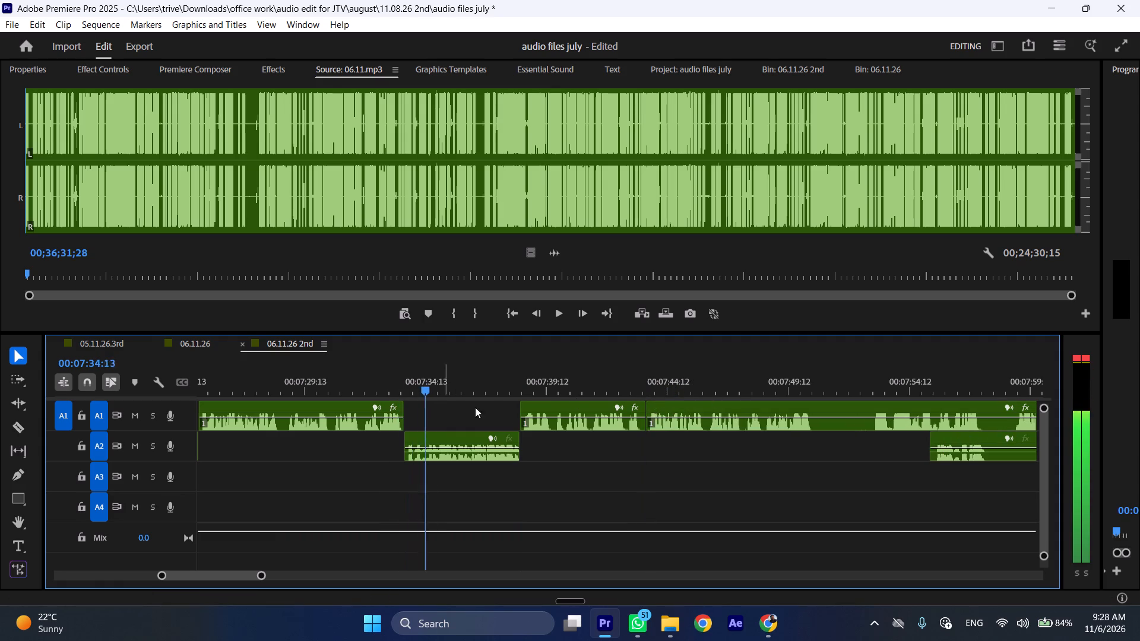
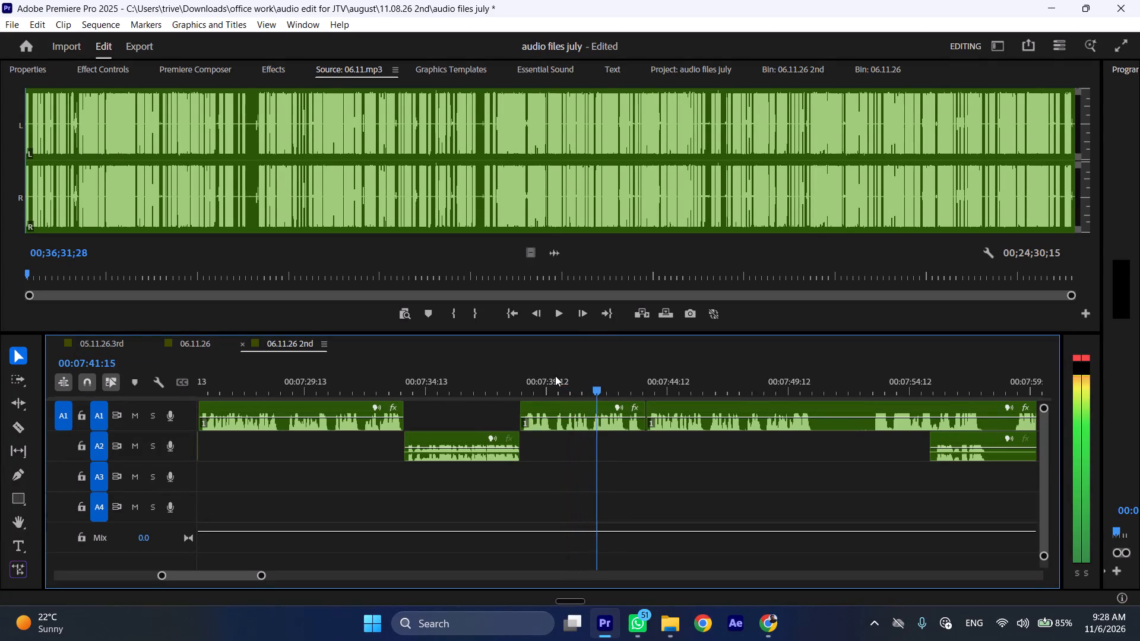
# Split the A1 clip after the A2 passage at 00:07:39:20 and ripple-delete its unwanted opening section.
pyautogui.click(555, 376)
pyautogui.click(573, 409)
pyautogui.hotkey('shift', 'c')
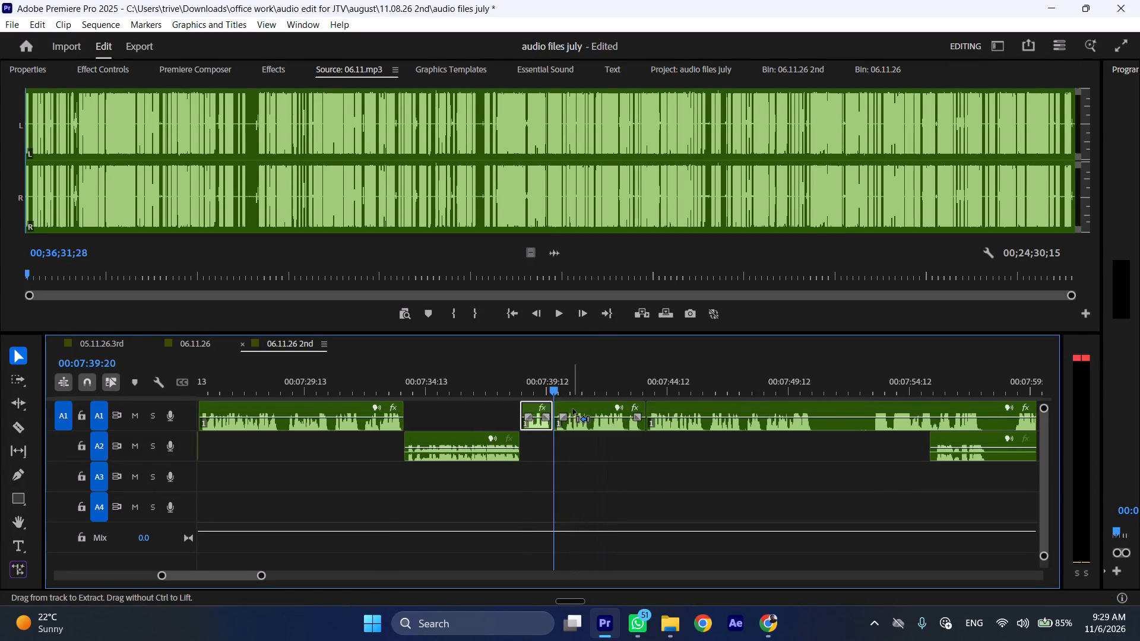
pyautogui.hotkey('ctrl', 'shift', 'd')
# Split the A1 clip at 00:07:49:12, where the speech ends and the pause begins.
pyautogui.click(789, 385)
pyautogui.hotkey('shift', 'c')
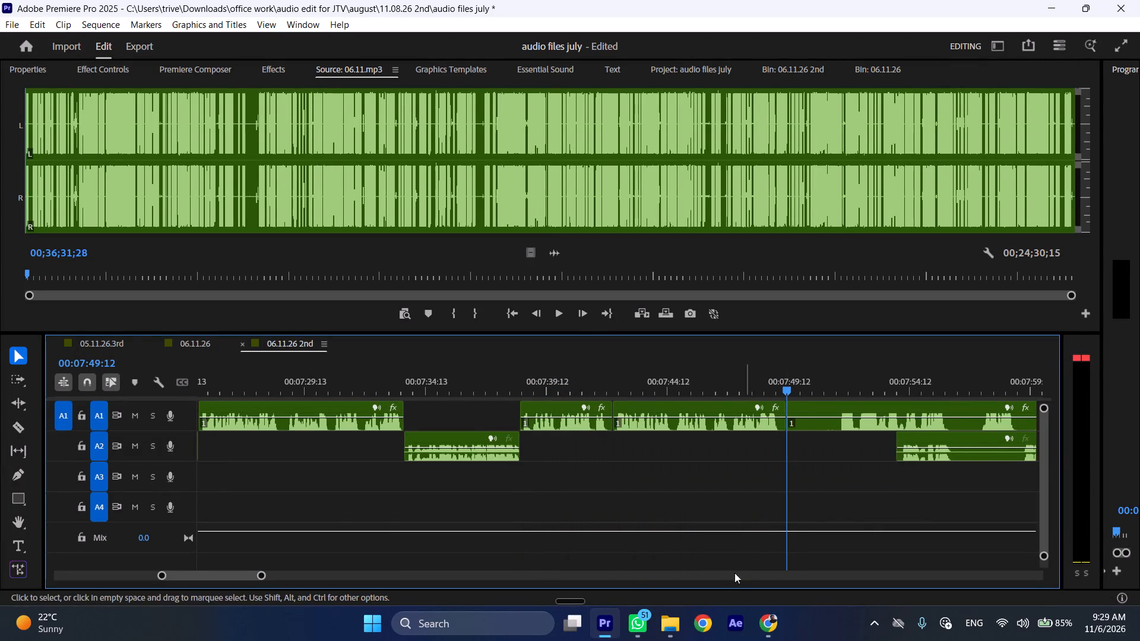
pyautogui.scroll(-6, 641, 567)
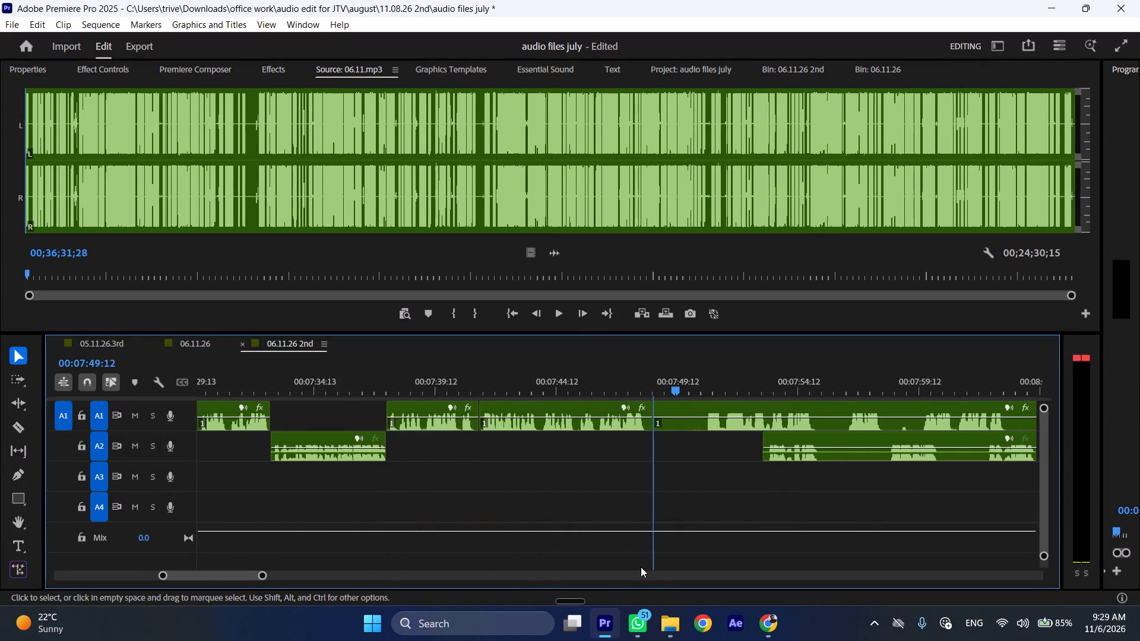
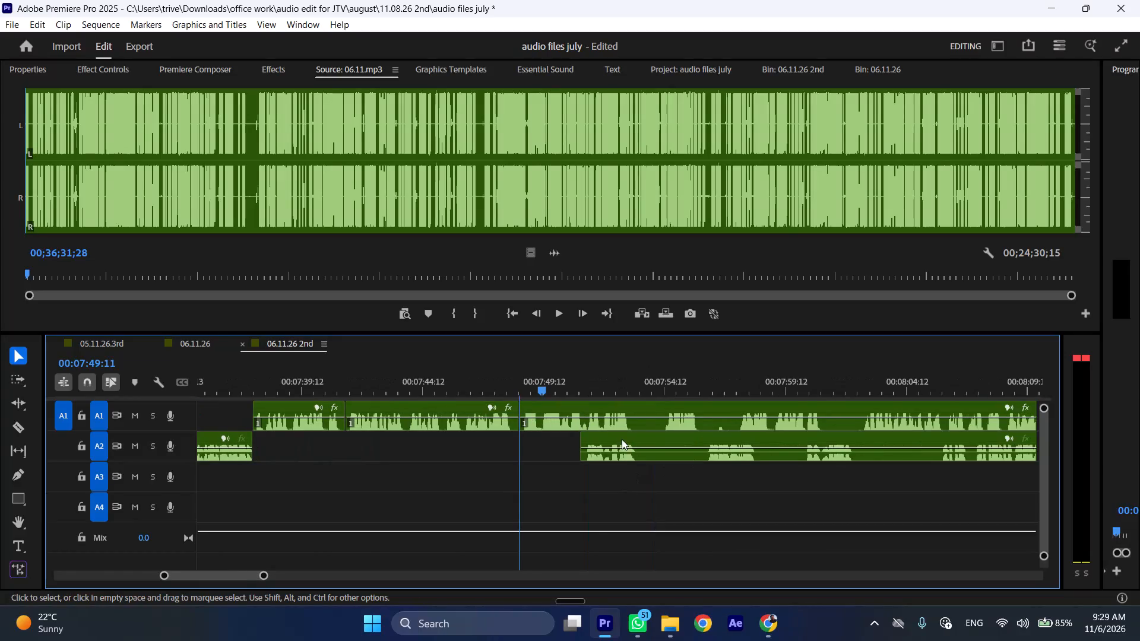
# Move the remaining A2 clip later so that it starts at about 00:08:06.
pyautogui.moveTo(621, 438); pyautogui.dragTo(960, 435)
# Play on through the A1 passage and split the A1 clip in the pause at 00:07:54:08.
pyautogui.press('space')
pyautogui.press('l')
pyautogui.scroll(-6, 645, 506)
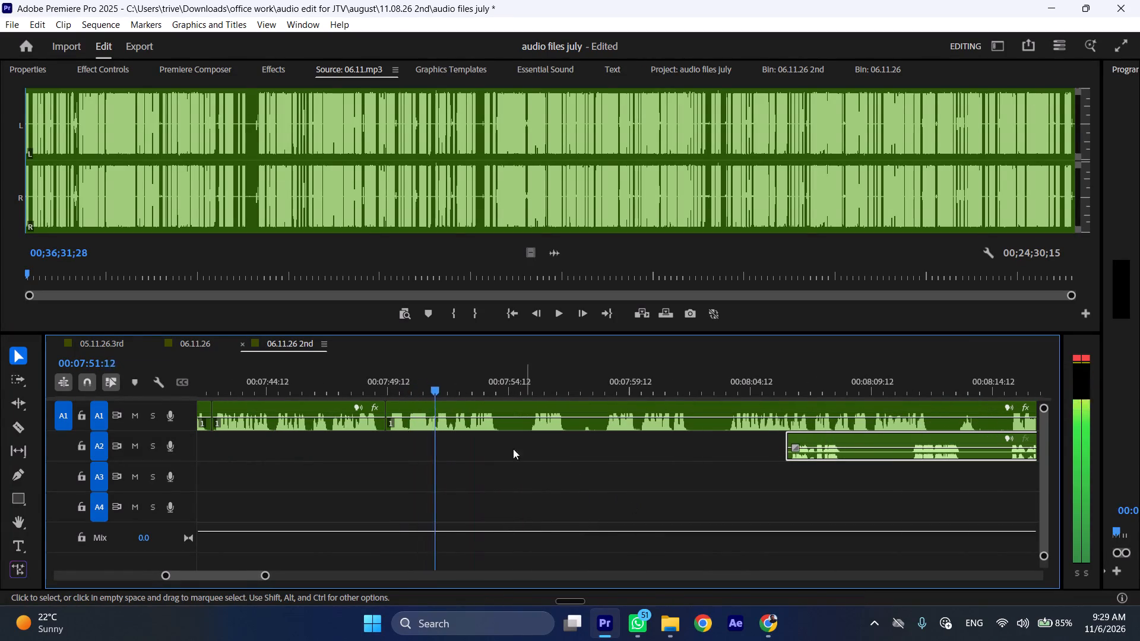
pyautogui.press('space')
pyautogui.hotkey('shift', 'c')
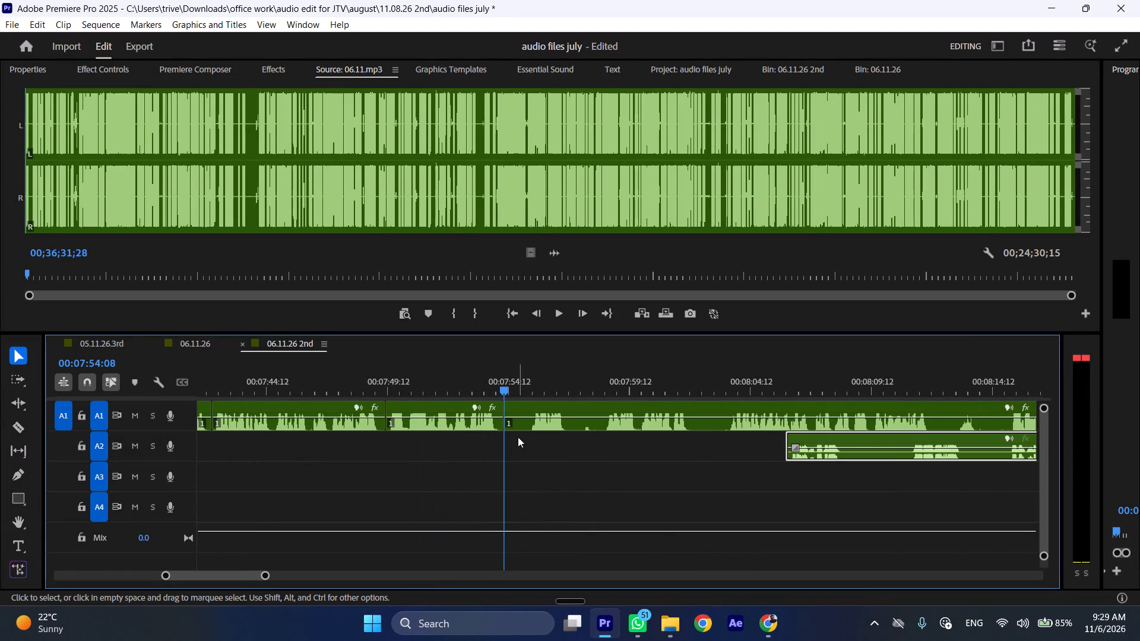
# Play on past the cut and split the A1 clip at 00:07:58:12, where the passage to keep begins.
pyautogui.press('space')
pyautogui.press('l')
pyautogui.scroll(-3, 568, 421)
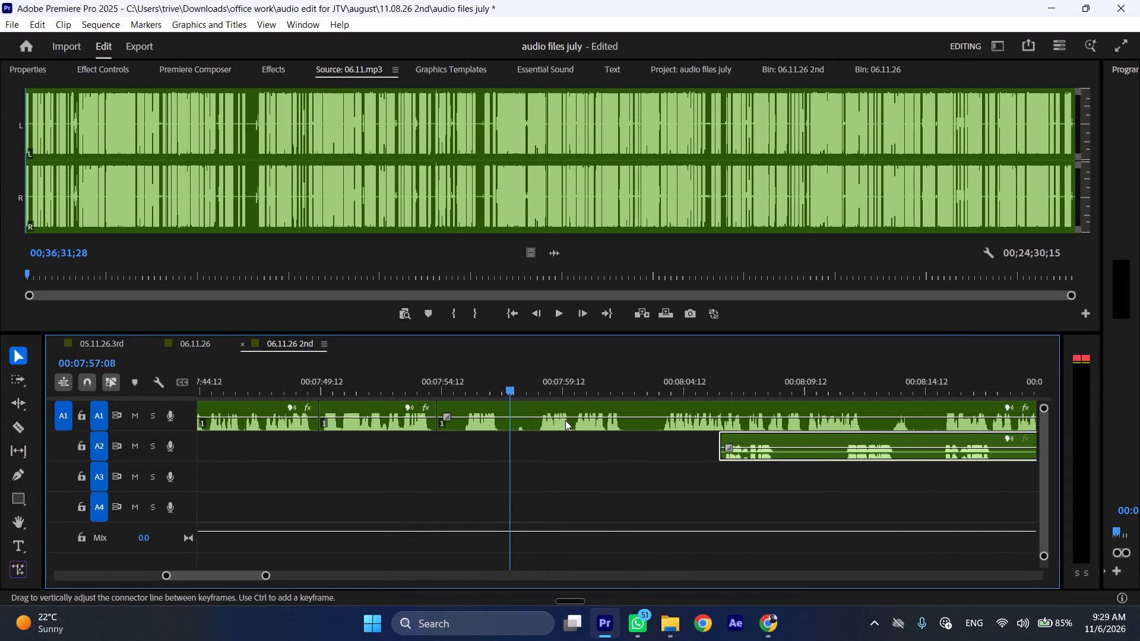
pyautogui.click(537, 387)
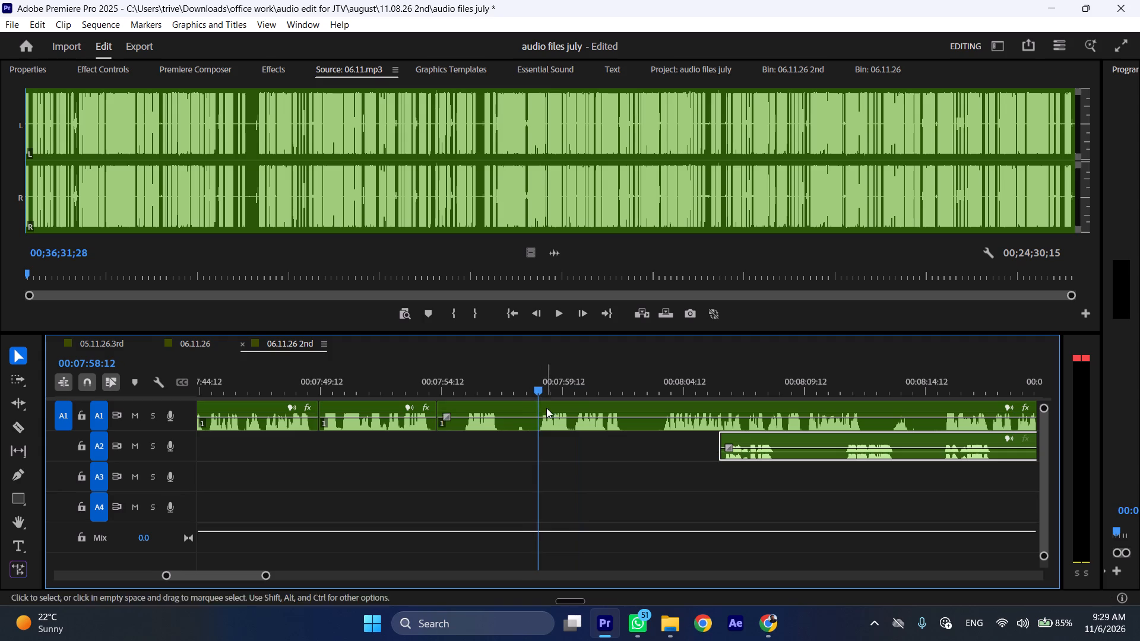
pyautogui.keyDown('shift'); pyautogui.click(547, 408); pyautogui.keyUp('shift')
pyautogui.hotkey('shift', 'c')
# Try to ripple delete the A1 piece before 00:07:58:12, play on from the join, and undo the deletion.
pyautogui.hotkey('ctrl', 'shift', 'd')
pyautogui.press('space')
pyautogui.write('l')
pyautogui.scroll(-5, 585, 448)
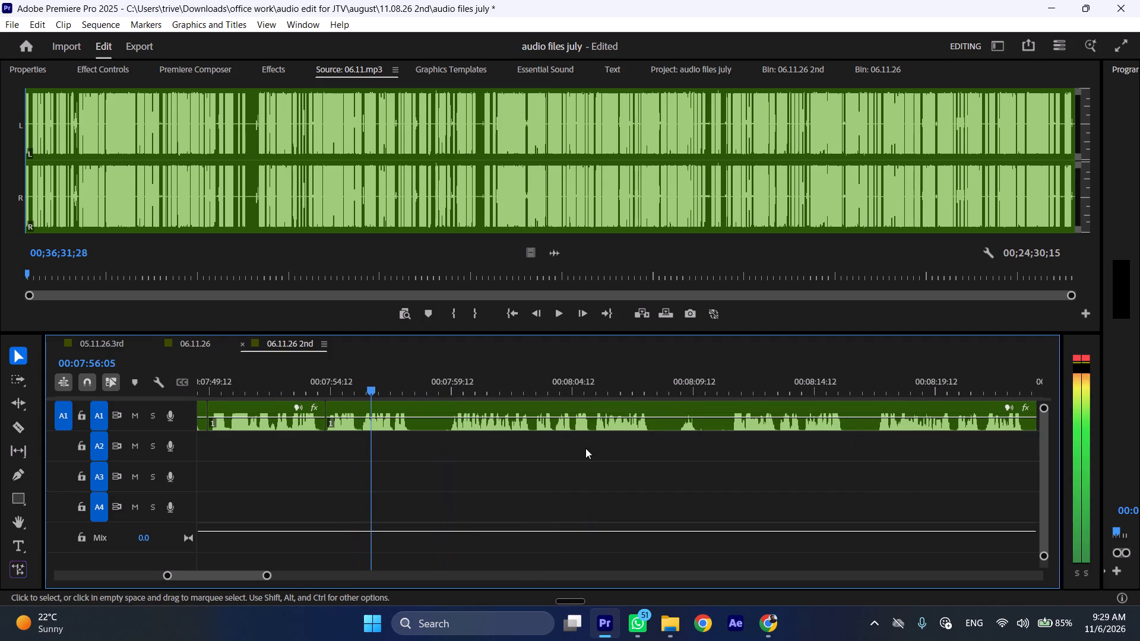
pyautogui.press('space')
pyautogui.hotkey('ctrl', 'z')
# Ripple delete only the unwanted A1 piece between 00:07:54:08 and 00:07:58:12.
pyautogui.click(403, 426)
pyautogui.hotkey('ctrl', 'shift', 'd')
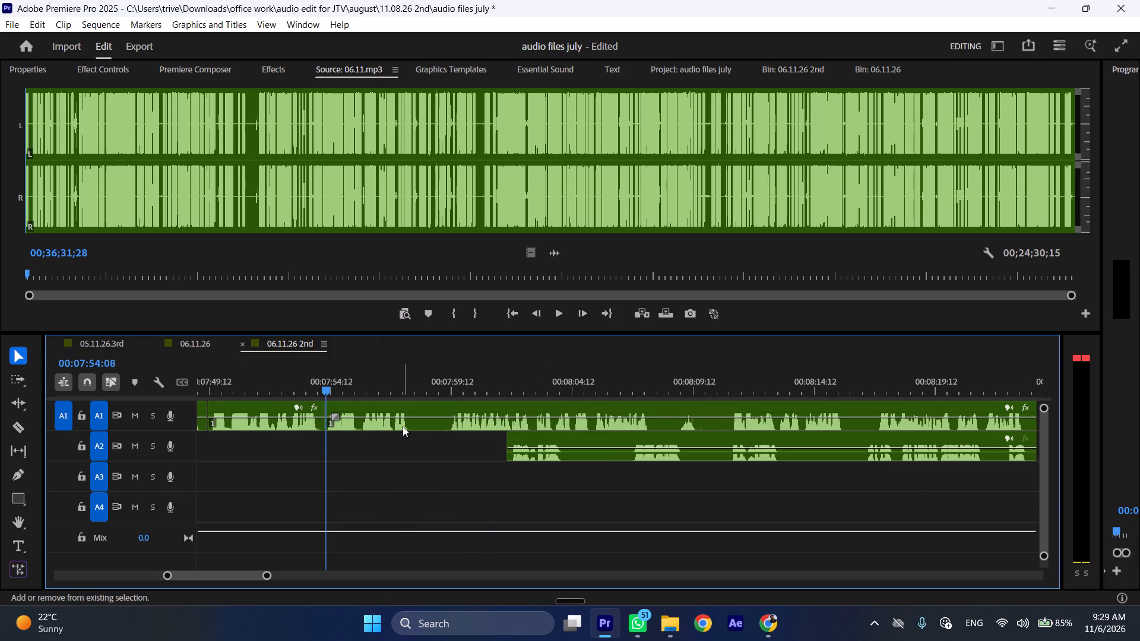
# Replay the A1 passage from the new join and split the A1 clip where the speech stops, just before 00:07:58.
pyautogui.moveTo(413, 386); pyautogui.dragTo(341, 379)
pyautogui.press('space')
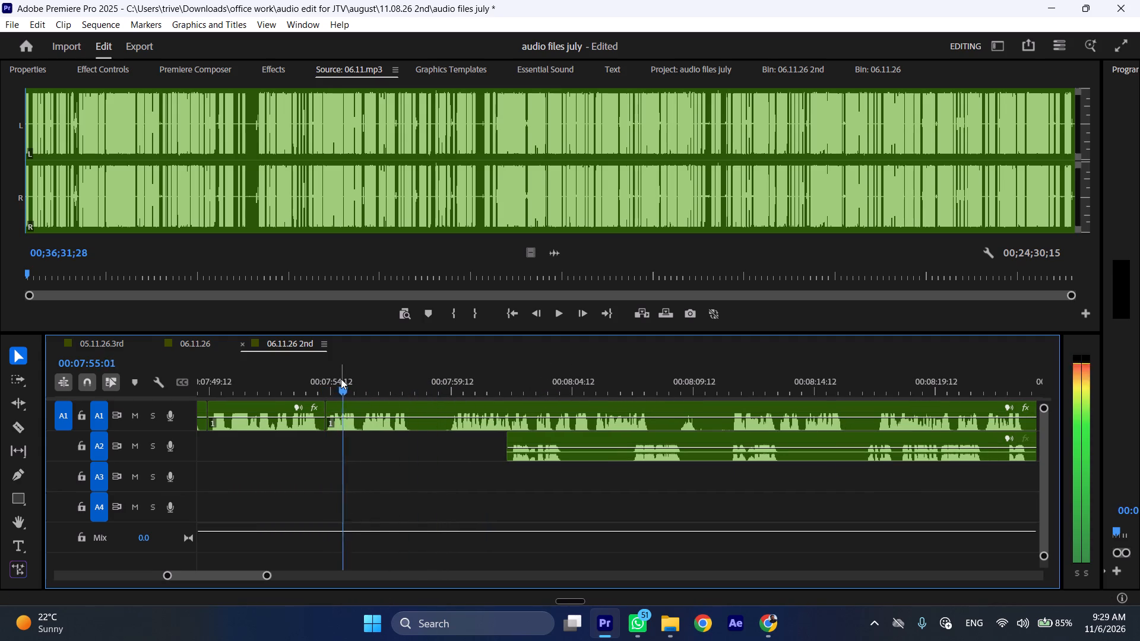
pyautogui.press('l')
pyautogui.press('space')
pyautogui.write('C')
# Split the A1 clip just before the speech resumes, between 00:07:59 and 00:08:00, and ripple delete the silent piece.
pyautogui.moveTo(425, 386); pyautogui.dragTo(453, 389)
pyautogui.click(463, 417)
pyautogui.hotkey('shift', 'c')
pyautogui.hotkey('ctrl', 'shift', 'd')
# Move the A2 clip later so that it starts at about 00:08:07, during playback of the A1 passage.
pyautogui.press('space')
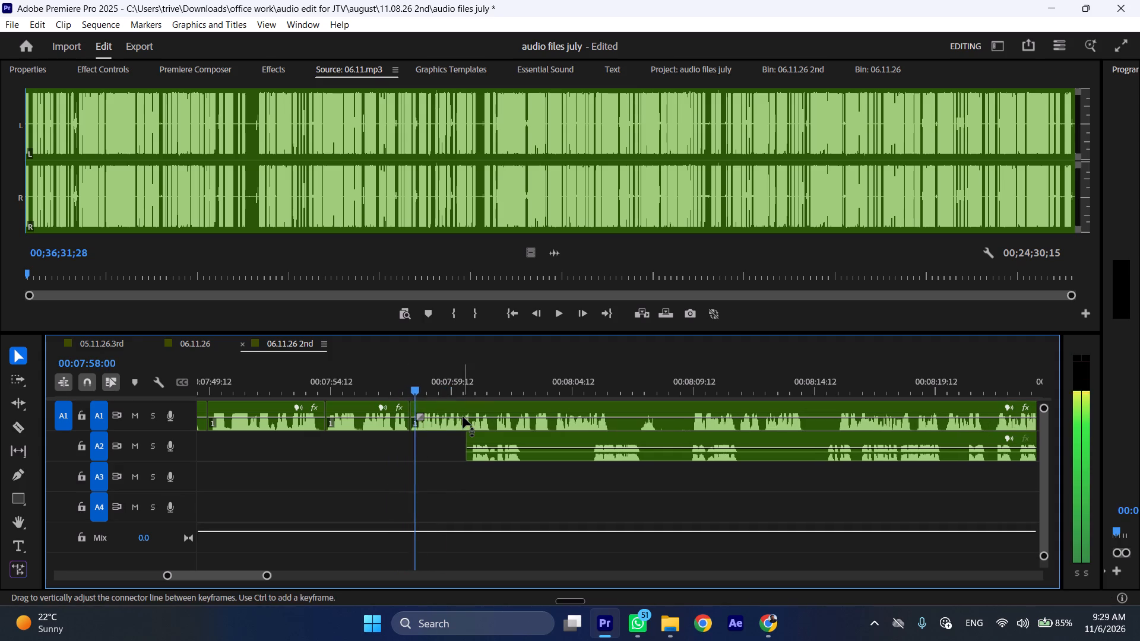
pyautogui.moveTo(493, 436); pyautogui.dragTo(676, 443)
# Play on to the end of the A1 passage and split the A1 clip in the pause at 00:08:06:08.
pyautogui.press('l')
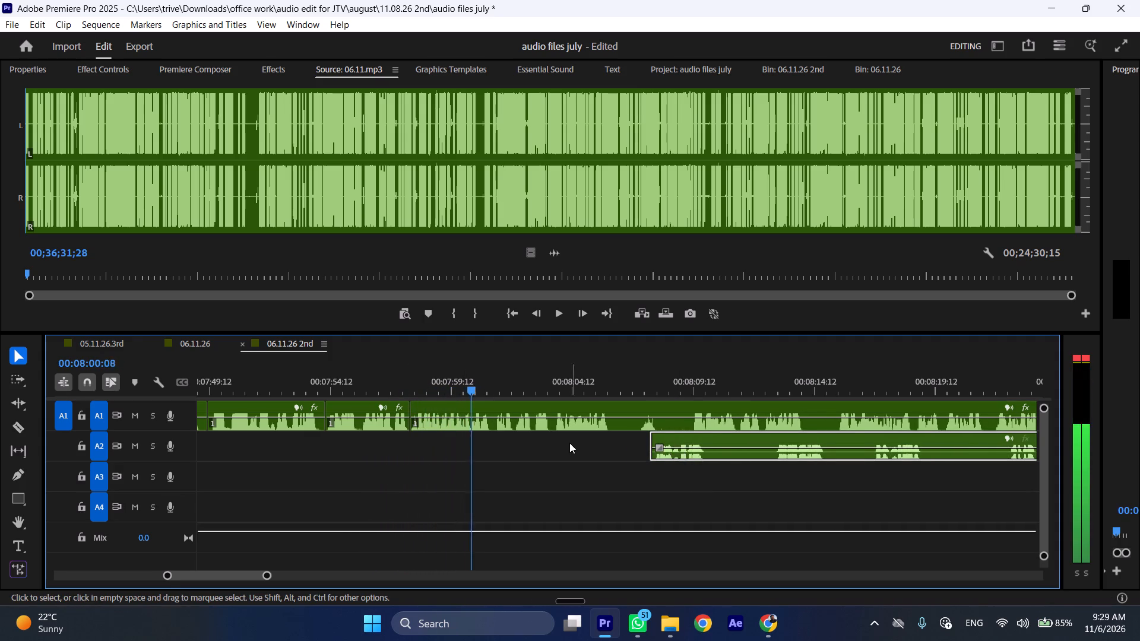
pyautogui.scroll(-6, 569, 443)
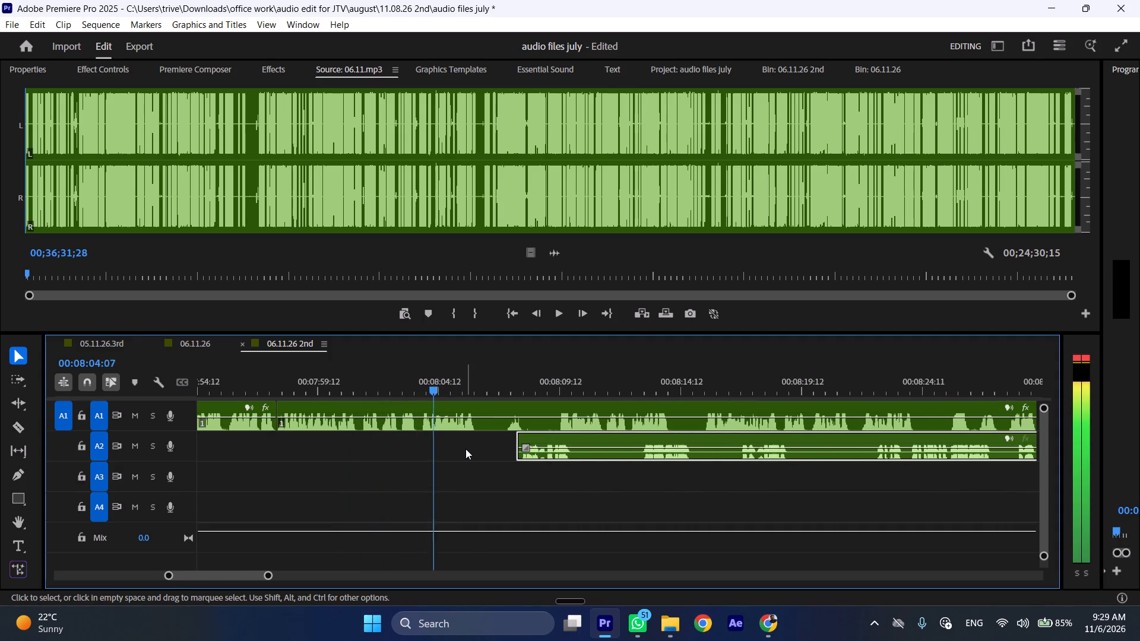
pyautogui.press('space')
pyautogui.hotkey('shift', 'c')
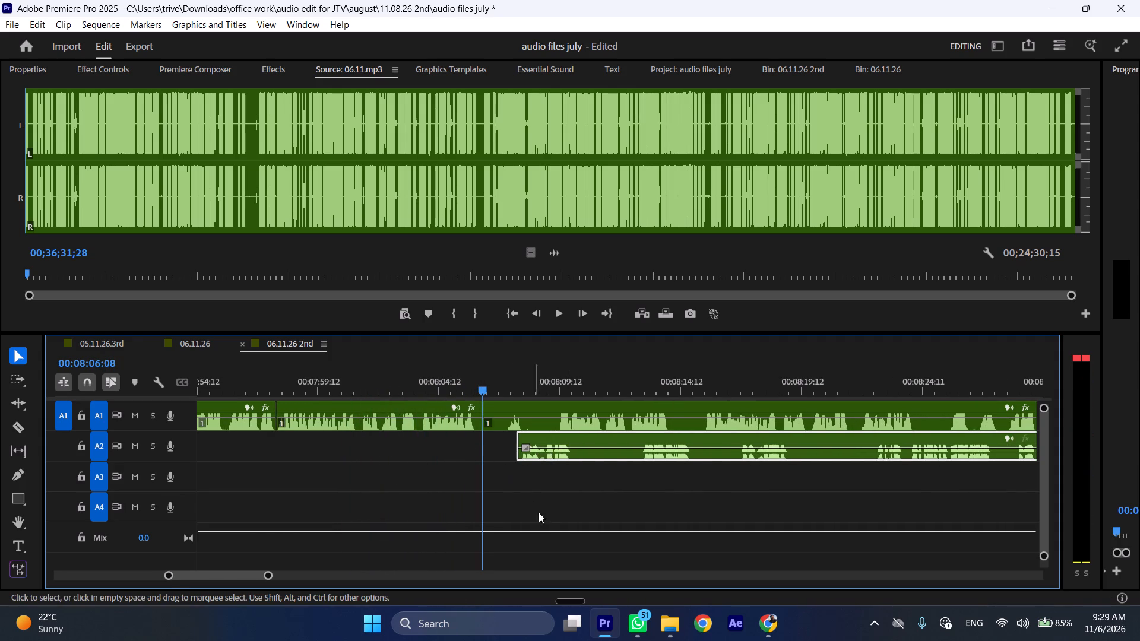
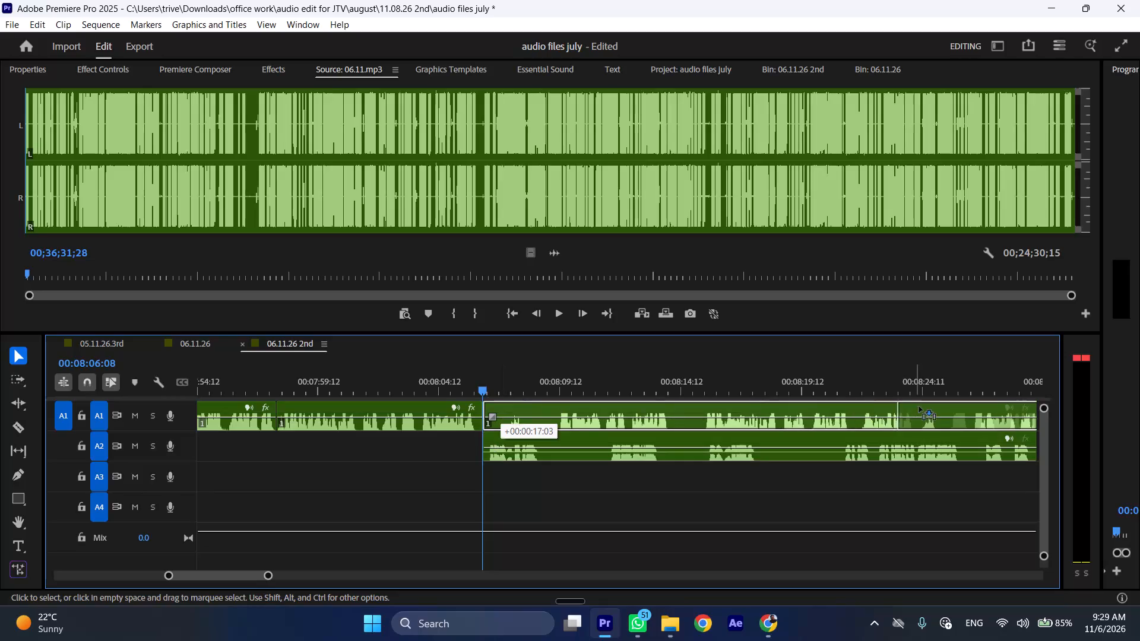
# Play the start of the A2 passage, speeding up playback, and replay it from the end of the A1 passage at 00:08:06:07.
pyautogui.press('space')
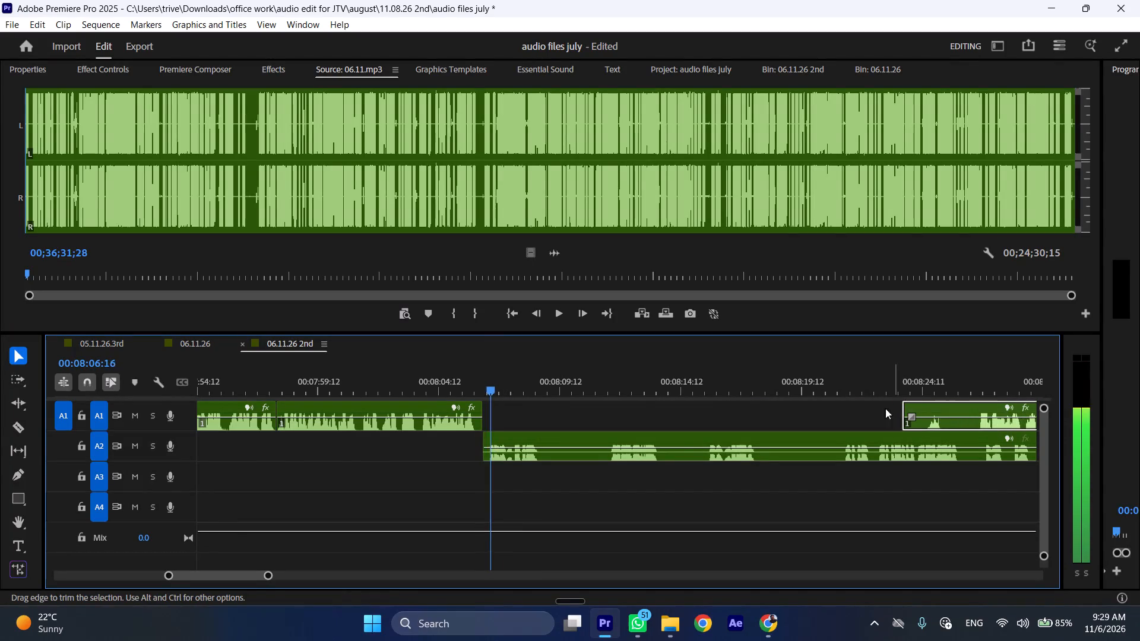
pyautogui.press('l')
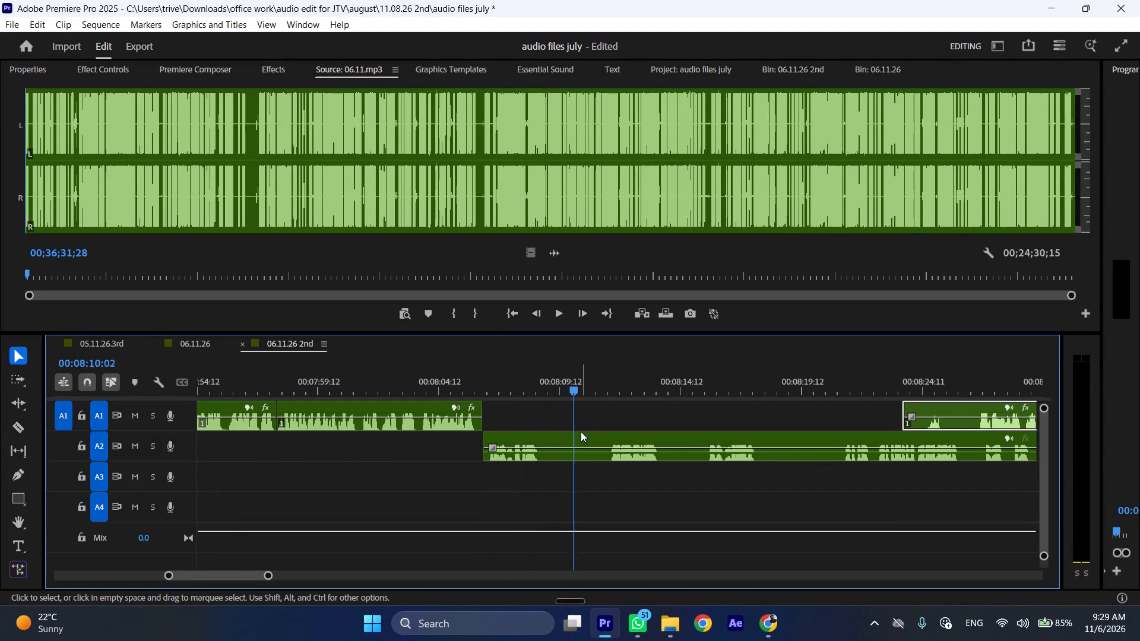
pyautogui.scroll(-5, 613, 462)
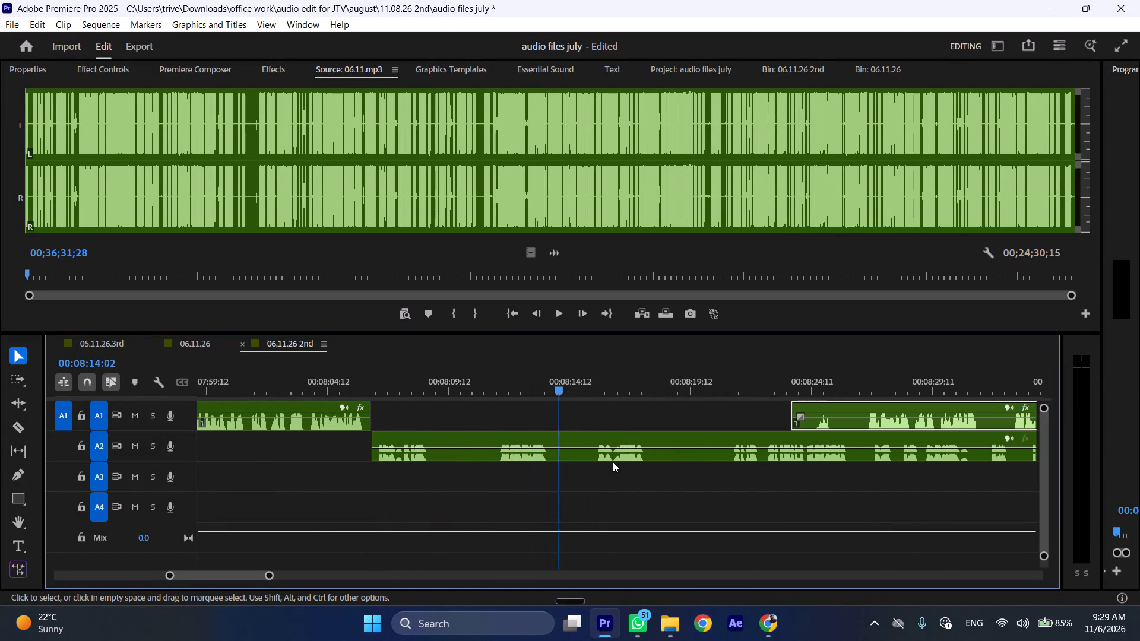
pyautogui.moveTo(379, 384); pyautogui.dragTo(372, 386)
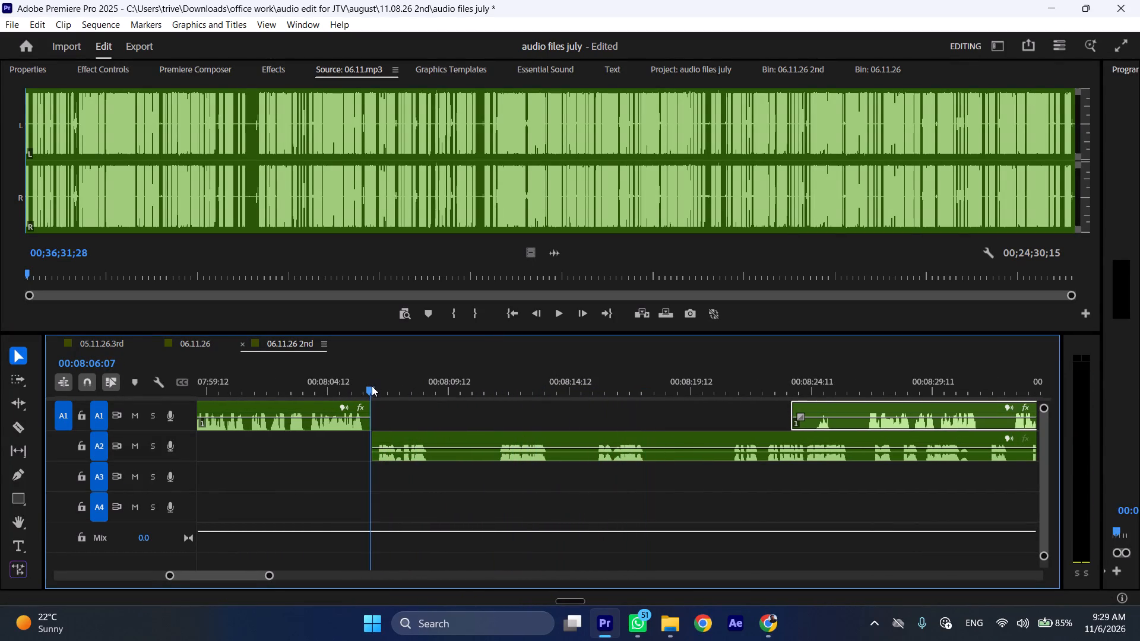
pyautogui.press('space')
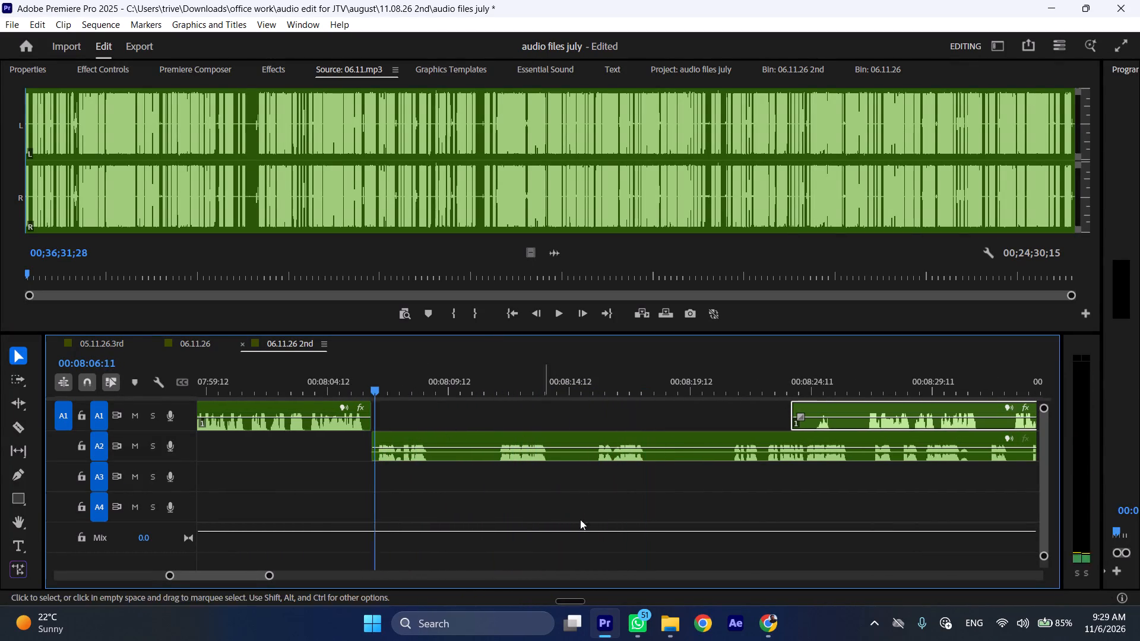
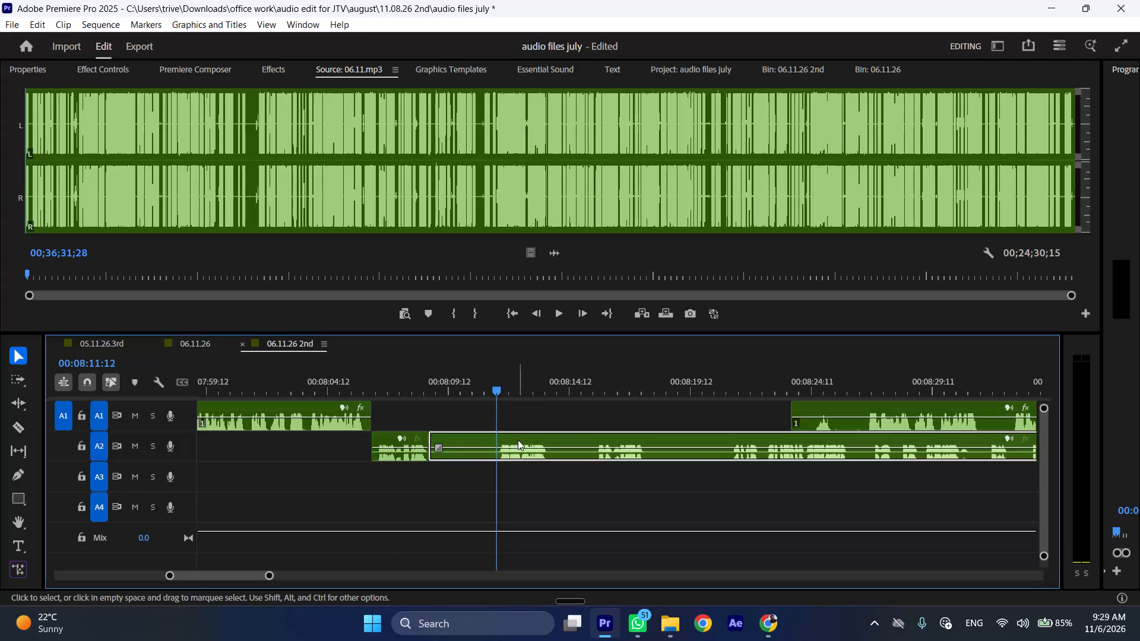
# Ripple-trim the selected A2 clip's silent start up to the playhead, and play on to split A2 at 00:08:11:00.
pyautogui.hotkey('ctrl', 'shift', 'd')
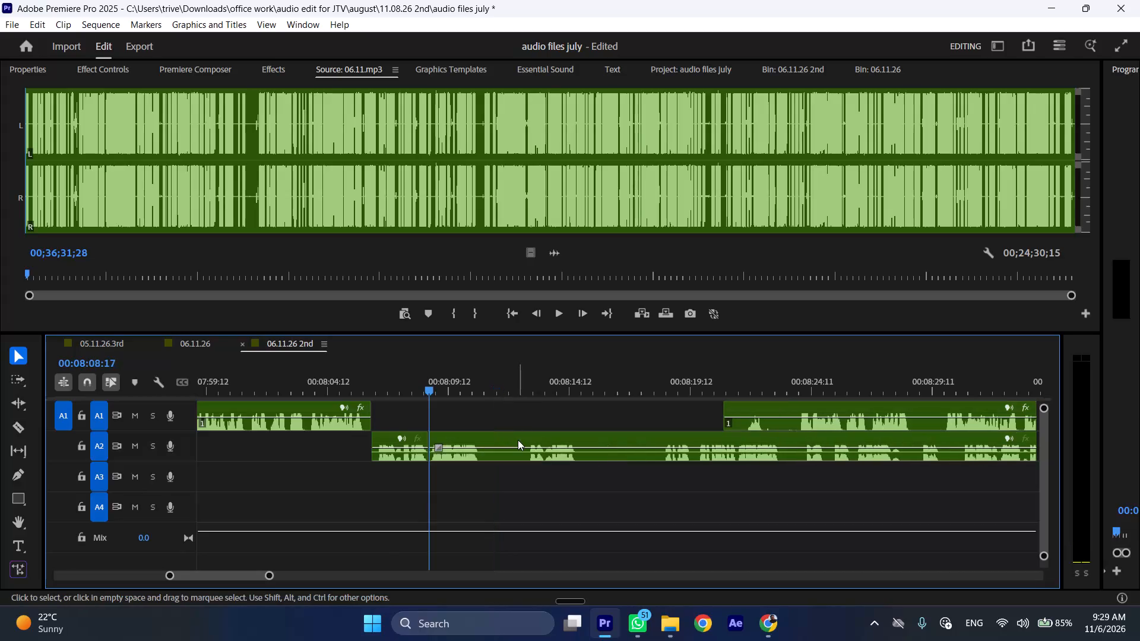
pyautogui.press('space')
pyautogui.write('l')
pyautogui.press('space')
pyautogui.hotkey('shift', 'c')
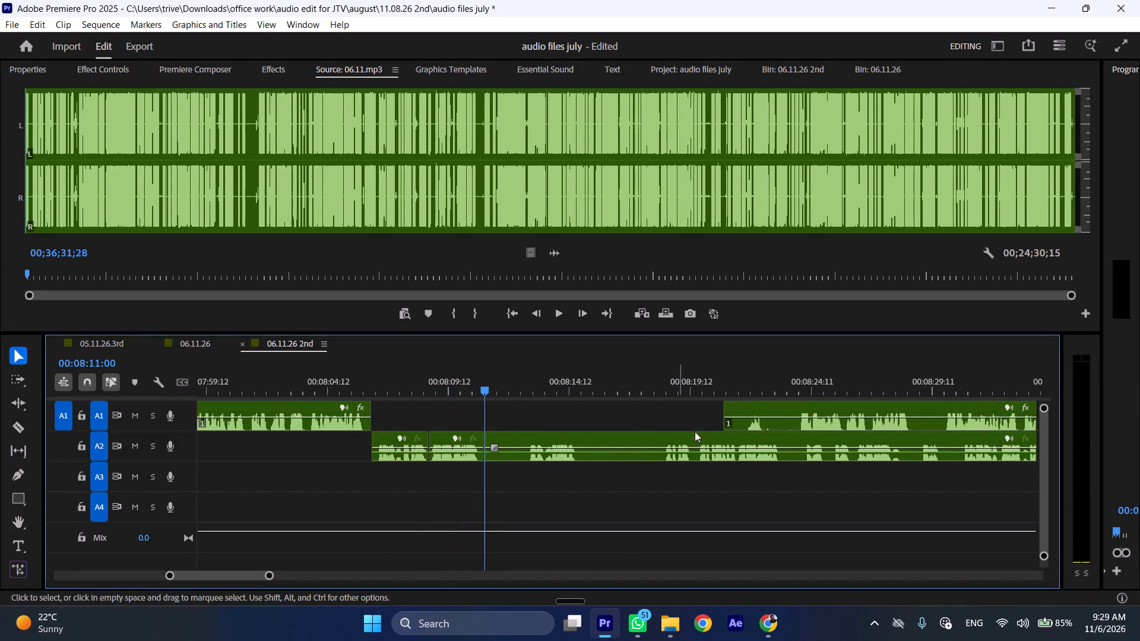
# Trim the next A1 clip's start up to its main speech and move the clip to start at 00:08:11:00.
pyautogui.moveTo(727, 407); pyautogui.dragTo(799, 407)
pyautogui.moveTo(830, 408); pyautogui.dragTo(525, 415)
# Shift the remaining A2 clip after the cut to start at about 00:08:19.
pyautogui.moveTo(527, 437); pyautogui.dragTo(716, 438)
# Play the moved A1 clip at faster speed and split it in the pause at 00:08:15:22.
pyautogui.press('space')
pyautogui.press('l')
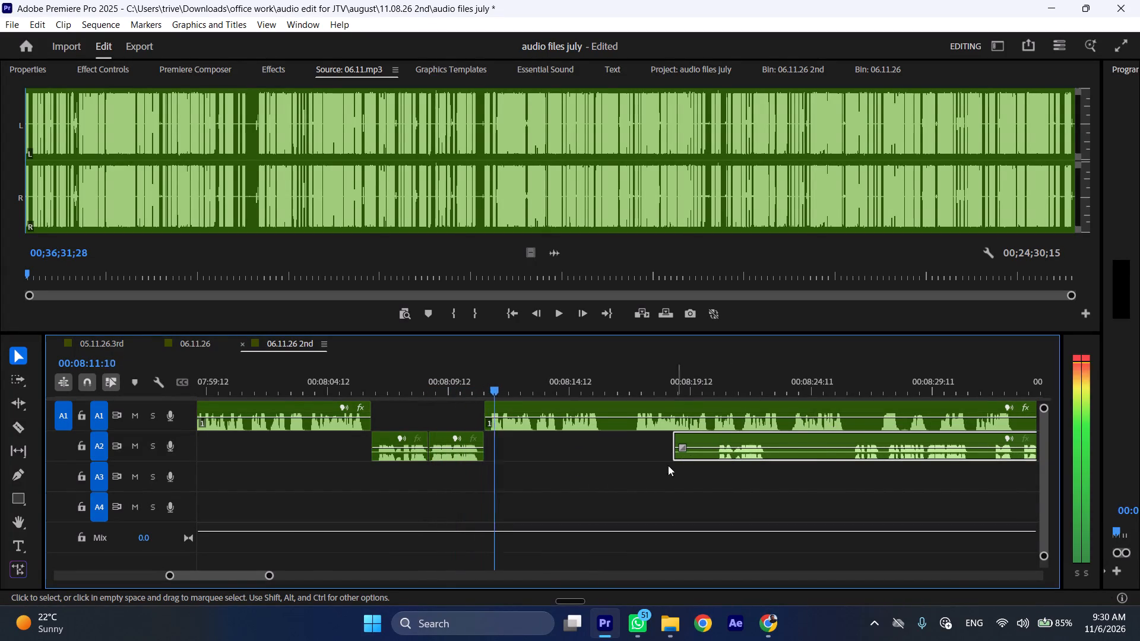
pyautogui.scroll(-5, 613, 477)
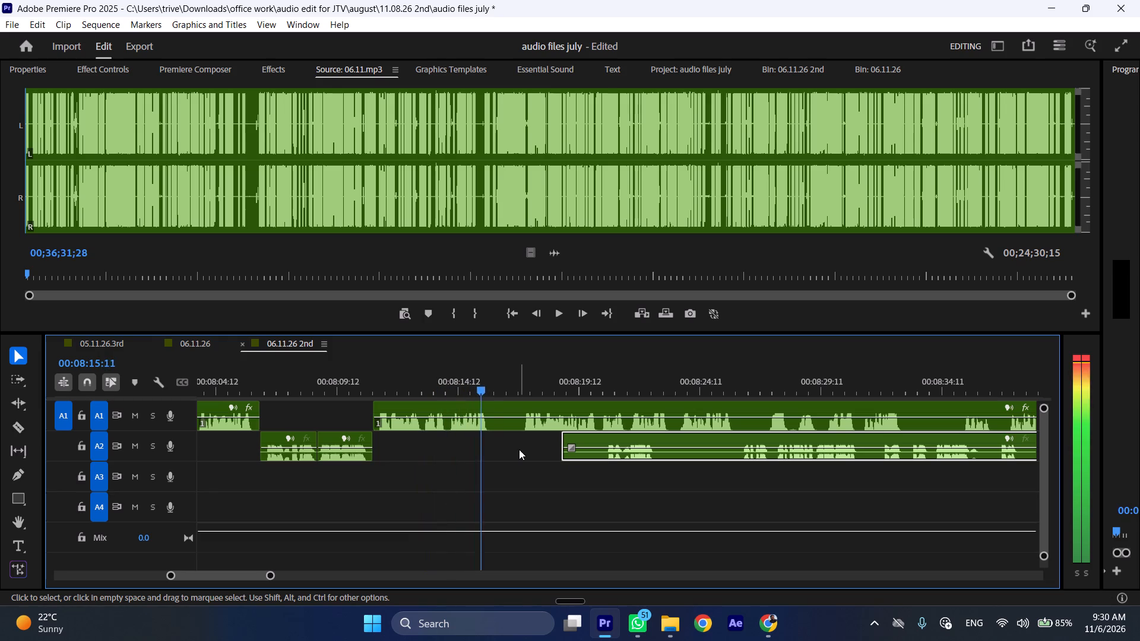
pyautogui.press('space')
pyautogui.write('C')
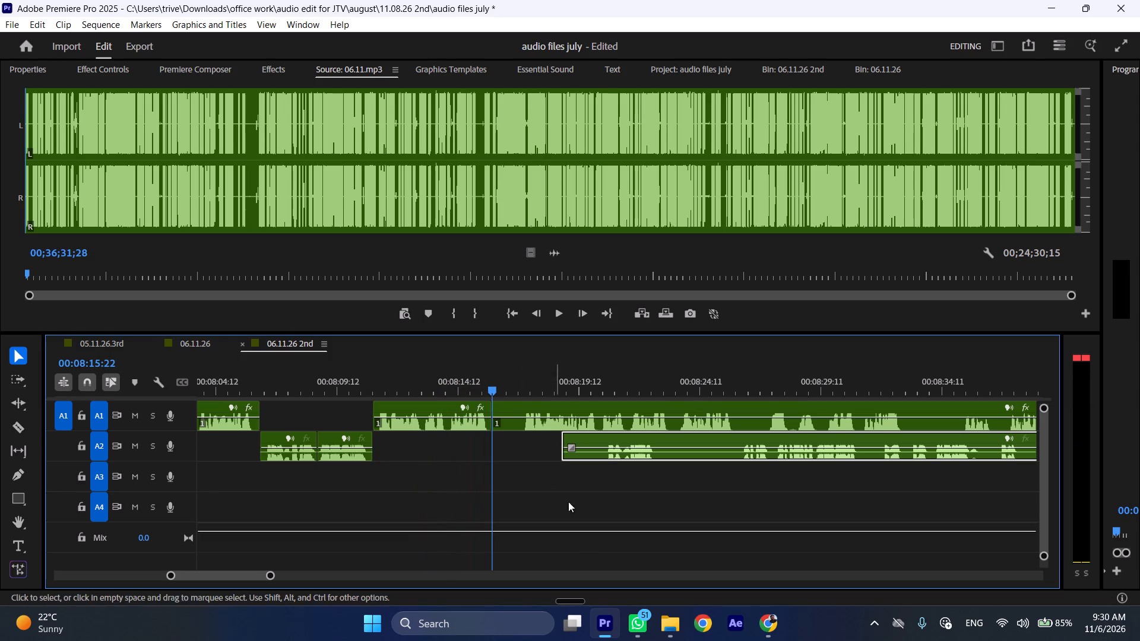
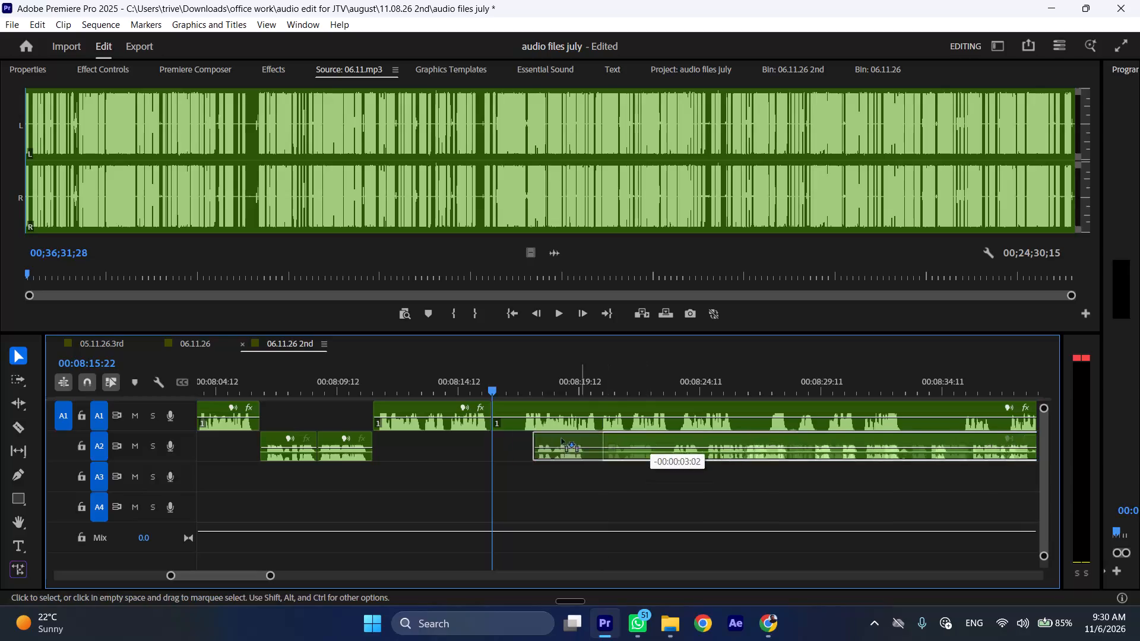
# Shift the remaining A1 clip to start at about 00:08:20, and play the A2 passage at faster speed to split it at 00:08:18:05.
pyautogui.moveTo(522, 403); pyautogui.dragTo(632, 410)
pyautogui.press('space')
pyautogui.write('l')
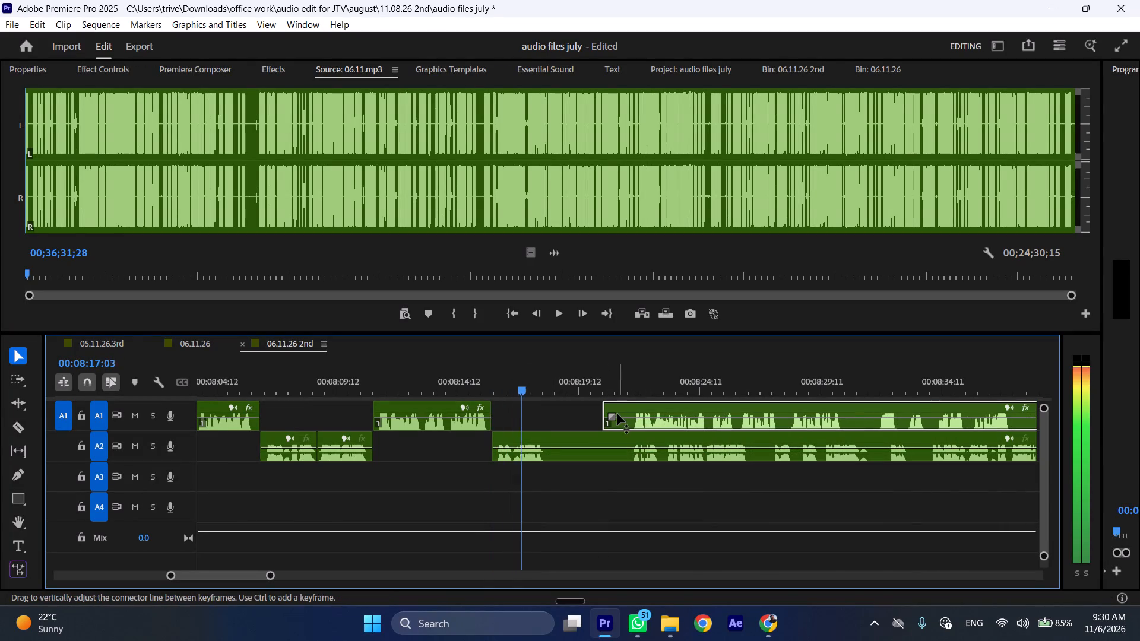
pyautogui.press('space')
pyautogui.write('C')
# Trim the shifted A1 clip's silent start up to its speech and move the clip to start at 00:08:18:05.
pyautogui.moveTo(611, 402); pyautogui.dragTo(633, 406)
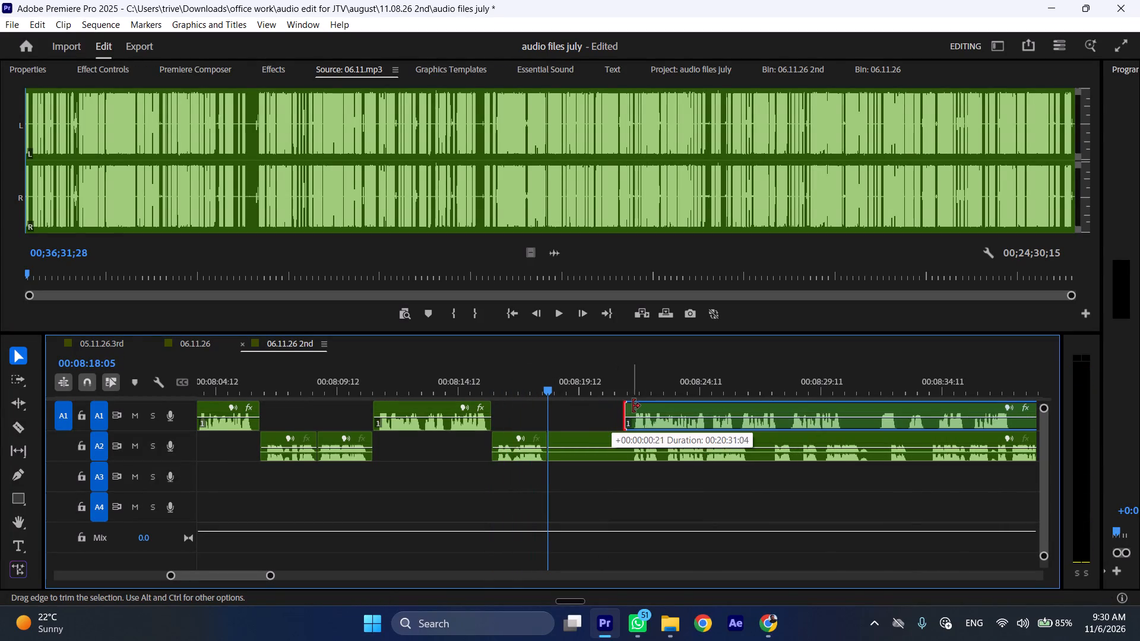
pyautogui.moveTo(633, 406); pyautogui.dragTo(640, 407)
pyautogui.moveTo(651, 407); pyautogui.dragTo(573, 417)
# Shift the remaining A2 clip after the cut to start at about 00:08:32.
pyautogui.moveTo(577, 437); pyautogui.dragTo(924, 437)
# Play the moved A1 passage at faster speed from 00:08:18:05 to find its next pause.
pyautogui.press('space')
pyautogui.press('l')
pyautogui.scroll(-6, 589, 500)
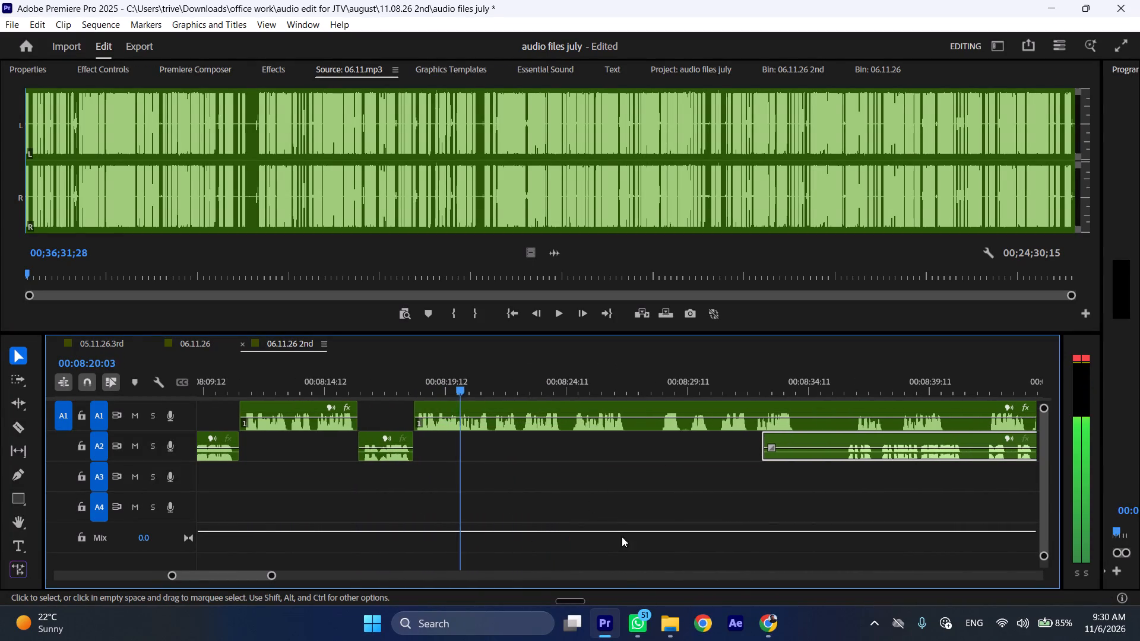
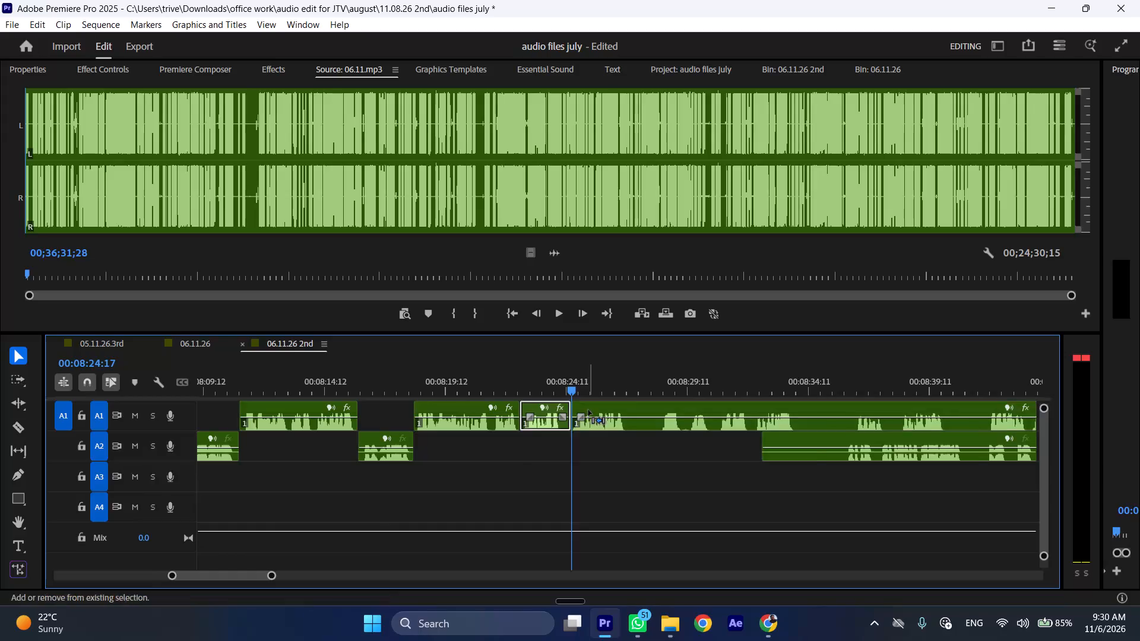
# Ripple delete the selected short A1 segment ending at about 00:08:24:17, closing the gap on both A1 and A2.
pyautogui.hotkey('ctrl', 'shift', 'd')
# Split the A1 clip in the pause after its next speech passage, at 00:08:25:01.
pyautogui.moveTo(570, 388); pyautogui.dragTo(581, 388)
pyautogui.hotkey('shift', 'c')
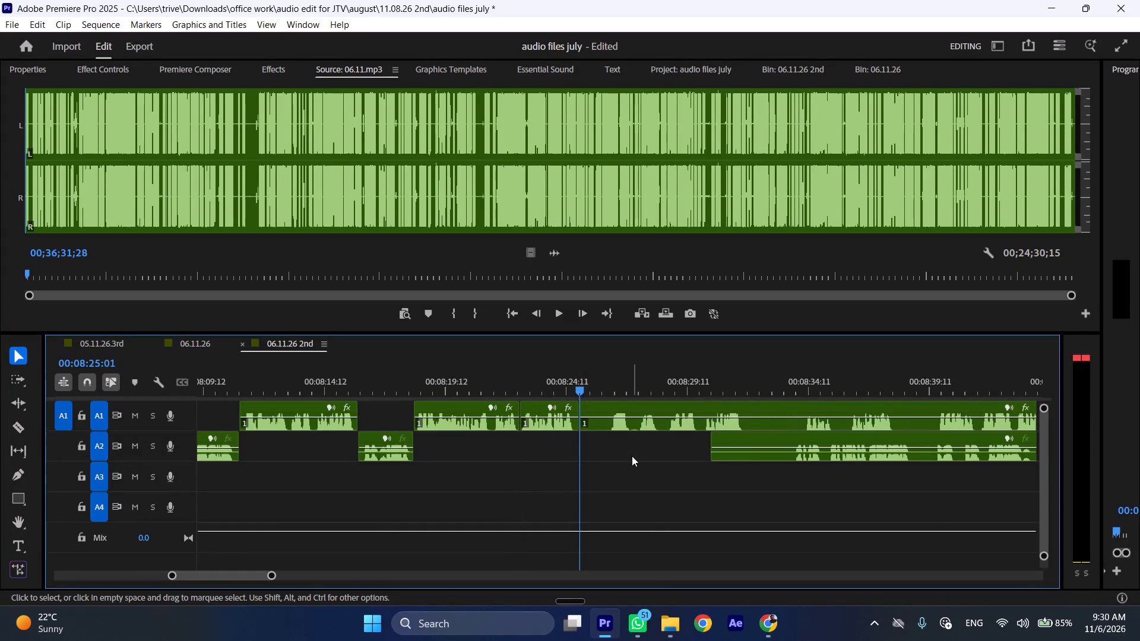
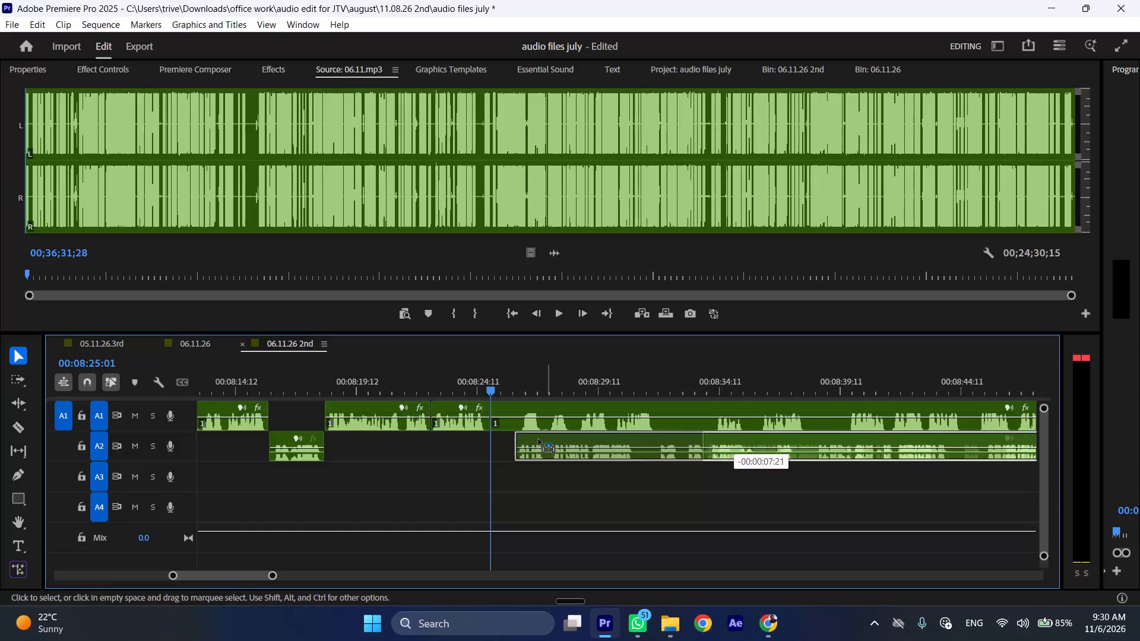
# Move the remaining A1 clip about 7 seconds 13 frames later so the A2 speech at 00:08:25:01 plays alone.
pyautogui.moveTo(520, 406); pyautogui.dragTo(702, 406)
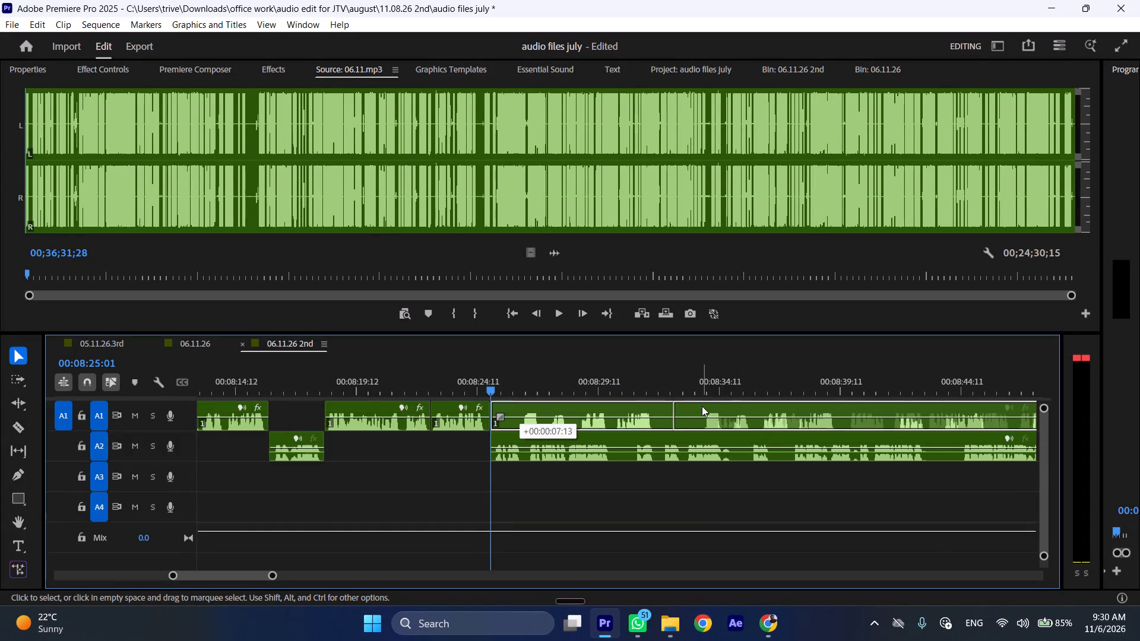
# Split the A2 clip at about 00:08:26:09 and ripple delete its short opening piece, closing the gap on both tracks.
pyautogui.press('space')
pyautogui.press('l')
pyautogui.scroll(-5, 533, 475)
pyautogui.click(413, 382)
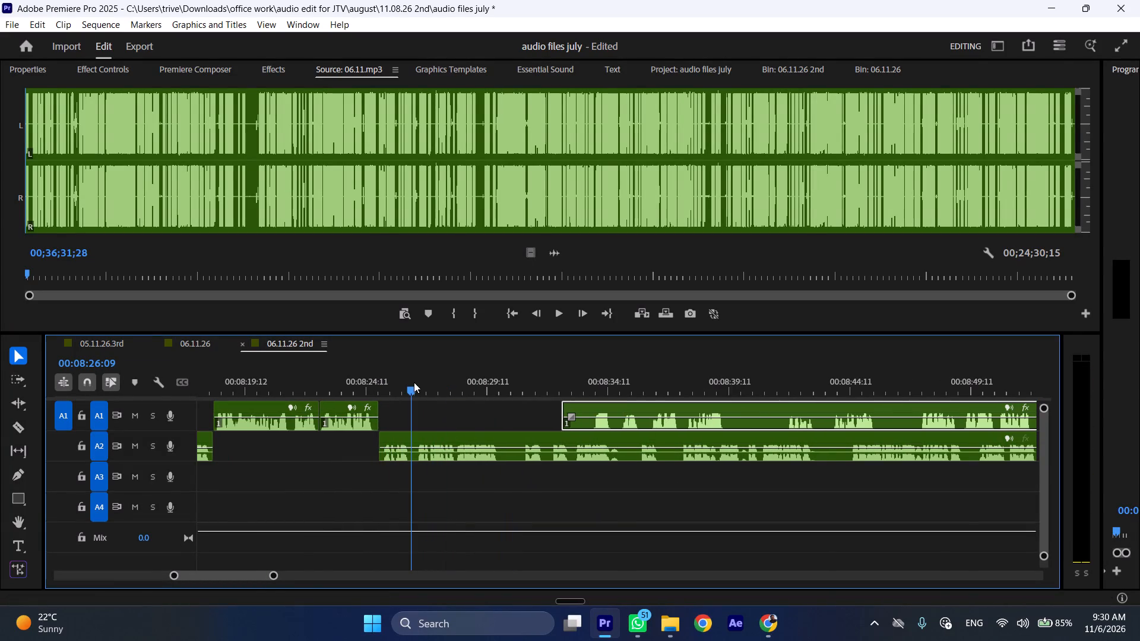
pyautogui.click(439, 444)
pyautogui.hotkey('shift', 'c')
pyautogui.hotkey('ctrl', 'shift', 'd')
# Listen to the A2 passage from the edit and split the clip in the pause at 00:08:28:19.
pyautogui.press('space')
pyautogui.write('l')
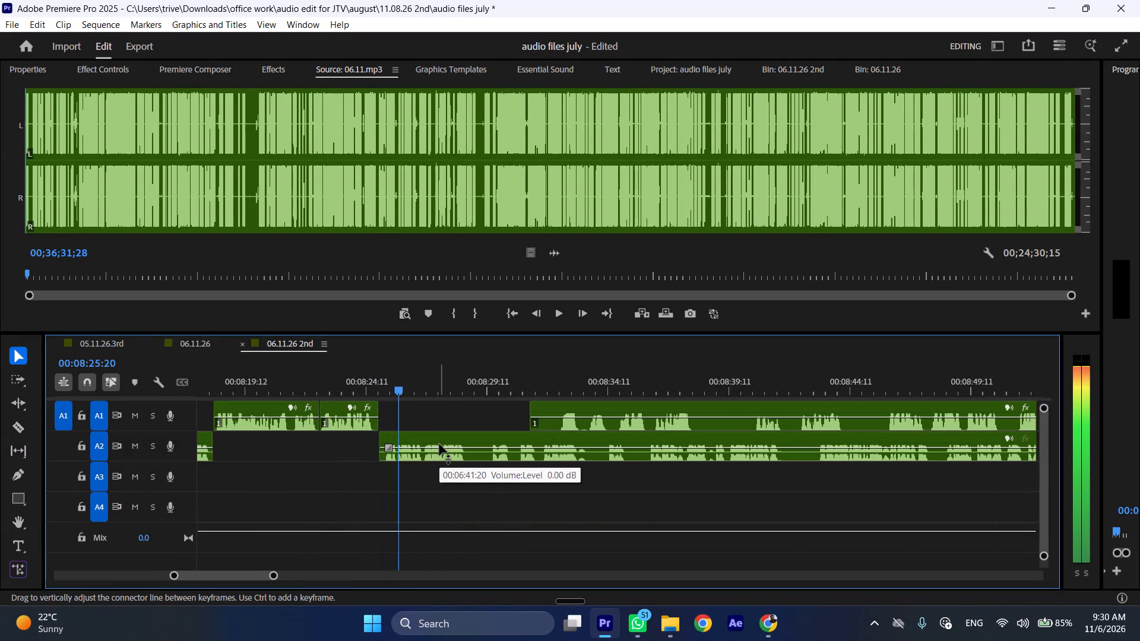
pyautogui.press('space')
pyautogui.hotkey('shift', 'c')
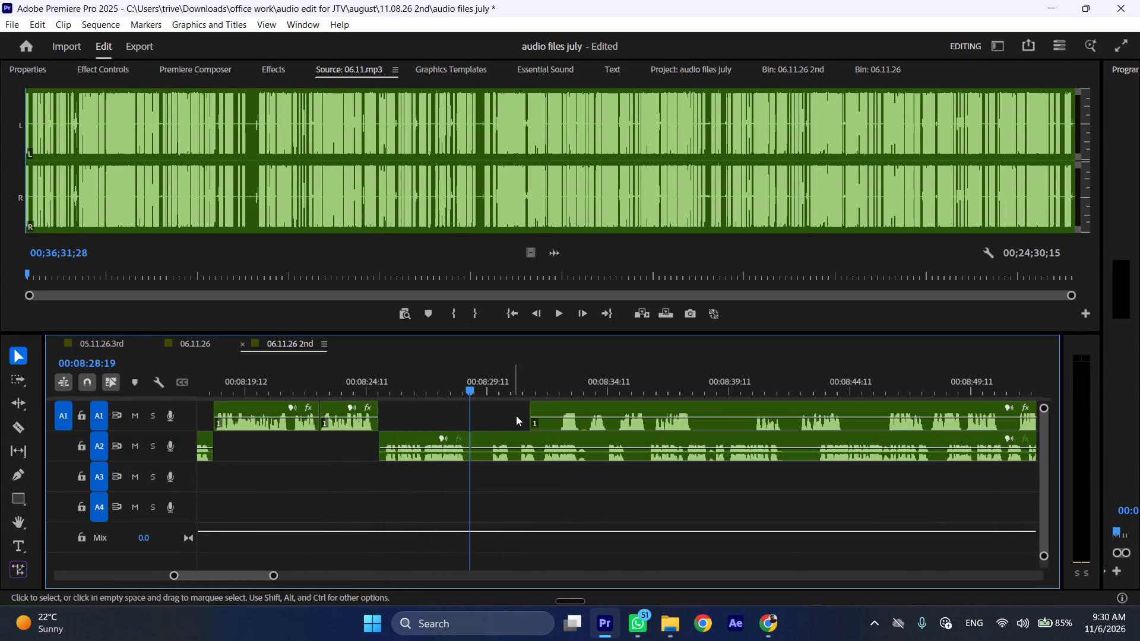
# Trim the silent start off the A1 clip, move it to 00:08:28:19, and shift the A2 remainder to about 00:08:36.
pyautogui.moveTo(537, 408); pyautogui.dragTo(571, 412)
pyautogui.moveTo(567, 405); pyautogui.dragTo(561, 405)
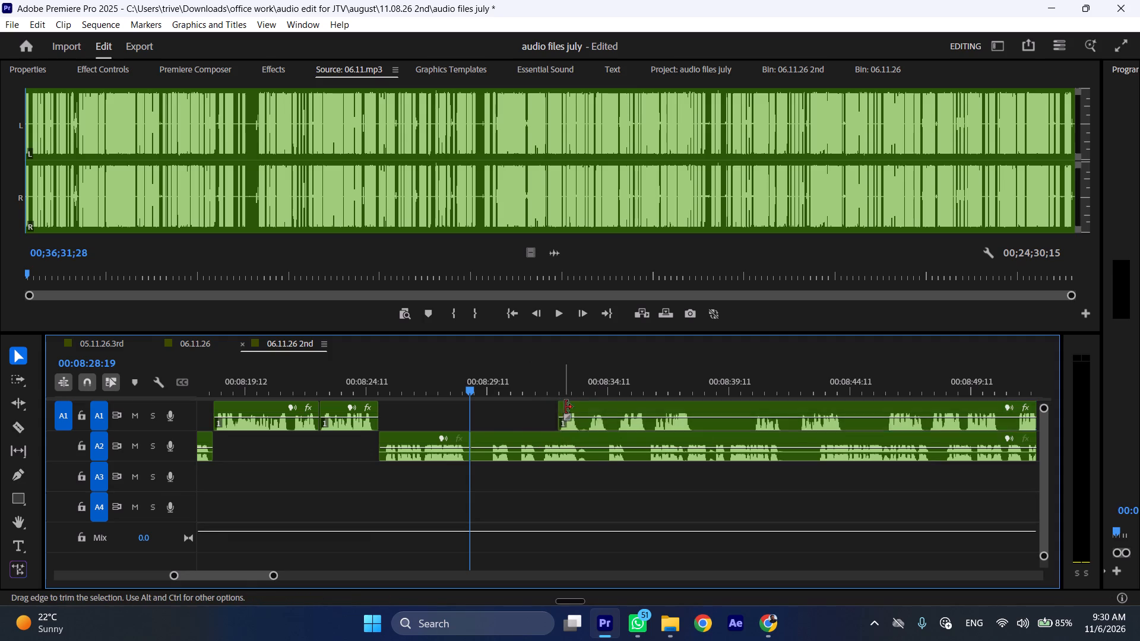
pyautogui.moveTo(589, 408); pyautogui.dragTo(509, 415)
pyautogui.moveTo(493, 433); pyautogui.dragTo(669, 435)
# Listen to the A1 reply and split the clip after its speech, at 00:08:34:11.
pyautogui.press('space')
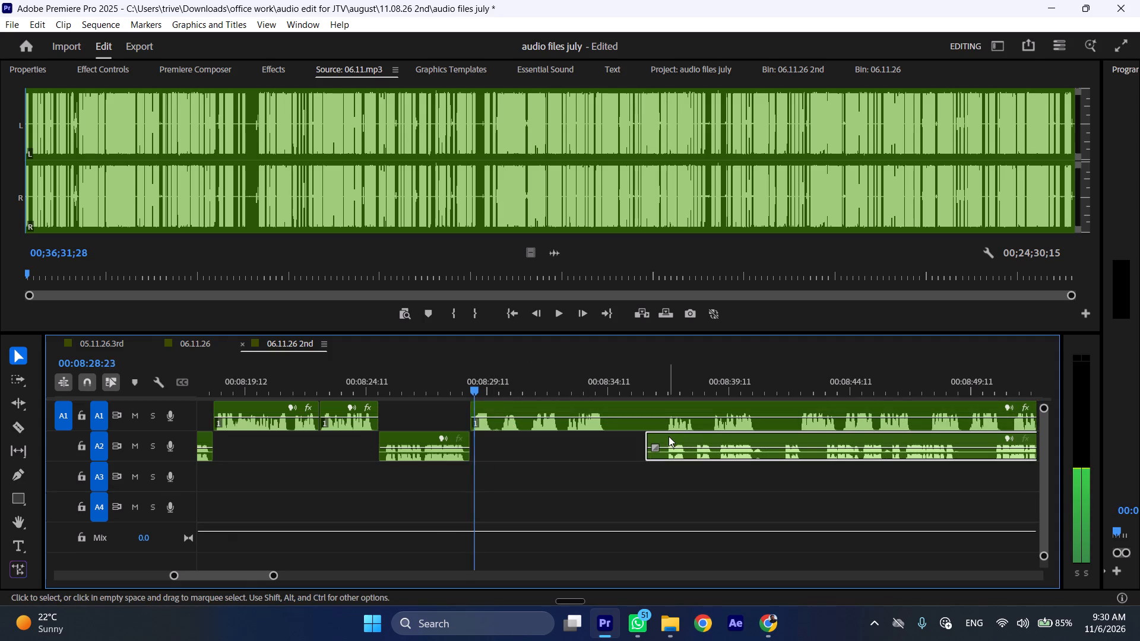
pyautogui.press('l')
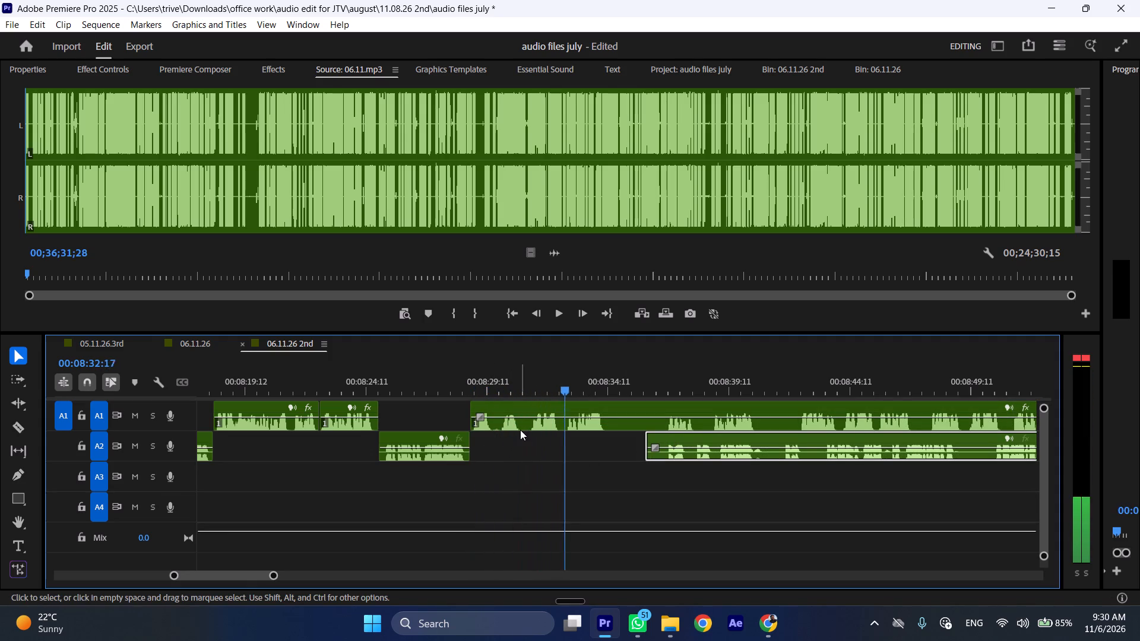
pyautogui.press('space')
pyautogui.hotkey('shift', 'c')
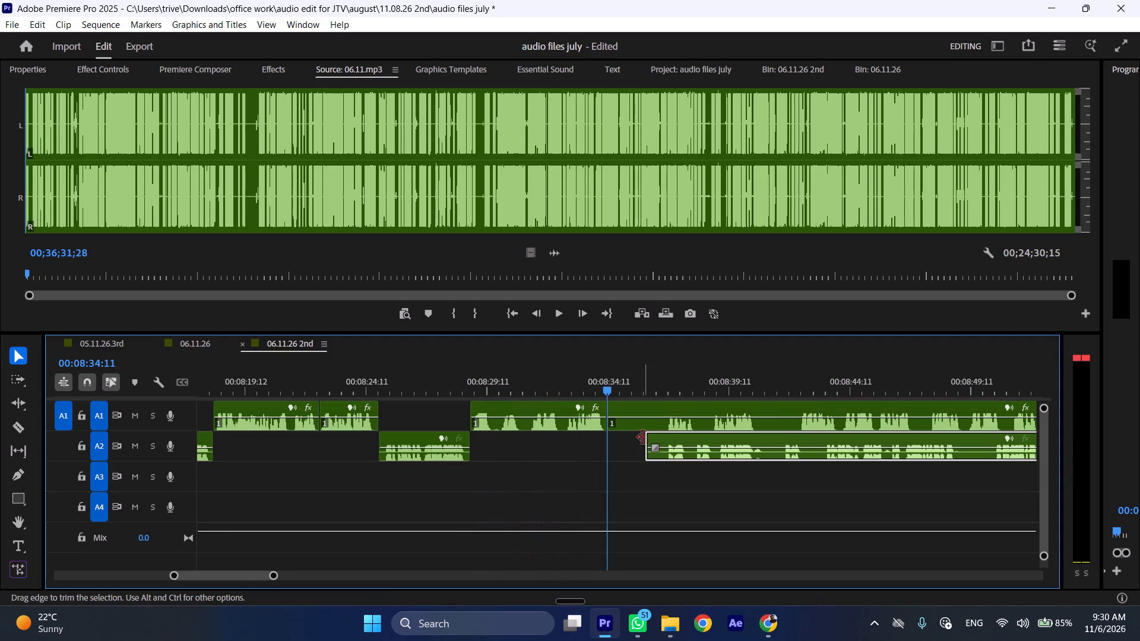
# Trim the start of the A2 clip, move it to 00:08:34:11, and shift the A1 remainder to about 00:08:43.
pyautogui.moveTo(646, 437); pyautogui.dragTo(666, 439)
pyautogui.moveTo(691, 437); pyautogui.dragTo(639, 437)
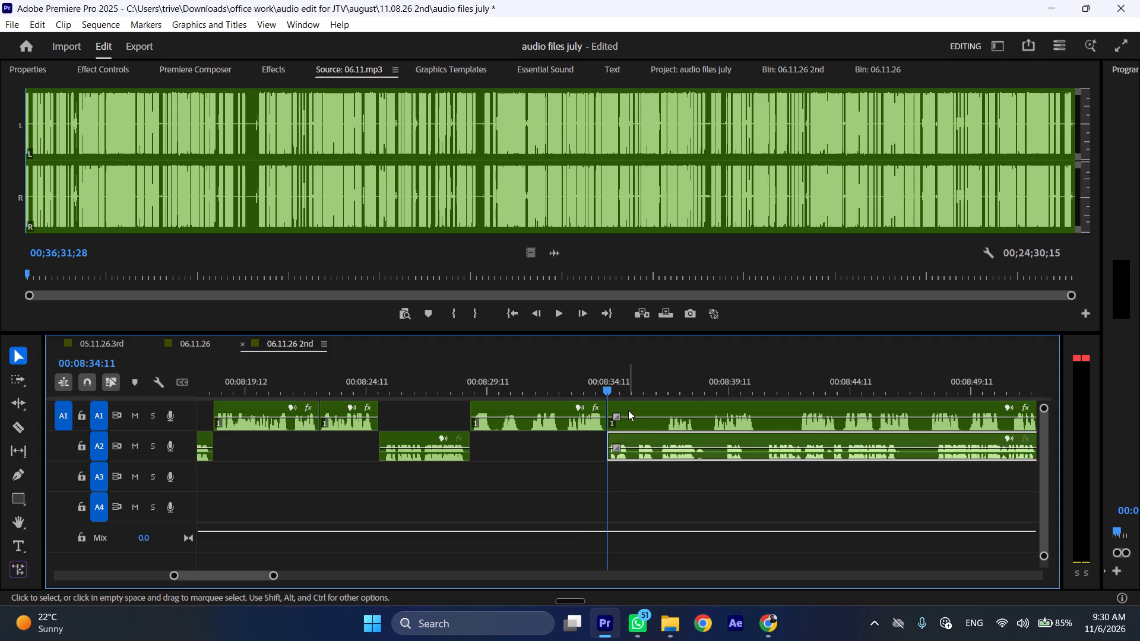
pyautogui.moveTo(628, 410); pyautogui.dragTo(828, 410)
# Review the A2 passage starting at 00:08:34:11, split it at 00:08:41:01 and ripple delete the part before the split.
pyautogui.press('space')
pyautogui.press('l')
pyautogui.scroll(-6, 560, 484)
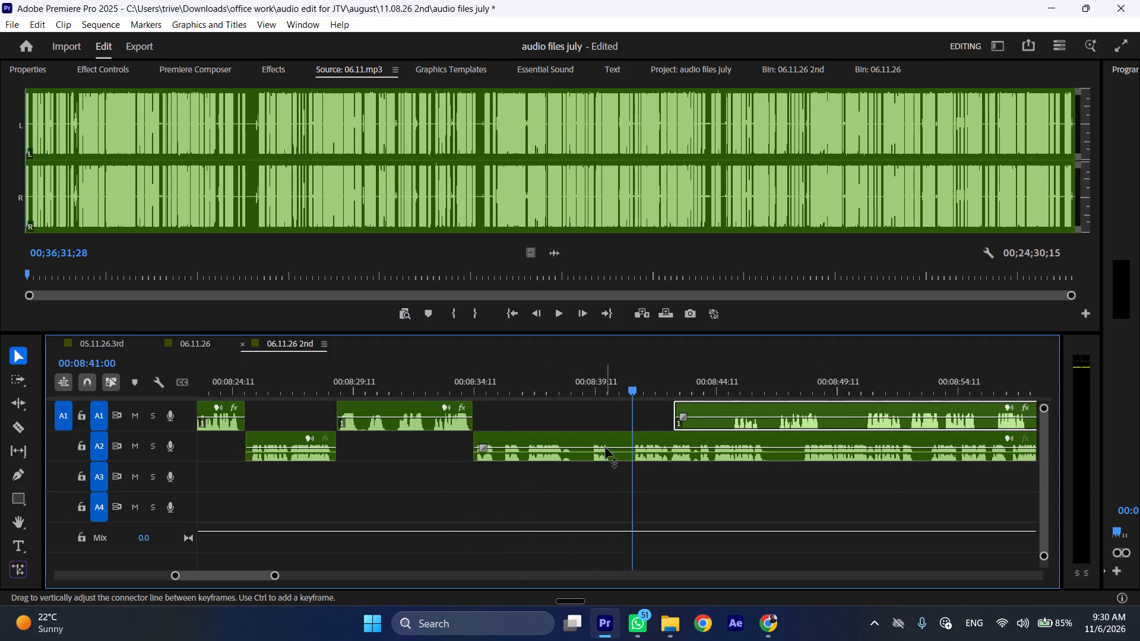
pyautogui.scroll(-5, 606, 448)
pyautogui.click(525, 380)
pyautogui.click(540, 453)
pyautogui.hotkey('shift', 'c')
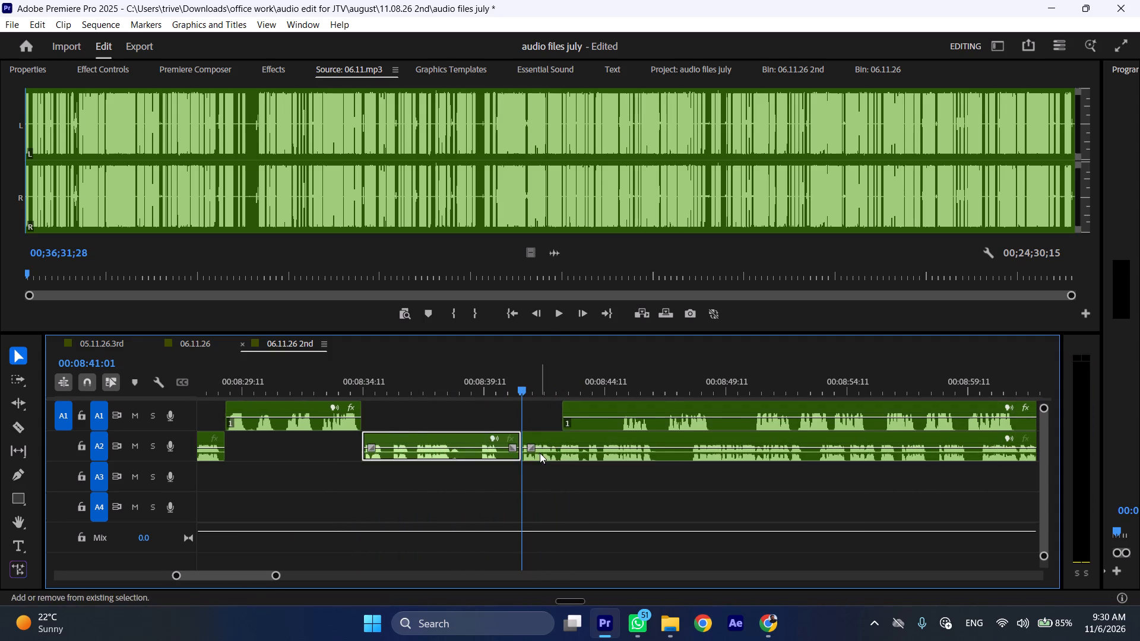
pyautogui.hotkey('ctrl', 'shift', 'd')
# Move the A1 remainder later, to start at about 00:08:45, clear of the A2 speech.
pyautogui.moveTo(445, 406); pyautogui.dragTo(666, 410)
# Listen to the A2 passage from 00:08:34:11 and split the clip in the pause at 00:08:39:21.
pyautogui.press('space')
pyautogui.press('l')
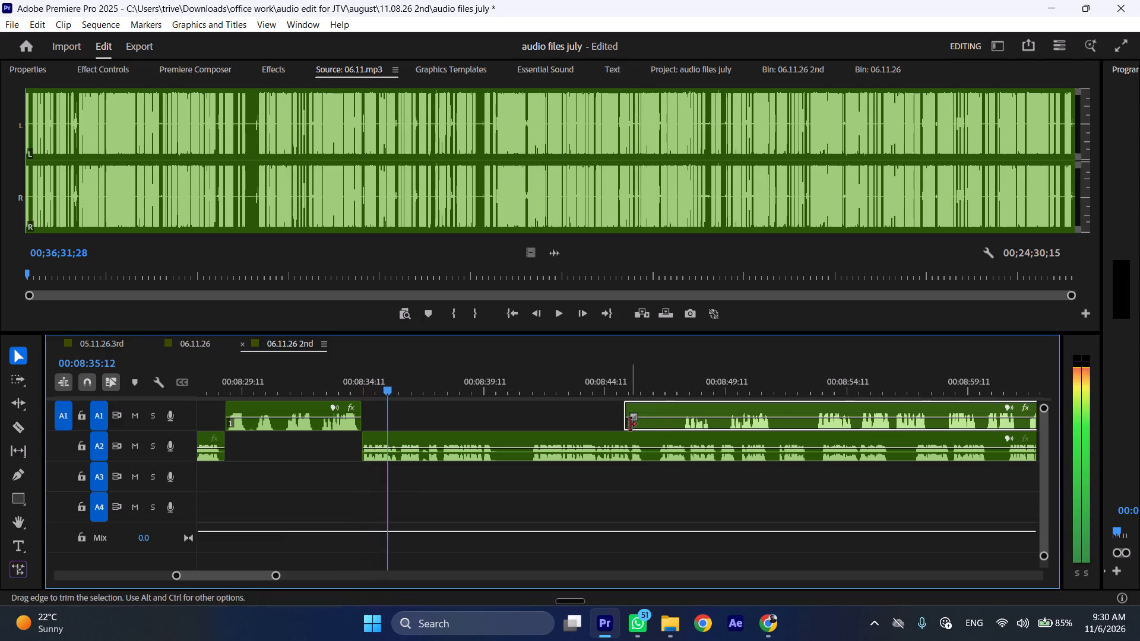
pyautogui.click(375, 383)
pyautogui.press('space')
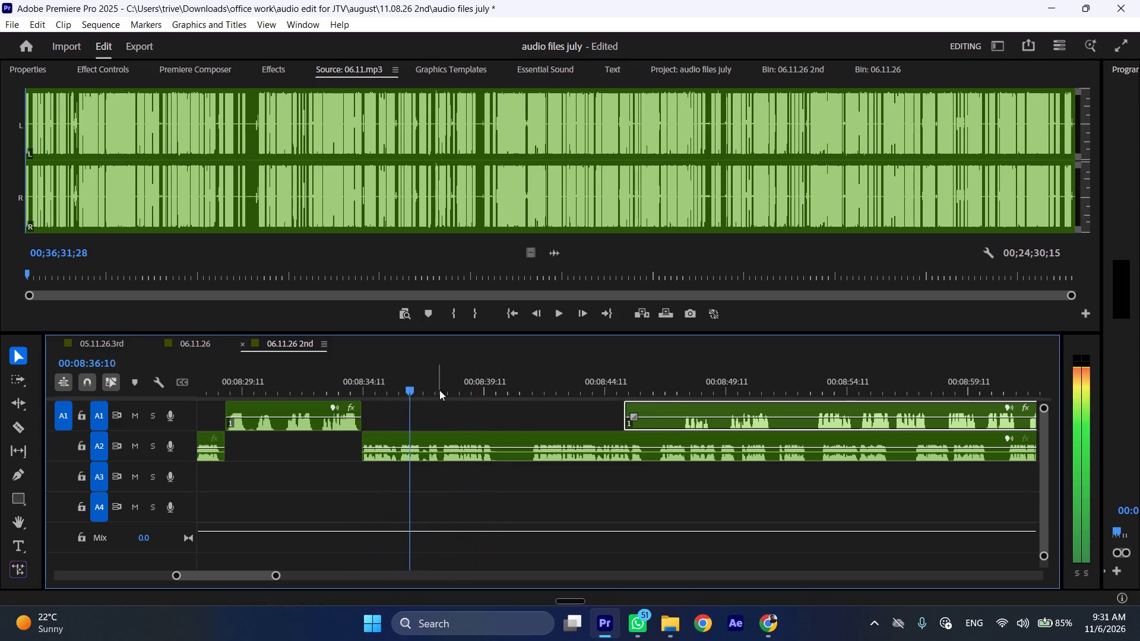
pyautogui.moveTo(468, 390); pyautogui.dragTo(496, 396)
pyautogui.hotkey('shift', 'c')
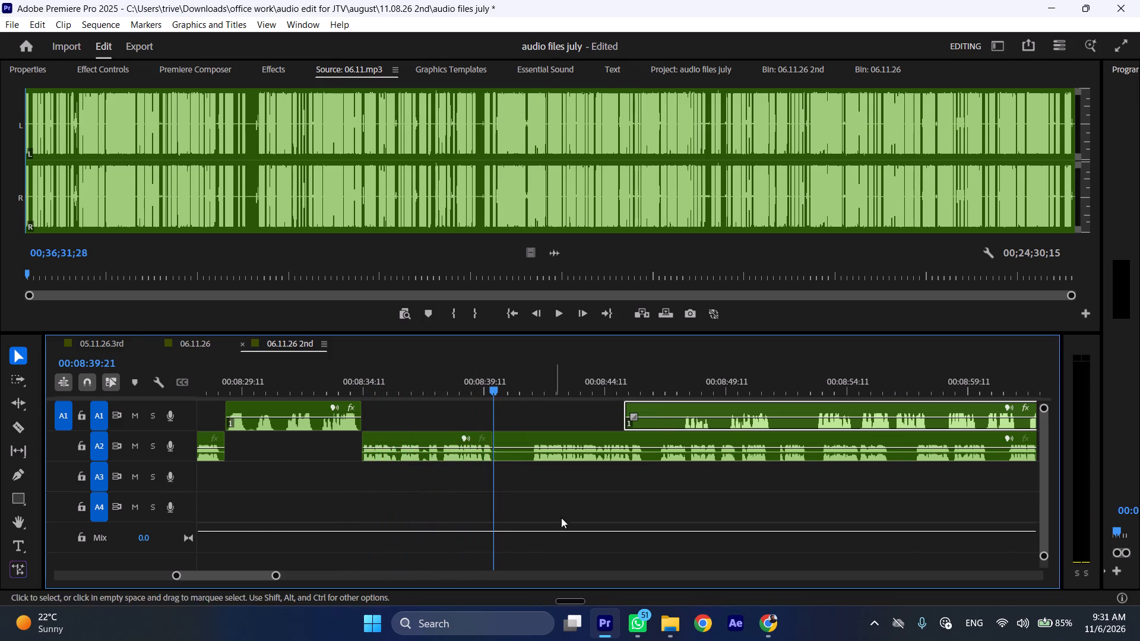
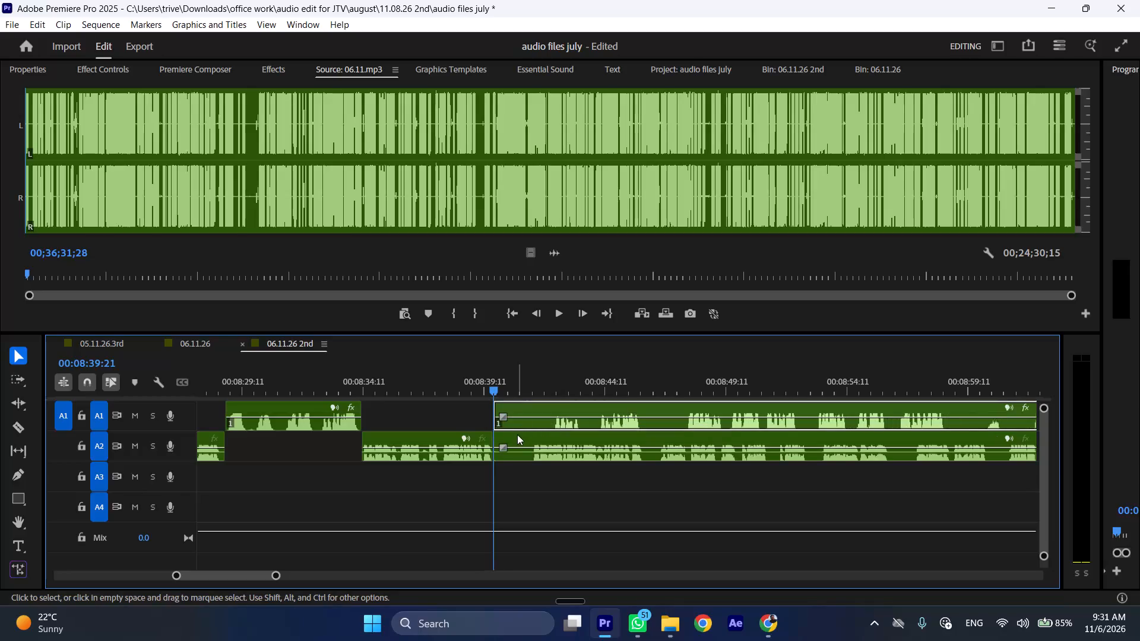
# Move the A2 remainder later, trim the silence off its start, and place it to begin at about 00:09:00.
pyautogui.moveTo(520, 435); pyautogui.dragTo(941, 436)
pyautogui.press('space')
pyautogui.press('l')
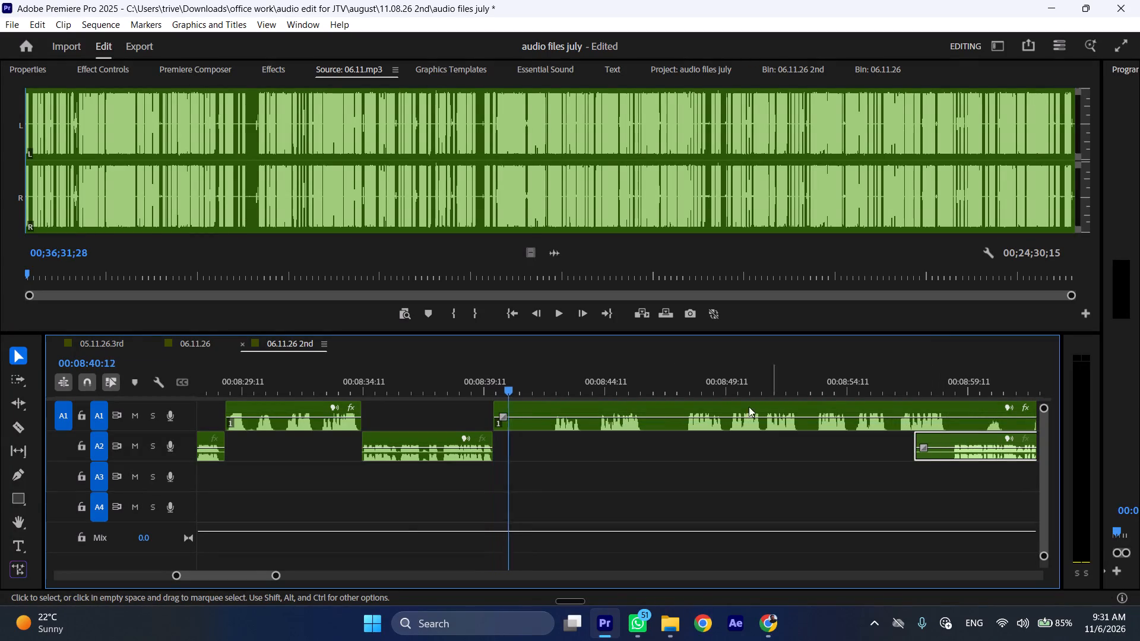
pyautogui.scroll(-6, 597, 427)
pyautogui.moveTo(784, 439); pyautogui.dragTo(818, 439)
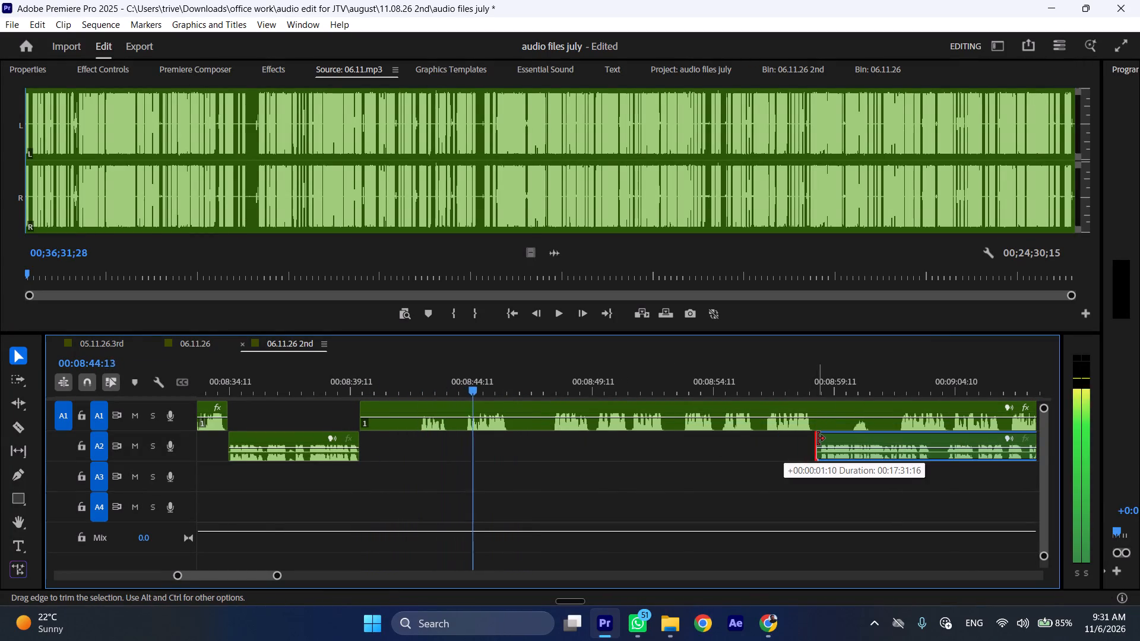
pyautogui.moveTo(818, 439); pyautogui.dragTo(818, 439)
pyautogui.moveTo(837, 439); pyautogui.dragTo(875, 439)
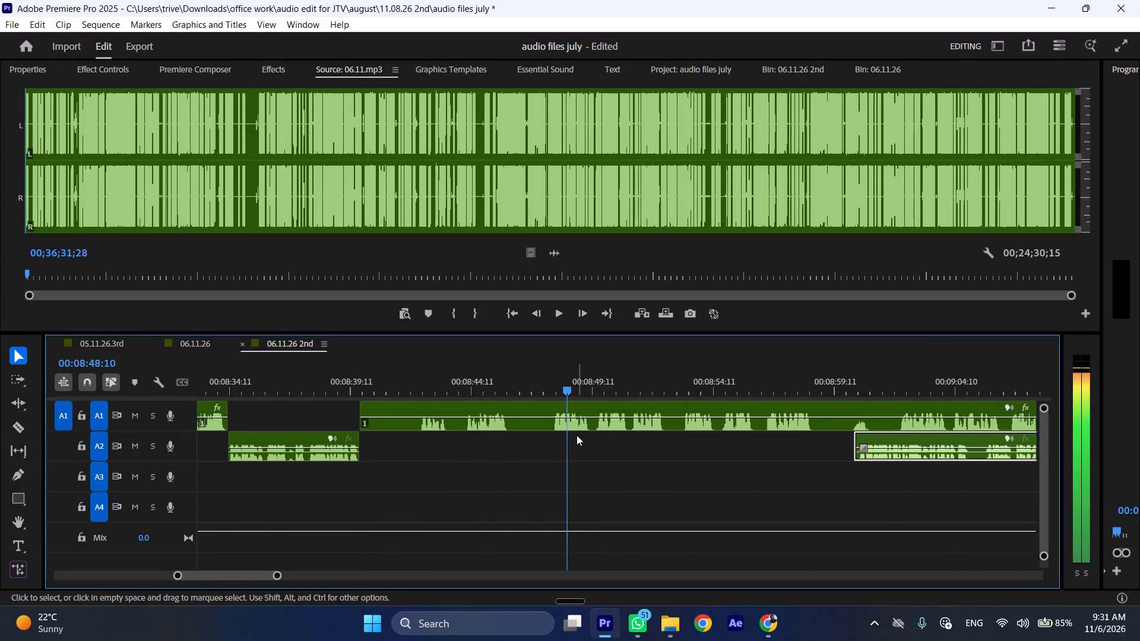
# Check the transition from 00:08:33, split the A1 remainder at about 00:08:48 and ripple delete its part from 00:08:39:21.
pyautogui.scroll(3, 483, 451)
pyautogui.click(259, 379)
pyautogui.press('space')
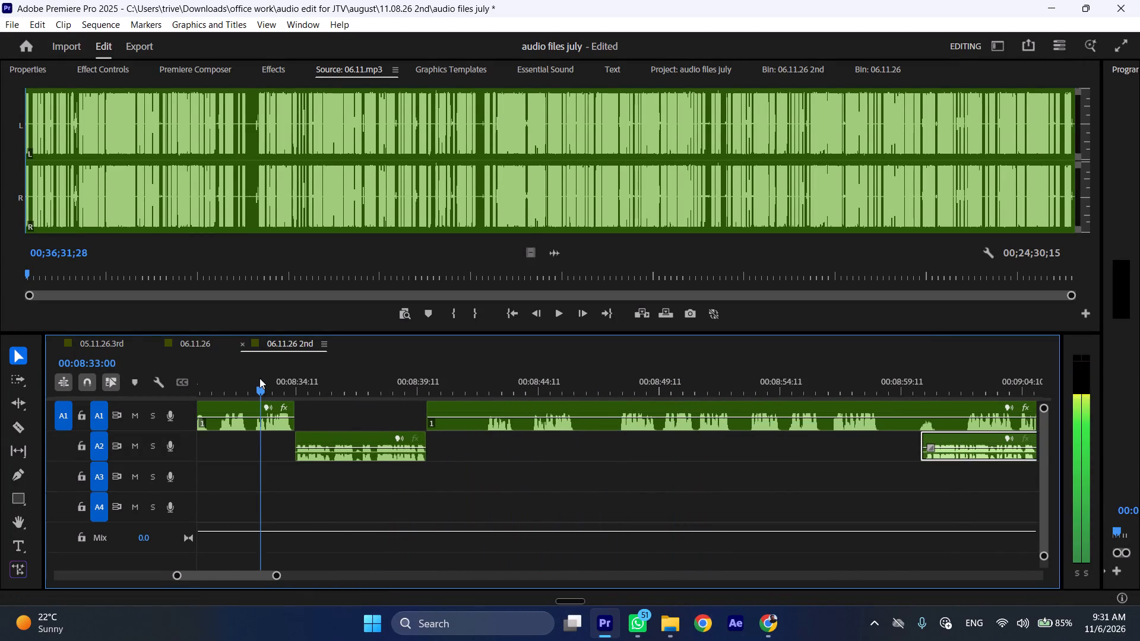
pyautogui.click(254, 379)
pyautogui.press('space')
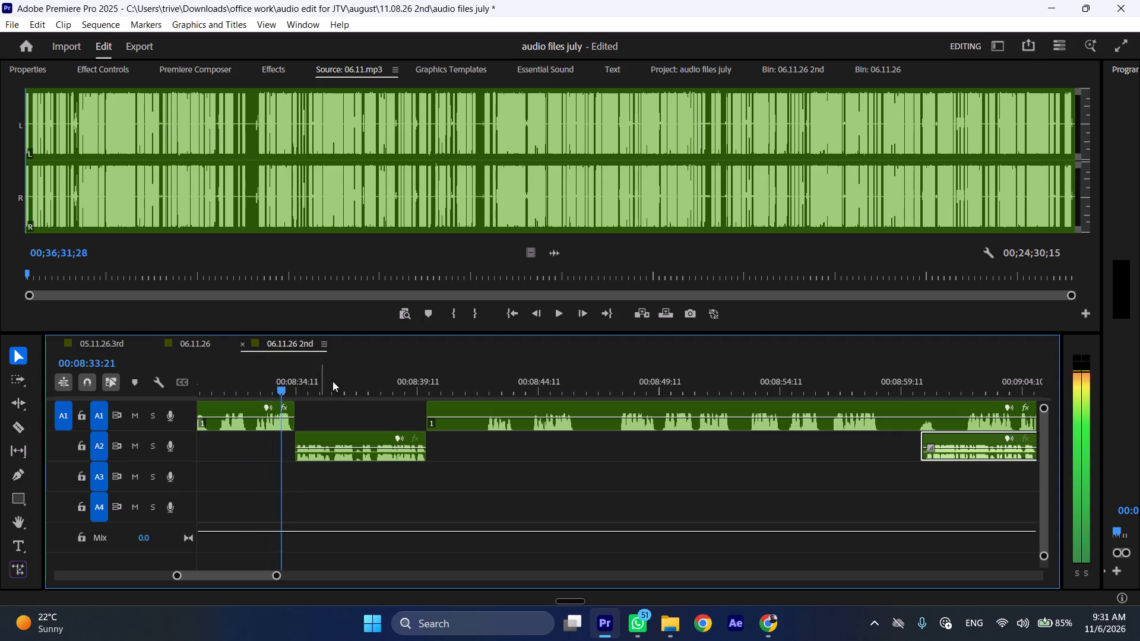
pyautogui.moveTo(612, 385); pyautogui.dragTo(622, 386)
pyautogui.click(628, 402)
pyautogui.hotkey('shift', 'c')
pyautogui.hotkey('ctrl', 'shift', 'd')
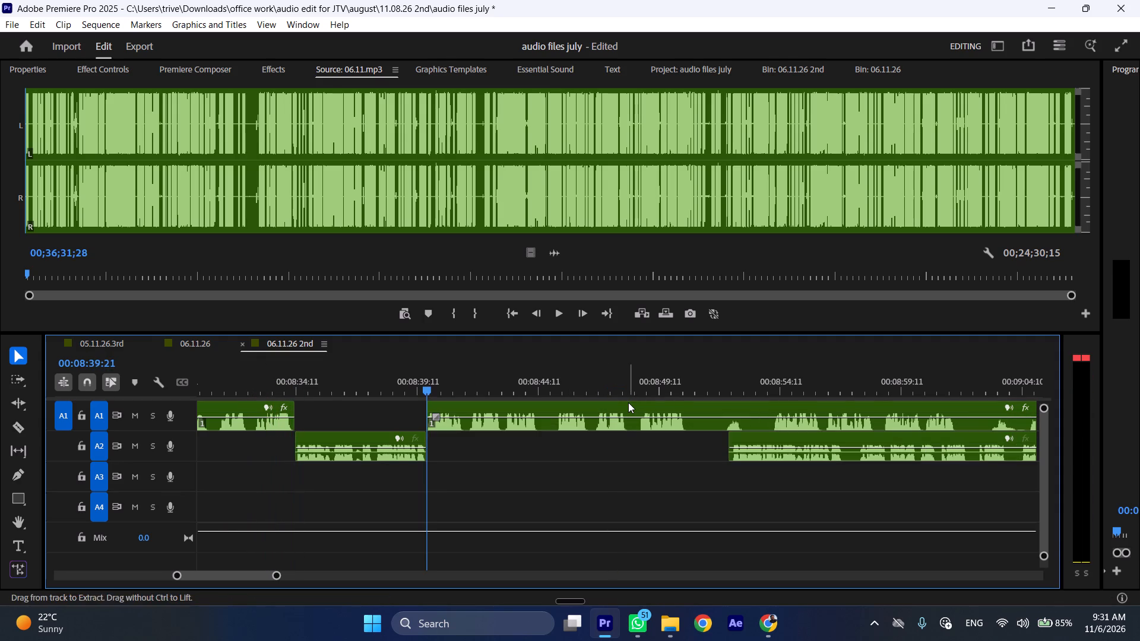
# Listen to the A1 passage from 00:08:39:21 and move the A2 remainder later, to start at about 00:09:04.
pyautogui.press('space')
pyautogui.press('l')
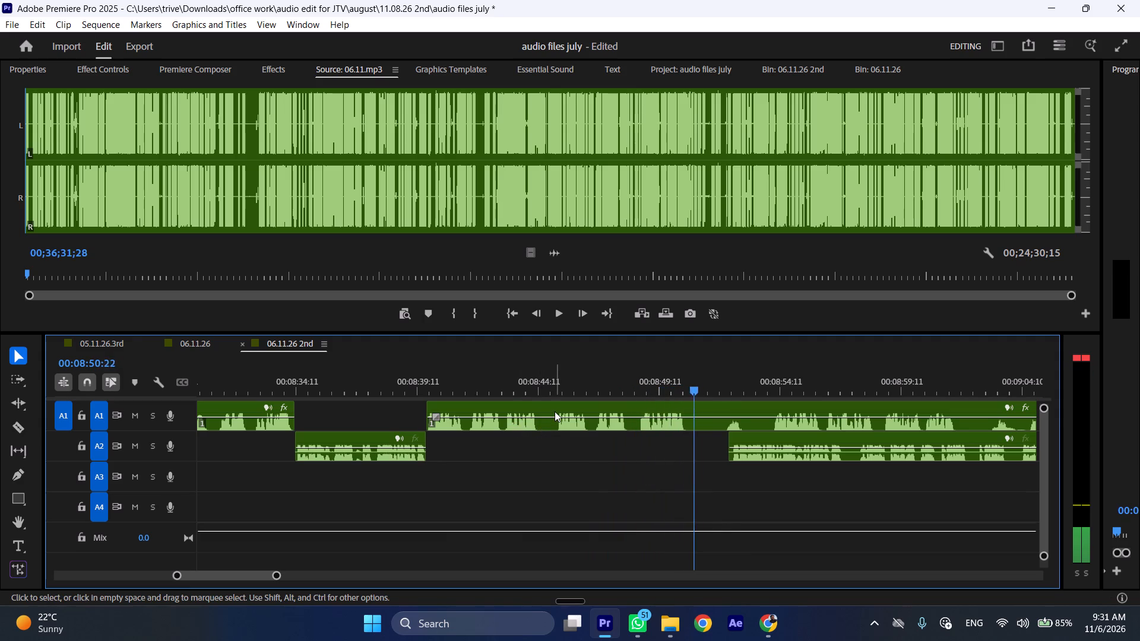
pyautogui.scroll(-5, 618, 448)
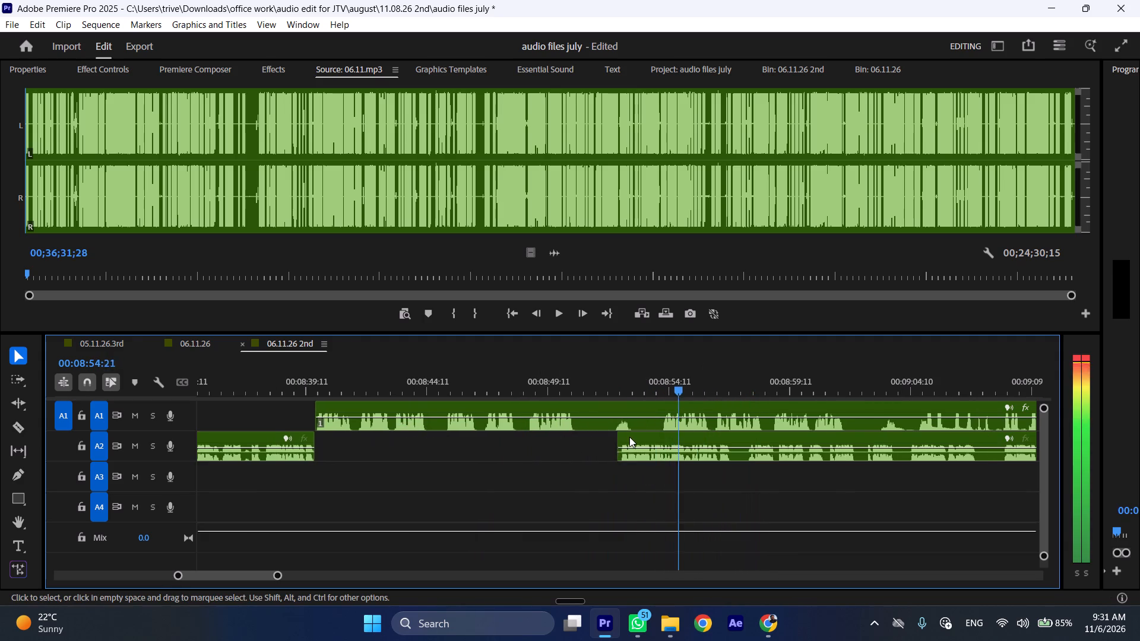
pyautogui.moveTo(639, 436); pyautogui.dragTo(933, 436)
# Split the A1 clip at about 00:08:45 and ripple delete the part between 00:08:39:21 and the split.
pyautogui.moveTo(436, 390); pyautogui.dragTo(439, 390)
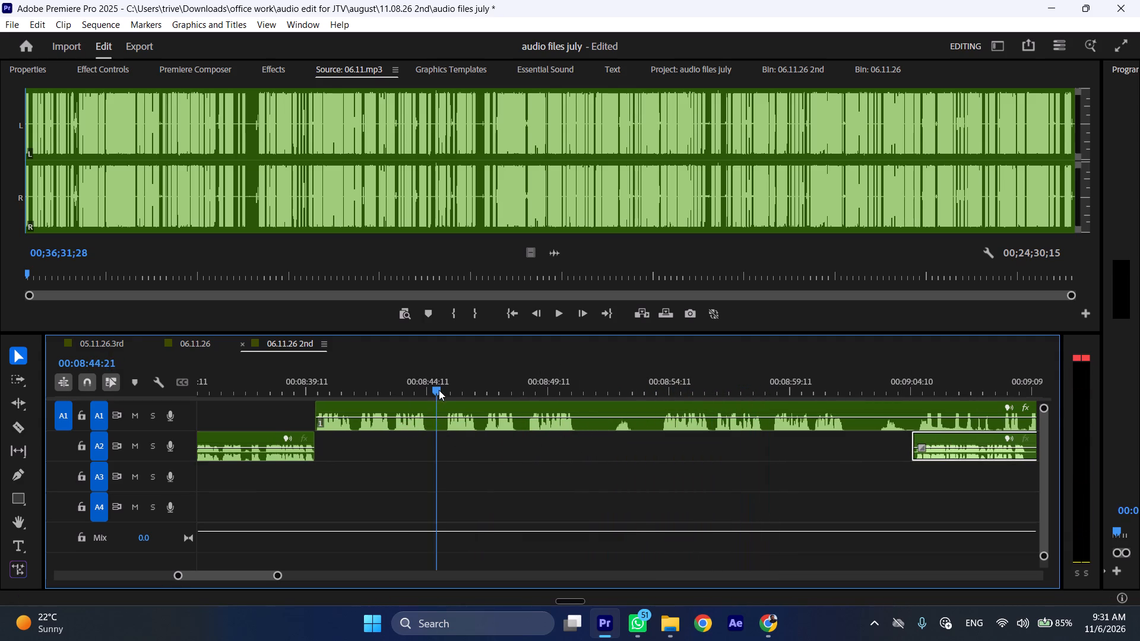
pyautogui.moveTo(439, 390); pyautogui.dragTo(445, 390)
pyautogui.click(461, 422)
pyautogui.hotkey('shift', 'c')
pyautogui.hotkey('ctrl', 'shift', 'd')
# Listen to the A1 clip, split it at 00:08:42:22 and ripple delete the short pause that follows.
pyautogui.press('space')
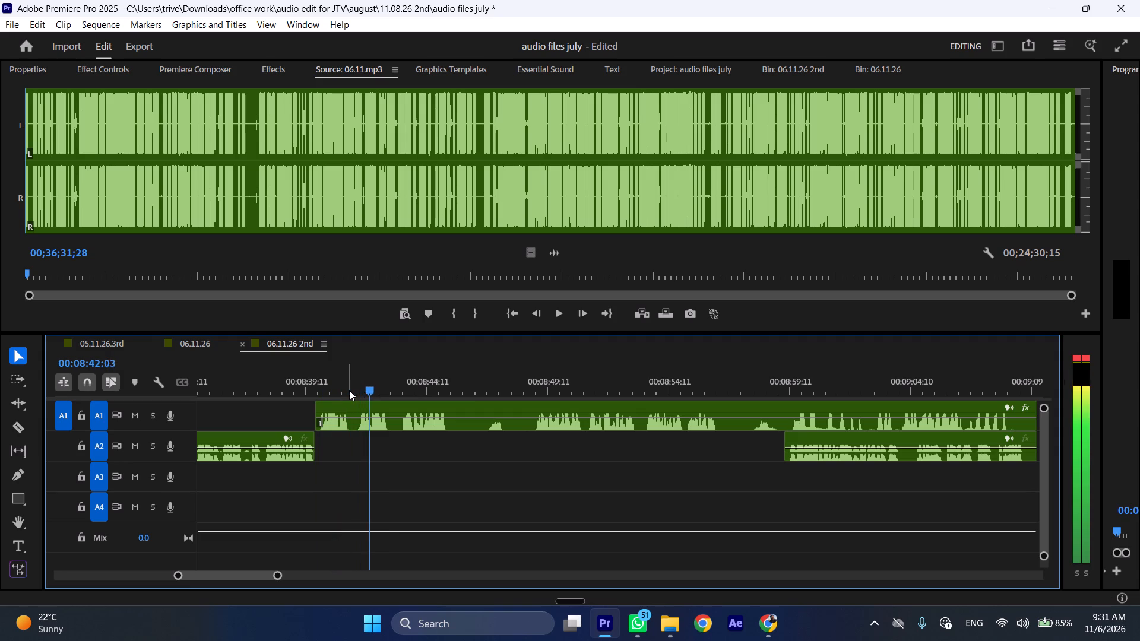
pyautogui.click(394, 382)
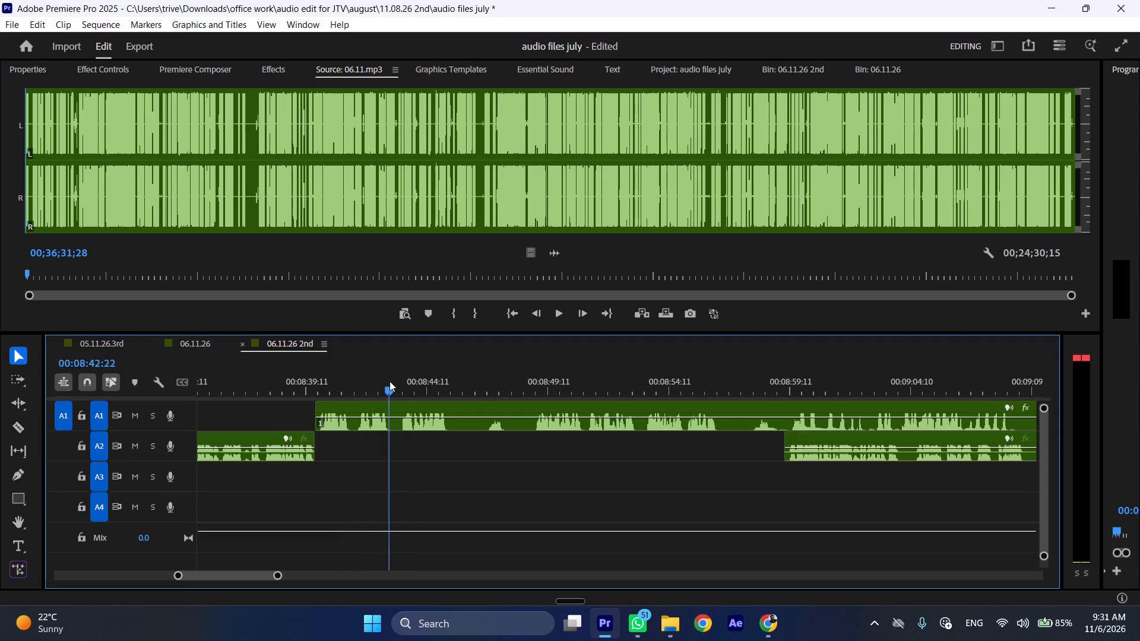
pyautogui.hotkey('shift', 'c')
pyautogui.click(409, 412)
pyautogui.hotkey('shift', 'c')
pyautogui.hotkey('ctrl', 'shift', 'd')
# Split the A1 clip at about 00:08:45 and at 00:08:48:12, and ripple delete the section between the splits.
pyautogui.moveTo(417, 396); pyautogui.dragTo(440, 394)
pyautogui.moveTo(438, 386); pyautogui.dragTo(527, 385)
pyautogui.hotkey('shift', 'c')
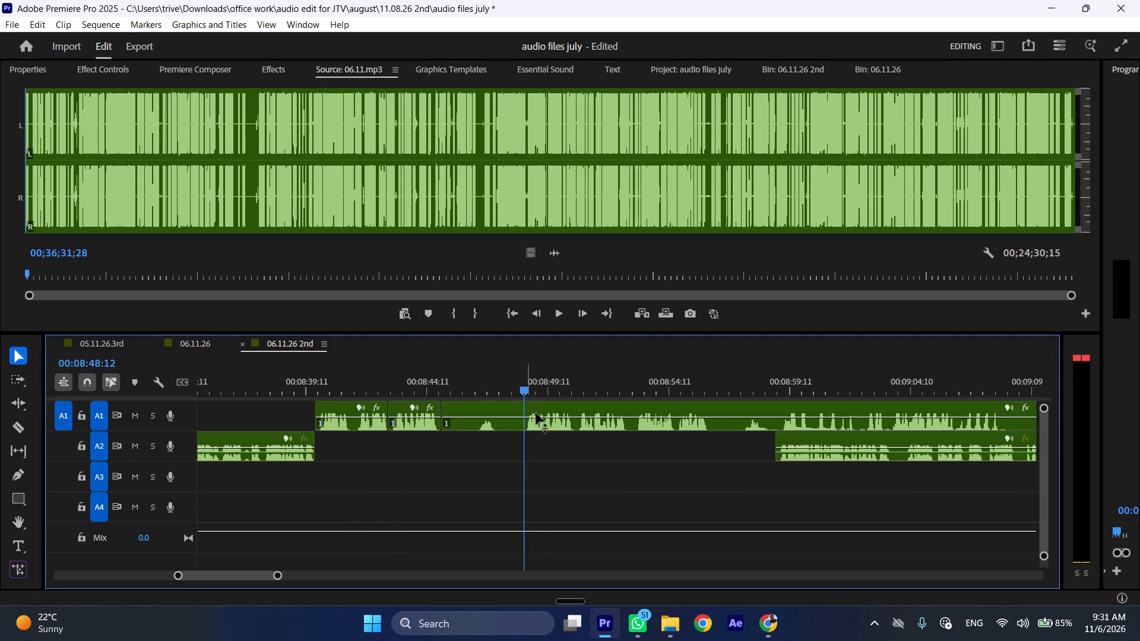
pyautogui.click(544, 425)
pyautogui.hotkey('shift', 'c')
pyautogui.hotkey('ctrl', 'shift', 'd')
# Play on from the cut at about 00:08:45 and move the A2 remainder later, to start at about 00:09:06.
pyautogui.press('space')
pyautogui.press('l')
pyautogui.scroll(-5, 540, 454)
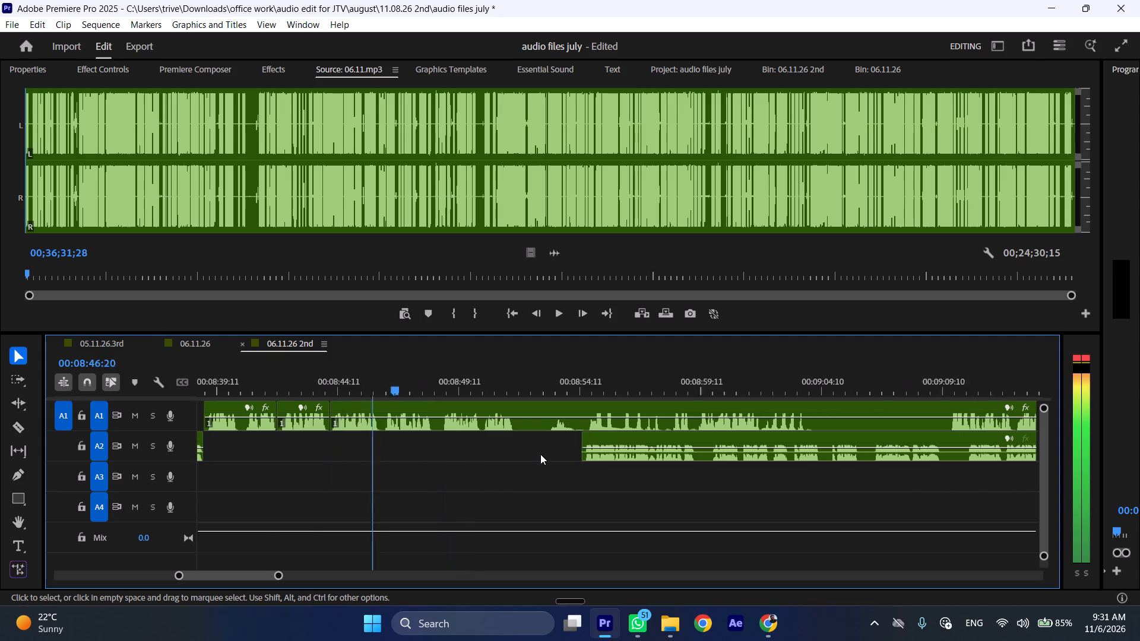
pyautogui.moveTo(600, 433); pyautogui.dragTo(854, 439)
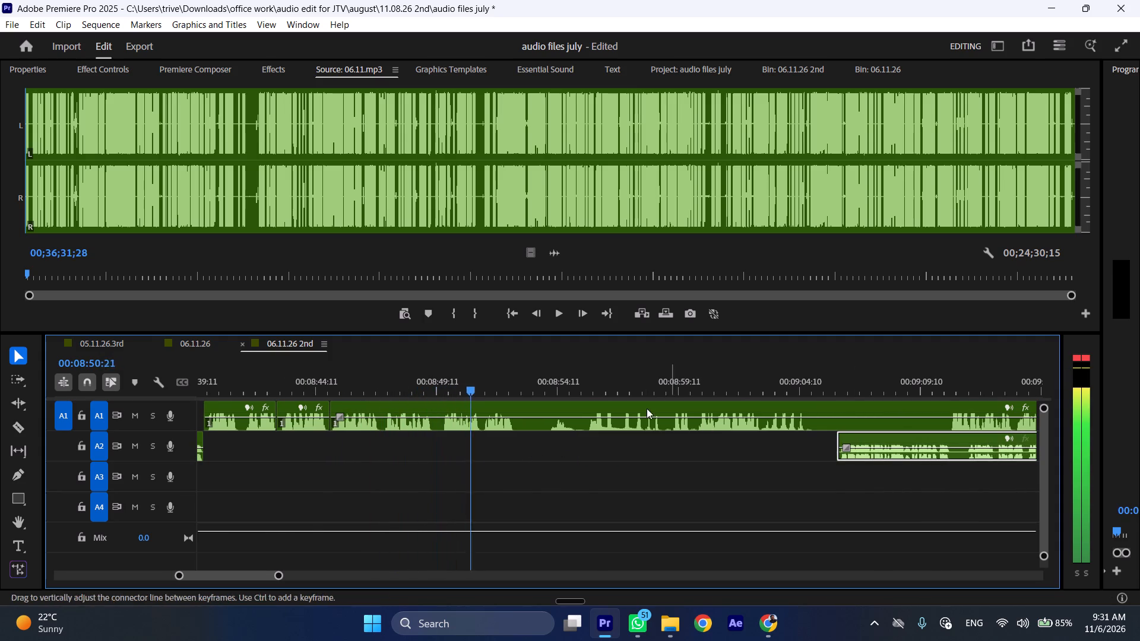
# Split the A1 clip in the pause at about 00:08:49 and ripple delete the short gap before the next phrase.
pyautogui.moveTo(437, 382); pyautogui.dragTo(442, 382)
pyautogui.hotkey('shift', 'c')
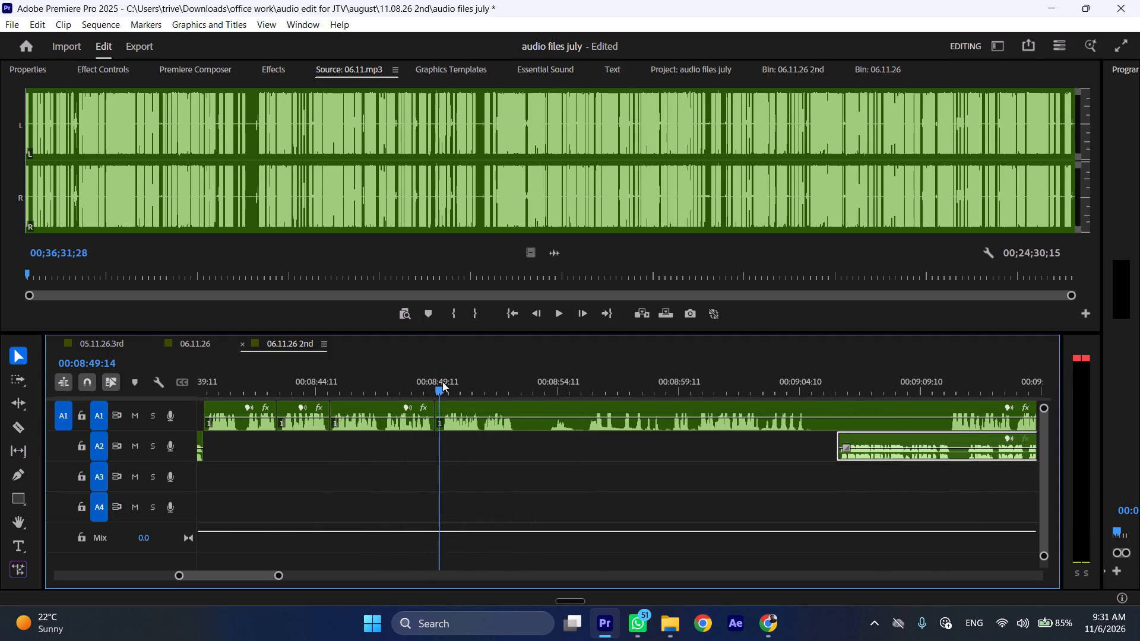
pyautogui.moveTo(442, 382); pyautogui.dragTo(445, 382)
pyautogui.click(465, 419)
pyautogui.hotkey('shift', 'c')
pyautogui.hotkey('ctrl', 'shift', 'd')
# Listen to the end of the A1 phrase and split the clip in the silence at 00:08:52:12.
pyautogui.moveTo(484, 388); pyautogui.dragTo(511, 388)
pyautogui.click(492, 386)
pyautogui.press('space')
pyautogui.press('space')
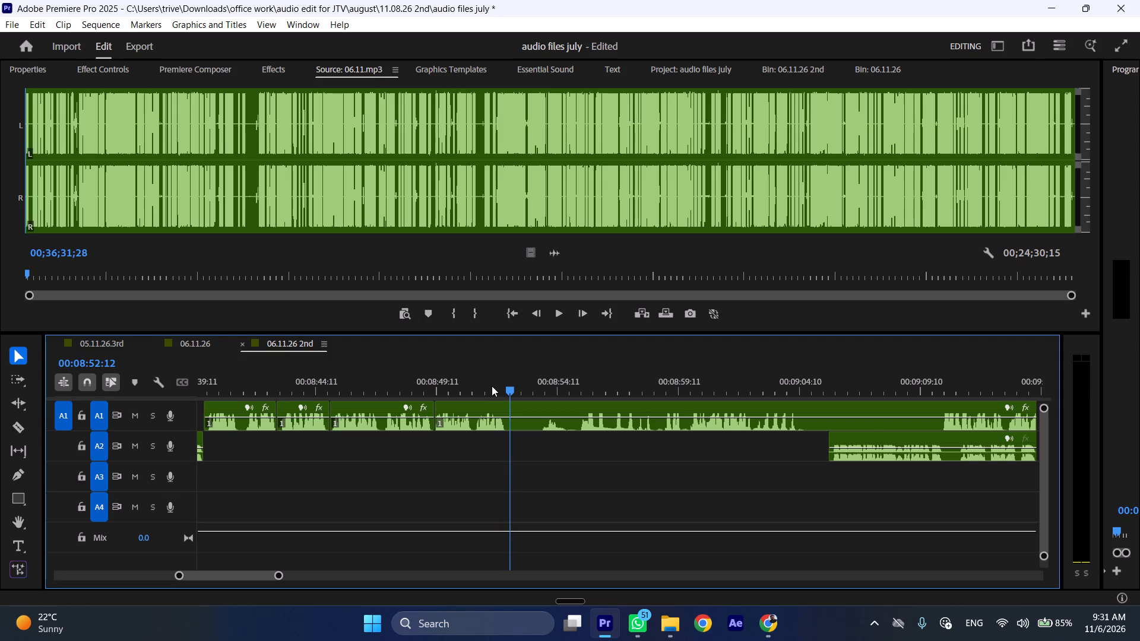
pyautogui.write('C')
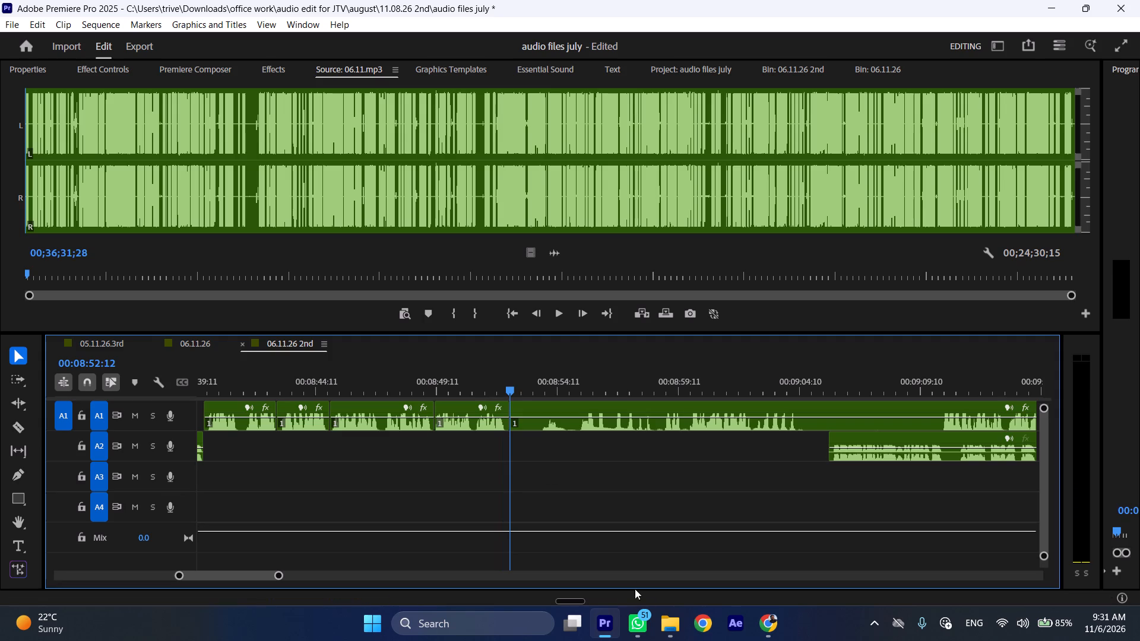
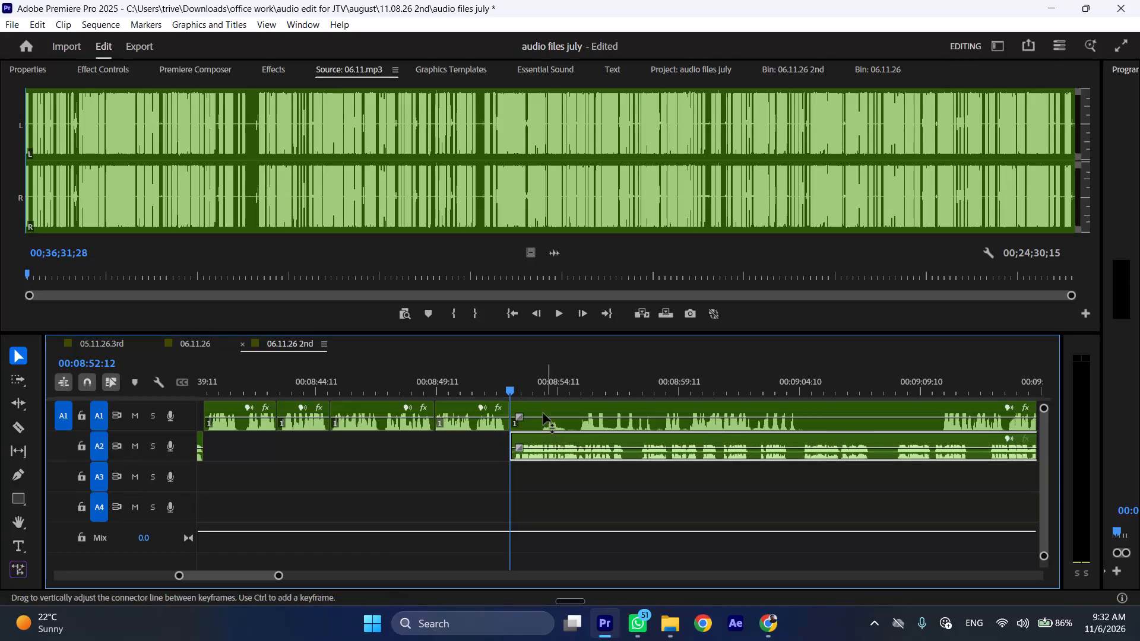
# Move the A1 remainder later to about 00:08:58:18, listen to the A2 phrase, and split the A2 clip in the pause at 00:08:57:09.
pyautogui.moveTo(539, 403); pyautogui.dragTo(657, 404)
pyautogui.press('space')
pyautogui.write('l')
pyautogui.moveTo(660, 404); pyautogui.dragTo(691, 405)
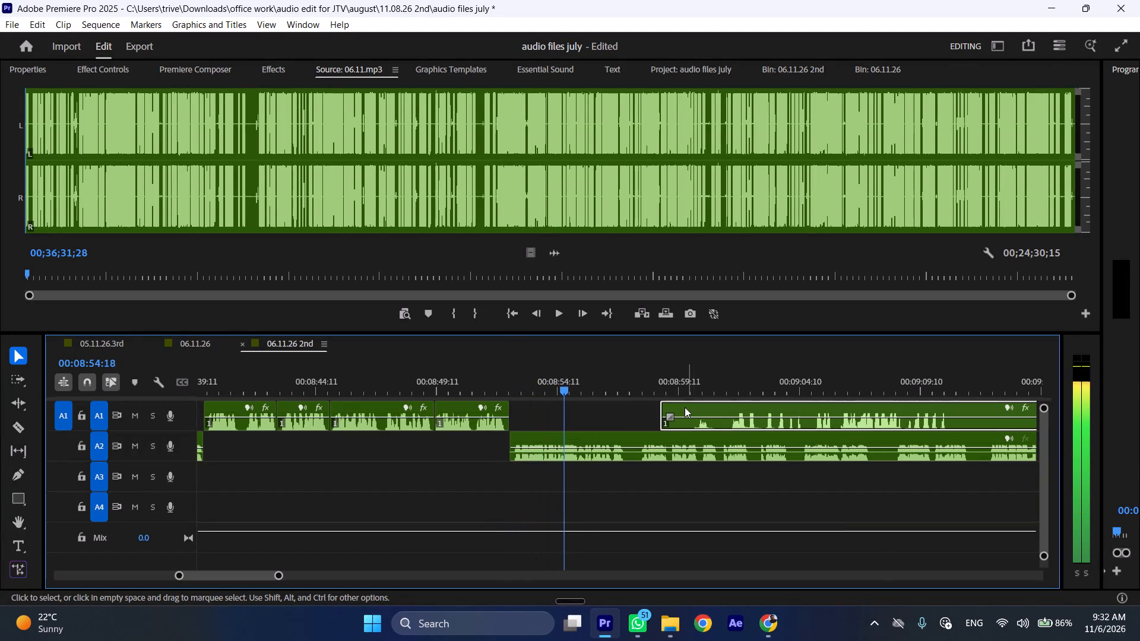
pyautogui.press('space')
pyautogui.hotkey('shift', 'c')
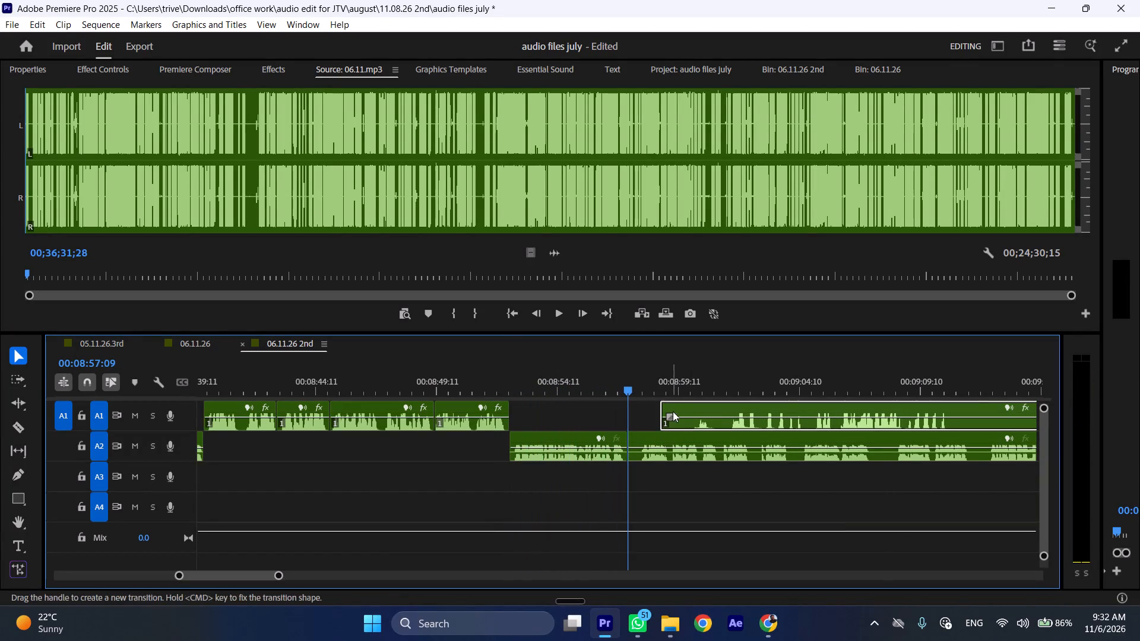
# Move the A1 remainder back to start at the A2 split, and the A2 remainder later to start at about 00:09:12.
pyautogui.moveTo(678, 407); pyautogui.dragTo(653, 410)
pyautogui.moveTo(648, 439); pyautogui.dragTo(1000, 440)
# Listen to the A1 passage, split its clip at 00:09:00:04, and ripple delete the section from 00:08:57:09 to that split.
pyautogui.press('space')
pyautogui.press(';')
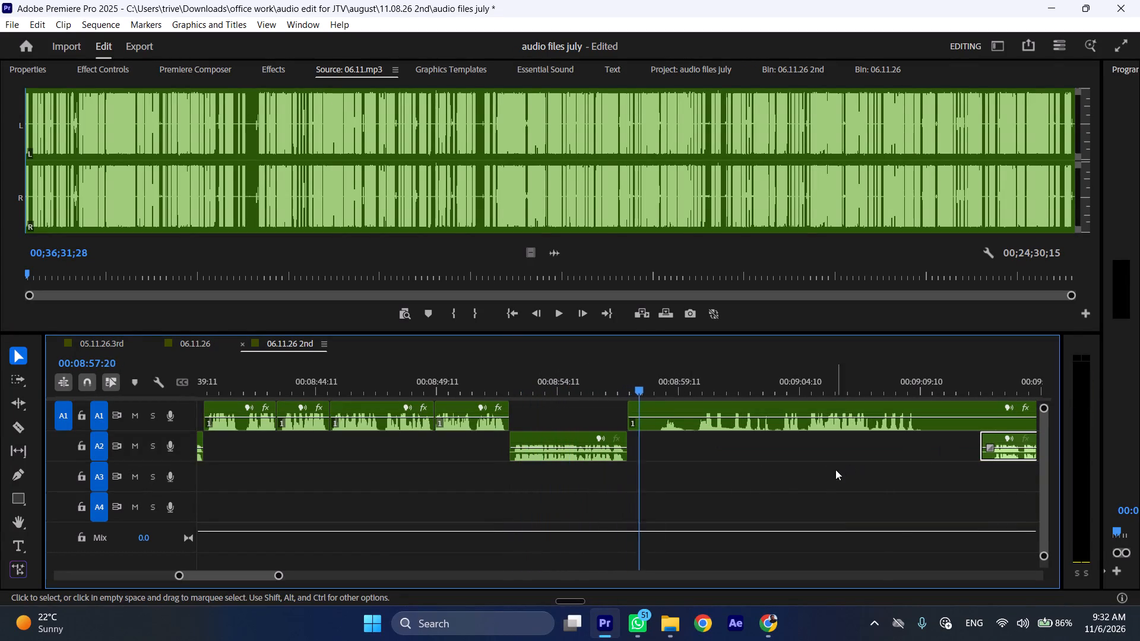
pyautogui.press('l')
pyautogui.scroll(-10, 723, 492)
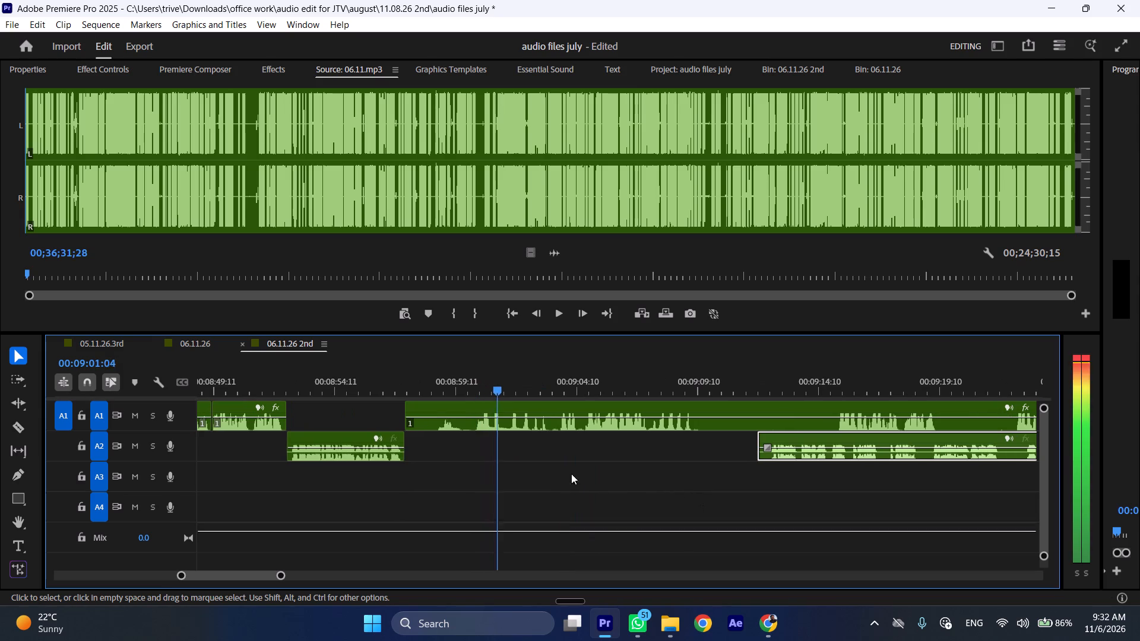
pyautogui.click(475, 385)
pyautogui.click(490, 412)
pyautogui.hotkey('shift', 'c')
pyautogui.hotkey('ctrl', 'shift', 'd')
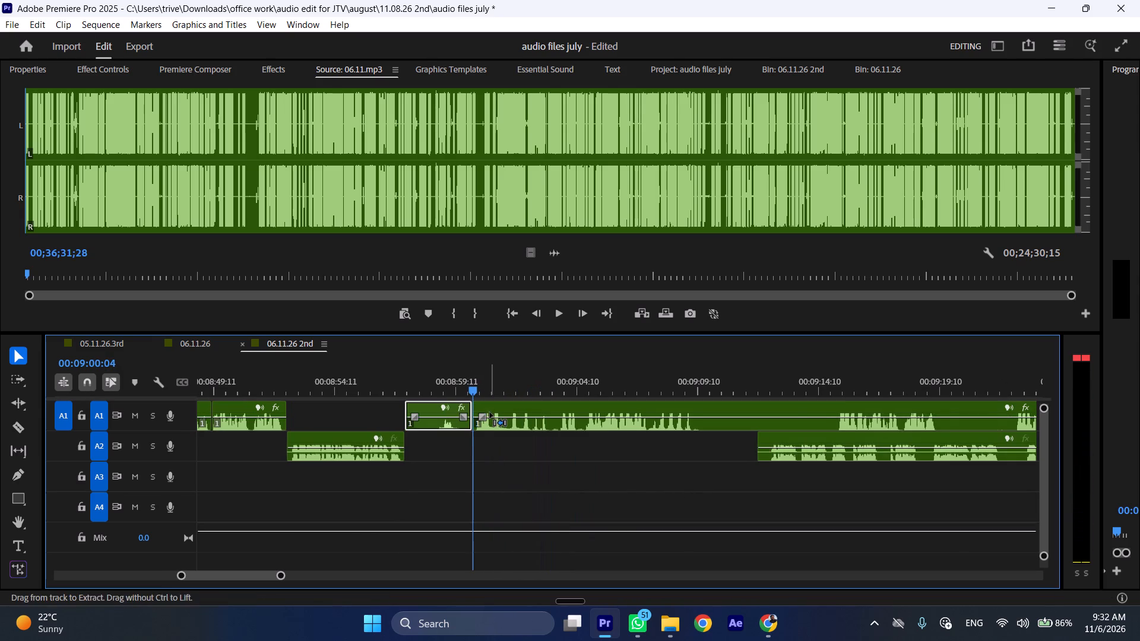
# Play on from the new A1 cut at about 00:08:57:09 to check the passage.
pyautogui.press('space')
pyautogui.write('l')
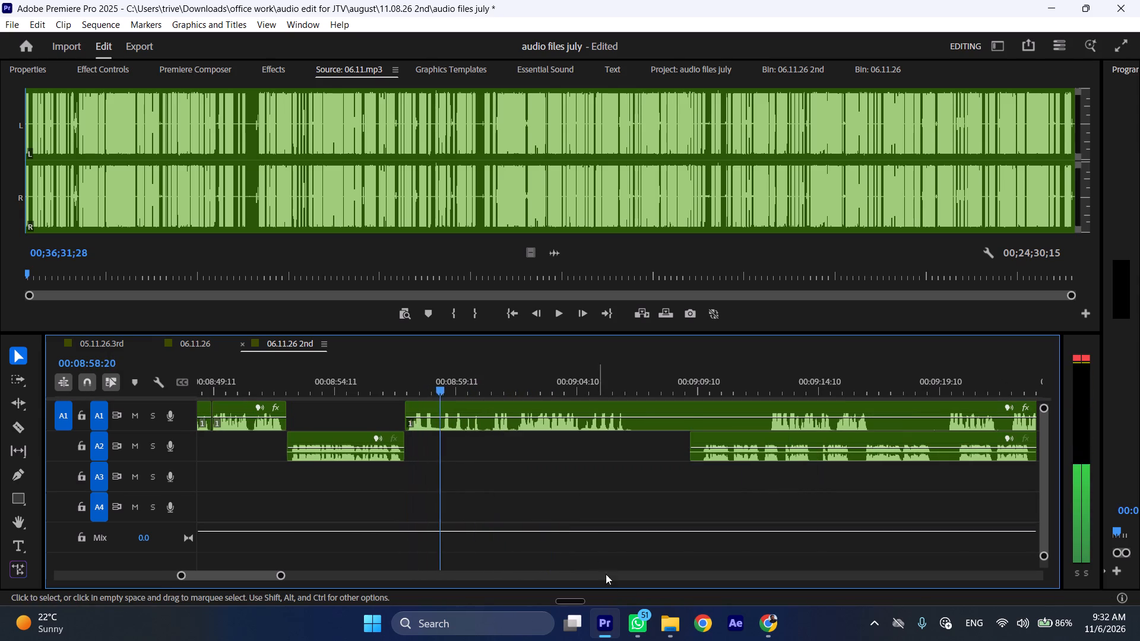
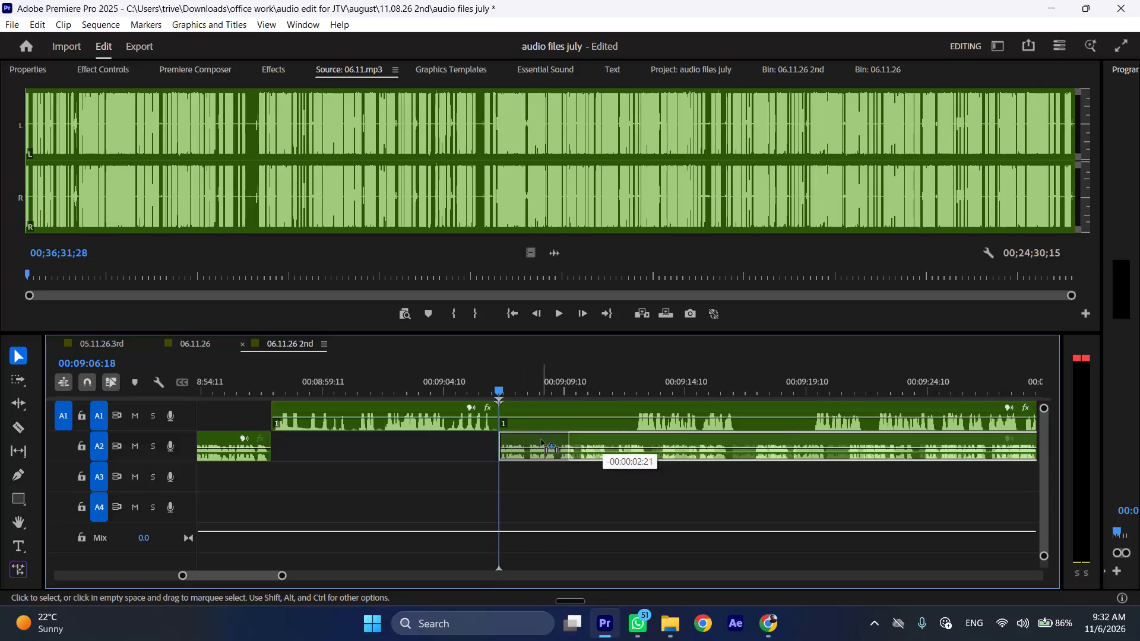
# Move the A1 remainder later so that it starts at about 00:09:29, clear of the A2 passage's opening phrases.
pyautogui.scroll(-6, 549, 439)
pyautogui.moveTo(408, 404); pyautogui.dragTo(955, 403)
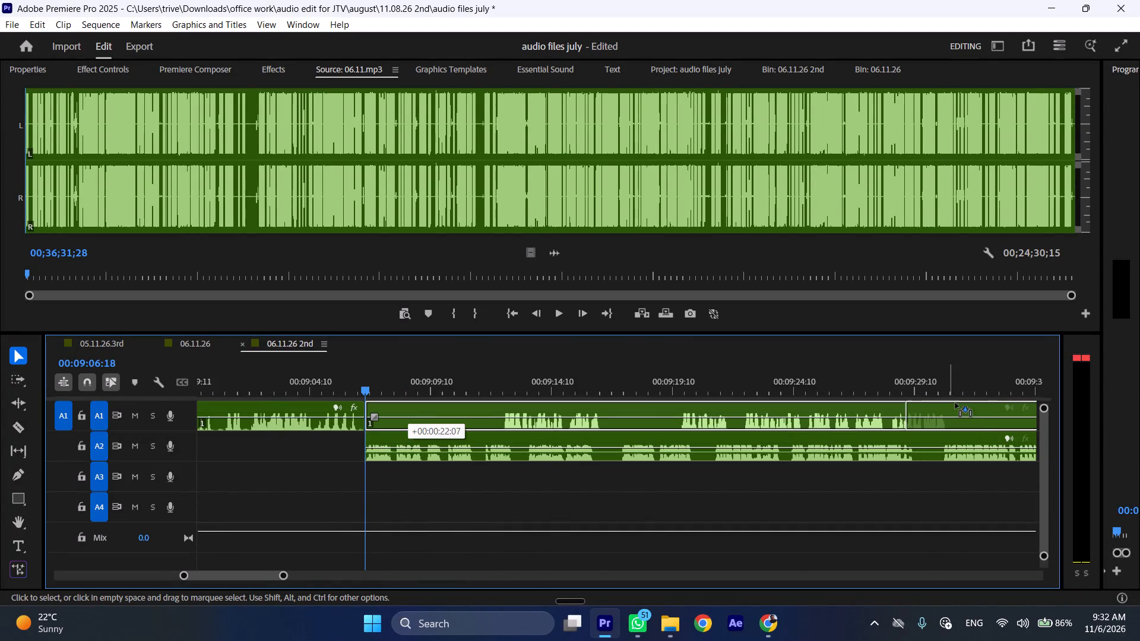
pyautogui.moveTo(955, 403); pyautogui.dragTo(958, 403)
# Listen to the A2 passage, split its clip around the pause at about 00:09:10 to 00:09:11:12, and ripple delete that pause.
pyautogui.press('space')
pyautogui.write('l')
pyautogui.scroll(-5, 593, 475)
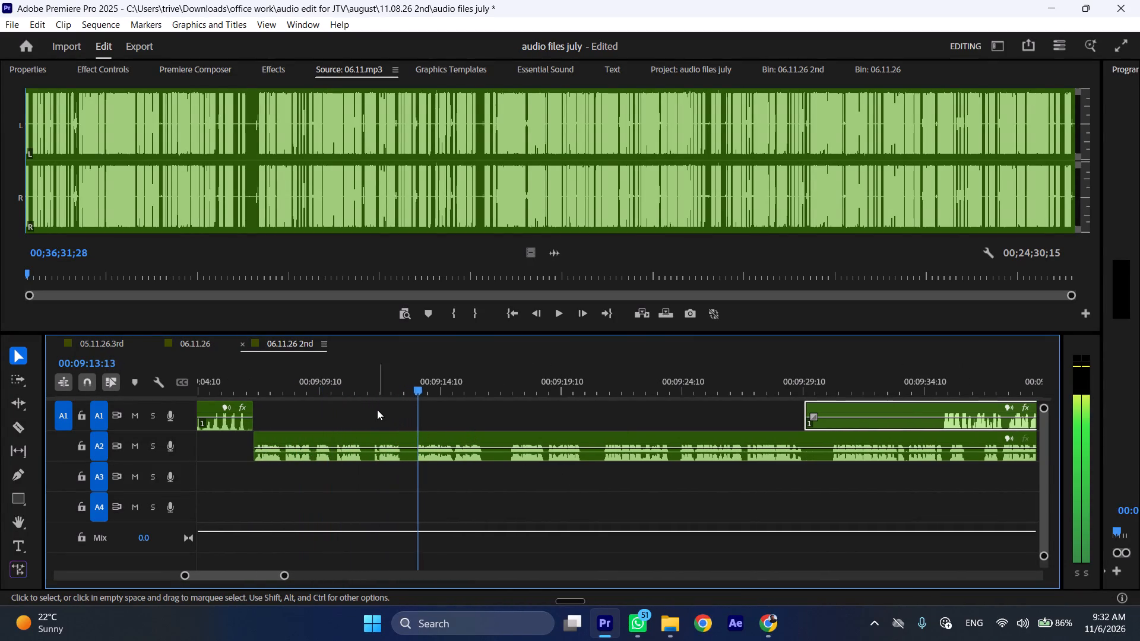
pyautogui.moveTo(335, 377); pyautogui.dragTo(371, 377)
pyautogui.hotkey('shift', 'c')
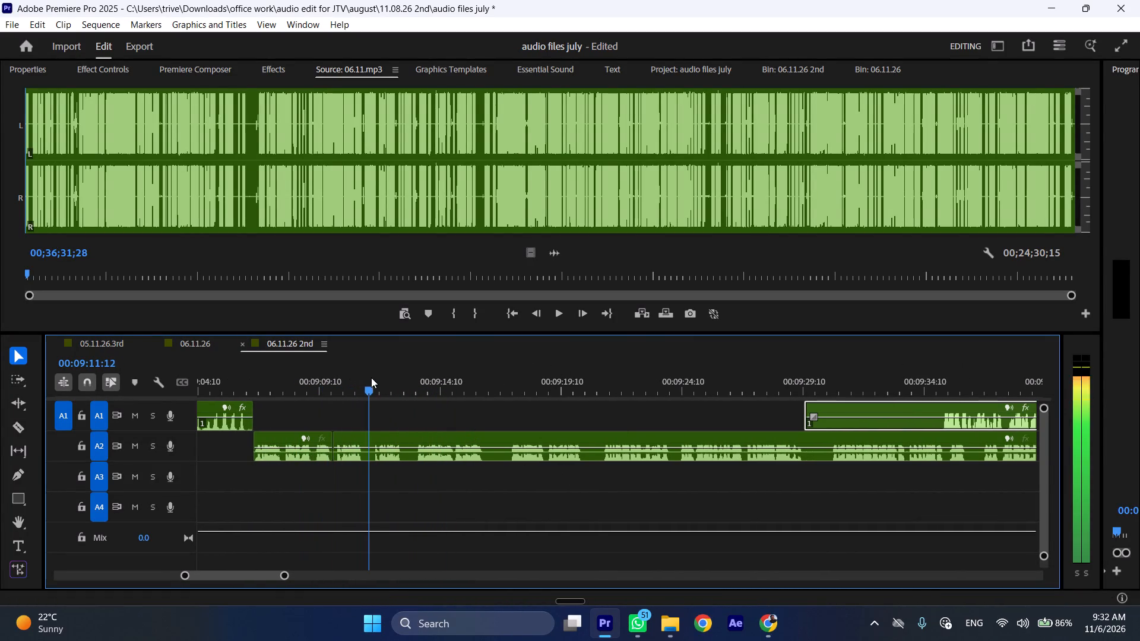
pyautogui.moveTo(371, 377); pyautogui.dragTo(372, 377)
pyautogui.click(394, 431)
pyautogui.hotkey('shift', 'c')
pyautogui.hotkey('ctrl', 'shift', 'd')
# Listen on, split the A2 clip around the short pause starting at about 00:09:11:11, and ripple delete that pause.
pyautogui.press('space')
pyautogui.write('kll')
pyautogui.press('space')
pyautogui.click(375, 389)
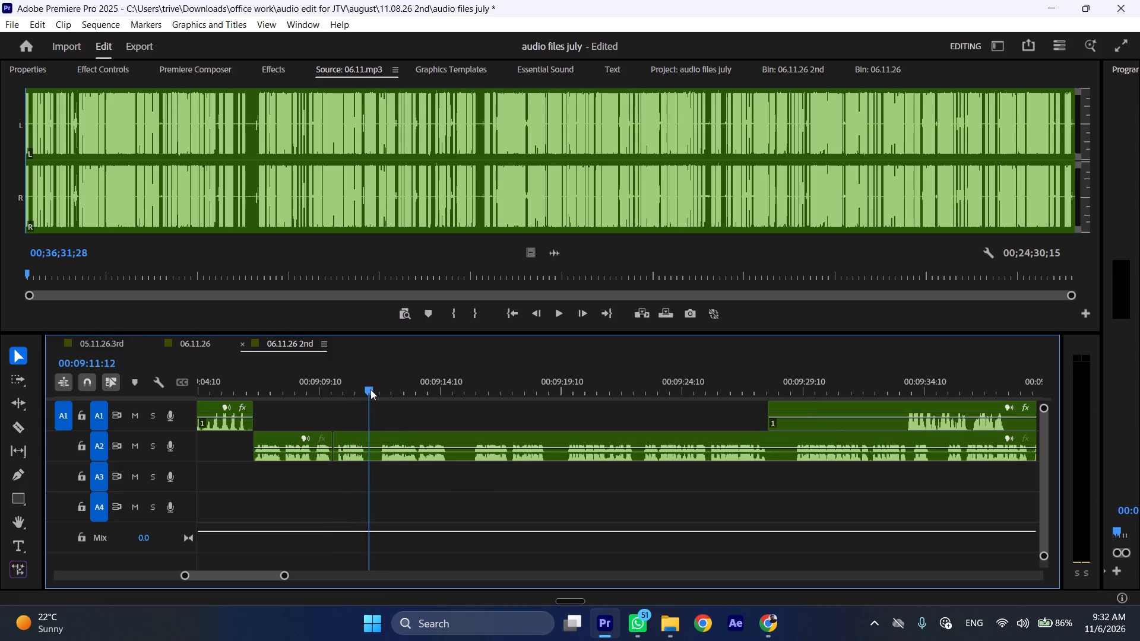
pyautogui.hotkey('shift', 'c')
pyautogui.click(416, 456)
pyautogui.hotkey('shift', 'c')
pyautogui.hotkey('ctrl', 'shift', 'd')
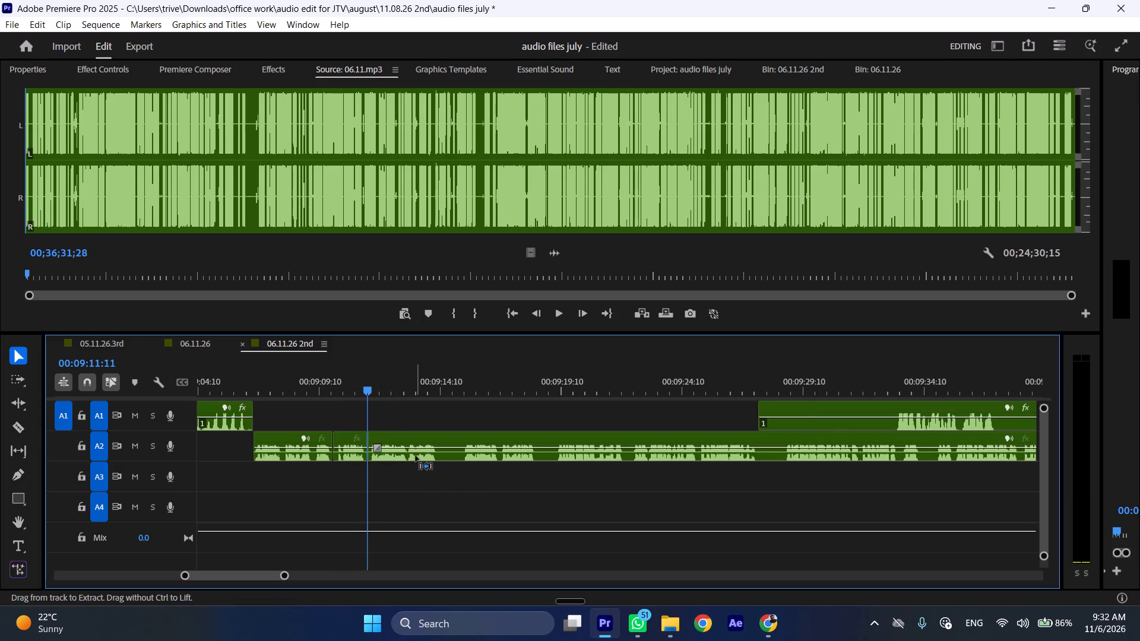
# Listen on, split the A2 clip around the pause from about 00:09:14 to 00:09:15, and ripple delete that pause.
pyautogui.press('space')
pyautogui.write('l')
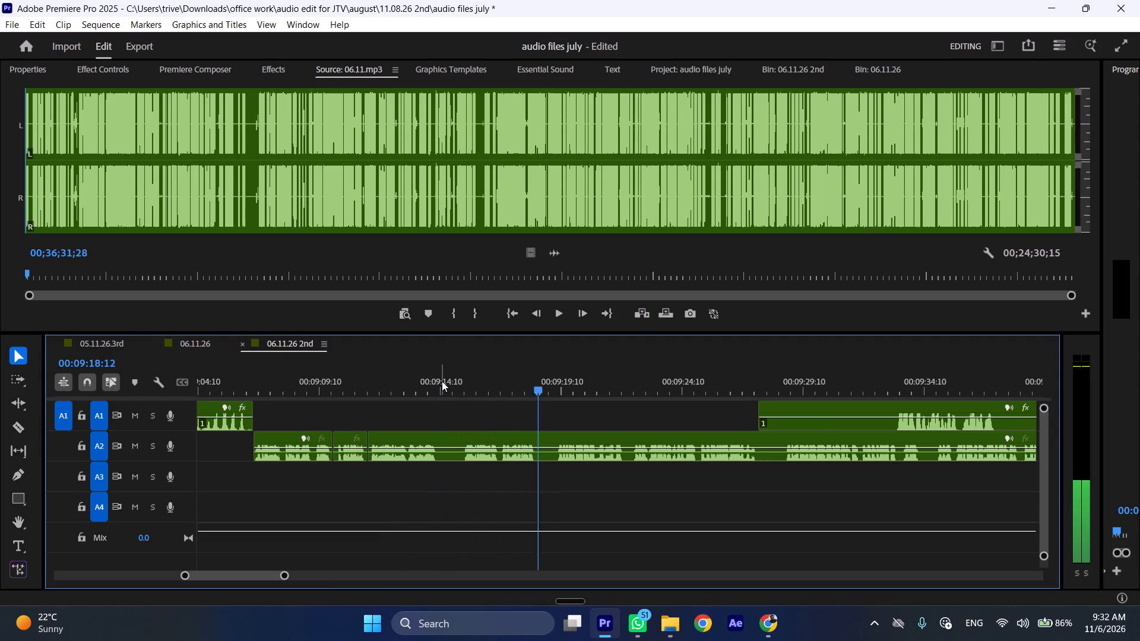
pyautogui.moveTo(442, 381); pyautogui.dragTo(468, 382)
pyautogui.hotkey('shift', 'c')
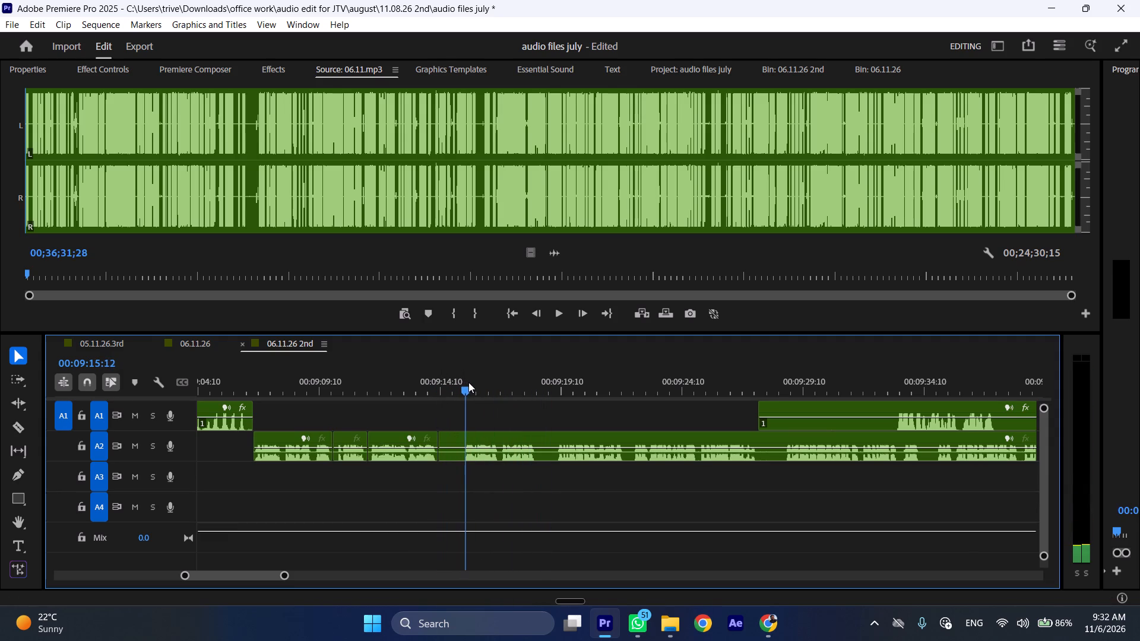
pyautogui.moveTo(468, 382); pyautogui.dragTo(463, 381)
pyautogui.click(482, 444)
pyautogui.hotkey('shift', 'c')
pyautogui.hotkey('ctrl', 'shift', 'd')
# Split the A2 clip at the start of the next pause, at 00:09:17:09, and locate the pause's end near 00:09:18:05.
pyautogui.moveTo(506, 384); pyautogui.dragTo(515, 383)
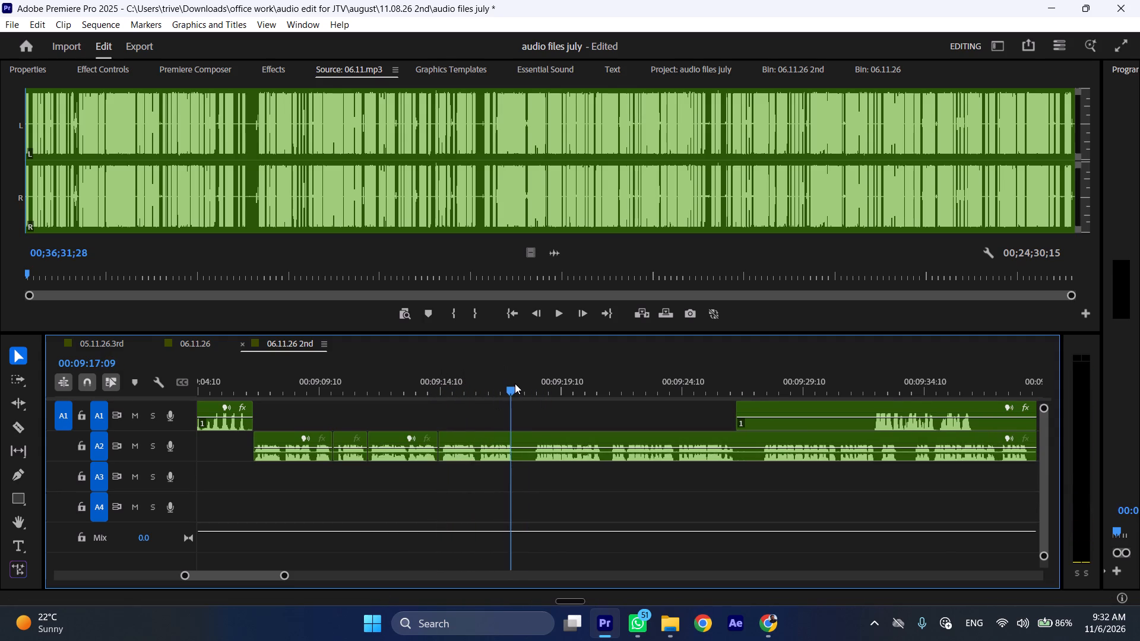
pyautogui.moveTo(515, 383); pyautogui.dragTo(533, 383)
pyautogui.hotkey('shift', 'c')
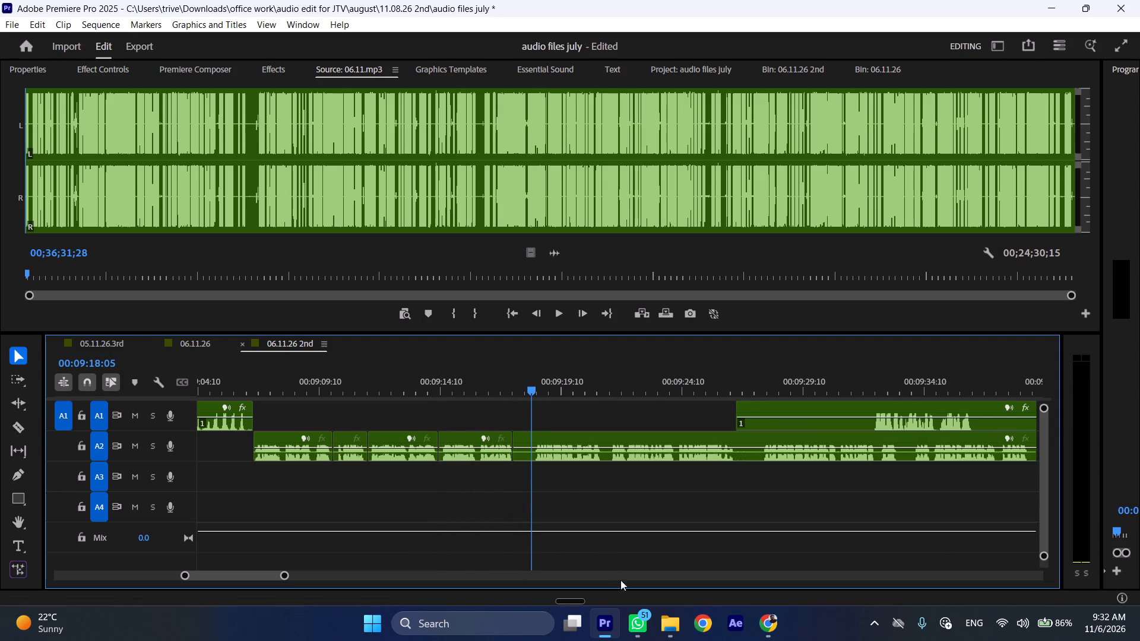
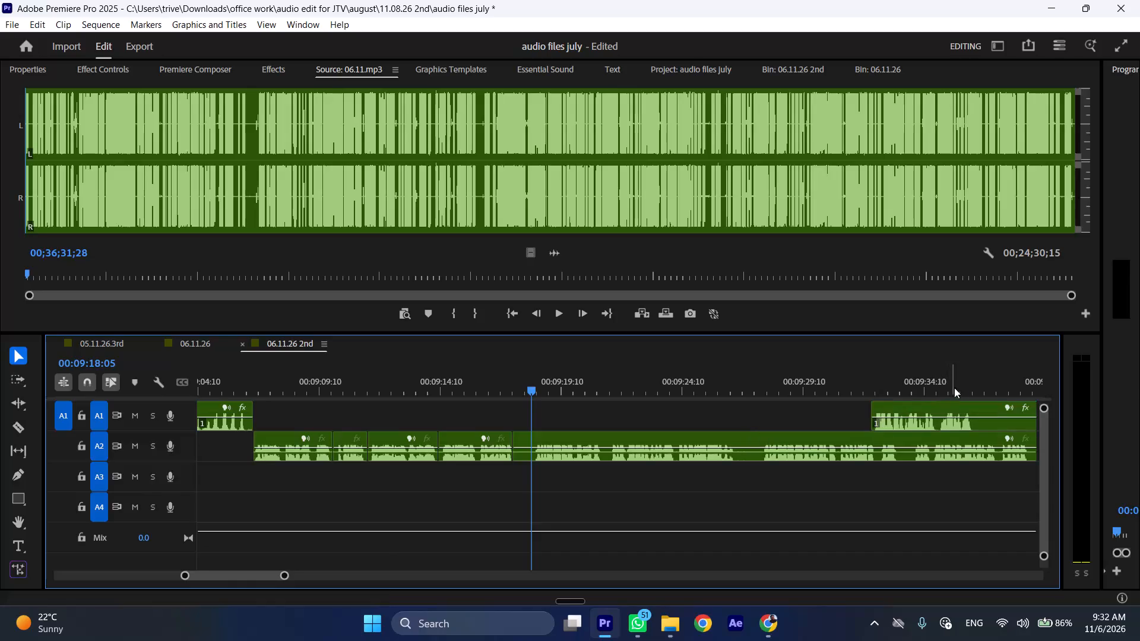
# Split the A1 clip at 00:09:36:13 and insert its first part at the A2 cut at 00:09:17:09, shifting the following A2 audio along.
pyautogui.moveTo(958, 387); pyautogui.dragTo(977, 391)
pyautogui.click(989, 421)
pyautogui.hotkey('shift', 'c')
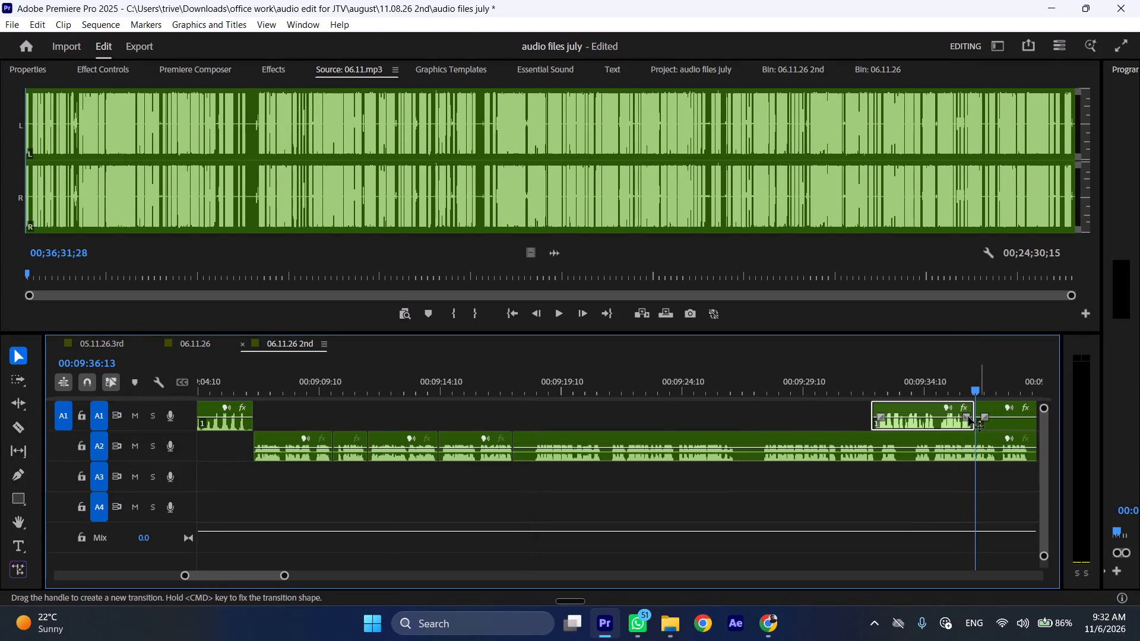
pyautogui.moveTo(924, 408); pyautogui.dragTo(571, 411)
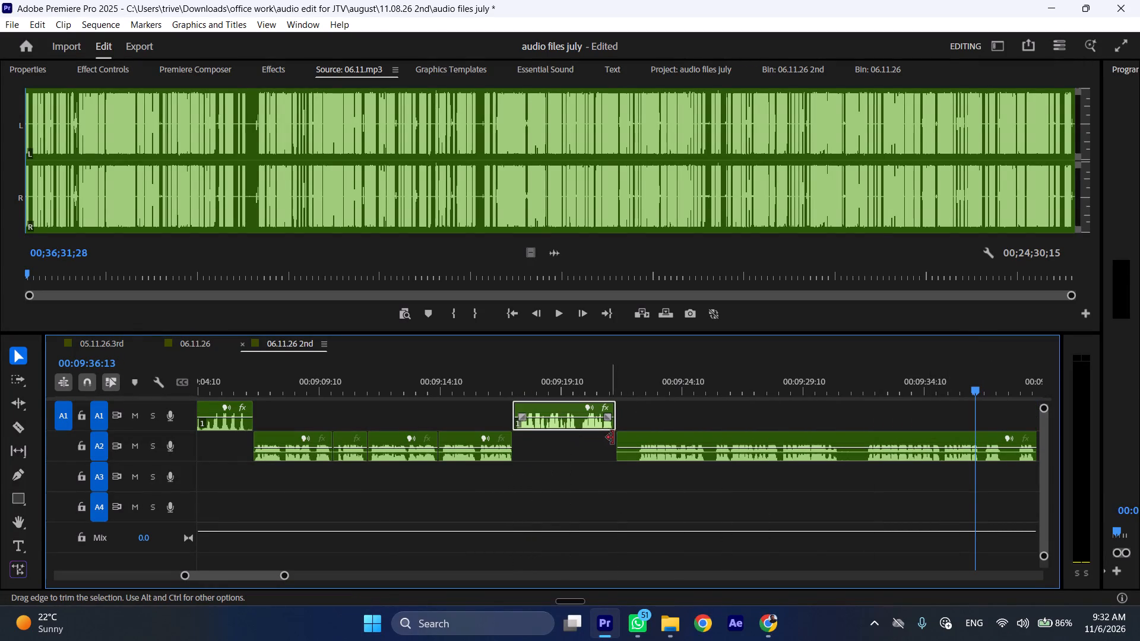
# Trim the leading silence off the A2 clip after the inserted A1 passage and move the clip back against that passage's end.
pyautogui.moveTo(615, 437); pyautogui.dragTo(635, 437)
pyautogui.moveTo(664, 439); pyautogui.dragTo(639, 439)
# Listen from about 00:09:16 through the change from A2 to the inserted A1 passage.
pyautogui.moveTo(502, 377); pyautogui.dragTo(496, 377)
pyautogui.press('space')
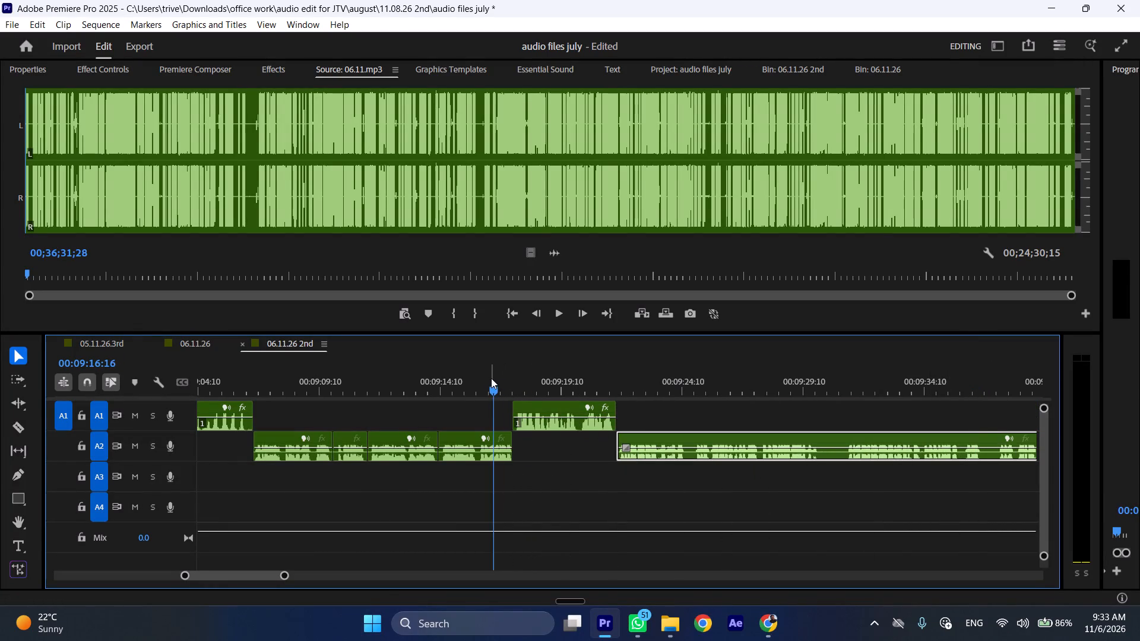
pyautogui.press('l')
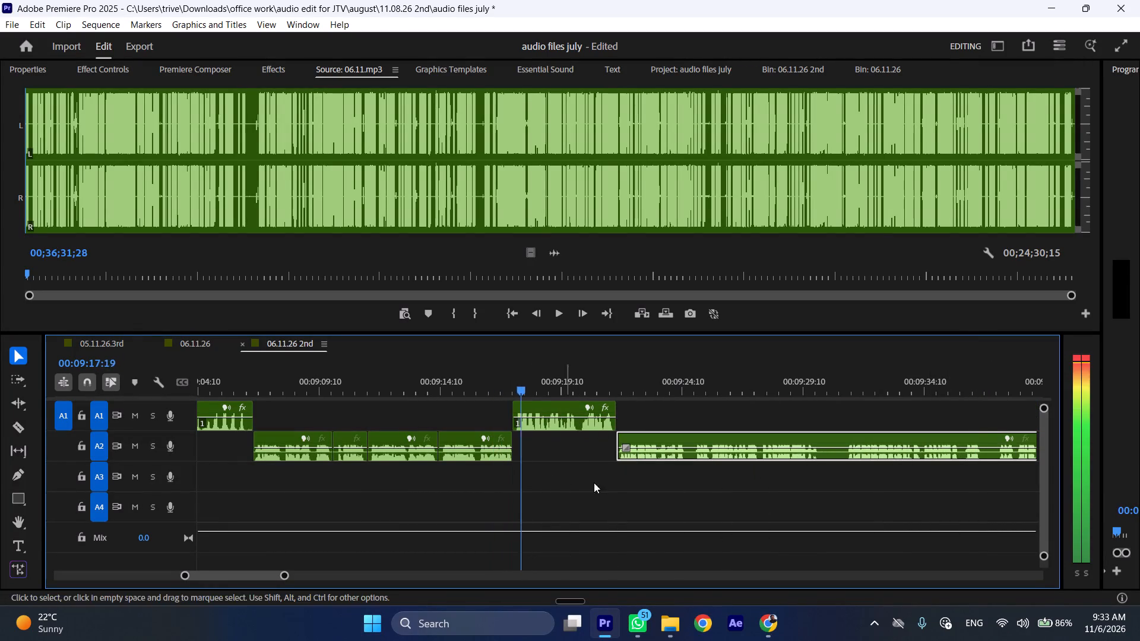
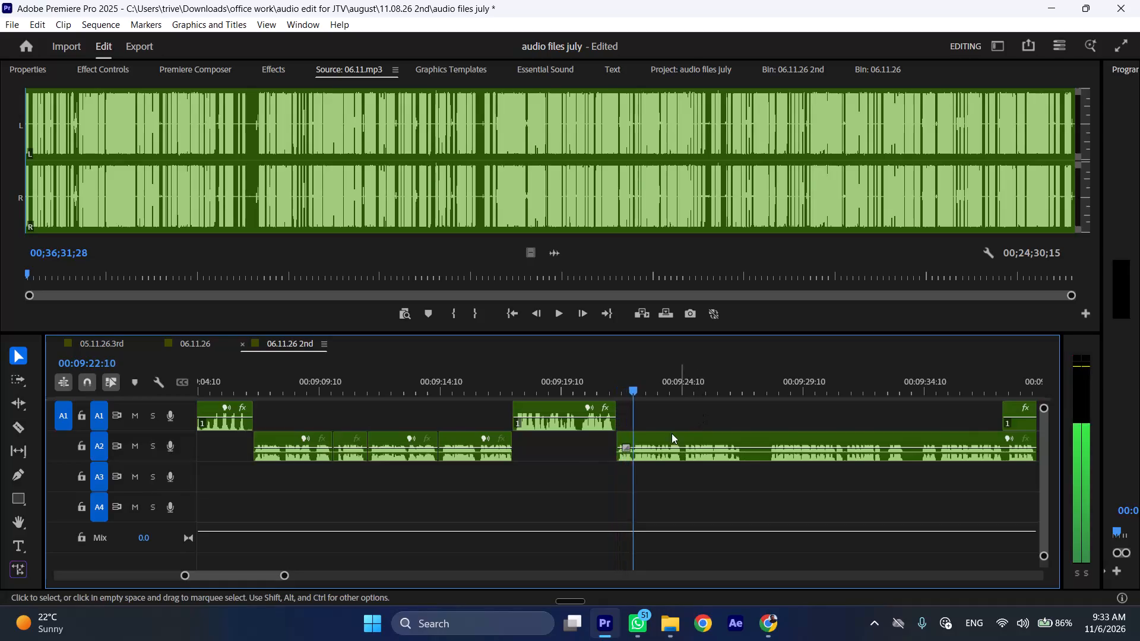
# Cut the A2 clip at 00:09:27:23 and remove its part before that point, closing the gap.
pyautogui.scroll(-10, 663, 438)
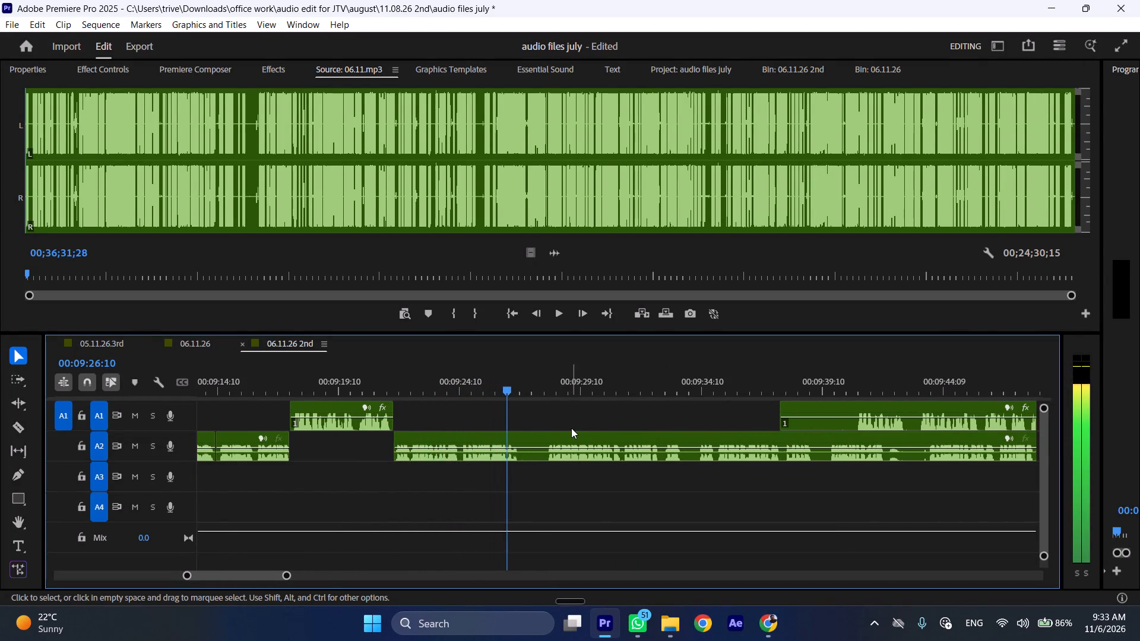
pyautogui.press('space')
pyautogui.click(544, 388)
pyautogui.click(573, 450)
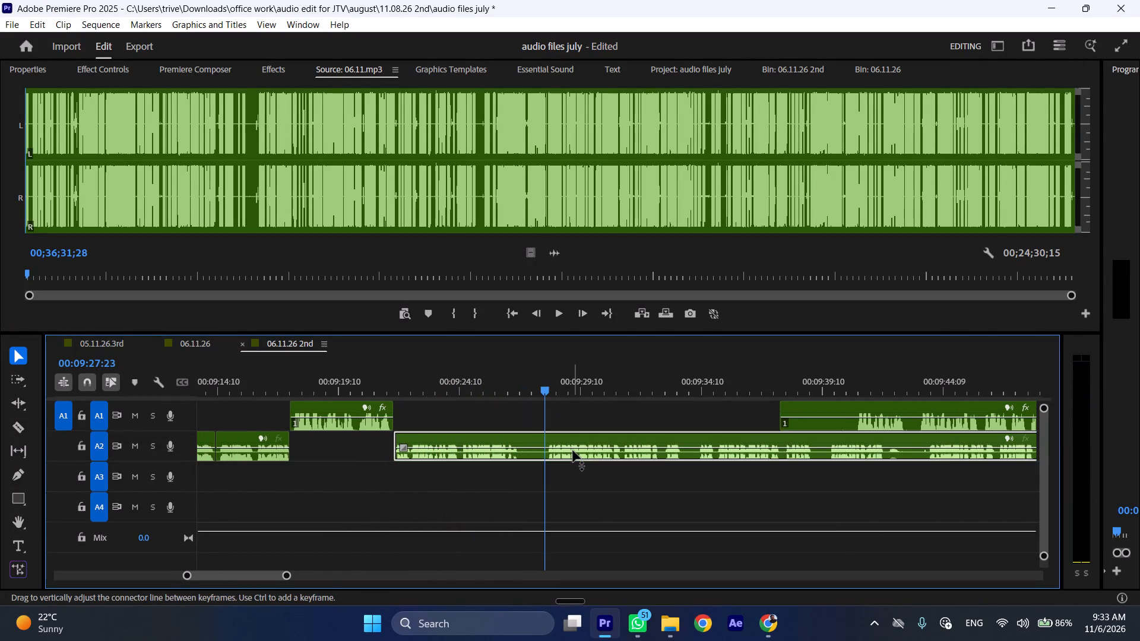
pyautogui.hotkey('shift', 'c')
pyautogui.hotkey('ctrl', 'shift', 'd')
# Trim the leading silence off the next A1 clip and move the clip later along A1 to start at about 00:09:50.
pyautogui.press('space')
pyautogui.write('l')
pyautogui.scroll(-5, 586, 456)
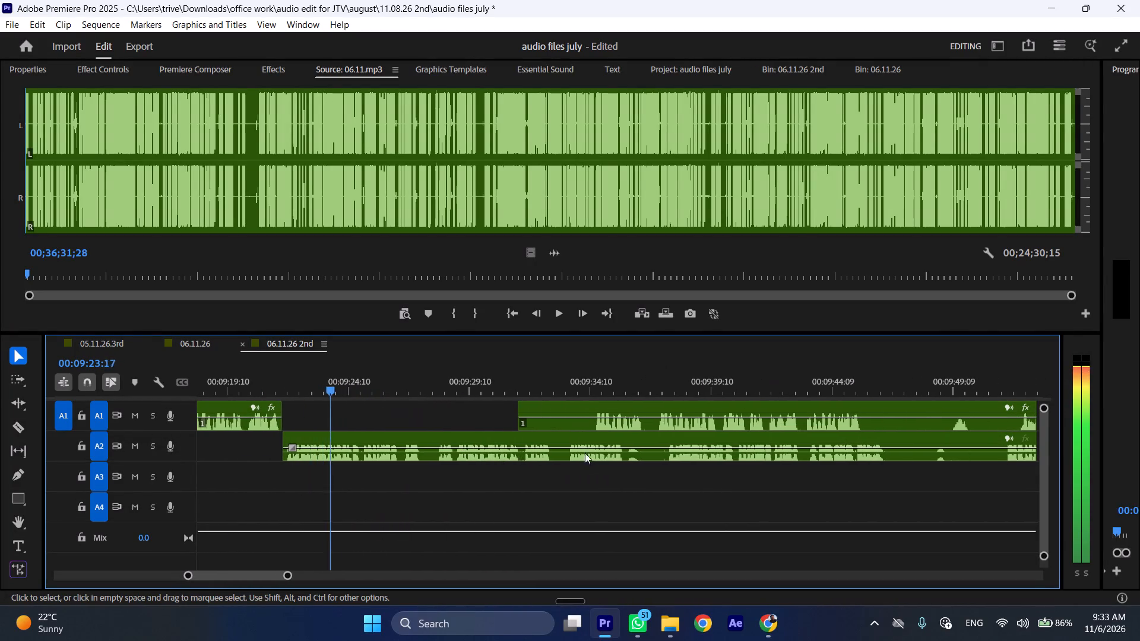
pyautogui.moveTo(524, 410); pyautogui.dragTo(597, 414)
pyautogui.moveTo(616, 407); pyautogui.dragTo(779, 407)
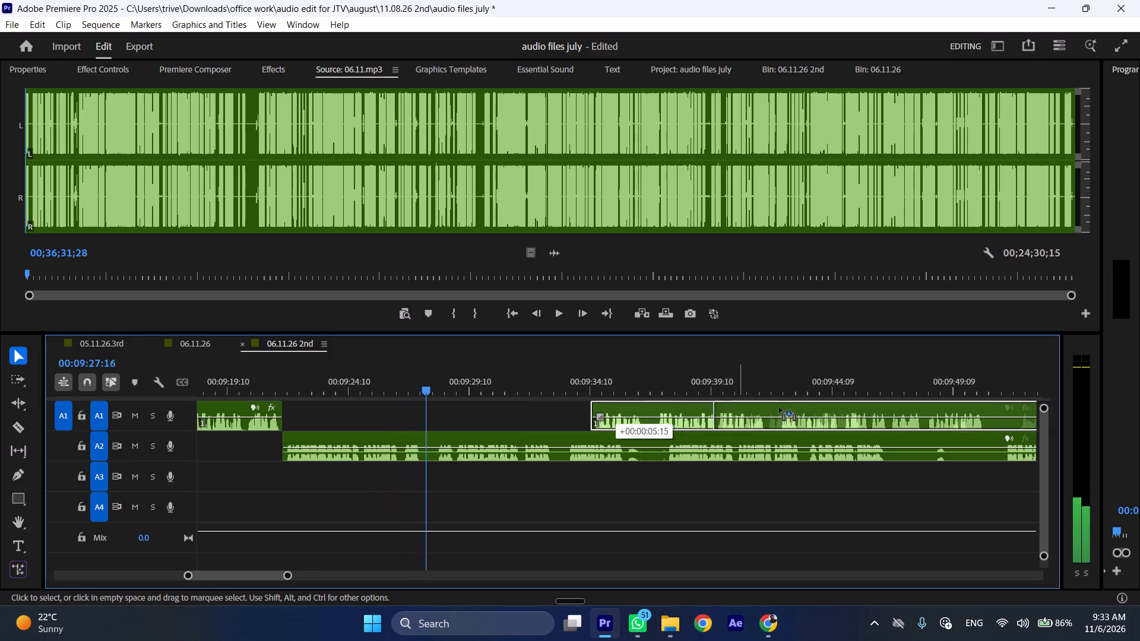
pyautogui.moveTo(779, 407); pyautogui.dragTo(816, 407)
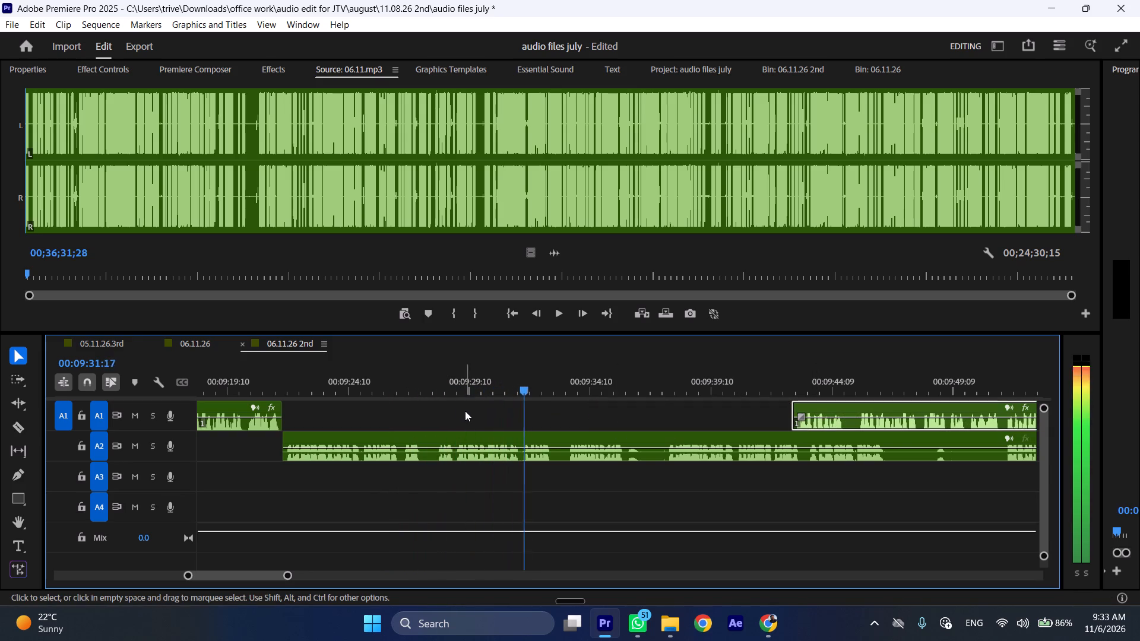
pyautogui.scroll(-4, 645, 443)
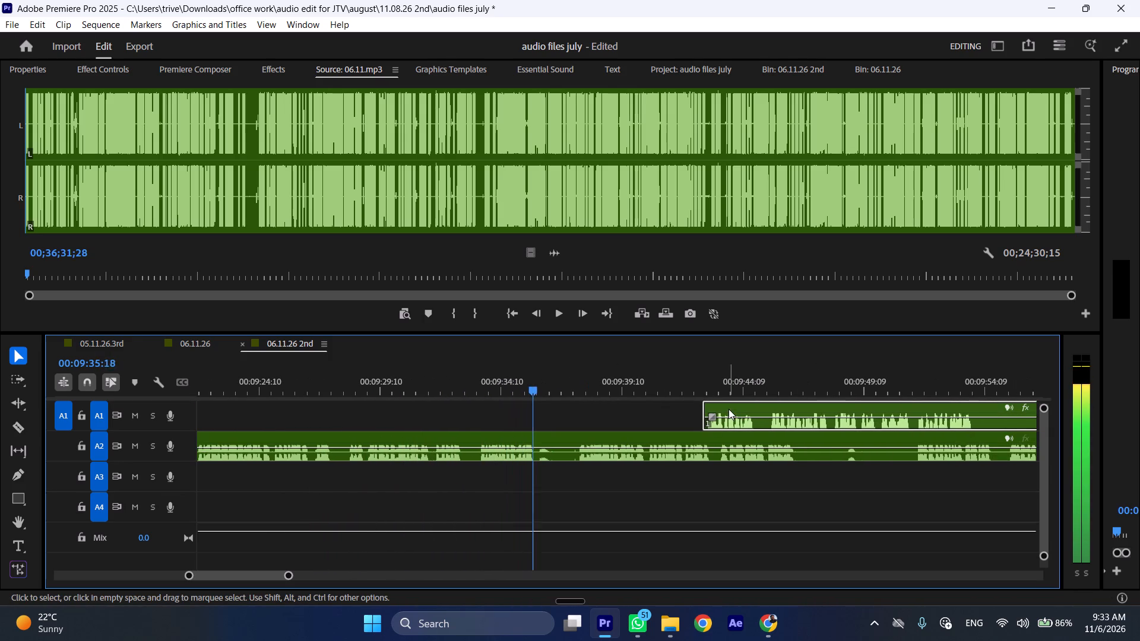
pyautogui.moveTo(729, 409); pyautogui.dragTo(910, 408)
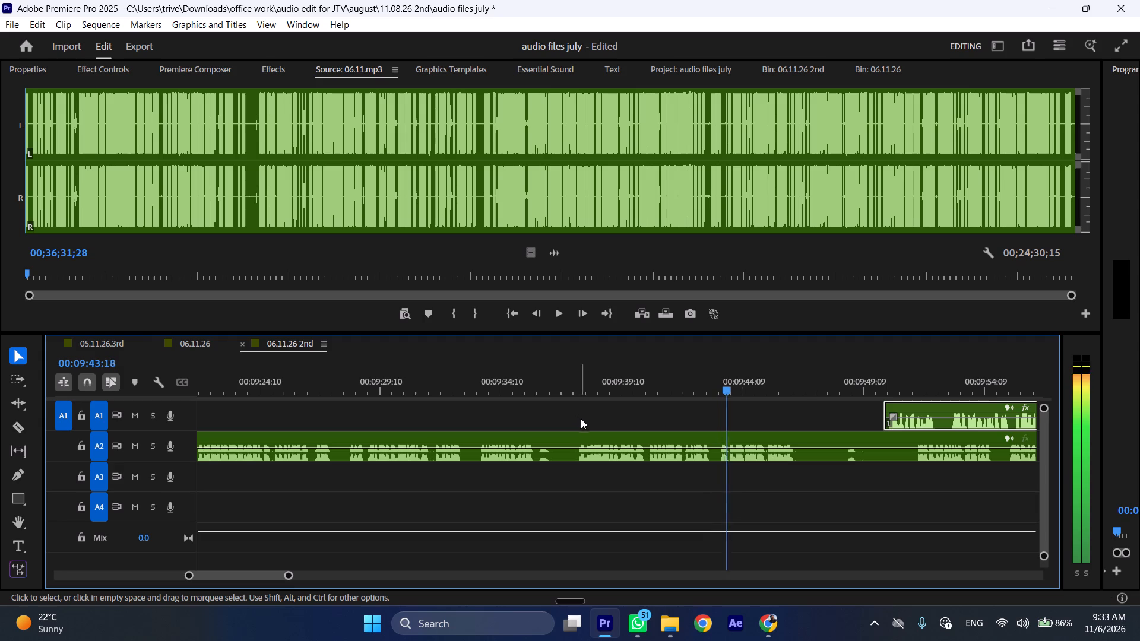
# Cut the A2 clip at 00:09:37:13 and remove its part before that point, closing the gap.
pyautogui.click(578, 385)
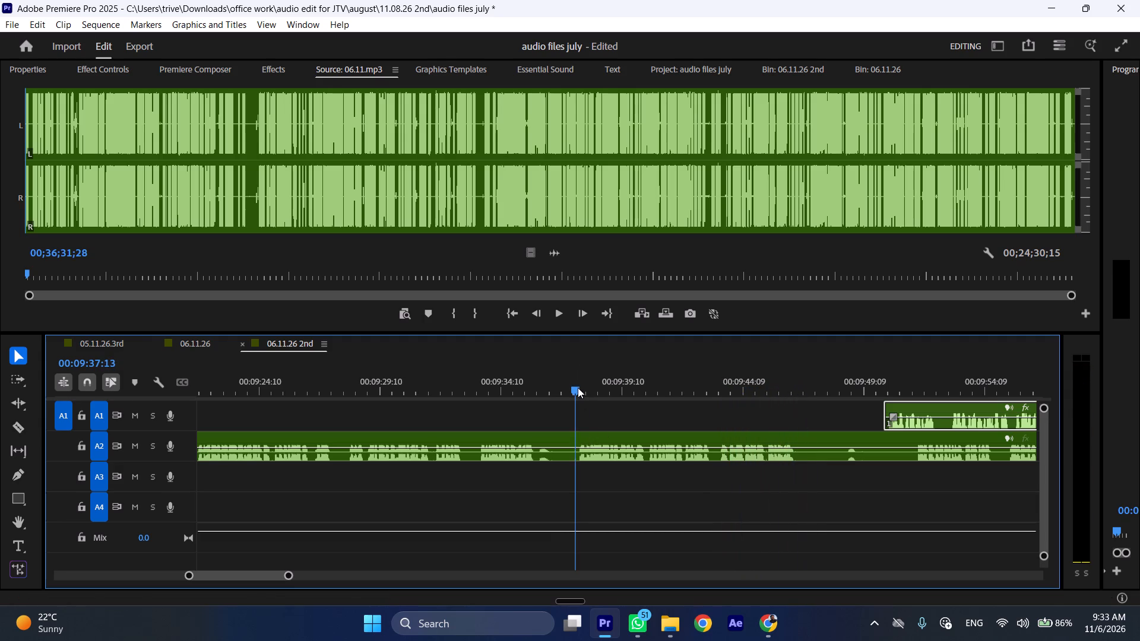
pyautogui.click(604, 436)
pyautogui.hotkey('shift', 'c')
pyautogui.hotkey('ctrl', 'shift', 'd')
# Split the A2 clip at 00:09:31:02, just after its spoken passage ends.
pyautogui.moveTo(840, 375); pyautogui.dragTo(848, 376)
pyautogui.hotkey('shift', 'c')
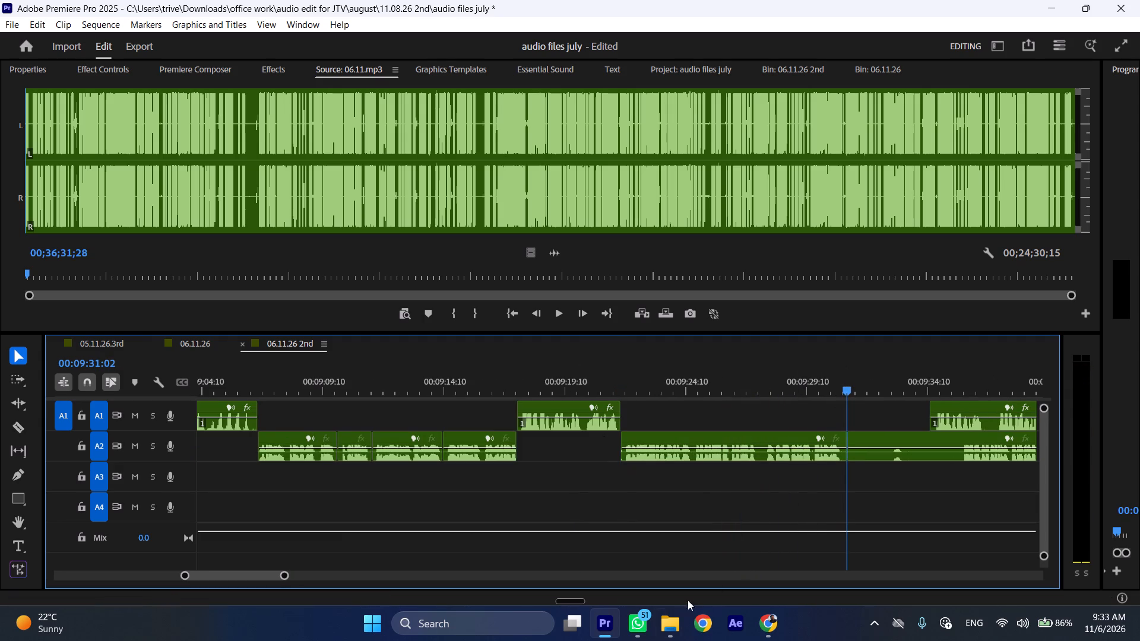
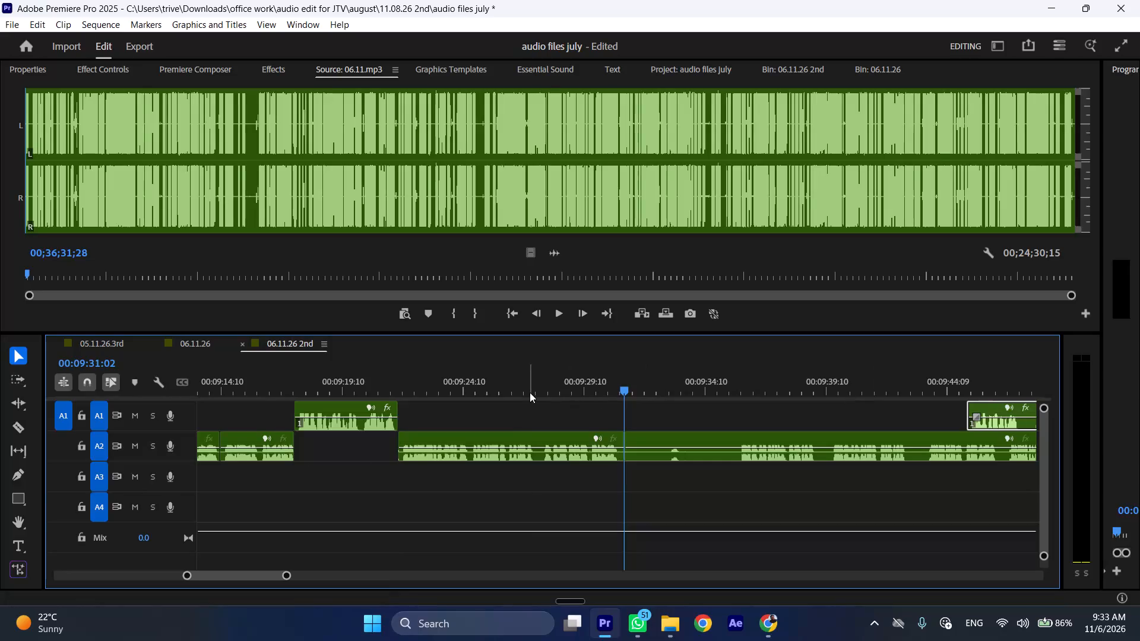
# Cut the A2 clip at 00:09:35:17 and remove the mostly silent part before that point back to the previous cut, closing the gap.
pyautogui.click(530, 392)
pyautogui.press('space')
pyautogui.press('l')
pyautogui.scroll(-7, 535, 391)
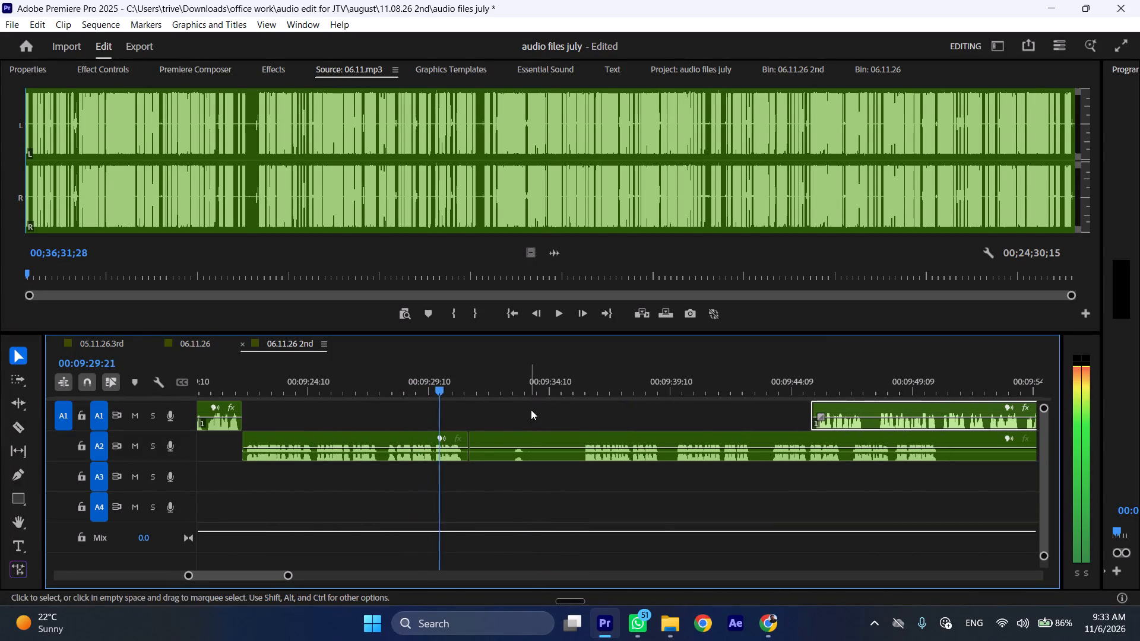
pyautogui.moveTo(571, 382); pyautogui.dragTo(581, 383)
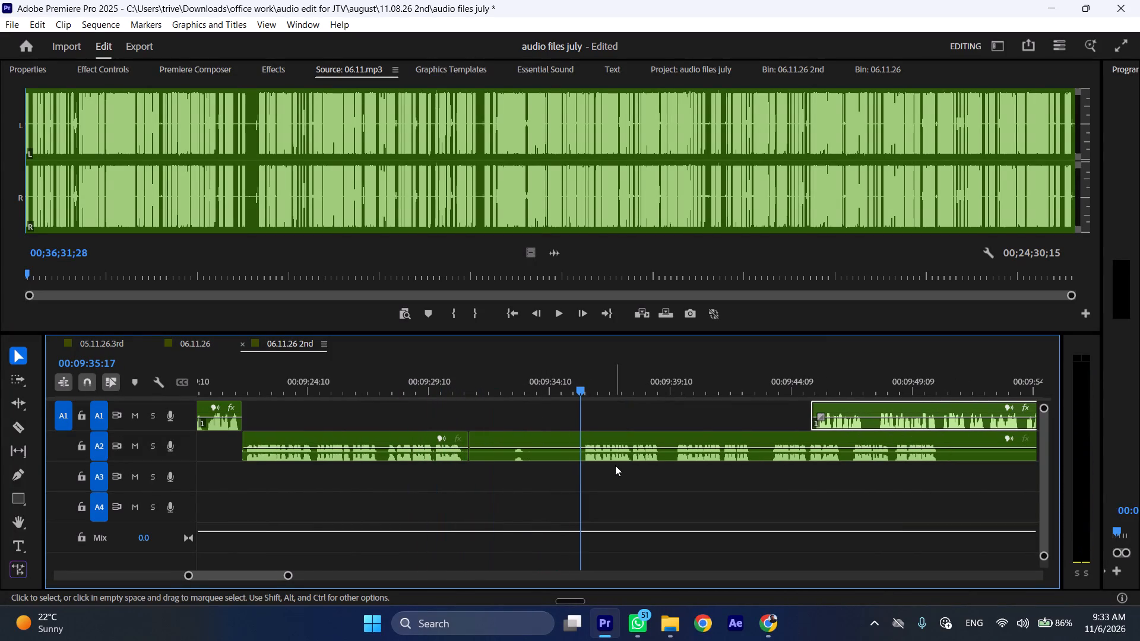
pyautogui.click(615, 465)
pyautogui.click(612, 459)
pyautogui.hotkey('shift', 'c')
pyautogui.hotkey('ctrl', 'shift', 'd')
# Play on past the new A2 join and move the next A1 clip later along A1 to start at about 00:09:52.
pyautogui.press('space')
pyautogui.press('l')
pyautogui.scroll(-6, 604, 461)
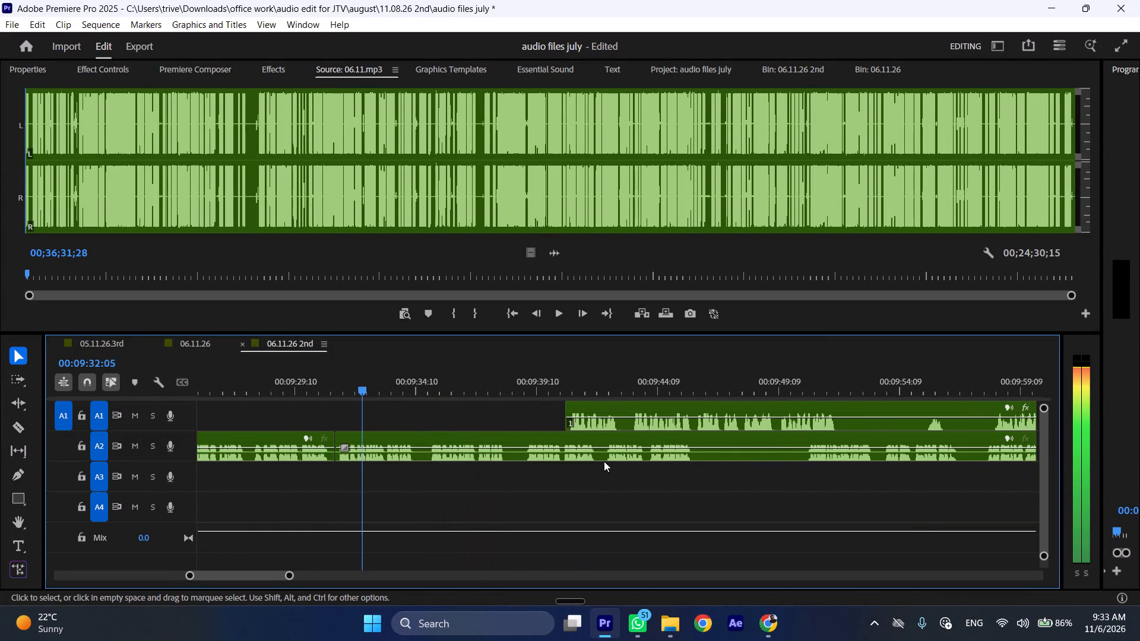
pyautogui.moveTo(582, 406); pyautogui.dragTo(867, 406)
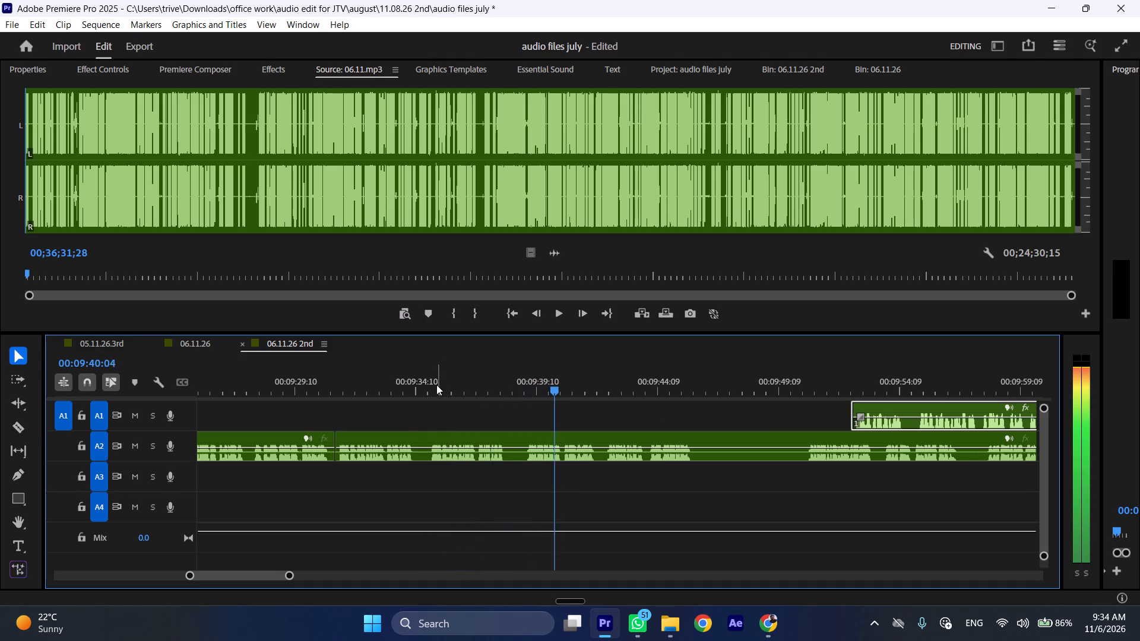
# Cut the A2 clip at about 00:09:35 and remove its part back to the previous cut, closing the gap.
pyautogui.click(431, 383)
pyautogui.click(446, 441)
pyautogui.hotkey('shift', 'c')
pyautogui.hotkey('ctrl', 'shift', 'd')
# Split the A2 clip at 00:09:34:05 and remove the short pause after it up to about 00:09:35, closing the gap.
pyautogui.moveTo(411, 393); pyautogui.dragTo(430, 393)
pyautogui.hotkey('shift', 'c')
pyautogui.click(457, 440)
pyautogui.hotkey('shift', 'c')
pyautogui.hotkey('ctrl', 'shift', 'd')
# Play on past the A2 join, cut the clip at 00:09:37:10 and remove the part back to the previous cut, closing the gap.
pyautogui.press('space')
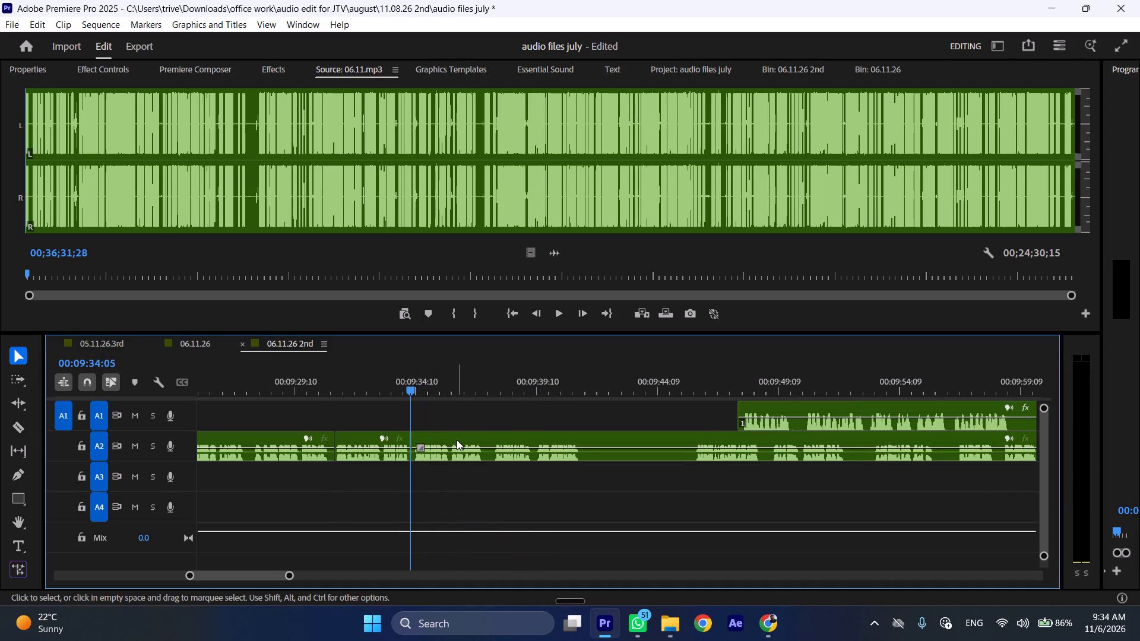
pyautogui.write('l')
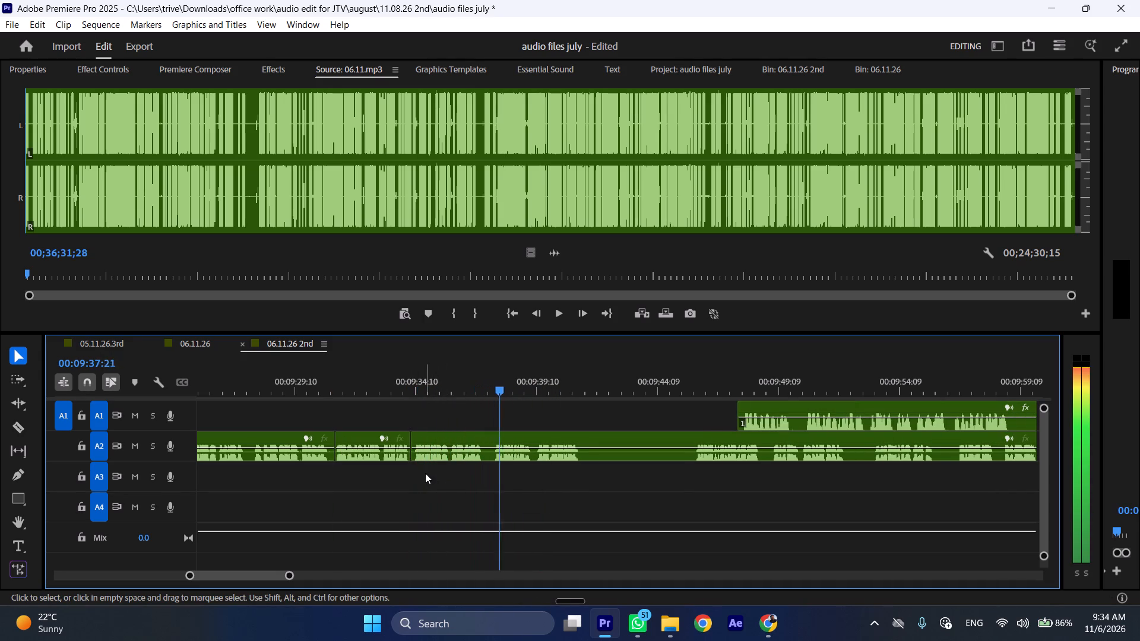
pyautogui.click(499, 386)
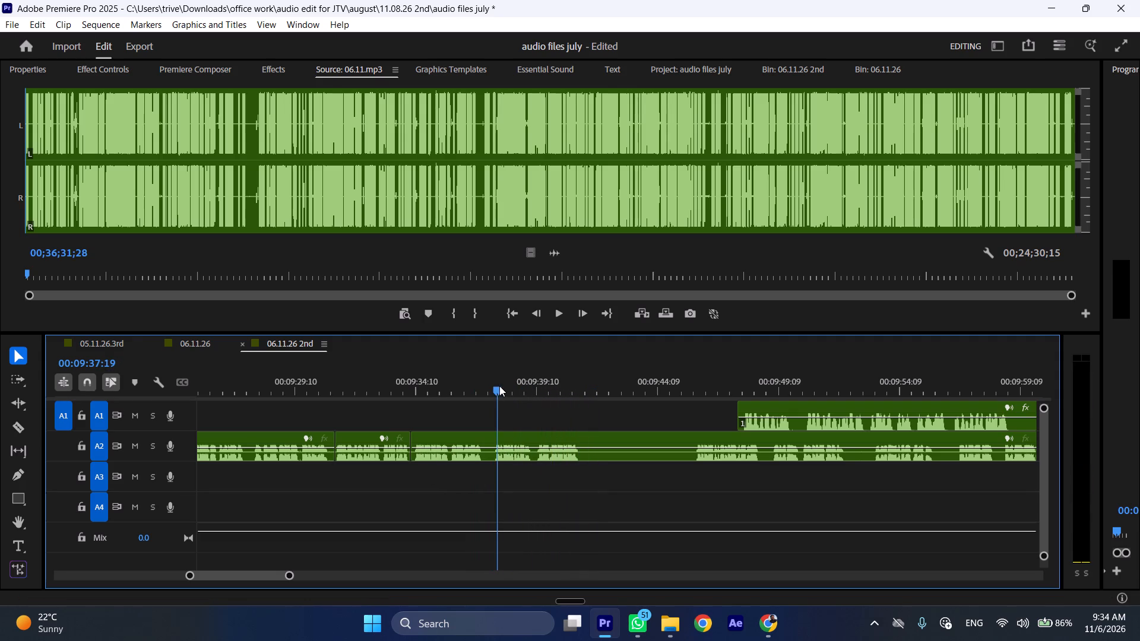
pyautogui.moveTo(495, 391); pyautogui.dragTo(486, 390)
pyautogui.click(507, 442)
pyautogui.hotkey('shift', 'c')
pyautogui.hotkey('ctrl', 'shift', 'd')
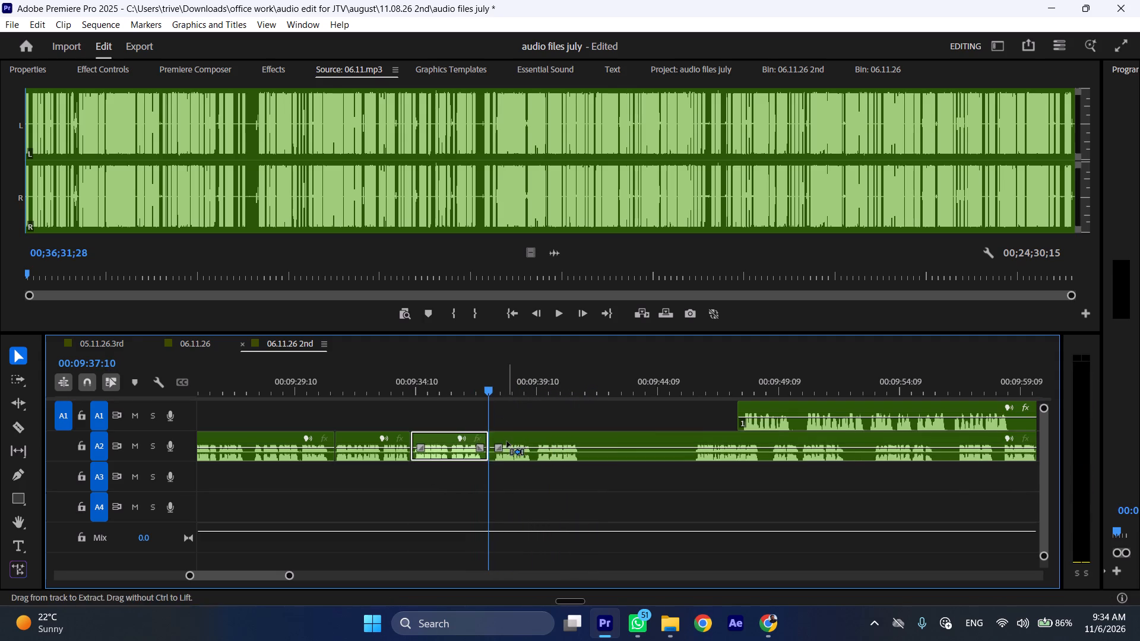
# Cut out the long pause in A2 between 00:09:38:02 and about 00:09:42:14, closing the gap.
pyautogui.moveTo(501, 391); pyautogui.dragTo(613, 388)
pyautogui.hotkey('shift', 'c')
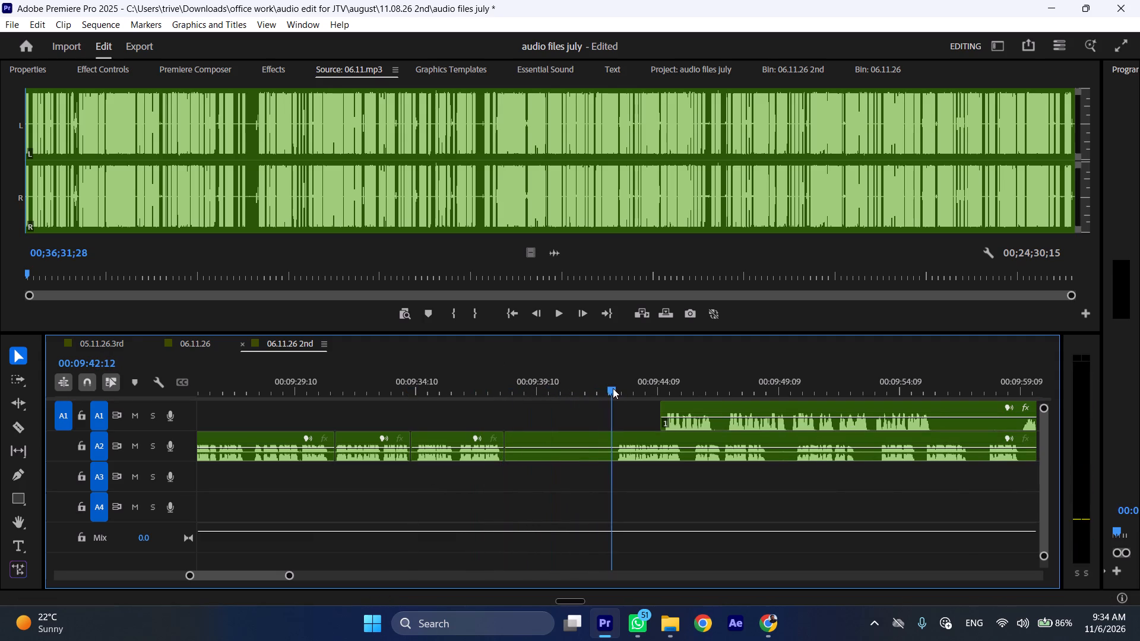
pyautogui.moveTo(613, 388); pyautogui.dragTo(615, 388)
pyautogui.click(623, 440)
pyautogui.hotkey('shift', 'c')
pyautogui.hotkey('ctrl', 'shift', 'd')
# Move the next A1 clip later along A1 to start at about 00:09:49:18.
pyautogui.scroll(-5, 597, 467)
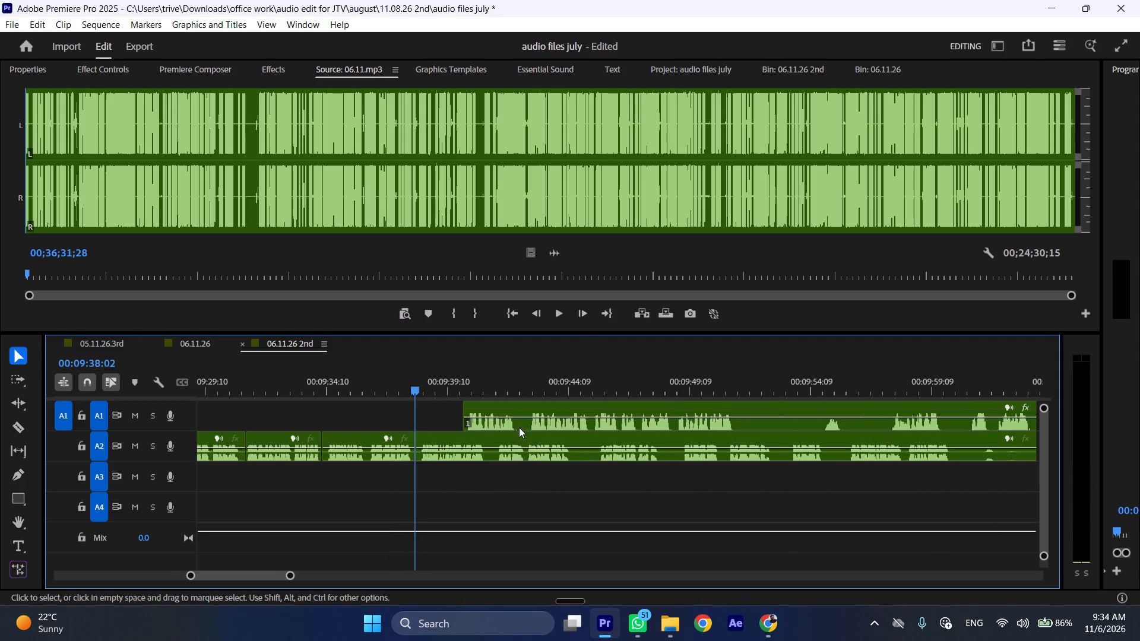
pyautogui.moveTo(490, 407); pyautogui.dragTo(726, 407)
# Replay the A2 audio around the last joins and remove the clip between 00:09:34:05 and 00:09:38:02, closing the gap.
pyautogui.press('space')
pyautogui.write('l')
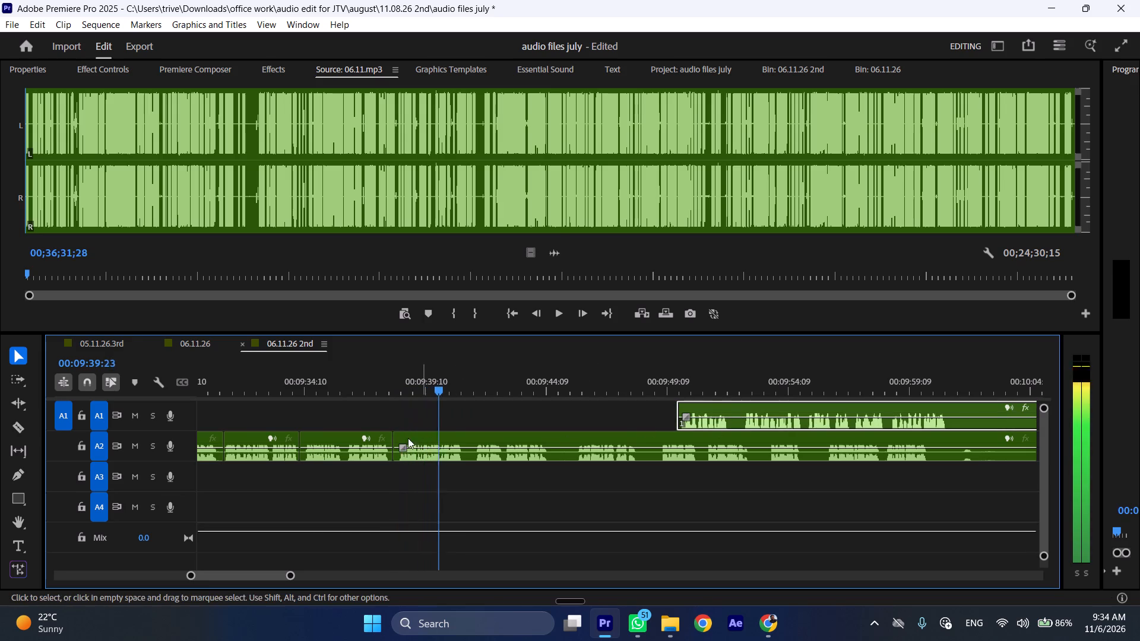
pyautogui.click(311, 392)
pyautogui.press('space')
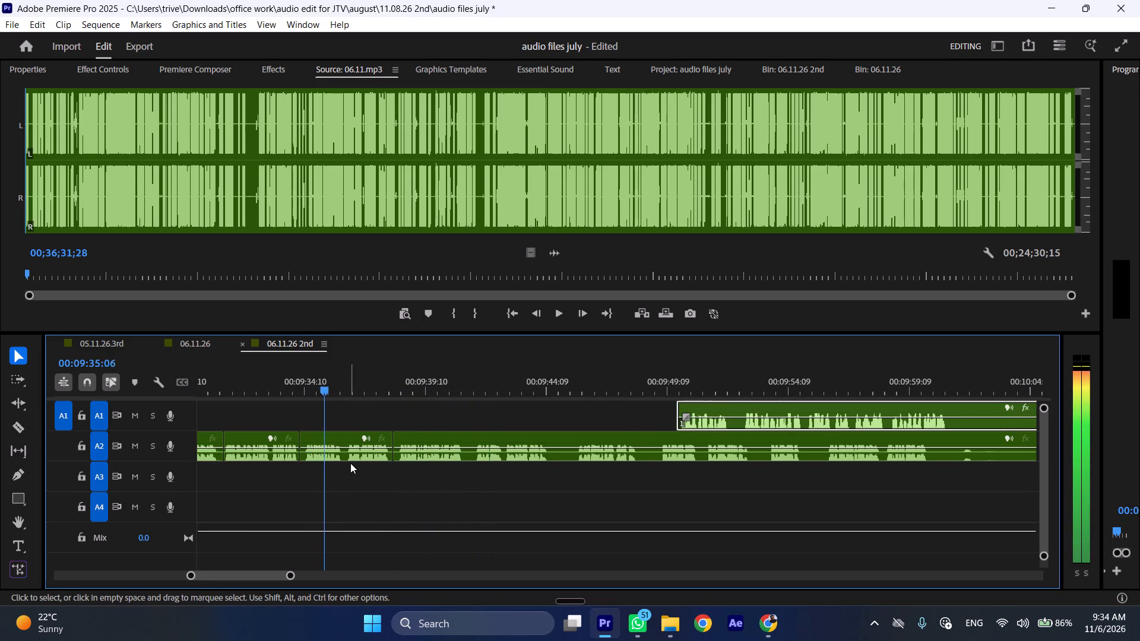
pyautogui.click(351, 459)
pyautogui.hotkey('ctrl', 'shift', 'd')
# Play on and cut out the short pause in A2 between 00:09:40:15 and 00:09:41:18, closing the gap.
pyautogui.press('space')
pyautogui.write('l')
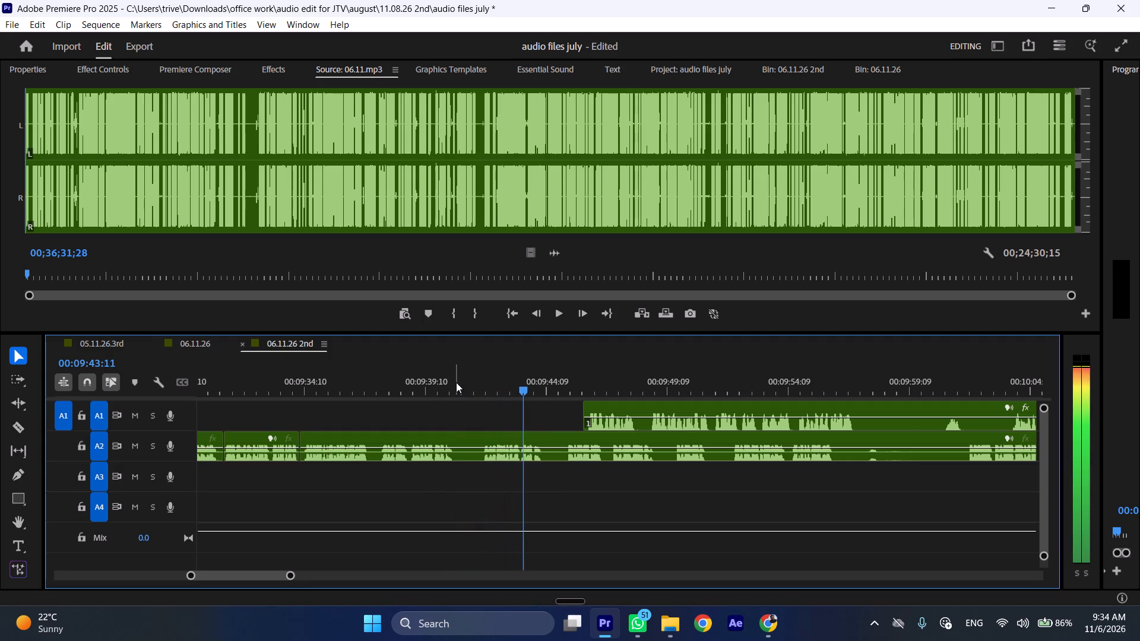
pyautogui.moveTo(456, 382); pyautogui.dragTo(483, 382)
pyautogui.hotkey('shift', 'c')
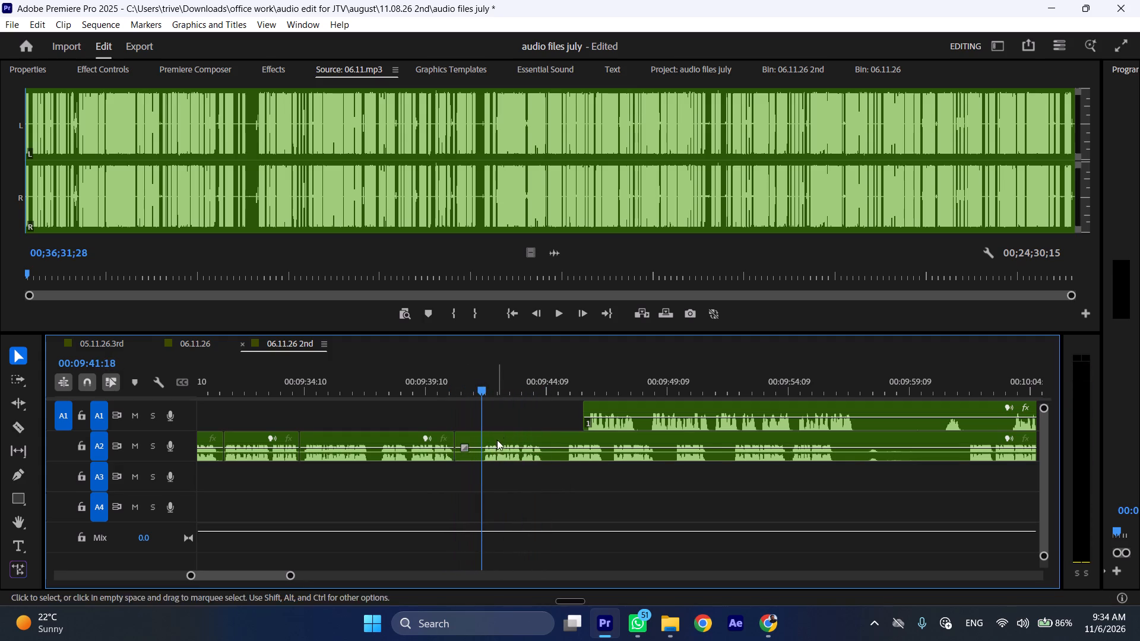
pyautogui.click(498, 450)
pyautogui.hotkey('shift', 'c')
pyautogui.hotkey('ctrl', 'shift', 'd')
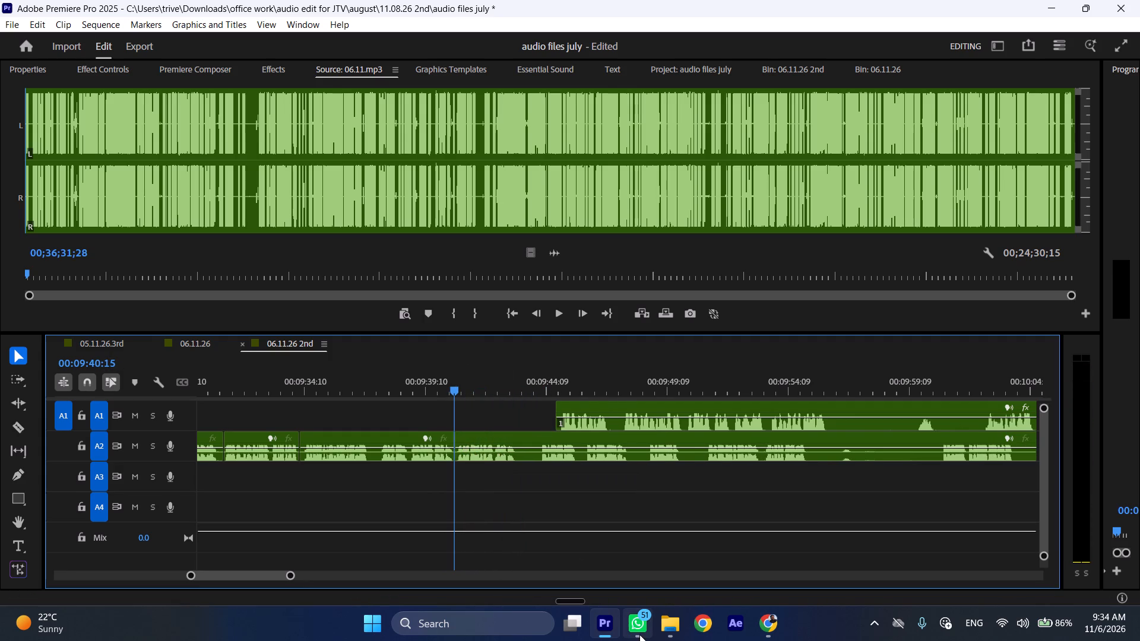
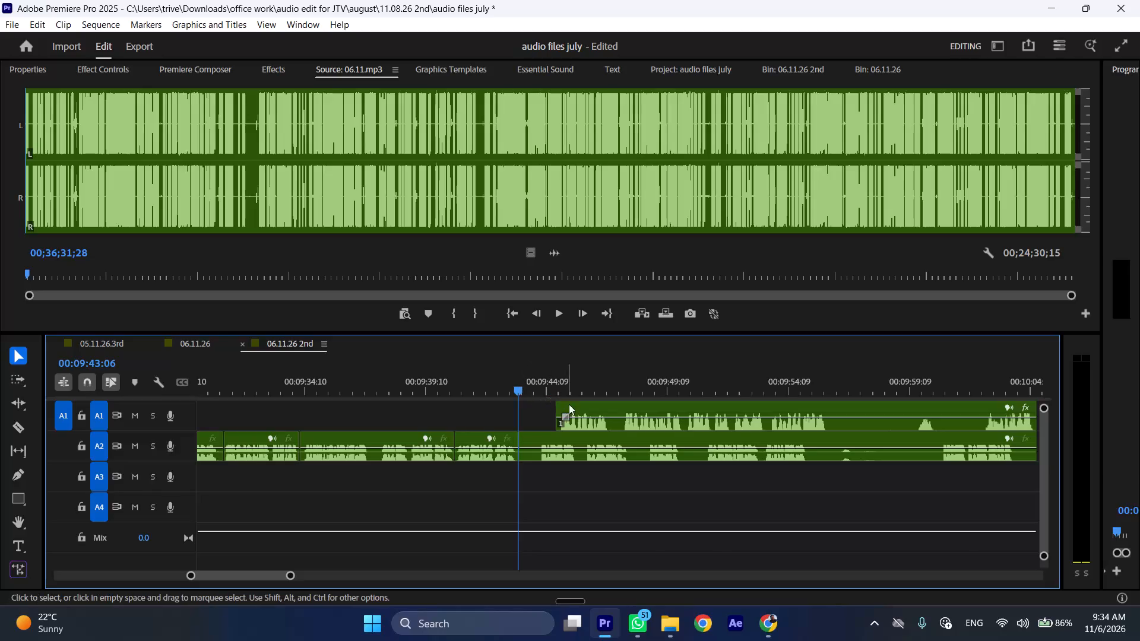
# Move the A1 clip earlier to start at 00:09:43:06, where the A2 passage ends, and shift the following A2 clip about 13 seconds later.
pyautogui.moveTo(578, 406); pyautogui.dragTo(543, 414)
pyautogui.moveTo(540, 434); pyautogui.dragTo(861, 434)
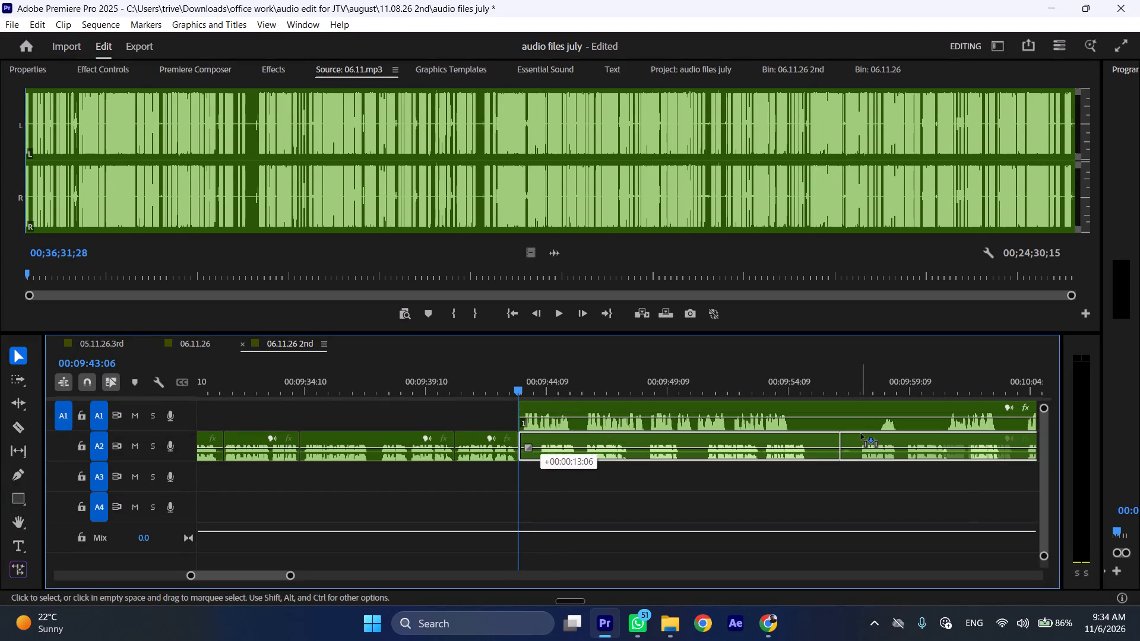
pyautogui.moveTo(861, 434); pyautogui.dragTo(862, 434)
# Play the start of the moved A1 clip and cut it at 00:09:46:01, just before its second spoken passage.
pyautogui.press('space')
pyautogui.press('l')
pyautogui.scroll(-6, 583, 550)
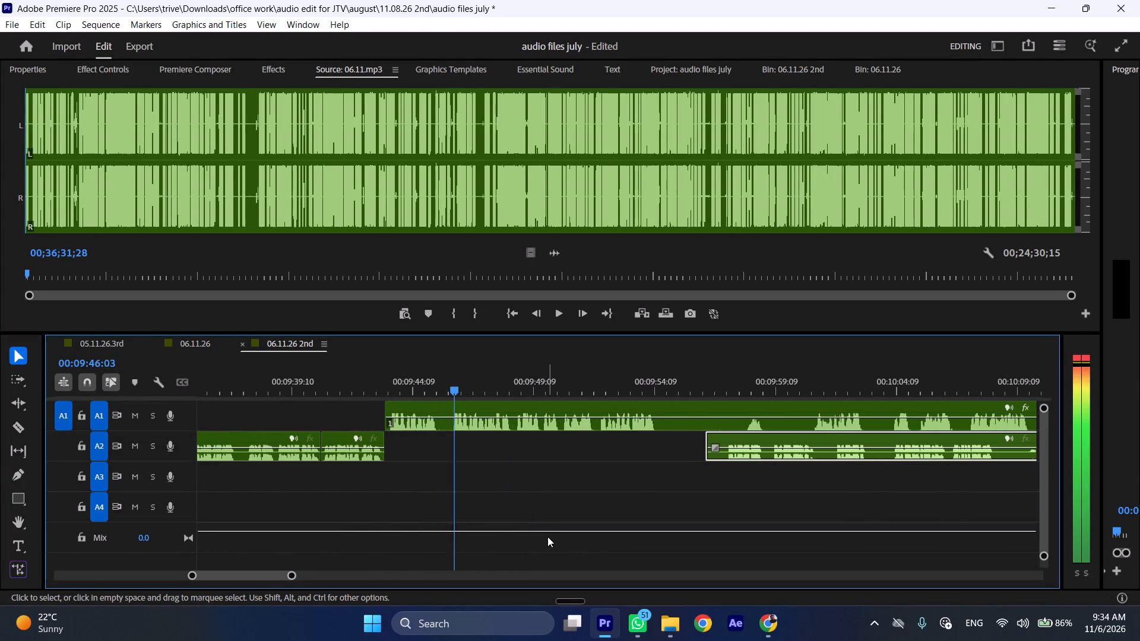
pyautogui.moveTo(440, 382); pyautogui.dragTo(454, 382)
pyautogui.keyDown('shift'); pyautogui.click(463, 404); pyautogui.keyUp('shift')
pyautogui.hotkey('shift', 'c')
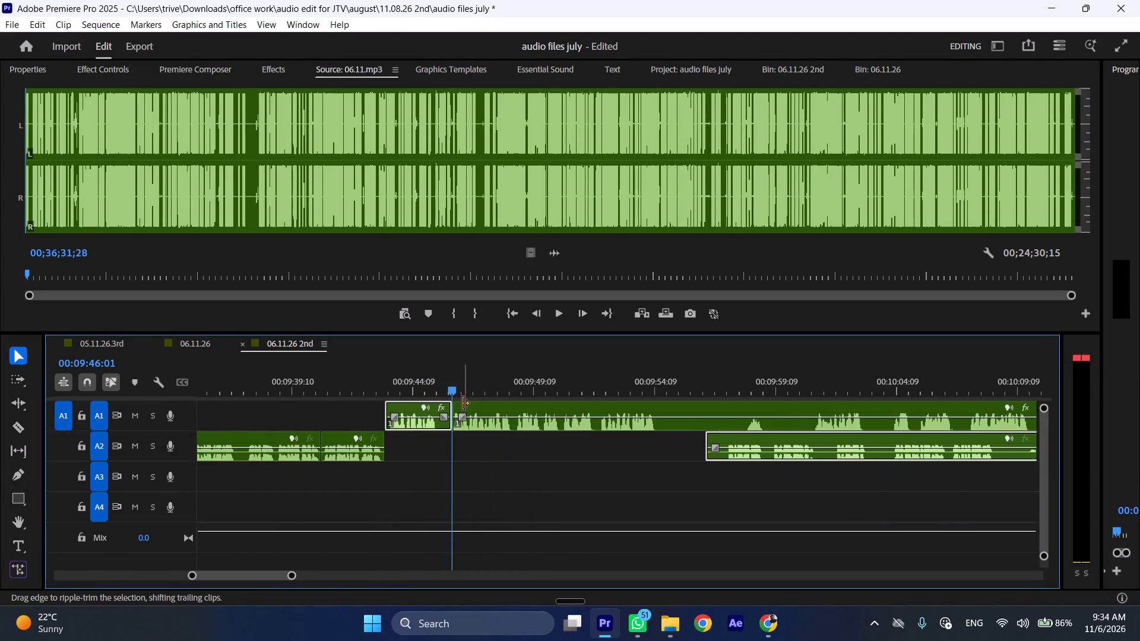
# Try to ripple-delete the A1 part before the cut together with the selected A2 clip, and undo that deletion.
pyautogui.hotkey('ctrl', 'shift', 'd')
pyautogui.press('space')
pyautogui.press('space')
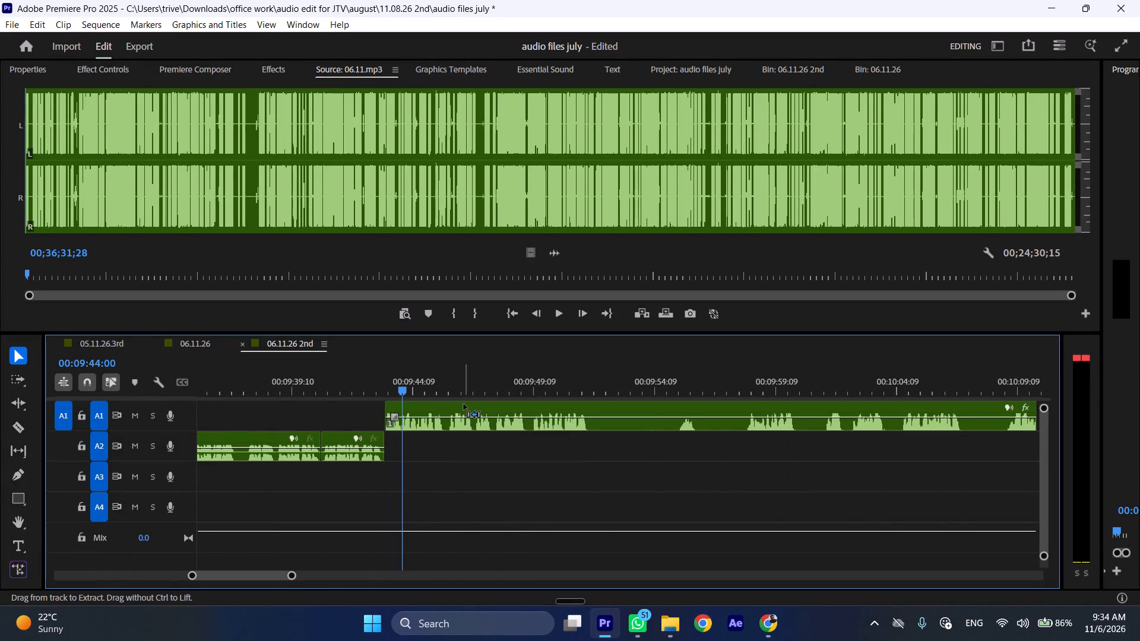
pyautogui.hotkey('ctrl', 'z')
# Remove only the A1 part before the 00:09:46:01 cut, closing the gap, and play on through the remaining A1 clip.
pyautogui.click(423, 418)
pyautogui.hotkey('ctrl', 'shift', 'd')
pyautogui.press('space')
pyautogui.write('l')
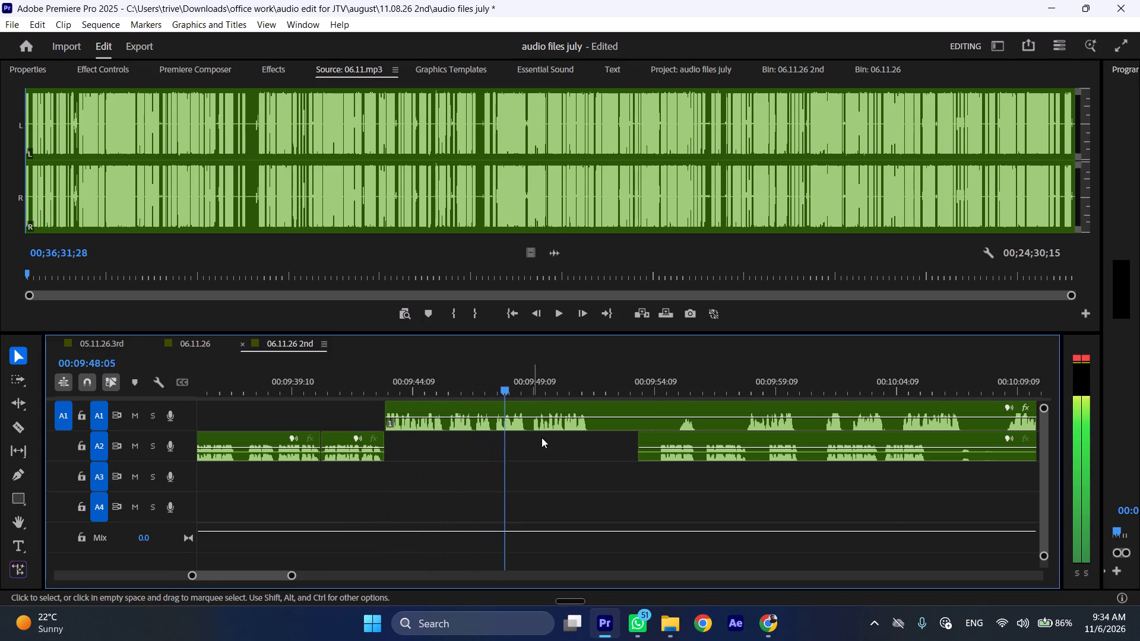
# Stop playback after the A1 passage and cut the A1 clip at 00:09:51:23.
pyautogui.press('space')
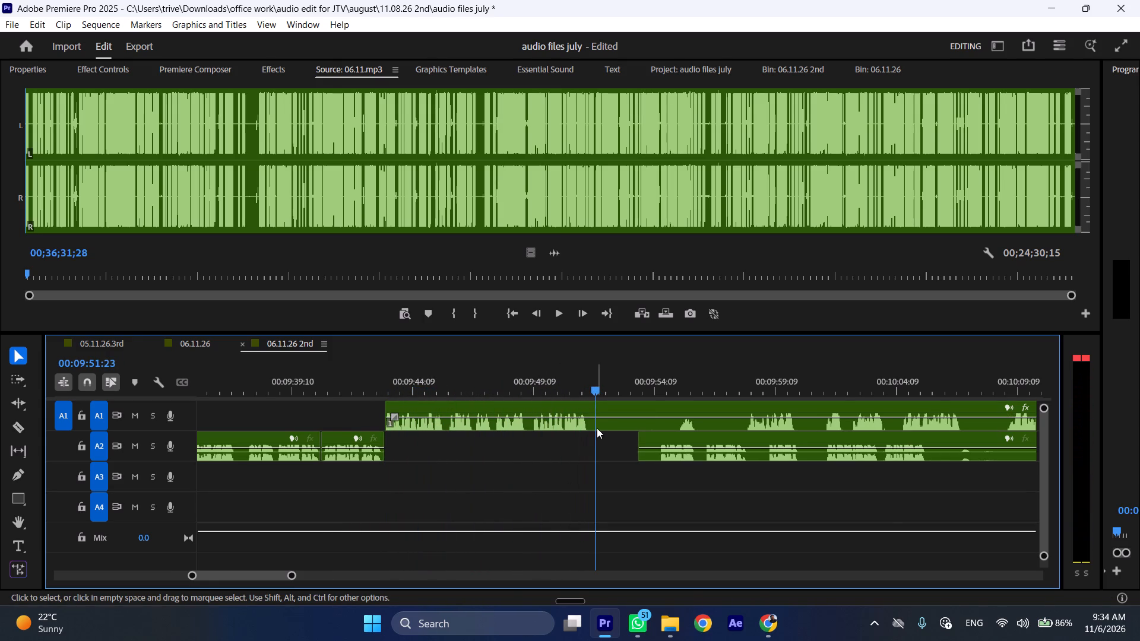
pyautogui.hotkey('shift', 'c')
# Trim the silent start off the next A2 clip and move the clip earlier to start at 00:09:51:23.
pyautogui.scroll(-6, 590, 445)
pyautogui.moveTo(512, 440); pyautogui.dragTo(524, 440)
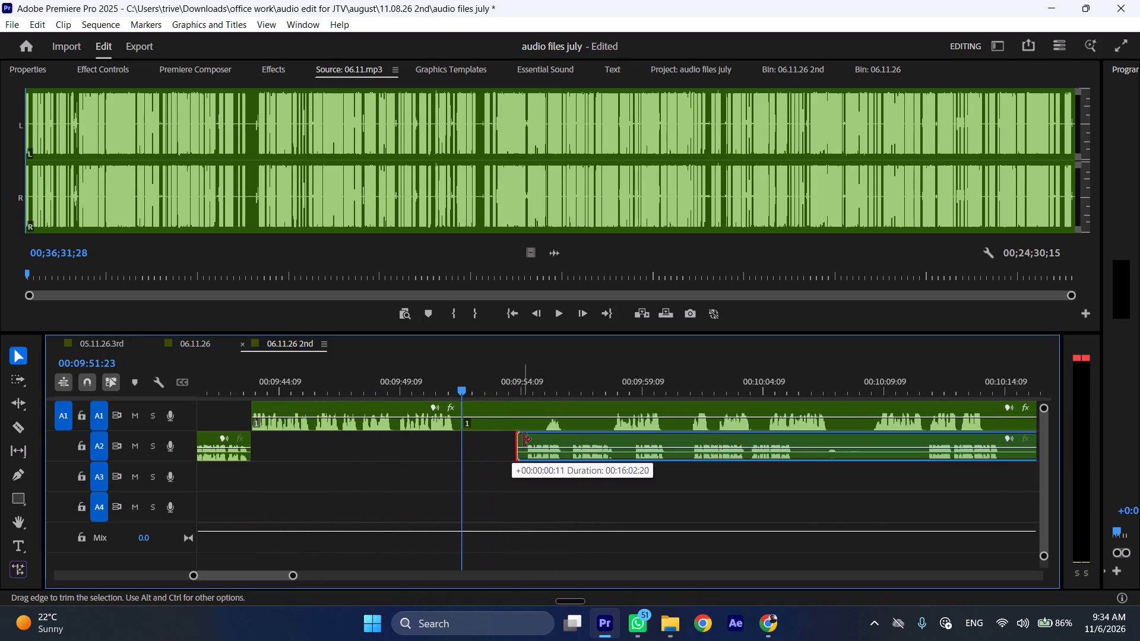
pyautogui.moveTo(524, 440); pyautogui.dragTo(531, 439)
pyautogui.moveTo(557, 439); pyautogui.dragTo(497, 437)
# Move the A1 clip after the cut later along A1 to start at about 00:10:05, and play the A2 passage.
pyautogui.moveTo(495, 408); pyautogui.dragTo(822, 411)
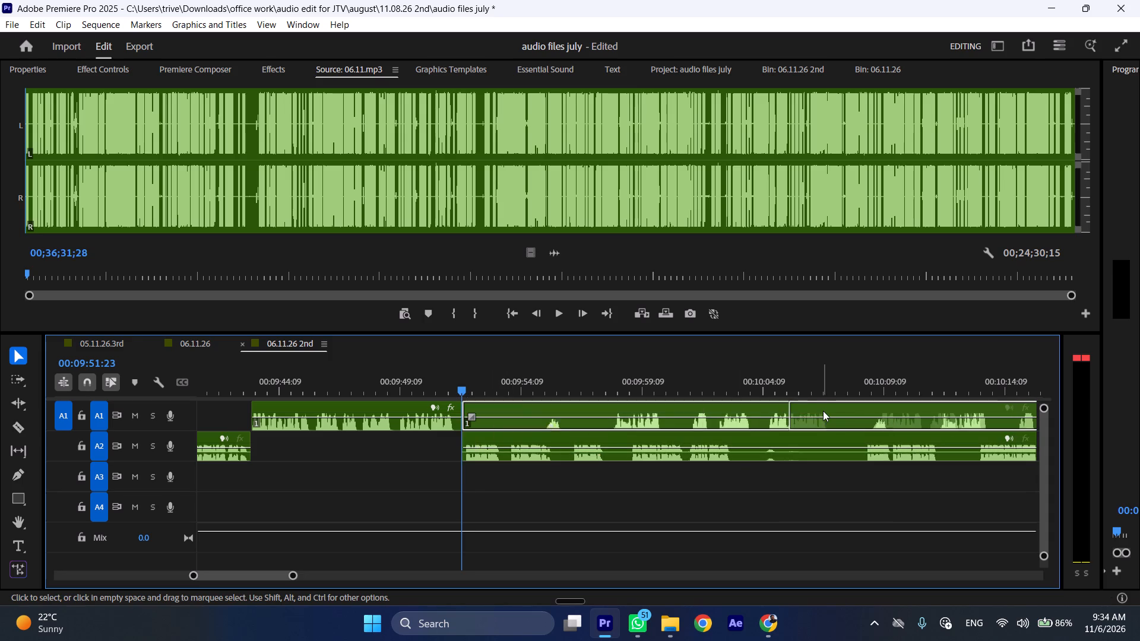
pyautogui.press('space')
pyautogui.press('l')
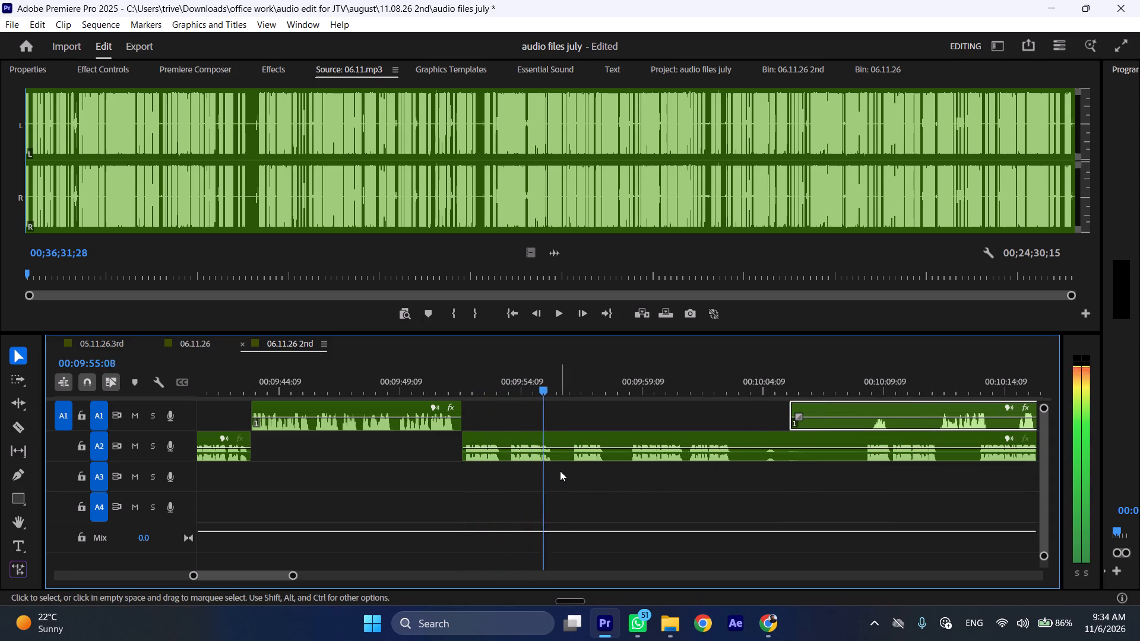
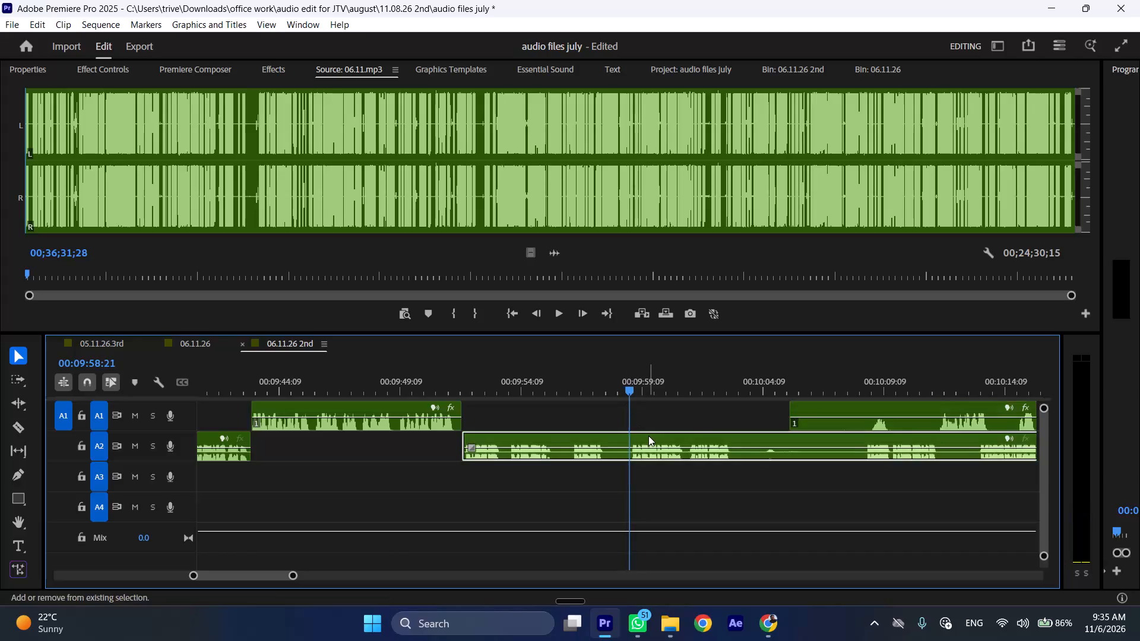
# Cut the A2 clip at 00:09:58:21, ripple-delete its part before the cut back to 00:09:51:23, and play the remaining passage.
pyautogui.hotkey('shift', 'c')
pyautogui.hotkey('ctrl', 'shift', 'd')
pyautogui.press('space')
pyautogui.write('kll')
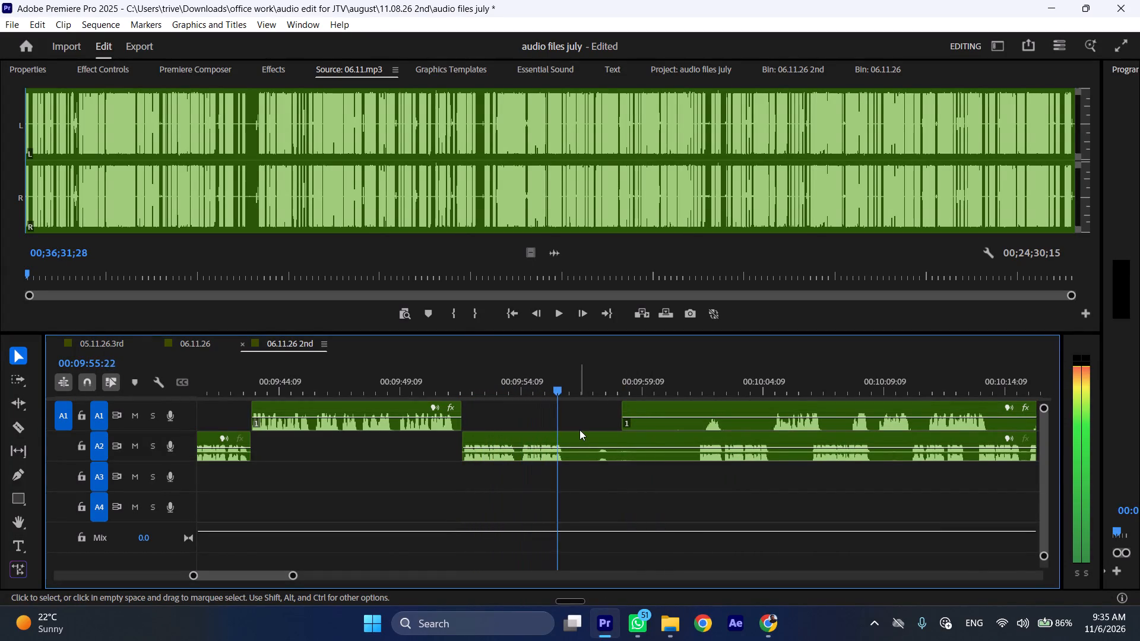
# Stop playback after the short A2 passage and cut the A2 clip at about 00:09:56.
pyautogui.press('space')
pyautogui.write('C')
# Trim the silent start off the next A1 clip, move it earlier to start at the A2 cut, and play it.
pyautogui.moveTo(619, 403); pyautogui.dragTo(766, 404)
pyautogui.moveTo(812, 407); pyautogui.dragTo(610, 411)
pyautogui.press('space')
pyautogui.press('l')
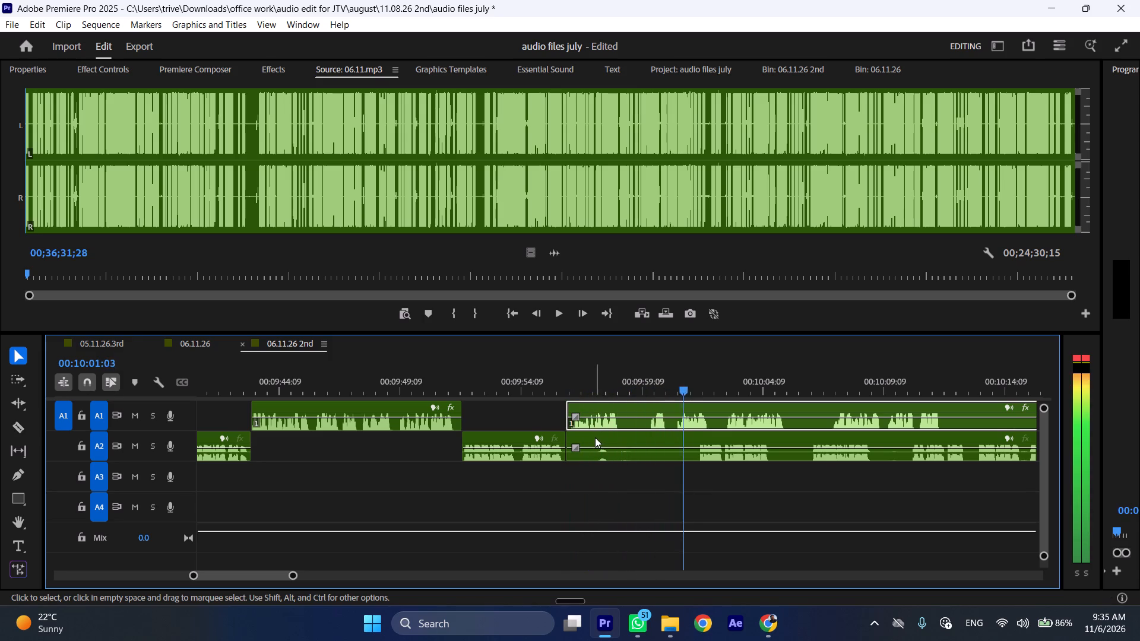
# Trim the silent start off the A2 clip after the cut and move the clip later to start at about 00:10:06.
pyautogui.press('space')
pyautogui.moveTo(575, 439); pyautogui.dragTo(701, 439)
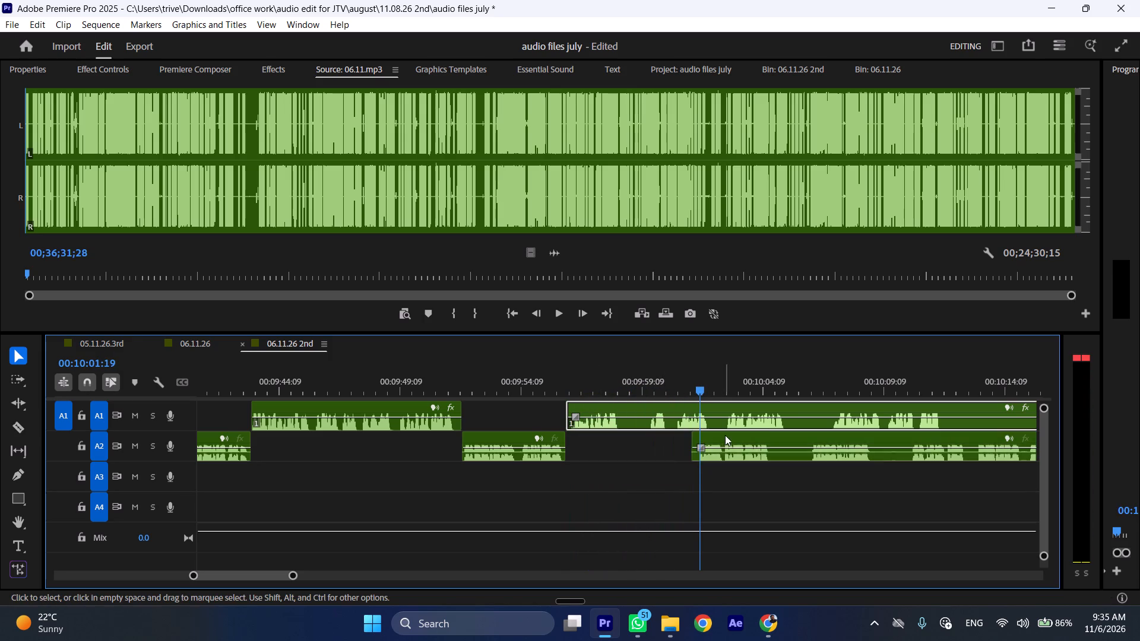
pyautogui.moveTo(725, 435); pyautogui.dragTo(833, 437)
pyautogui.click(806, 439)
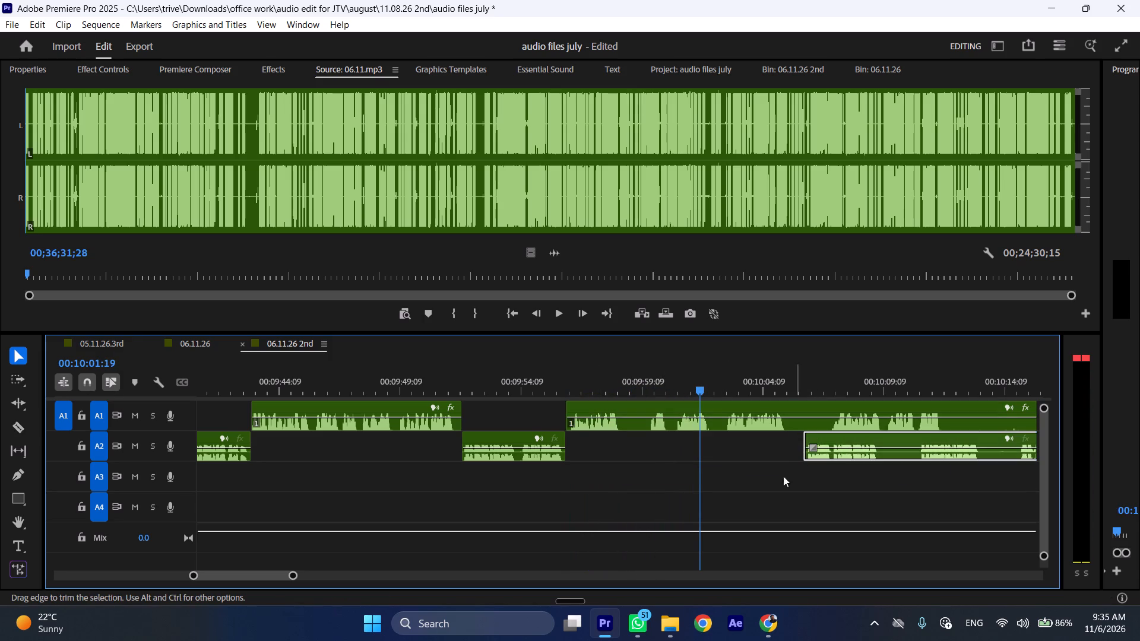
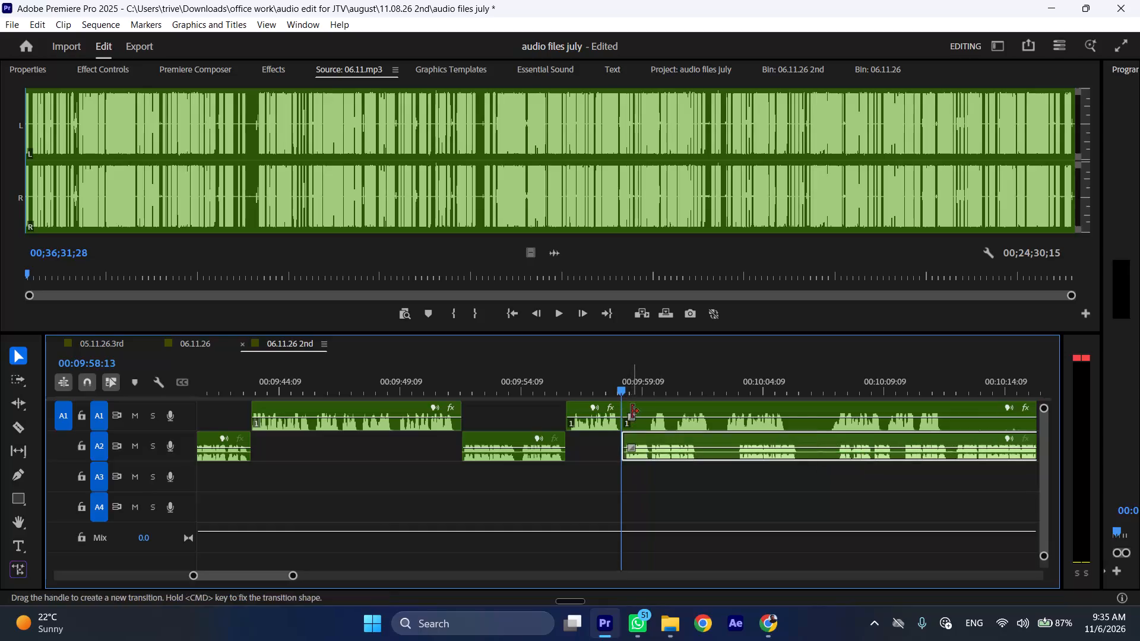
# Move the A1 clip after 00:09:58:13 later to start at about 00:10:08, playing the uncovered A2 passage in between.
pyautogui.moveTo(644, 406); pyautogui.dragTo(758, 408)
pyautogui.press('space')
pyautogui.press('l')
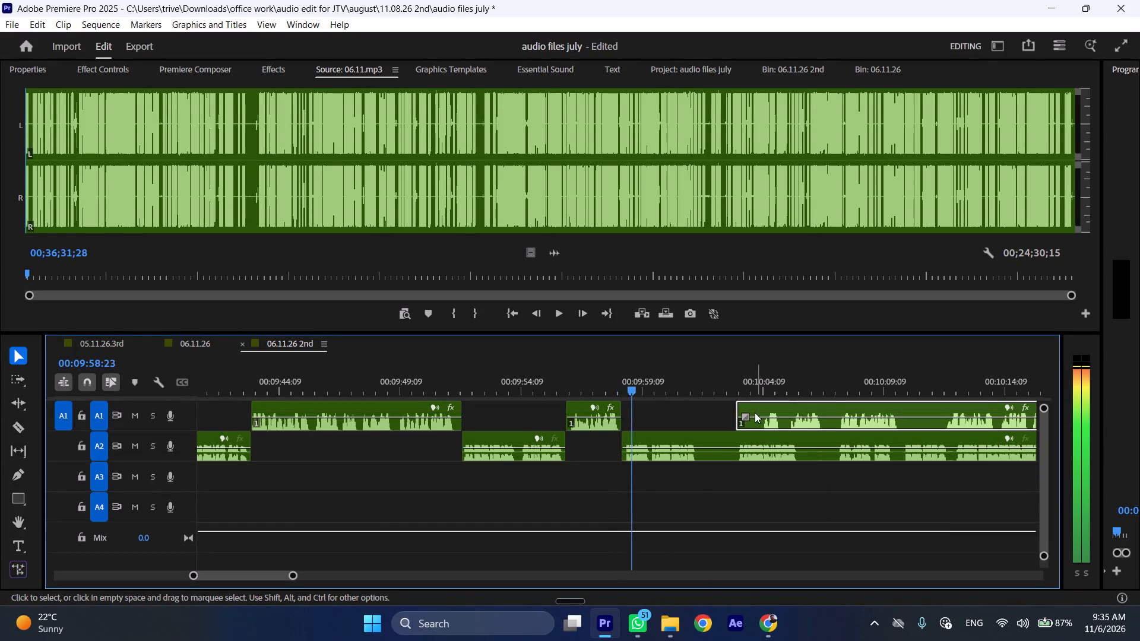
pyautogui.press('space')
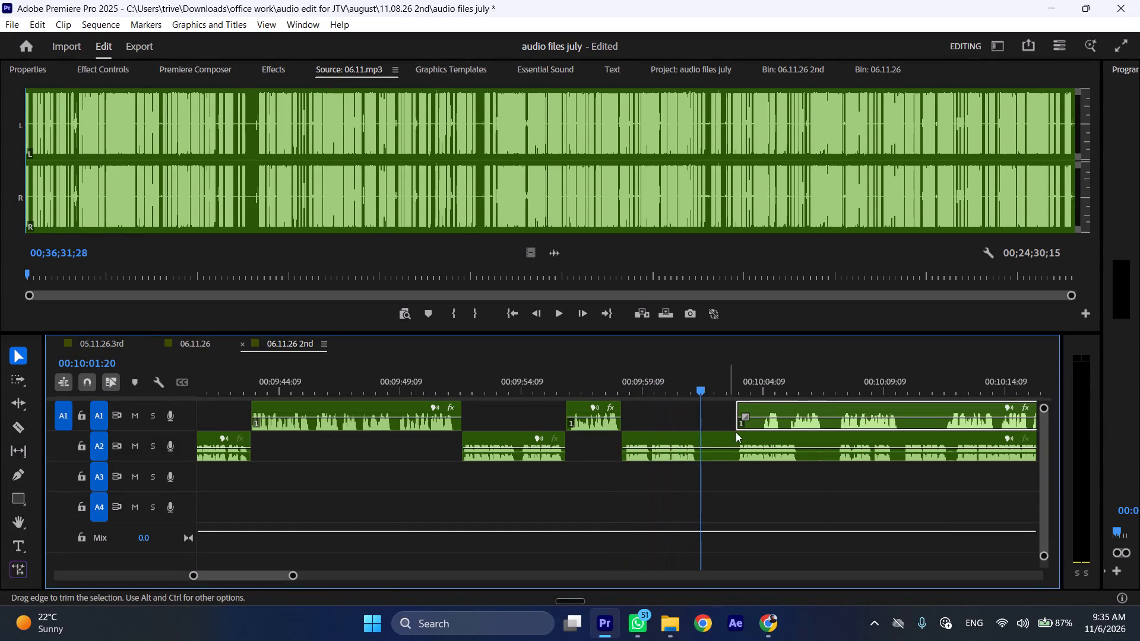
pyautogui.moveTo(767, 412); pyautogui.dragTo(897, 410)
# Cut the A2 clip at about 00:10:03 and ripple-delete its part before the cut back to 00:09:58:13.
pyautogui.click(739, 386)
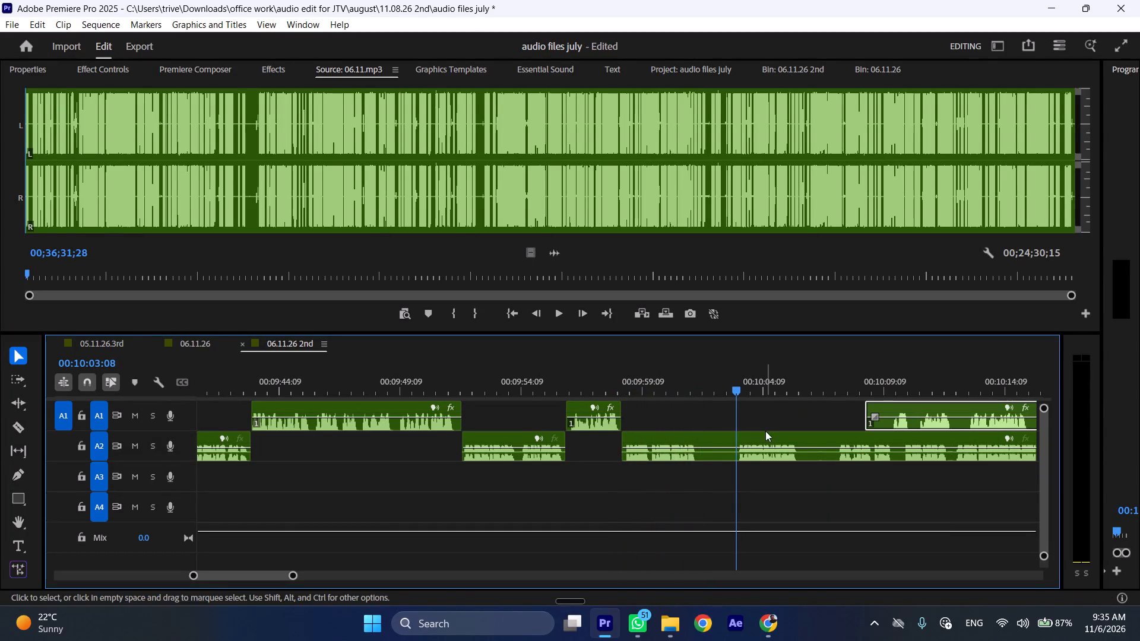
pyautogui.click(765, 431)
pyautogui.write('C')
pyautogui.press('space')
pyautogui.hotkey('ctrl', 'shift', 'd')
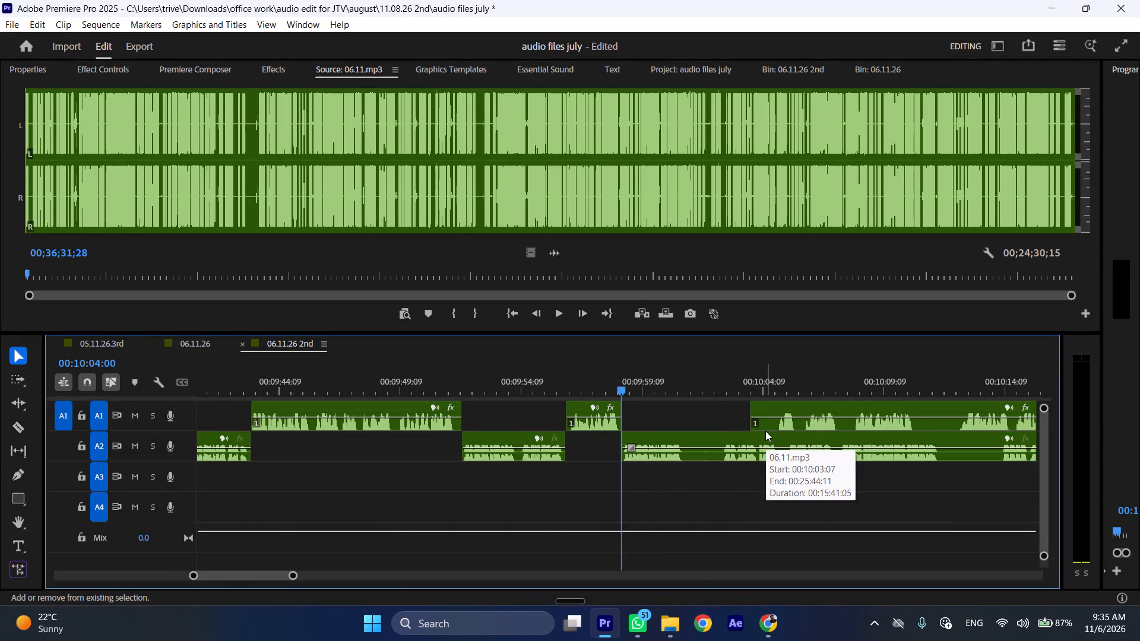
# Play the remaining A2 passage from 00:09:58:13 and cut the A2 clip at its end, about 00:10:01.
pyautogui.press('space')
pyautogui.press('l')
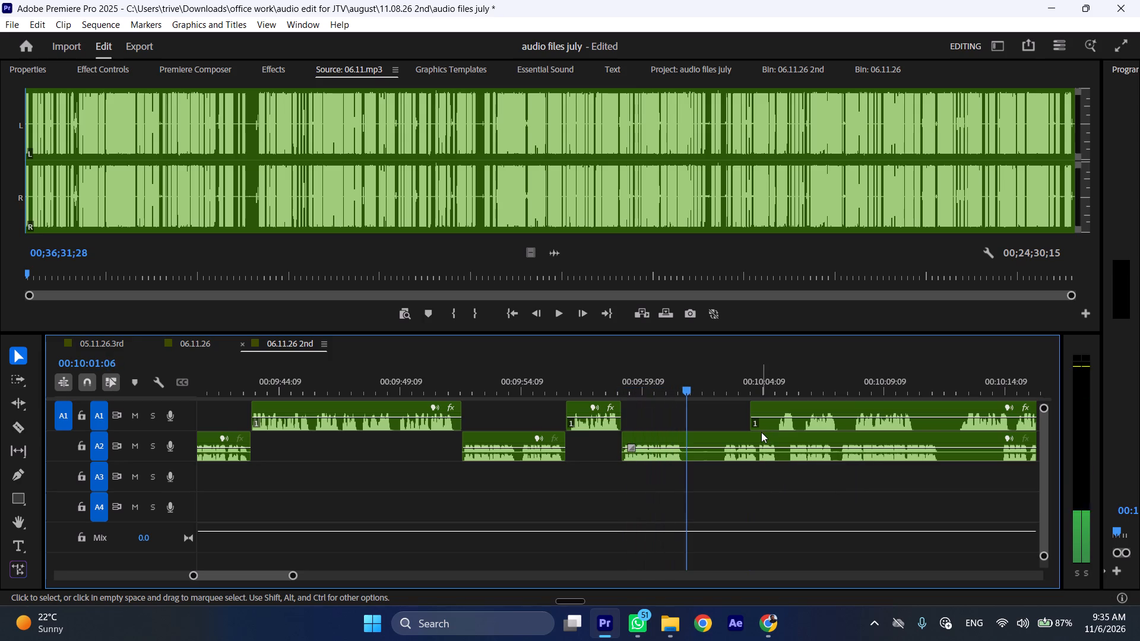
pyautogui.press('space')
pyautogui.write('C')
# Trim the silent start off the next A1 clip, move it to the A2 cut at 00:10:01:07, and shift the following A2 clip to about 00:10:10.
pyautogui.moveTo(748, 410); pyautogui.dragTo(775, 410)
pyautogui.moveTo(806, 407); pyautogui.dragTo(718, 409)
pyautogui.moveTo(714, 438); pyautogui.dragTo(937, 439)
# Play the A1 passage, cut the A1 clip at about 00:10:04, and ripple-delete its part before the cut back to 00:10:01:07.
pyautogui.press('space')
pyautogui.scroll(-5, 814, 460)
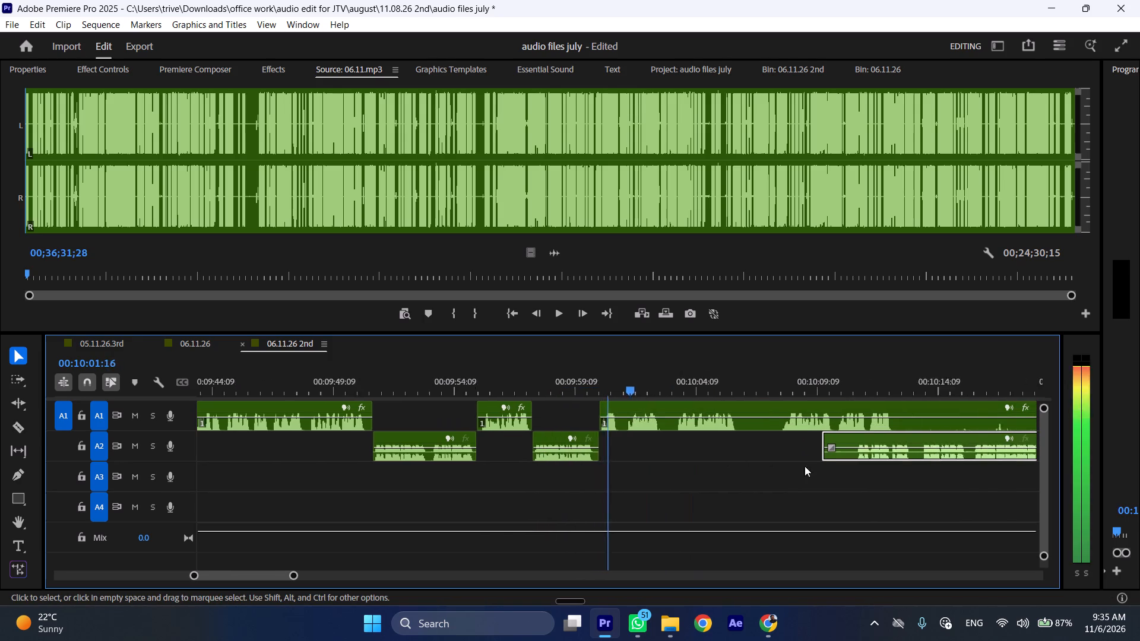
pyautogui.scroll(-1, 805, 466)
pyautogui.press('l')
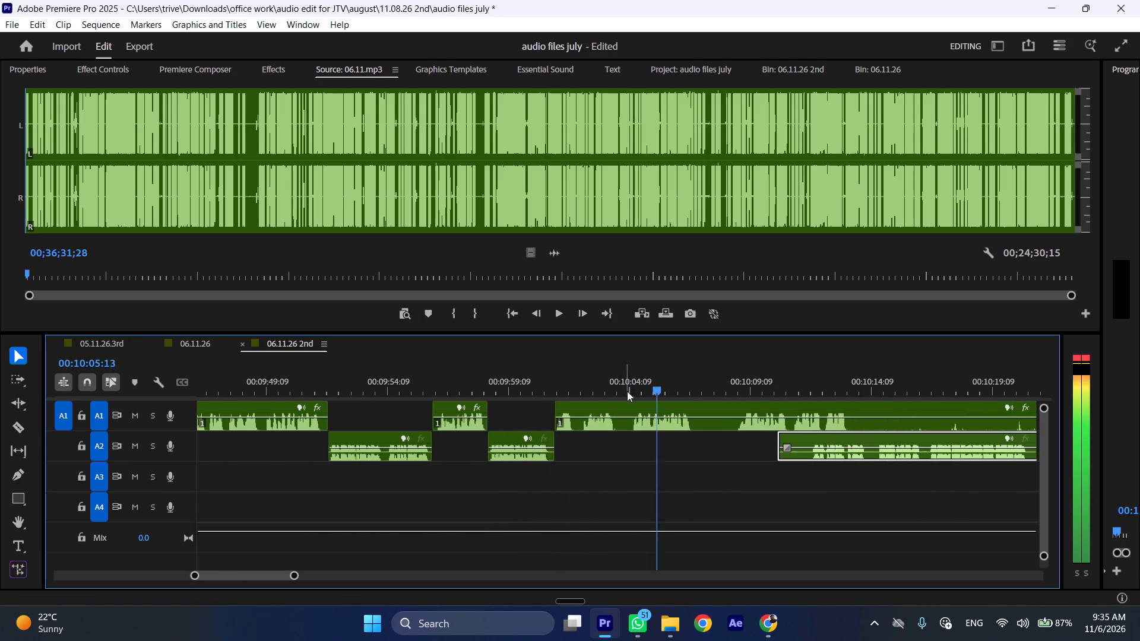
pyautogui.click(632, 388)
pyautogui.click(639, 404)
pyautogui.hotkey('shift', 'c')
pyautogui.hotkey('ctrl', 'shift', 'd')
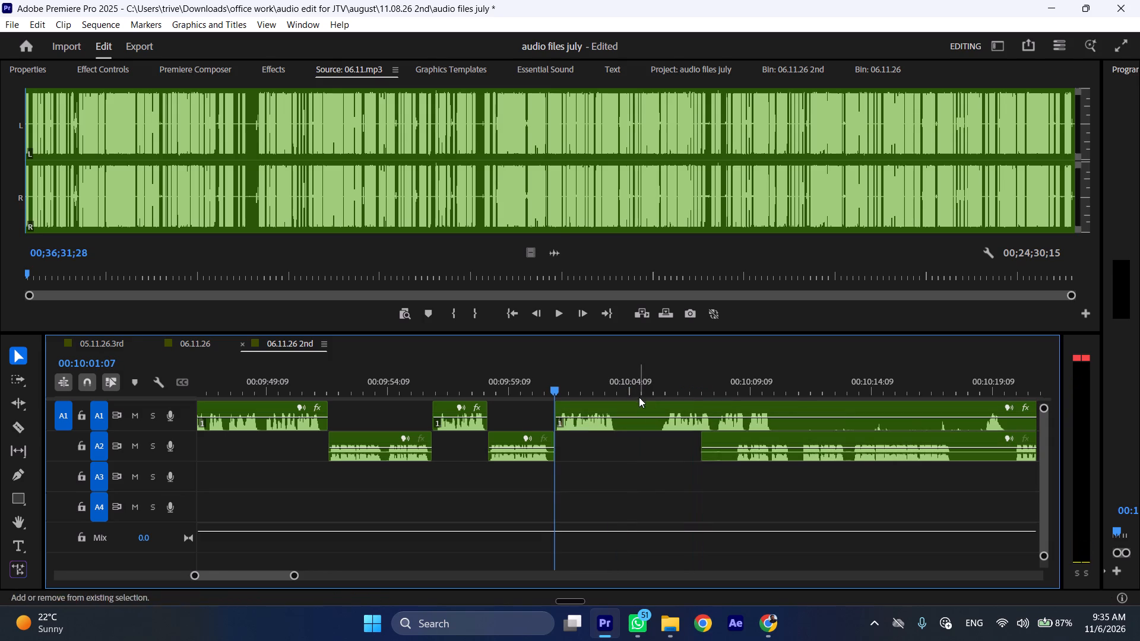
# Cut the A1 clip at about 00:10:04 and trim the silent start off the part after the cut up to 00:10:05:15.
pyautogui.click(619, 387)
pyautogui.hotkey('shift', 'c')
pyautogui.click(661, 388)
pyautogui.press('space')
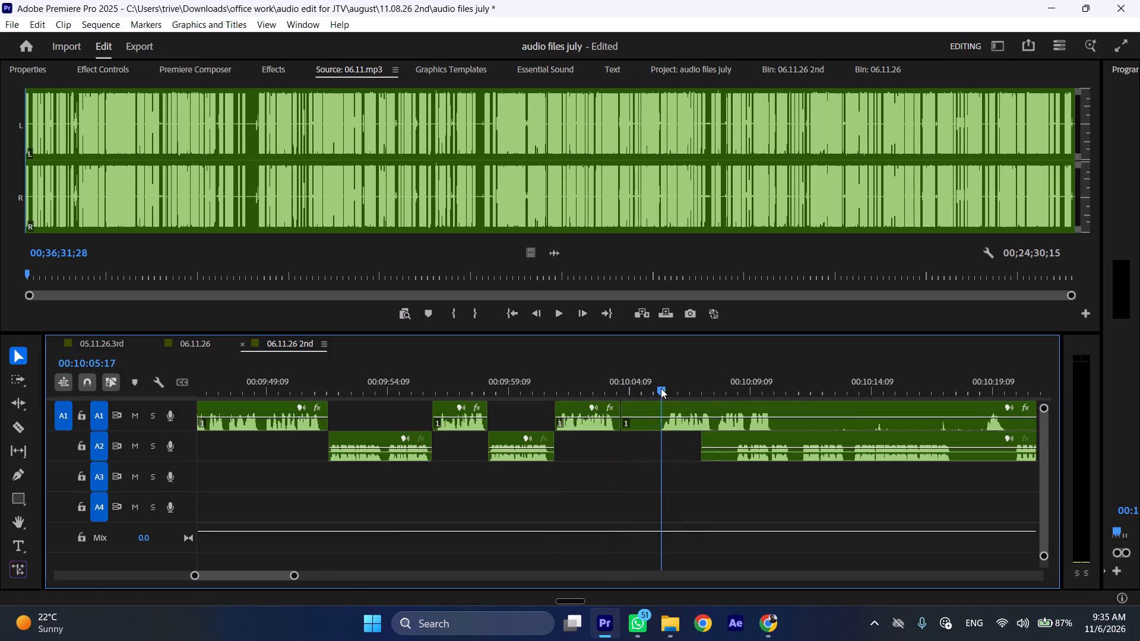
pyautogui.click(661, 389)
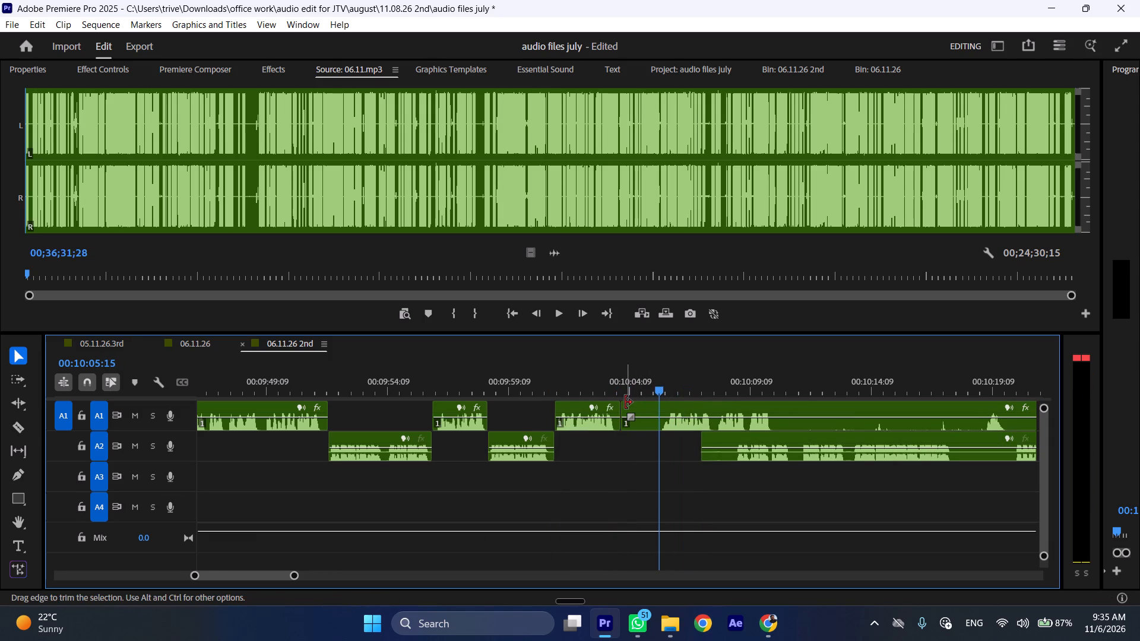
pyautogui.moveTo(625, 403); pyautogui.dragTo(662, 404)
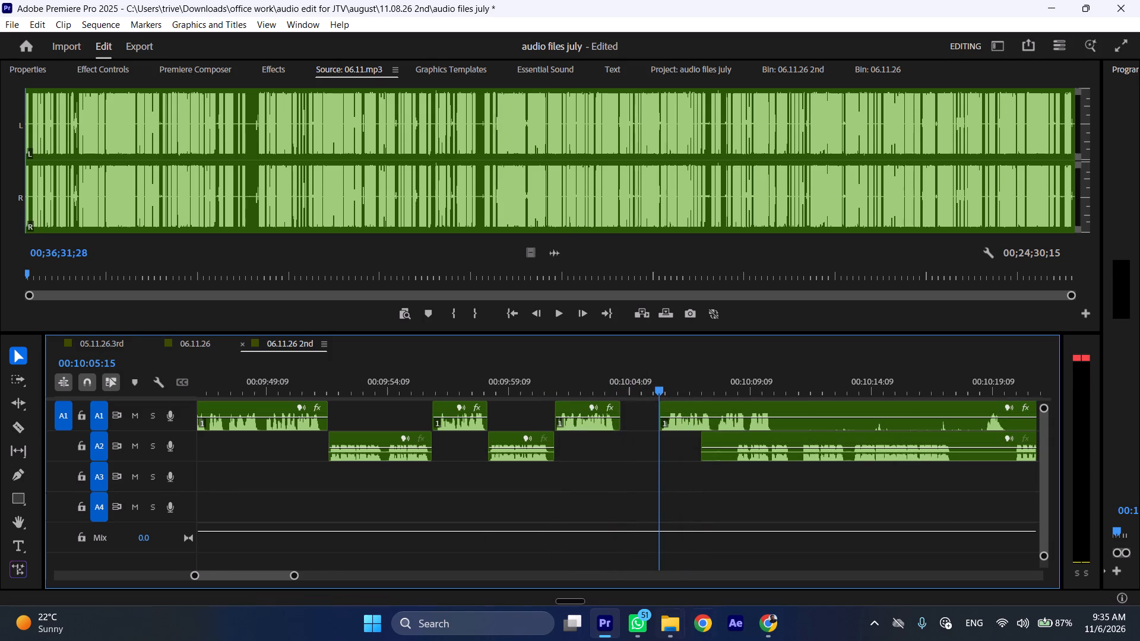
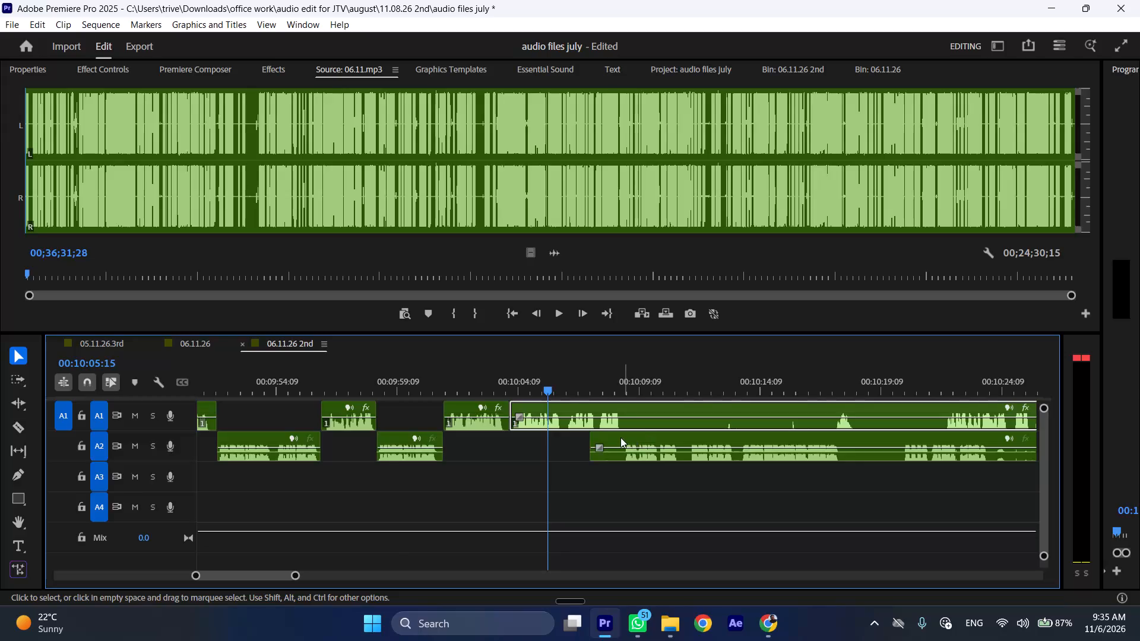
# Trim the silent start off the long A2 clip and move the clip later on A2 to about 00:10:20.
pyautogui.moveTo(597, 440); pyautogui.dragTo(618, 440)
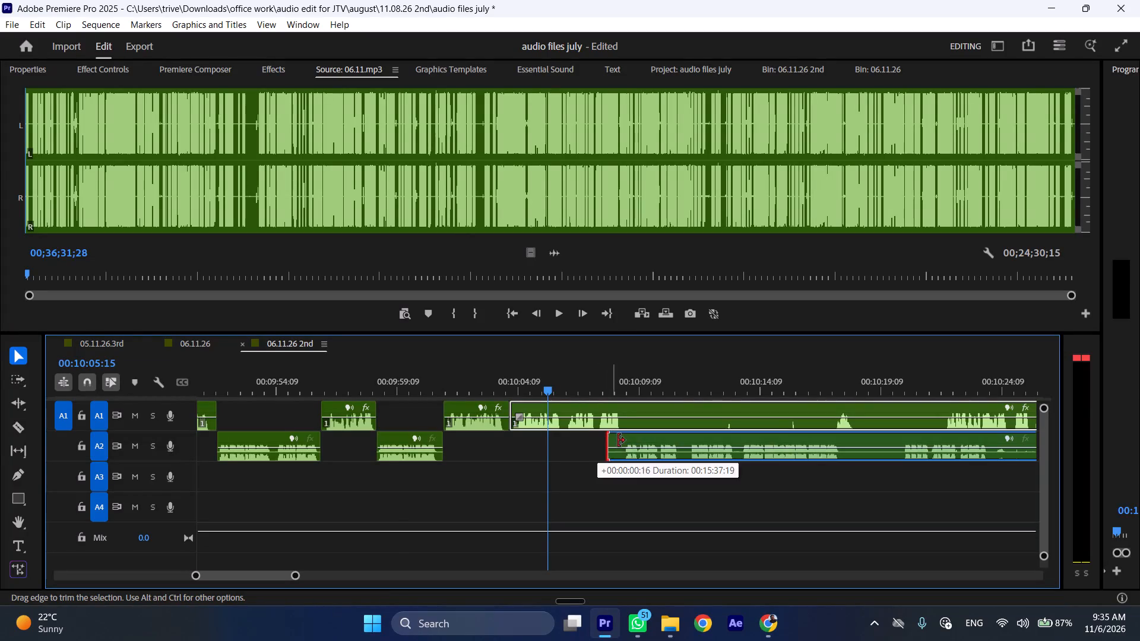
pyautogui.moveTo(618, 440); pyautogui.dragTo(626, 440)
pyautogui.moveTo(654, 440); pyautogui.dragTo(938, 440)
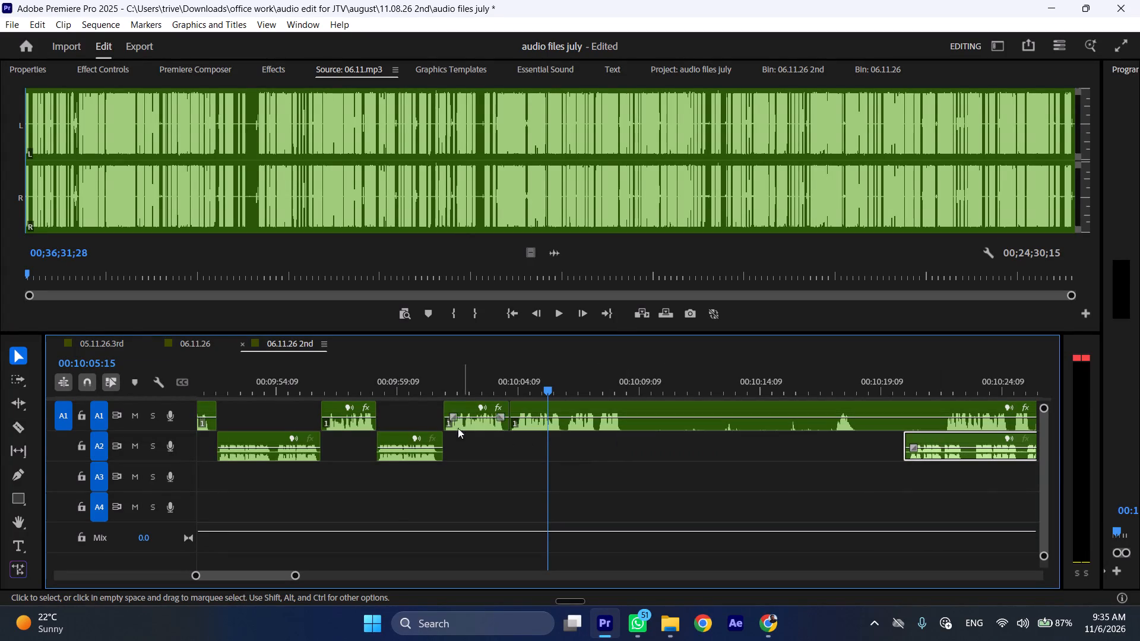
# Play the sequence from about 00:10:00 to check the A2 to A1 transition and the A1 passage after it.
pyautogui.click(420, 399)
pyautogui.click(422, 389)
pyautogui.press('space')
pyautogui.write('l')
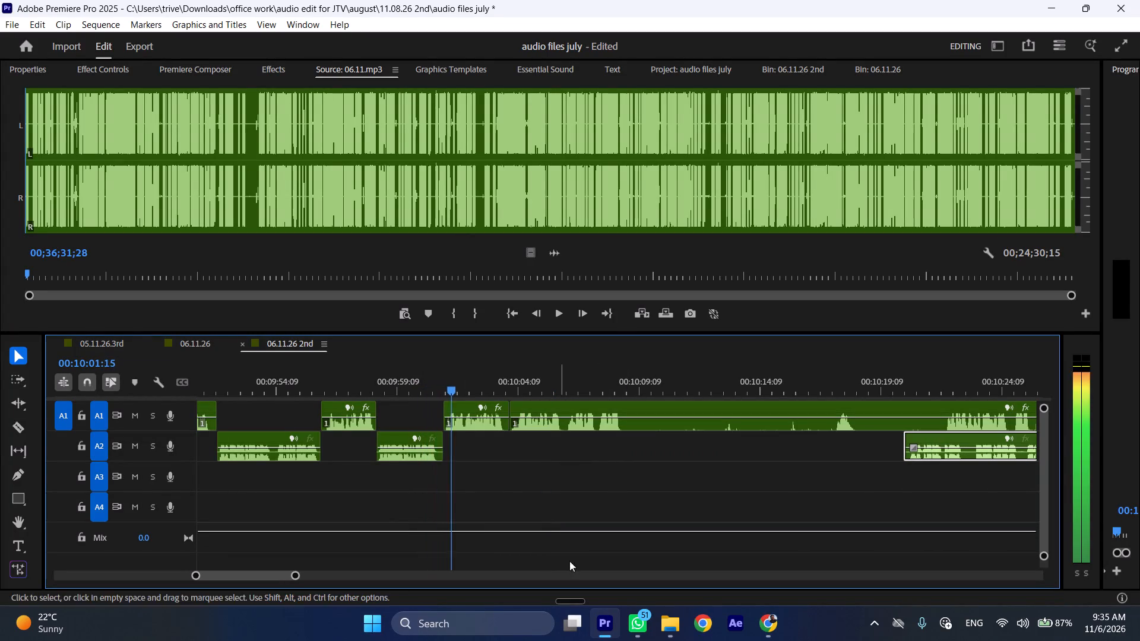
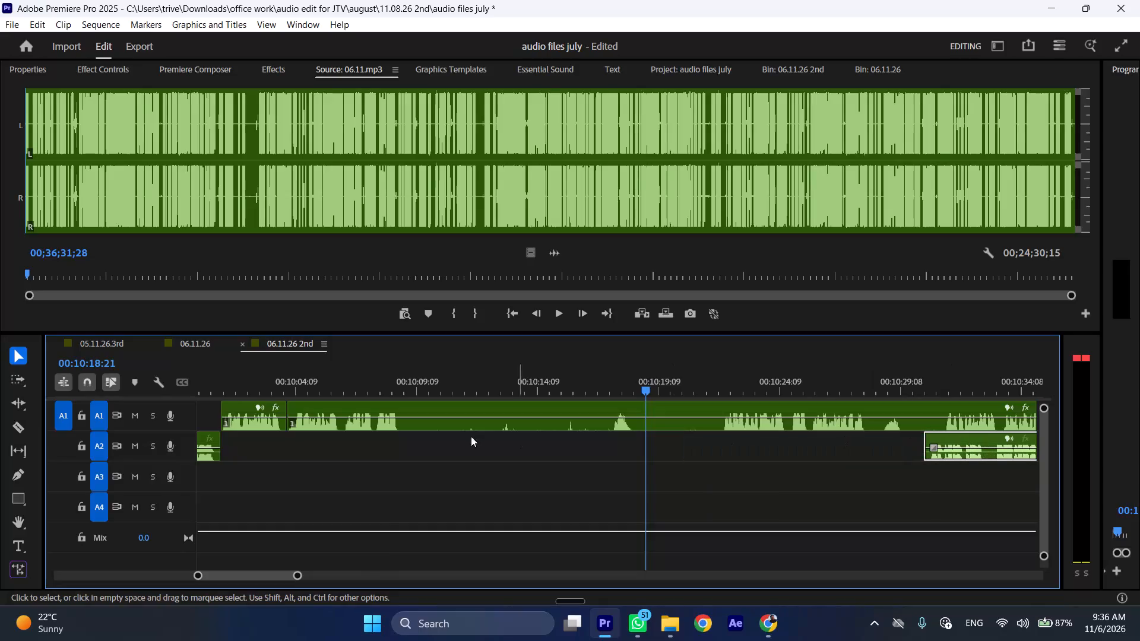
# Cut out the quiet A1 section from about 00:10:08:19 to 00:10:21:23 and ripple-delete it to close the gap.
pyautogui.moveTo(398, 379); pyautogui.dragTo(404, 379)
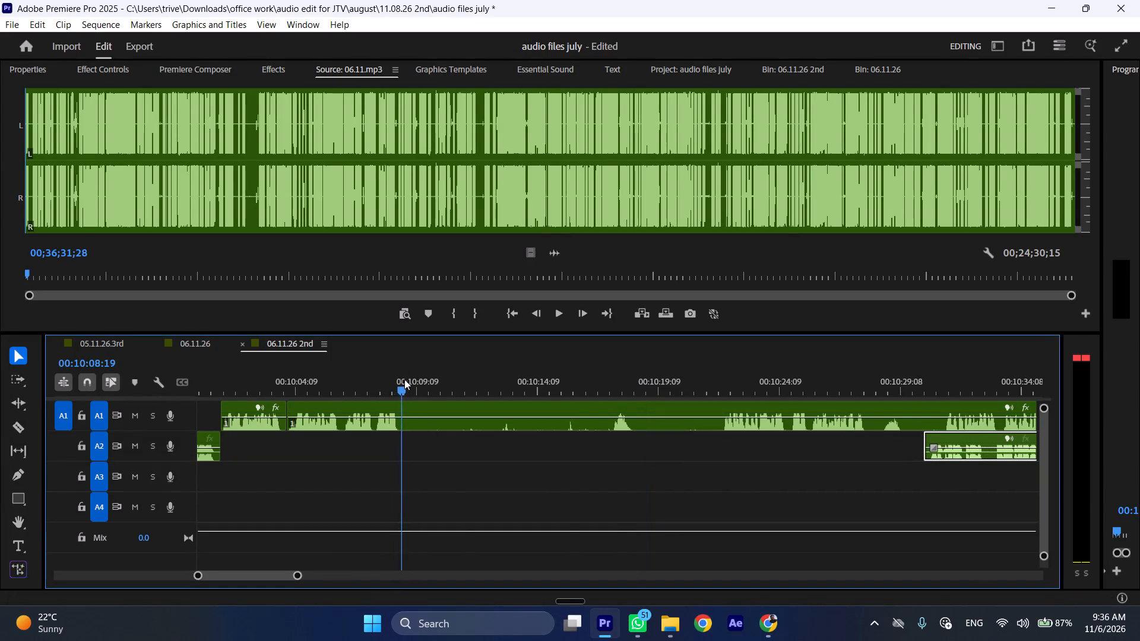
pyautogui.moveTo(404, 379); pyautogui.dragTo(723, 373)
pyautogui.hotkey('shift', 'c')
pyautogui.click(733, 408)
pyautogui.hotkey('shift', 'c')
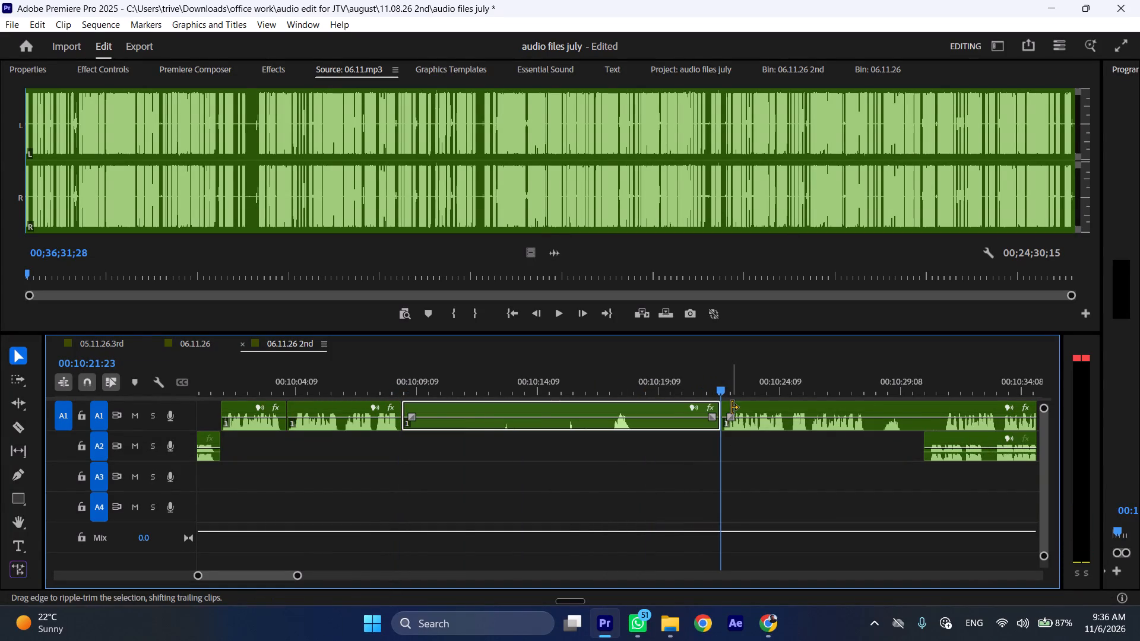
pyautogui.hotkey('ctrl', 'shift', 'd')
# Play on from the new join and split the A1 clip at 00:10:15:01, where the spoken passage ends.
pyautogui.press('space')
pyautogui.press('l')
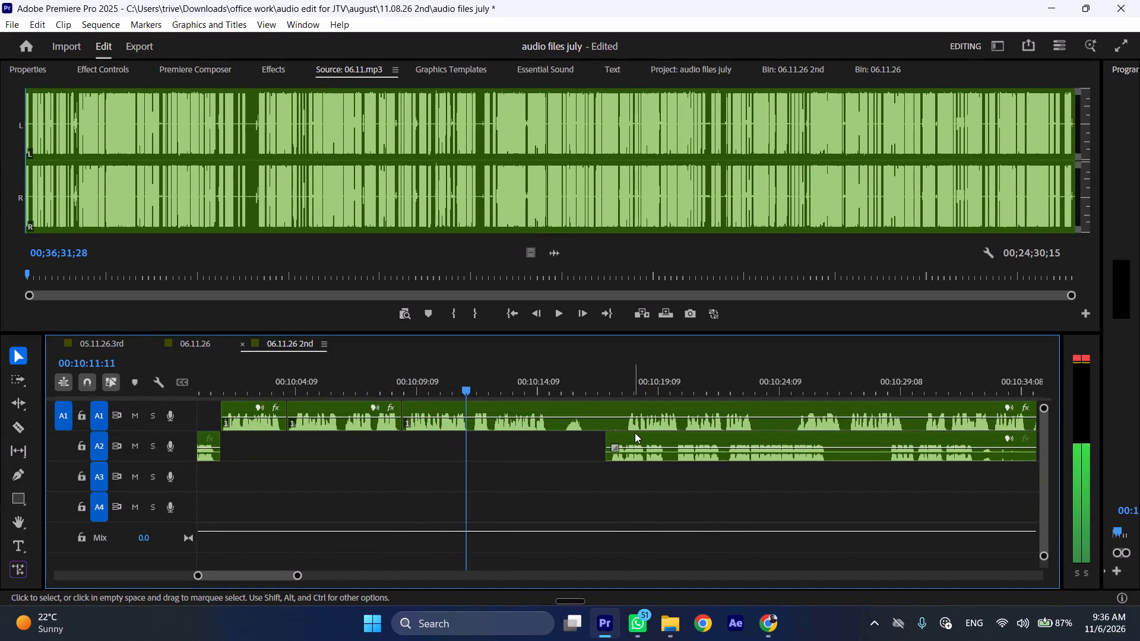
pyautogui.press('space')
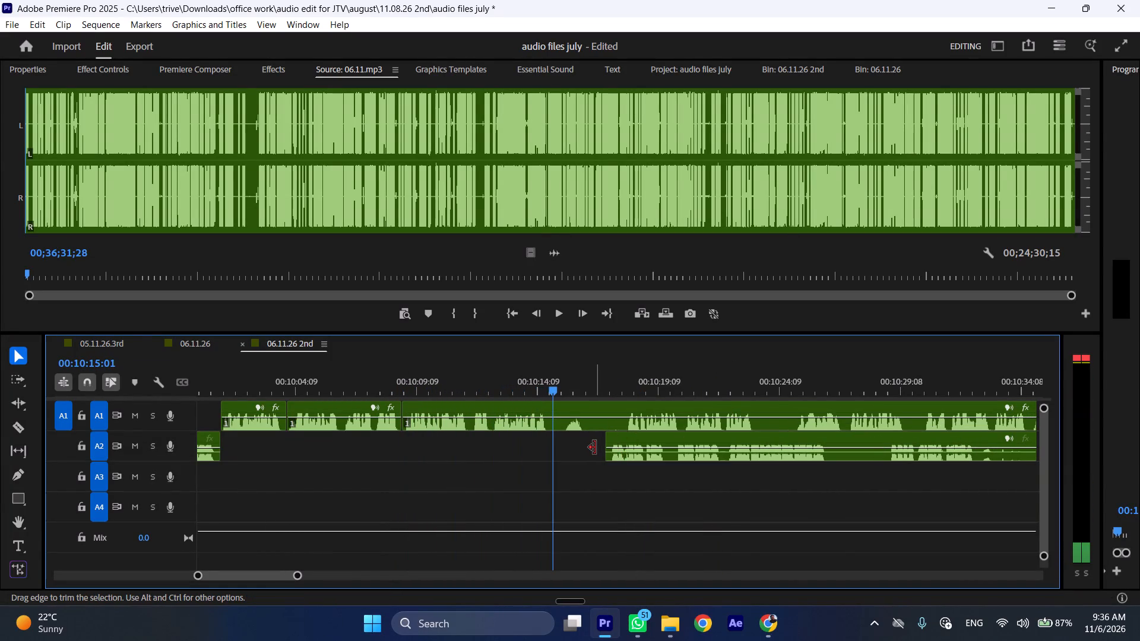
pyautogui.write('C')
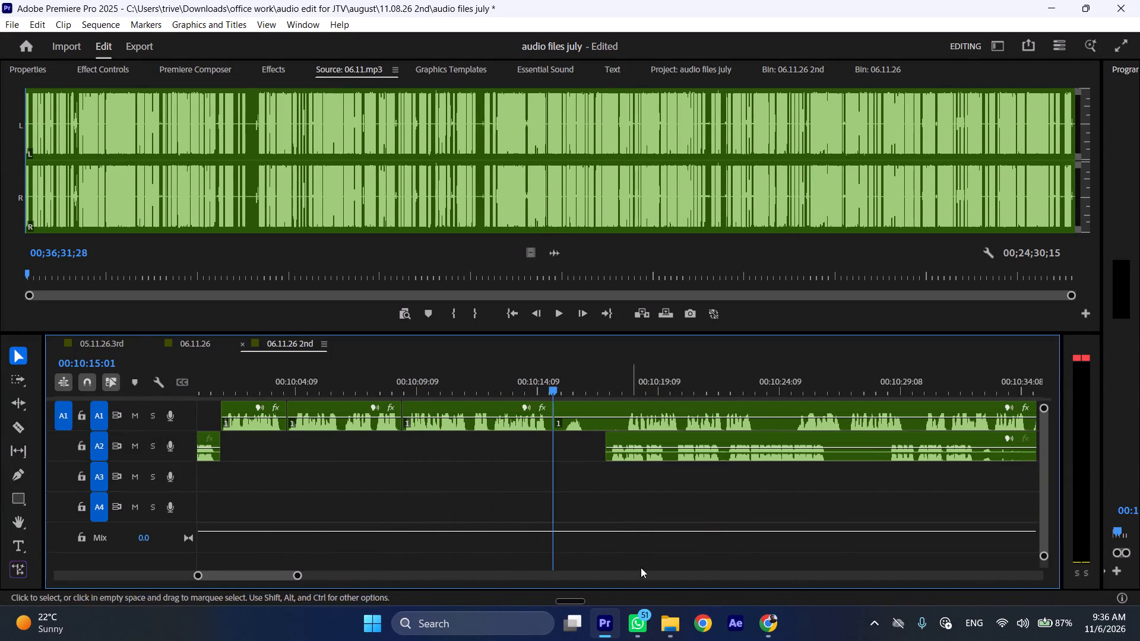
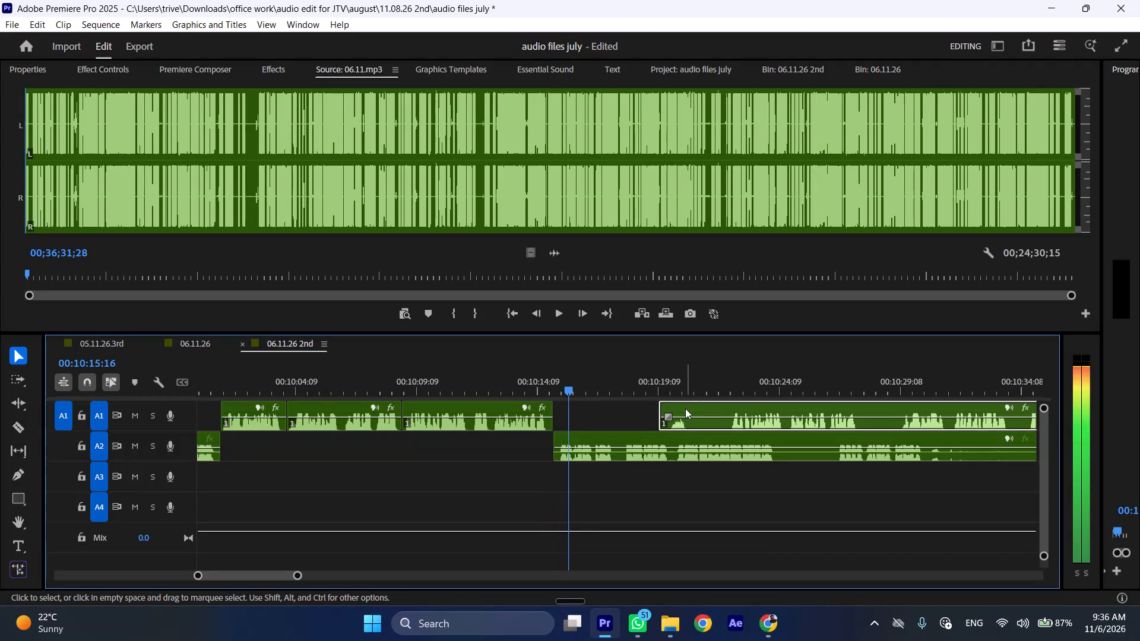
# Stop playback and split the A2 clip at 00:10:17:19, in the pause between its spoken passages.
pyautogui.press('space')
pyautogui.click(644, 444)
pyautogui.hotkey('shift', 'c')
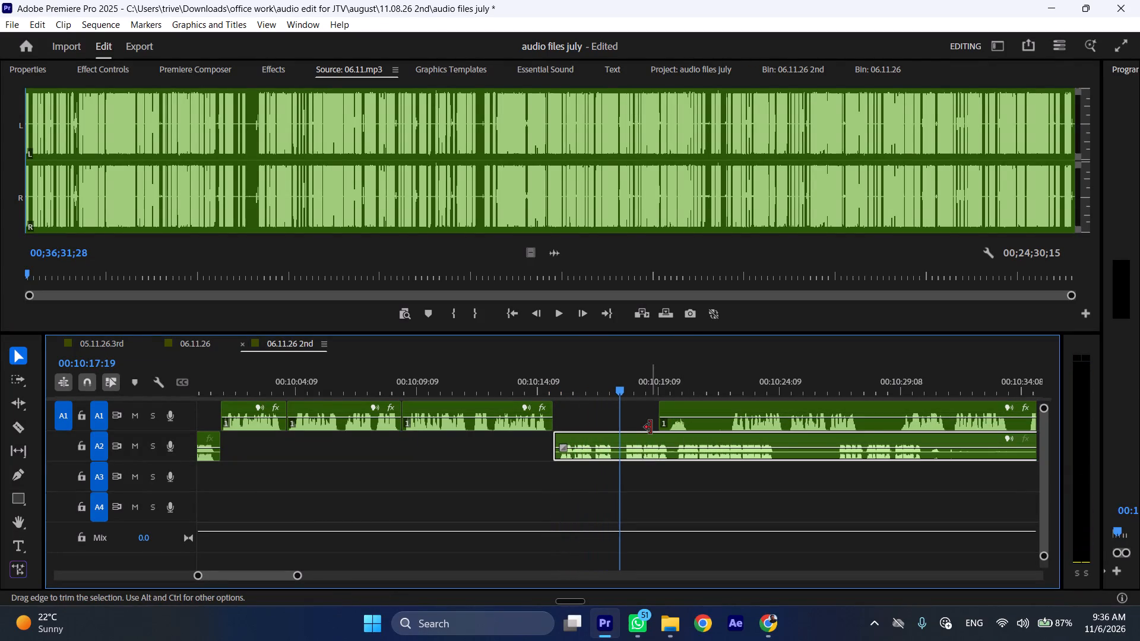
# Trim the quiet opening off the next A1 clip and move it 4:12 earlier so it starts at 00:10:17:19.
pyautogui.moveTo(666, 405); pyautogui.dragTo(737, 408)
pyautogui.moveTo(771, 408); pyautogui.dragTo(660, 416)
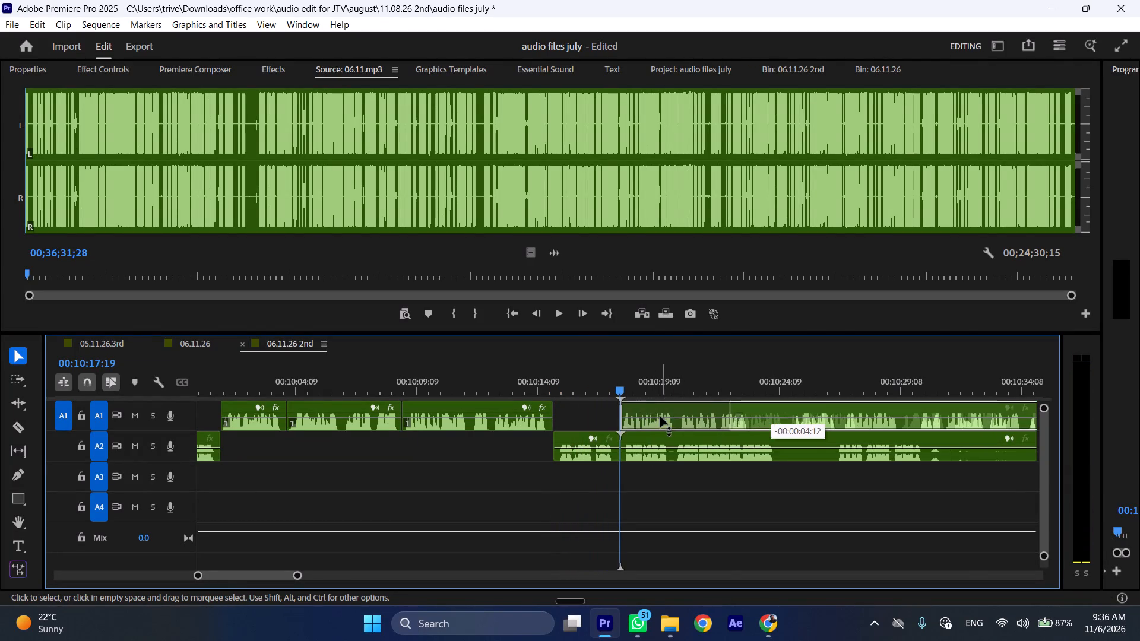
pyautogui.moveTo(660, 416); pyautogui.dragTo(661, 416)
# Move the remaining A2 clip later, clear of the first A1 passage, to start at about 00:10:23:17.
pyautogui.moveTo(659, 433); pyautogui.dragTo(800, 433)
# Play on through the moved A1 passage and split the A1 clip at 00:10:23:05, where the speech ends.
pyautogui.press('space')
pyautogui.press('l')
pyautogui.scroll(-5, 742, 459)
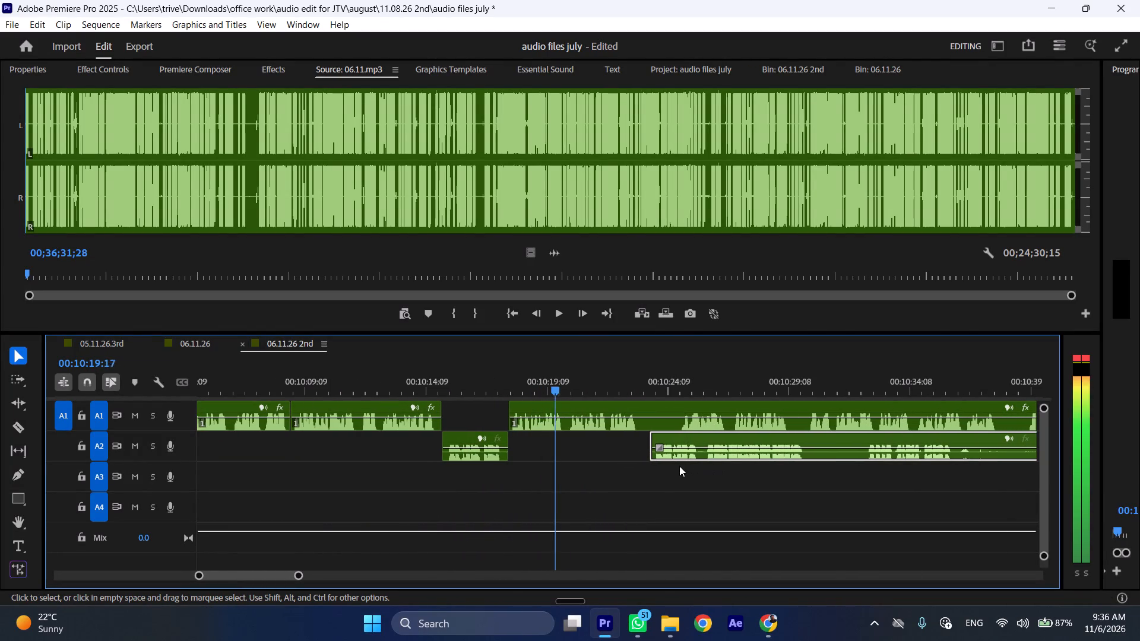
pyautogui.press('space')
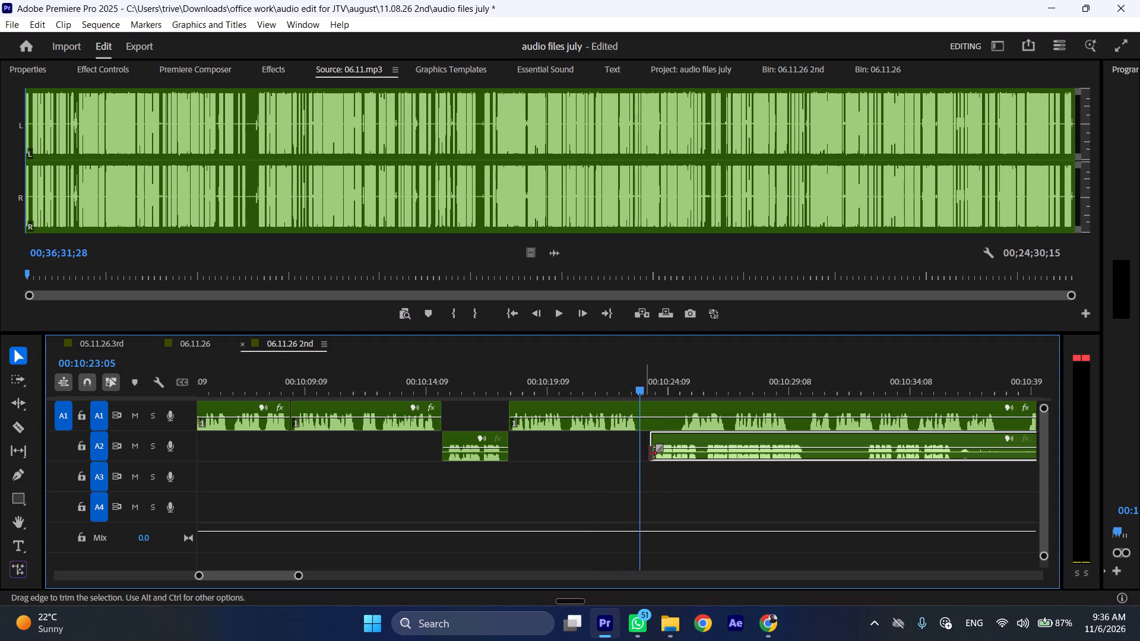
pyautogui.hotkey('shift', 'c')
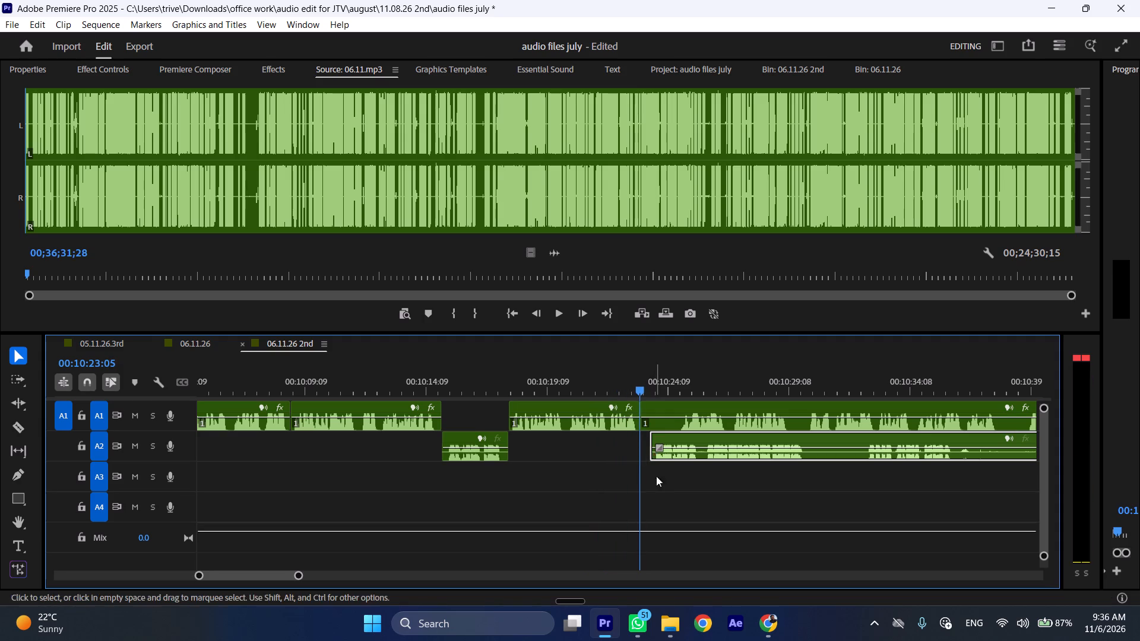
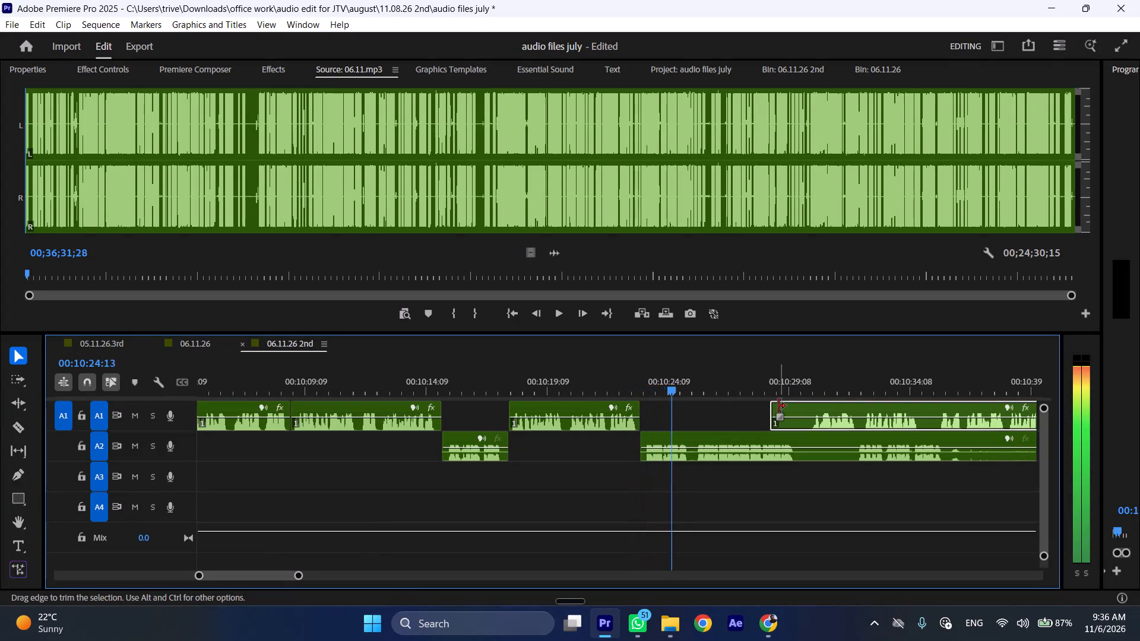
# Trim about 1.6 seconds of quiet opening off the next A1 clip, up to where its speech begins.
pyautogui.moveTo(778, 406); pyautogui.dragTo(815, 406)
# Ripple-trim the first short passage off the A2 clip starting at 00:10:23:05, removing about 2.3 seconds up to its next speech.
pyautogui.click(702, 387)
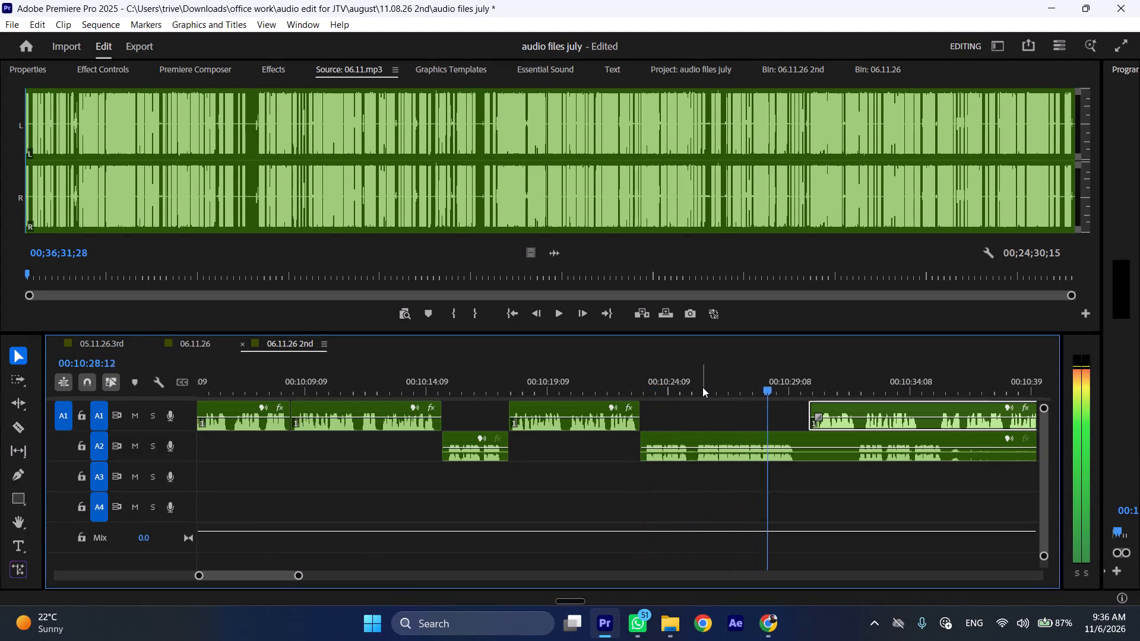
pyautogui.click(719, 439)
pyautogui.hotkey('shift', 'c')
pyautogui.hotkey('ctrl', 'shift', 'd')
# Play through the trimmed A2 passage and split the A2 clip at 00:10:27:08, where the speech ends.
pyautogui.press('space')
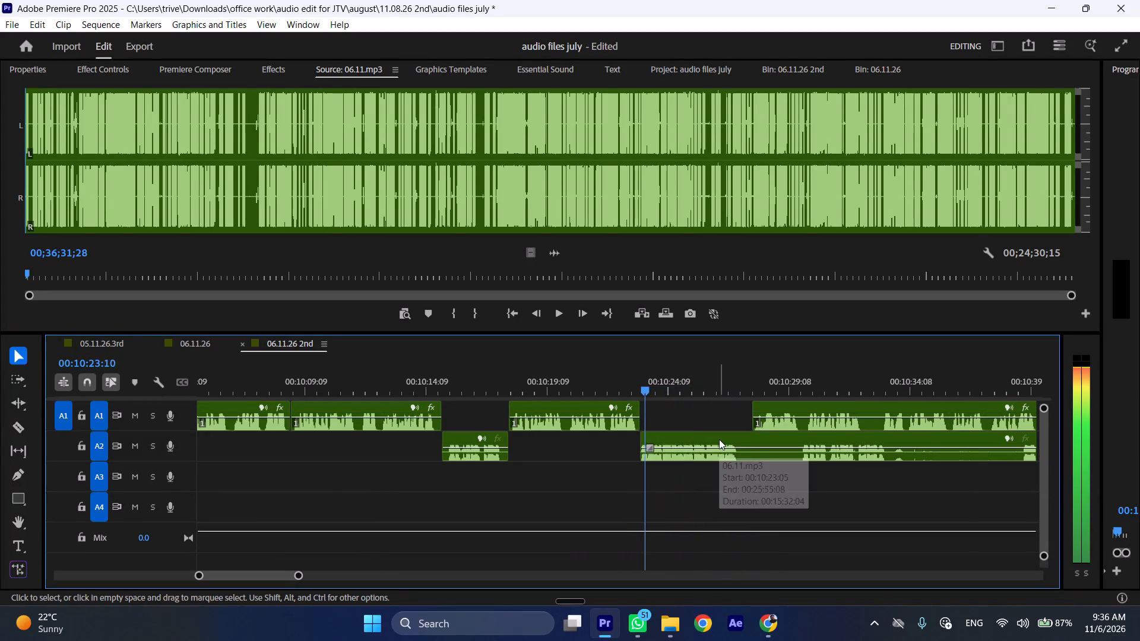
pyautogui.write('l')
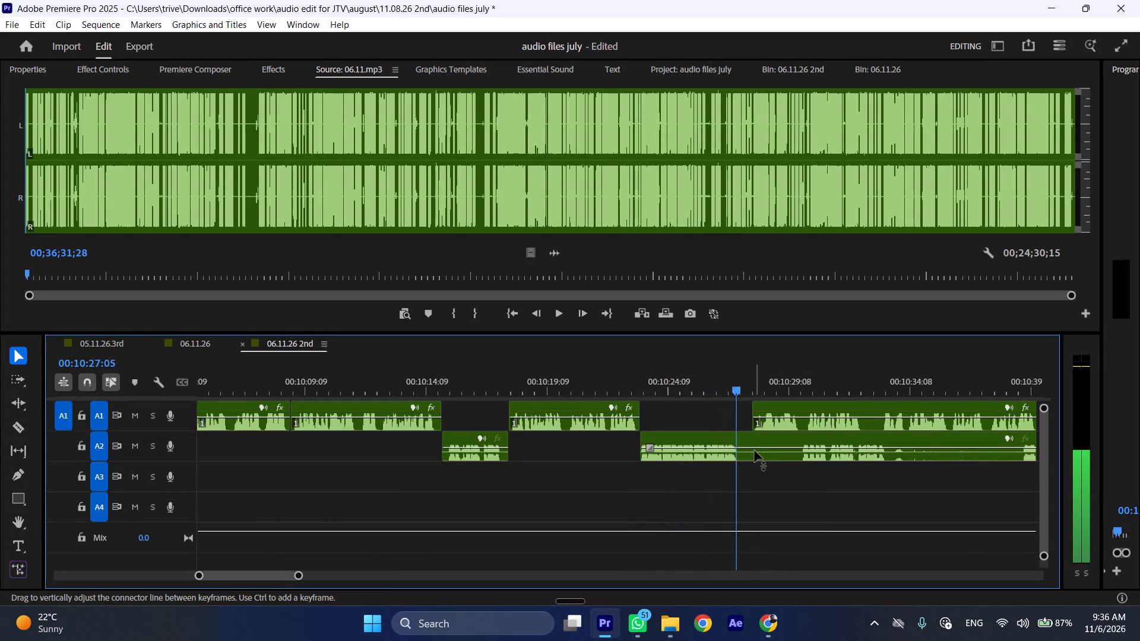
pyautogui.press('space')
pyautogui.click(755, 450)
pyautogui.hotkey('shift', 'c')
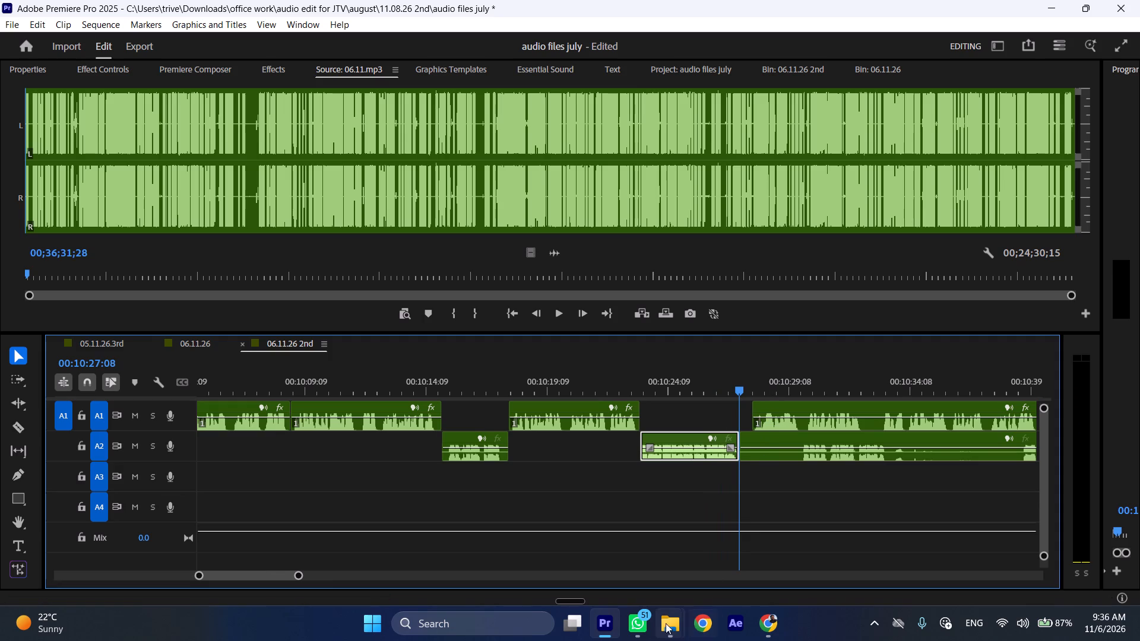
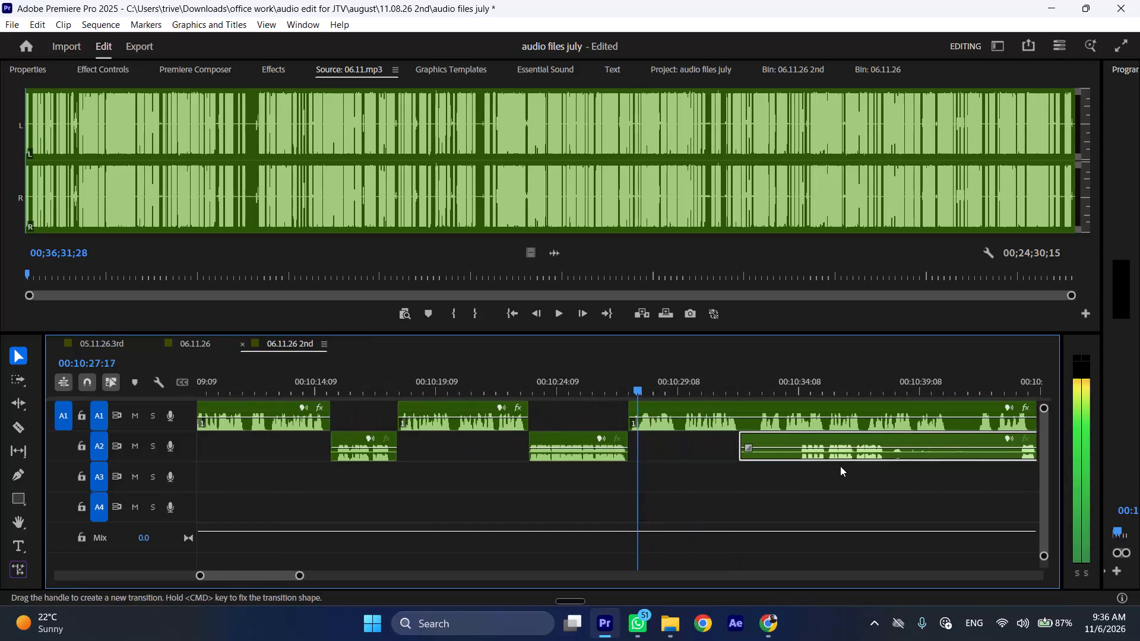
# Play on through the A1 passage and trim about 2.4 seconds of quiet opening off the next A2 clip, up to its speech.
pyautogui.press('l')
pyautogui.moveTo(742, 437); pyautogui.dragTo(745, 437)
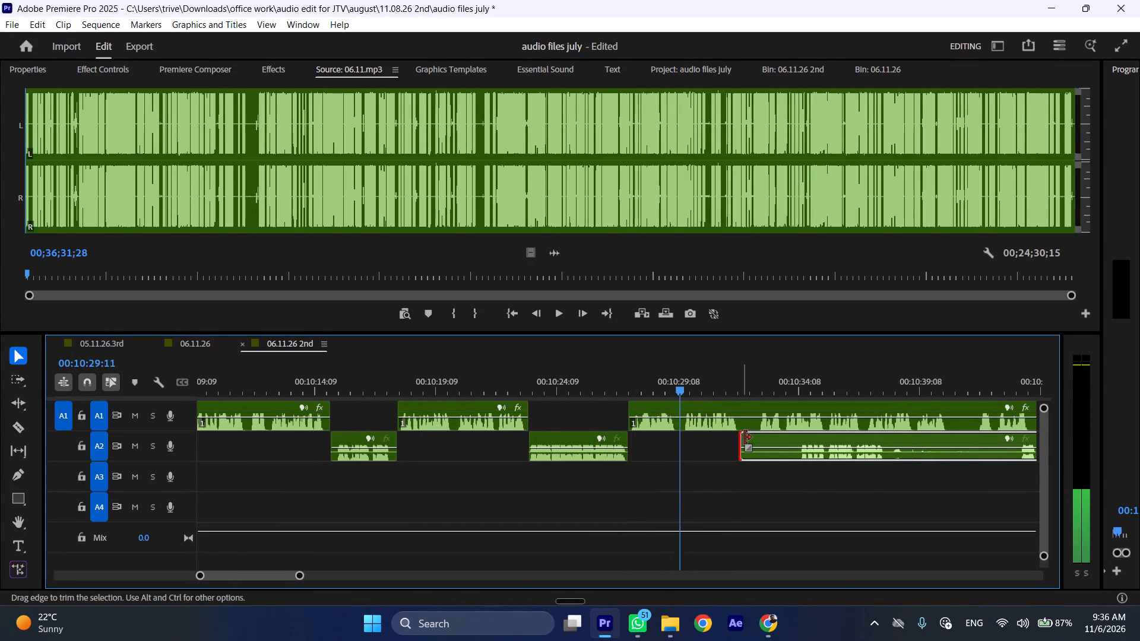
pyautogui.moveTo(745, 437); pyautogui.dragTo(800, 437)
# Stop playback in the pause after the A1 passage and split the A1 clip at 00:10:31:23.
pyautogui.press('space')
pyautogui.write('C')
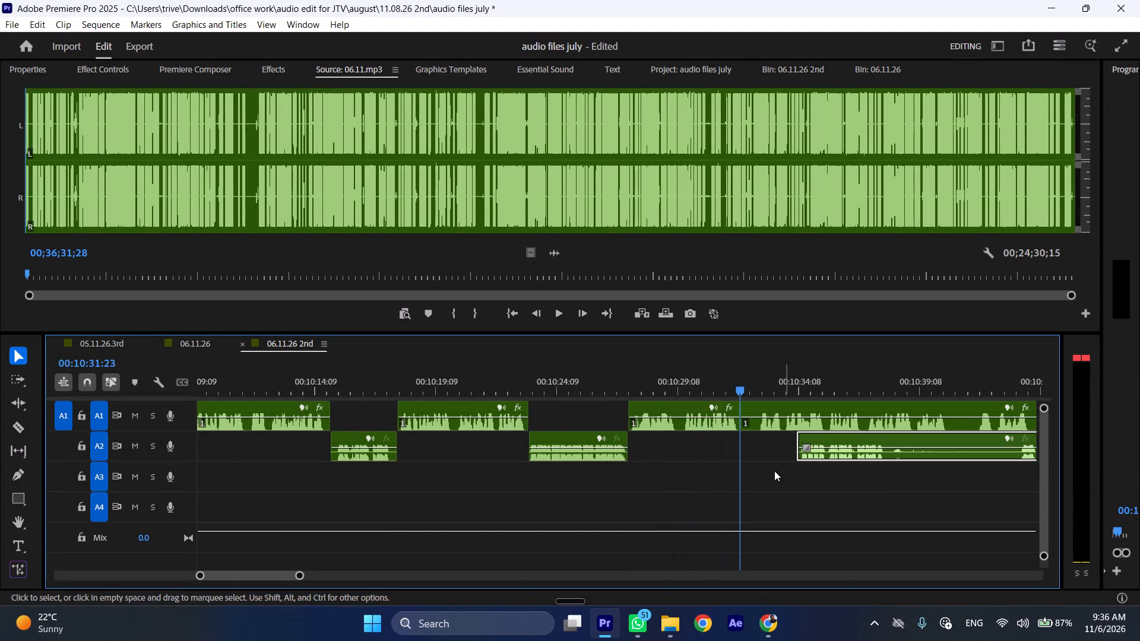
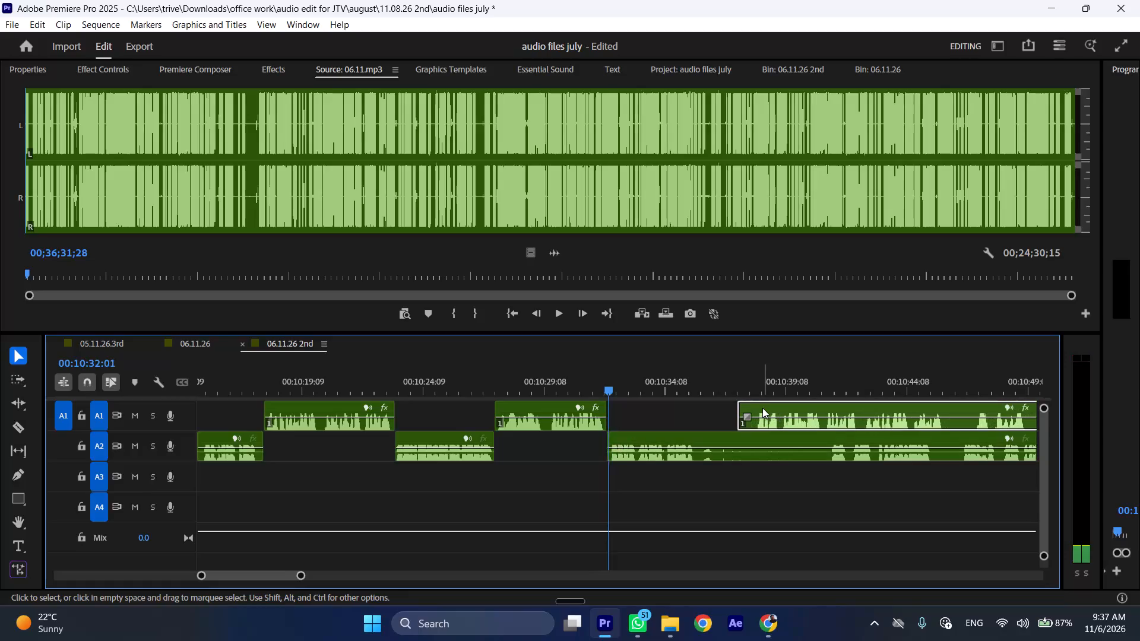
# Play through the A2 passage, stop in the pause after its speech and split the A2 clip at 00:10:35:19.
pyautogui.press('l')
pyautogui.scroll(-6, 667, 449)
pyautogui.press('space')
pyautogui.click(581, 453)
pyautogui.hotkey('shift', 'c')
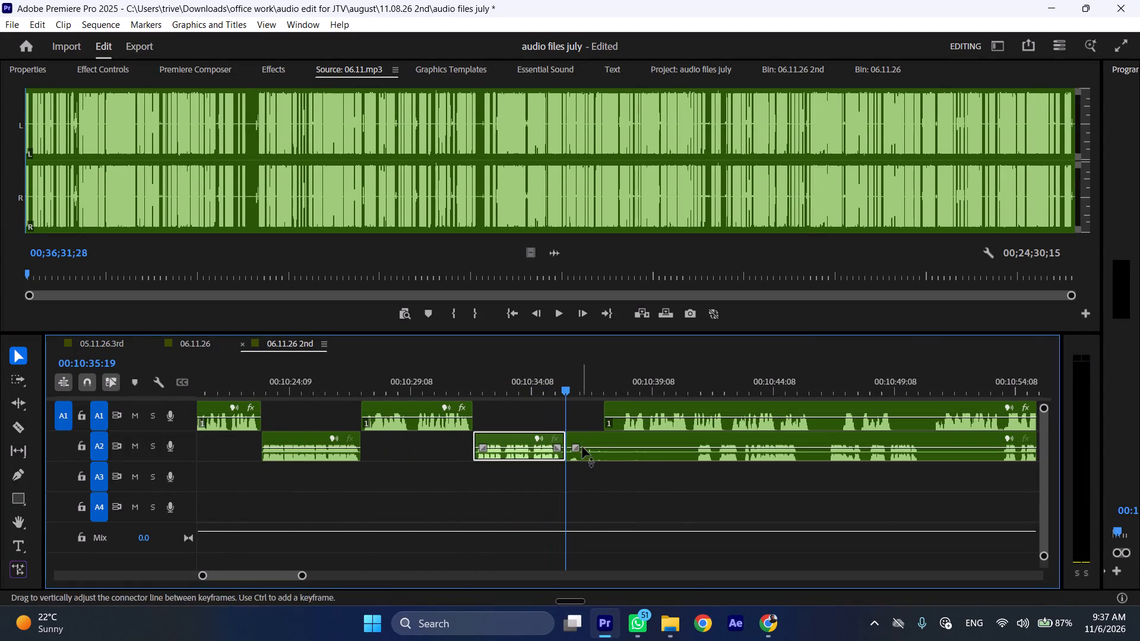
# Trim about 0.7 seconds of quiet opening off the next A1 clip and move the clip earlier to start at 00:10:35:19.
pyautogui.moveTo(607, 408); pyautogui.dragTo(624, 410)
pyautogui.moveTo(657, 408); pyautogui.dragTo(606, 416)
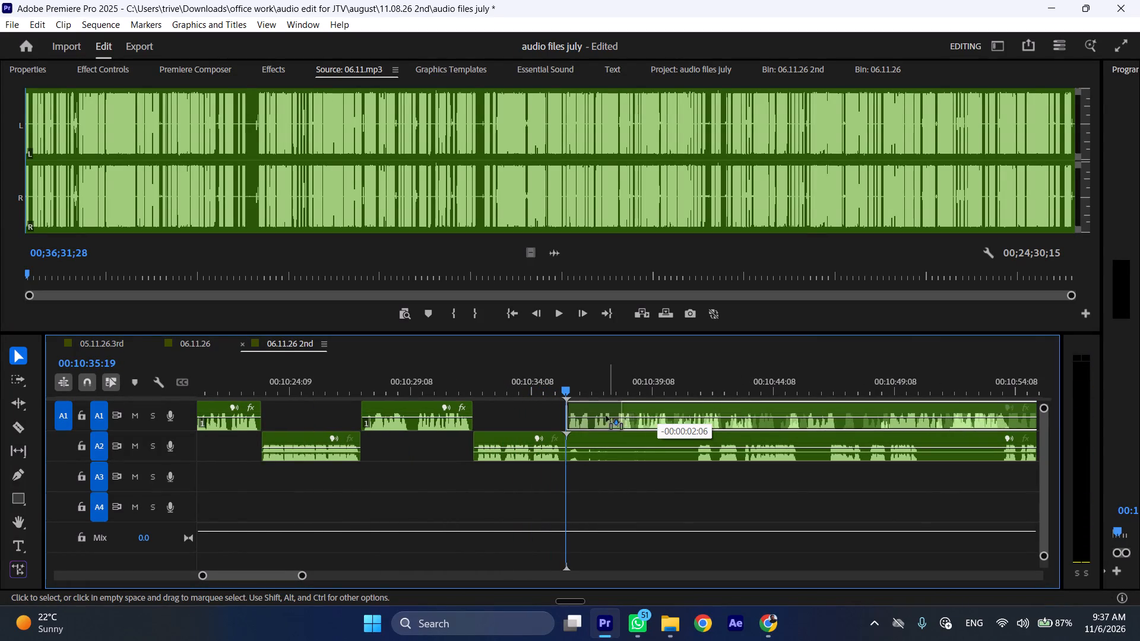
pyautogui.moveTo(606, 416); pyautogui.dragTo(604, 417)
# Move the remaining A2 clip about 10 seconds later and, while playing on, trim about 5 seconds of quiet opening up to its speech.
pyautogui.moveTo(601, 439); pyautogui.dragTo(850, 438)
pyautogui.press('space')
pyautogui.press('l')
pyautogui.scroll(-5, 714, 478)
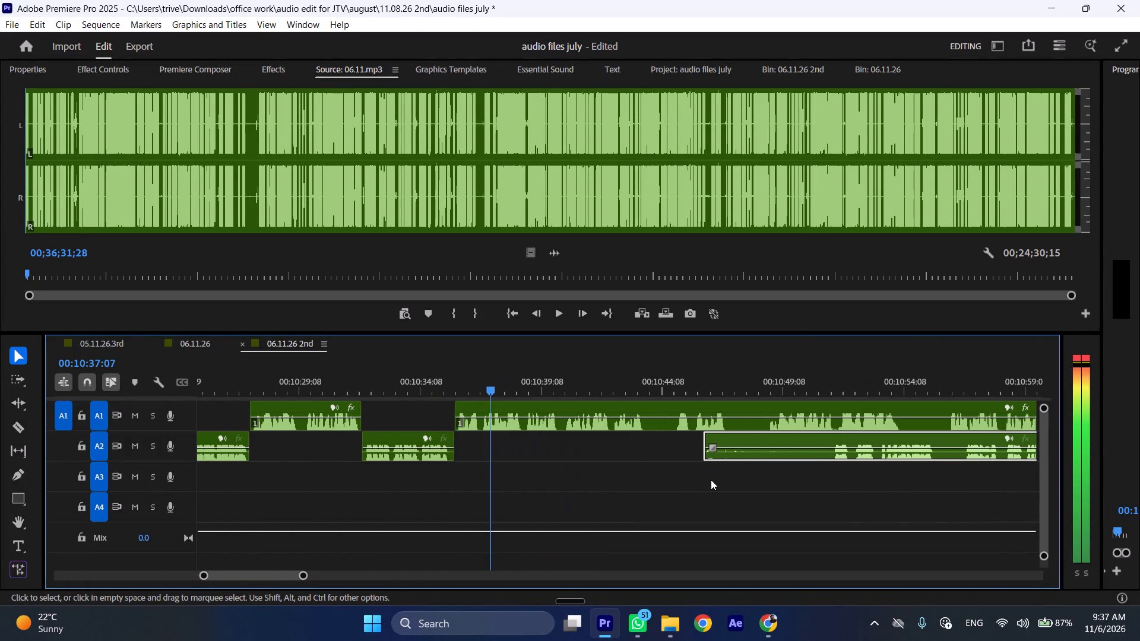
pyautogui.moveTo(709, 440); pyautogui.dragTo(836, 437)
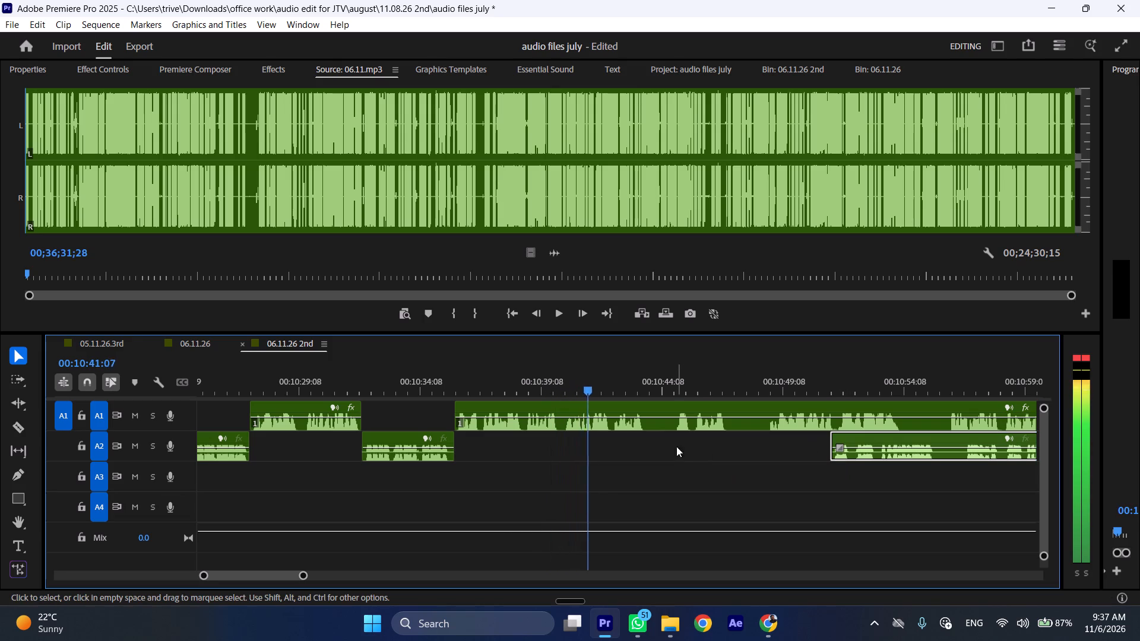
# Stop playback in the pause after the A1 passage and split the A1 clip at 00:10:43:16.
pyautogui.press('space')
pyautogui.hotkey('shift', 'c')
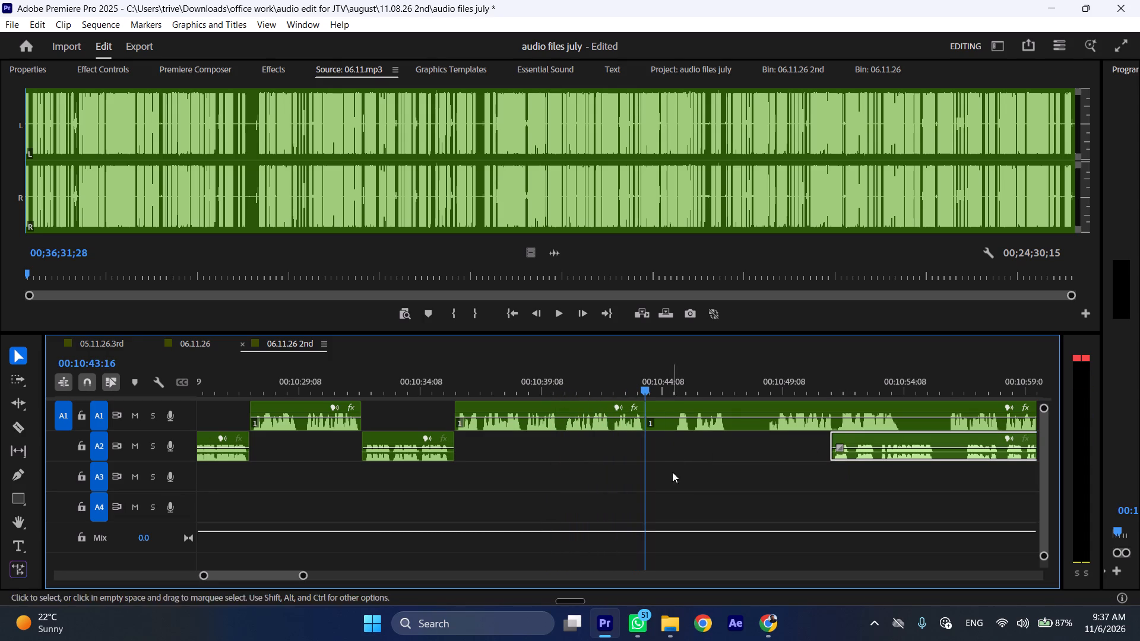
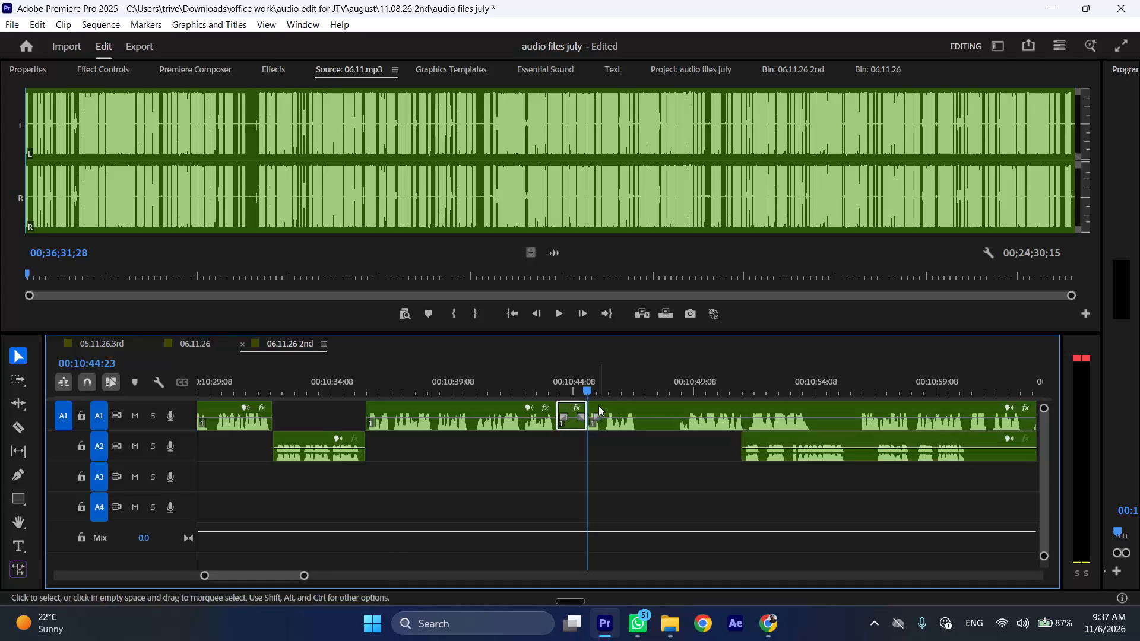
# Ripple-delete the selected quiet A1 segment that starts at 00:10:43:16.
pyautogui.hotkey('ctrl', 'shift', 'd')
# Play on, split A1 at 00:10:45:18 and just before the next speech, and ripple-delete the pause of about 1.6 seconds between.
pyautogui.press('space')
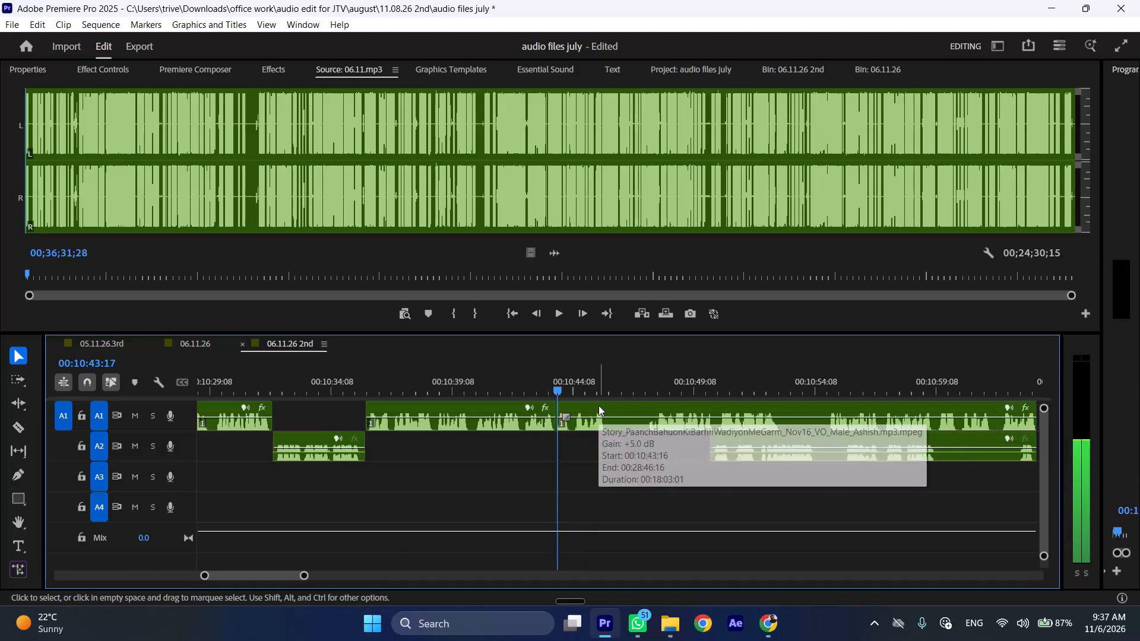
pyautogui.write('l')
pyautogui.scroll(-2, 611, 434)
pyautogui.press('space')
pyautogui.hotkey('shift', 'c')
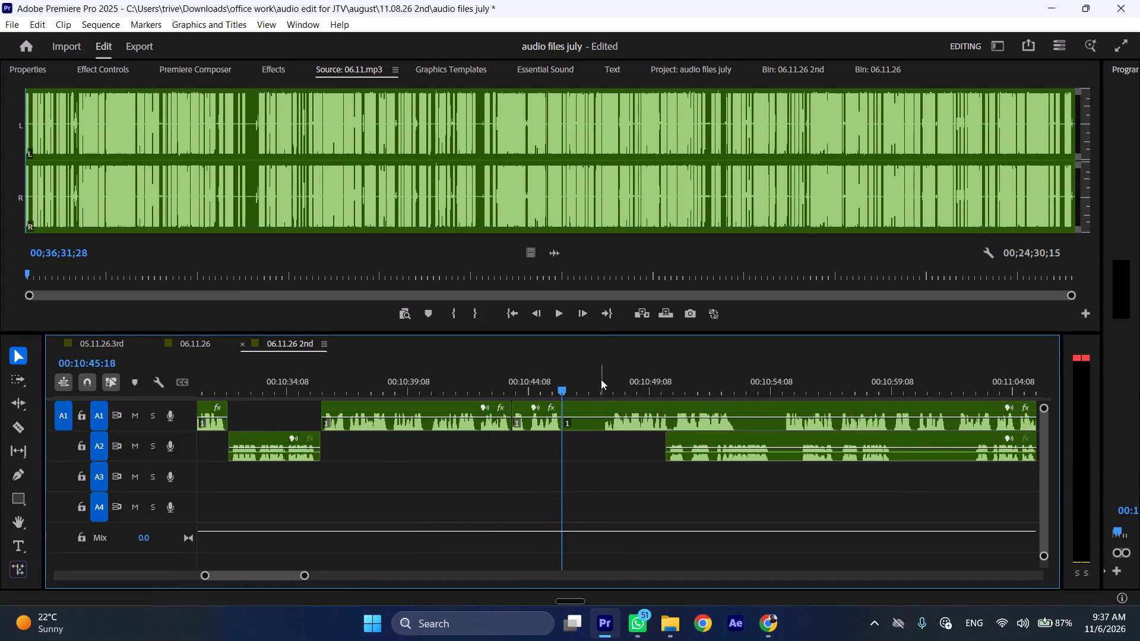
pyautogui.click(601, 379)
pyautogui.click(618, 402)
pyautogui.hotkey('shift', 'c')
pyautogui.hotkey('ctrl', 'shift', 'd')
# Play on and move the remaining A2 clip about 4.6 seconds later, clear of the A1 passage.
pyautogui.press('space')
pyautogui.press('l')
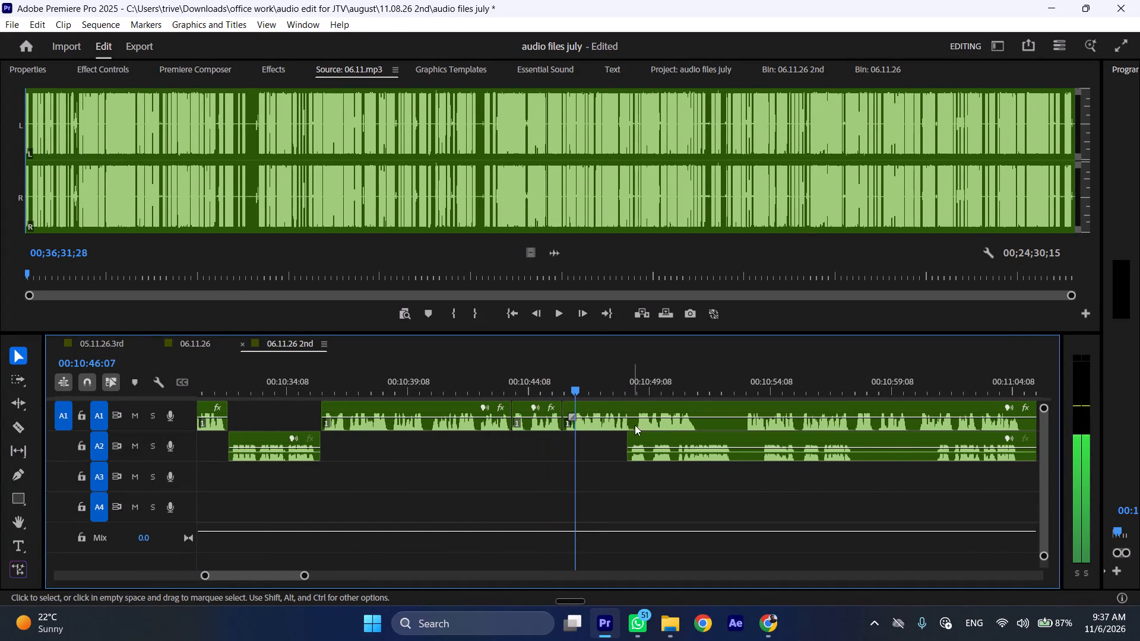
pyautogui.moveTo(656, 437); pyautogui.dragTo(767, 443)
pyautogui.scroll(-5, 696, 449)
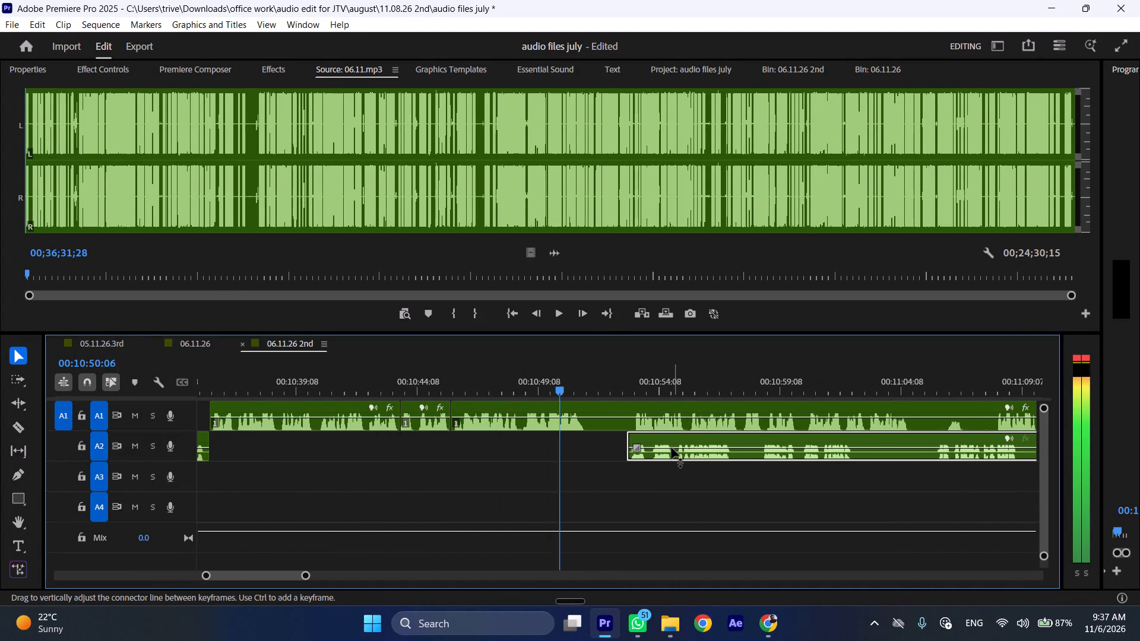
# Stop after the A1 passage, split A1 at about 00:10:51:15 and move the A2 clip earlier to start at the split.
pyautogui.press('space')
pyautogui.hotkey('shift', 'c')
pyautogui.moveTo(658, 441); pyautogui.dragTo(619, 450)
# Move the remaining A1 clip about 9 seconds later and, while playing on, trim about 1.5 seconds of quiet opening up to its speech.
pyautogui.moveTo(620, 404); pyautogui.dragTo(842, 405)
pyautogui.press('space')
pyautogui.press('l')
pyautogui.scroll(-5, 762, 449)
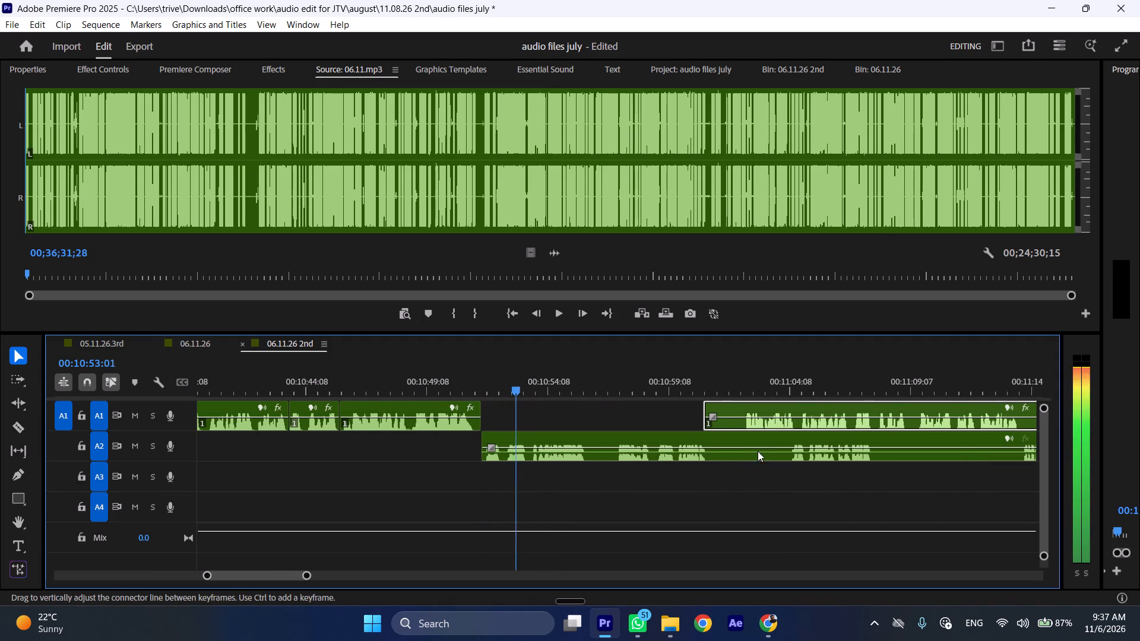
pyautogui.moveTo(711, 410); pyautogui.dragTo(747, 409)
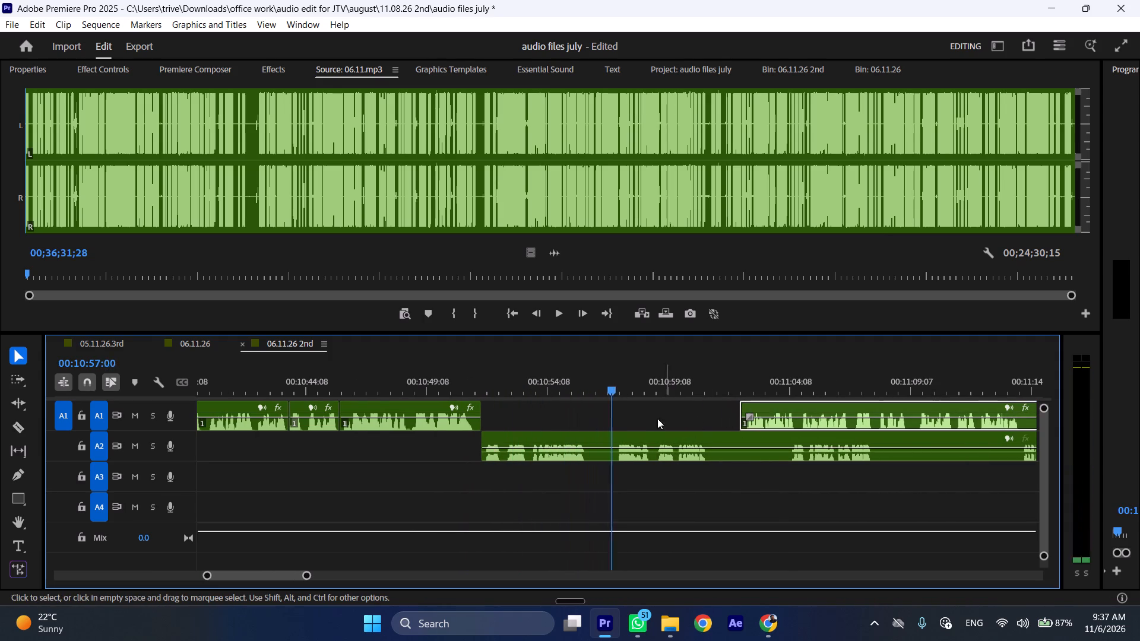
# Split A2 around the pause that ends at 00:10:57:01 and ripple-delete that pause of about 1 second.
pyautogui.moveTo(590, 386); pyautogui.dragTo(614, 386)
pyautogui.hotkey('shift', 'c')
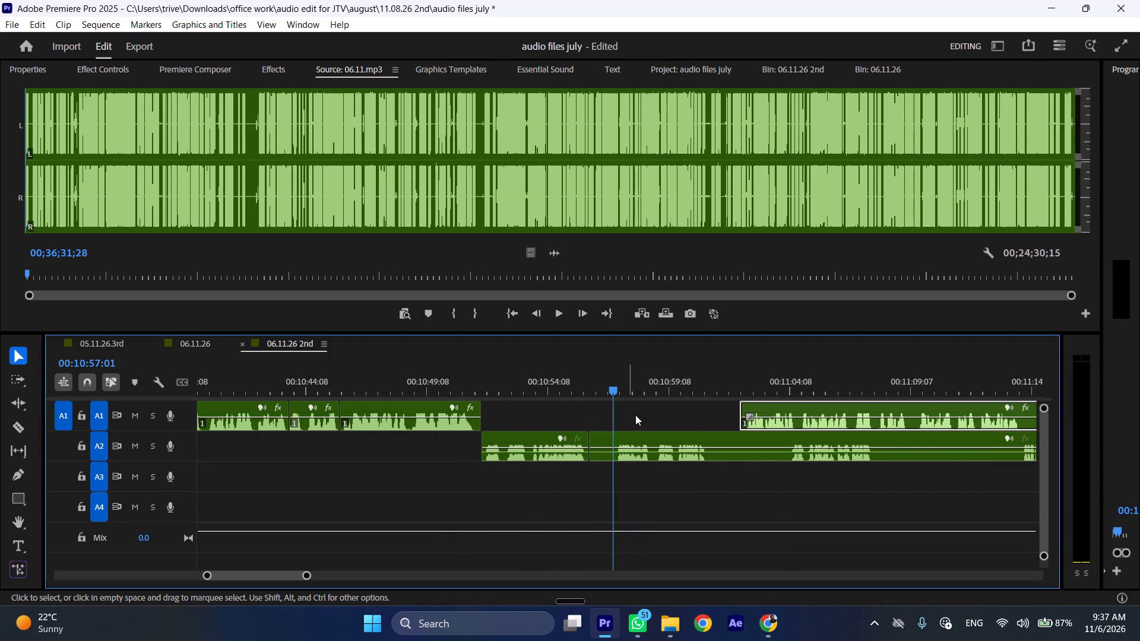
pyautogui.click(642, 434)
pyautogui.write('C')
pyautogui.press('space')
pyautogui.hotkey('ctrl', 'shift', 'd')
# Play through the next A2 passage, stop in the pause after its speech and split the A2 clip at 00:11:00:01.
pyautogui.press('space')
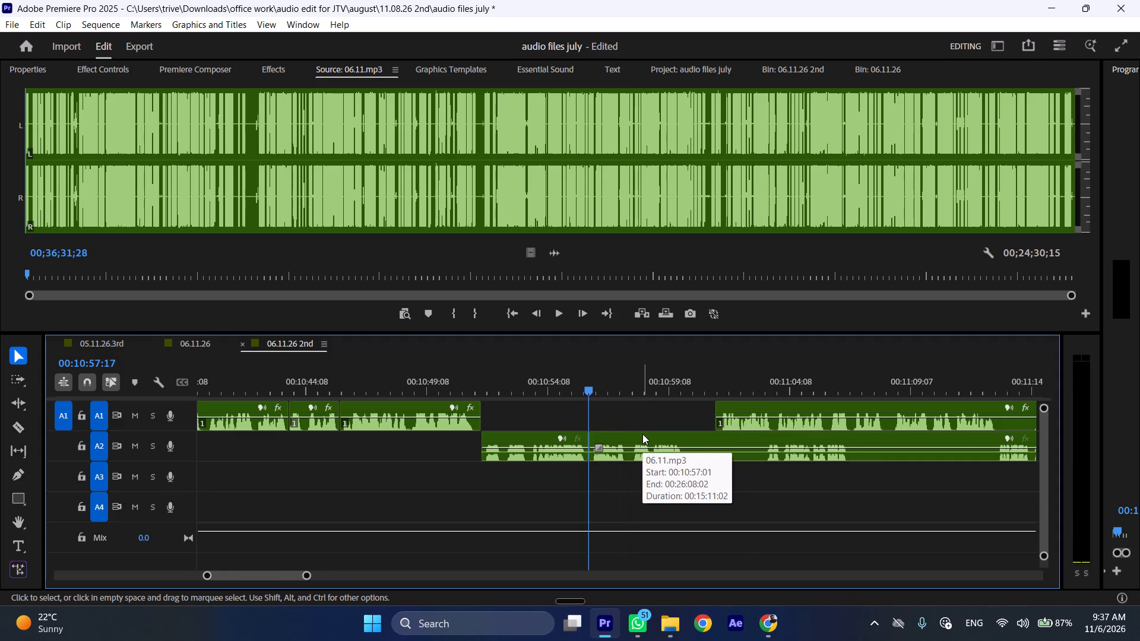
pyautogui.write('l')
pyautogui.scroll(-5, 672, 459)
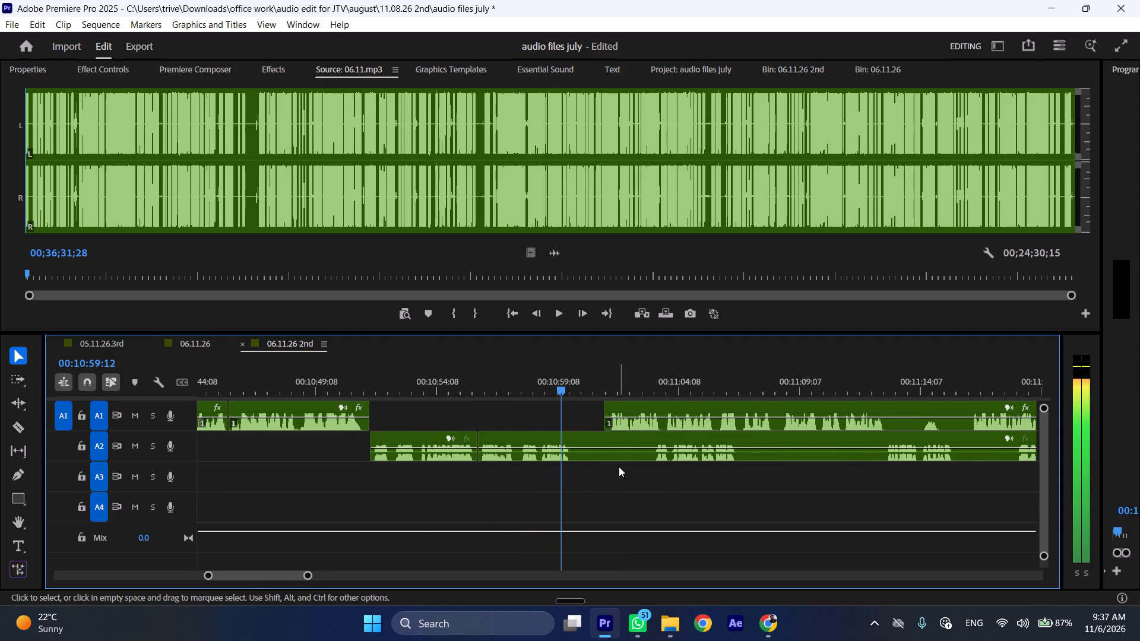
pyautogui.press('space')
pyautogui.write('C')
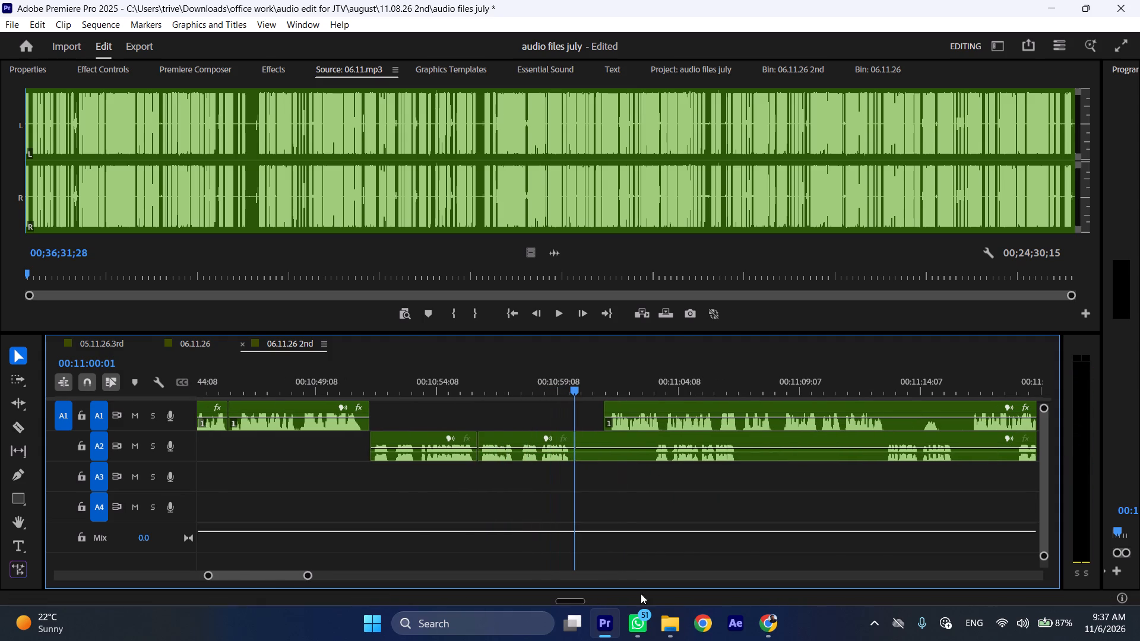
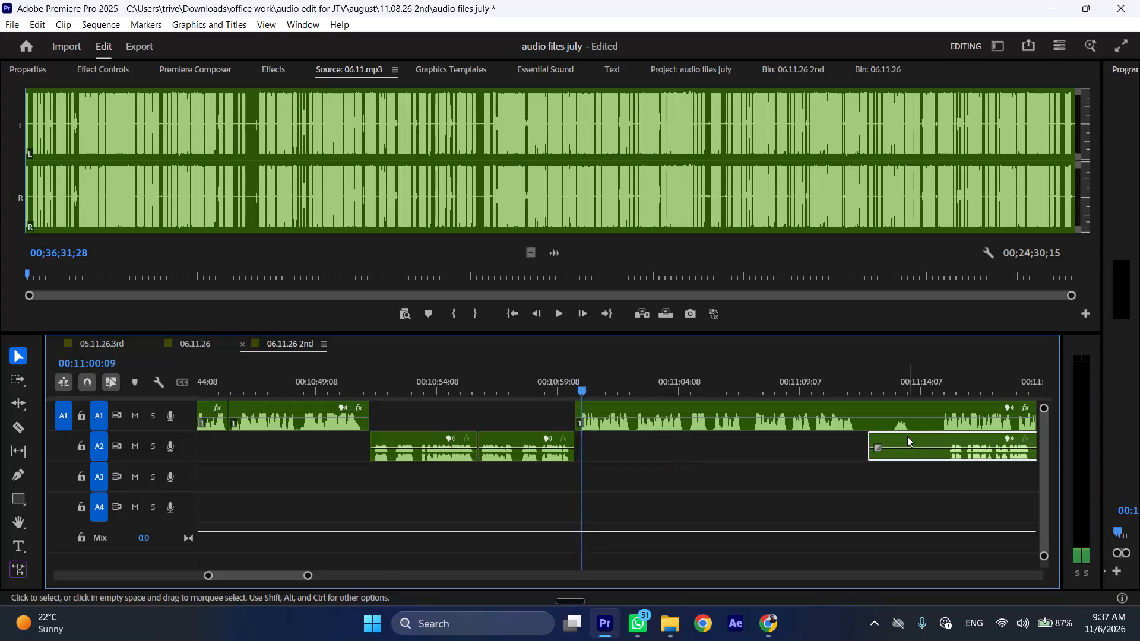
# Play through the current A1 passage, stop after its speech and split the A1 clip at about 00:11:11:17.
pyautogui.scroll(-5, 683, 502)
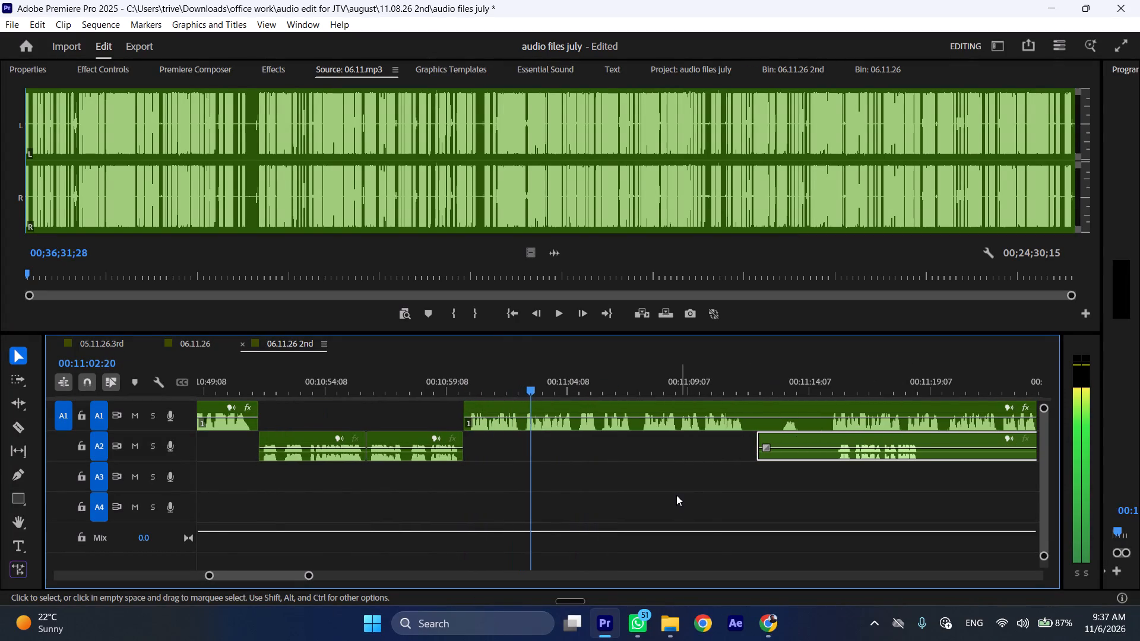
pyautogui.scroll(-4, 666, 465)
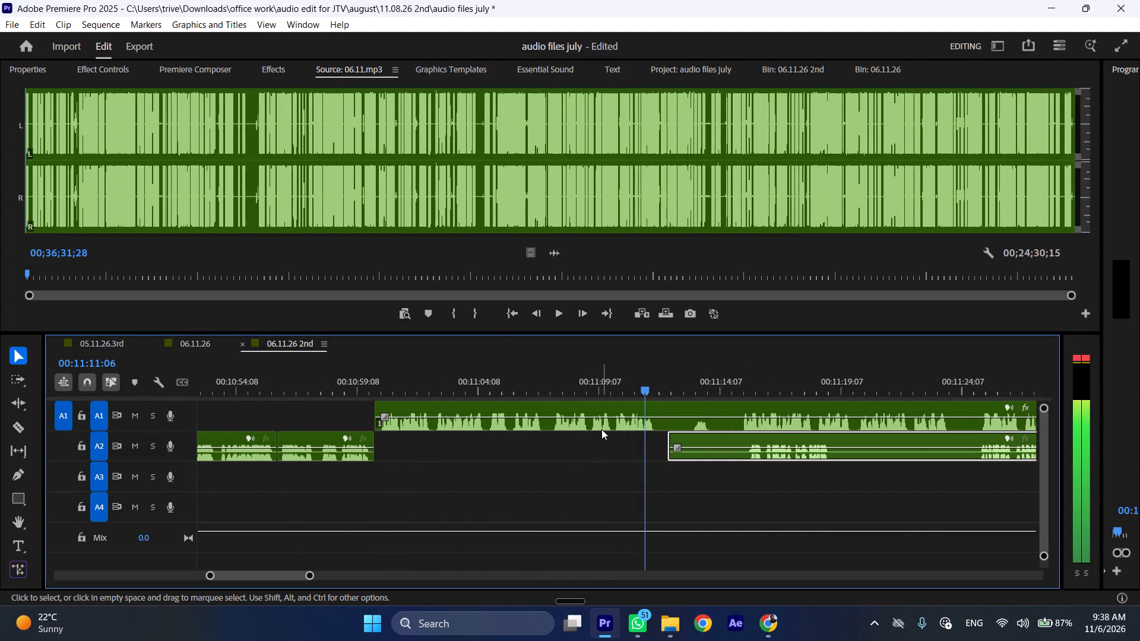
pyautogui.press('space')
pyautogui.hotkey('shift', 'c')
# Split A1 around the short pause ending at about 00:11:07:04 and ripple-delete that pause of about 0.3 seconds.
pyautogui.click(541, 395)
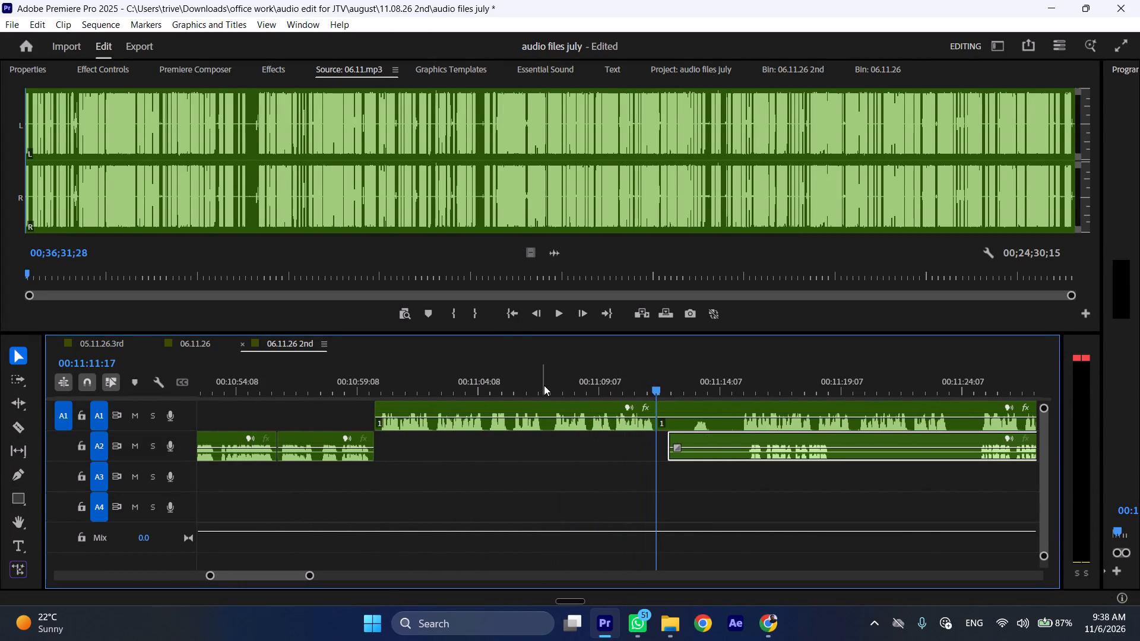
pyautogui.moveTo(544, 385); pyautogui.dragTo(555, 386)
pyautogui.hotkey('shift', 'c')
pyautogui.click(579, 421)
pyautogui.hotkey('shift', 'c')
pyautogui.hotkey('ctrl', 'shift', 'd')
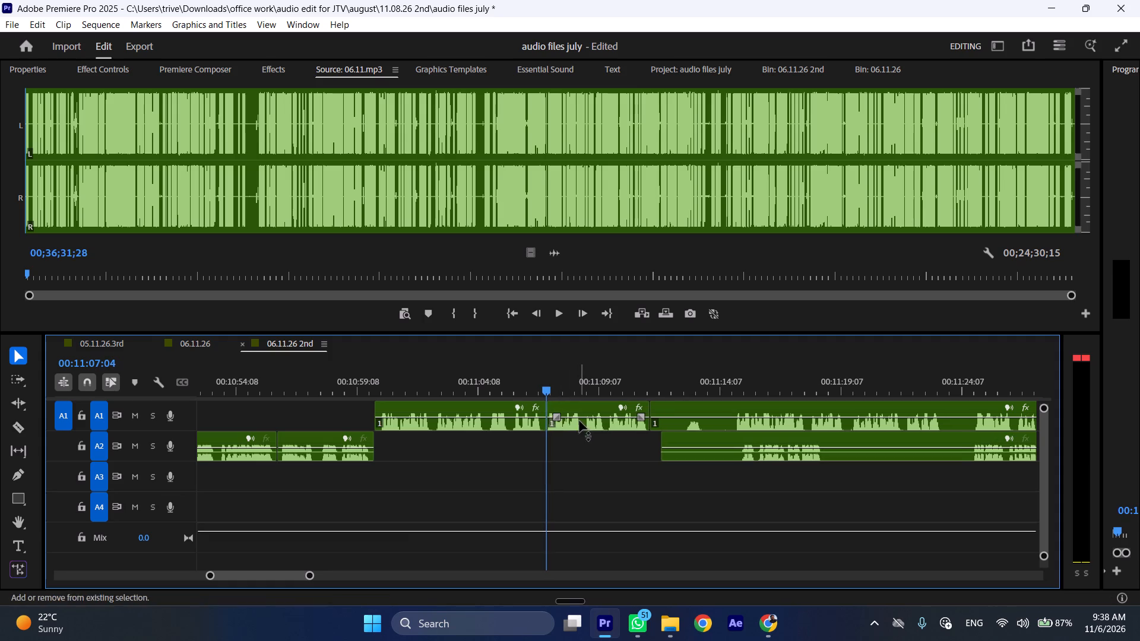
# Trim about 3.4 seconds of quiet opening from the A2 clip and move it earlier to start where the A1 passage ends.
pyautogui.moveTo(660, 436); pyautogui.dragTo(742, 441)
pyautogui.moveTo(777, 439); pyautogui.dragTo(680, 439)
# Trim about 3.4 seconds from the start of the remaining A1 clip, up to its main speech, and move it about 21 seconds later.
pyautogui.scroll(-14, 680, 439)
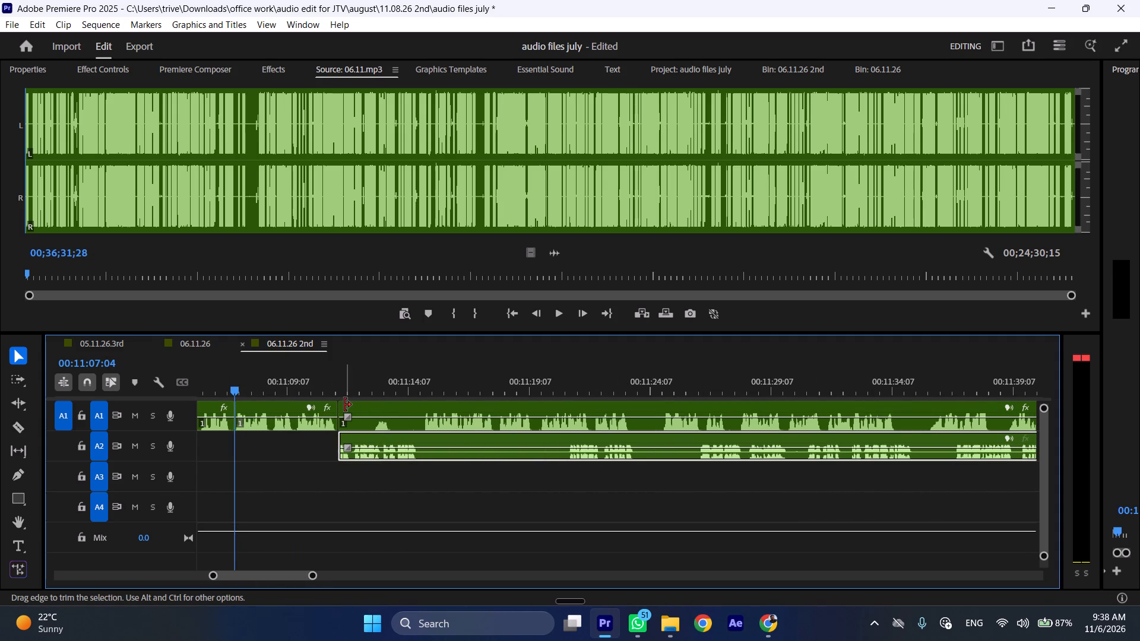
pyautogui.moveTo(344, 405); pyautogui.dragTo(427, 407)
pyautogui.moveTo(449, 407); pyautogui.dragTo(951, 411)
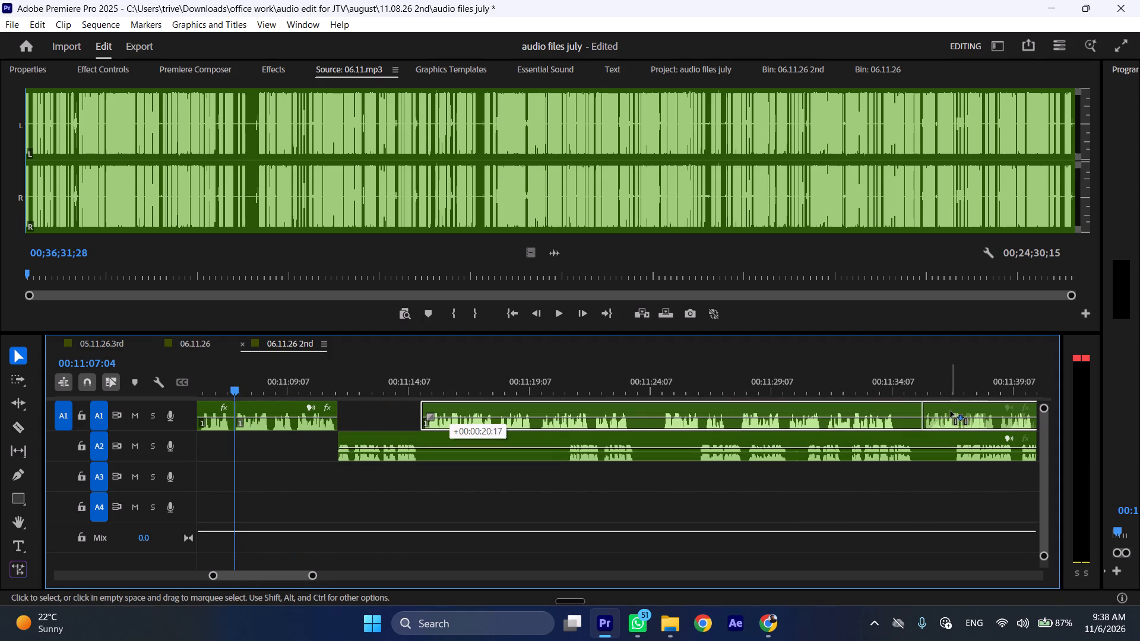
pyautogui.moveTo(951, 411); pyautogui.dragTo(955, 412)
# Split A2 around its next two pauses, about 6 and 2.5 seconds long, ending near 00:11:20:21 and 00:11:26:05, and ripple-delete both.
pyautogui.moveTo(404, 385); pyautogui.dragTo(571, 388)
pyautogui.hotkey('shift', 'c')
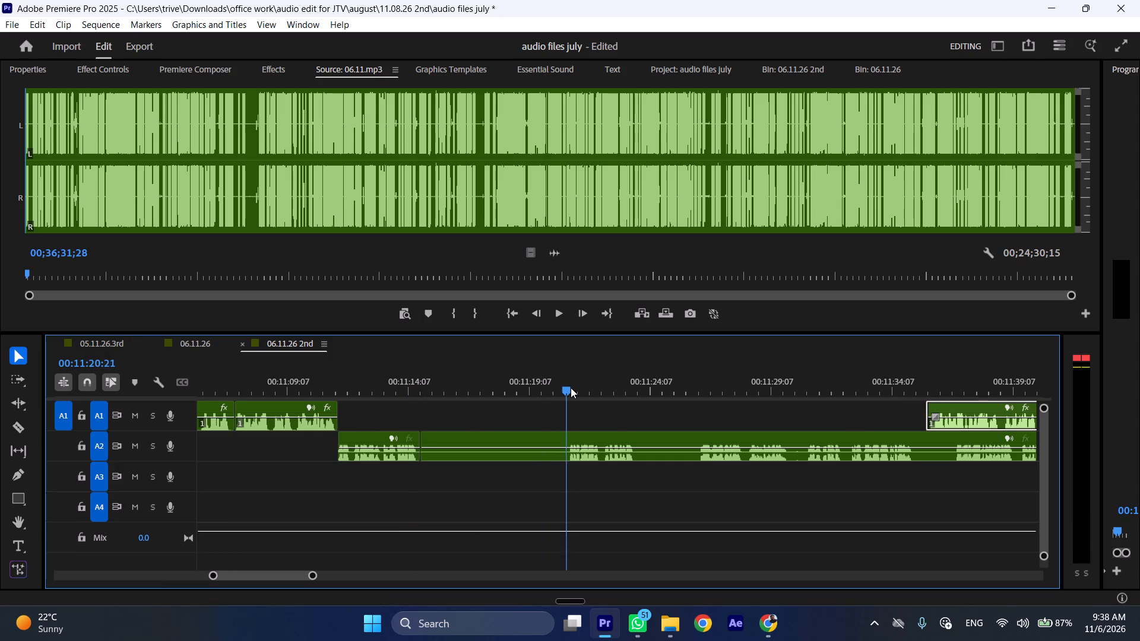
pyautogui.moveTo(571, 388); pyautogui.dragTo(634, 386)
pyautogui.hotkey('shift', 'c')
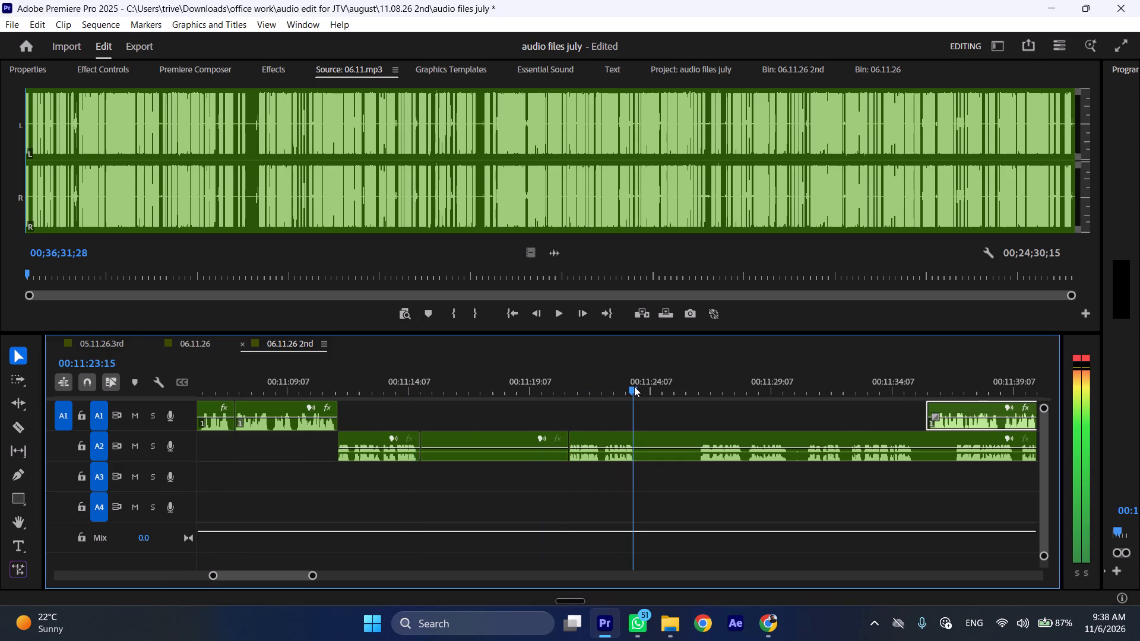
pyautogui.moveTo(634, 386); pyautogui.dragTo(690, 380)
pyautogui.hotkey('shift', 'c')
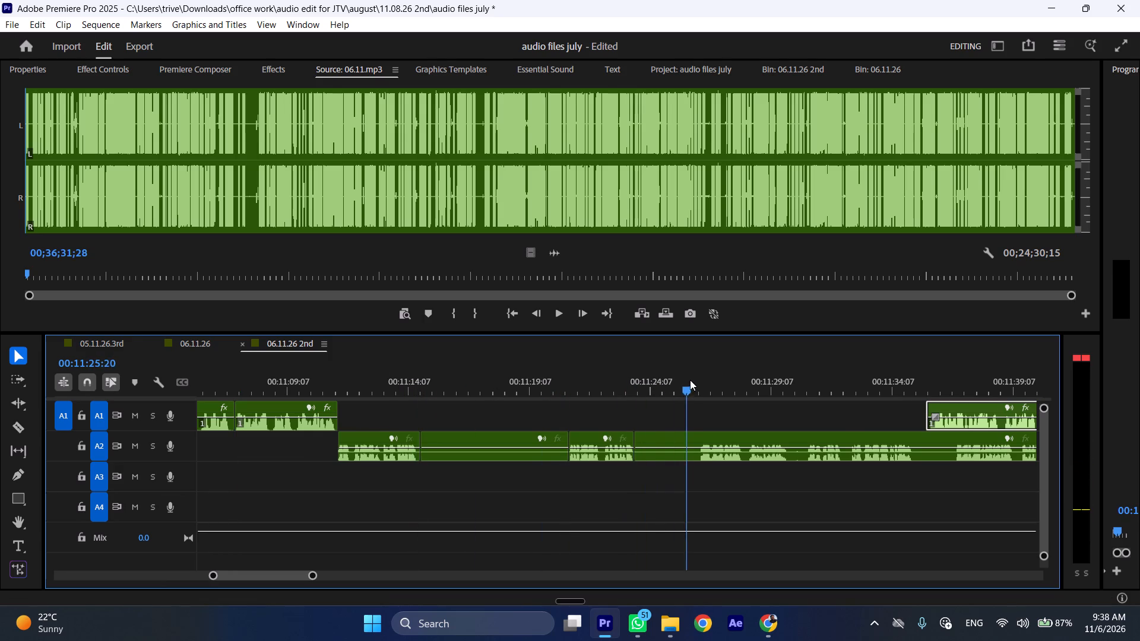
pyautogui.moveTo(690, 380); pyautogui.dragTo(698, 378)
pyautogui.hotkey('shift', 'c')
pyautogui.click(668, 455)
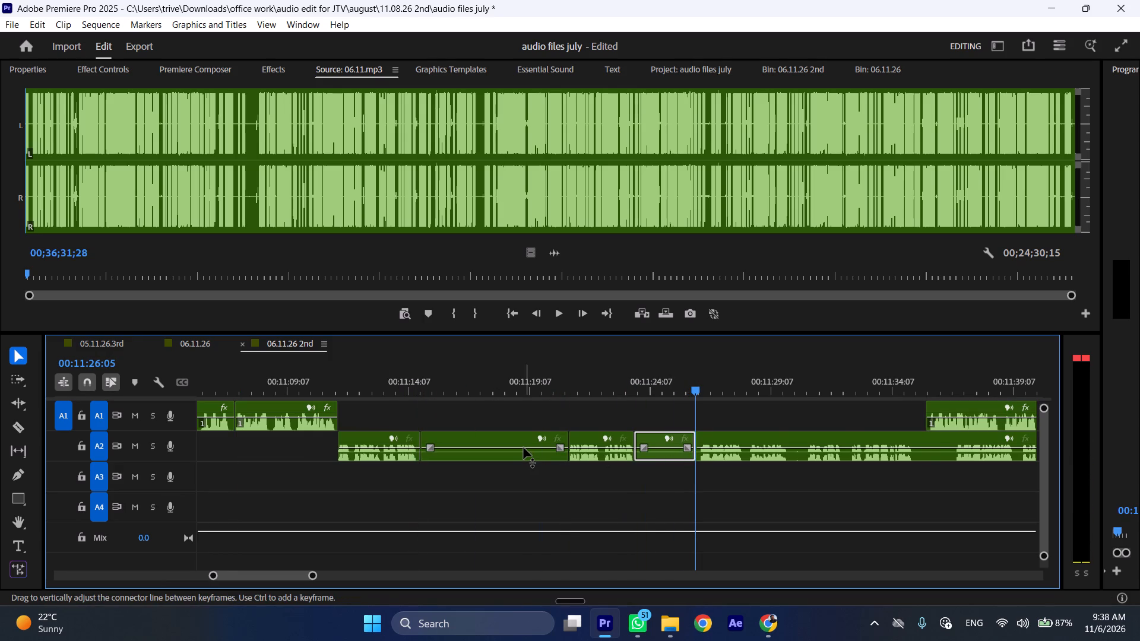
pyautogui.keyDown('shift'); pyautogui.click(524, 448); pyautogui.keyUp('shift')
pyautogui.hotkey('ctrl', 'shift', 'd')
# Replay A2 from the start of its passage near 00:11:11:10 and, while playing on, move the remaining A1 clip about 8.5 seconds later.
pyautogui.click(394, 377)
pyautogui.press('space')
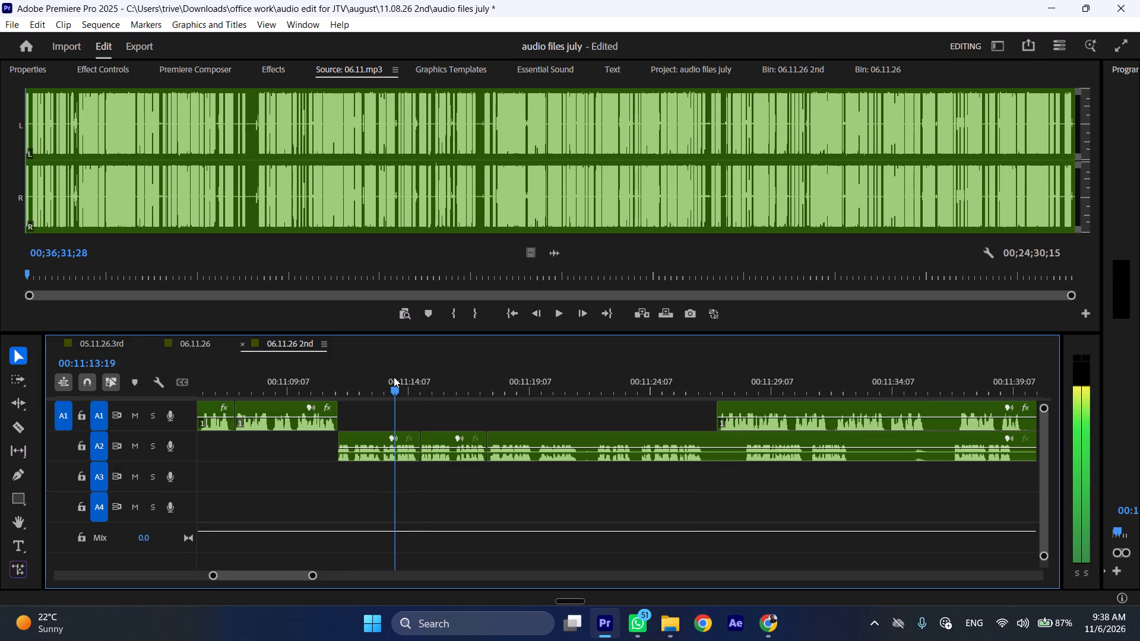
pyautogui.moveTo(385, 379); pyautogui.dragTo(347, 388)
pyautogui.press('space')
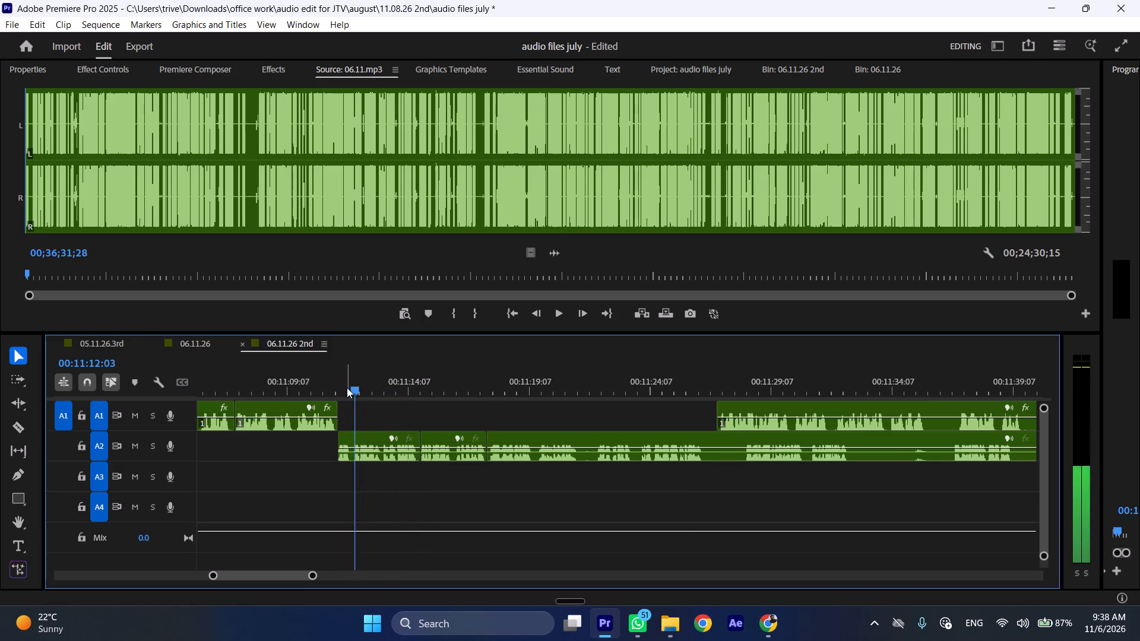
pyautogui.write('l')
pyautogui.scroll(-6, 401, 433)
pyautogui.moveTo(608, 408); pyautogui.dragTo(647, 410)
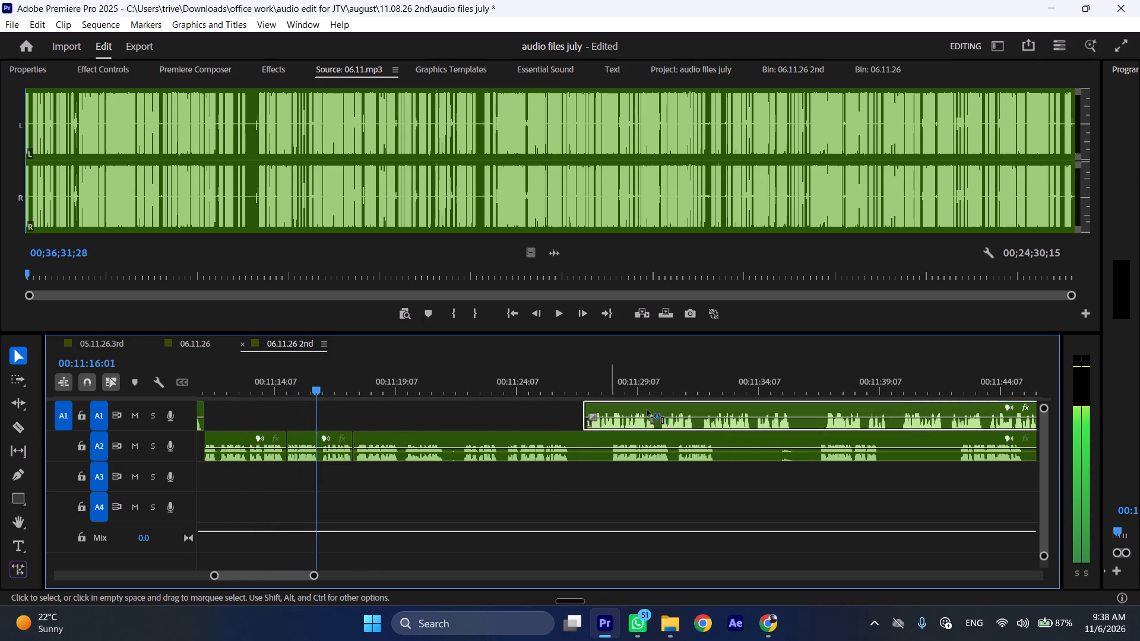
pyautogui.moveTo(647, 410); pyautogui.dragTo(815, 411)
# Ripple-delete the first A2 segment after the A1 passage, about 3.4 seconds long, and check the playback there.
pyautogui.click(265, 449)
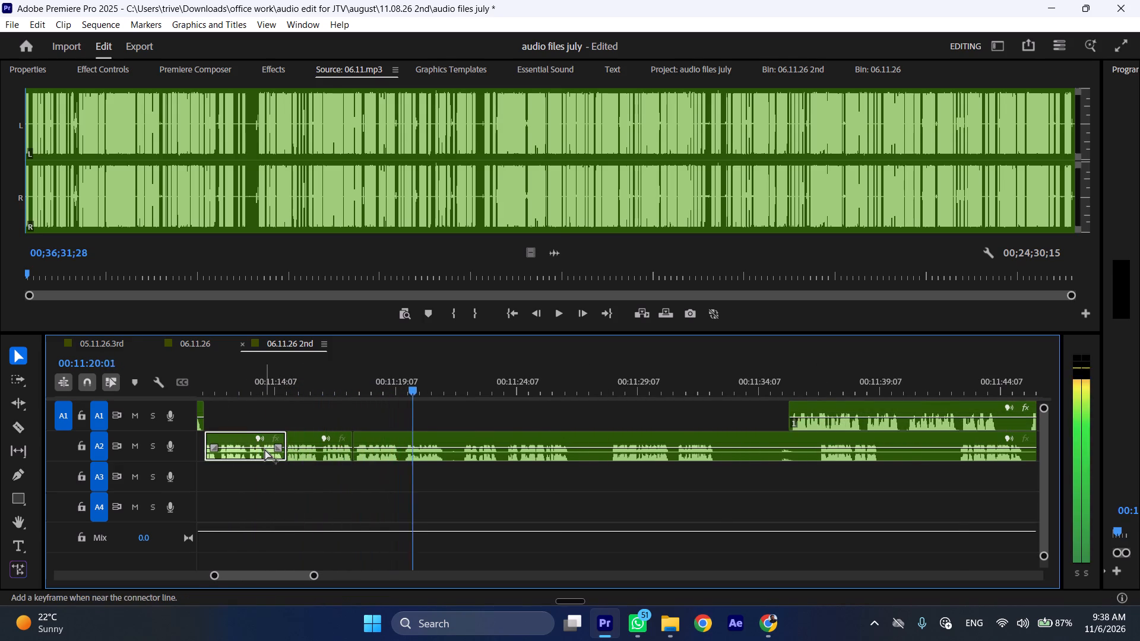
pyautogui.hotkey('ctrl', 'shift', 'd')
pyautogui.press('space')
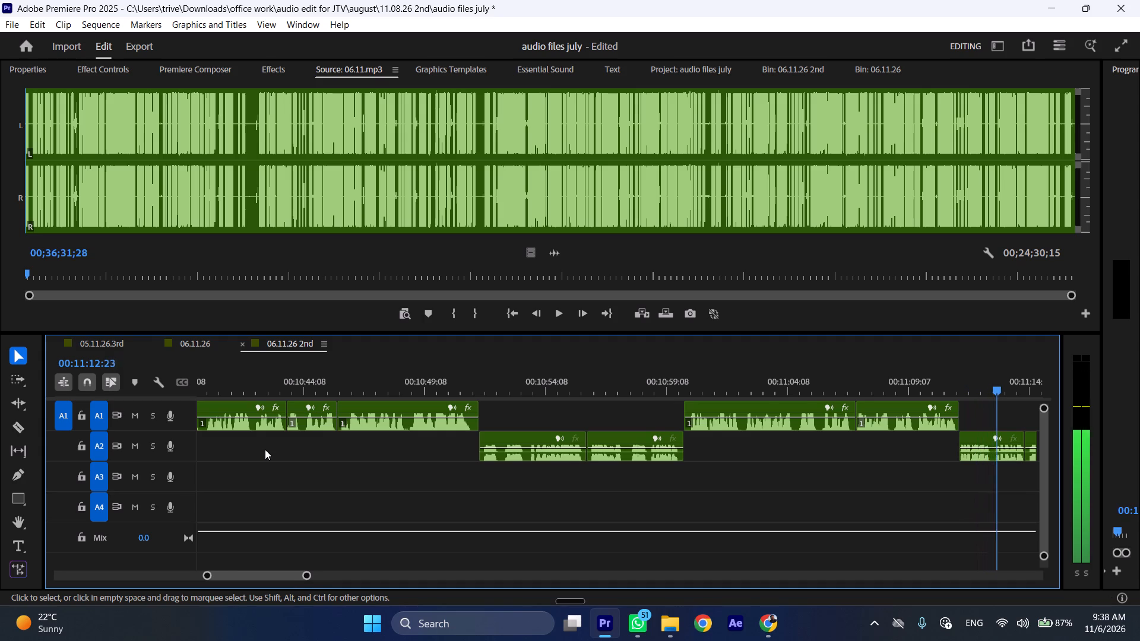
# Play on through A2, split it around the pause of about 0.7 seconds starting at 00:11:17:23, and ripple-delete that pause.
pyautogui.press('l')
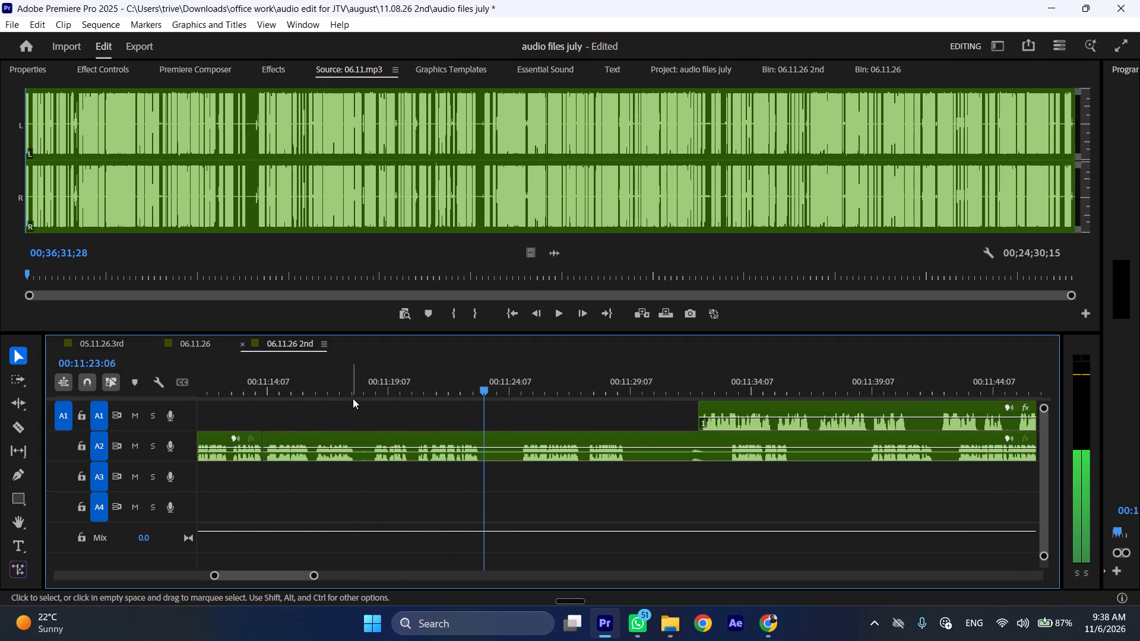
pyautogui.moveTo(362, 386); pyautogui.dragTo(379, 385)
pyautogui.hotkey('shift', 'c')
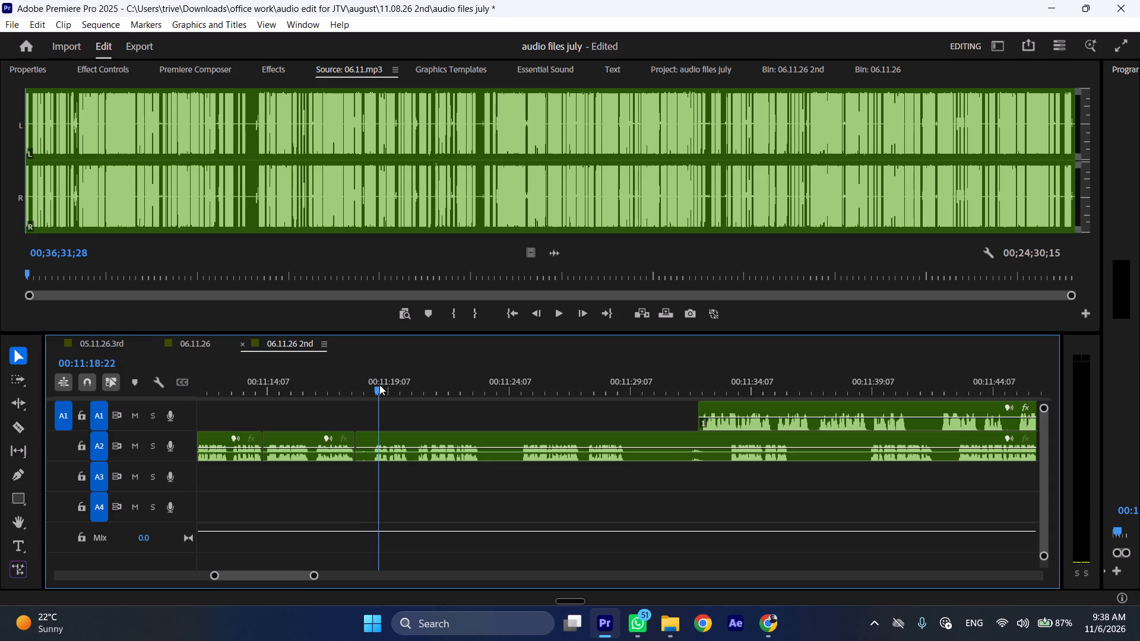
pyautogui.moveTo(379, 385); pyautogui.dragTo(373, 385)
pyautogui.click(391, 433)
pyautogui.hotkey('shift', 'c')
pyautogui.hotkey('ctrl', 'shift', 'd')
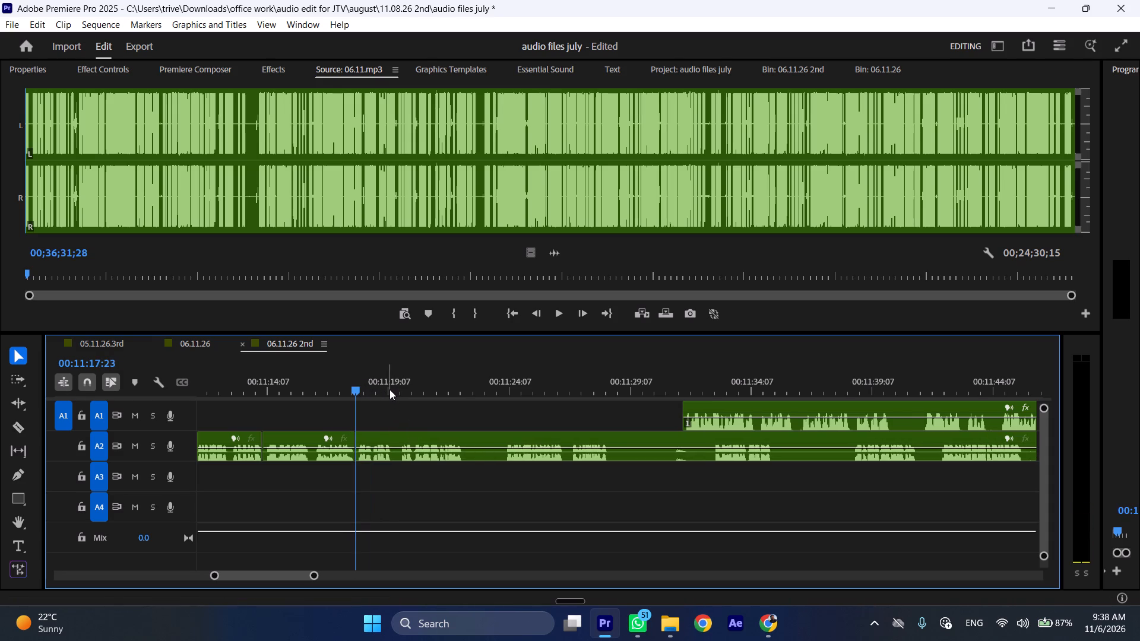
# Split A2 around the short gap of about 0.3 seconds ending at 00:11:19:18 and ripple-delete it.
pyautogui.moveTo(389, 388); pyautogui.dragTo(401, 387)
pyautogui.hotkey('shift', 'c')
pyautogui.click(417, 442)
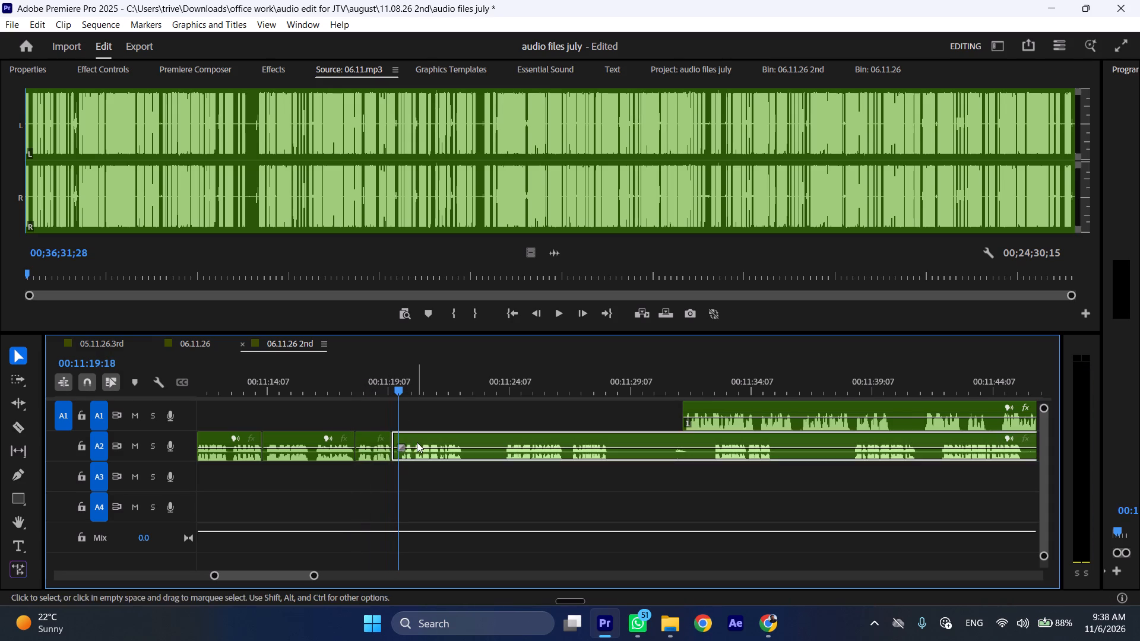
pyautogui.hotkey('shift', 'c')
pyautogui.hotkey('ctrl', 'shift', 'd')
# Split A2 around the pause of about 1.7 seconds starting at 00:11:22:05 and ripple-delete it.
pyautogui.moveTo(432, 382); pyautogui.dragTo(462, 385)
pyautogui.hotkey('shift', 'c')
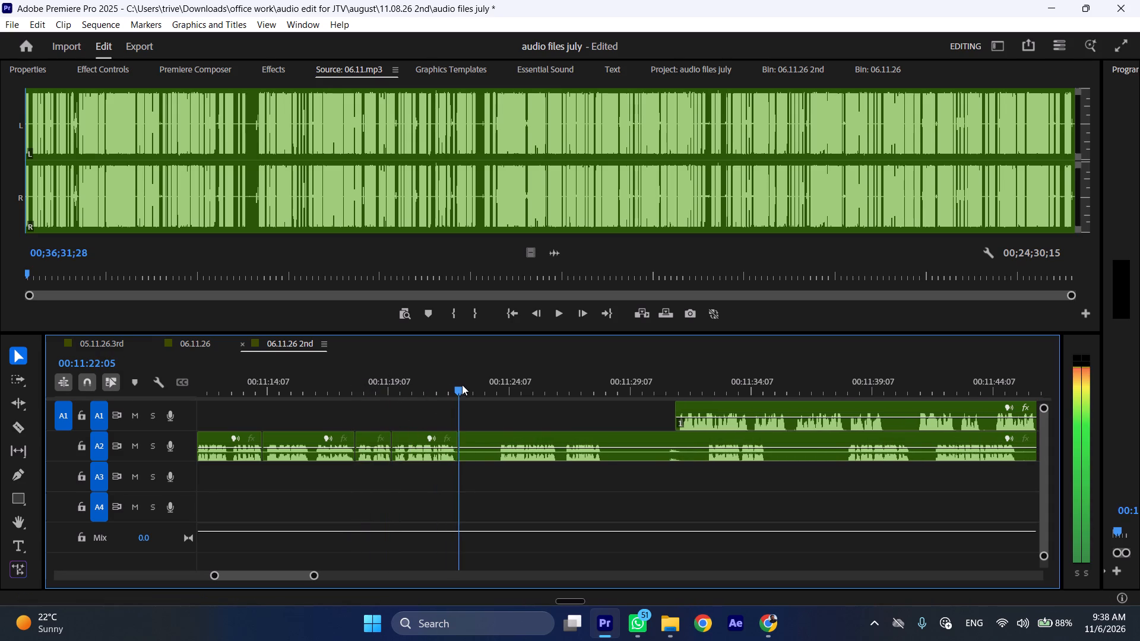
pyautogui.moveTo(462, 385); pyautogui.dragTo(501, 384)
pyautogui.click(511, 441)
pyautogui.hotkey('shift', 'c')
pyautogui.hotkey('ctrl', 'shift', 'd')
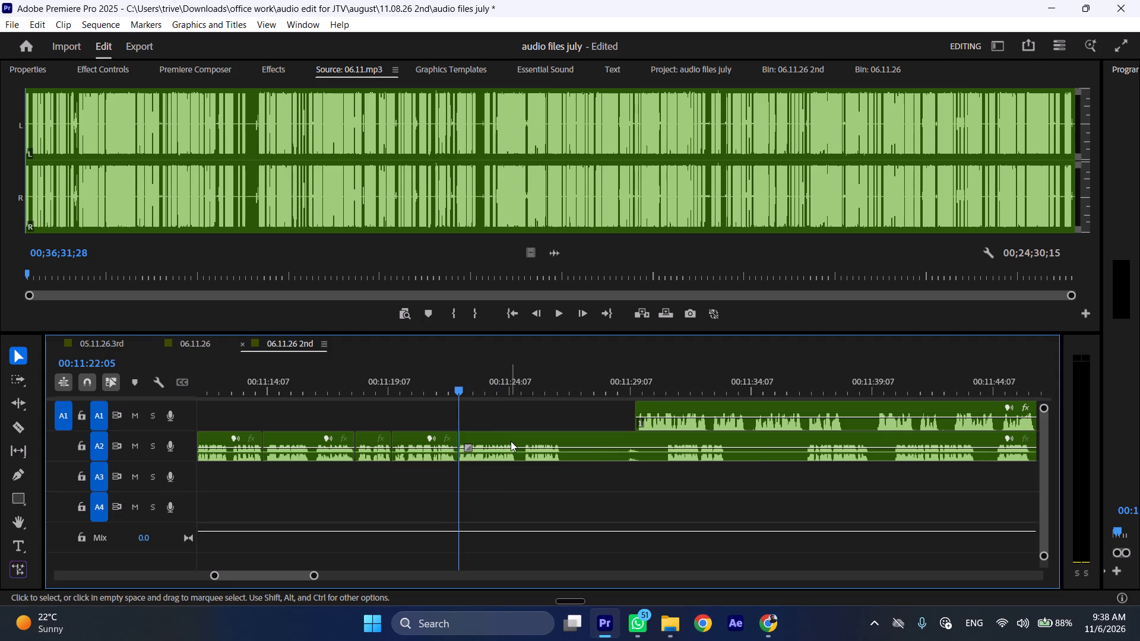
# Play on through A2's following speech and split the clip at 00:11:26:13, where the next pause begins.
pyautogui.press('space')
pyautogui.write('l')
pyautogui.scroll(-5, 537, 451)
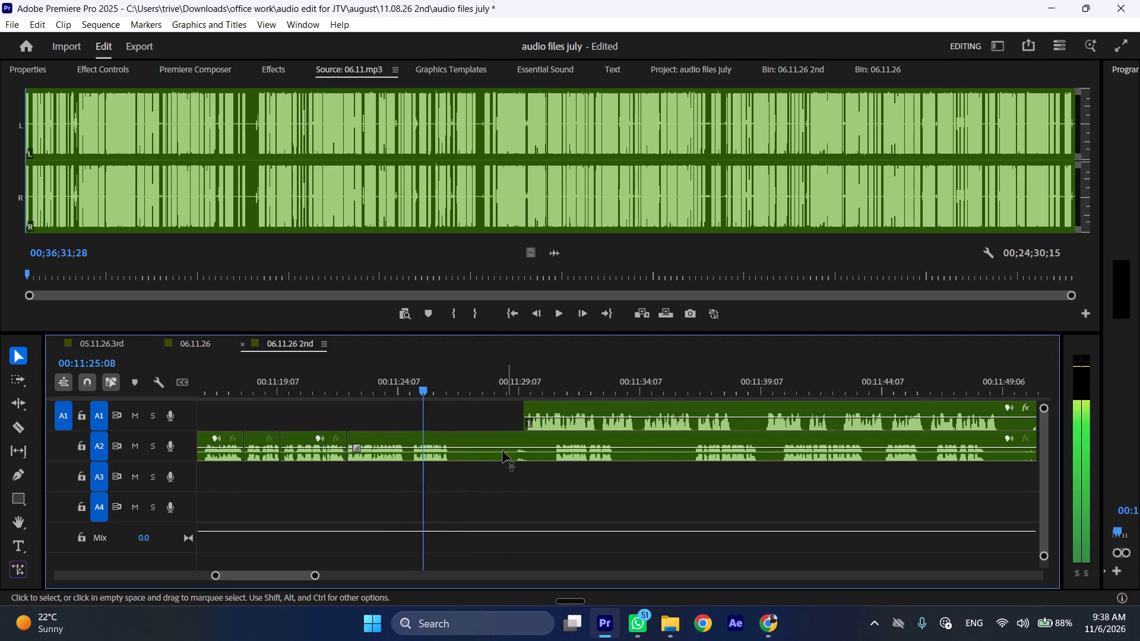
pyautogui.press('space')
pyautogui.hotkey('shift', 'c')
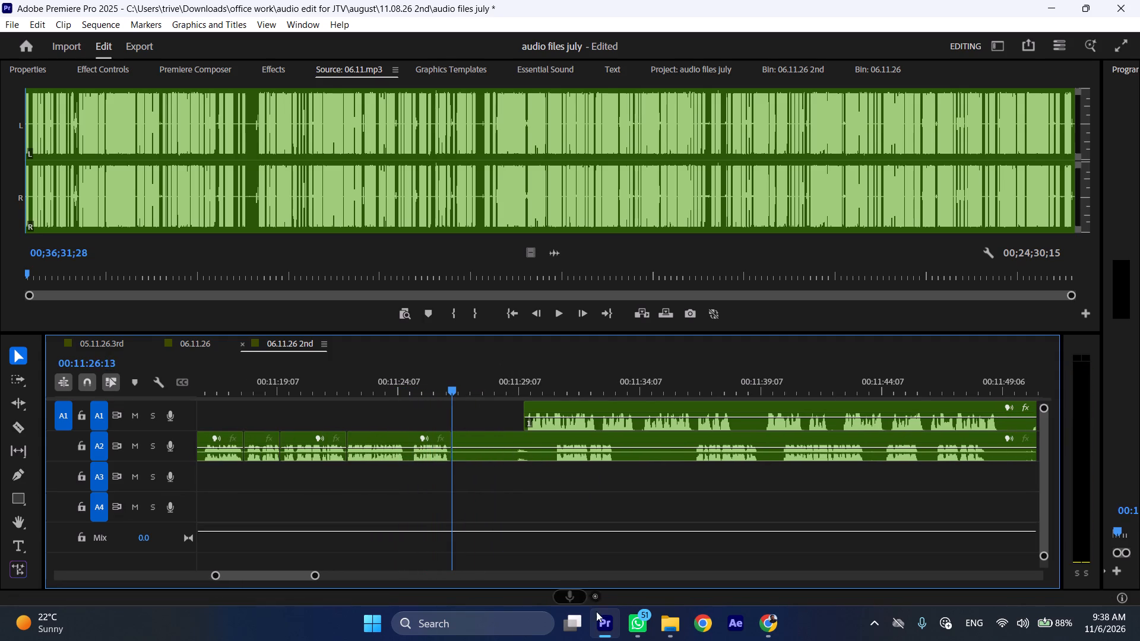
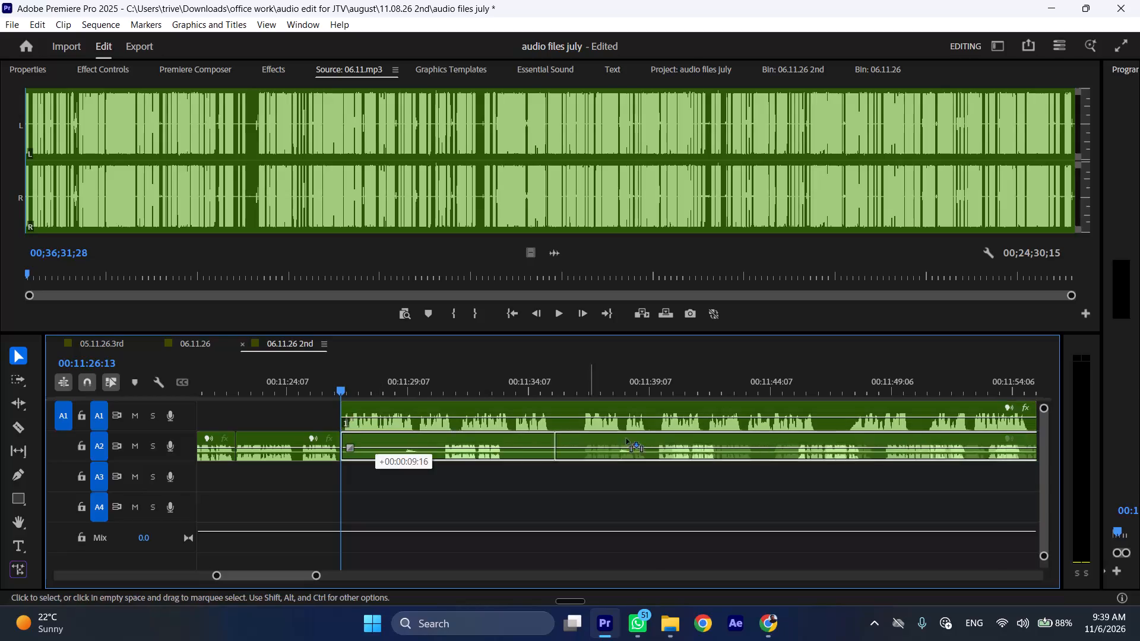
# While playing the A1 passage from 00:11:26:13, trim about 4 seconds from the start of the remaining A2 clip, up to its speech.
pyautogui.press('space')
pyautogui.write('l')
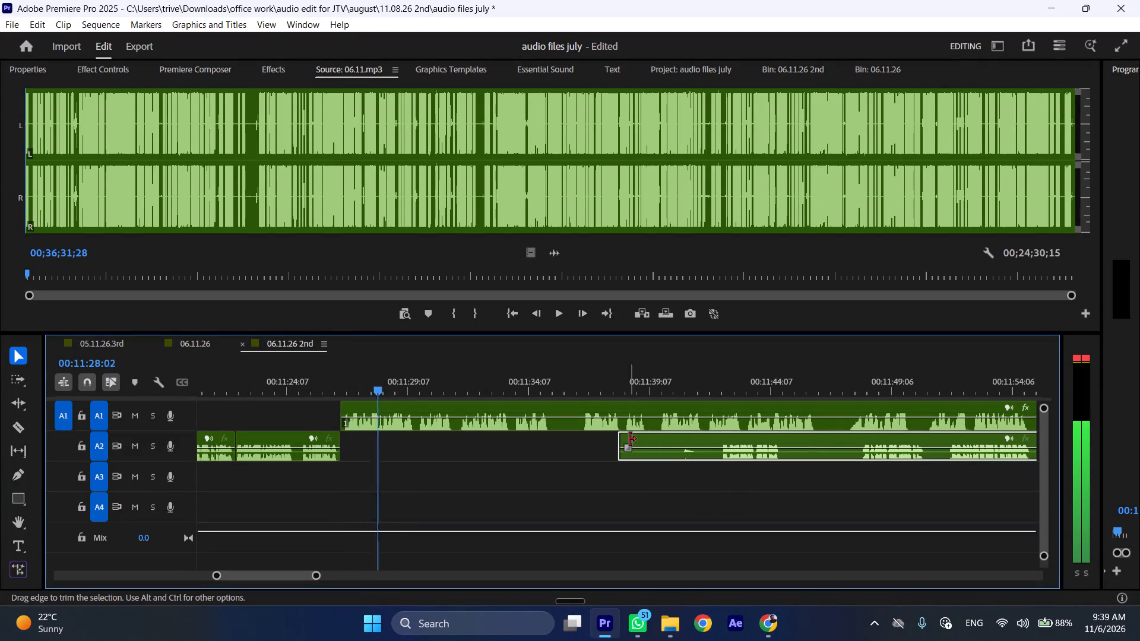
pyautogui.moveTo(627, 439); pyautogui.dragTo(723, 442)
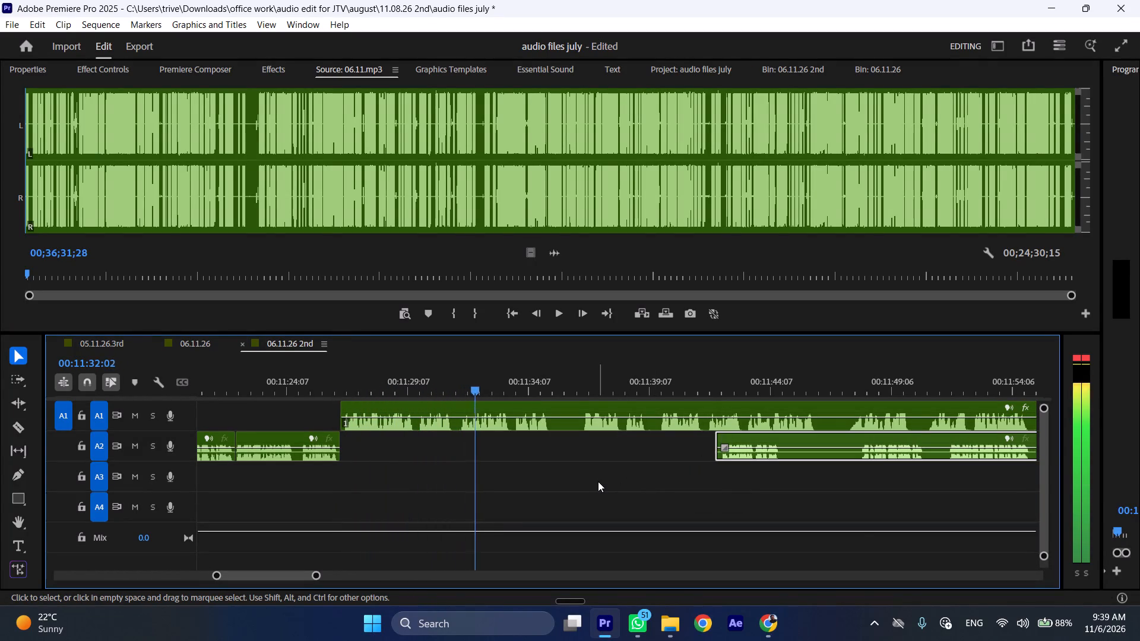
# Split A1 in its pause at 00:11:35:04 and move the remaining A2 clip back to start at that cut.
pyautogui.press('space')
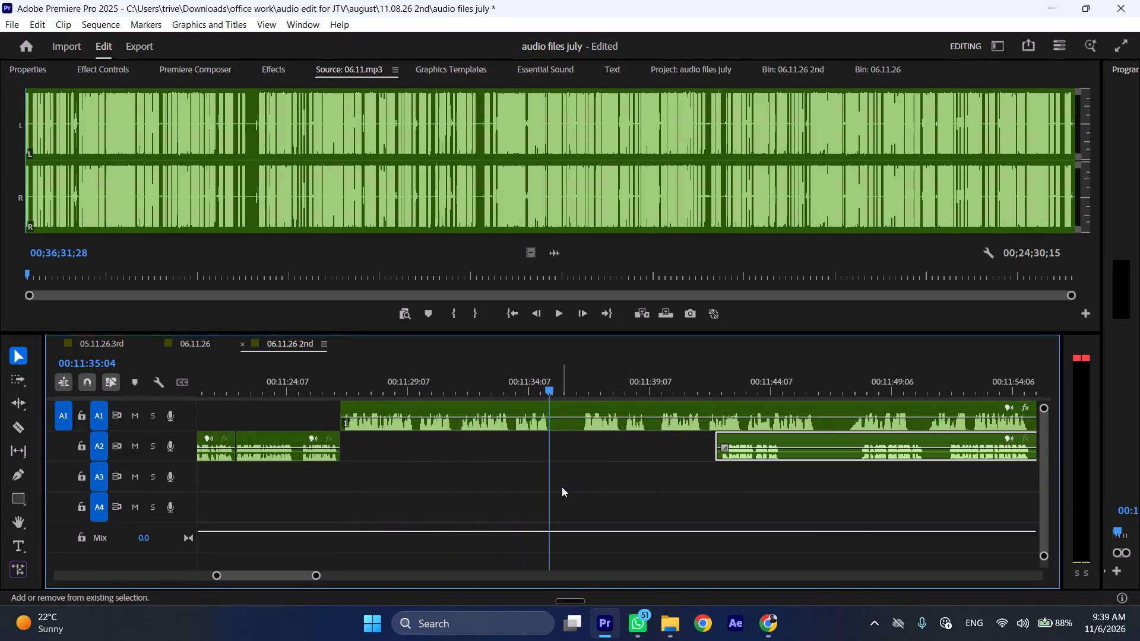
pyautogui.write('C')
pyautogui.moveTo(737, 440); pyautogui.dragTo(571, 449)
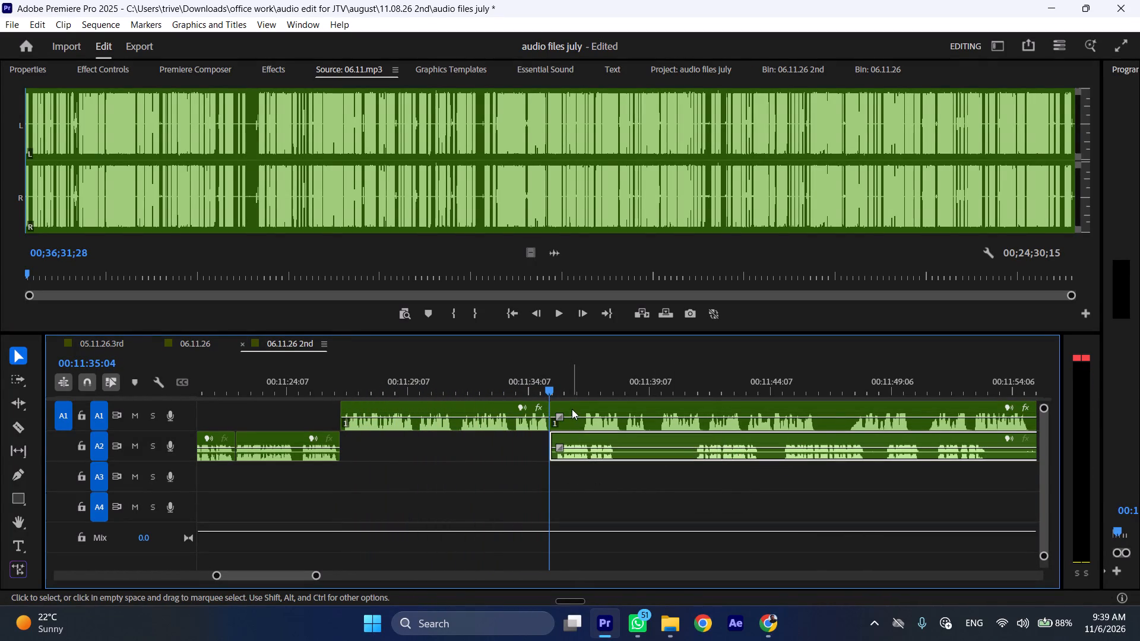
# Move the remaining A1 clip about 5.8 seconds later and play the A2 passage that starts at 00:11:35:04.
pyautogui.moveTo(573, 408); pyautogui.dragTo(714, 411)
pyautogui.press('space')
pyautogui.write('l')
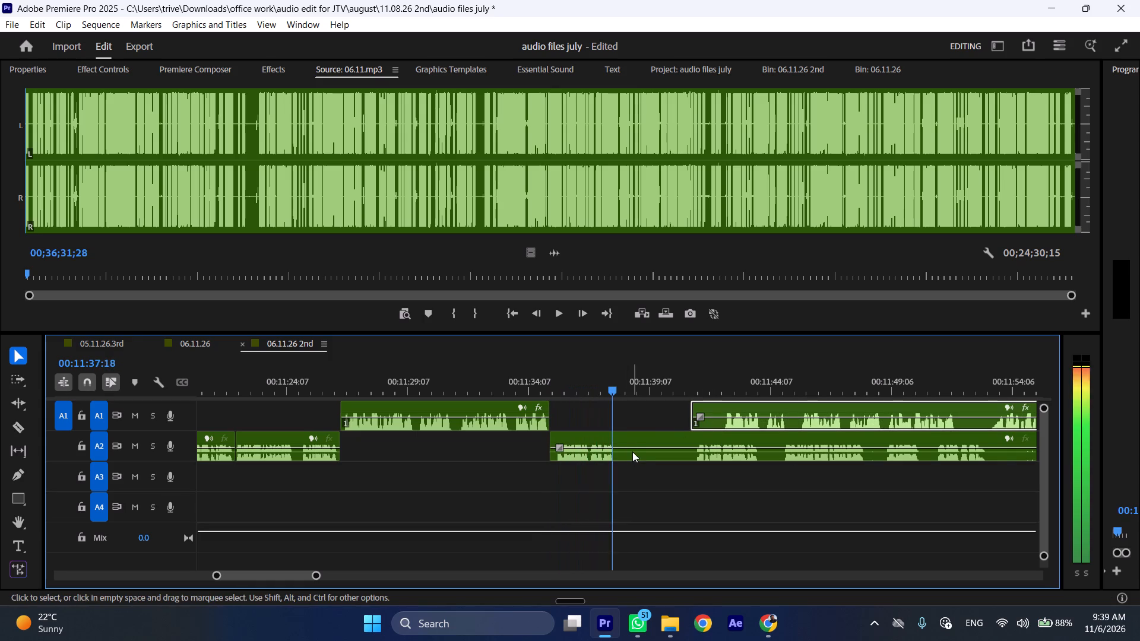
# Replay A2 from the start of its passage near 00:11:35:04 and split it after the first phrase, at 00:11:38:00.
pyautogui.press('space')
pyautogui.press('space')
pyautogui.click(552, 388)
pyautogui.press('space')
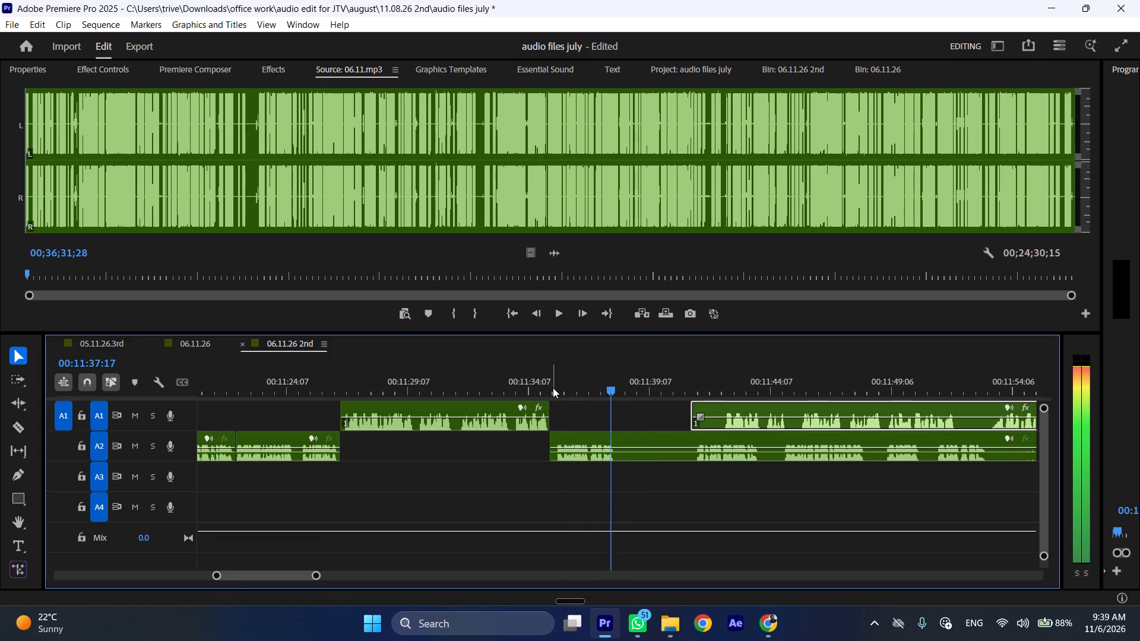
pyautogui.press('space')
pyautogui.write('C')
# Trim about 1.2 seconds from the start of the remaining A1 clip, up to its first speech.
pyautogui.scroll(-5, 689, 448)
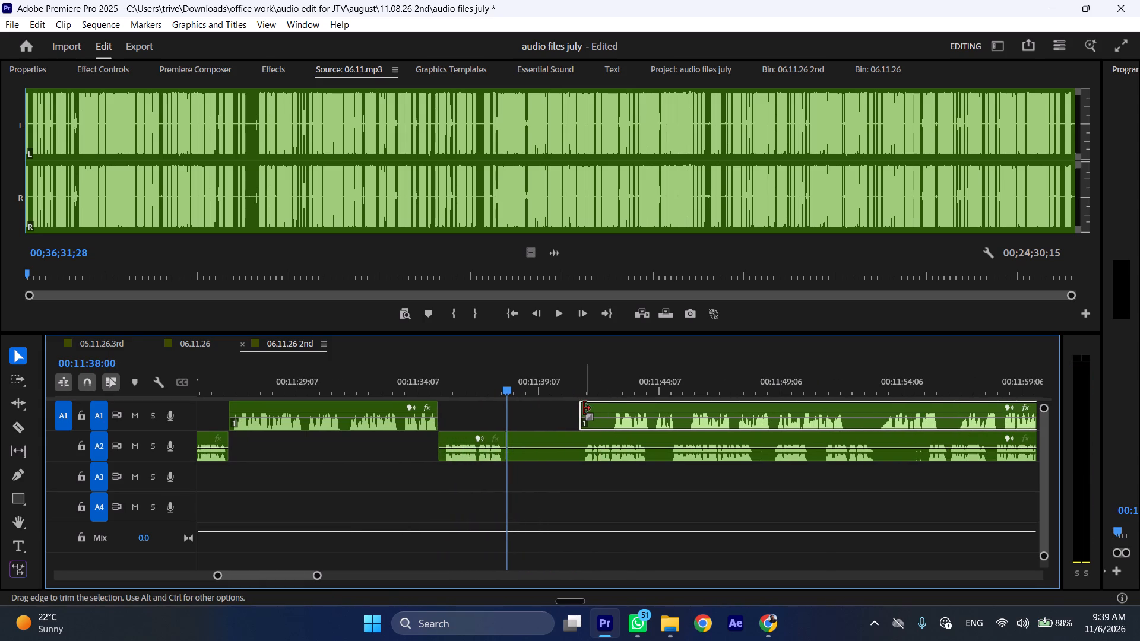
pyautogui.moveTo(584, 408); pyautogui.dragTo(617, 408)
pyautogui.moveTo(617, 408); pyautogui.dragTo(612, 408)
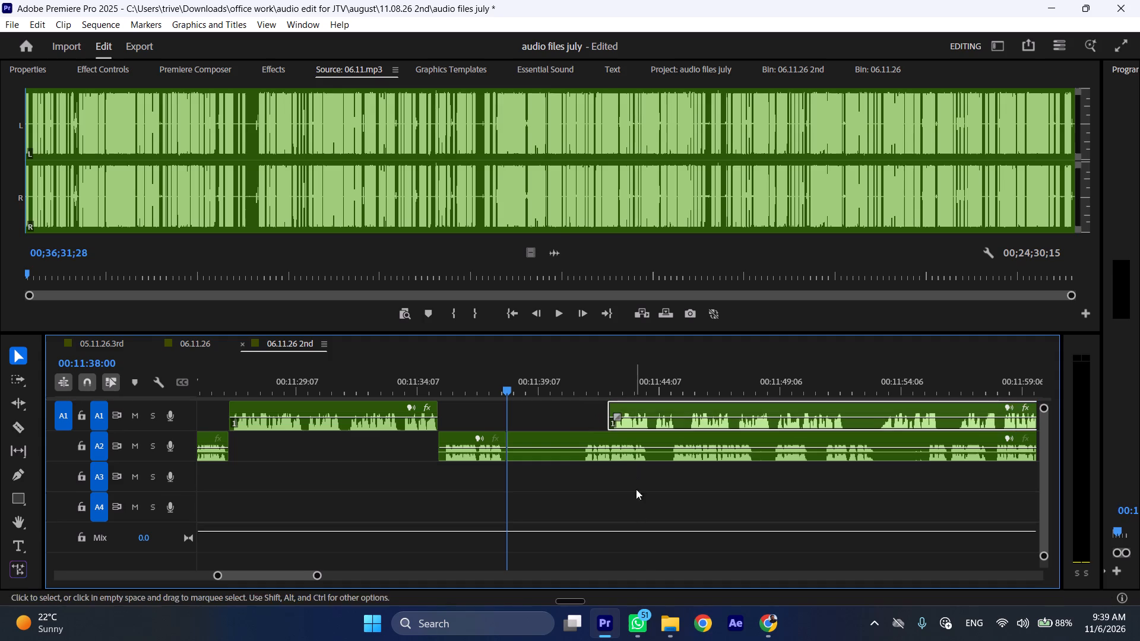
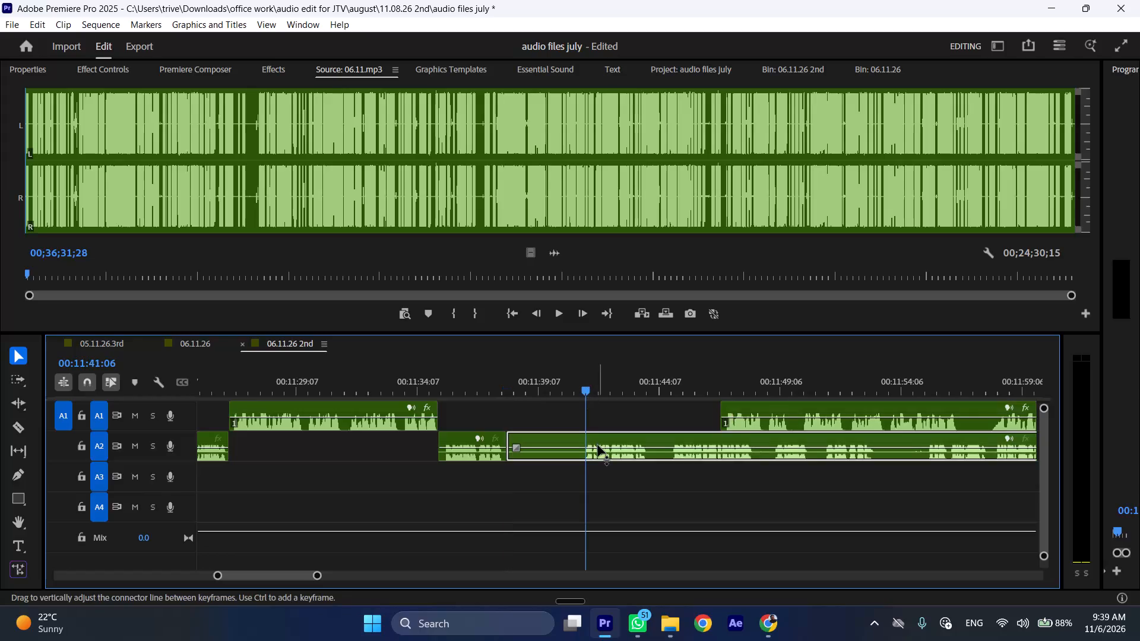
# Split A2 at 00:11:41:06 and ripple-delete the selected segment before the cut, about 3.3 seconds long.
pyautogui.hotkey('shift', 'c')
pyautogui.hotkey('ctrl', 'shift', 'd')
# Play on to the next A2 pause, split A2 at 00:11:40:18, and move the remaining A1 clip to start at that cut.
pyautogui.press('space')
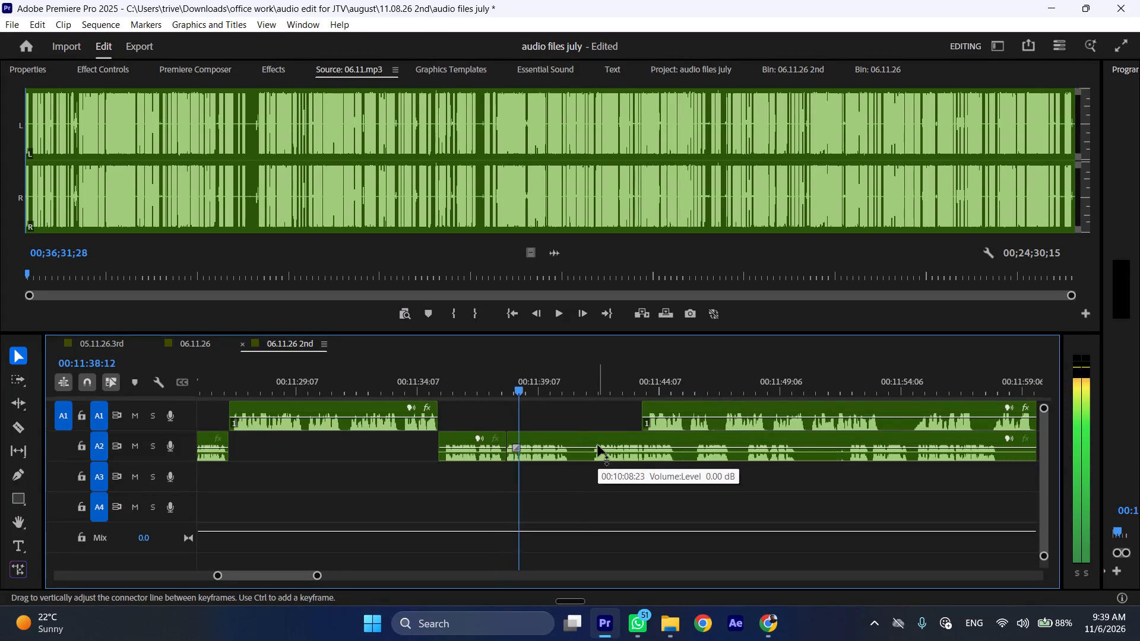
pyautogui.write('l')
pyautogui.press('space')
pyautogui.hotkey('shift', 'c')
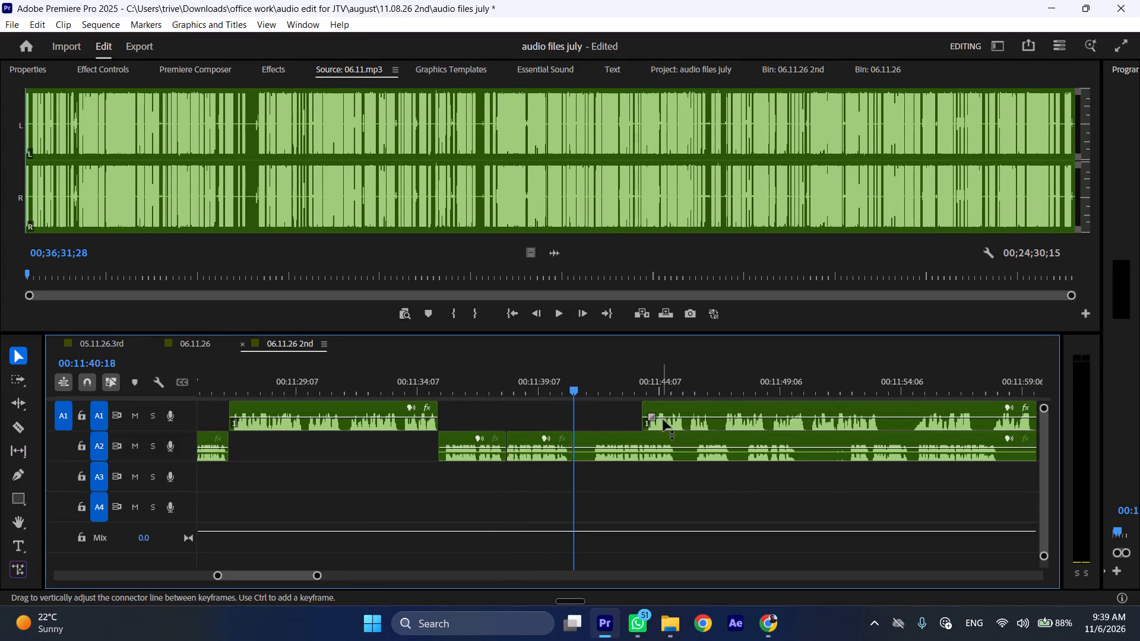
pyautogui.moveTo(669, 407); pyautogui.dragTo(604, 420)
# Move the remaining A2 clip about 10.6 seconds later and trim about 0.7 seconds from its start while playing the A1 passage.
pyautogui.moveTo(598, 439); pyautogui.dragTo(856, 435)
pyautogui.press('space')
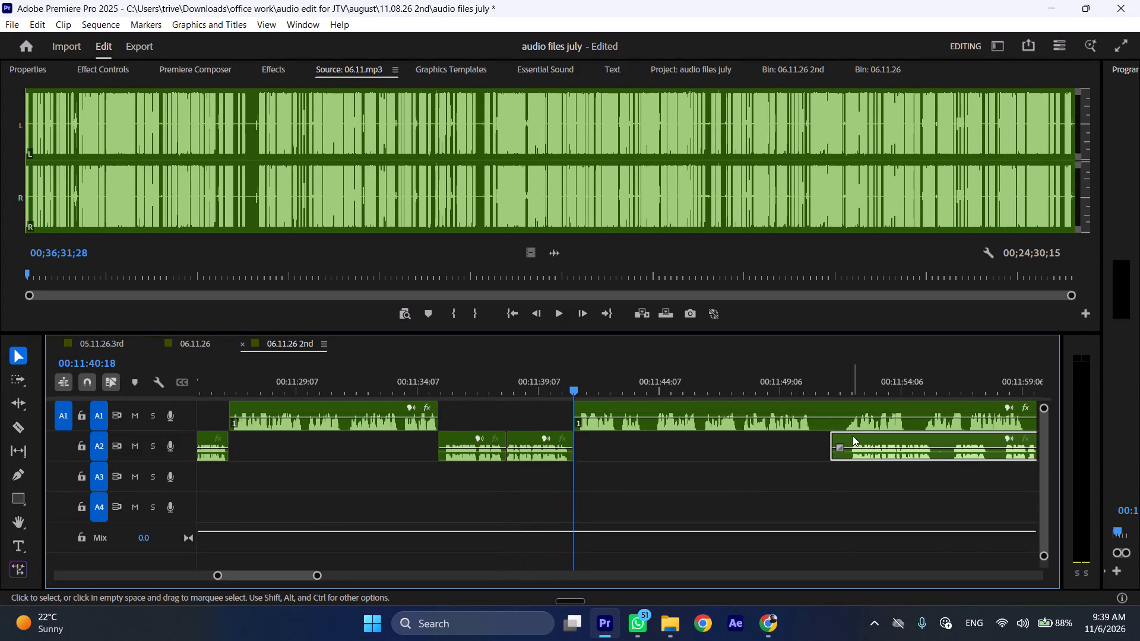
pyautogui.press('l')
pyautogui.moveTo(837, 438); pyautogui.dragTo(853, 438)
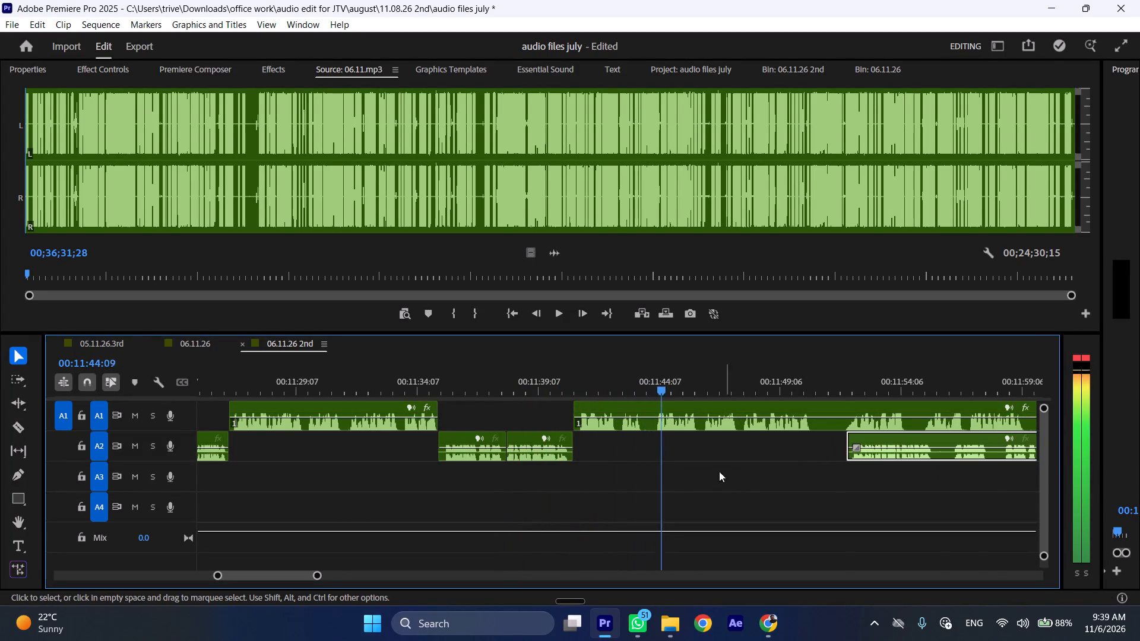
# Split the A1 clip about 3.3 seconds after its start at 00:11:40:18 and ripple-delete that opening section.
pyautogui.click(655, 383)
pyautogui.click(675, 411)
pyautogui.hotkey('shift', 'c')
pyautogui.hotkey('ctrl', 'shift', 'd')
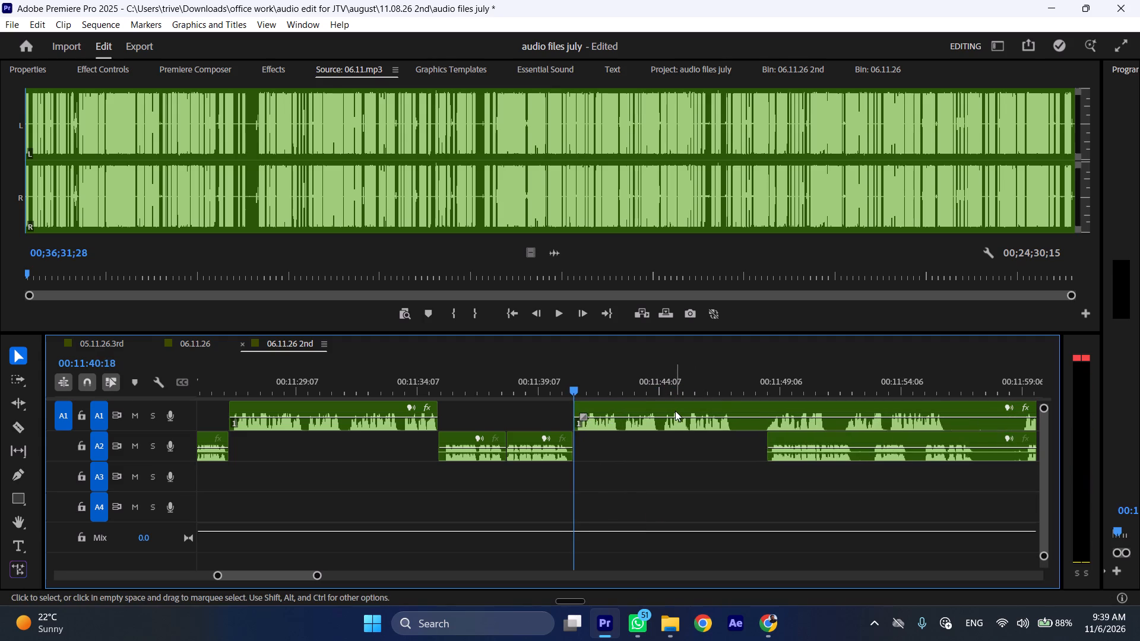
# Play the A1 passage from 00:11:40:18 and split A1 in the pause after it, at 00:11:47:11.
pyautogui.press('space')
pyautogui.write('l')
pyautogui.scroll(-5, 709, 450)
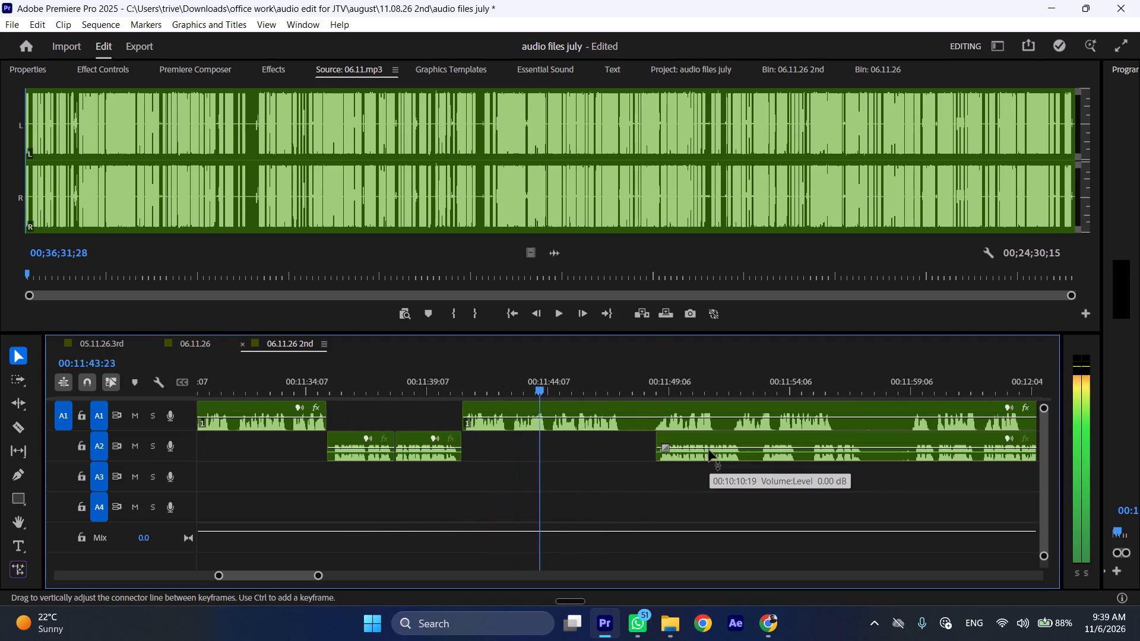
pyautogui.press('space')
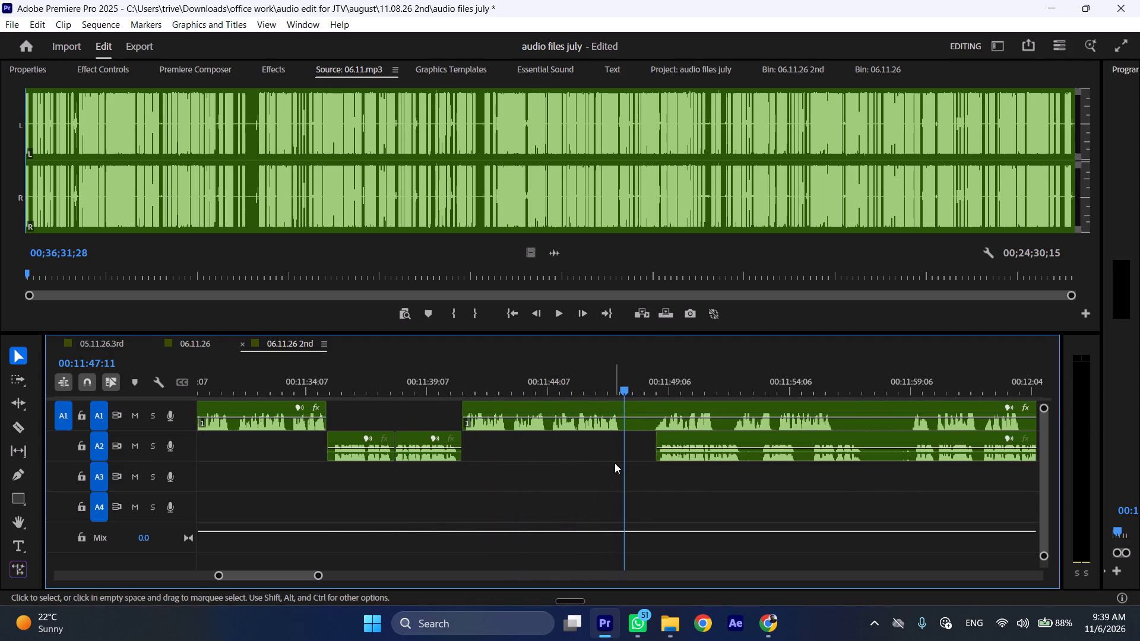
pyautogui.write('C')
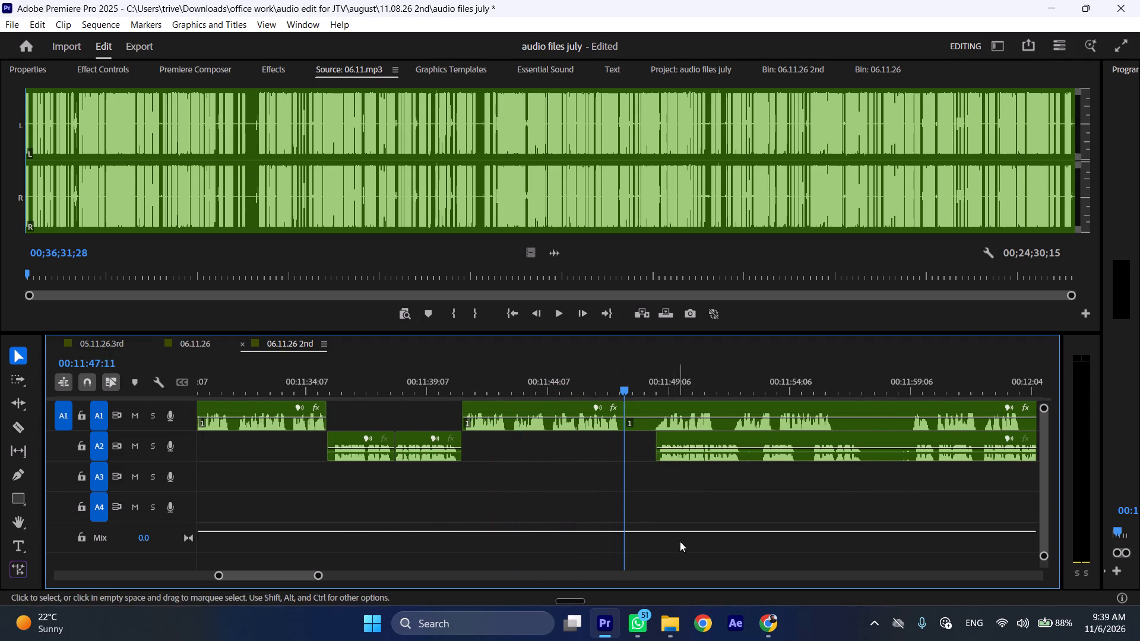
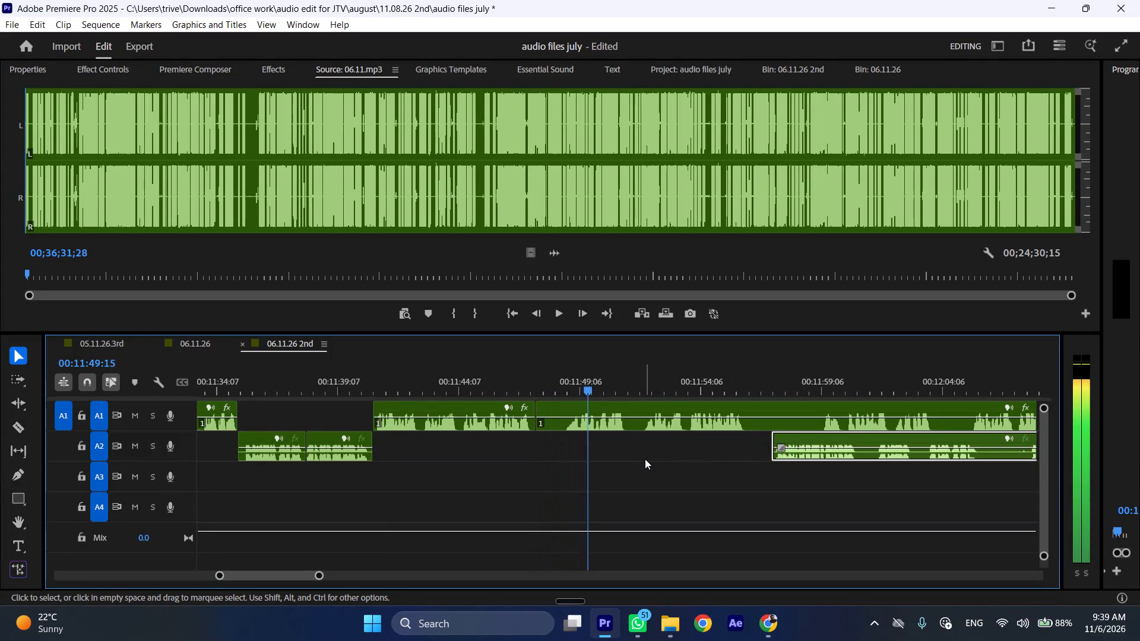
# Split A1 at 00:11:51:21, ripple-delete the roughly 4.4-second segment before the cut, and resume playback.
pyautogui.click(644, 379)
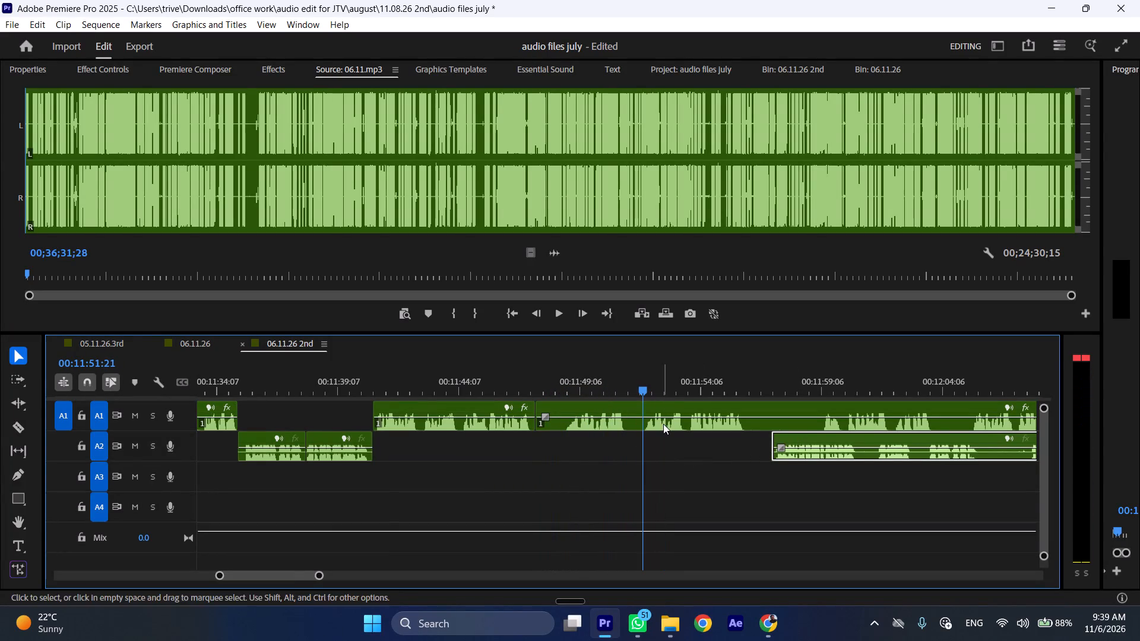
pyautogui.click(663, 424)
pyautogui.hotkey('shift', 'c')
pyautogui.hotkey('ctrl', 'shift', 'd')
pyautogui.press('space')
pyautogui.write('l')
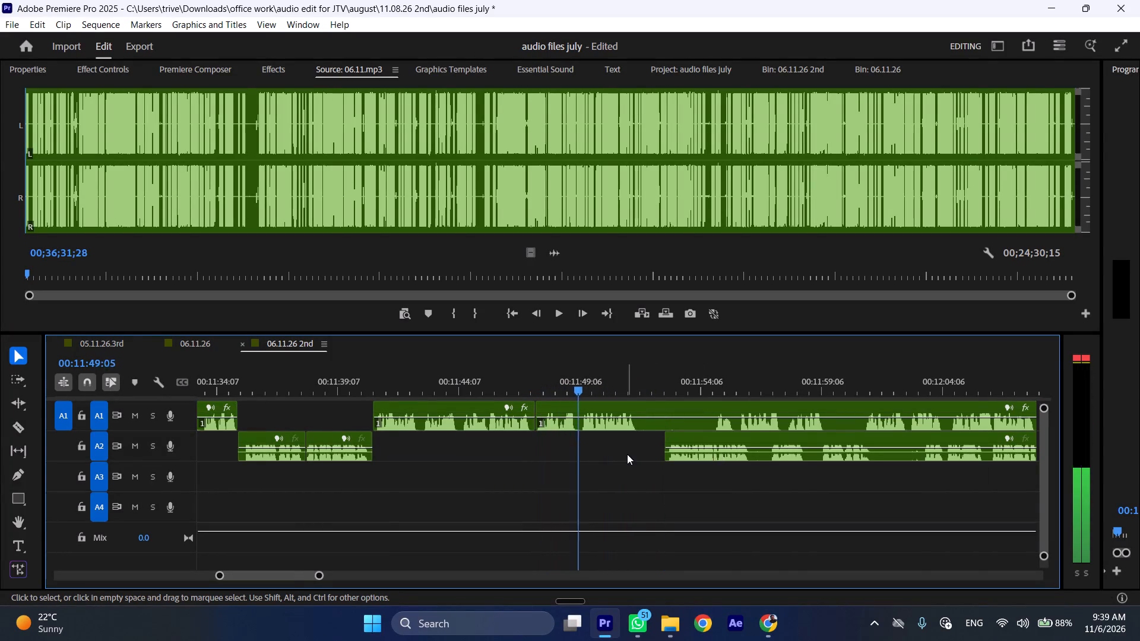
# Split A1 at the end of its speech near 00:11:51:20 and move the A2 clip about 1 second earlier to start at the cut.
pyautogui.scroll(-4, 627, 454)
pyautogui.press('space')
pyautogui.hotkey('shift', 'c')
pyautogui.moveTo(597, 440); pyautogui.dragTo(571, 441)
# Move the remaining A1 clip about 5.5 seconds later and, while playing on, trim about 3 seconds from its start, up to its speech.
pyautogui.moveTo(591, 408); pyautogui.dragTo(724, 412)
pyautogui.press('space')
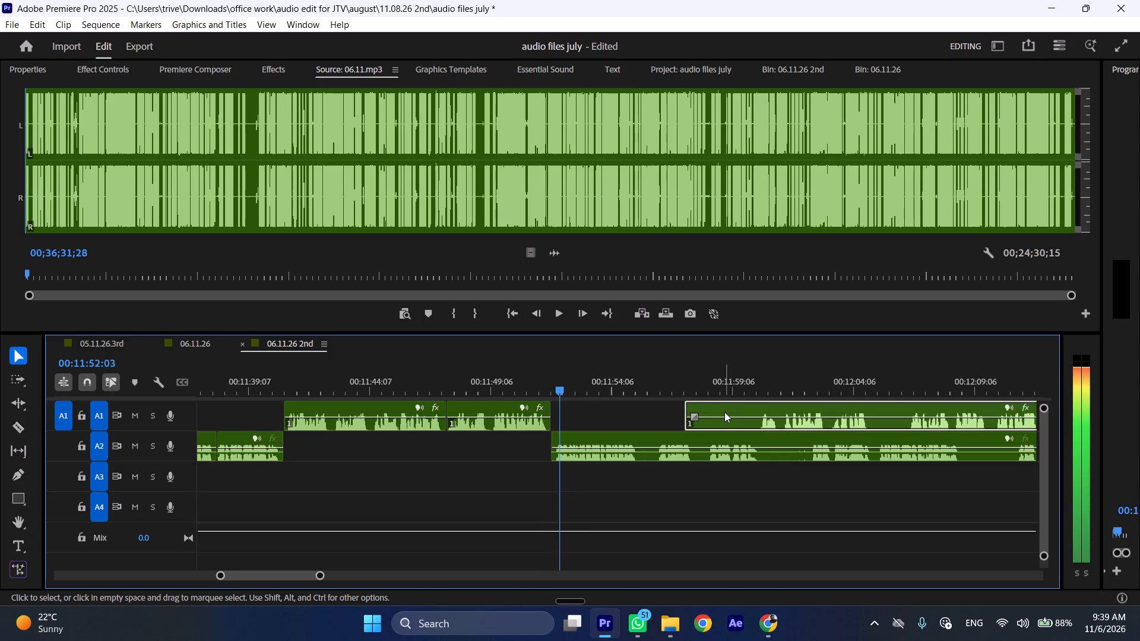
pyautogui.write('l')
pyautogui.moveTo(690, 406); pyautogui.dragTo(761, 409)
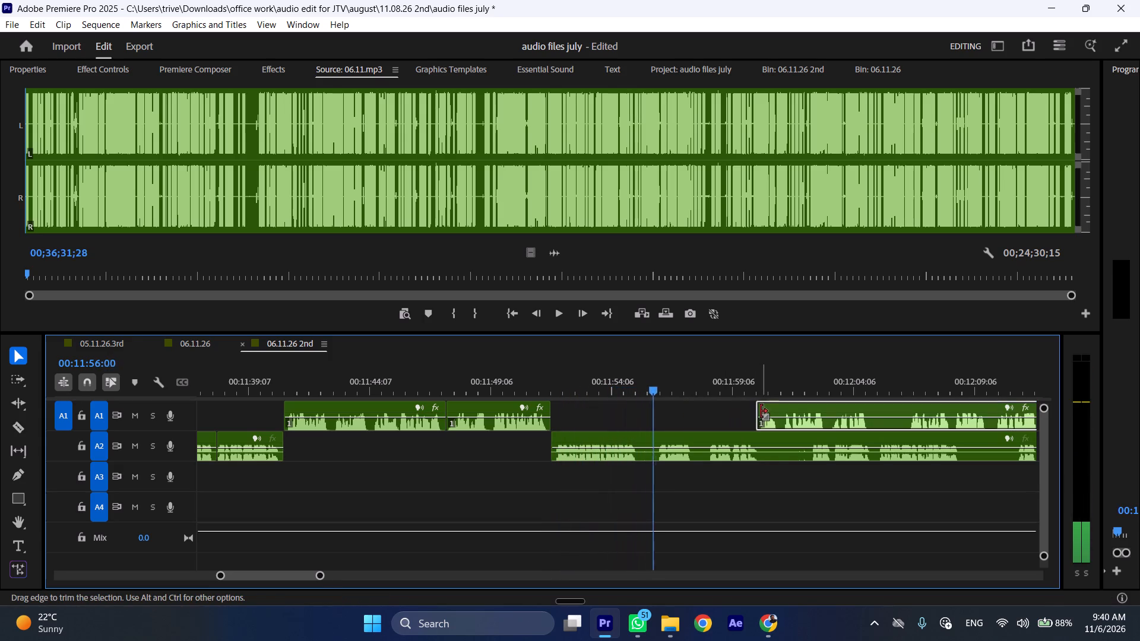
# Split A2 in the pause near 00:11:55:10 and move the remaining A1 clip about 5 seconds earlier to start at the cut.
pyautogui.click(639, 385)
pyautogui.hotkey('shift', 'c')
pyautogui.moveTo(772, 406); pyautogui.dragTo(659, 410)
# Move the remaining A2 clip about 6 seconds later, clear of the A1 passage, and resume playback.
pyautogui.moveTo(662, 437); pyautogui.dragTo(808, 437)
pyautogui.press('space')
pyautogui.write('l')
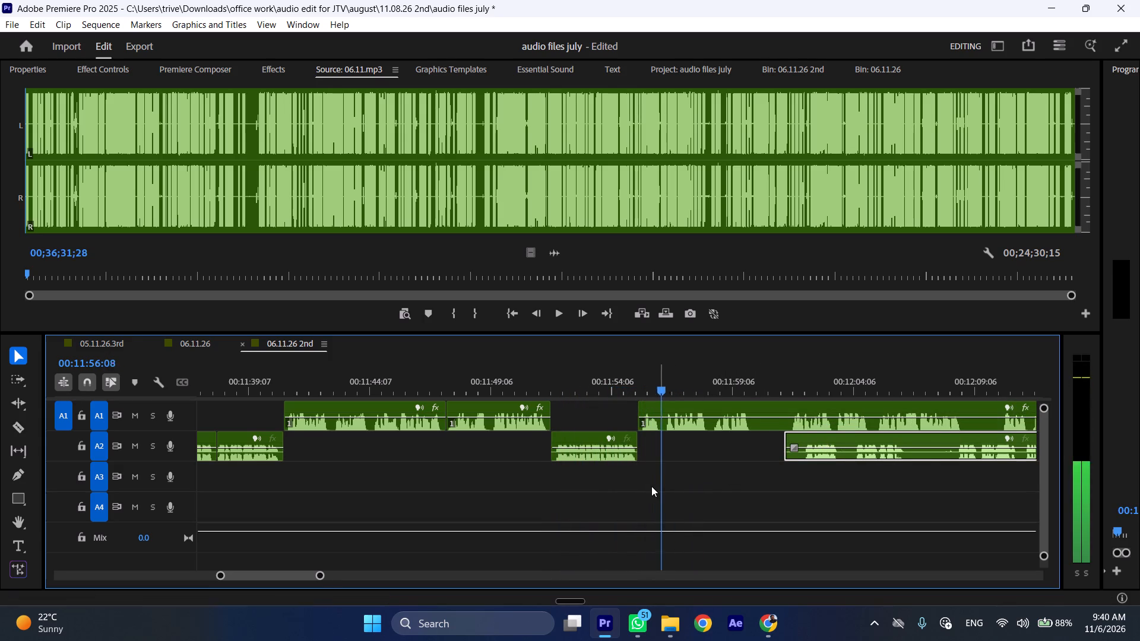
# Play to the end of the A1 passage and split A1 at 00:12:00:05.
pyautogui.scroll(-5, 650, 486)
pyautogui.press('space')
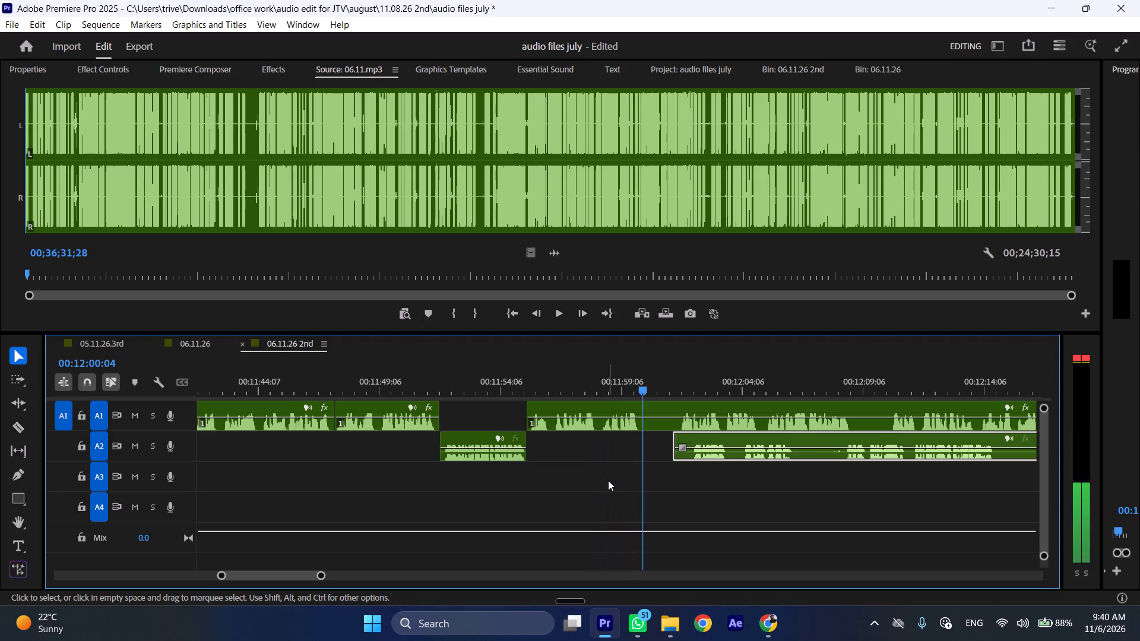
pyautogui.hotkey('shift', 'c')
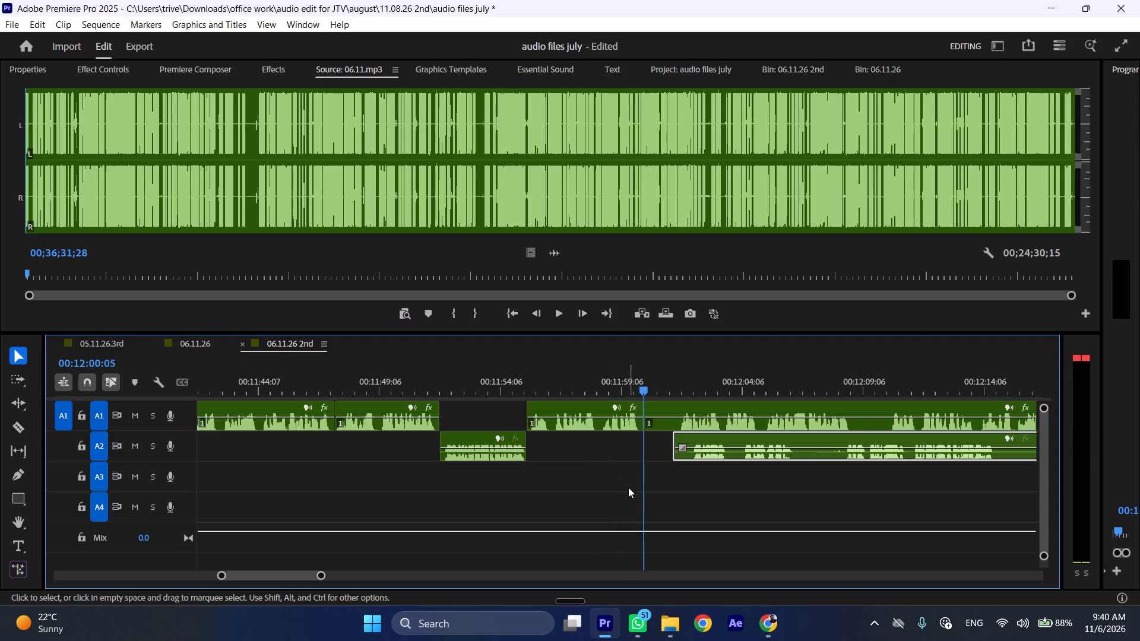
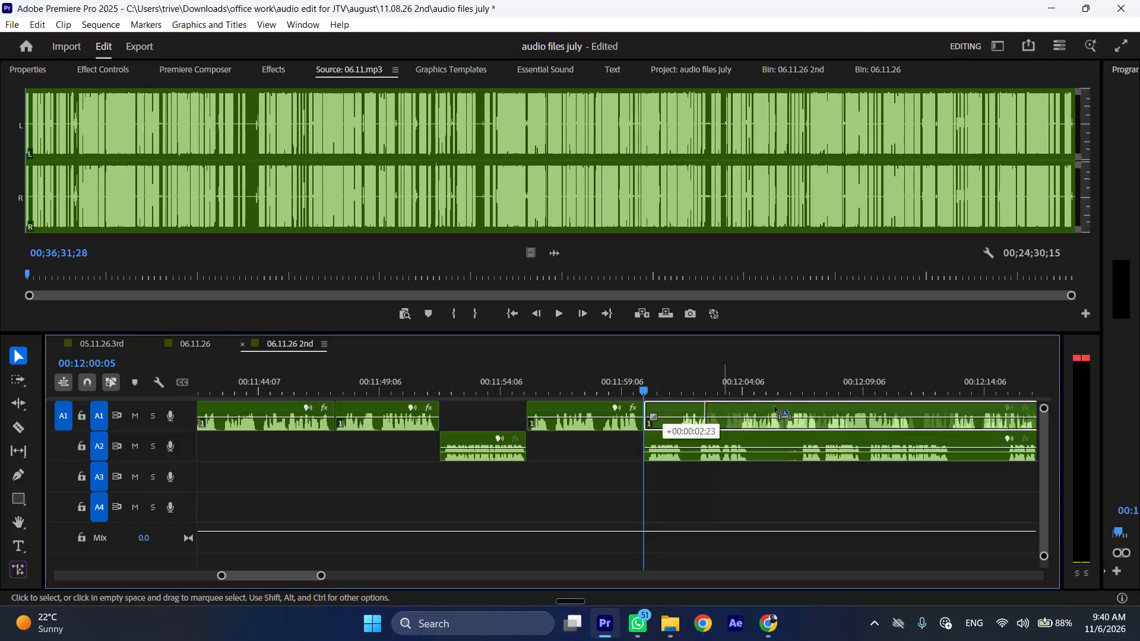
# Play A2 from 00:12:00:05, split it before the next phrase, and ripple-delete the opening segment of about 2.2 seconds.
pyautogui.press('space')
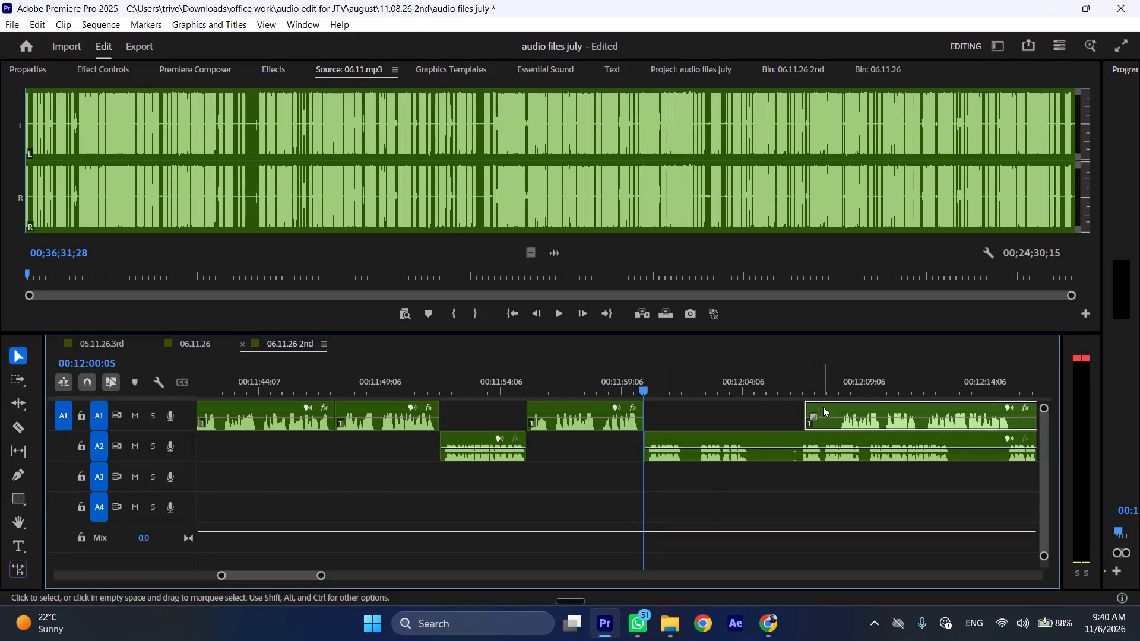
pyautogui.scroll(-5, 706, 451)
pyautogui.press('l')
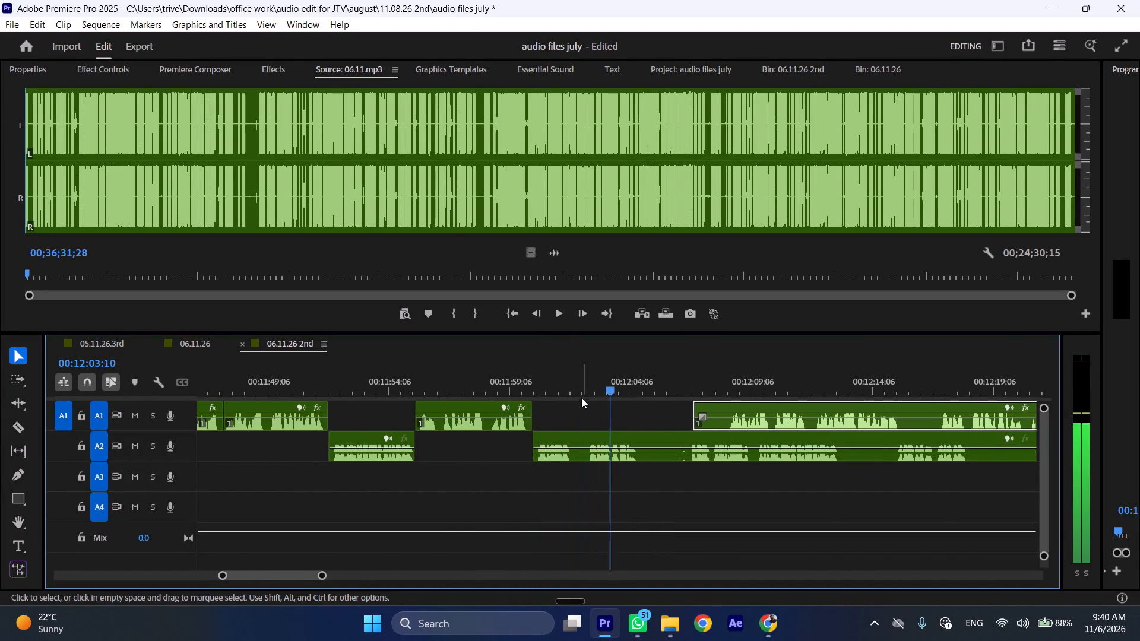
pyautogui.click(586, 377)
pyautogui.click(613, 431)
pyautogui.hotkey('shift', 'c')
pyautogui.hotkey('ctrl', 'shift', 'd')
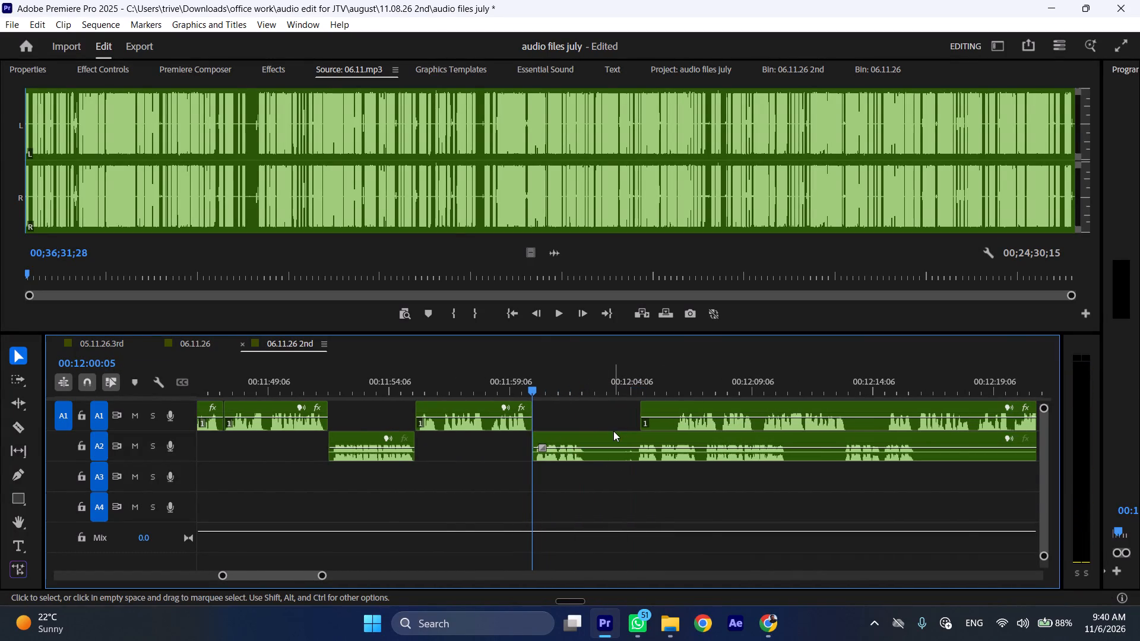
# Split A2 at 00:12:02:14, where its first remaining phrase ends and the pause begins.
pyautogui.click(585, 389)
pyautogui.moveTo(585, 389); pyautogui.dragTo(593, 389)
pyautogui.hotkey('shift', 'c')
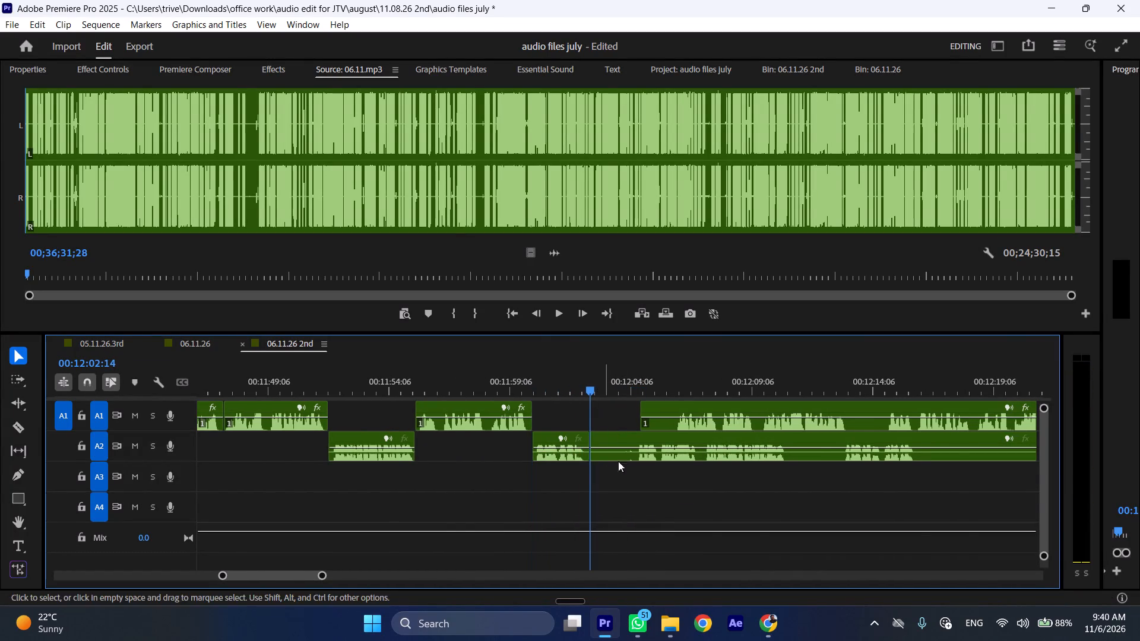
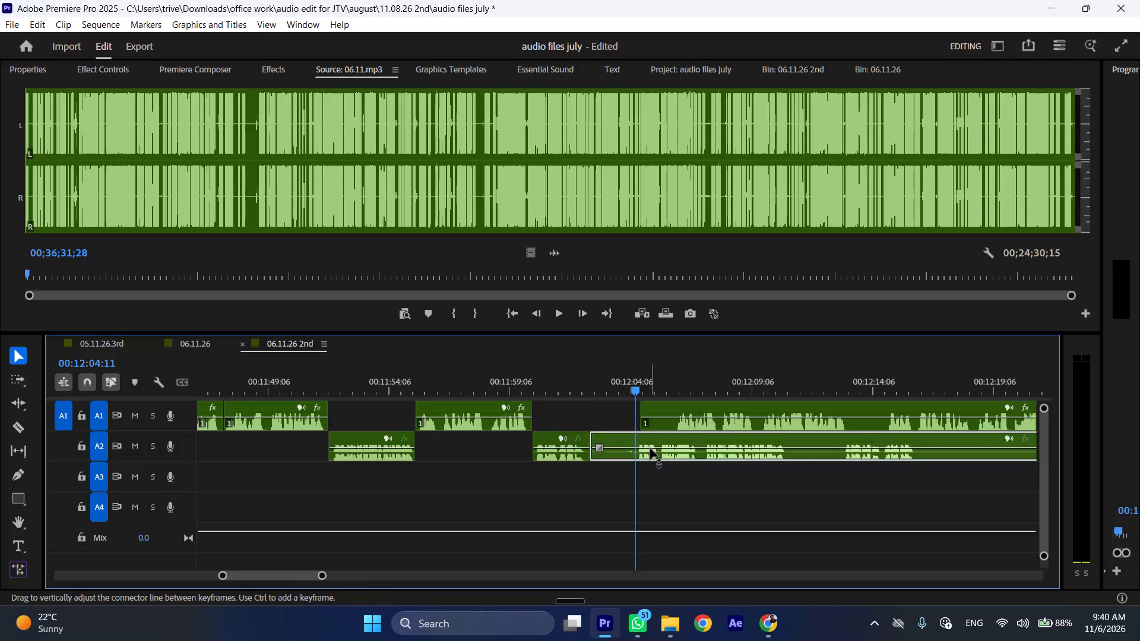
# Ripple-trim the start of the remaining A2 clip to 00:12:04:11, removing about 1.9 seconds of pause.
pyautogui.hotkey('ctrl', 'shift', 'd')
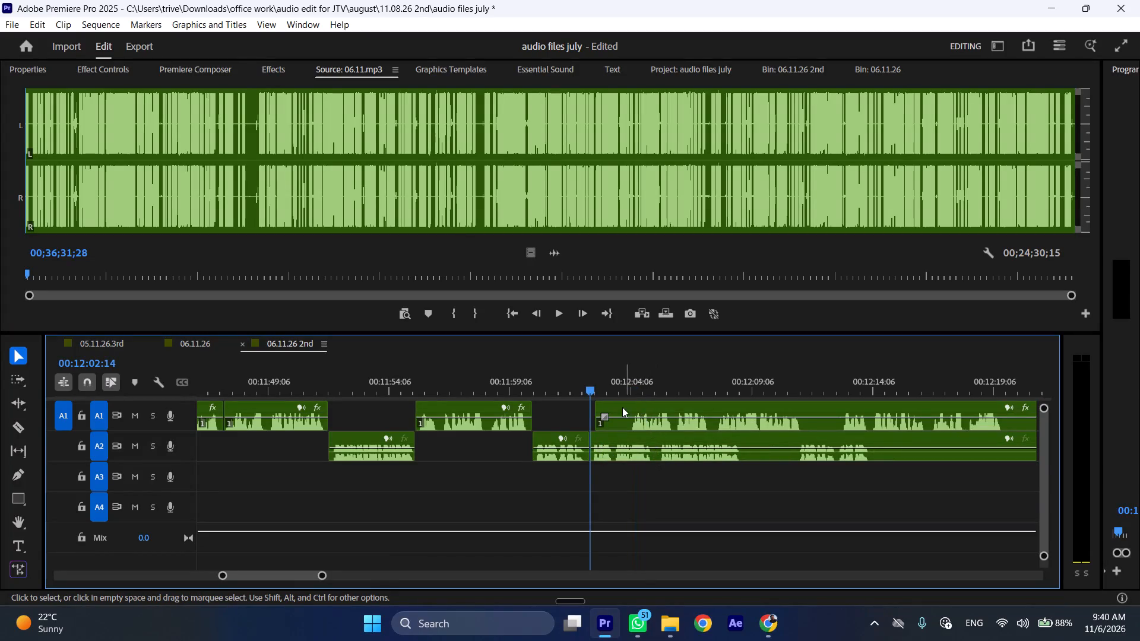
# Move the next A1 passage about 9.5 seconds later, clear of A2's phrases, while playing A2 from 00:12:02:14.
pyautogui.moveTo(618, 408); pyautogui.dragTo(815, 417)
pyautogui.press('space')
pyautogui.write('l')
pyautogui.scroll(-5, 799, 449)
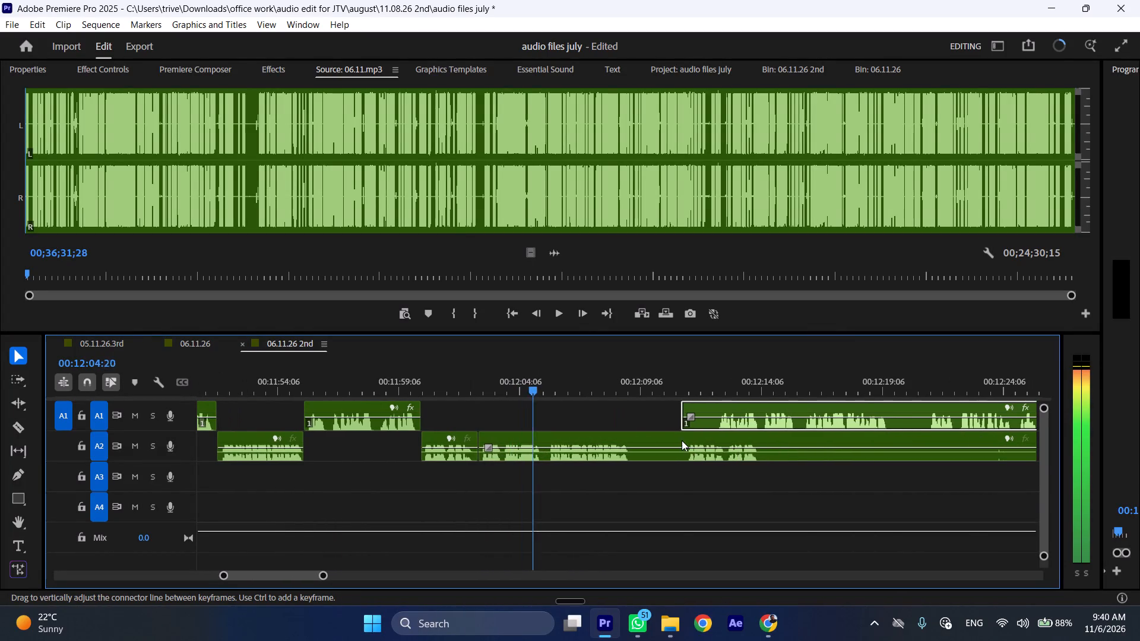
pyautogui.moveTo(682, 405); pyautogui.dragTo(717, 405)
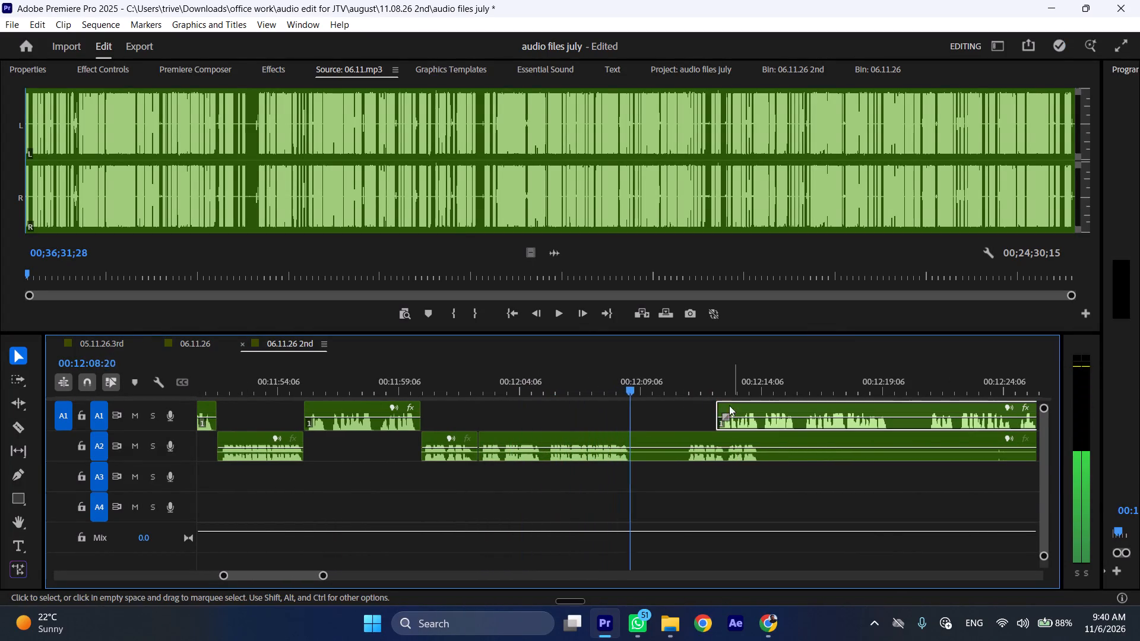
# Ripple-trim the start of the A2 clip to 00:12:05:10, removing its first phrase of about 2.8 seconds.
pyautogui.click(549, 387)
pyautogui.click(563, 440)
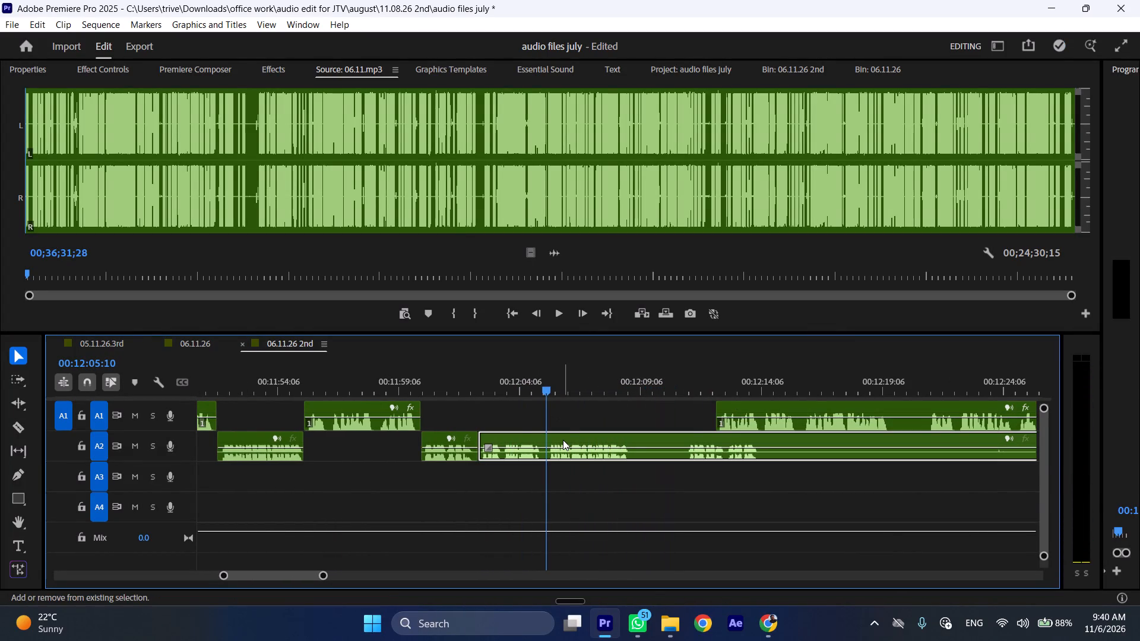
pyautogui.hotkey('shift', 'c')
pyautogui.hotkey('ctrl', 'shift', 'd')
# Split A2 at 00:12:06:07, after its phrase ends, and move the next A1 passage to start at that cut.
pyautogui.moveTo(552, 380); pyautogui.dragTo(571, 382)
pyautogui.hotkey('shift', 'c')
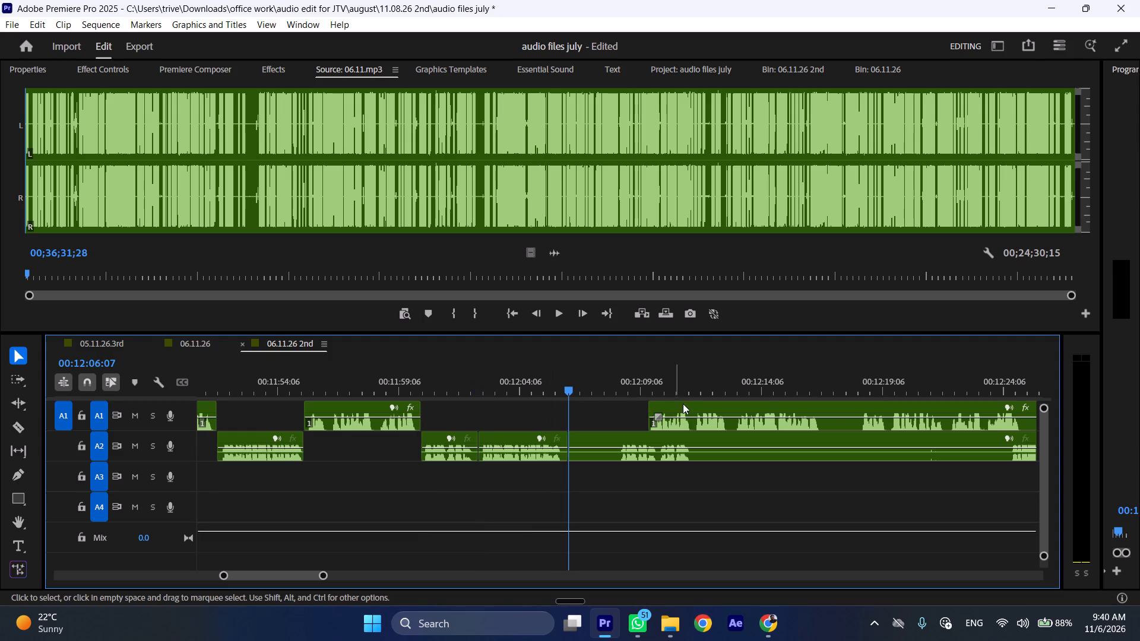
pyautogui.moveTo(690, 404); pyautogui.dragTo(612, 405)
# Move the remaining A2 clip about 7.5 seconds later, past A1's first passage, and play from 00:12:06:07.
pyautogui.moveTo(606, 437); pyautogui.dragTo(788, 437)
pyautogui.press('space')
pyautogui.write('kl')
pyautogui.press('l')
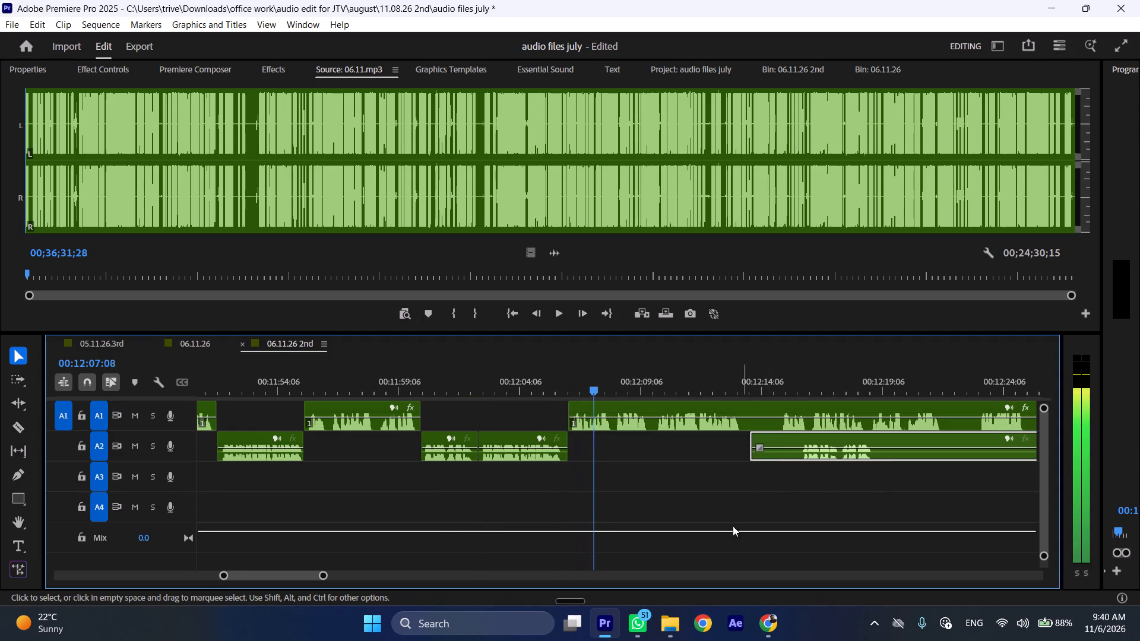
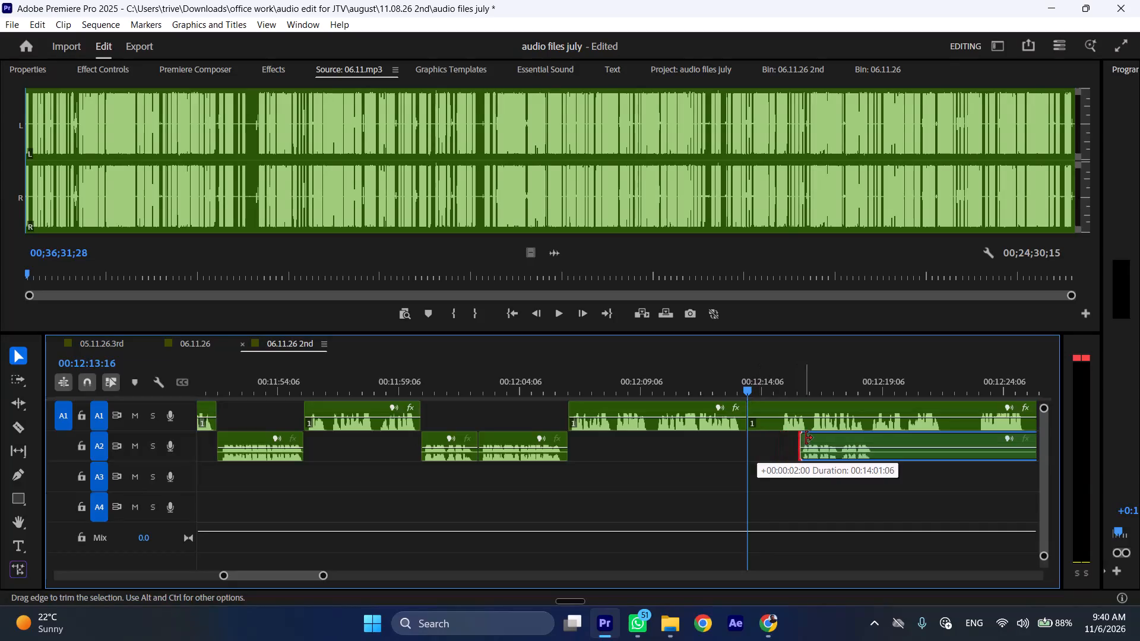
# Move the remaining A2 clip about 16.5 seconds later, past A1's next phrases, so it starts at about 00:12:32.
pyautogui.scroll(-15, 794, 436)
pyautogui.moveTo(505, 440); pyautogui.dragTo(697, 440)
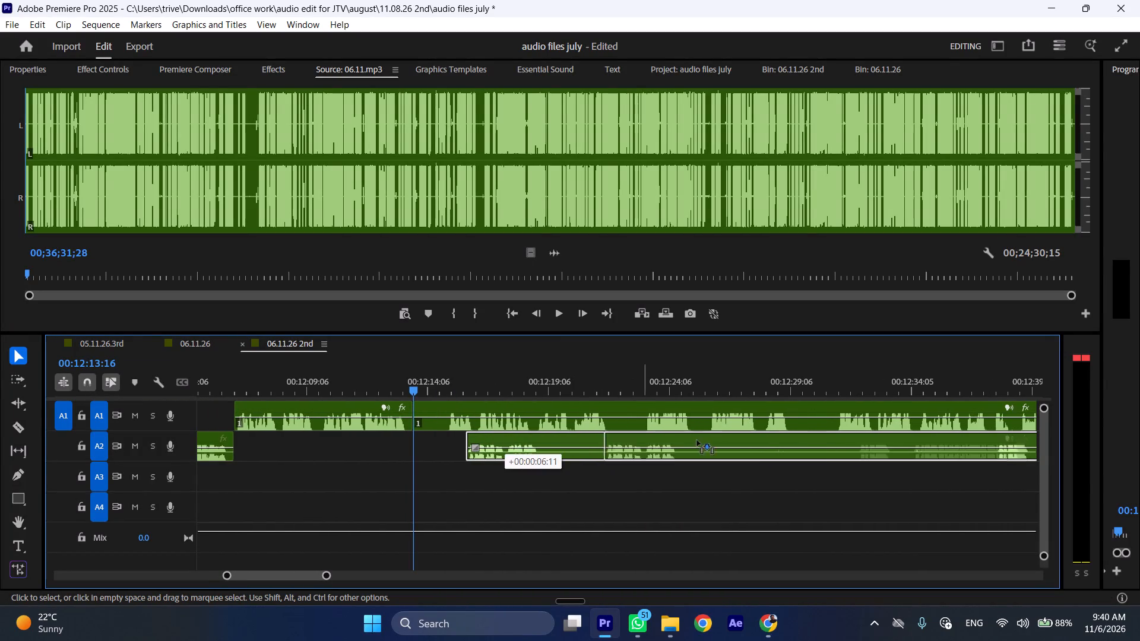
pyautogui.moveTo(697, 440); pyautogui.dragTo(904, 440)
# Ripple-trim the start of the A1 passage to 00:12:15:03, removing its opening pause of about 1.5 seconds, and play across the cut.
pyautogui.click(451, 377)
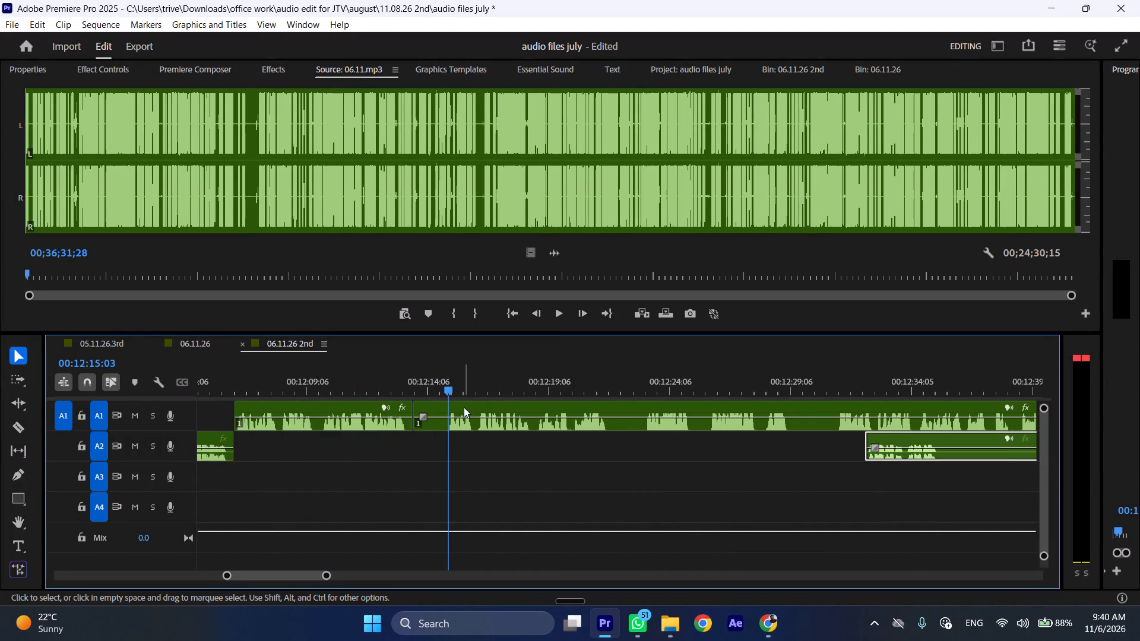
pyautogui.click(464, 407)
pyautogui.hotkey('shift', 'c')
pyautogui.hotkey('ctrl', 'shift', 'd')
pyautogui.press('space')
pyautogui.write('l')
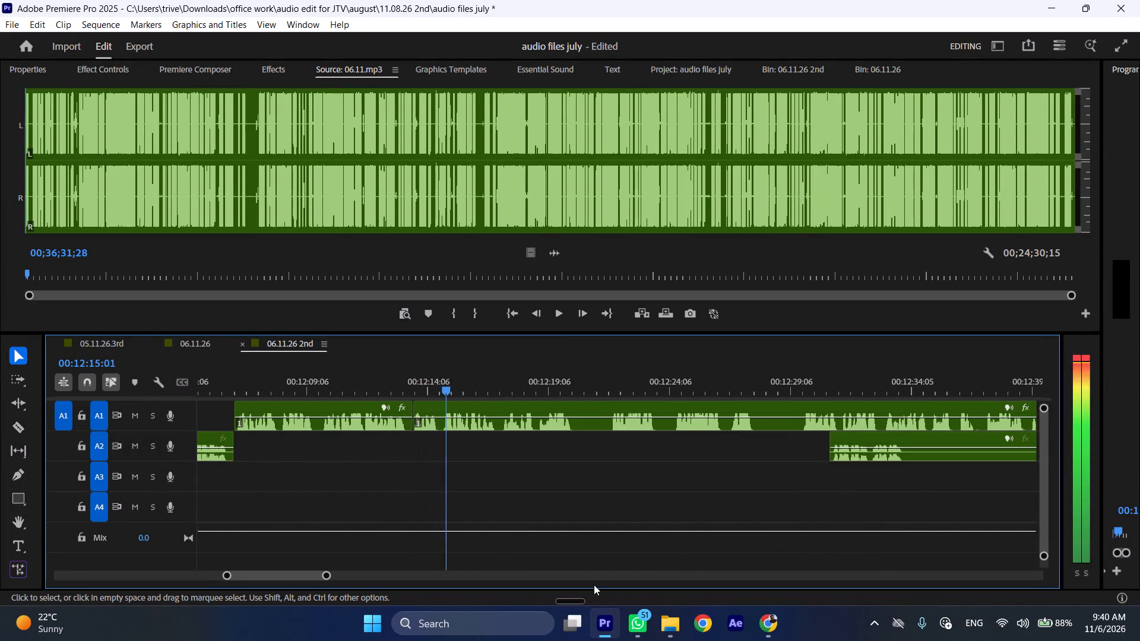
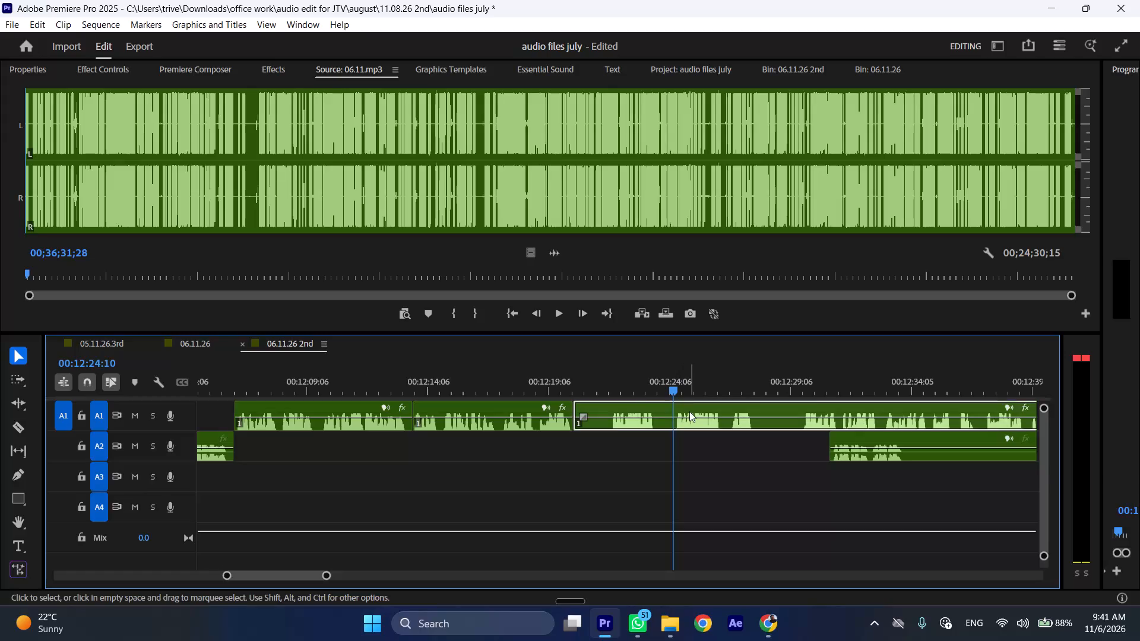
# Ripple-trim the start of the selected A1 passage to 00:12:24:10, removing about 4 seconds from its opening.
pyautogui.hotkey('ctrl', 'shift', 'd')
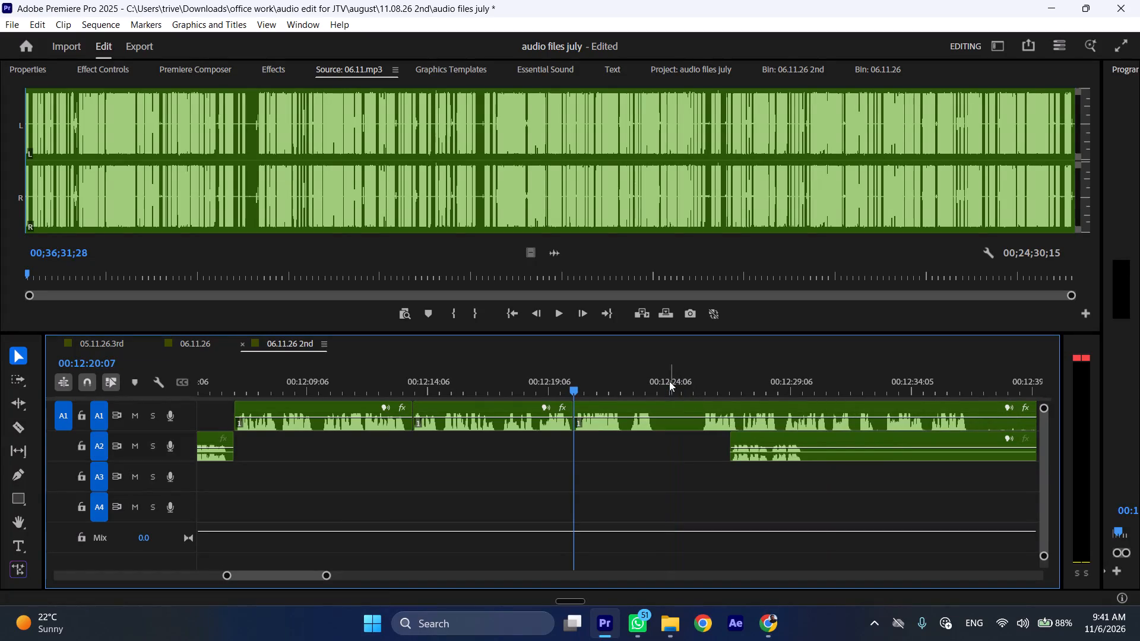
# Split A1 after its opening phrases, about 3.5 seconds in, and open a gap of about 4.8 seconds for the A2 reply starting at the cut.
pyautogui.click(659, 381)
pyautogui.hotkey('shift', 'c')
pyautogui.moveTo(772, 443); pyautogui.dragTo(690, 443)
pyautogui.moveTo(695, 405); pyautogui.dragTo(811, 410)
# Play the A2 reply and cut it after its last phrase at 00:12:26:17.
pyautogui.press('space')
pyautogui.write('l')
pyautogui.scroll(-4, 734, 455)
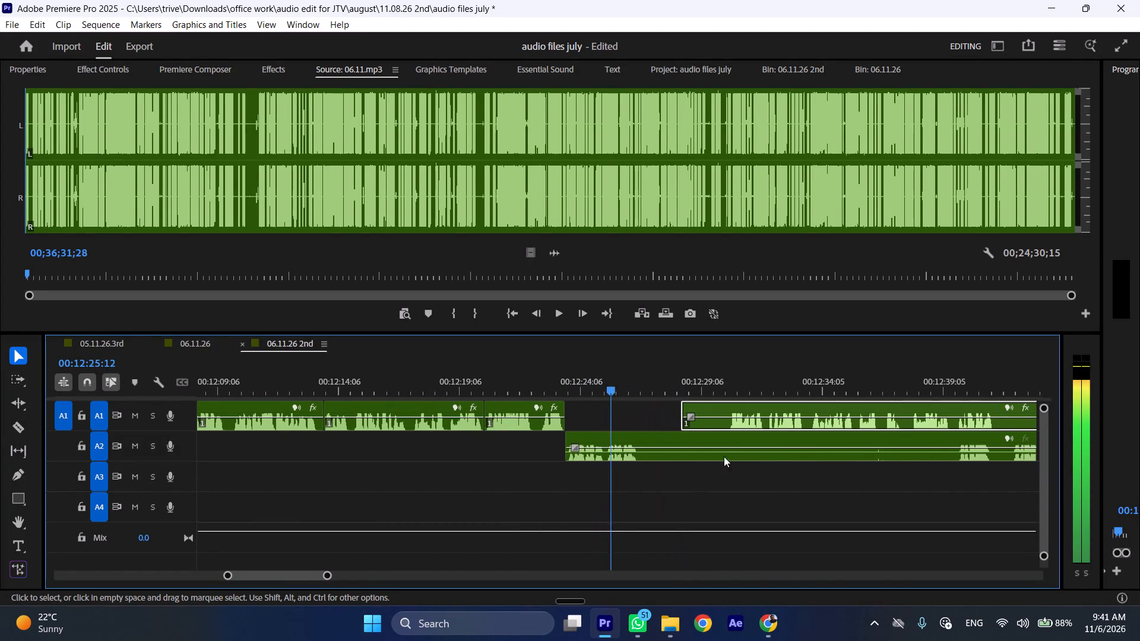
pyautogui.press('space')
pyautogui.click(663, 457)
pyautogui.hotkey('shift', 'c')
# Trim about 1.9 seconds of opening silence from the remaining A1 passage and move it earlier to start at 00:12:26:17.
pyautogui.moveTo(677, 407); pyautogui.dragTo(710, 407)
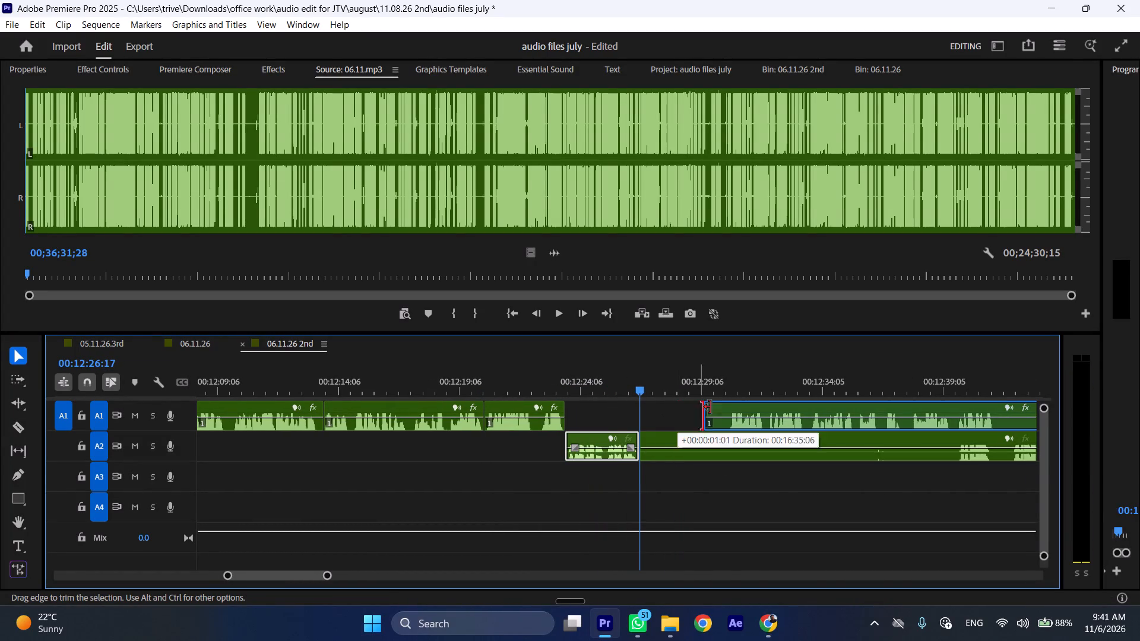
pyautogui.moveTo(710, 407); pyautogui.dragTo(726, 407)
pyautogui.click(724, 405)
pyautogui.moveTo(758, 405); pyautogui.dragTo(667, 408)
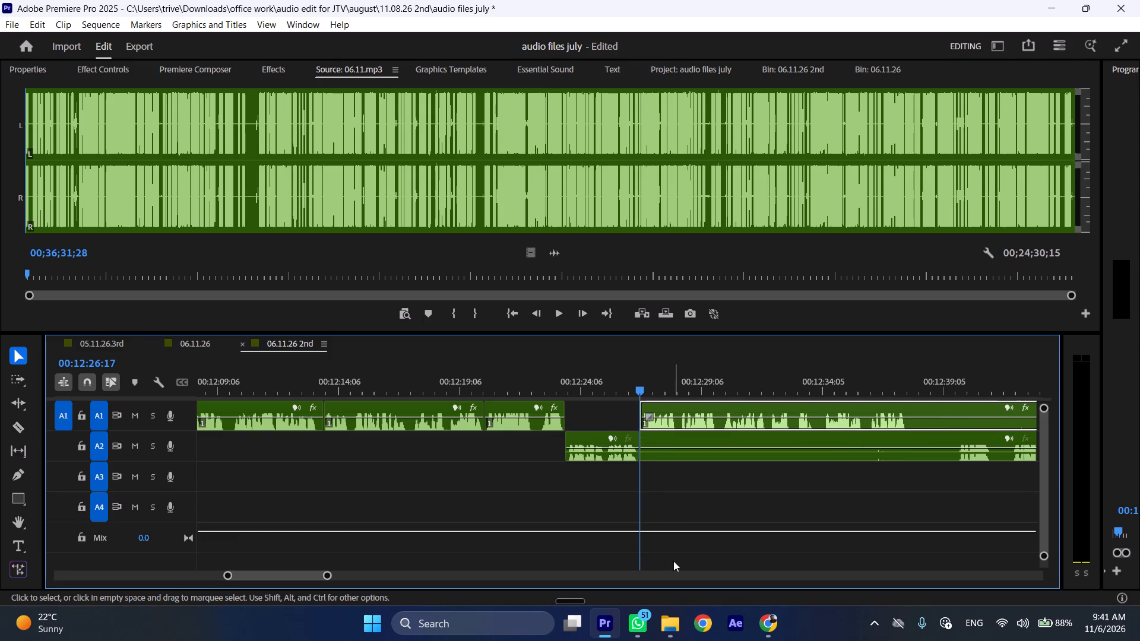
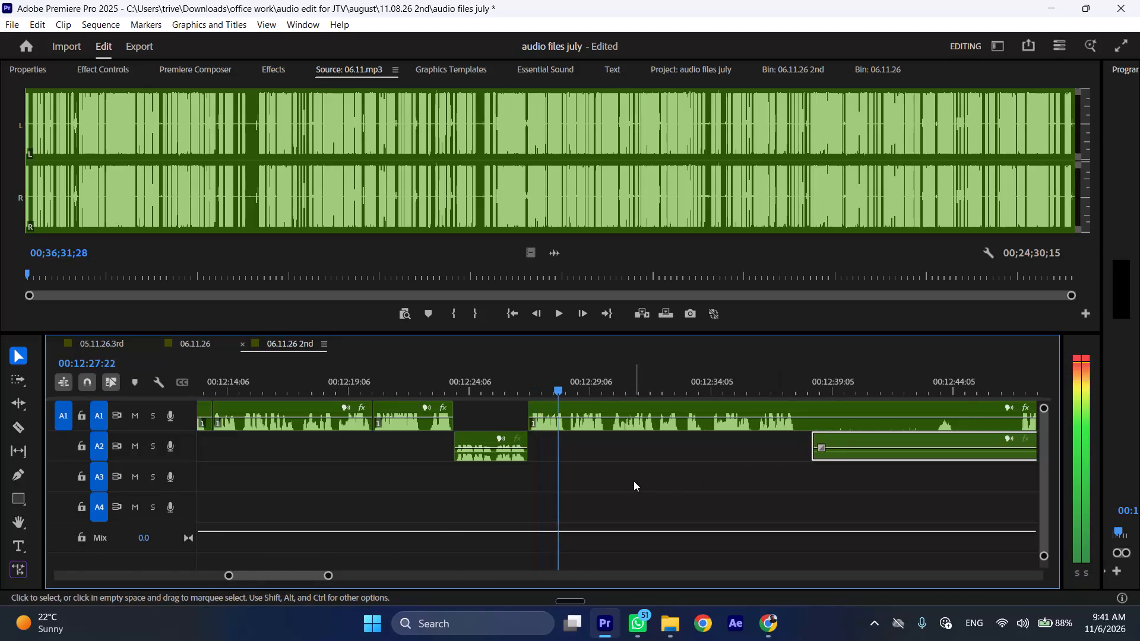
# Trim about 13 seconds of opening silence from the upcoming A2 passage.
pyautogui.scroll(-4, 619, 483)
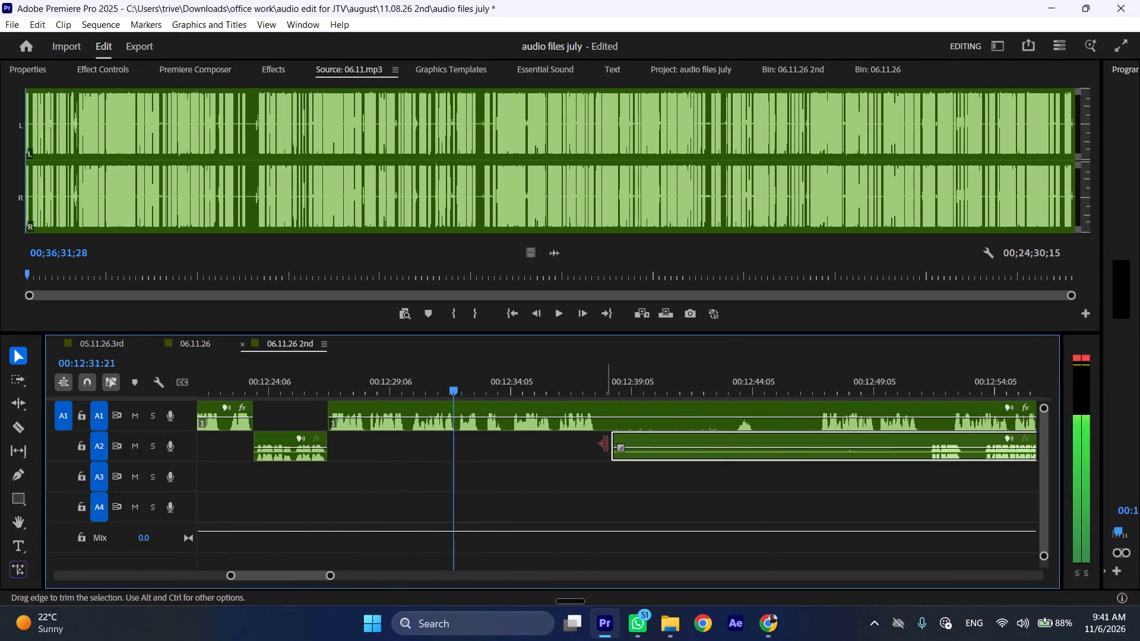
pyautogui.moveTo(606, 444); pyautogui.dragTo(919, 444)
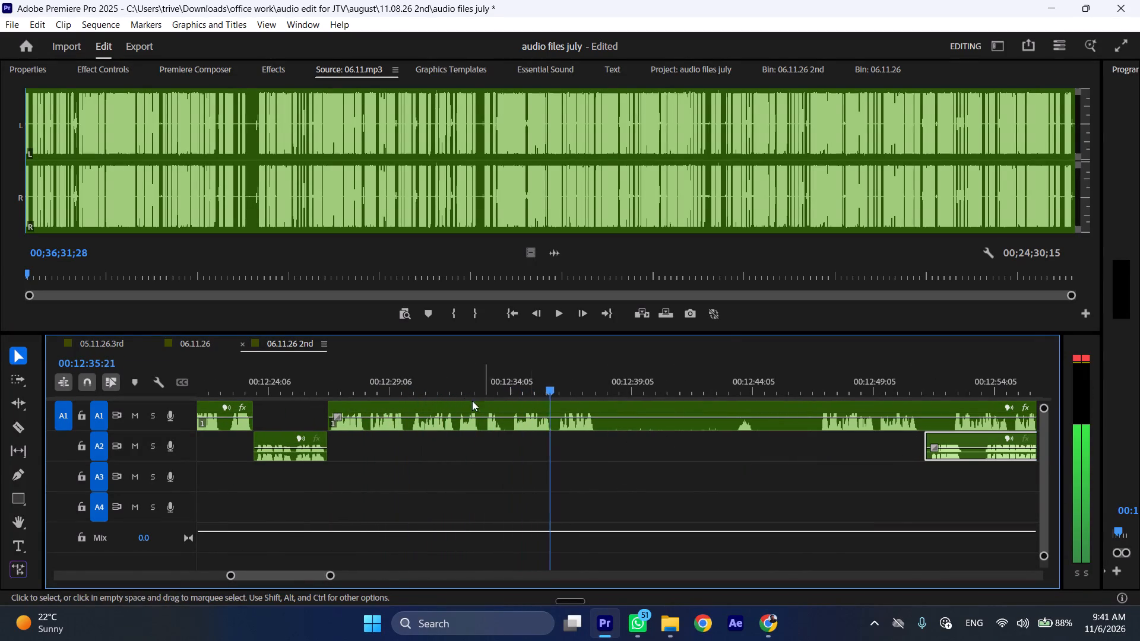
# Split A1 near 00:12:31:22 and ripple-trim the following part up to 00:12:34:07, removing about 2.4 seconds.
pyautogui.click(456, 394)
pyautogui.press('space')
pyautogui.moveTo(455, 385); pyautogui.dragTo(514, 384)
pyautogui.hotkey('shift', 'c')
pyautogui.click(527, 412)
pyautogui.hotkey('shift', 'c')
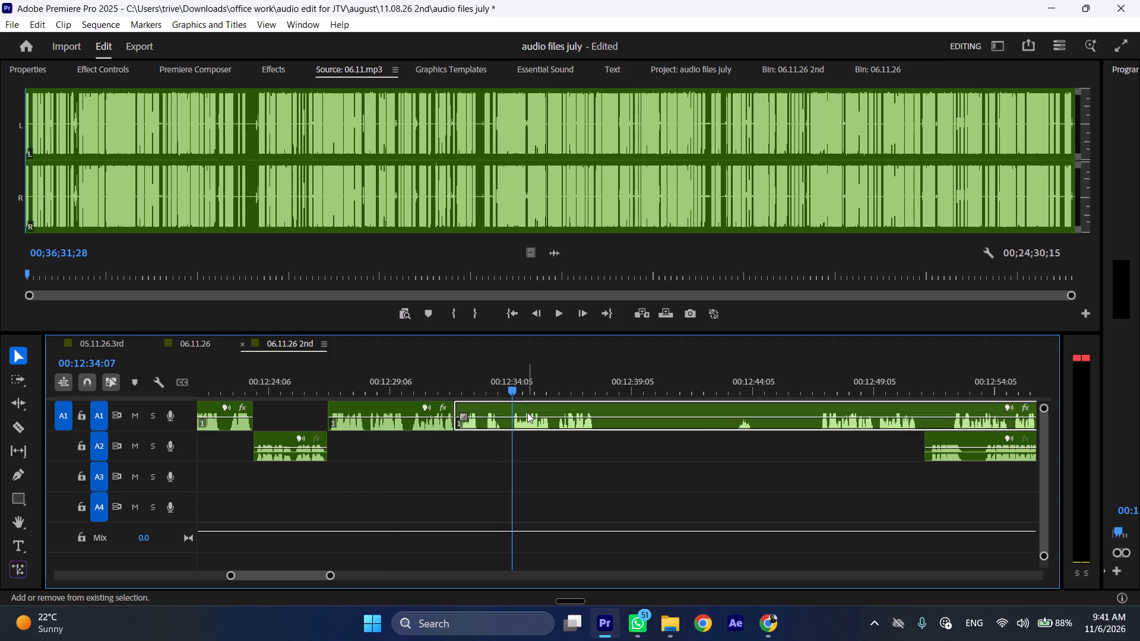
pyautogui.hotkey('ctrl', 'shift', 'd')
# Play the remaining A1 passage and cut it after its last phrase at 00:12:35:10.
pyautogui.press('space')
pyautogui.write('l')
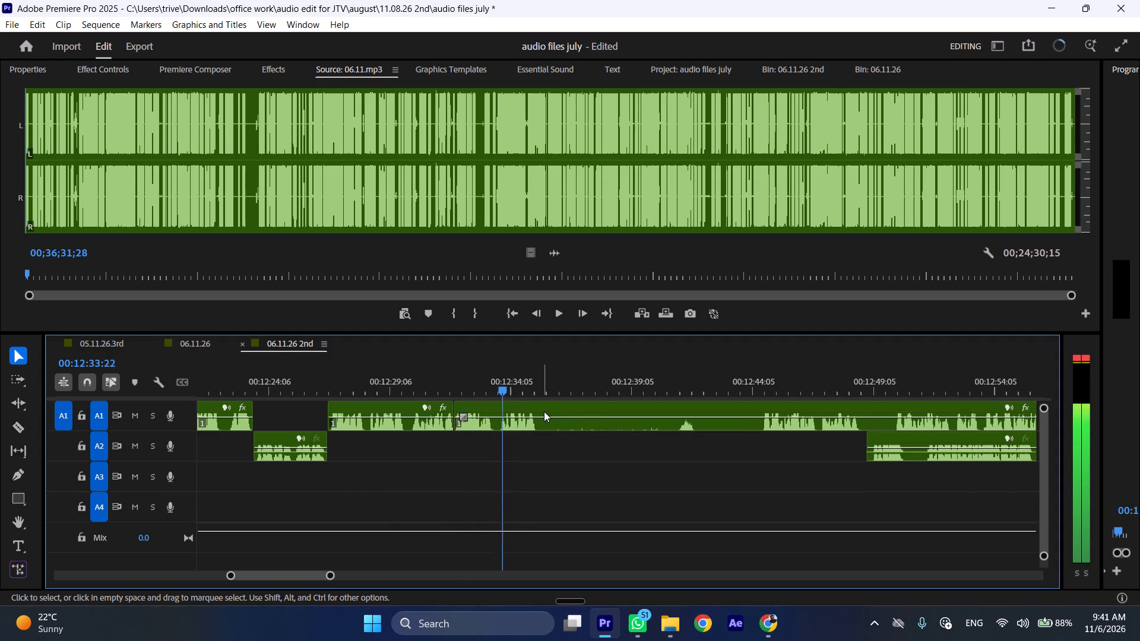
pyautogui.press('space')
pyautogui.write('C')
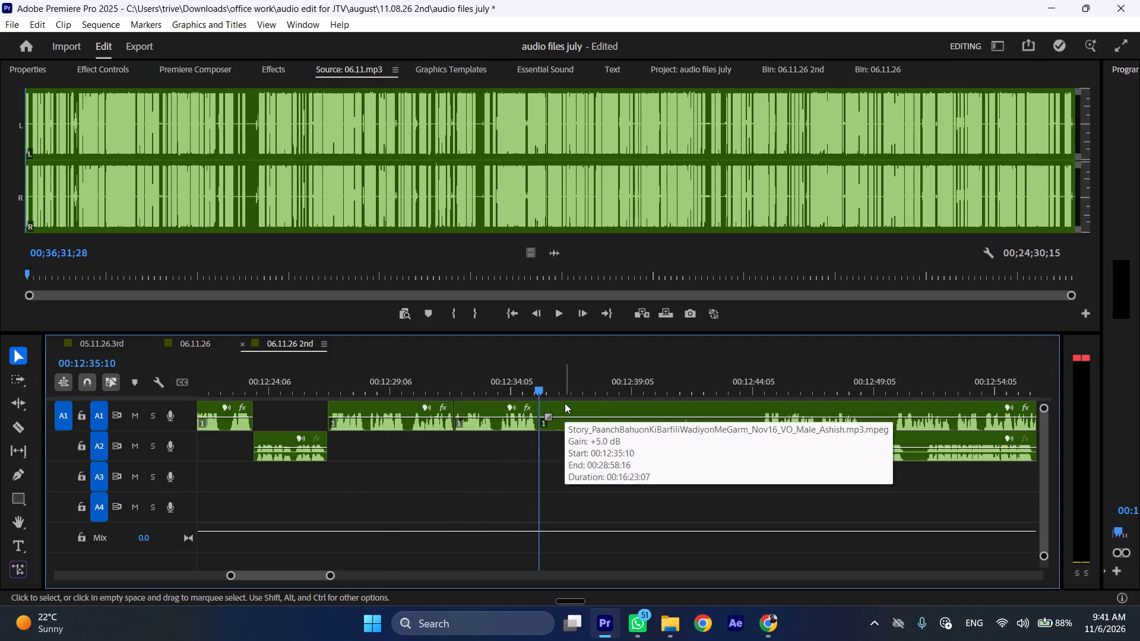
# Move the A2 reply earlier to start at 00:12:35:10 and shift the remaining A1 passage about 15.7 seconds later.
pyautogui.moveTo(890, 436); pyautogui.dragTo(563, 437)
pyautogui.moveTo(565, 405); pyautogui.dragTo(945, 406)
pyautogui.press('space')
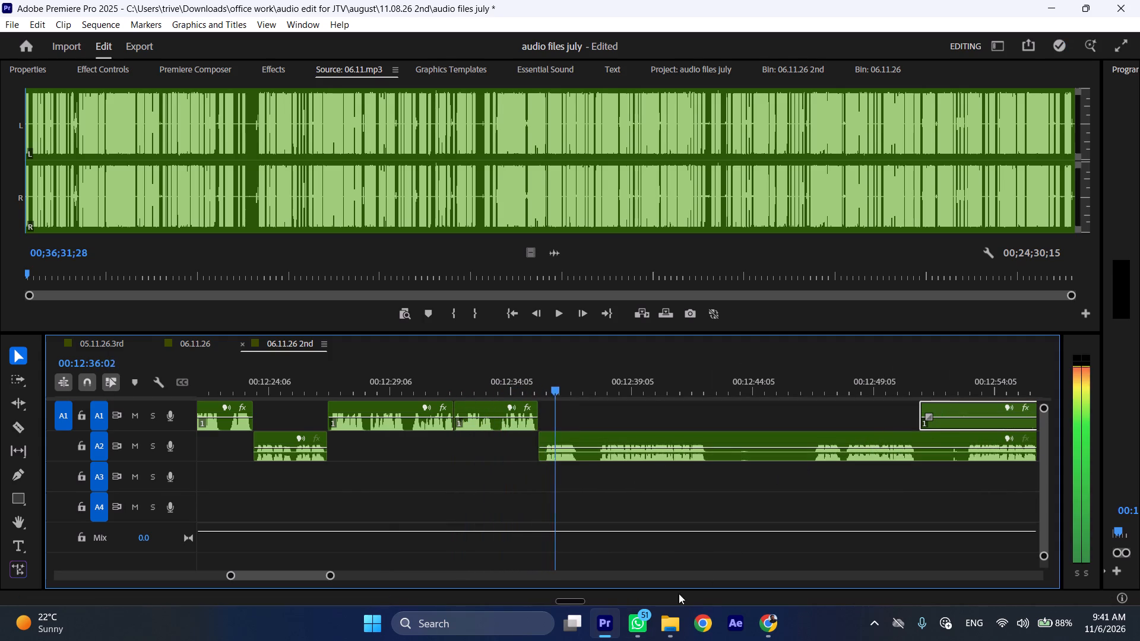
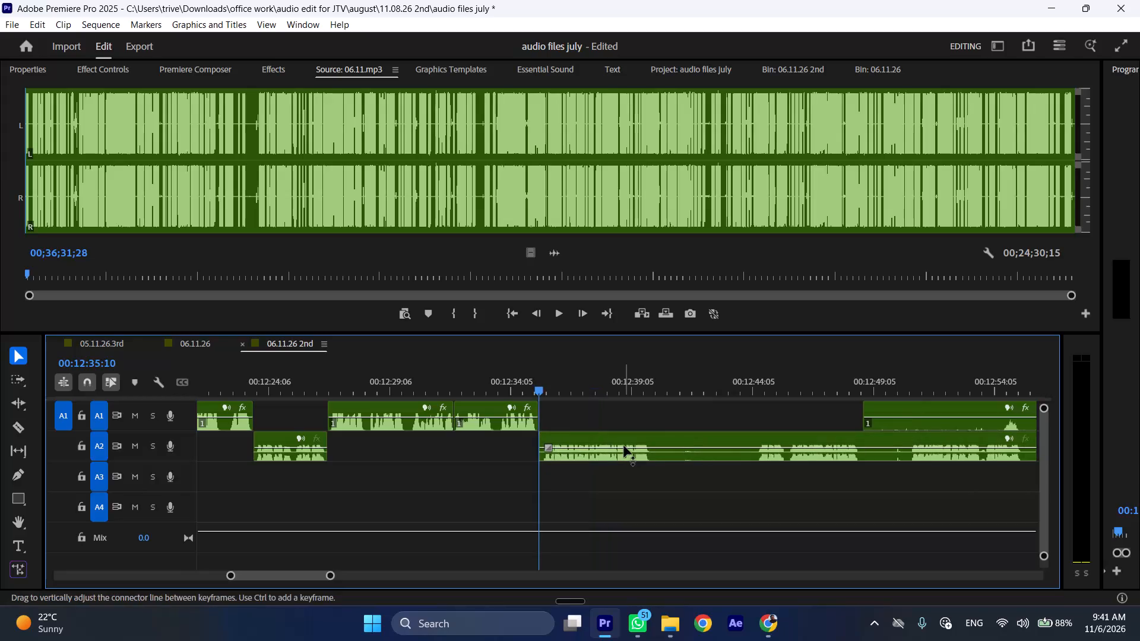
# Play the A2 reply, cut it near 00:12:40 and at 00:12:44:09, and ripple-remove the roughly 4.2-second pause between the cuts.
pyautogui.press('space')
pyautogui.write('l')
pyautogui.scroll(-4, 624, 446)
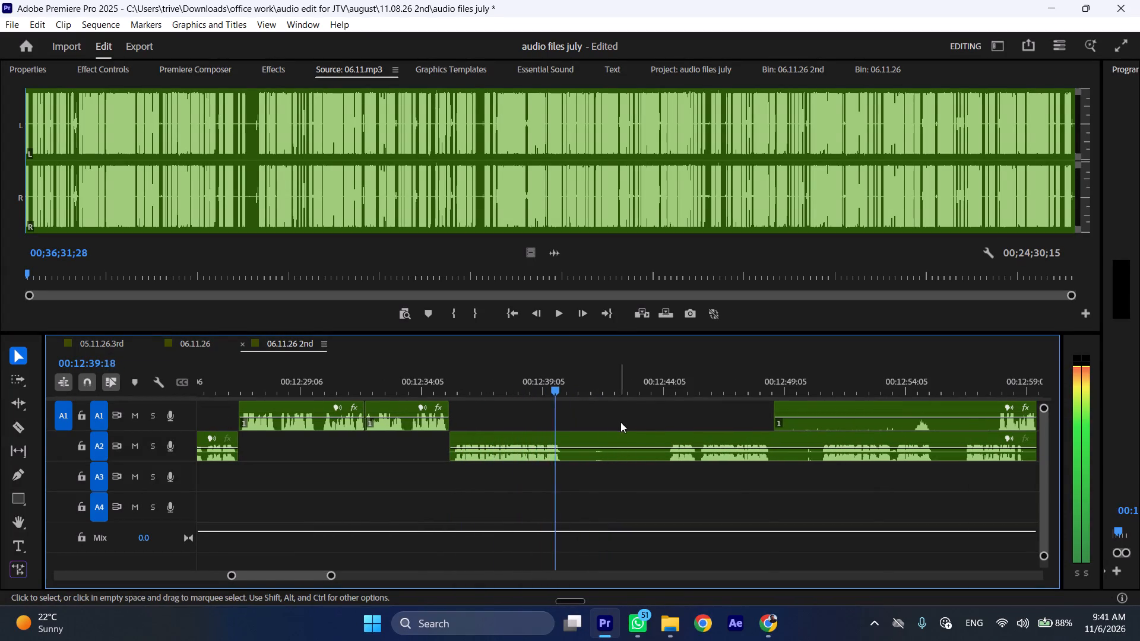
pyautogui.press('space')
pyautogui.hotkey('shift', 'c')
pyautogui.moveTo(654, 385); pyautogui.dragTo(669, 384)
pyautogui.click(686, 434)
pyautogui.hotkey('shift', 'c')
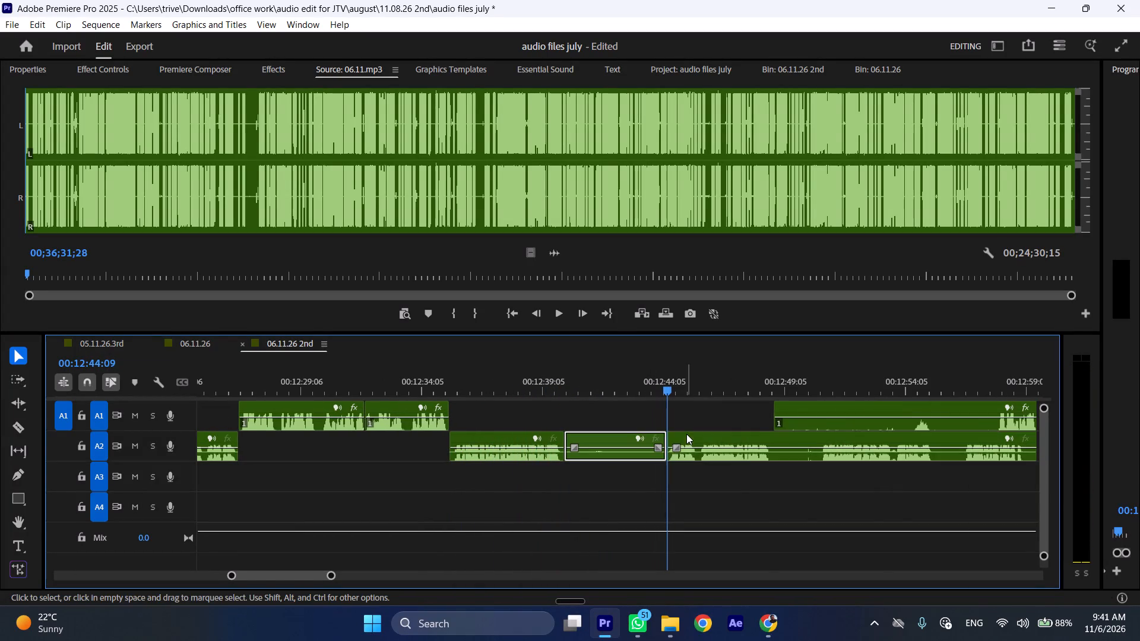
pyautogui.hotkey('ctrl', 'shift', 'd')
# Trim about 9 seconds of opening silence from the upcoming A1 passage and move it about 7.6 seconds later.
pyautogui.press('space')
pyautogui.press('l')
pyautogui.scroll(-6, 672, 461)
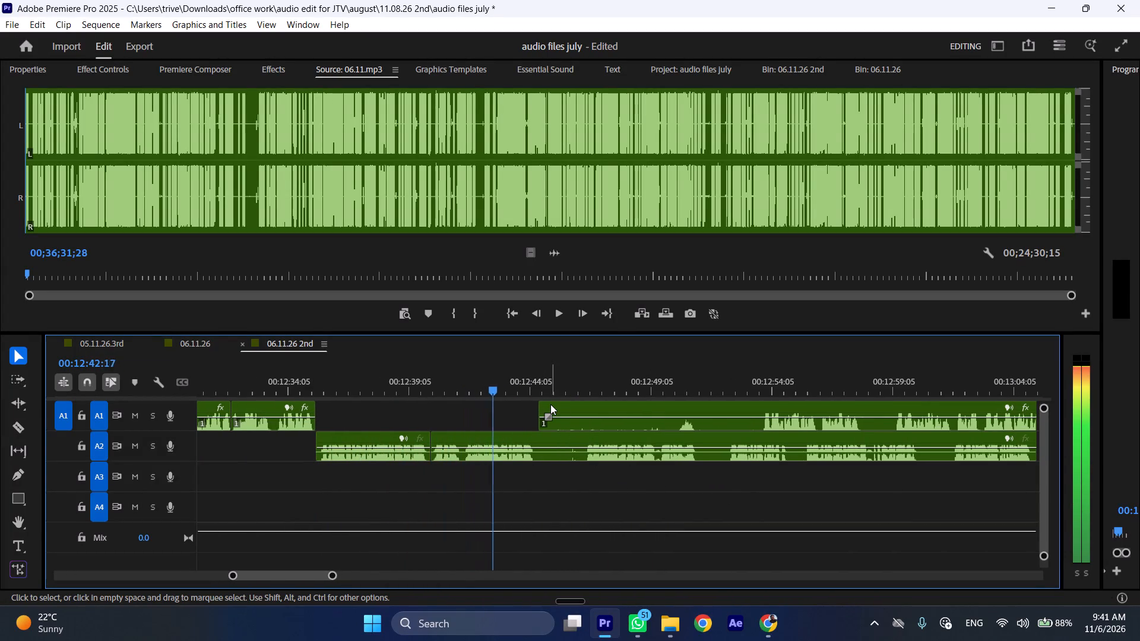
pyautogui.moveTo(548, 406); pyautogui.dragTo(766, 406)
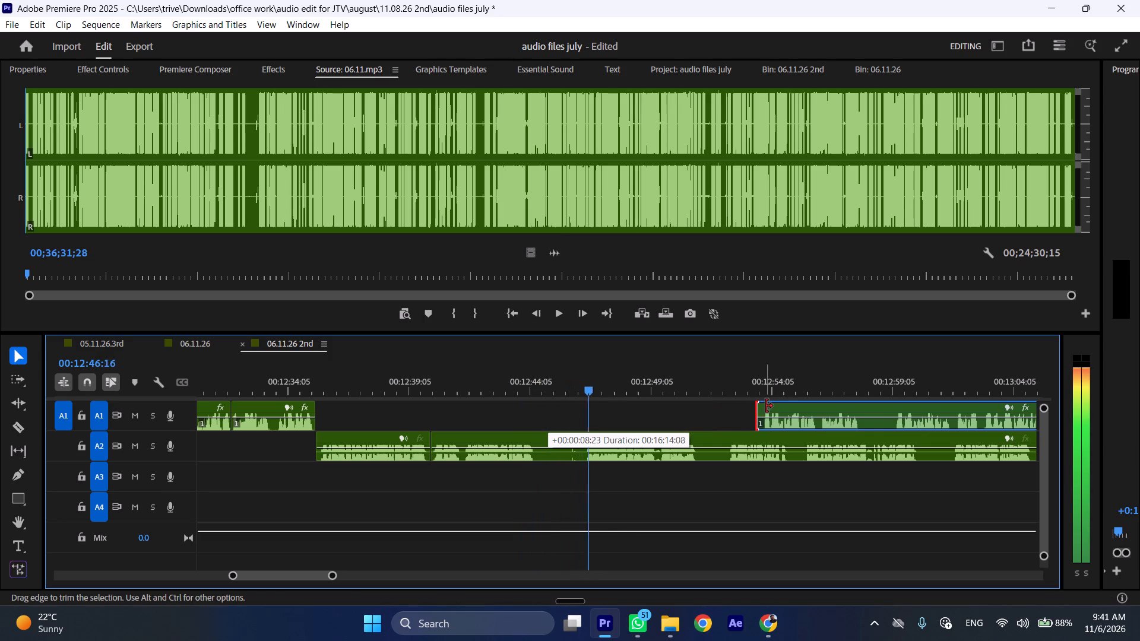
pyautogui.moveTo(766, 406); pyautogui.dragTo(768, 406)
pyautogui.moveTo(780, 406); pyautogui.dragTo(964, 407)
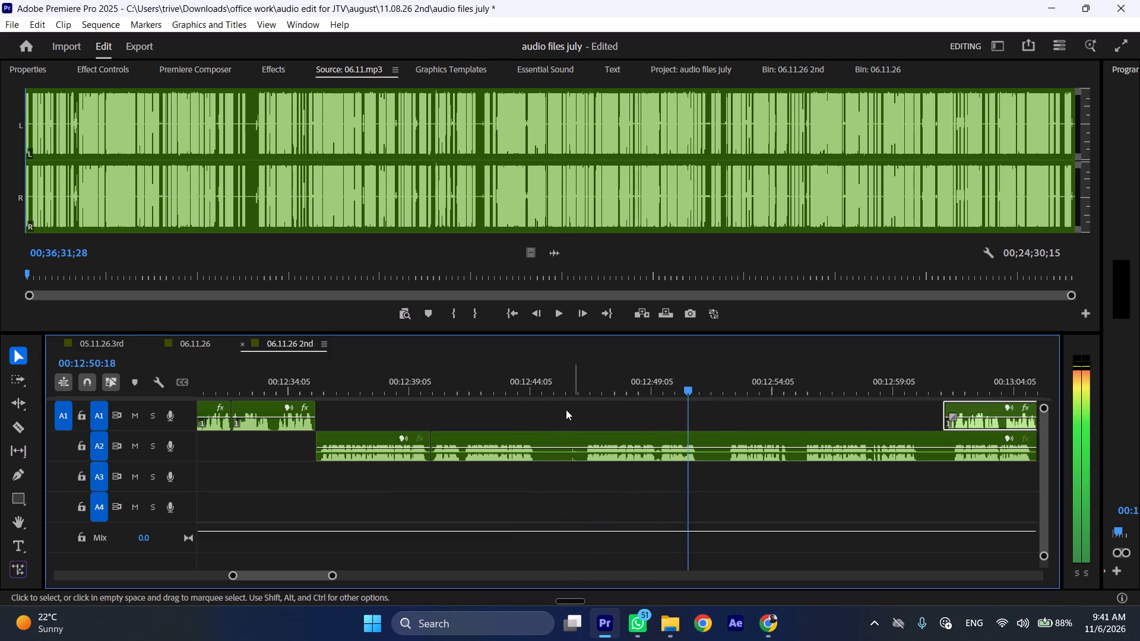
# Split A2 near 00:12:44:11 and ripple-trim the following part up to the next phrase, removing about 2 seconds.
pyautogui.moveTo(539, 379); pyautogui.dragTo(589, 376)
pyautogui.hotkey('shift', 'c')
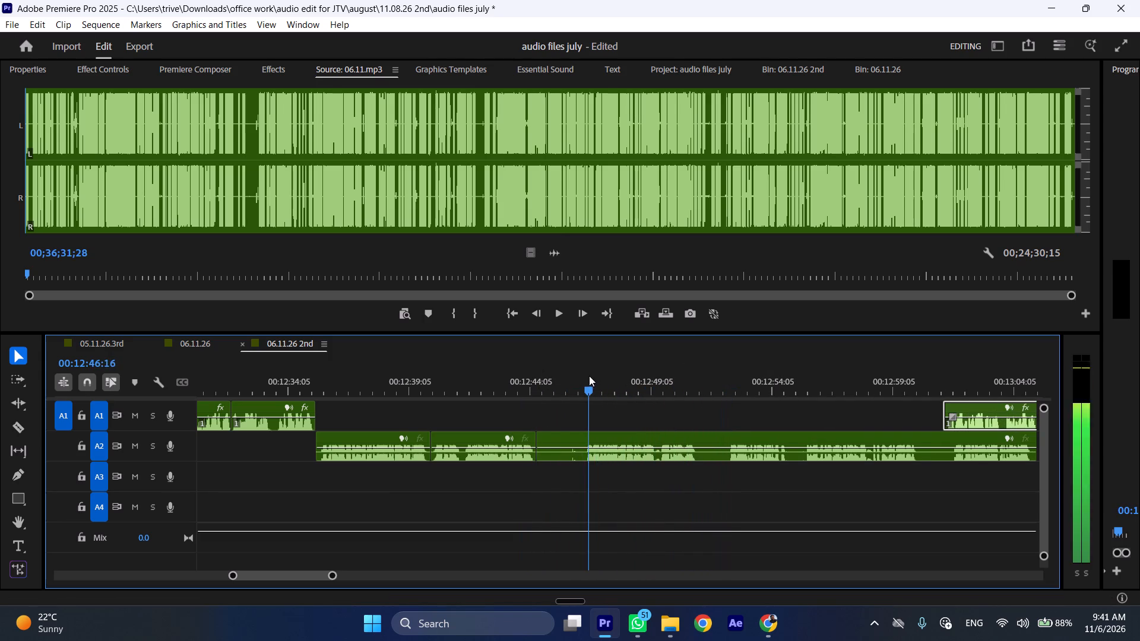
pyautogui.moveTo(589, 376); pyautogui.dragTo(585, 375)
pyautogui.click(620, 439)
pyautogui.hotkey('shift', 'c')
pyautogui.hotkey('ctrl', 'shift', 'd')
# Split A2 at 00:12:49:09 and ripple-trim the following pause, removing about 1.1 seconds.
pyautogui.moveTo(642, 379); pyautogui.dragTo(656, 380)
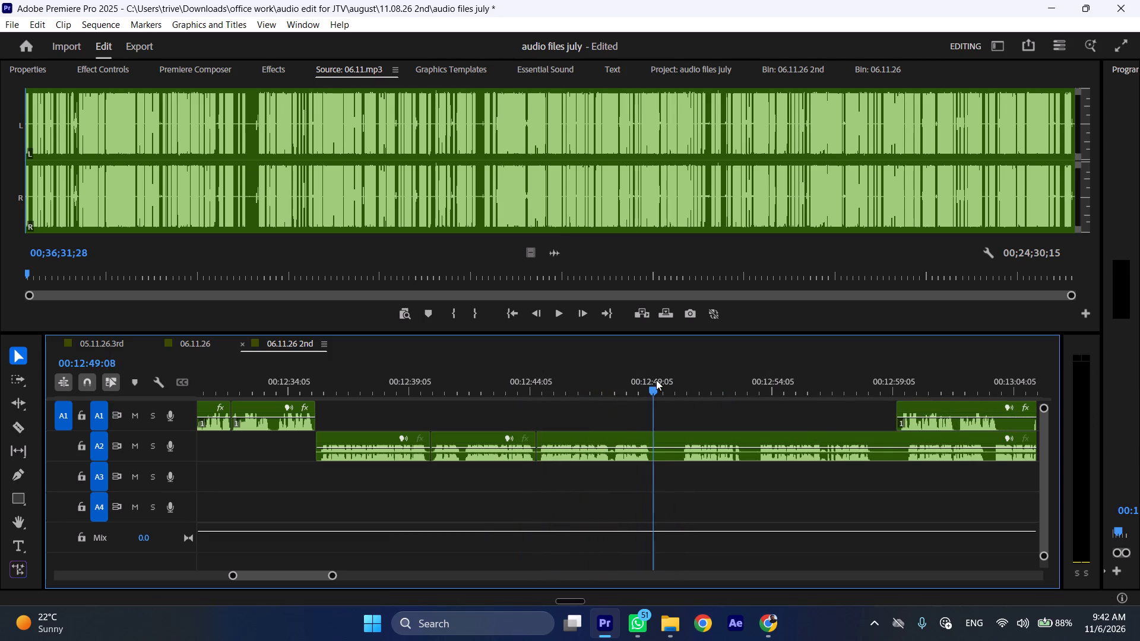
pyautogui.moveTo(656, 380); pyautogui.dragTo(683, 380)
pyautogui.hotkey('shift', 'c')
pyautogui.click(697, 437)
pyautogui.hotkey('shift', 'c')
pyautogui.hotkey('ctrl', 'shift', 'd')
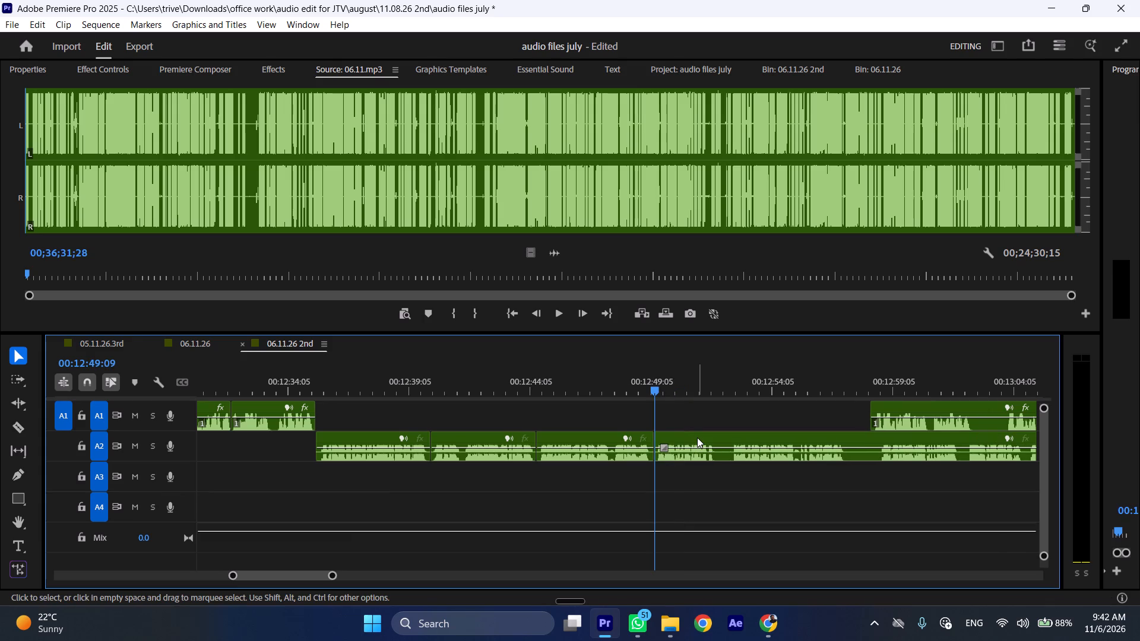
# Play A2 past 00:12:49:09 and ripple-trim that part's start up to the next phrase, removing about 3.2 seconds.
pyautogui.press('space')
pyautogui.write('l')
pyautogui.scroll(-4, 717, 451)
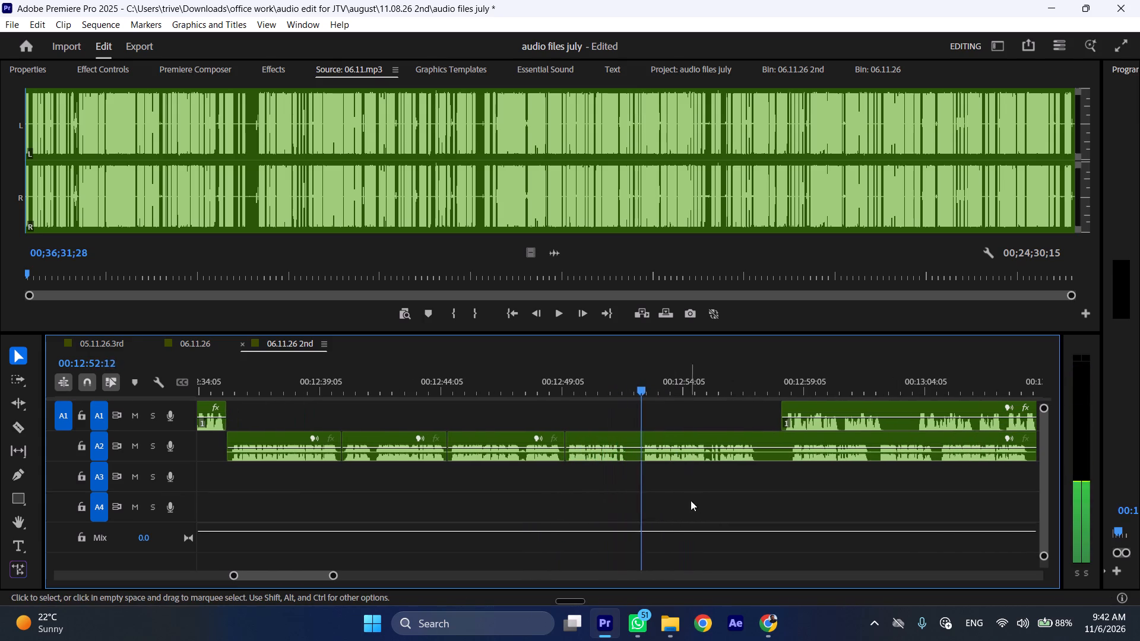
pyautogui.click(644, 386)
pyautogui.click(665, 449)
pyautogui.hotkey('shift', 'c')
pyautogui.hotkey('ctrl', 'shift', 'd')
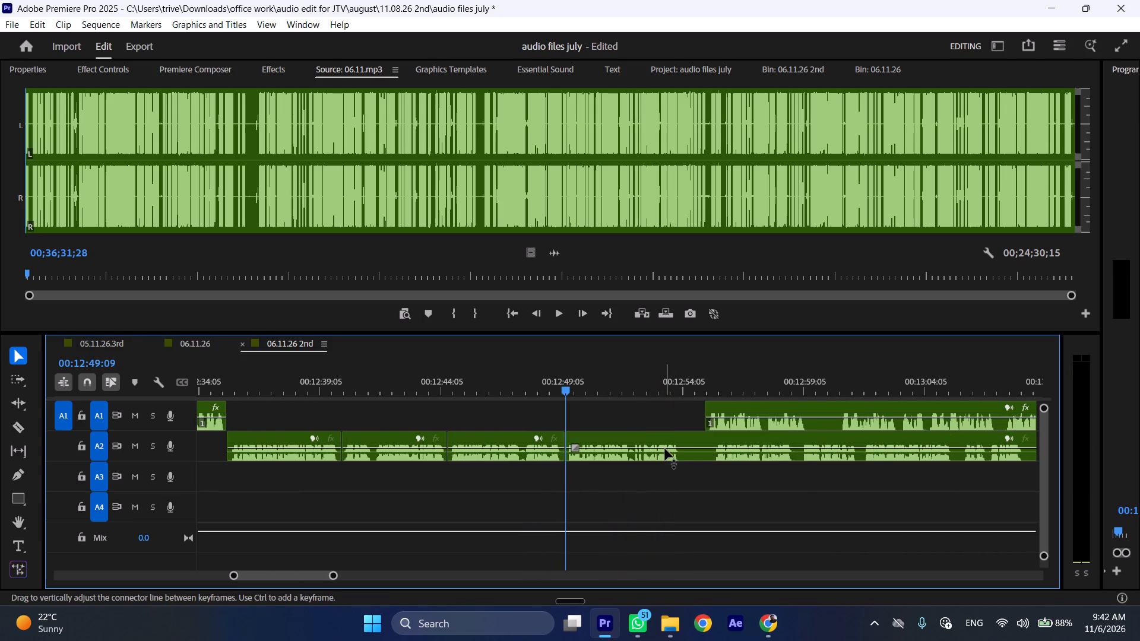
# Play the remaining A2 passage and cut it after its phrase at 00:12:54:06.
pyautogui.press('space')
pyautogui.write('l')
pyautogui.scroll(-4, 672, 453)
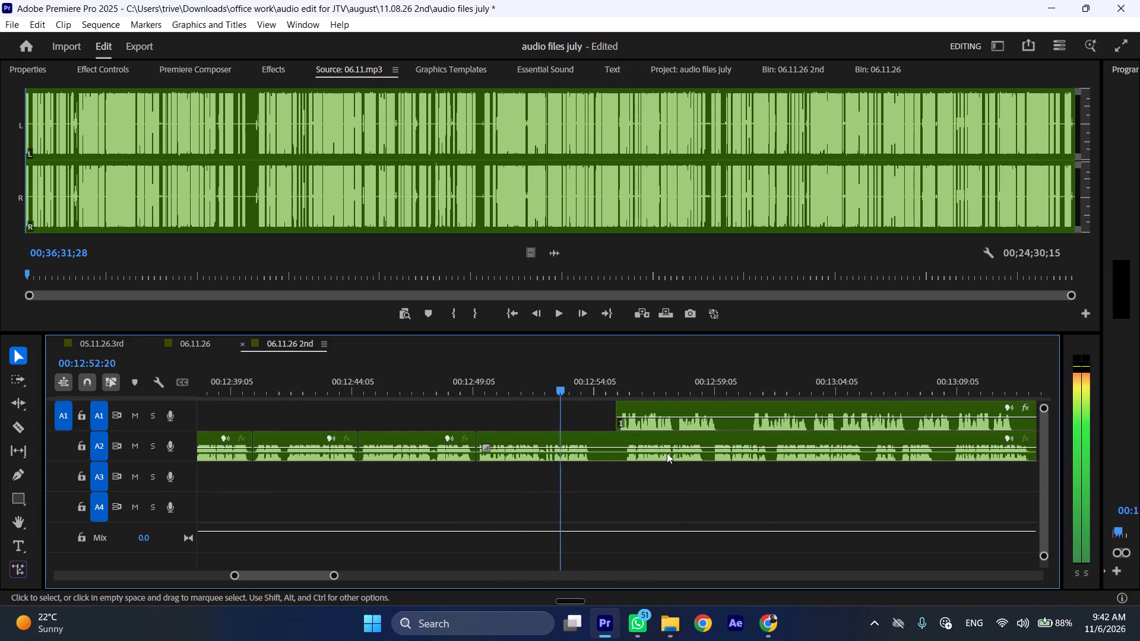
pyautogui.press('space')
pyautogui.click(629, 446)
pyautogui.hotkey('shift', 'c')
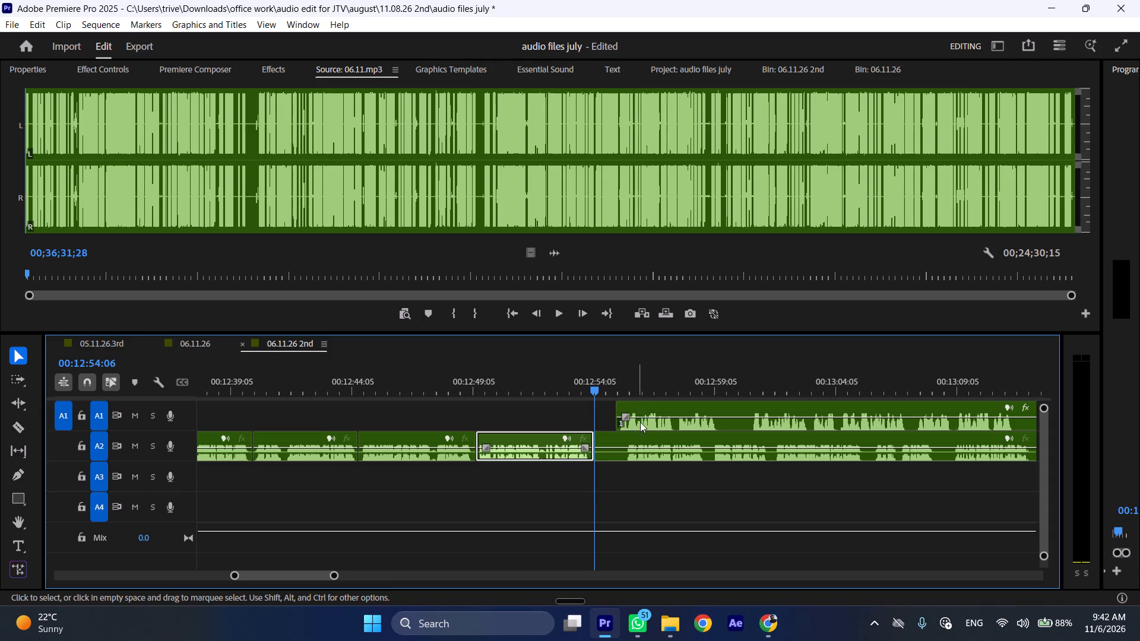
# Move the A1 reply earlier to start at 00:12:54:06, shift the remaining A2 passage about 18 seconds later, and start playback.
pyautogui.moveTo(645, 405); pyautogui.dragTo(620, 410)
pyautogui.moveTo(623, 437); pyautogui.dragTo(1052, 436)
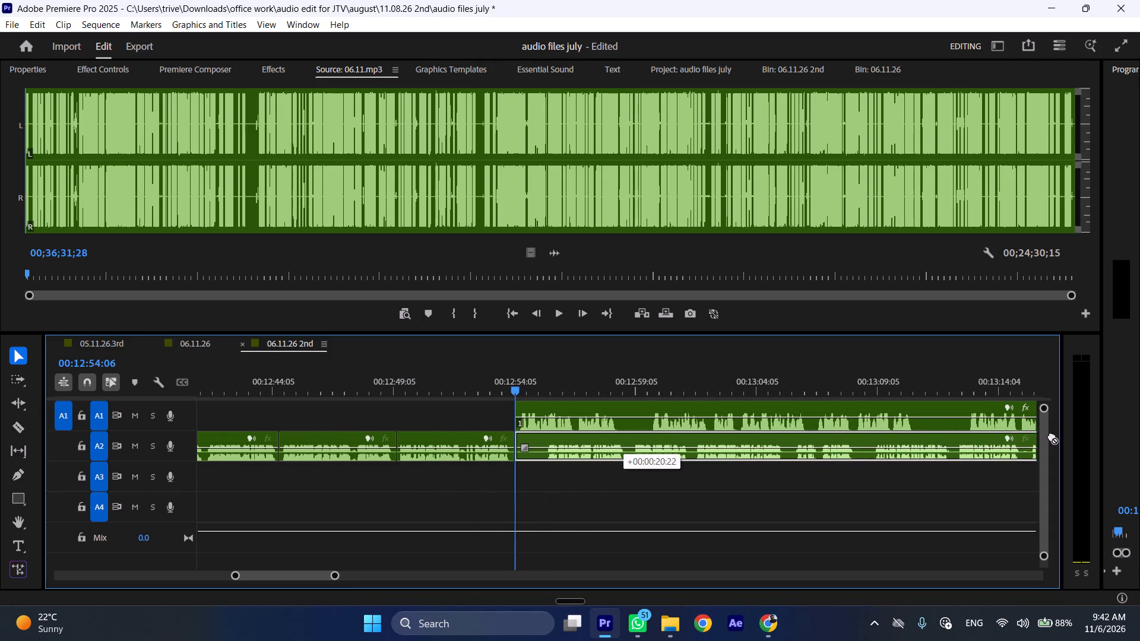
pyautogui.moveTo(1052, 436); pyautogui.dragTo(980, 436)
pyautogui.press('space')
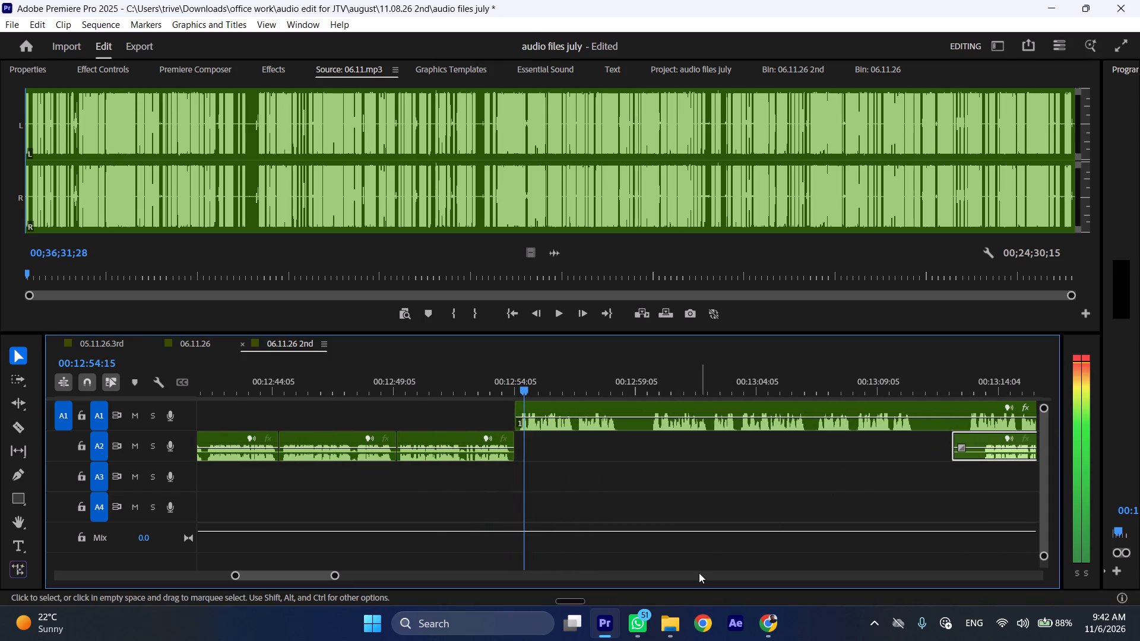
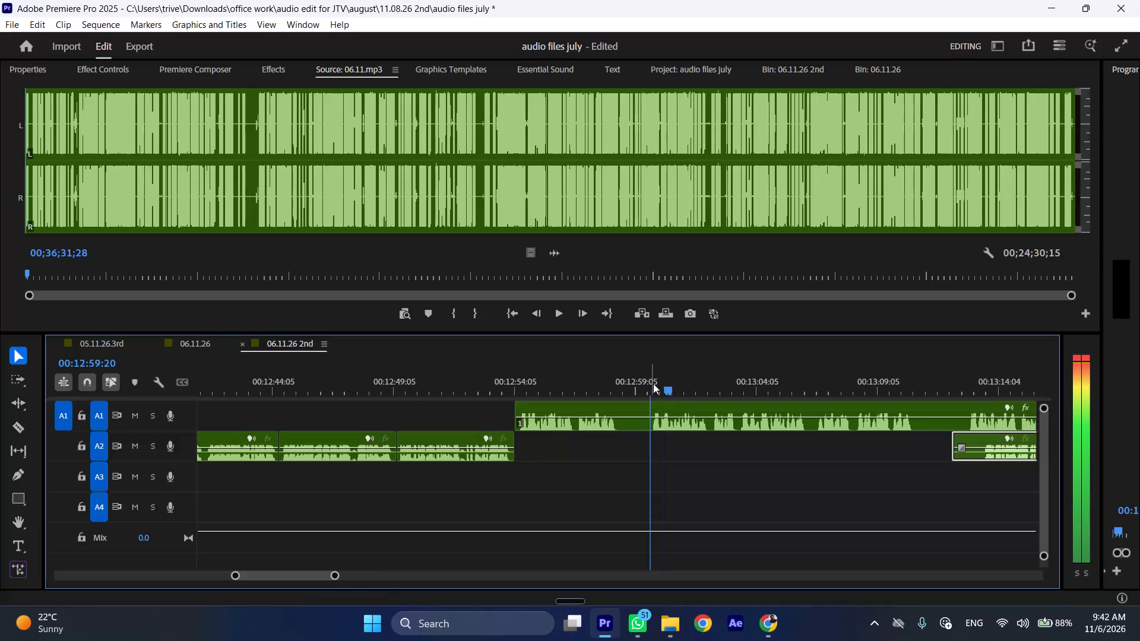
# Split A1 at 00:12:59:20 and ripple-delete the part of the reply between 00:12:54:06 and that cut, removing about 5.6 seconds.
pyautogui.click(669, 407)
pyautogui.hotkey('shift', 'c')
pyautogui.hotkey('ctrl', 'shift', 'd')
# Play the A1 reply from 00:12:54:06 and cut it after its last phrase before the long pause, at 00:13:05:05.
pyautogui.press('space')
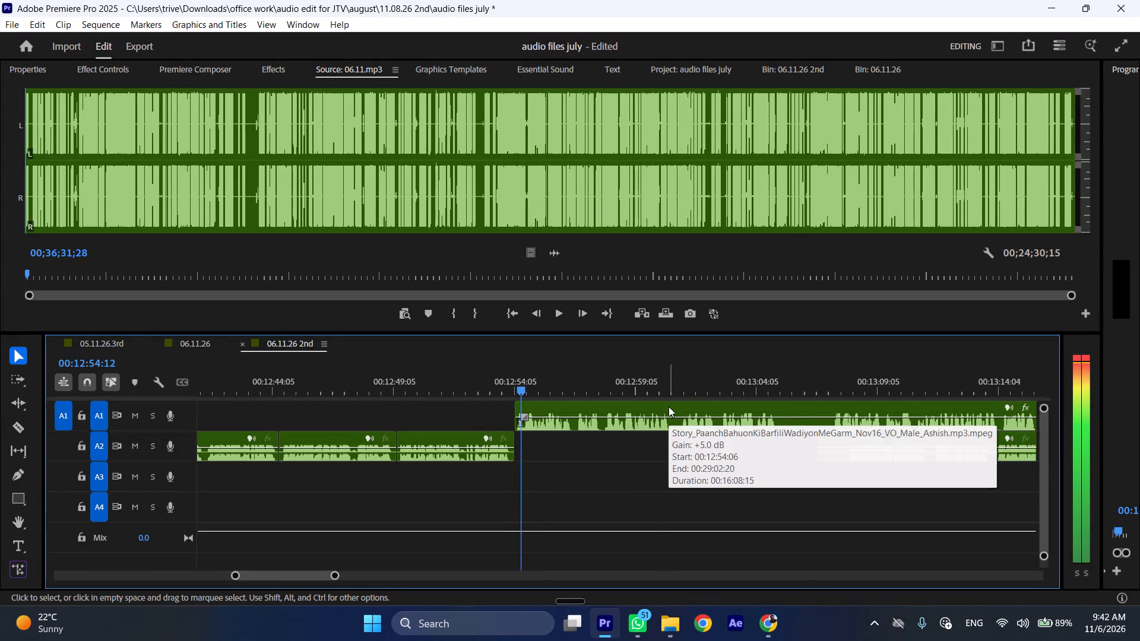
pyautogui.write('l')
pyautogui.scroll(-4, 647, 439)
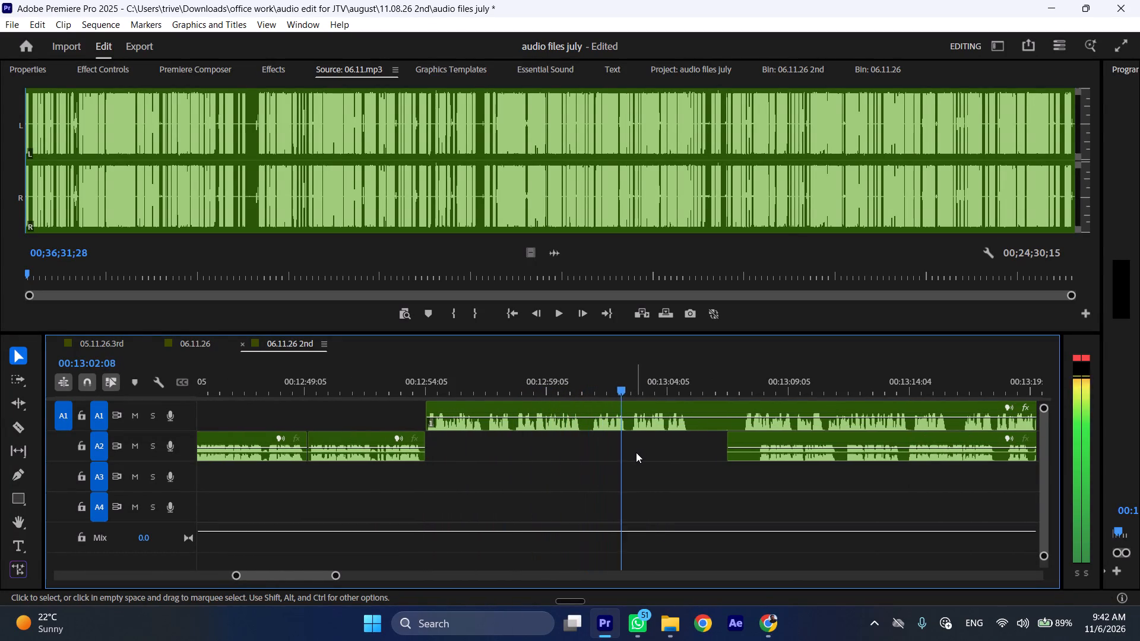
pyautogui.press('space')
pyautogui.write('C')
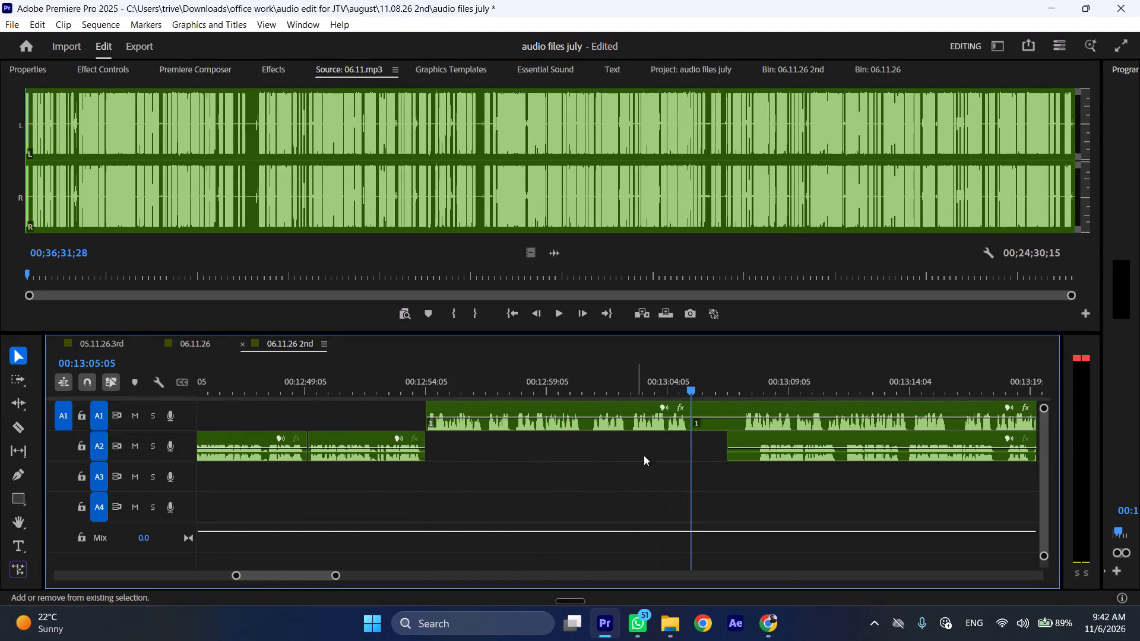
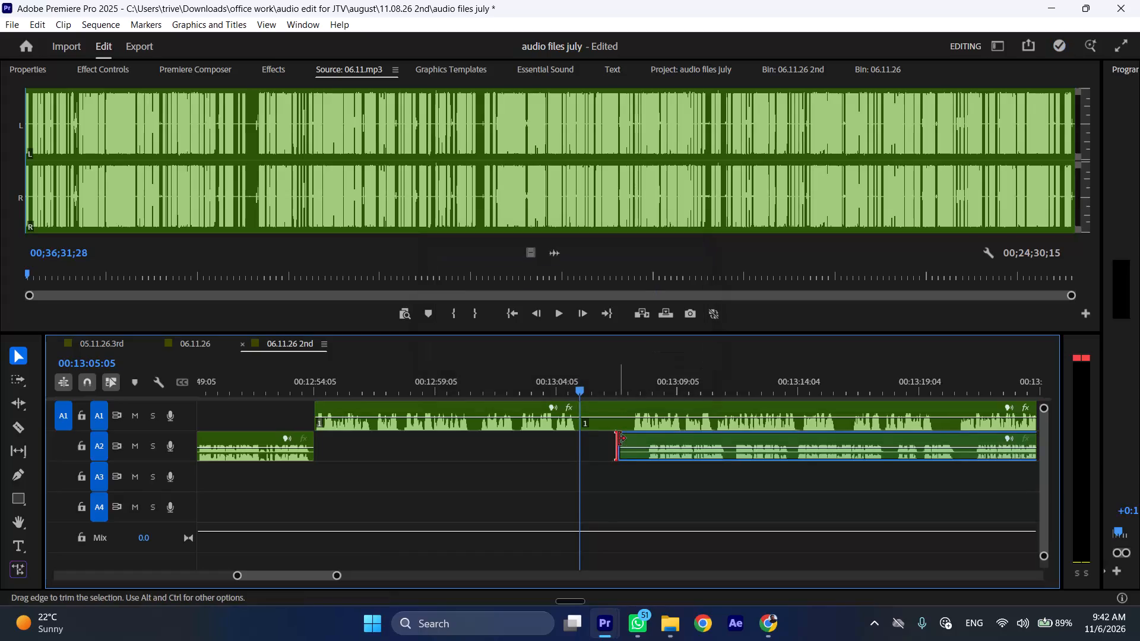
# Trim the silent start of the next A2 passage and move it against the A1 cut at 00:13:05:05.
pyautogui.moveTo(619, 439); pyautogui.dragTo(639, 442)
pyautogui.moveTo(670, 441); pyautogui.dragTo(613, 442)
pyautogui.scroll(-6, 616, 436)
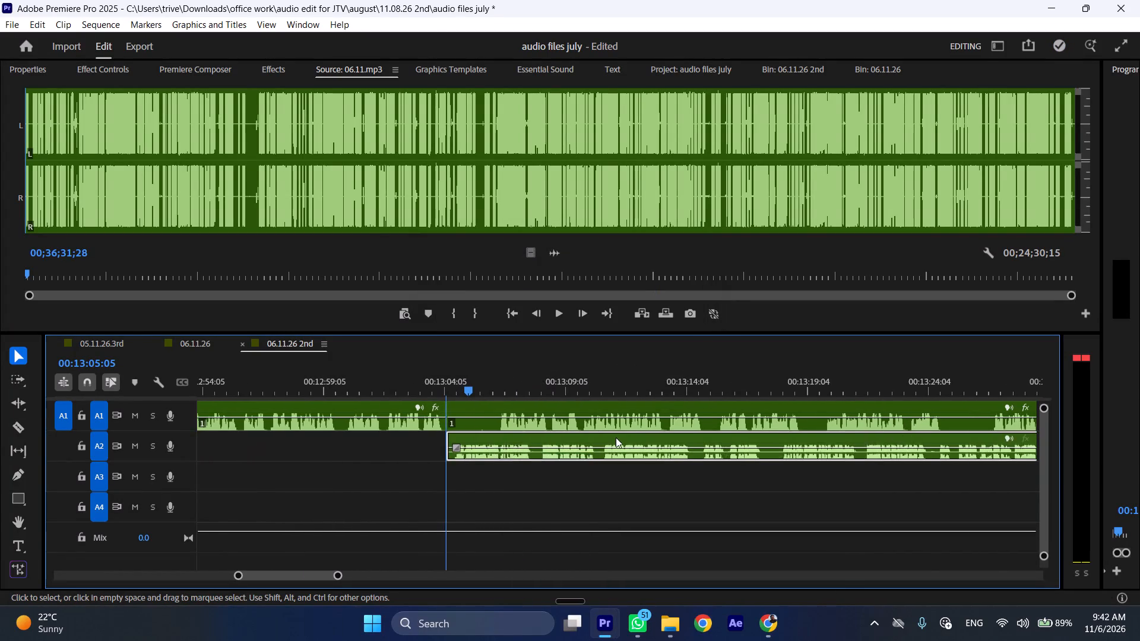
# Shift the remaining A1 passage later to about 00:13:18 and trim about 2 seconds of silence from its start, while playing the A2 passage.
pyautogui.scroll(-5, 616, 437)
pyautogui.moveTo(352, 403); pyautogui.dragTo(672, 406)
pyautogui.press('space')
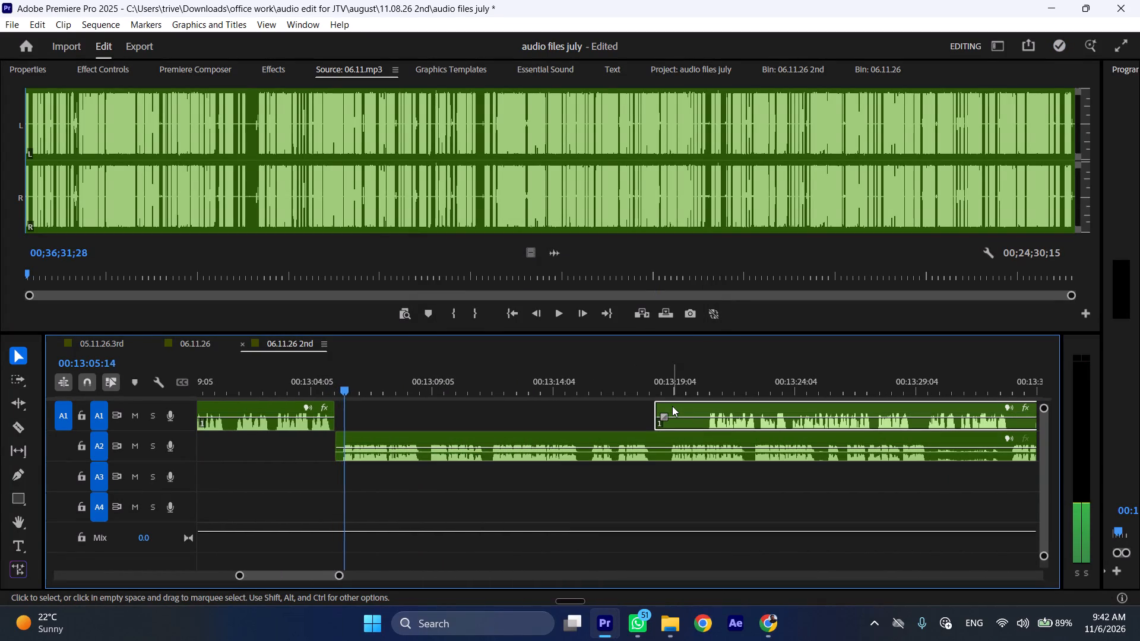
pyautogui.write('l')
pyautogui.moveTo(660, 405); pyautogui.dragTo(710, 407)
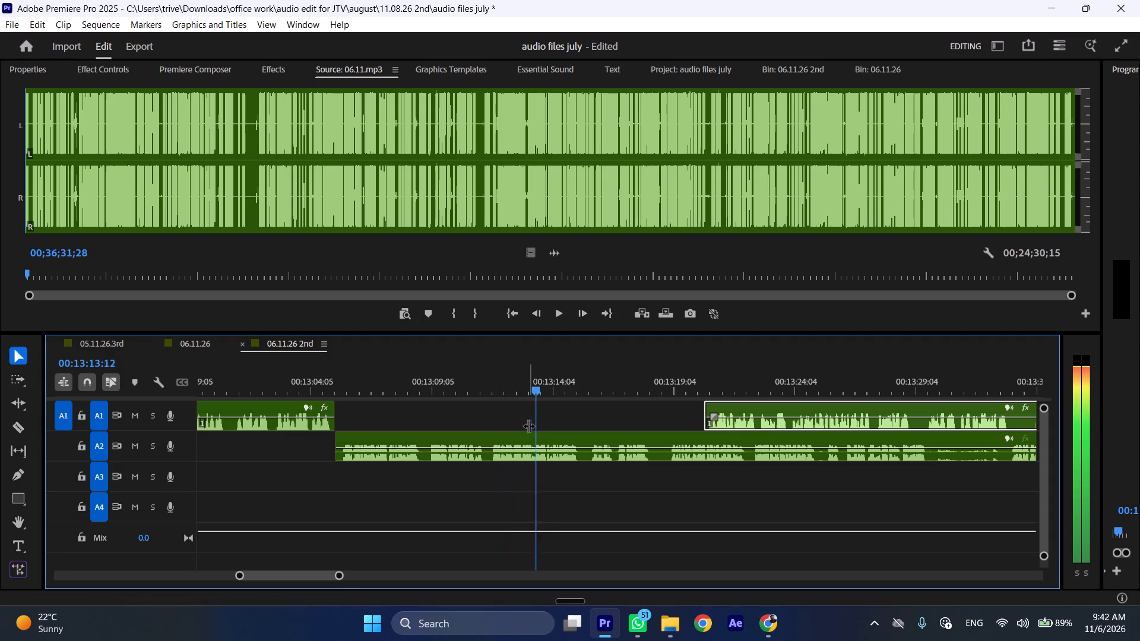
# Stop playback in the pause between A2 phrases and cut the A2 passage at 00:13:15:13.
pyautogui.press('space')
pyautogui.hotkey('shift', 'c')
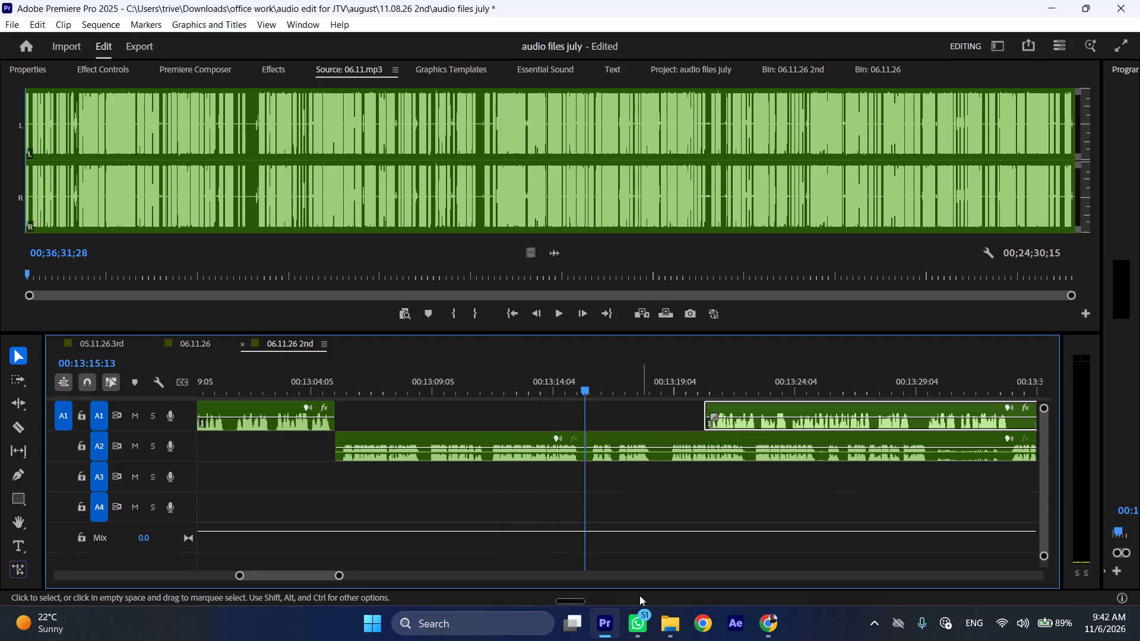
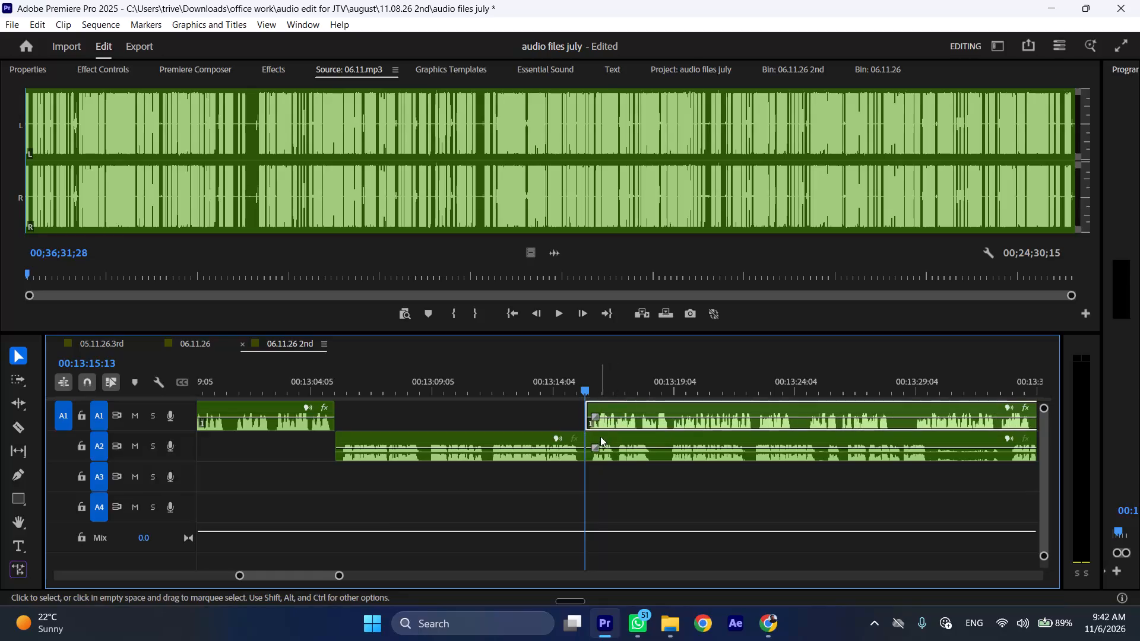
# Shift the remaining A2 passage later to about 00:13:26 and play the A1 passage from 00:13:15:13 at faster speed.
pyautogui.moveTo(601, 441); pyautogui.dragTo(857, 441)
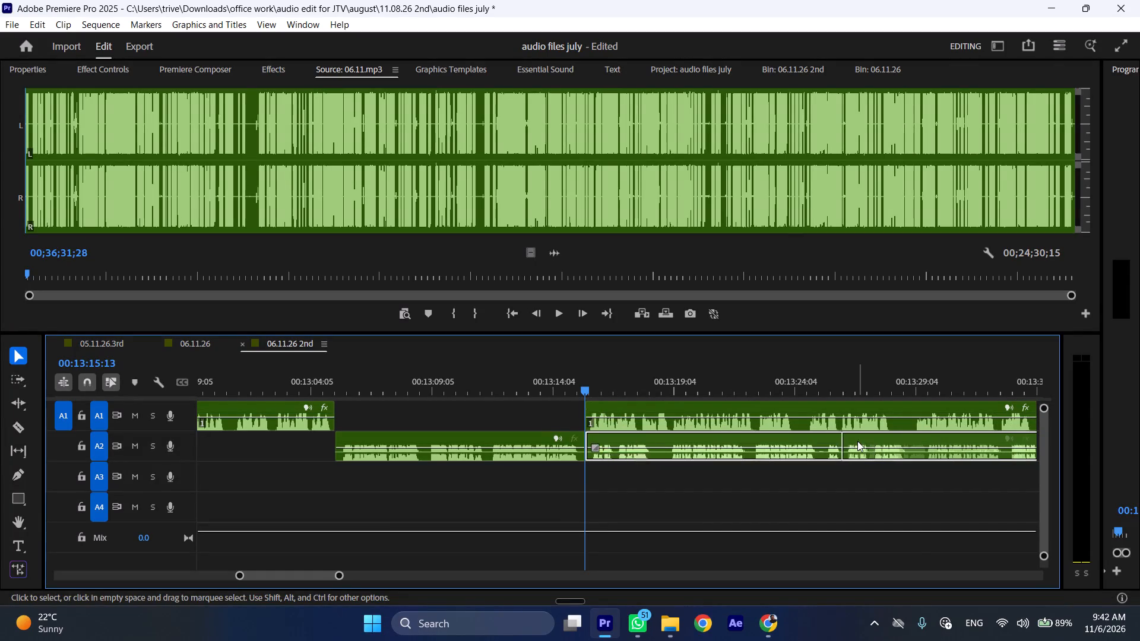
pyautogui.press('space')
pyautogui.press('l')
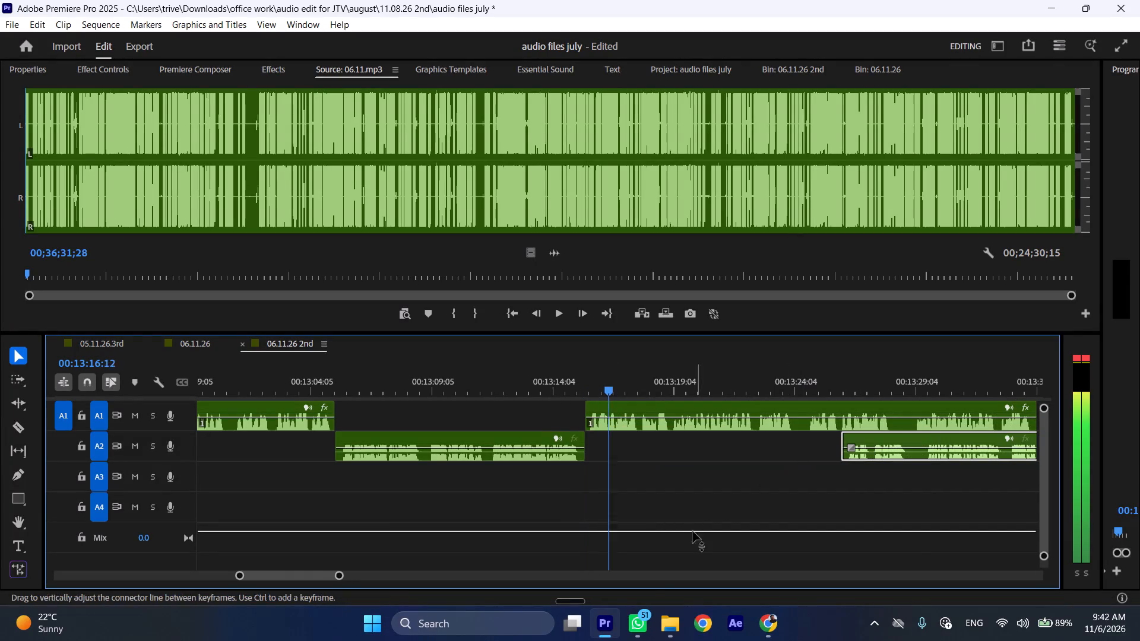
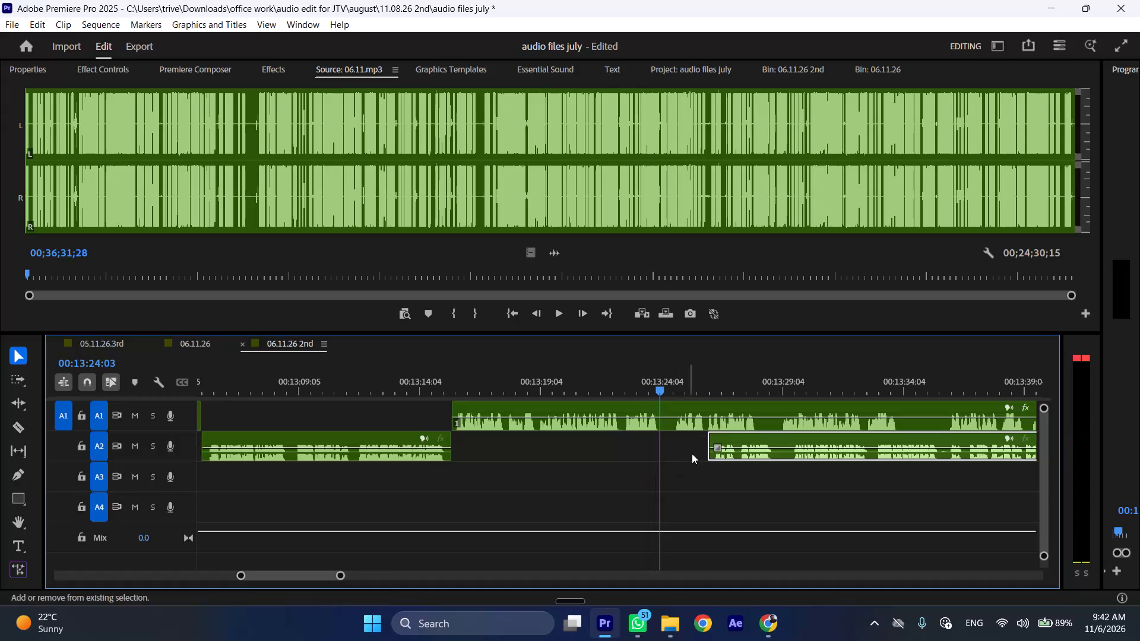
# Split the A1 passage at 00:13:24:03 and move the following A2 passage back to start at that cut.
pyautogui.hotkey('shift', 'c')
pyautogui.moveTo(721, 444); pyautogui.dragTo(682, 445)
pyautogui.moveTo(731, 442); pyautogui.dragTo(685, 441)
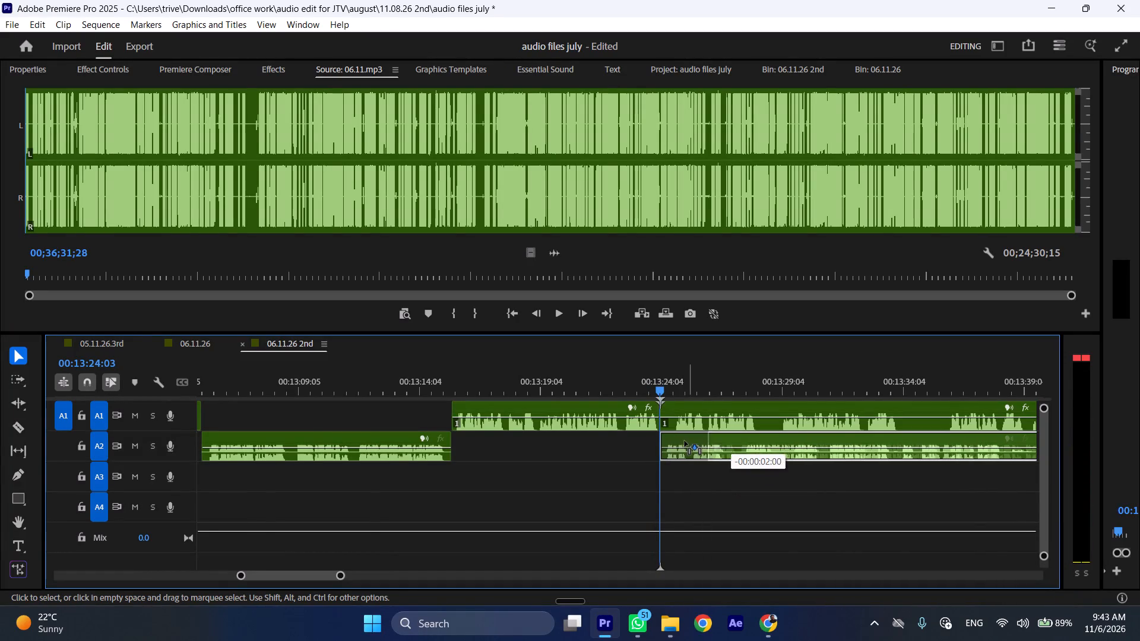
pyautogui.moveTo(685, 441); pyautogui.dragTo(683, 440)
# Shift the remaining A1 passage later to about 00:13:29 and play the A2 passage at faster speed up to 00:13:27:00.
pyautogui.moveTo(682, 410); pyautogui.dragTo(809, 410)
pyautogui.press('space')
pyautogui.press('l')
pyautogui.scroll(-5, 695, 458)
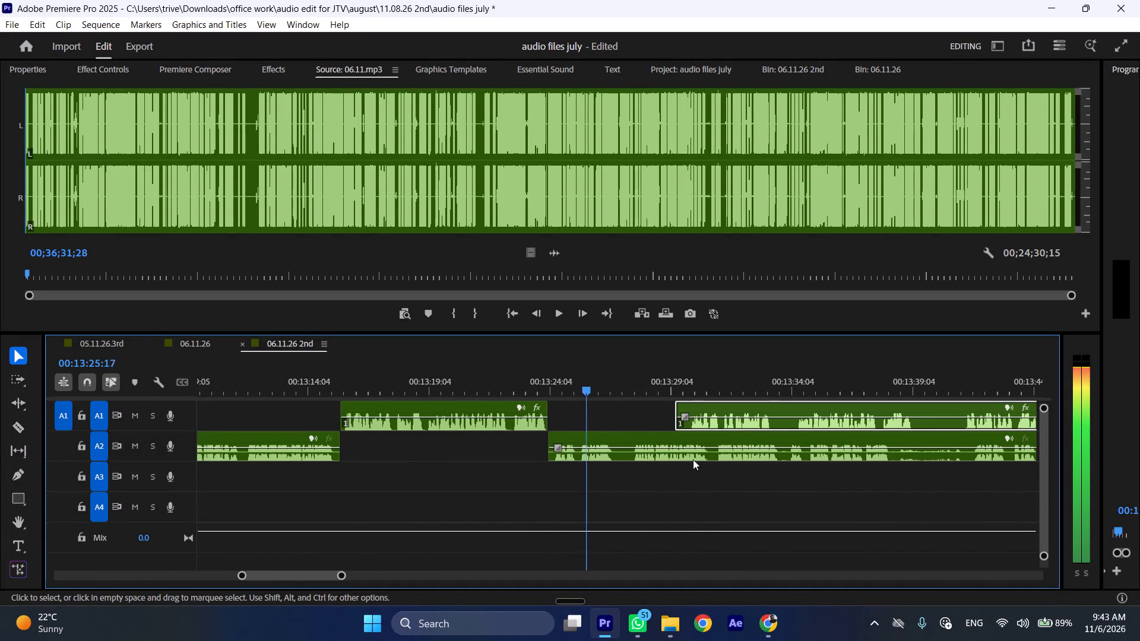
pyautogui.press('space')
# Split the A2 passage at 00:13:27:00, trim the start of the following A1 passage and move it back to that cut.
pyautogui.hotkey('shift', 'c')
pyautogui.moveTo(683, 407); pyautogui.dragTo(695, 408)
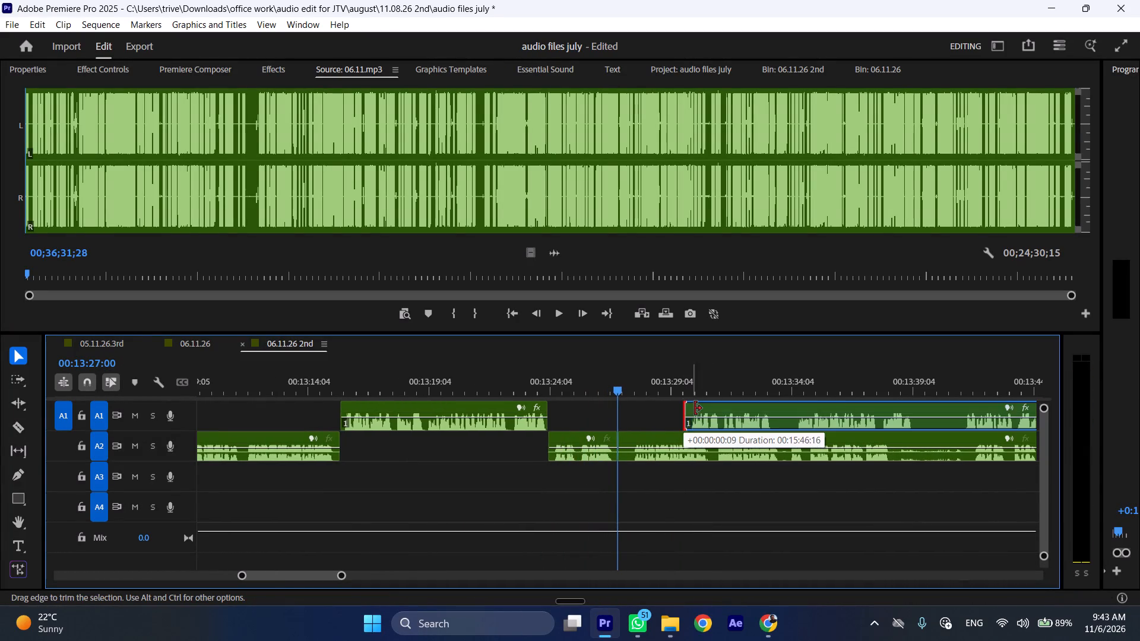
pyautogui.moveTo(695, 408); pyautogui.dragTo(699, 408)
pyautogui.moveTo(694, 408); pyautogui.dragTo(688, 409)
pyautogui.moveTo(717, 411); pyautogui.dragTo(644, 411)
# Shift the remaining A2 passage later to about 00:13:33 and play the A1 passage at faster speed up to 00:13:30:15.
pyautogui.moveTo(641, 433); pyautogui.dragTo(797, 434)
pyautogui.press('space')
pyautogui.press('l')
pyautogui.scroll(-5, 691, 474)
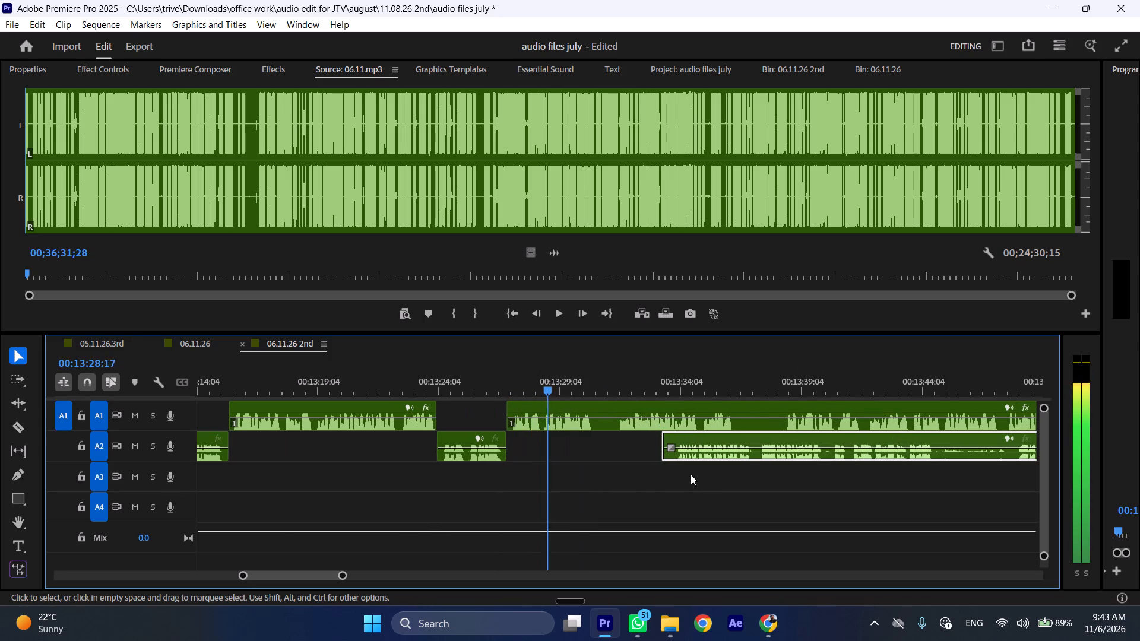
pyautogui.press('space')
# Split the A1 passage at 00:13:30:15.
pyautogui.hotkey('shift', 'c')
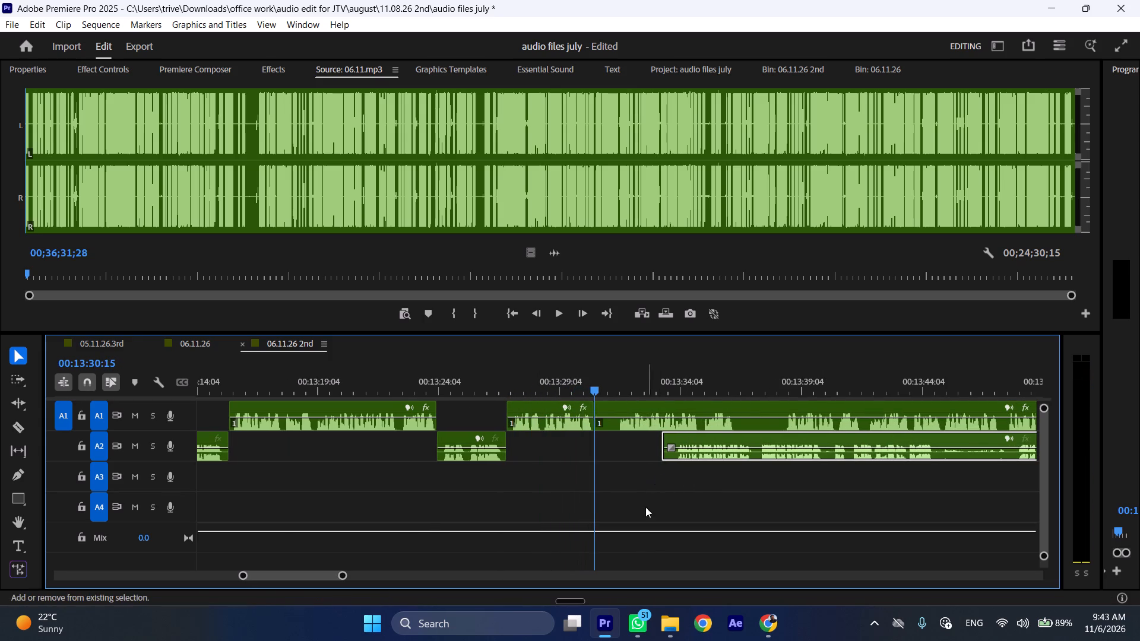
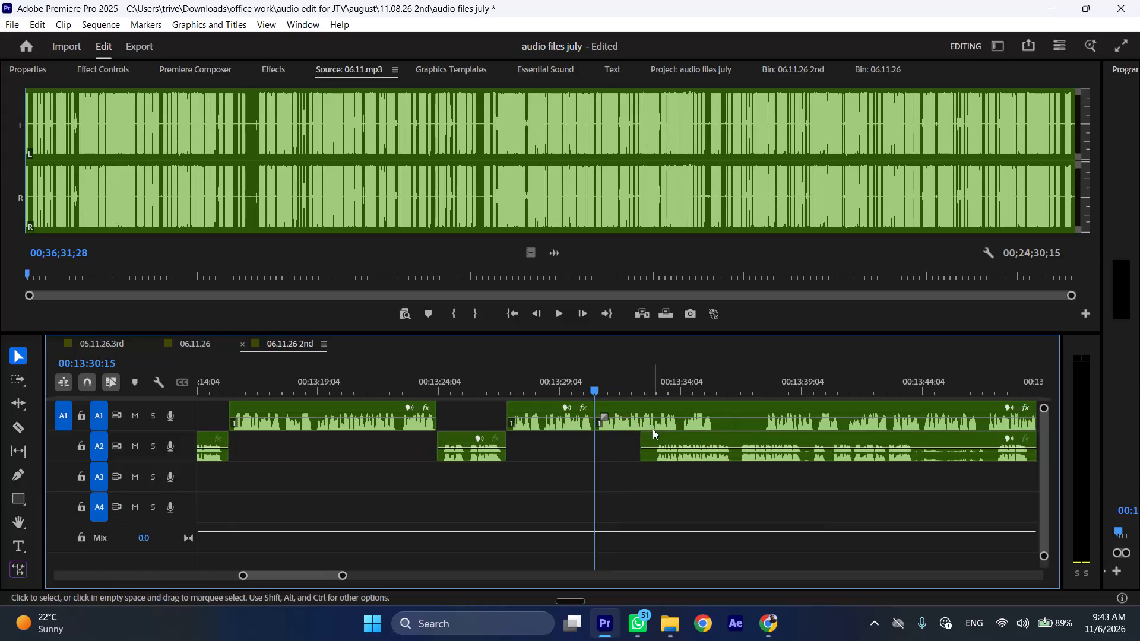
# Shift the remaining A2 passage later and trim its start to about 00:13:38 while playing the A1 passage at faster speed.
pyautogui.moveTo(653, 436); pyautogui.dragTo(780, 437)
pyautogui.press('space')
pyautogui.press('l')
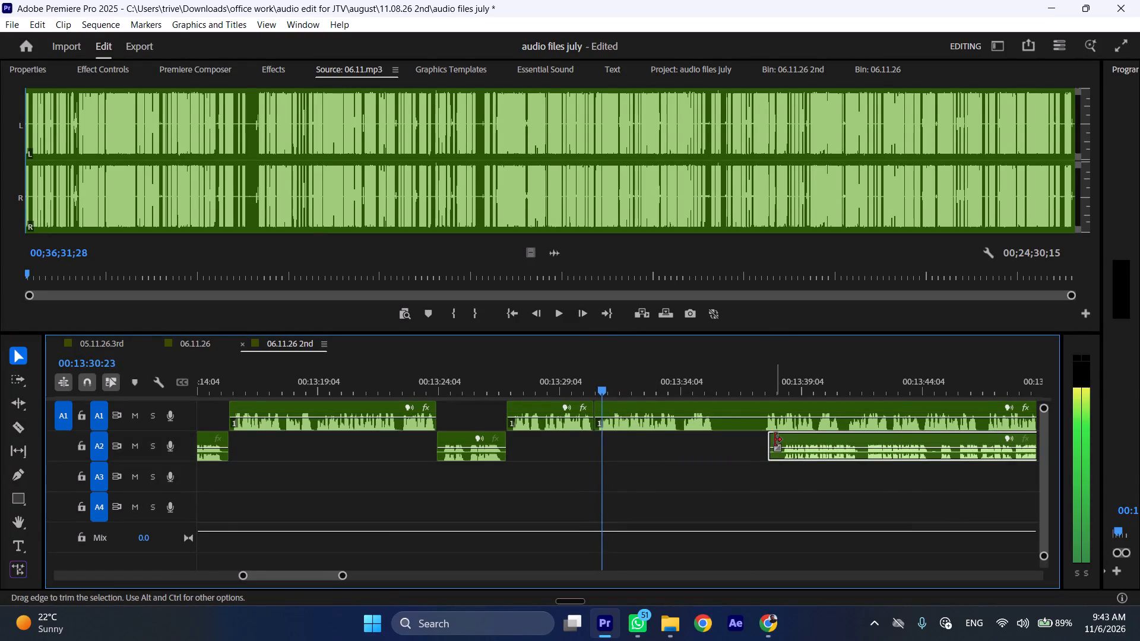
pyautogui.moveTo(762, 443); pyautogui.dragTo(775, 443)
pyautogui.scroll(-5, 742, 446)
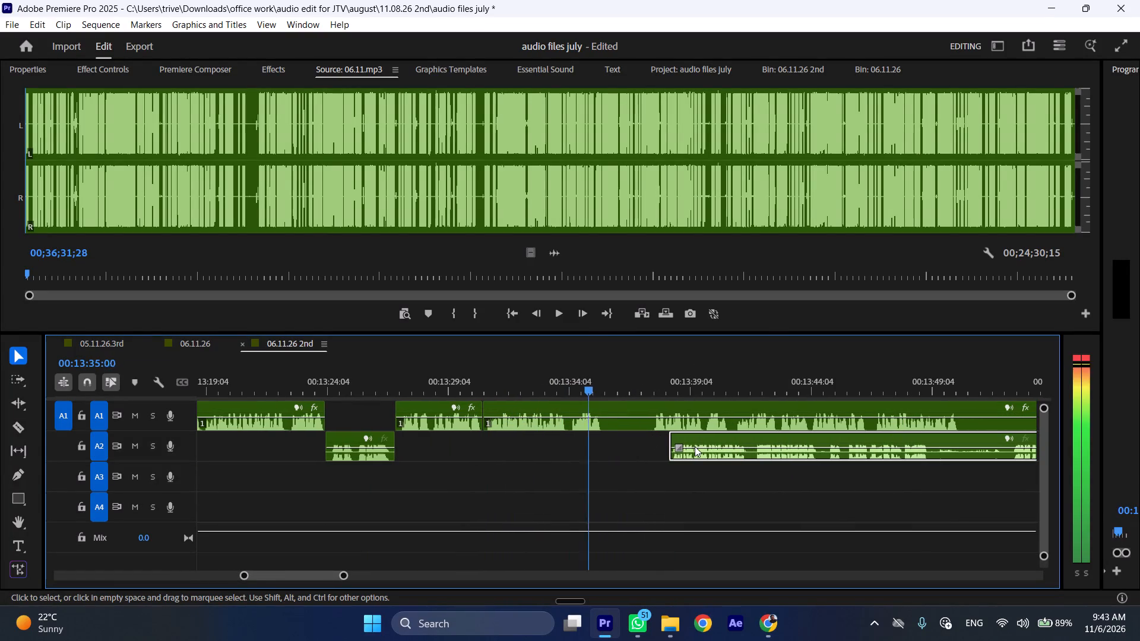
# Split the A1 passage at 00:13:35:19 and move the following A2 passage back to that cut.
pyautogui.press('space')
pyautogui.write('C')
pyautogui.moveTo(700, 437); pyautogui.dragTo(641, 439)
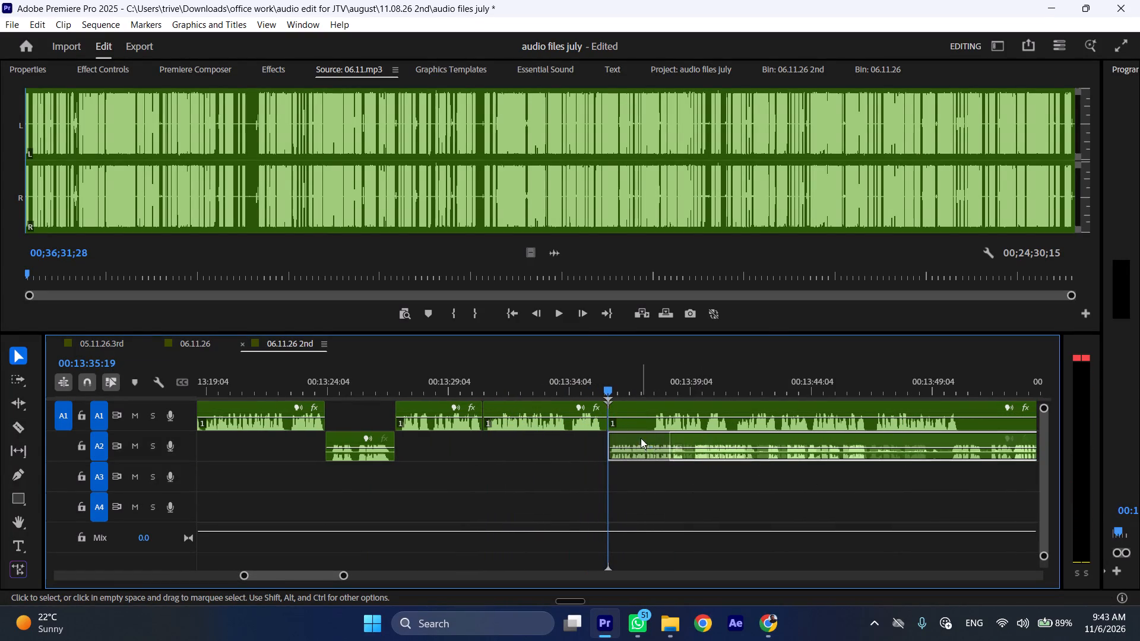
# Shift the remaining A1 passage later and trim its start to about 00:13:49 while playing the A2 passage at faster speed.
pyautogui.moveTo(627, 399); pyautogui.dragTo(938, 404)
pyautogui.moveTo(639, 409); pyautogui.dragTo(922, 409)
pyautogui.press('space')
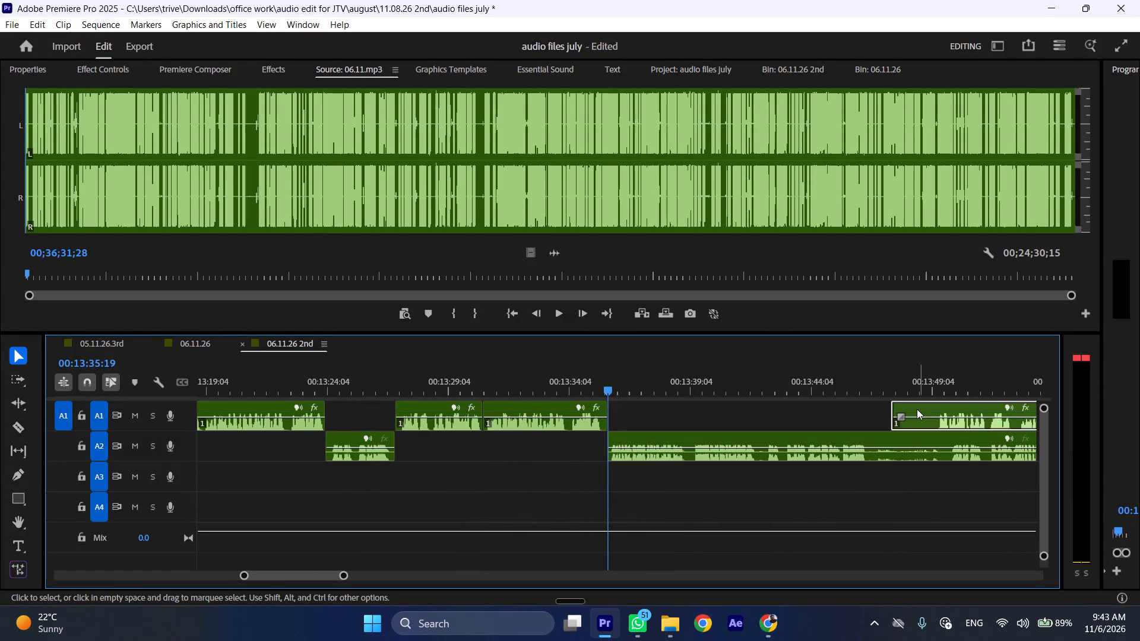
pyautogui.press('l')
pyautogui.scroll(-6, 692, 446)
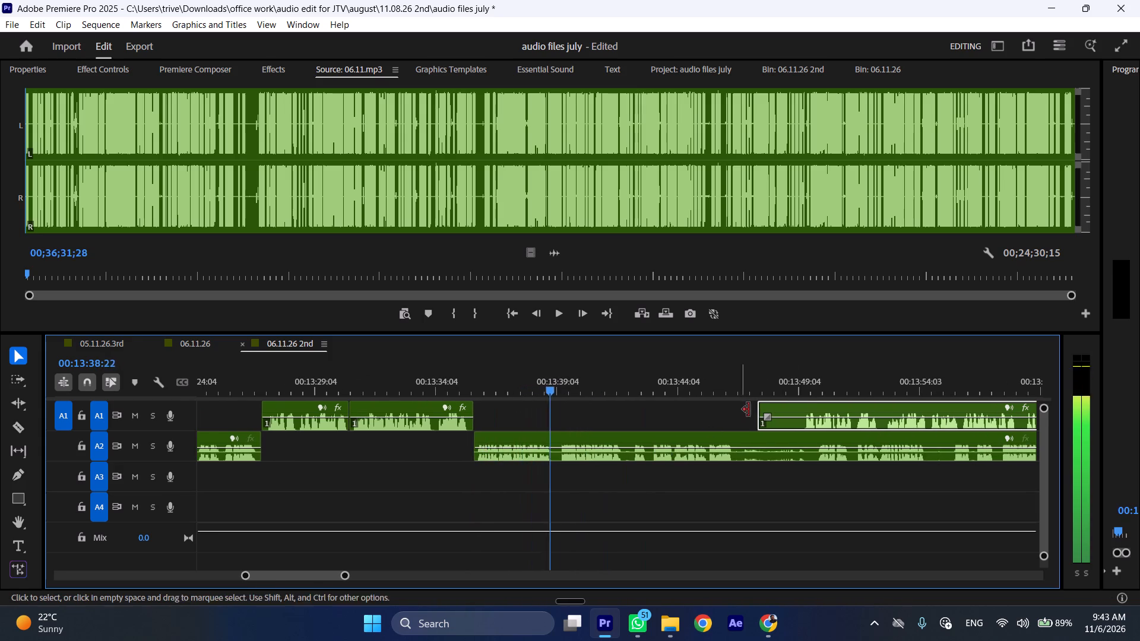
pyautogui.moveTo(756, 409); pyautogui.dragTo(797, 409)
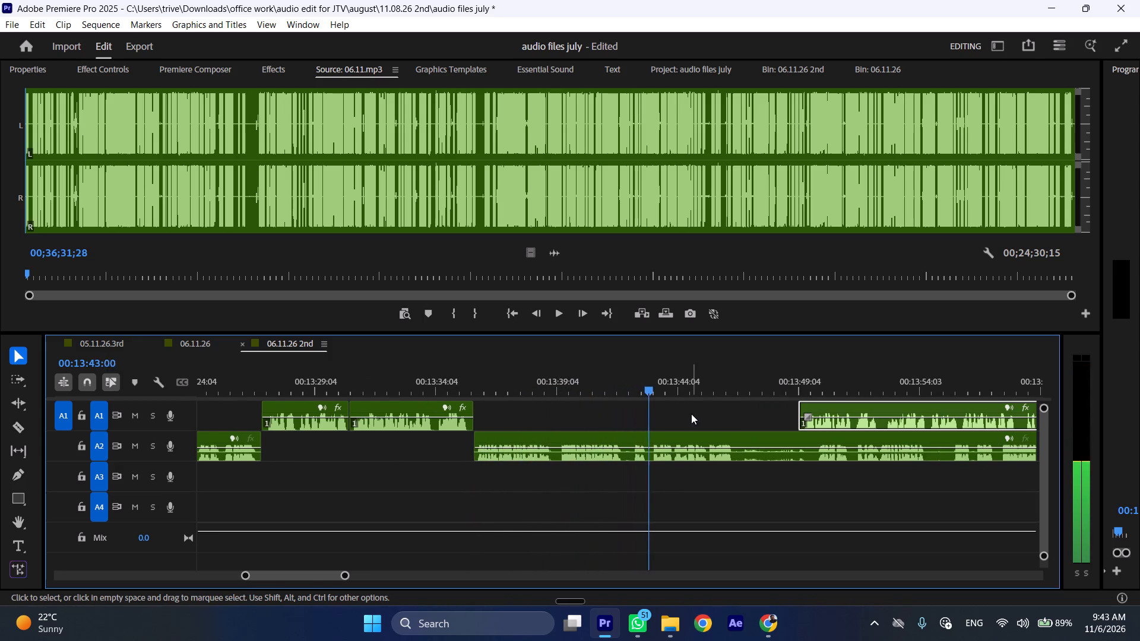
# Stop playback at the pause and split the A2 passage at 00:13:46:13.
pyautogui.press('space')
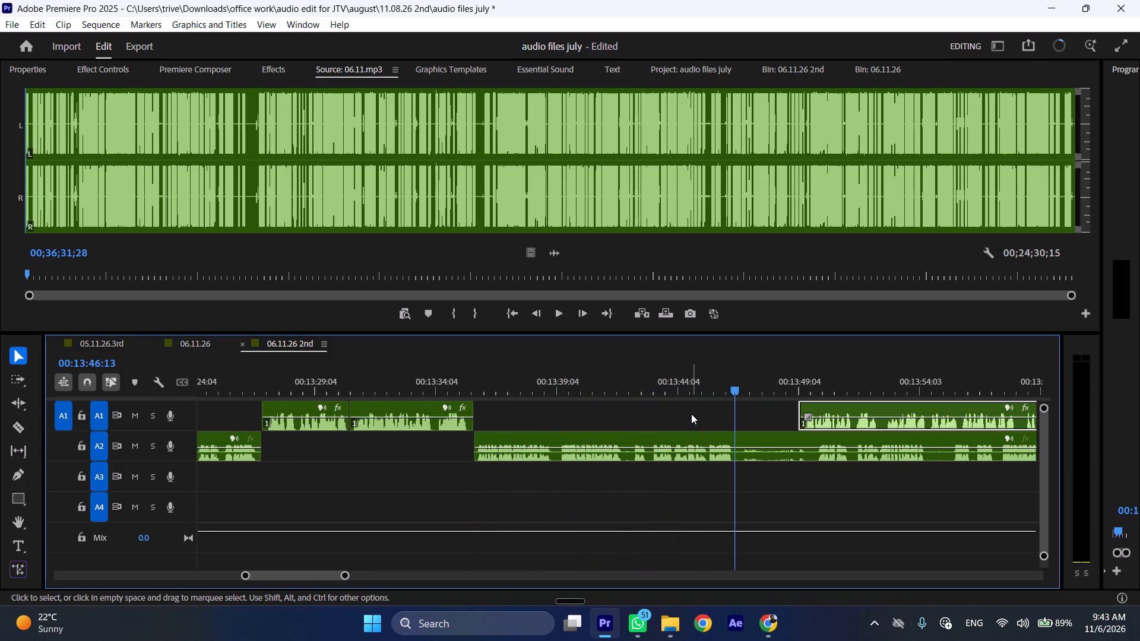
pyautogui.write('C')
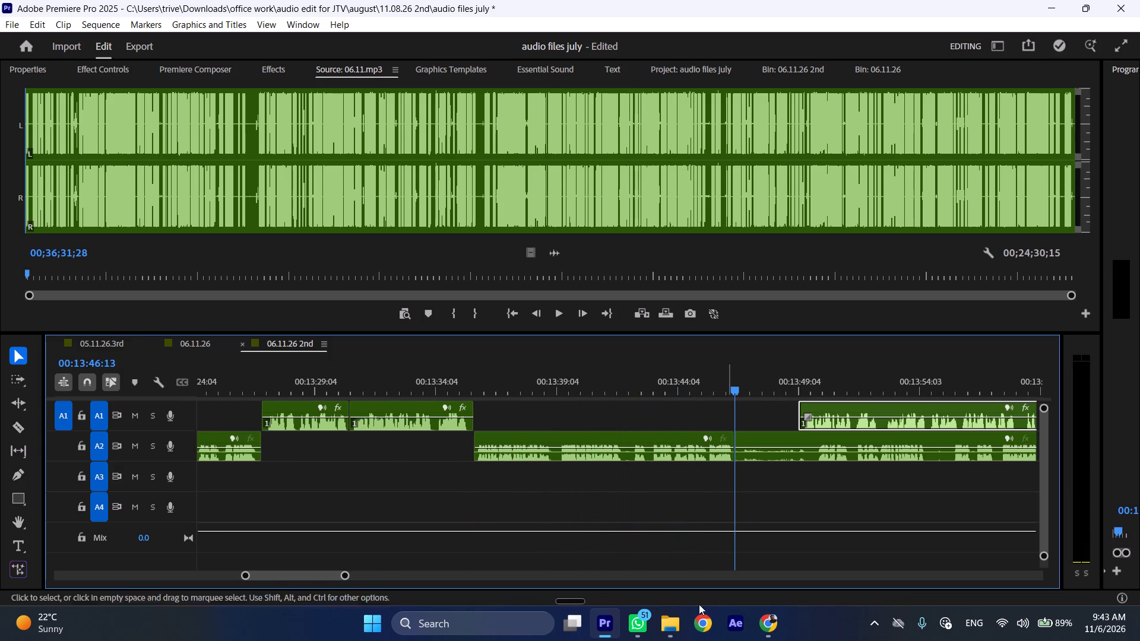
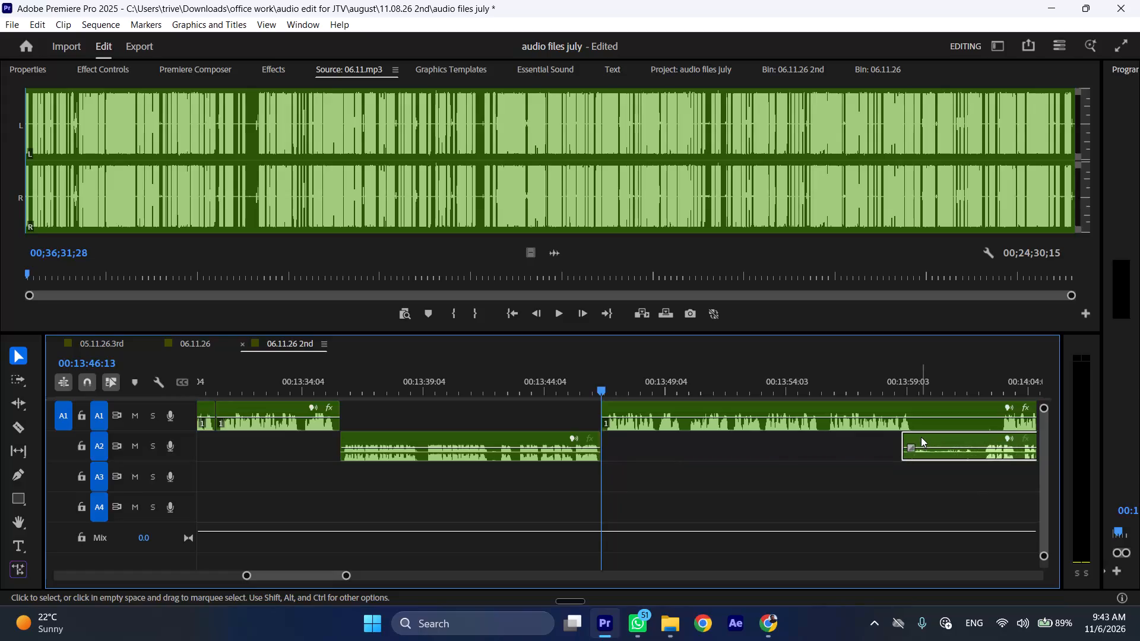
# Trim the start of the remaining A2 passage to about 00:14:02, removing its quiet lead-in while the A1 passage plays.
pyautogui.scroll(-5, 664, 462)
pyautogui.moveTo(788, 439); pyautogui.dragTo(847, 439)
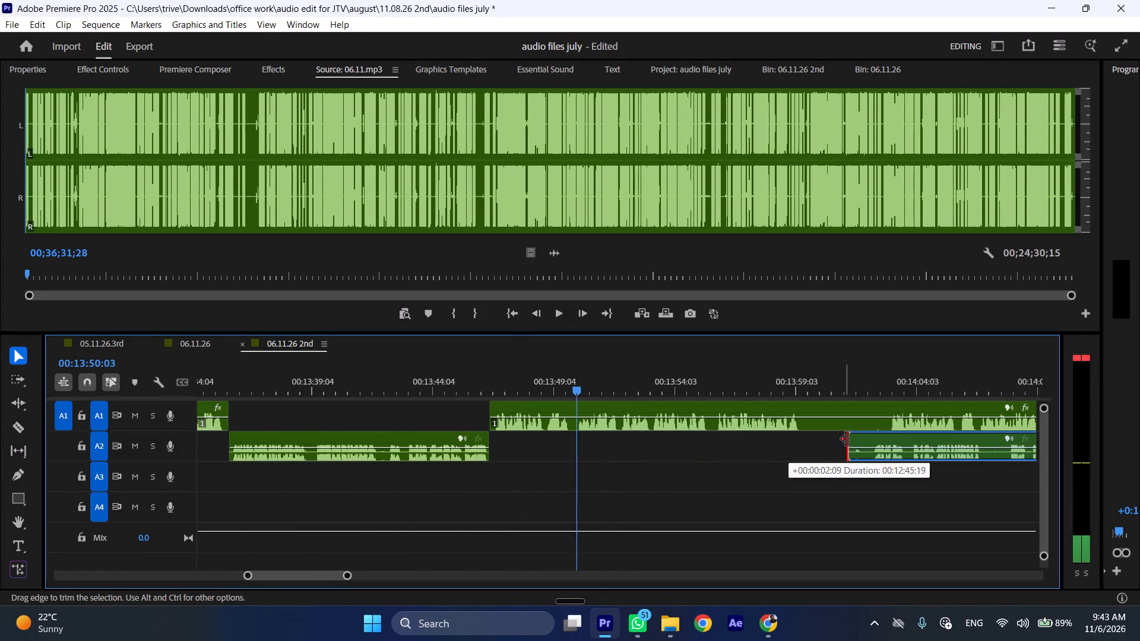
pyautogui.moveTo(847, 439); pyautogui.dragTo(867, 439)
# Stop playback at the pause, split the A1 passage at 00:13:59:15 and move the following A2 passage back to that cut.
pyautogui.scroll(-2, 639, 461)
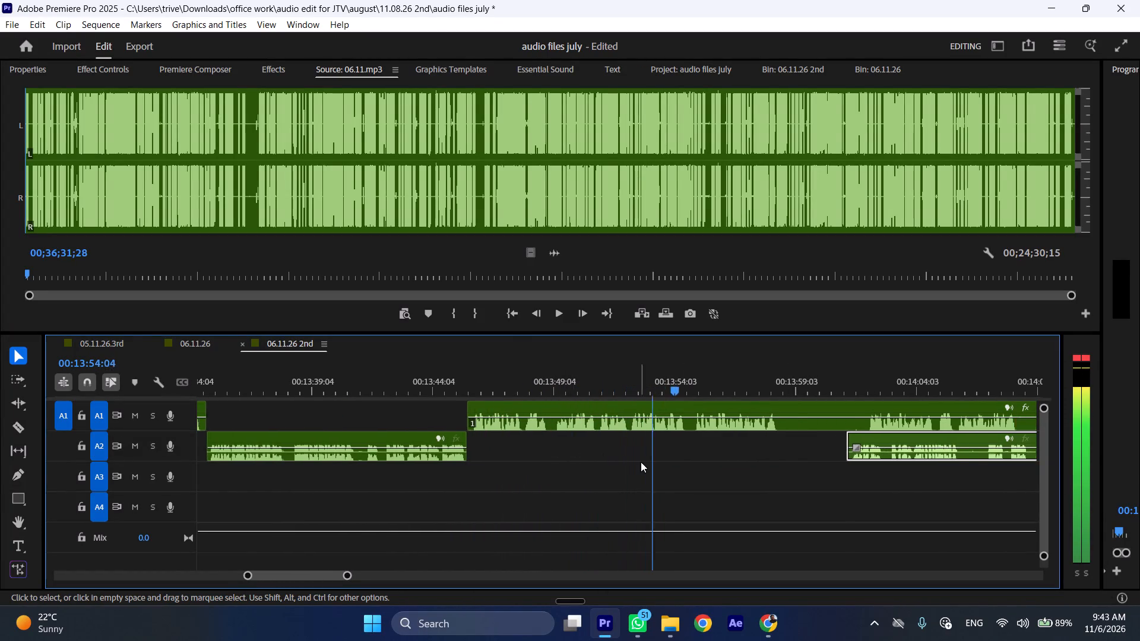
pyautogui.scroll(-5, 641, 462)
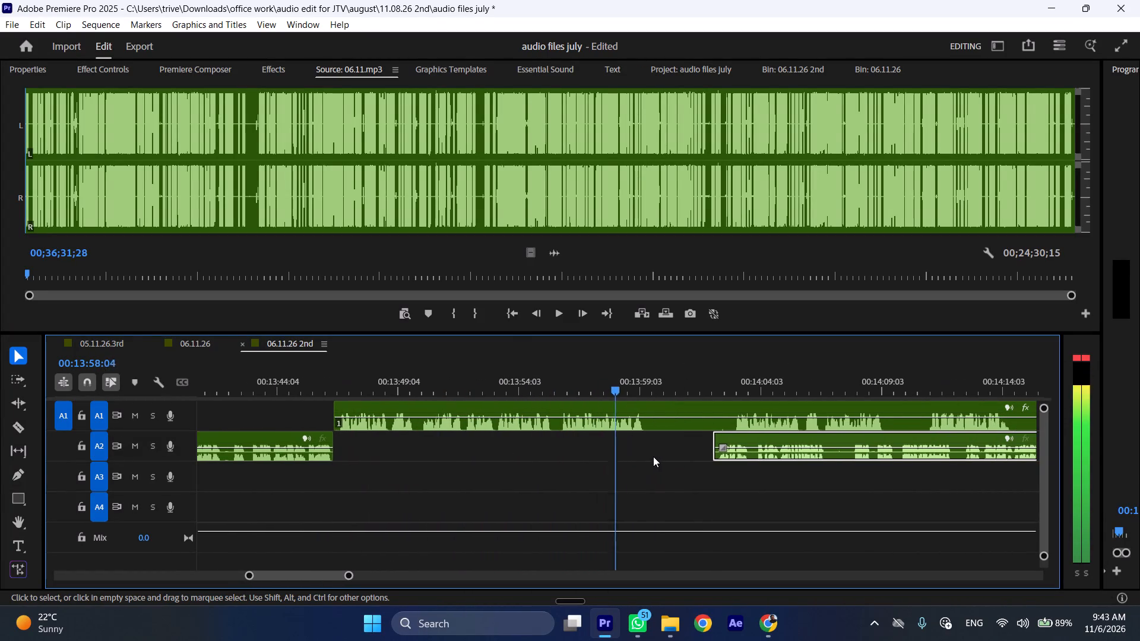
pyautogui.press('space')
pyautogui.hotkey('shift', 'c')
pyautogui.moveTo(754, 439); pyautogui.dragTo(737, 442)
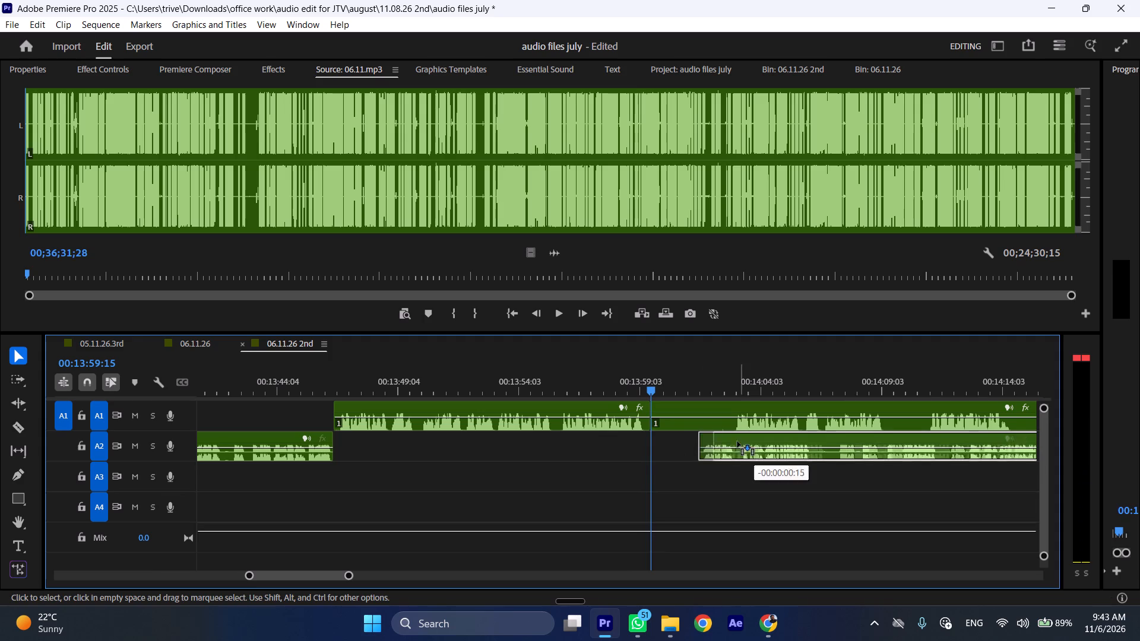
pyautogui.moveTo(737, 442); pyautogui.dragTo(693, 440)
# Shift the remaining A1 passage later, clear of the A2 passage, and resume playback at faster speed.
pyautogui.scroll(-11, 685, 440)
pyautogui.moveTo(433, 405); pyautogui.dragTo(476, 405)
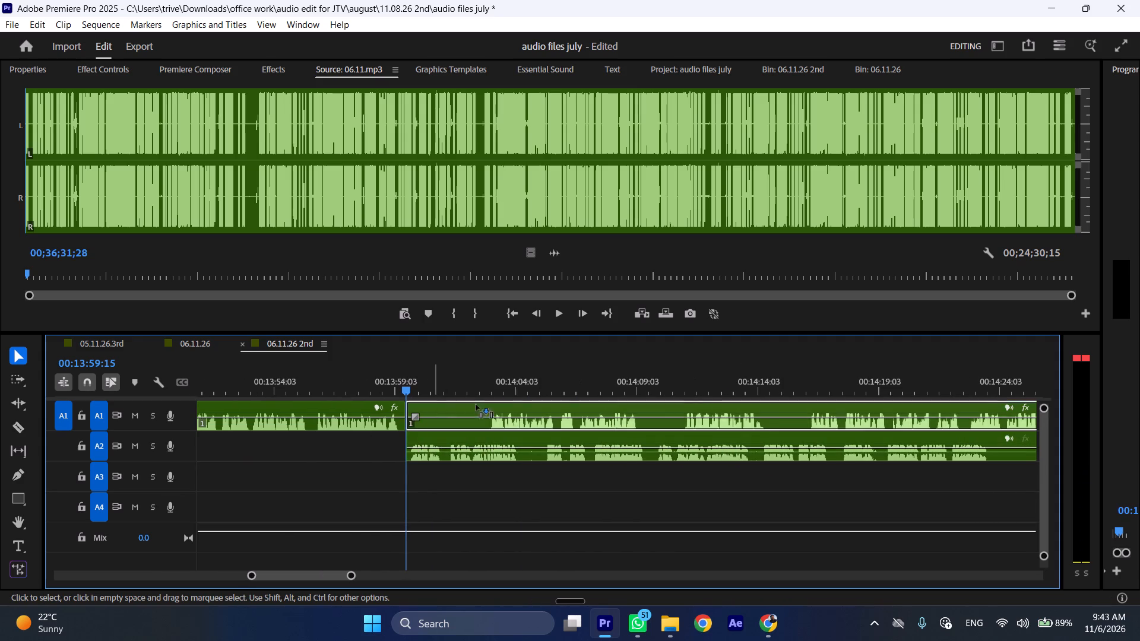
pyautogui.moveTo(476, 405); pyautogui.dragTo(1038, 405)
pyautogui.press('space')
pyautogui.press('l')
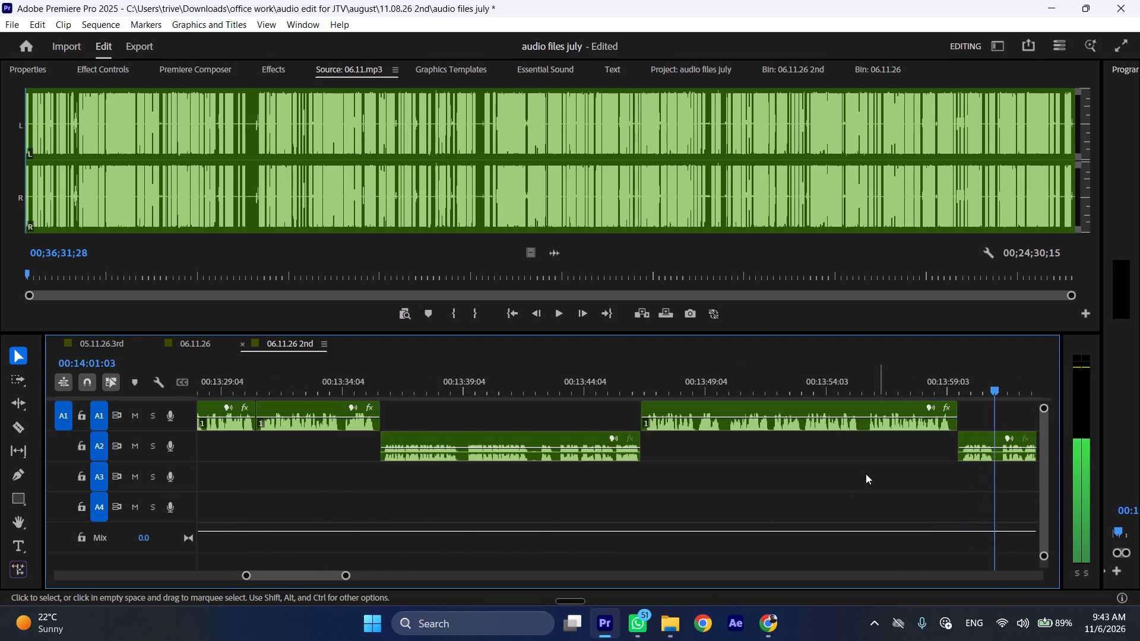
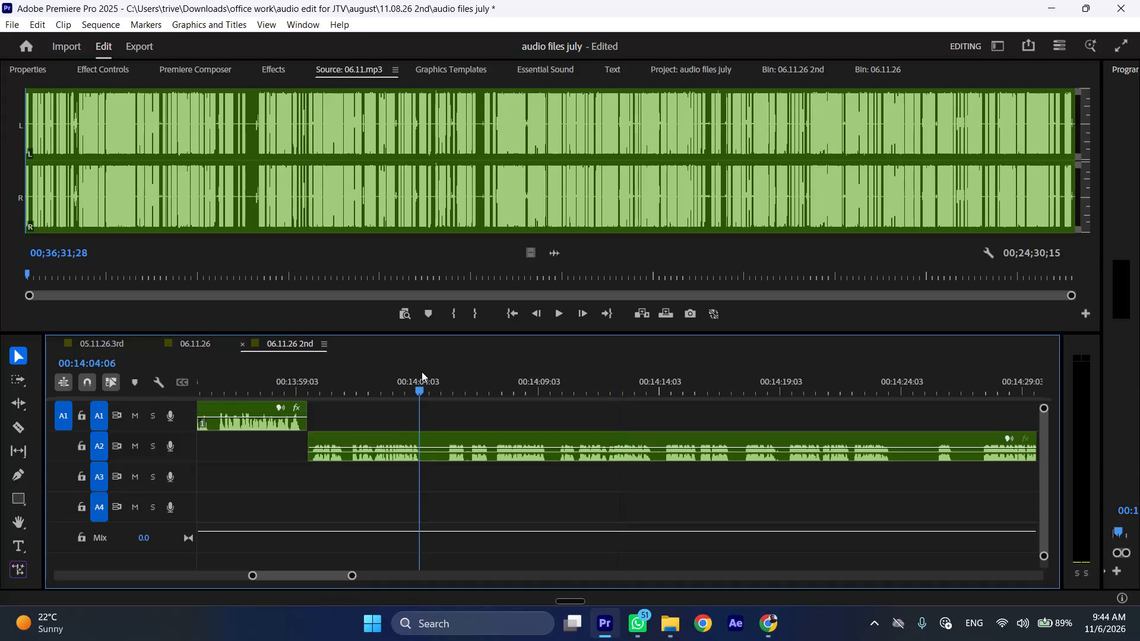
# Split the A2 passage at the pause around 00:14:04 while playback continues.
pyautogui.hotkey('shift', 'c')
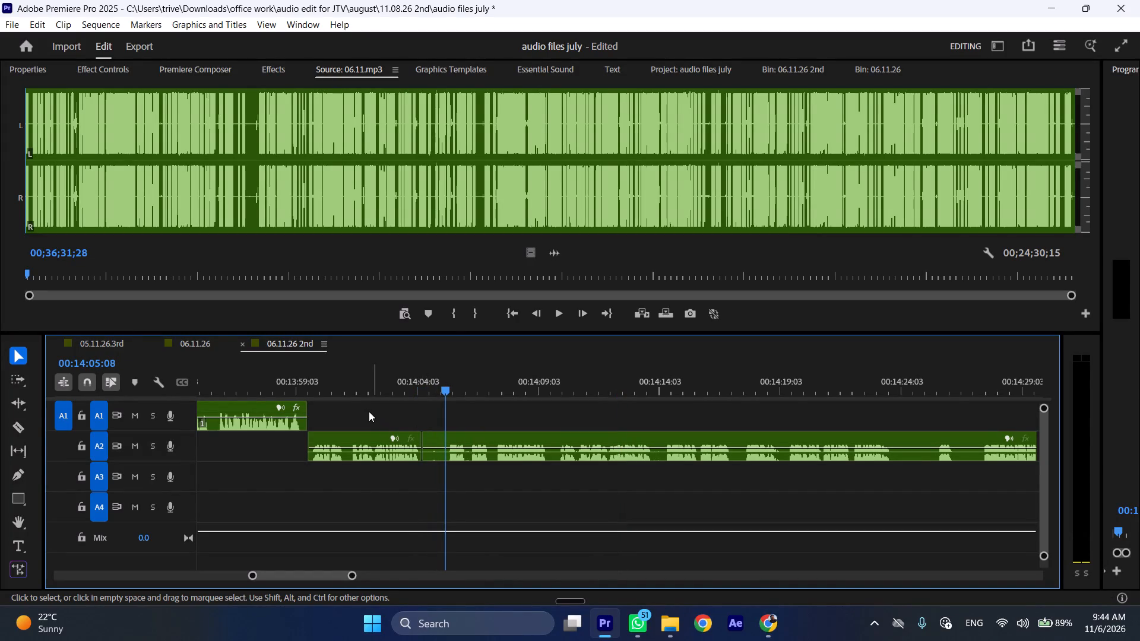
# Cut out the short pause in the A2 passage between about 00:14:01:04 and 00:14:01:10, closing the gap.
pyautogui.moveTo(346, 380); pyautogui.dragTo(353, 381)
pyautogui.hotkey('shift', 'c')
pyautogui.click(388, 448)
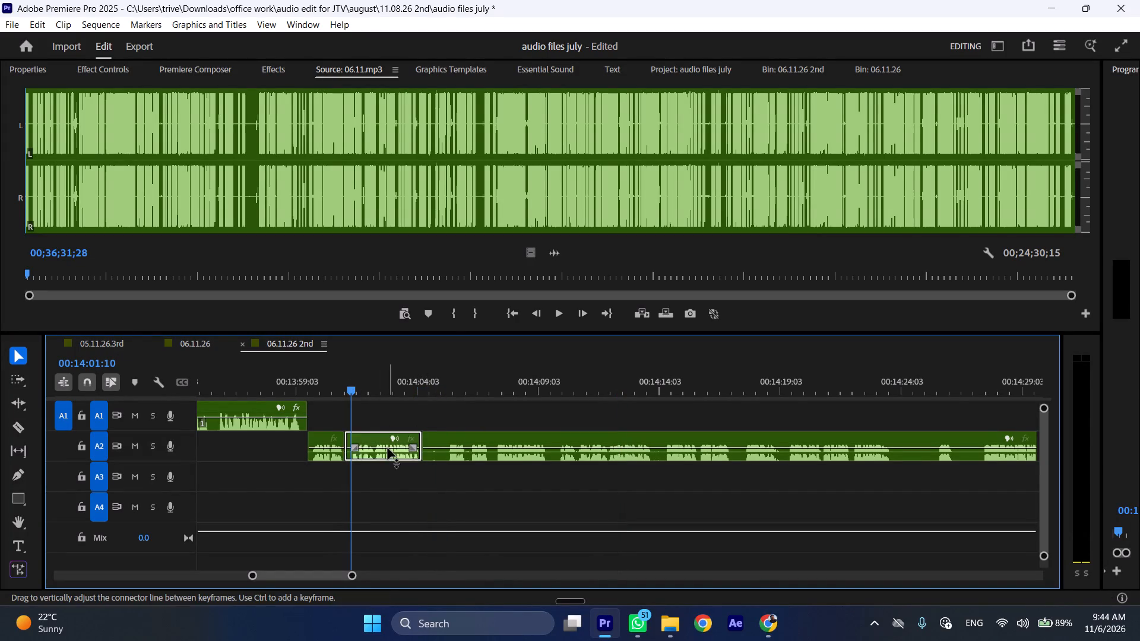
pyautogui.hotkey('shift', 'c')
pyautogui.hotkey('ctrl', 'shift', 'd')
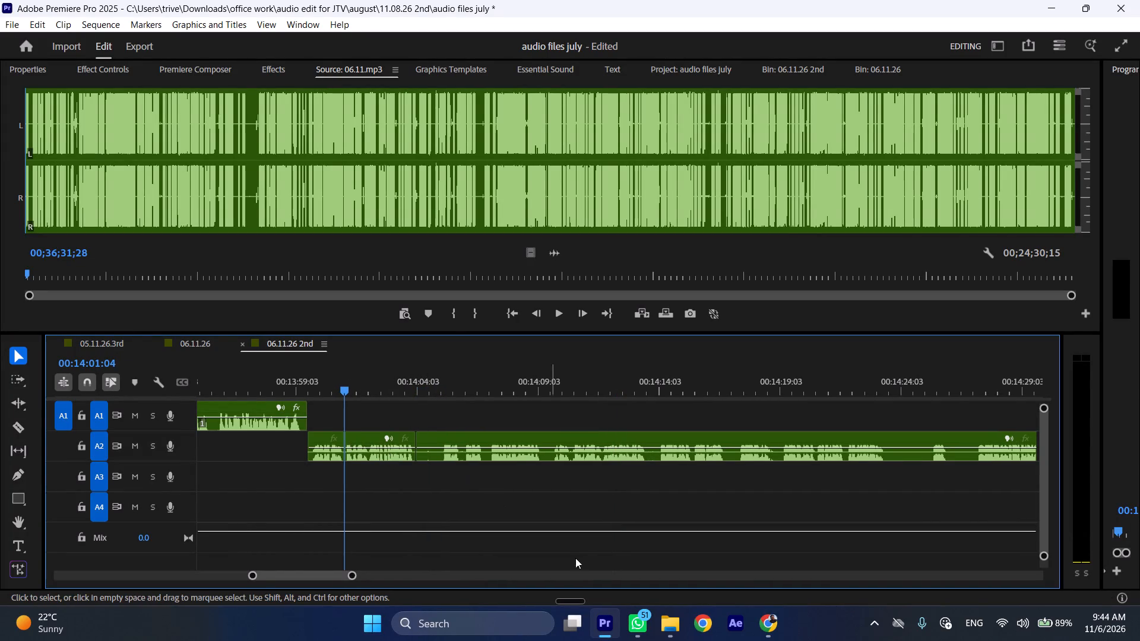
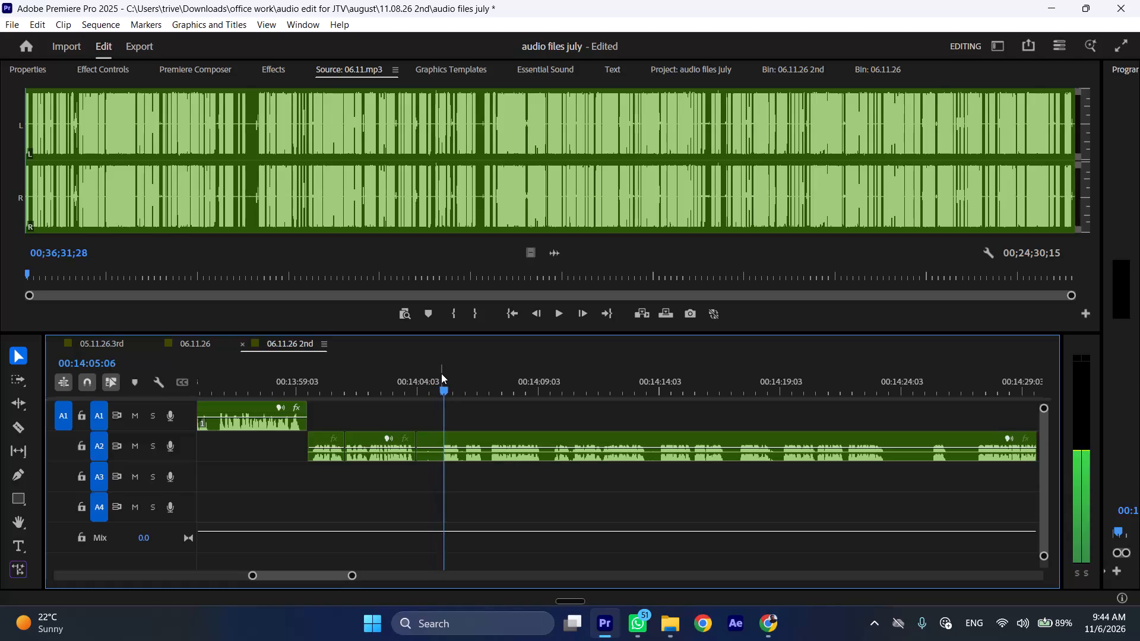
# Cut out the A2 section from the split near 00:14:04 up to about 00:14:07:04, closing the gap, and resume playback.
pyautogui.moveTo(486, 377); pyautogui.dragTo(492, 377)
pyautogui.click(512, 443)
pyautogui.hotkey('shift', 'c')
pyautogui.hotkey('ctrl', 'shift', 'd')
pyautogui.press('space')
pyautogui.press('l')
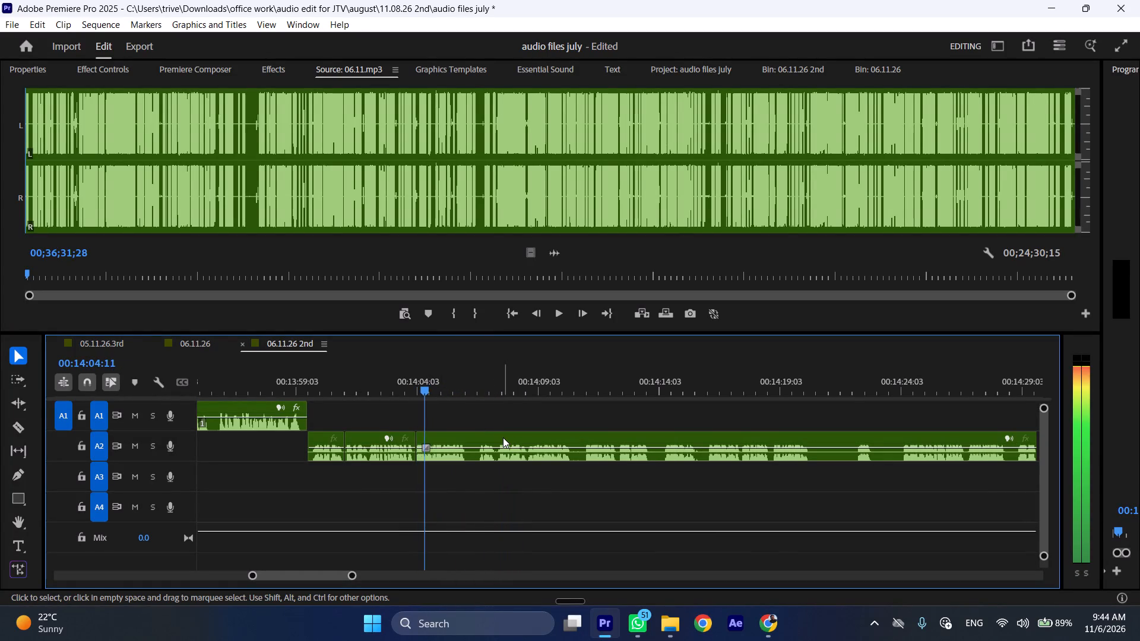
# Cut out the short A2 pause between about 00:14:06:05 and 00:14:06:17, closing the gap, and resume playback at faster speed.
pyautogui.press('space')
pyautogui.hotkey('shift', 'c')
pyautogui.click(480, 380)
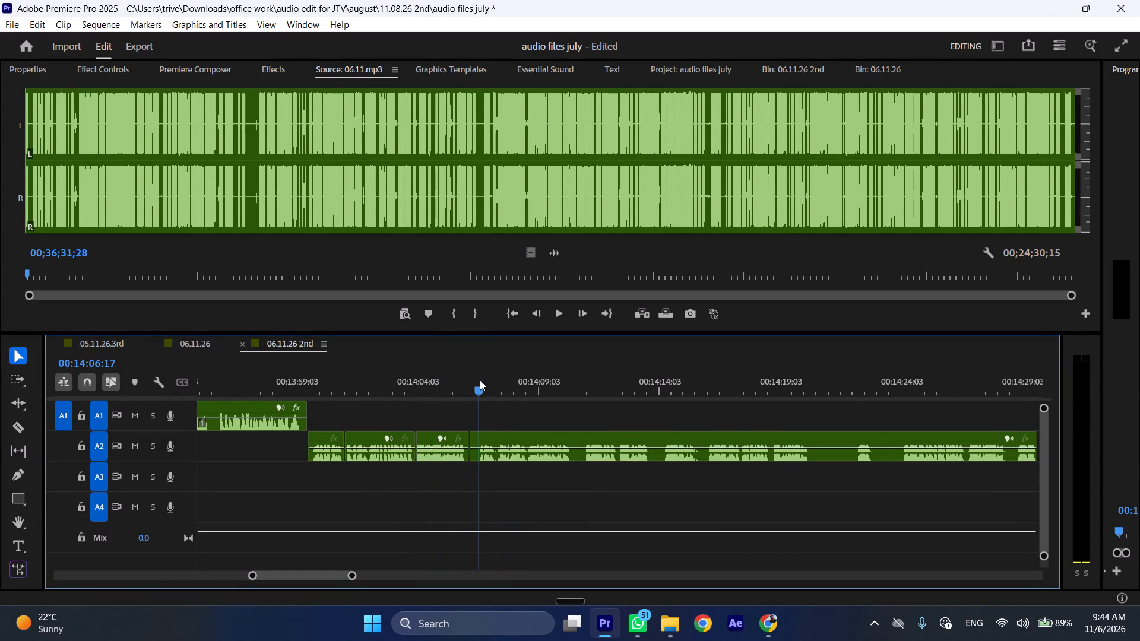
pyautogui.click(521, 445)
pyautogui.hotkey('shift', 'c')
pyautogui.hotkey('ctrl', 'shift', 'd')
pyautogui.press('space')
pyautogui.write('l')
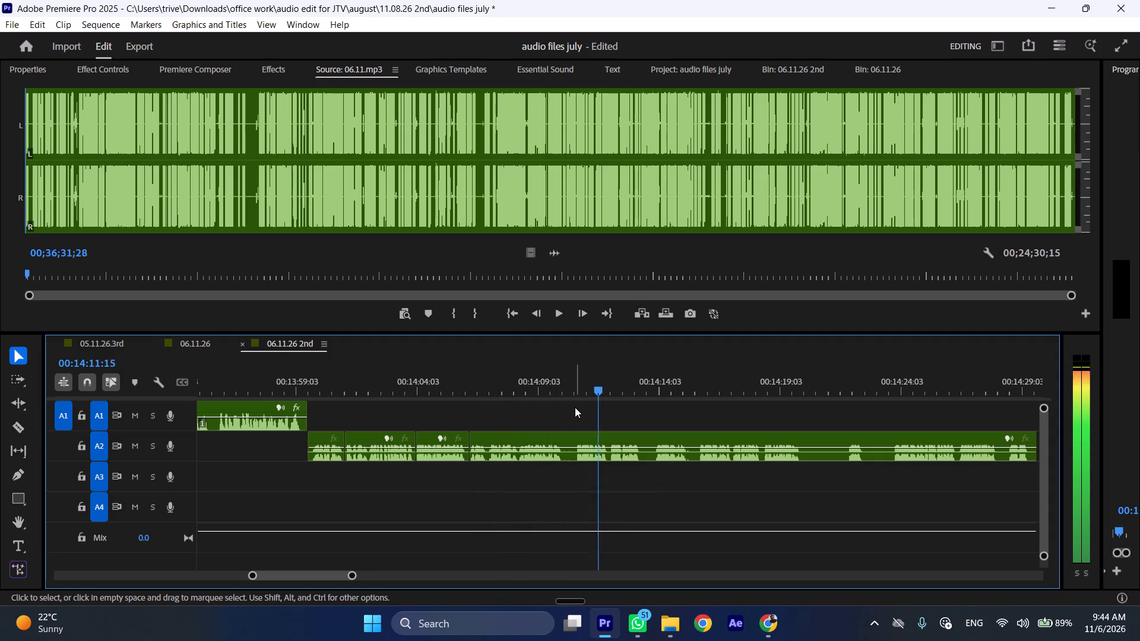
# Cut out the A2 passage between about 00:14:10:04 and 00:14:15:20, closing the gap, and play on from the join.
pyautogui.moveTo(565, 386); pyautogui.dragTo(702, 386)
pyautogui.hotkey('shift', 'c')
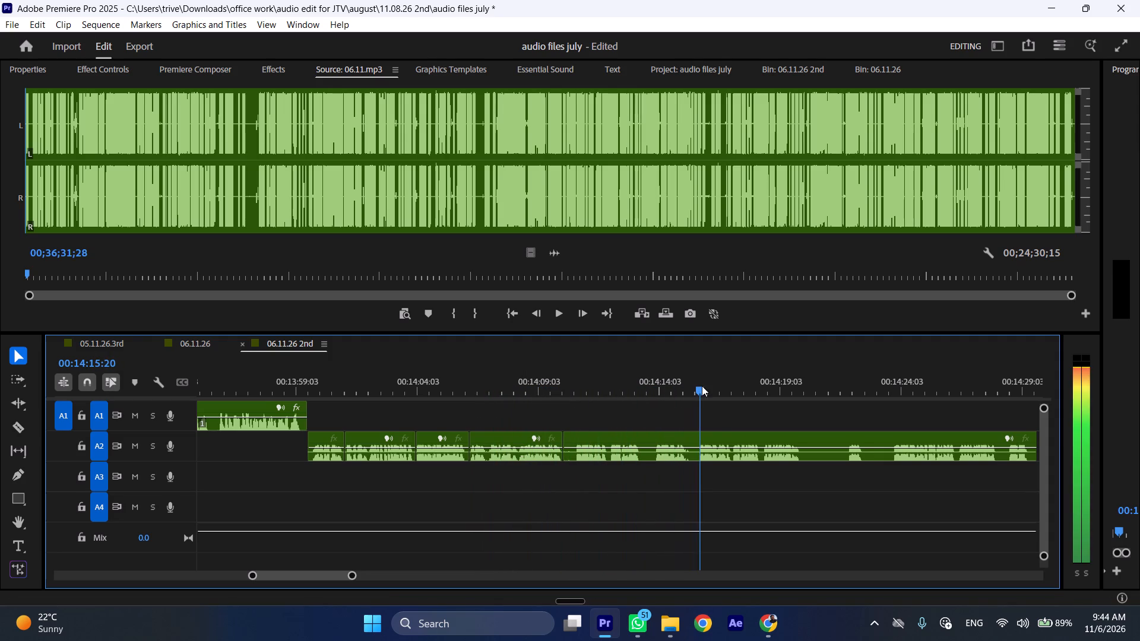
pyautogui.moveTo(702, 386); pyautogui.dragTo(699, 385)
pyautogui.click(718, 437)
pyautogui.hotkey('shift', 'c')
pyautogui.hotkey('ctrl', 'shift', 'd')
pyautogui.press('space')
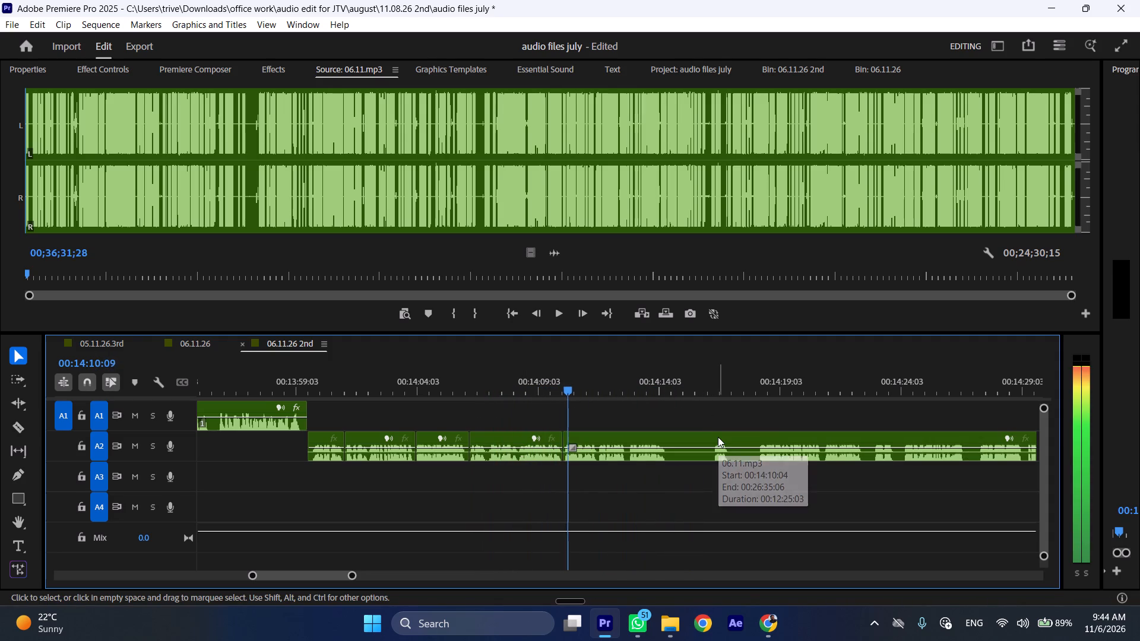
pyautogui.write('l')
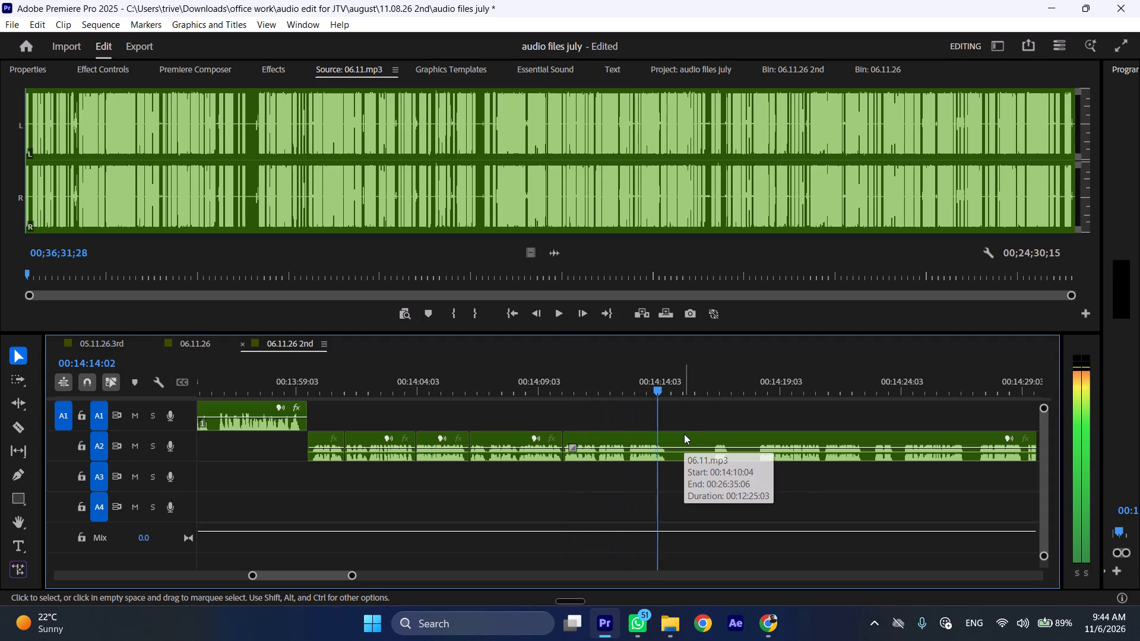
# Cut out the A2 section between about 00:14:14:15 and 00:14:18:05, closing the gap, and resume playback at faster speed.
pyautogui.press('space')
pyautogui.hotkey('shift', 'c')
pyautogui.moveTo(742, 388); pyautogui.dragTo(754, 388)
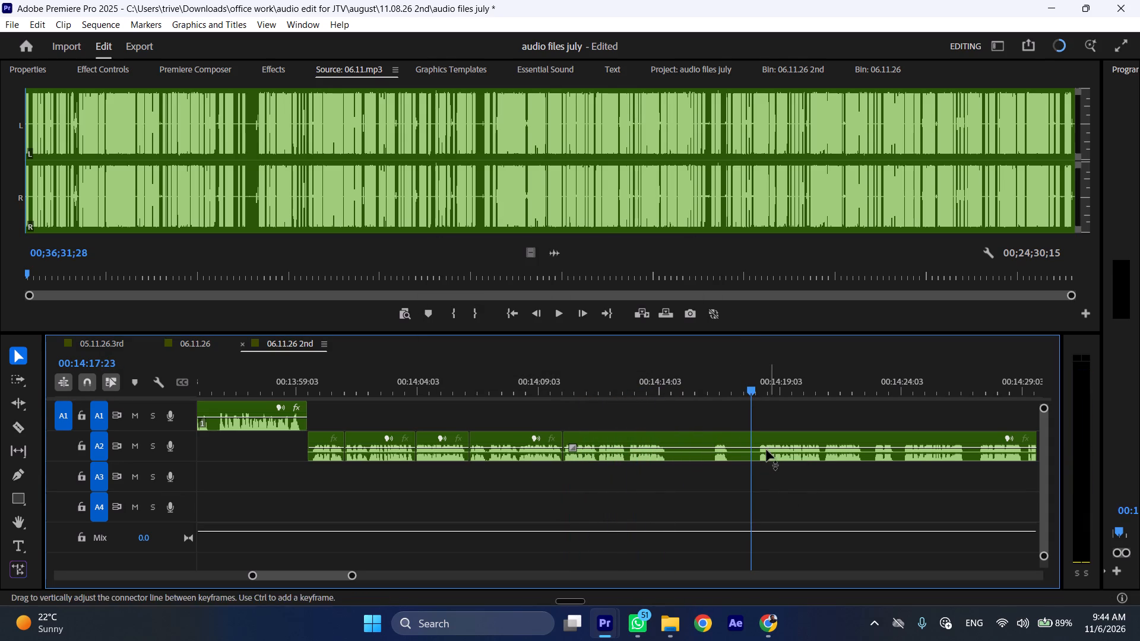
pyautogui.click(718, 386)
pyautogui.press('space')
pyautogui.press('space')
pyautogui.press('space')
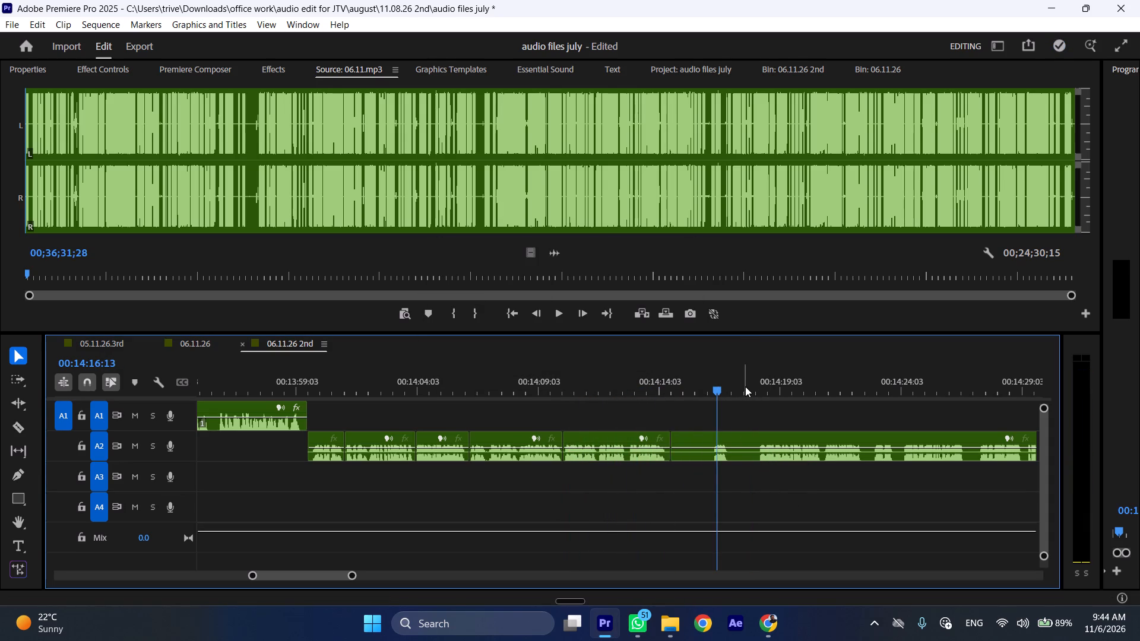
pyautogui.moveTo(745, 386); pyautogui.dragTo(756, 389)
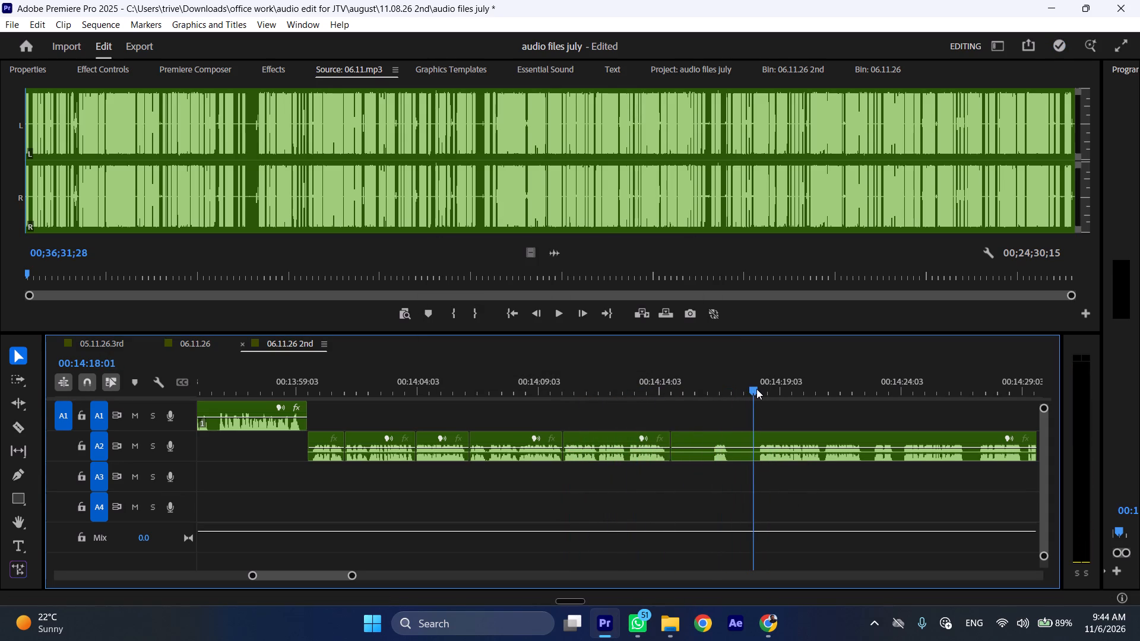
pyautogui.moveTo(756, 389); pyautogui.dragTo(759, 389)
pyautogui.click(774, 440)
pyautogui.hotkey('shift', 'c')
pyautogui.hotkey('ctrl', 'shift', 'd')
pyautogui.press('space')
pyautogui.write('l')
# Remove the A2 clip that starts at 00:14:10:04 and ends near 00:14:14:15, closing the gap, and play on at faster speed.
pyautogui.click(644, 453)
pyautogui.hotkey('ctrl', 'shift', 'd')
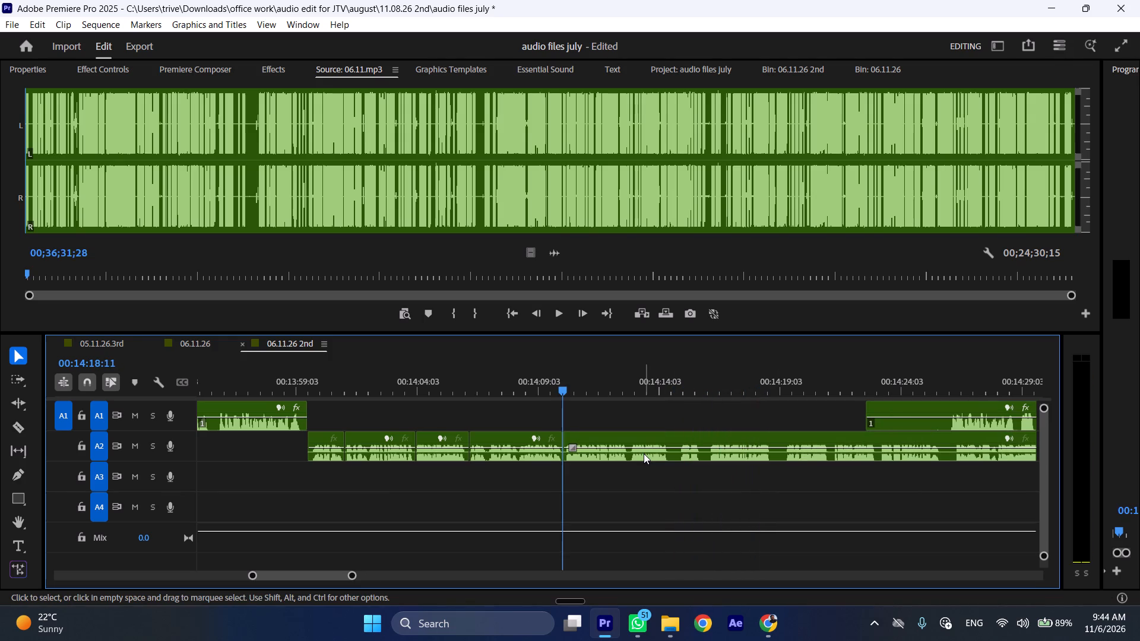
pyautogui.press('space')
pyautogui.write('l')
# Cut out the A2 passage between about 00:14:14:13 and 00:14:16:04, closing the gap, and resume playback at faster speed.
pyautogui.scroll(-6, 658, 458)
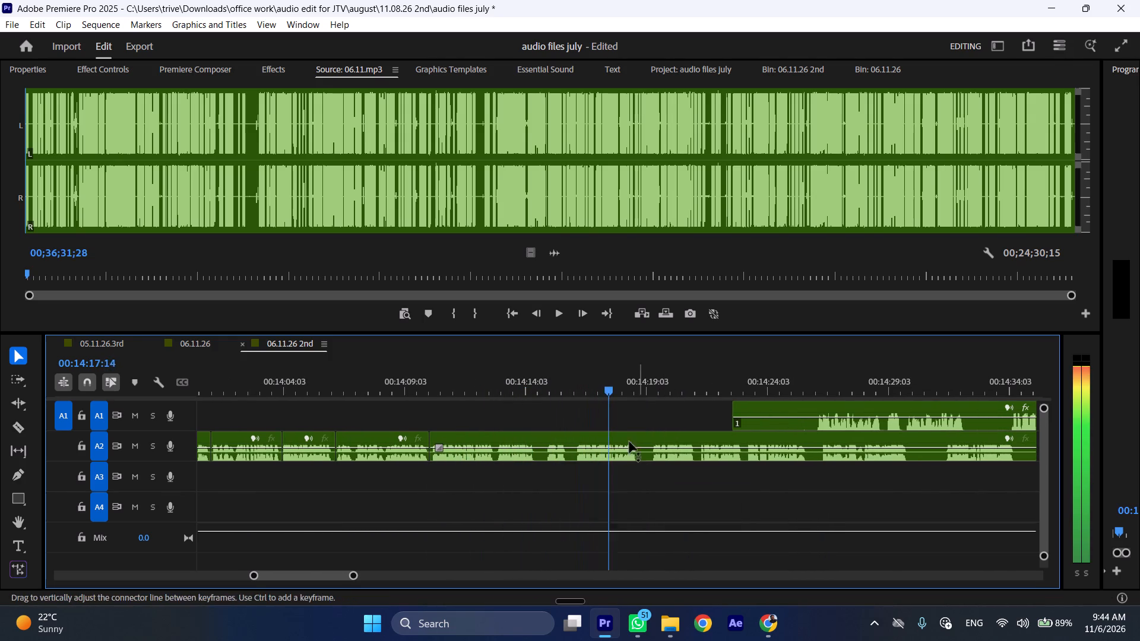
pyautogui.moveTo(540, 383); pyautogui.dragTo(577, 383)
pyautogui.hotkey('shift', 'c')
pyautogui.click(600, 449)
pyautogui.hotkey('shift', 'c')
pyautogui.hotkey('ctrl', 'shift', 'd')
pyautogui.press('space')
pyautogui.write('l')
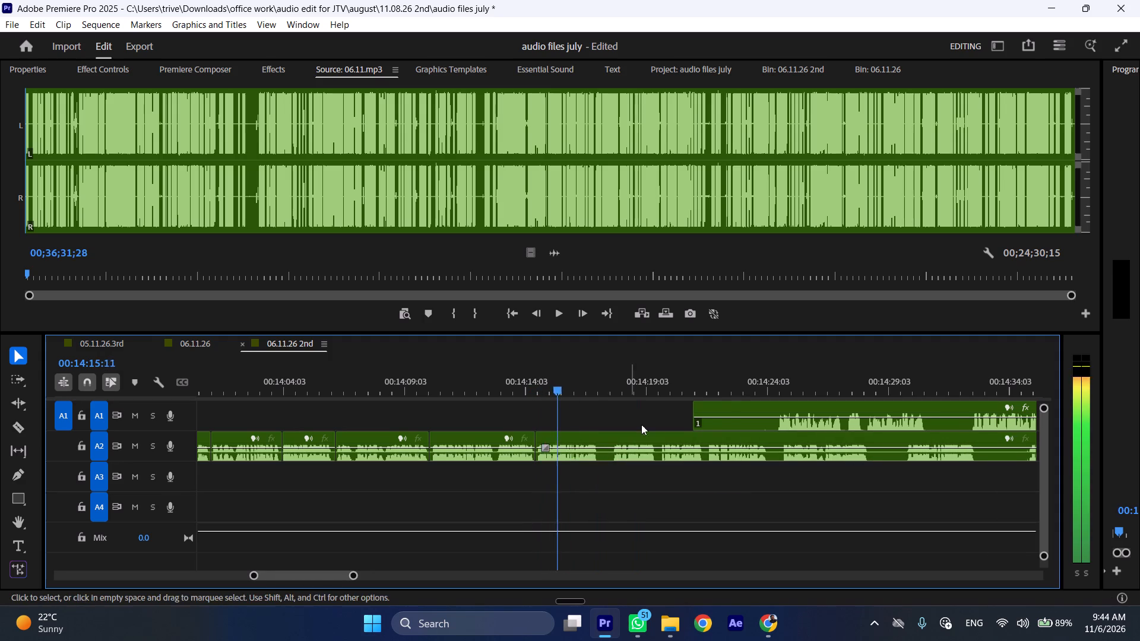
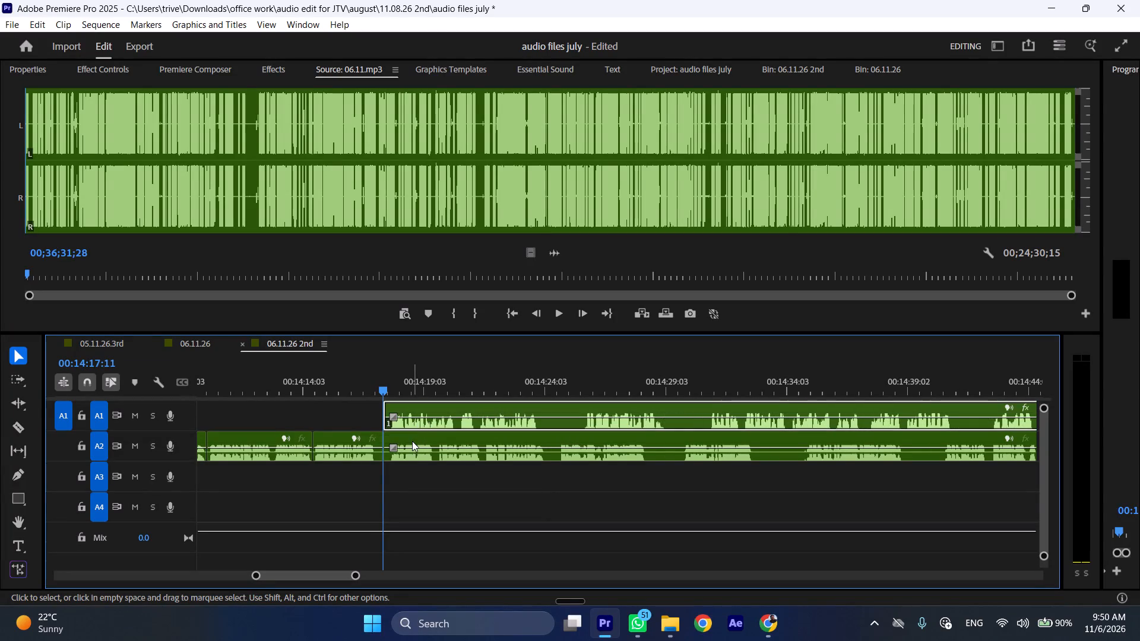
# Move the A2 clip that starts at 00:14:17:11 later to about 00:14:28 and play the A1 passage at faster speed.
pyautogui.moveTo(412, 441); pyautogui.dragTo(669, 444)
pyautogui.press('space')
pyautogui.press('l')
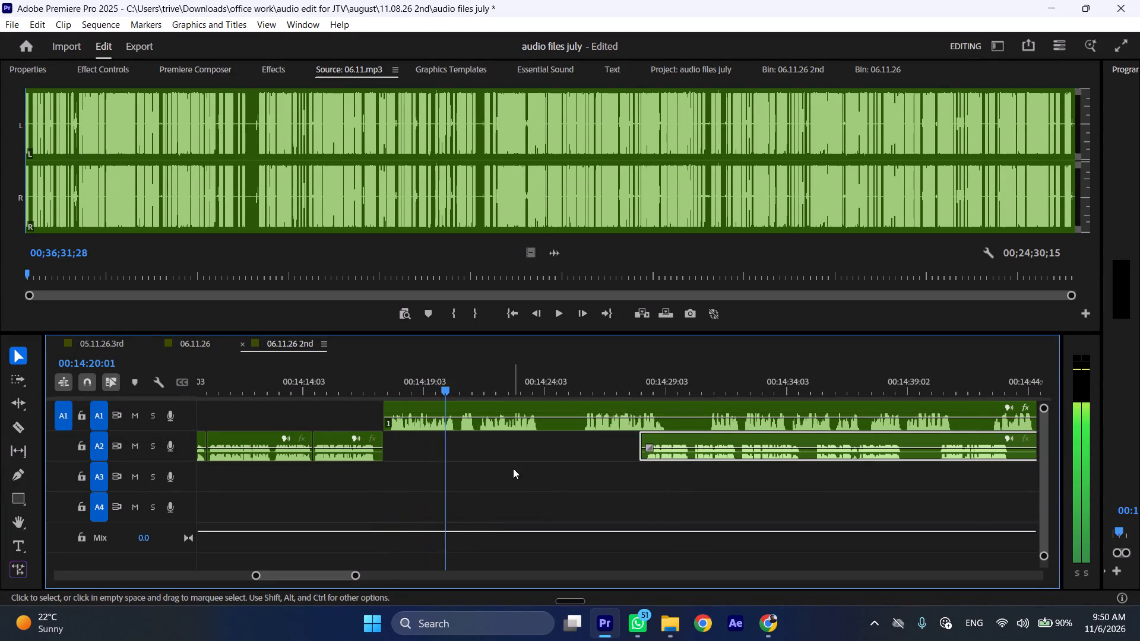
# Split A1 at 00:14:24:01, fit the A2 clip against the split, move the rest of A1 to about 00:14:36:15, and play on.
pyautogui.scroll(-4, 502, 467)
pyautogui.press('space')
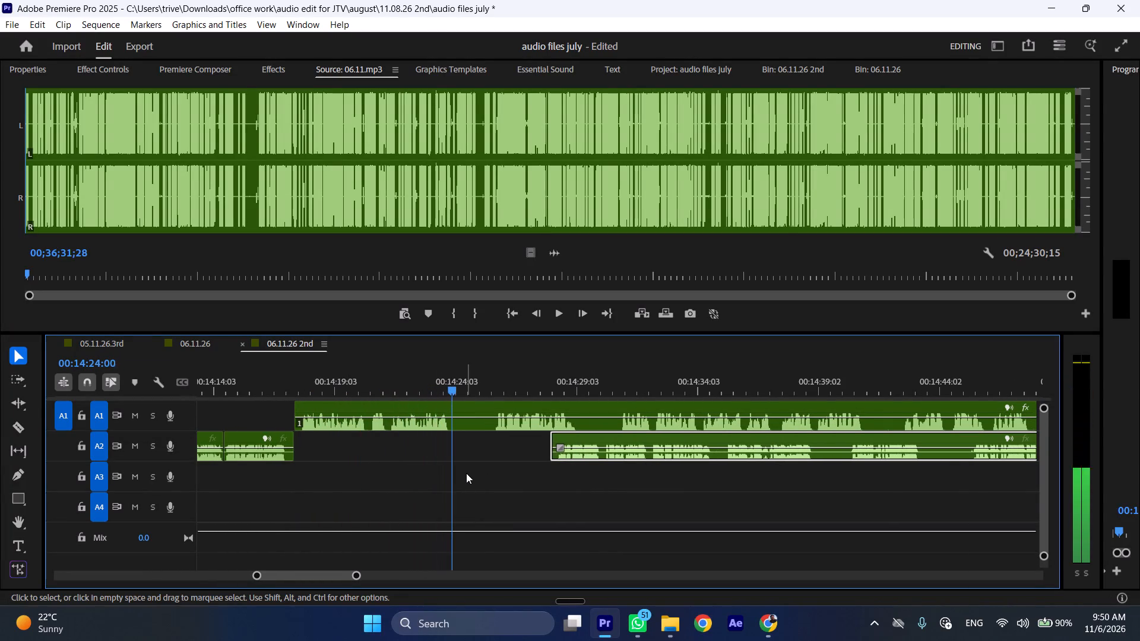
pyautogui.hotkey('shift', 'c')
pyautogui.scroll(-3, 495, 481)
pyautogui.moveTo(503, 437); pyautogui.dragTo(408, 446)
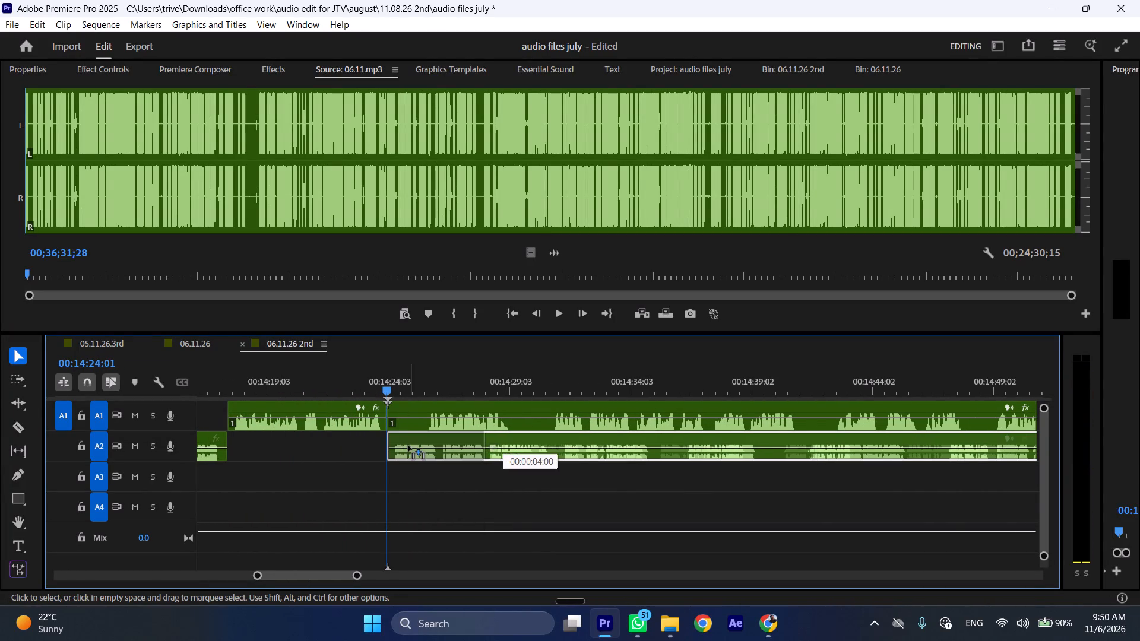
pyautogui.moveTo(408, 446); pyautogui.dragTo(407, 446)
pyautogui.moveTo(401, 408); pyautogui.dragTo(706, 408)
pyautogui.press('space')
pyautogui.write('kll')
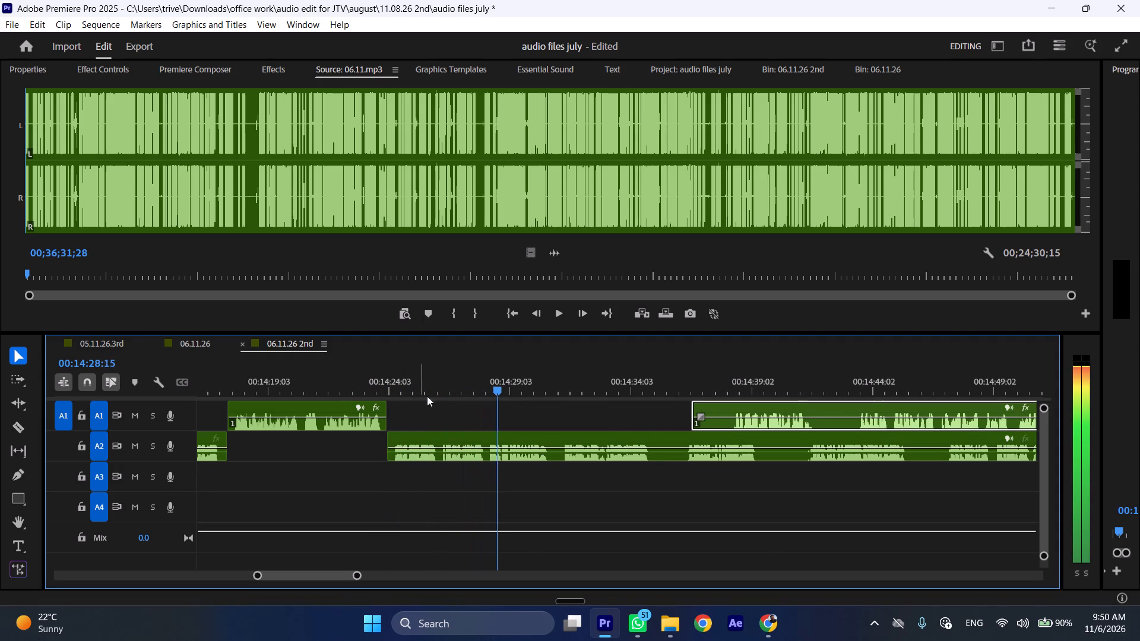
# Cut out the opening A2 passage between 00:14:24:01 and about 00:14:26:06, closing the gap.
pyautogui.click(443, 391)
pyautogui.click(472, 445)
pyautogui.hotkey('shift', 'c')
pyautogui.hotkey('ctrl', 'shift', 'd')
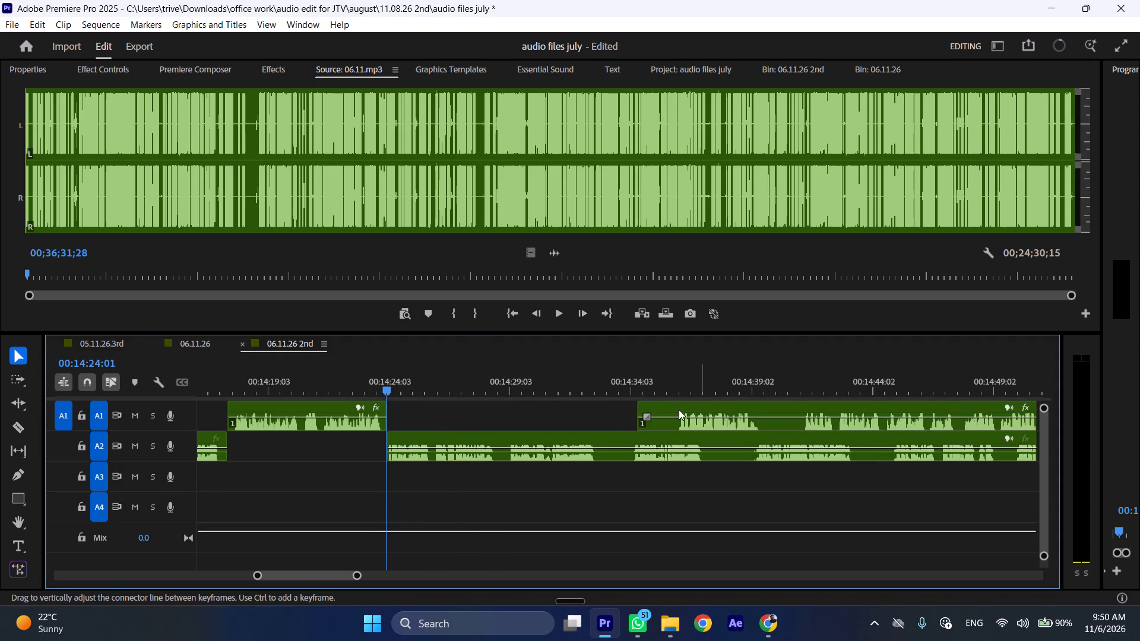
# Trim the later A1 clip's opening pause, move the A2 clip to about 00:14:35:12, fit A1 at 00:14:24:01, and replay from before the join.
pyautogui.moveTo(633, 401); pyautogui.dragTo(670, 404)
pyautogui.moveTo(536, 439); pyautogui.dragTo(814, 439)
pyautogui.moveTo(772, 408); pyautogui.dragTo(487, 414)
pyautogui.click(327, 383)
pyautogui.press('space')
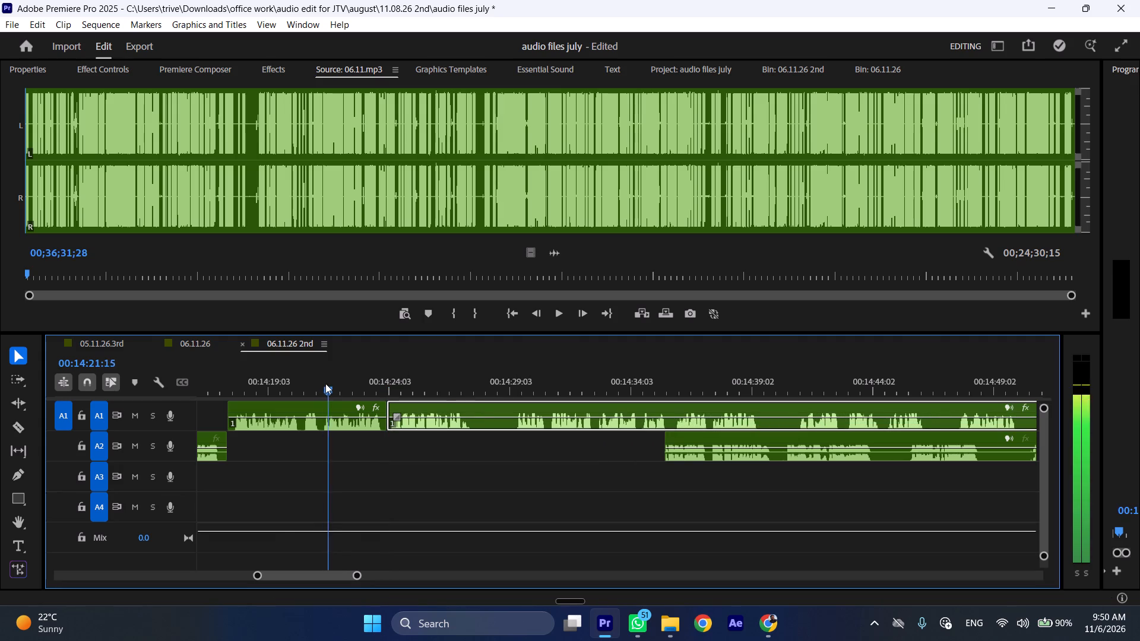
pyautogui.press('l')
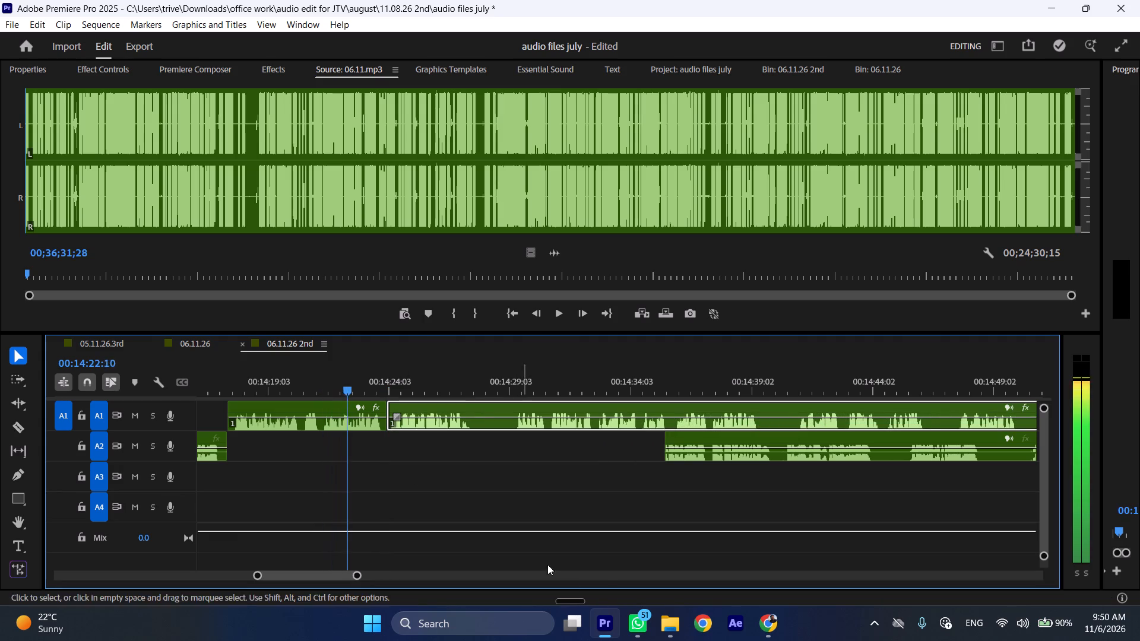
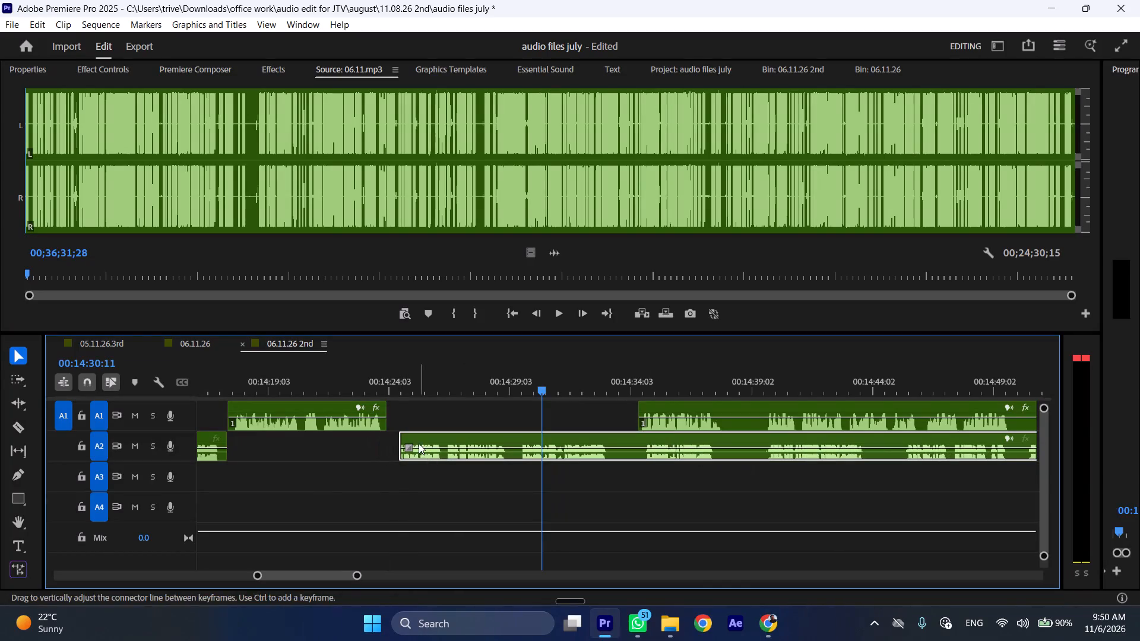
# Move the A2 clip earlier to start at the end of the A1 clip near 00:14:24, and play from the join at faster speed.
pyautogui.moveTo(418, 438); pyautogui.dragTo(407, 437)
pyautogui.click(377, 376)
pyautogui.press('space')
pyautogui.write('l')
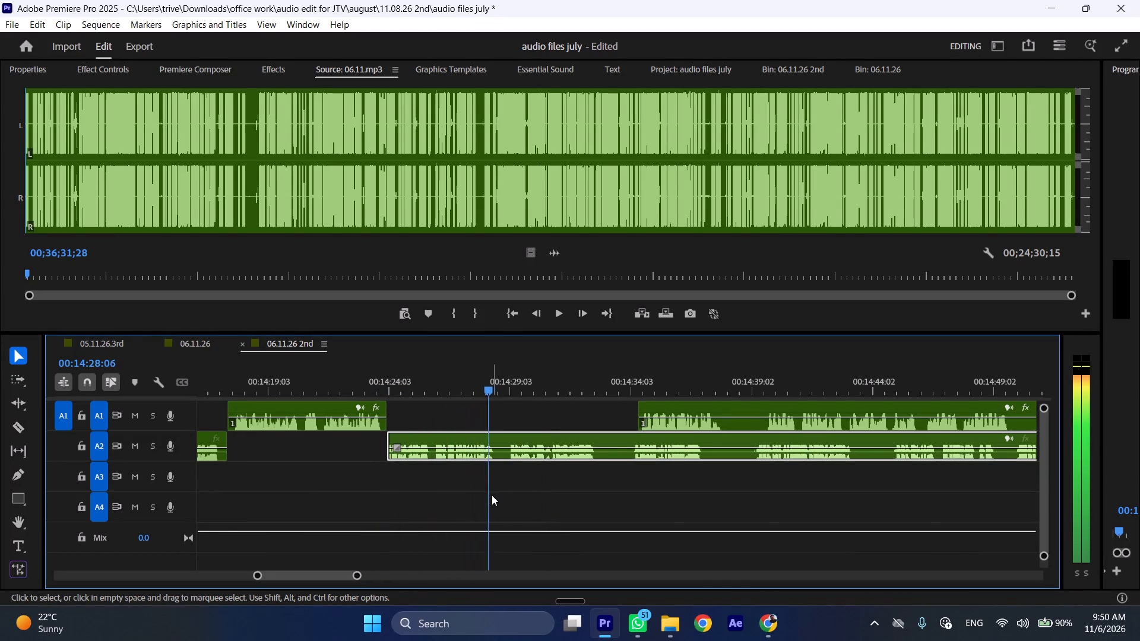
# Split A2 at 00:14:28:14, start the next A1 clip there, shift the remaining A2 section to about 00:14:34, and play on.
pyautogui.press('space')
pyautogui.hotkey('shift', 'c')
pyautogui.moveTo(677, 406); pyautogui.dragTo(539, 418)
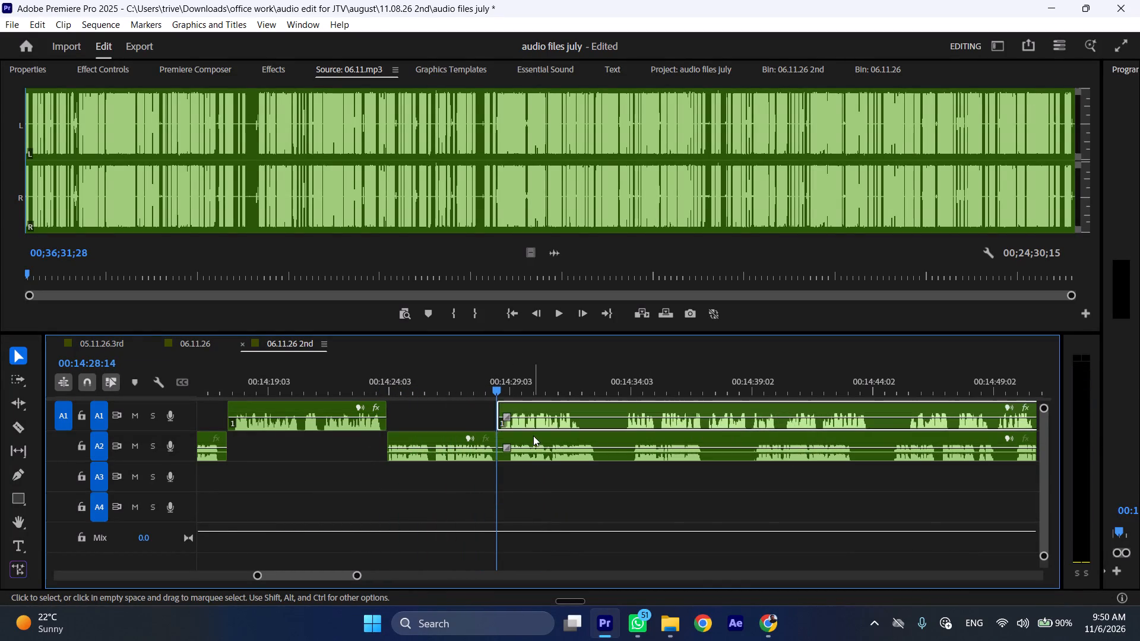
pyautogui.moveTo(533, 437); pyautogui.dragTo(664, 437)
pyautogui.press('space')
pyautogui.press('l')
pyautogui.moveTo(622, 443); pyautogui.dragTo(629, 443)
# Split the A1 clip at 00:14:32:07 and replay from about 00:14:27 across the A2-to-A1 join.
pyautogui.press('space')
pyautogui.write('C')
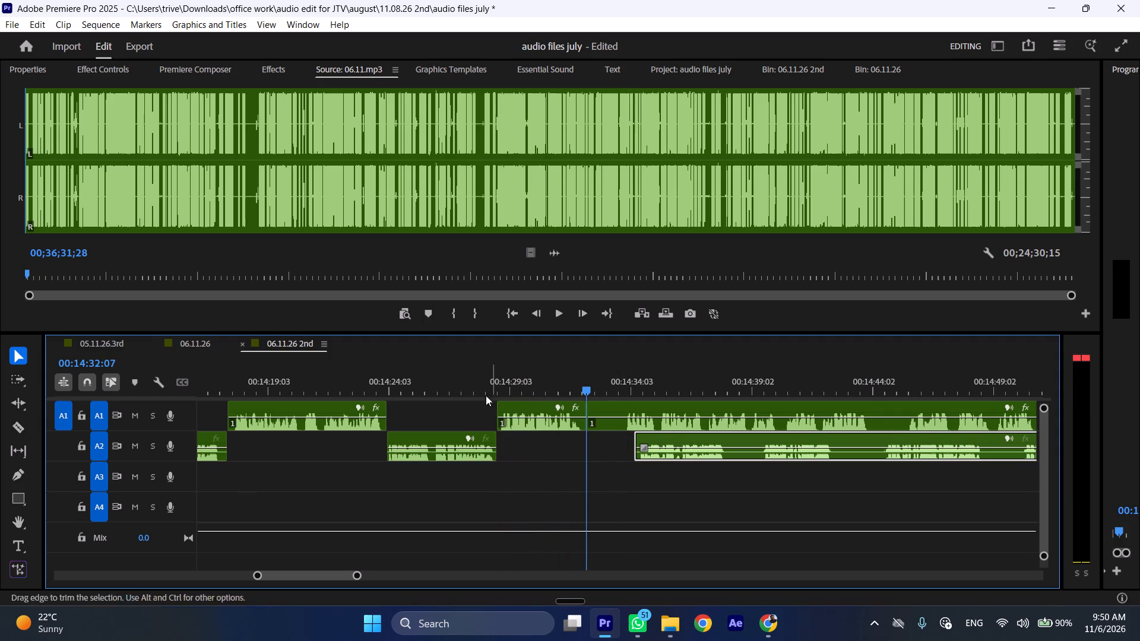
pyautogui.click(471, 387)
pyautogui.press('space')
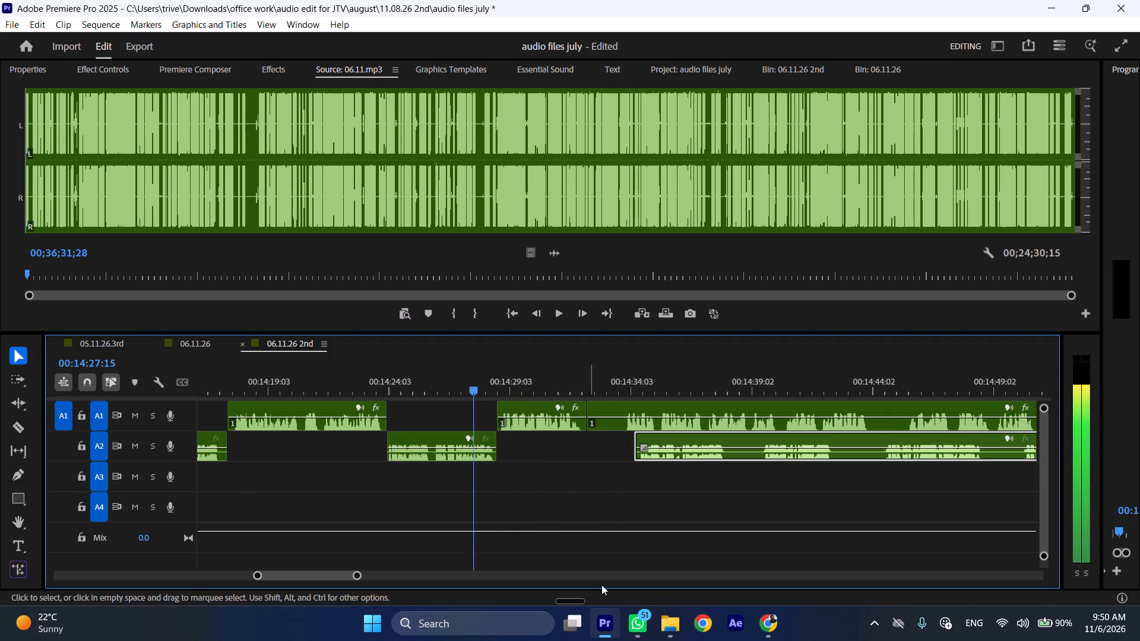
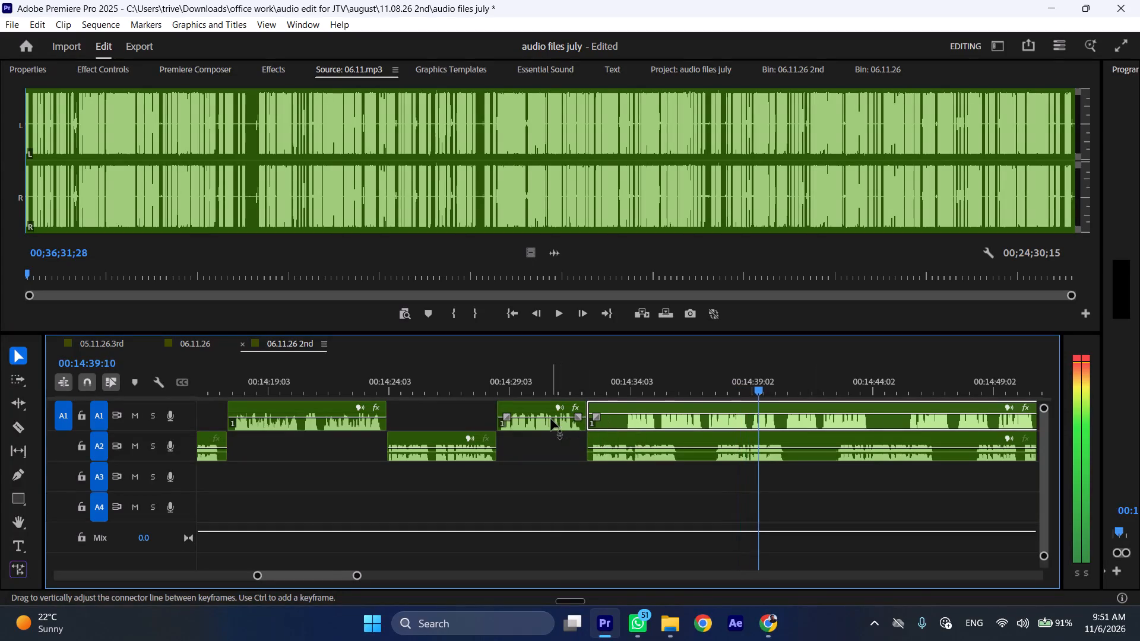
# Undo the last edit, move the A1 clip after the split later to about 00:14:42, and replay from about 00:14:31 at faster speed.
pyautogui.hotkey('ctrl', 'z')
pyautogui.moveTo(603, 405); pyautogui.dragTo(851, 409)
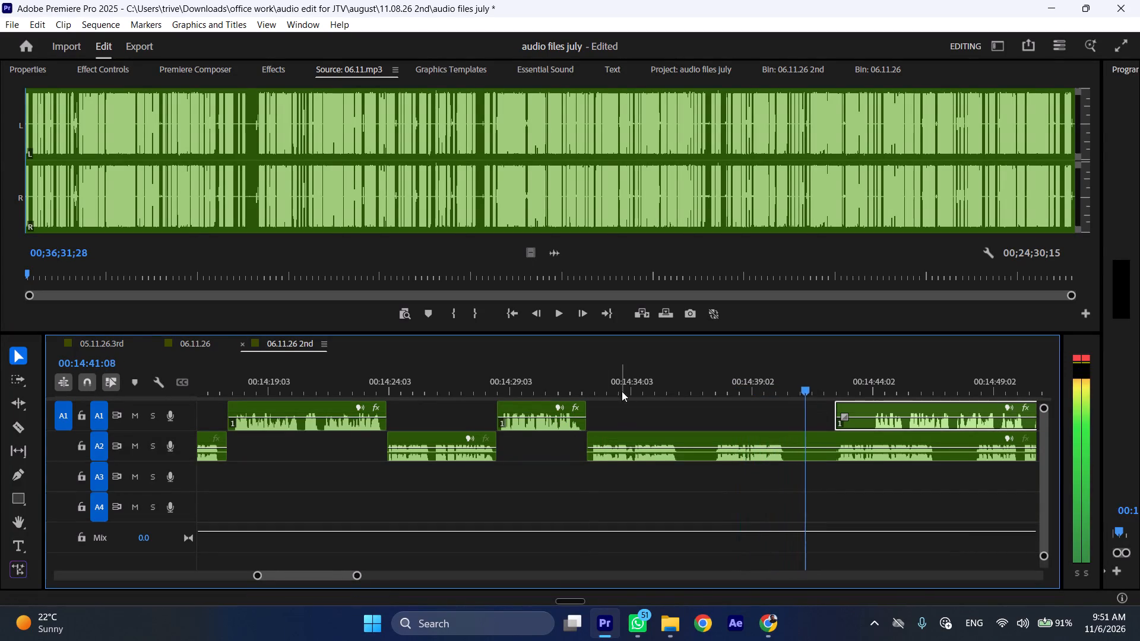
pyautogui.click(568, 377)
pyautogui.write('ll')
pyautogui.scroll(-6, 597, 402)
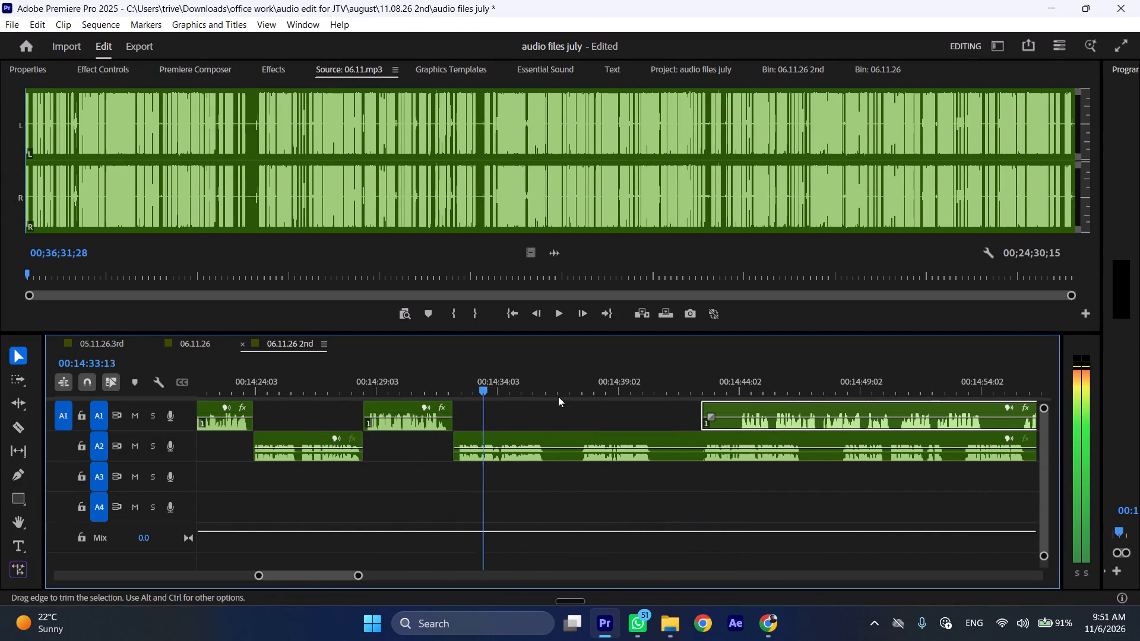
# Split A2 around the pause from about 00:14:36 to 00:14:37:15, and ripple-delete that pause with the A2 passage before it.
pyautogui.press('space')
pyautogui.write('C')
pyautogui.moveTo(572, 389); pyautogui.dragTo(583, 389)
pyautogui.click(594, 443)
pyautogui.write('C')
pyautogui.press('space')
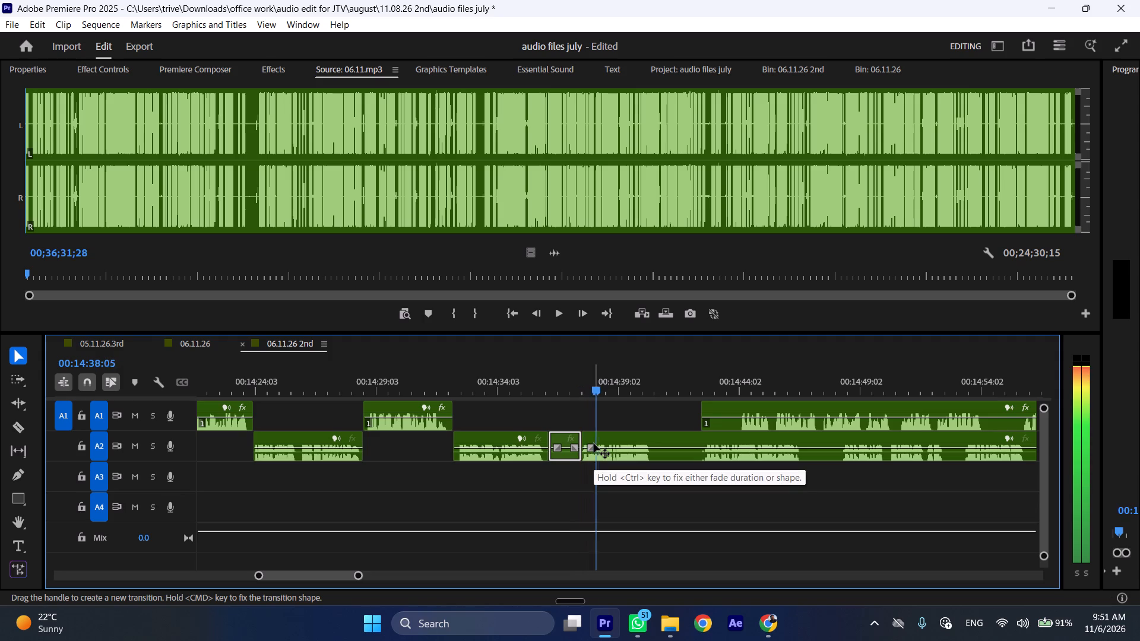
pyautogui.moveTo(525, 472); pyautogui.dragTo(526, 472)
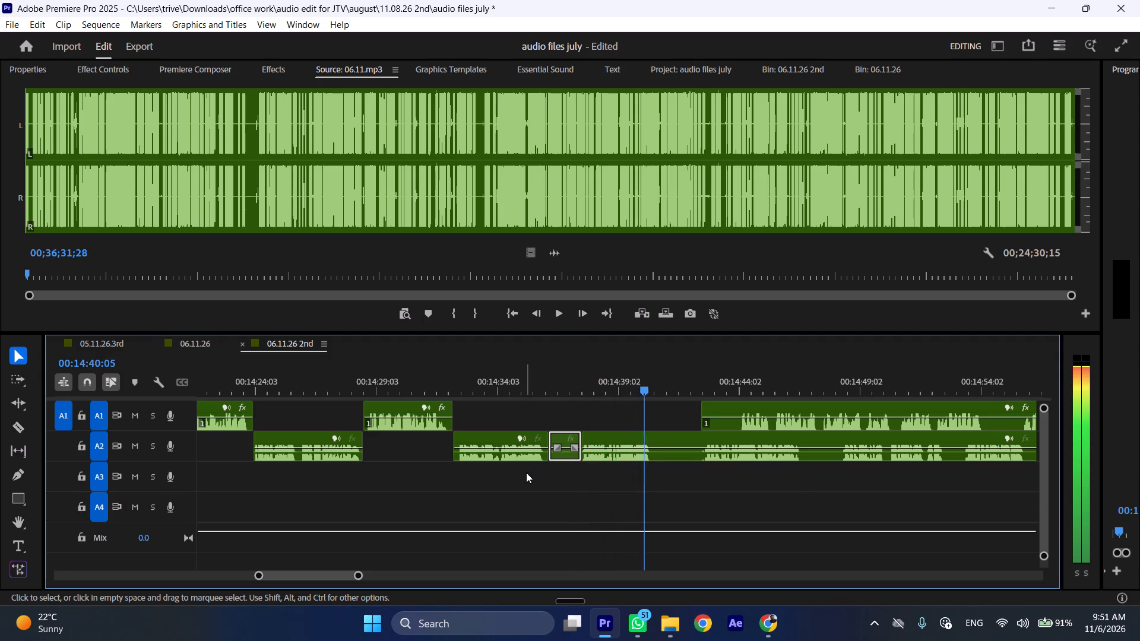
pyautogui.moveTo(526, 472); pyautogui.dragTo(559, 456)
pyautogui.hotkey('ctrl', 'shift', 'd')
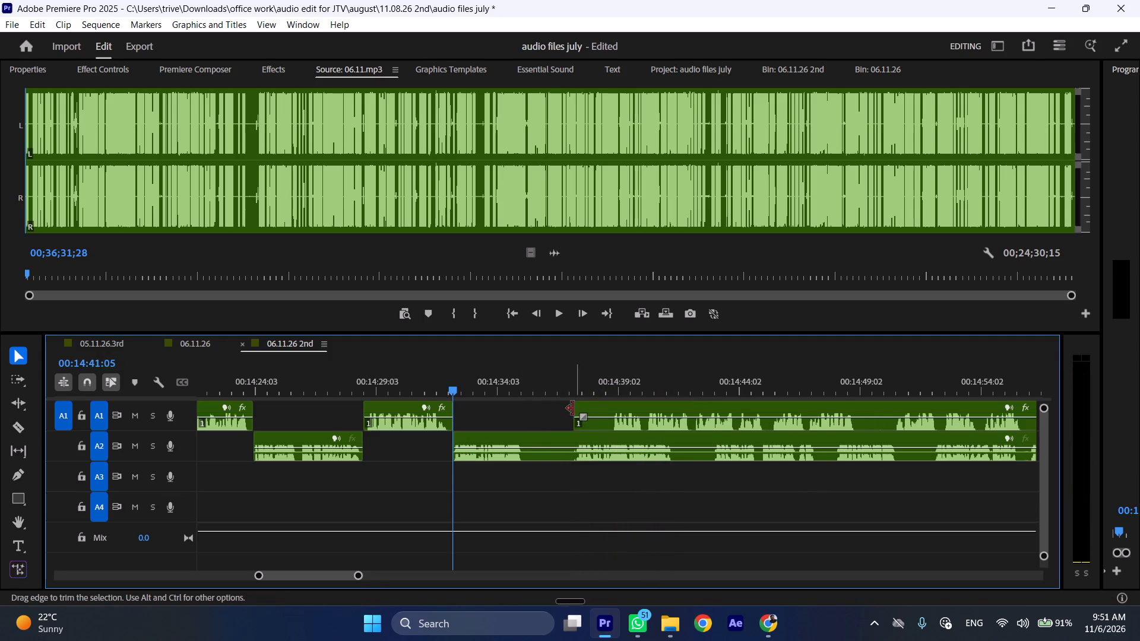
# Move the following A1 clip later on its track to start at about 00:14:45.
pyautogui.moveTo(572, 407); pyautogui.dragTo(609, 410)
pyautogui.moveTo(628, 409); pyautogui.dragTo(795, 410)
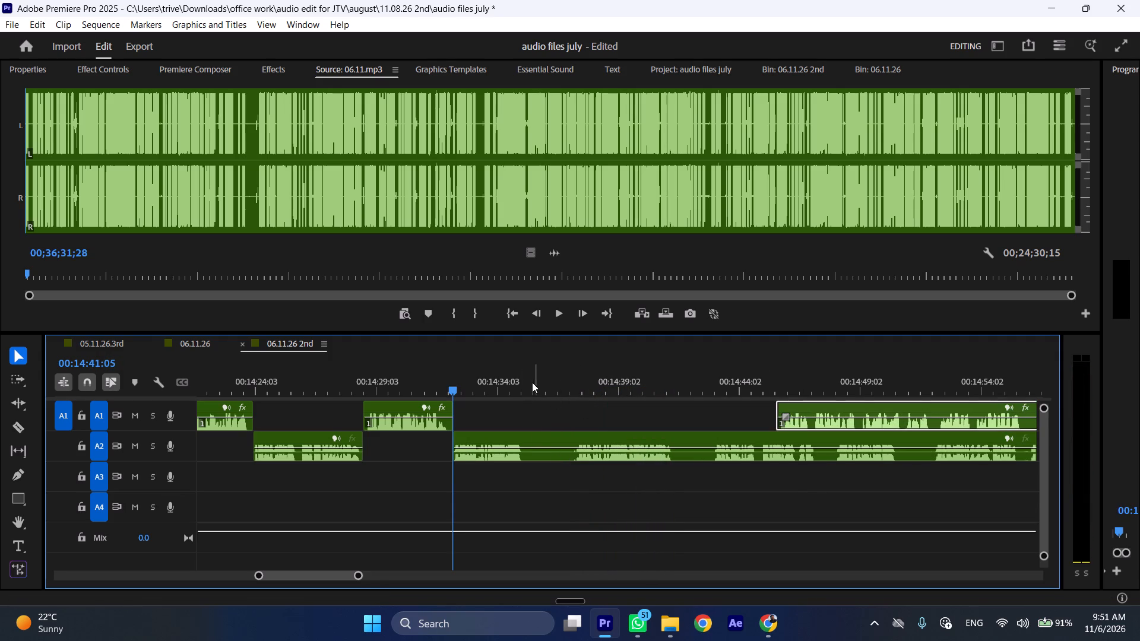
# Split A2 at about 00:14:35 and at 00:14:37:05, and ripple-delete the pause between the cuts.
pyautogui.moveTo(527, 380); pyautogui.dragTo(574, 380)
pyautogui.hotkey('shift', 'c')
pyautogui.click(604, 450)
pyautogui.hotkey('shift', 'c')
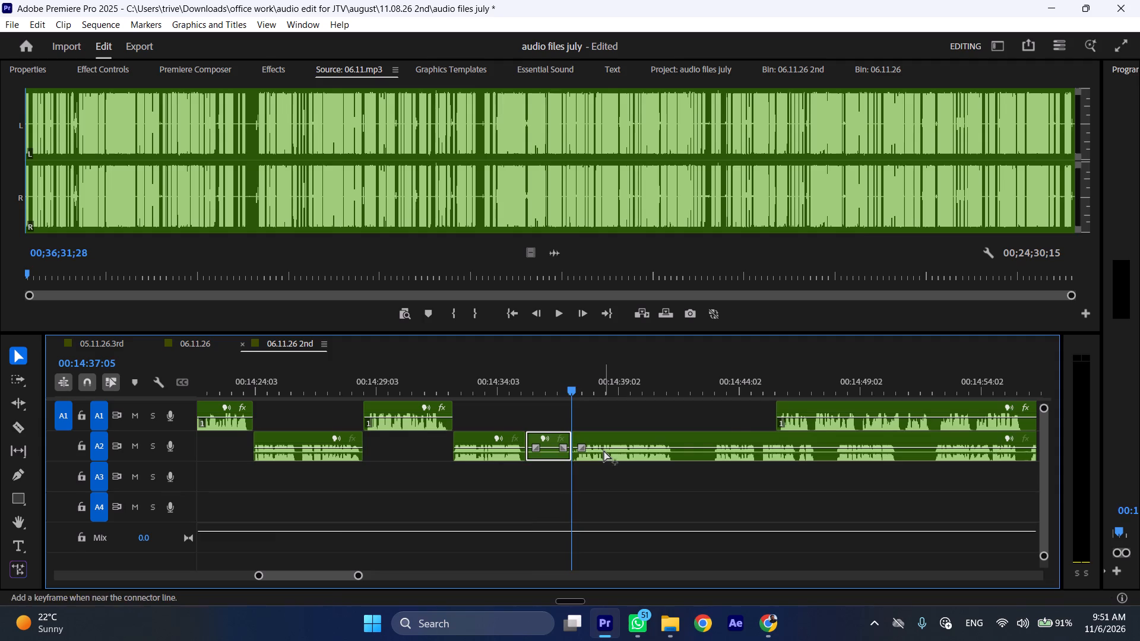
pyautogui.hotkey('ctrl', 'shift', 'd')
# Play on from the closed gap at faster speed and split A2 at 00:14:39:15, where the next pause begins.
pyautogui.press('space')
pyautogui.write('l')
pyautogui.scroll(-5, 600, 460)
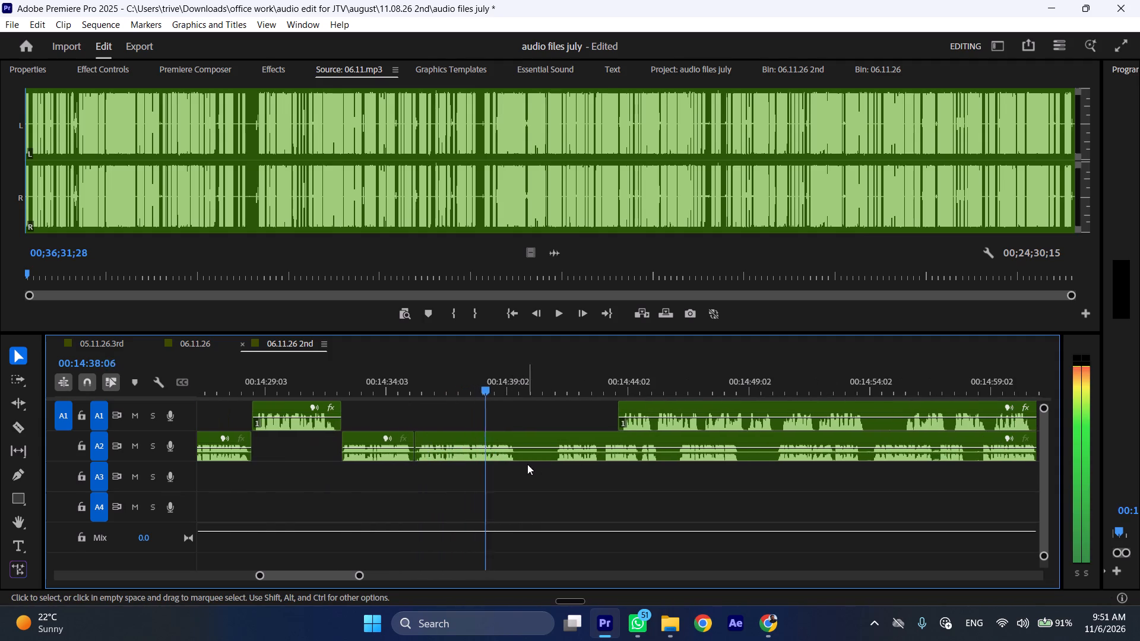
pyautogui.press('space')
pyautogui.hotkey('shift', 'c')
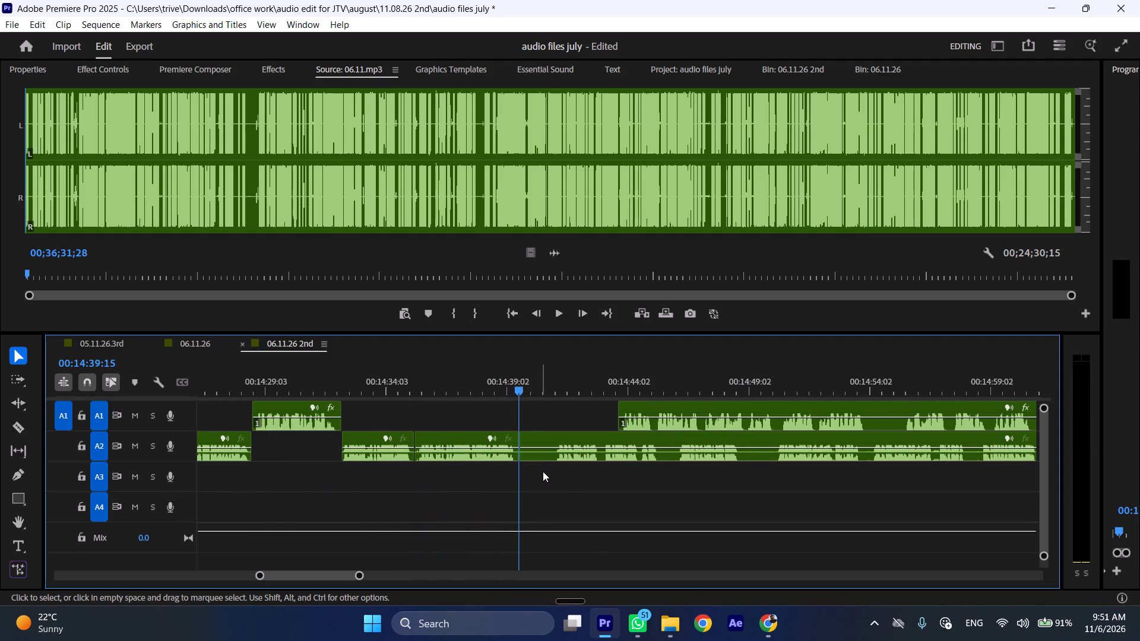
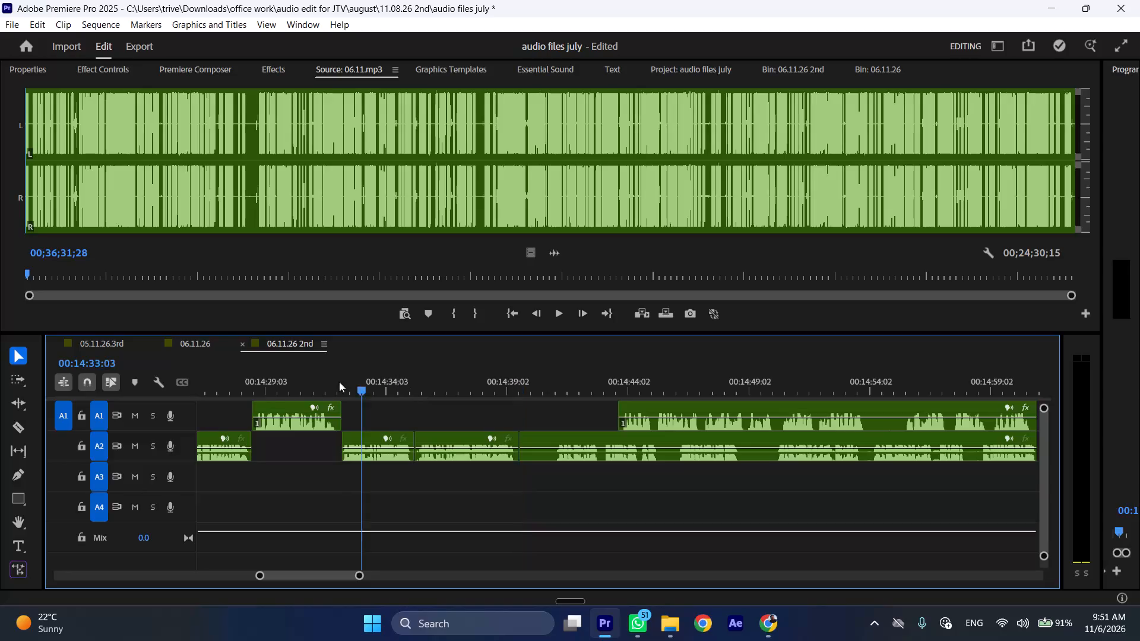
# Play the sequence again from about 00:14:30, within the short A1 clip, to review the transition into the trimmed A2 passage.
pyautogui.moveTo(339, 382); pyautogui.dragTo(281, 393)
pyautogui.press('space')
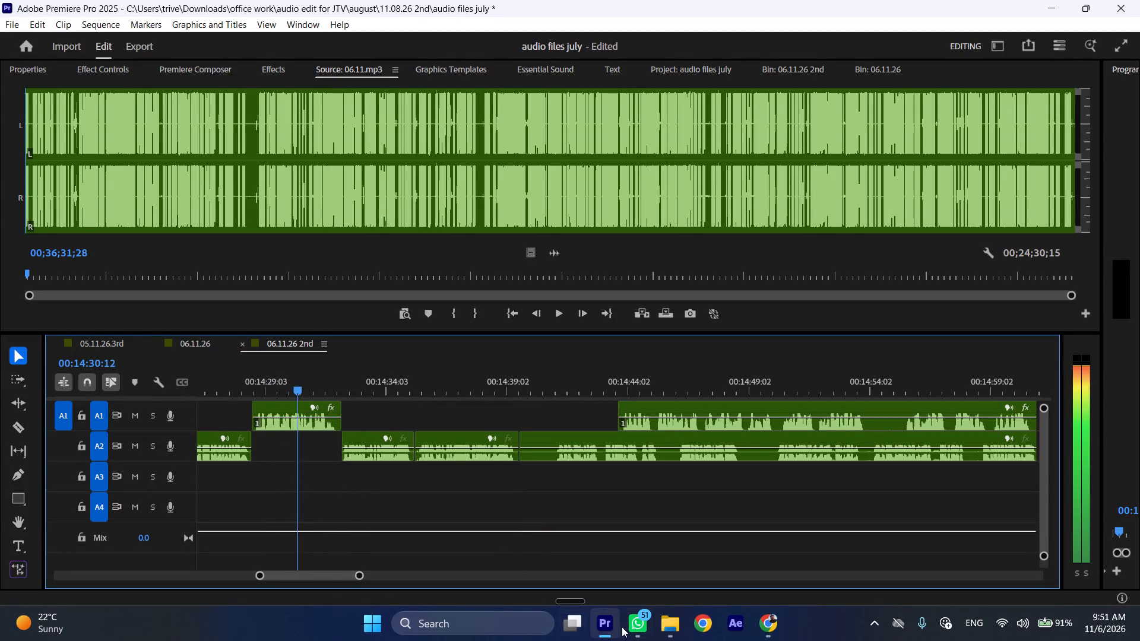
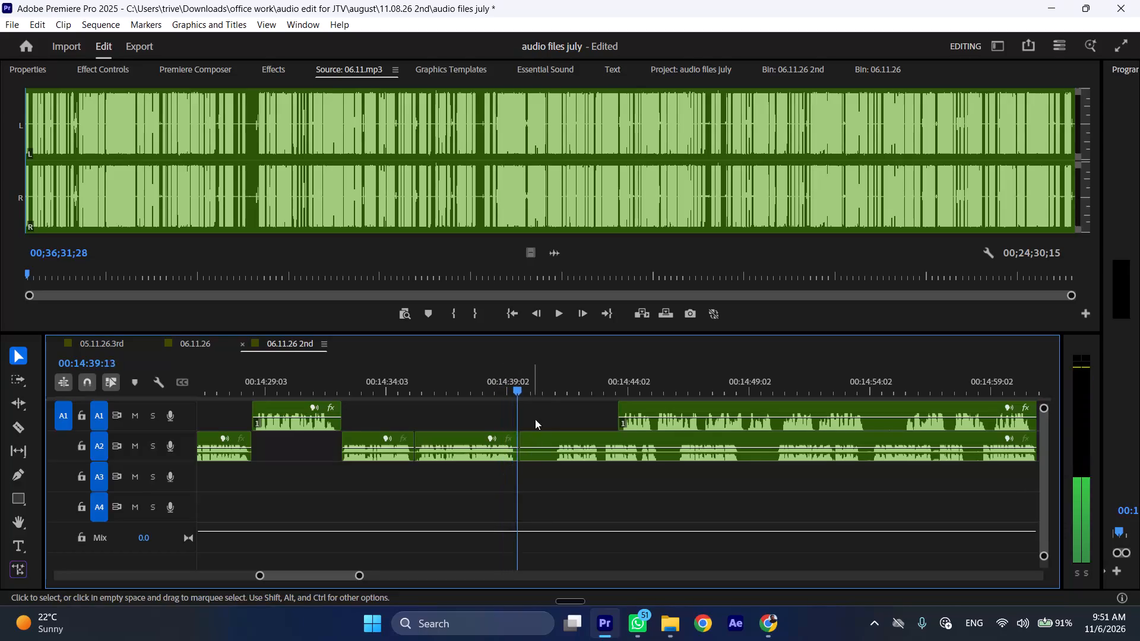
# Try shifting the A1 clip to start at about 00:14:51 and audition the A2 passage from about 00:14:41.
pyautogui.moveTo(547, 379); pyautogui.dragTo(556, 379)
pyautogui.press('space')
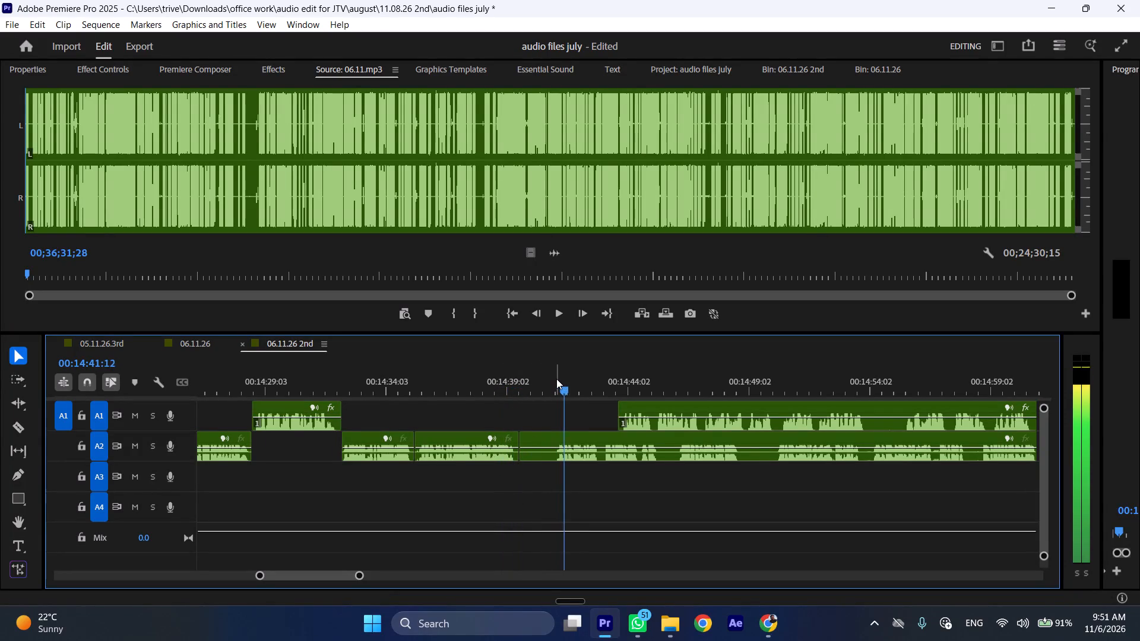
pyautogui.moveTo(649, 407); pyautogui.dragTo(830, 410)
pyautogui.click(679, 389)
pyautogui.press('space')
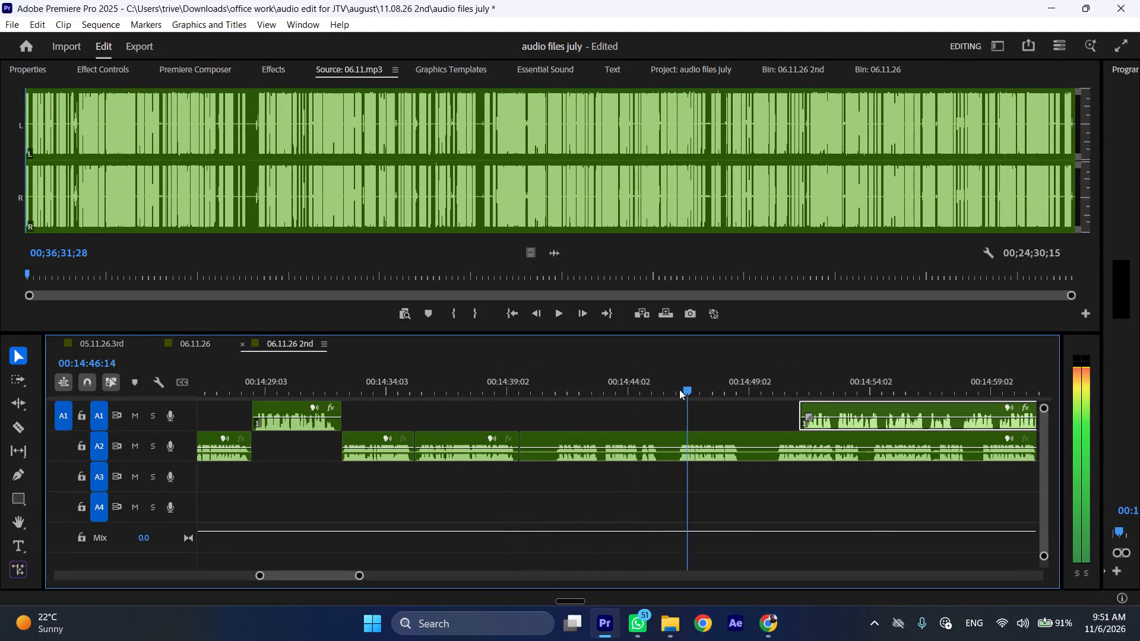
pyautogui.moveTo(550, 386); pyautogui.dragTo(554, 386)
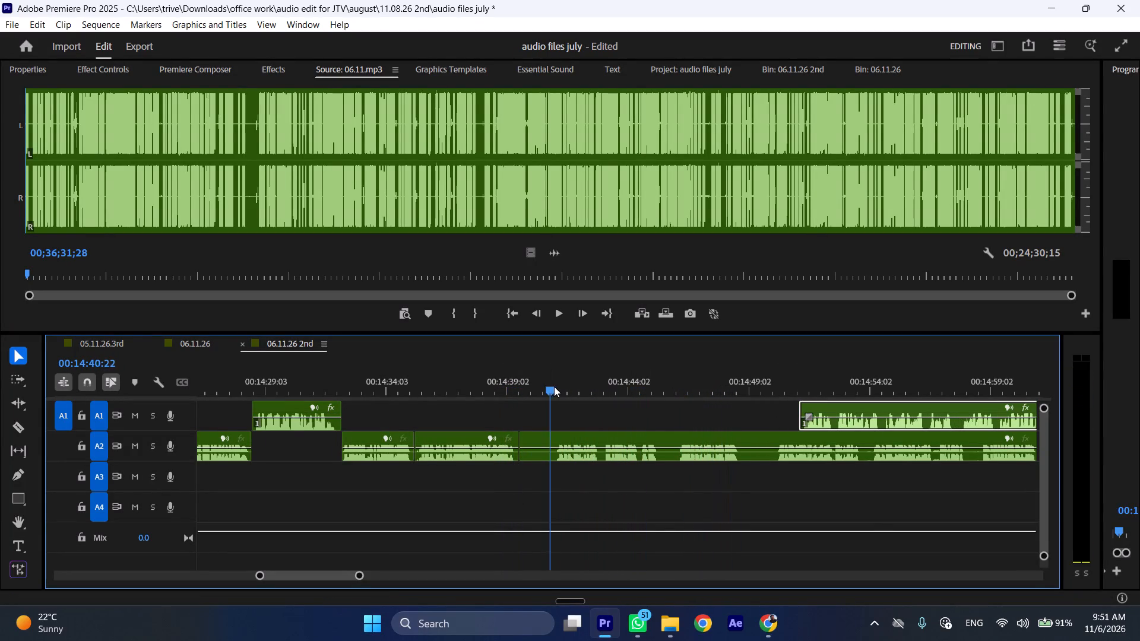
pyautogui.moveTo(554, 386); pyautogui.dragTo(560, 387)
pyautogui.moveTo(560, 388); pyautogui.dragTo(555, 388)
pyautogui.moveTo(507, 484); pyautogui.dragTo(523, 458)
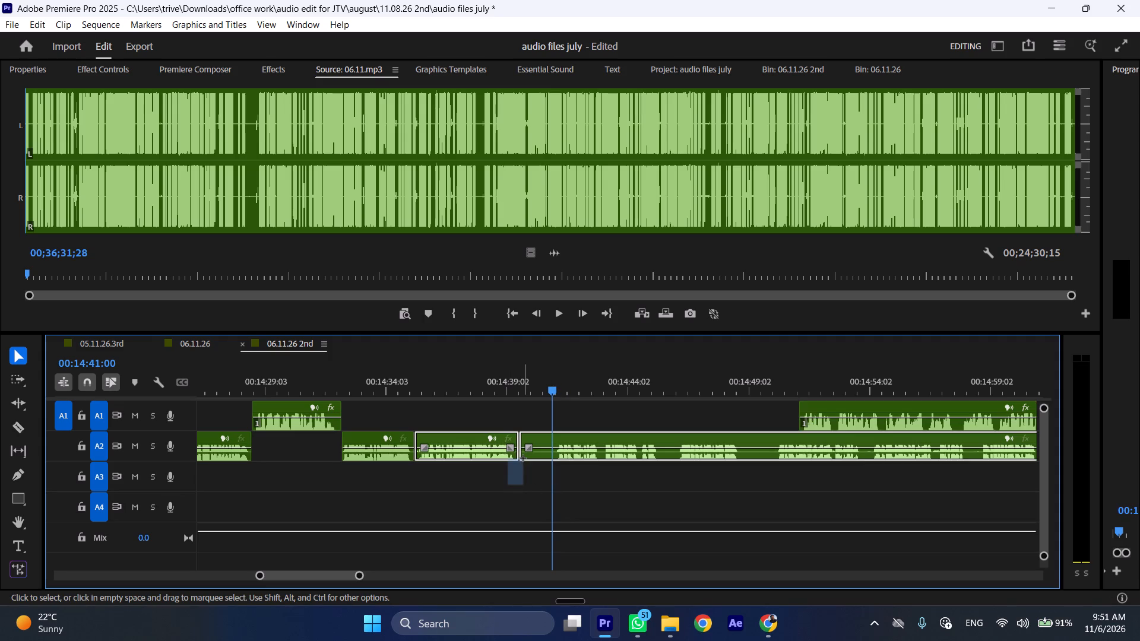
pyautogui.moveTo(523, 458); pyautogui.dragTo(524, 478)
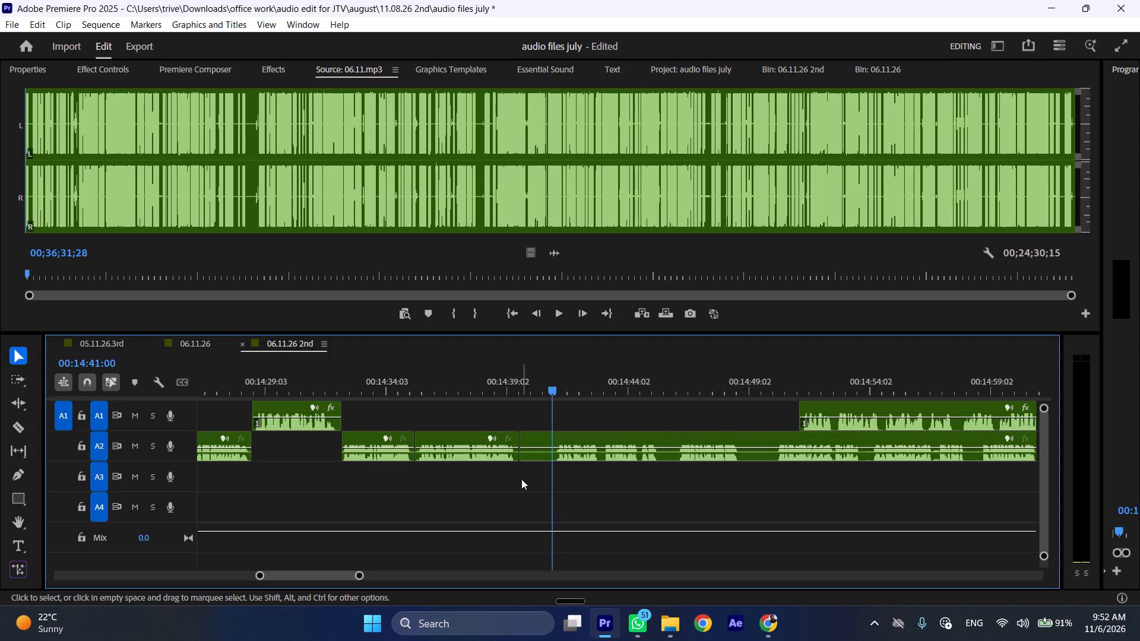
# Undo the A1 clip move and the preceding trim edits to the A2 passage that follows 00:14:35.
pyautogui.hotkey('ctrl', 'z')
pyautogui.hotkey('ctrl', 'z')
pyautogui.hotkey('ctrl', 'z')
pyautogui.hotkey('ctrl', 'z')
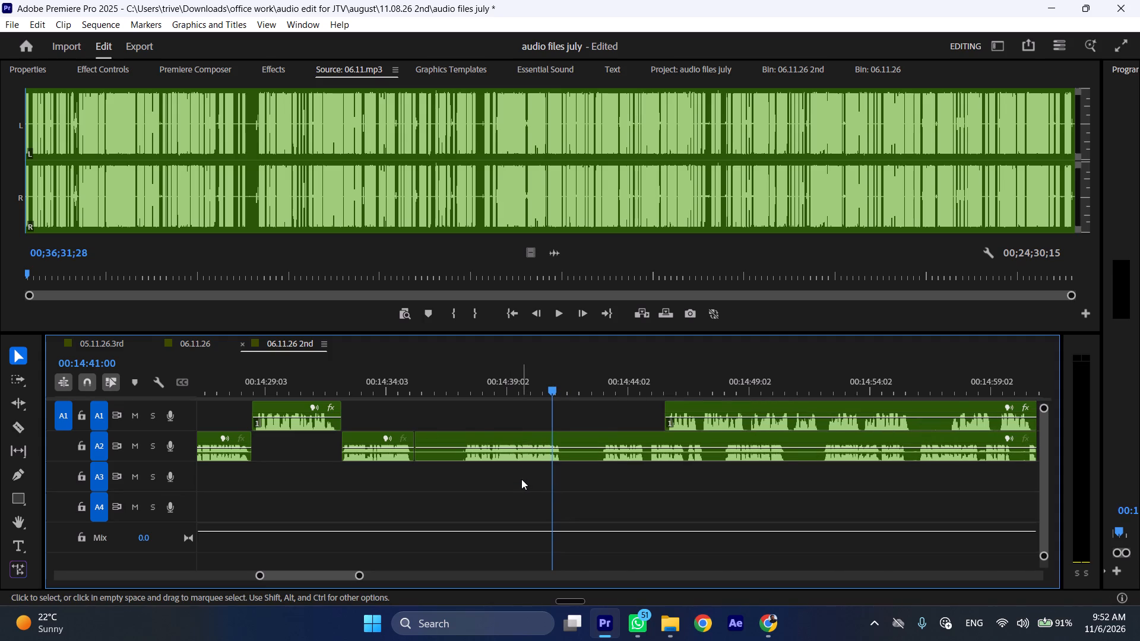
# Move the long A2 passage onto A3 starting at about 00:14:39, and shift the A1 clip above it to about 00:14:54.
pyautogui.moveTo(465, 438); pyautogui.dragTo(797, 467)
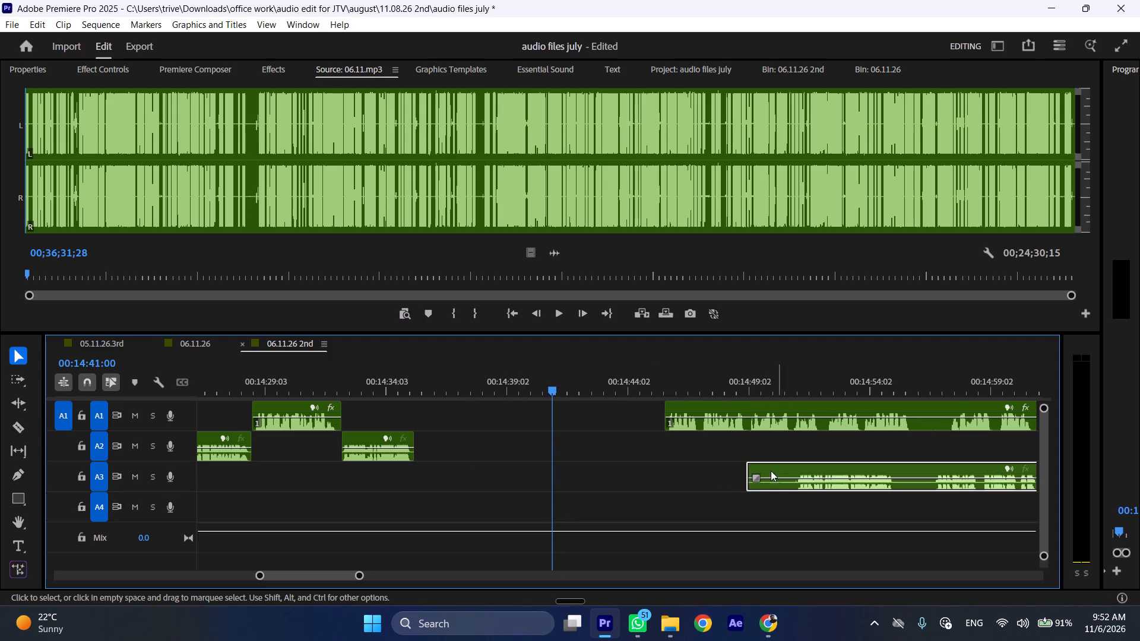
pyautogui.moveTo(742, 476); pyautogui.dragTo(499, 498)
pyautogui.press('space')
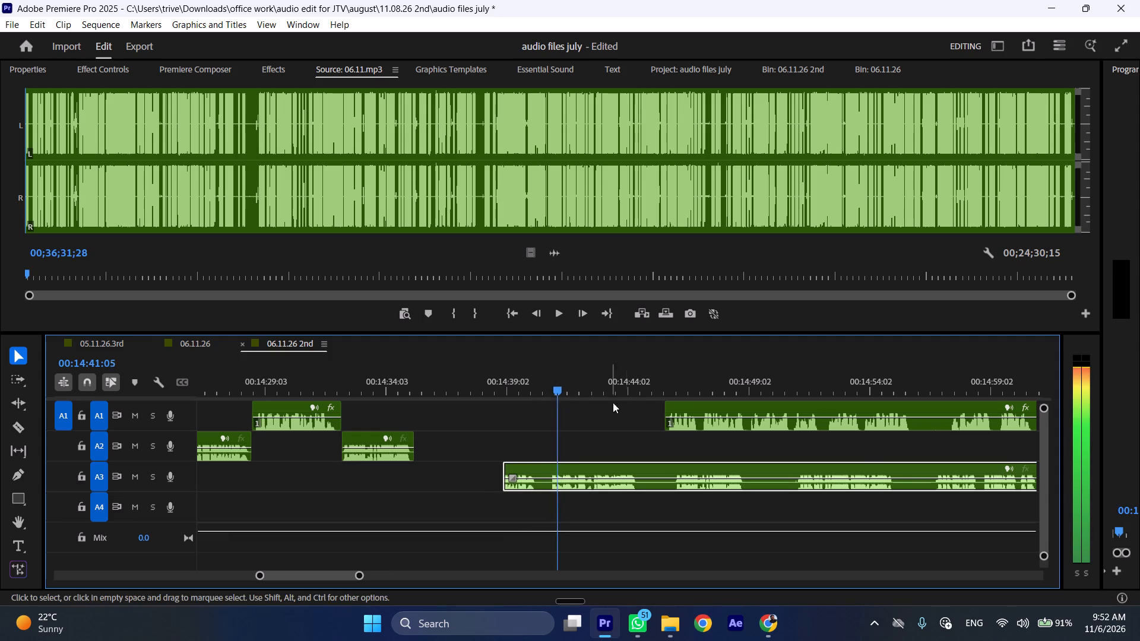
pyautogui.moveTo(680, 404); pyautogui.dragTo(891, 403)
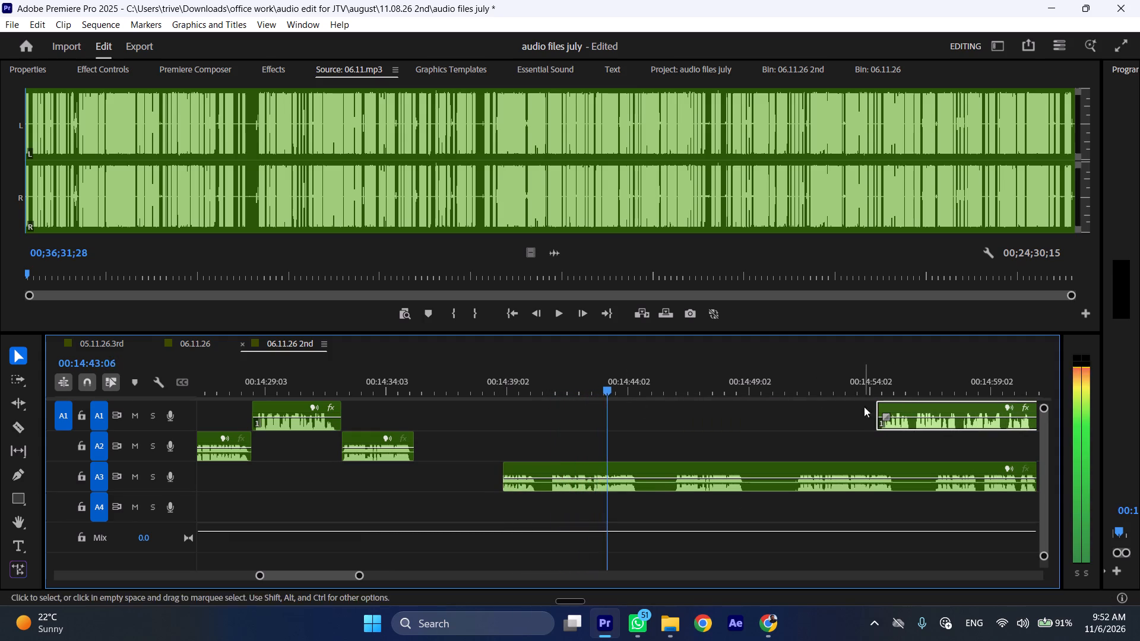
# Audition the A3 passage, trim its start to the phrase at about 00:14:56, and move it onto A2 at about 00:14:43.
pyautogui.click(675, 376)
pyautogui.press('space')
pyautogui.moveTo(784, 389); pyautogui.dragTo(795, 390)
pyautogui.press('space')
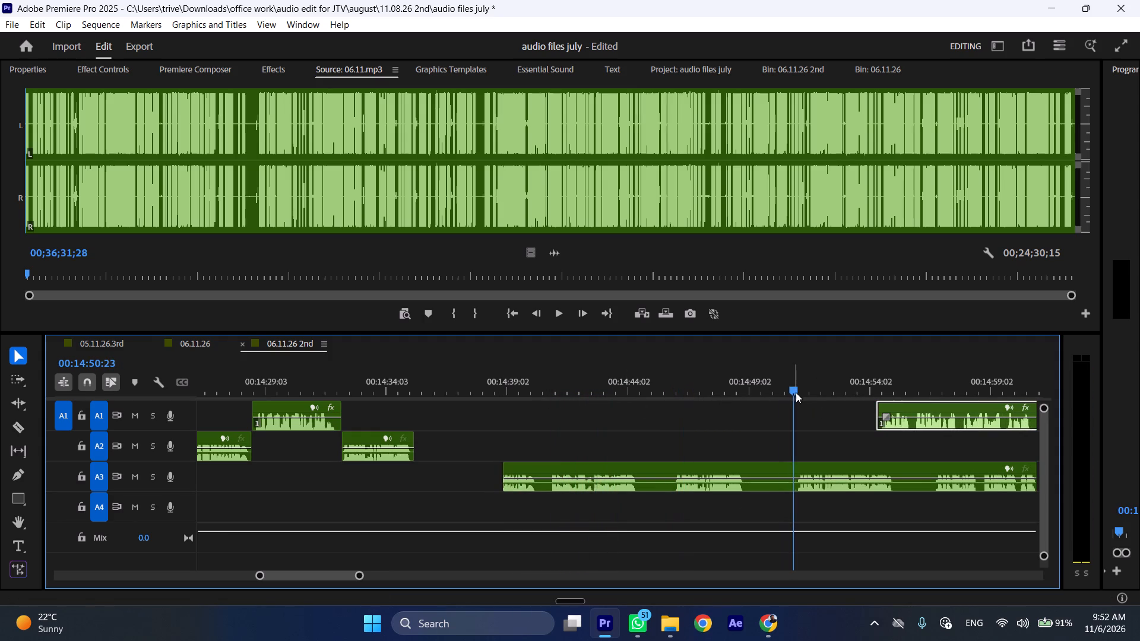
pyautogui.press('space')
pyautogui.scroll(-5, 728, 466)
pyautogui.press('space')
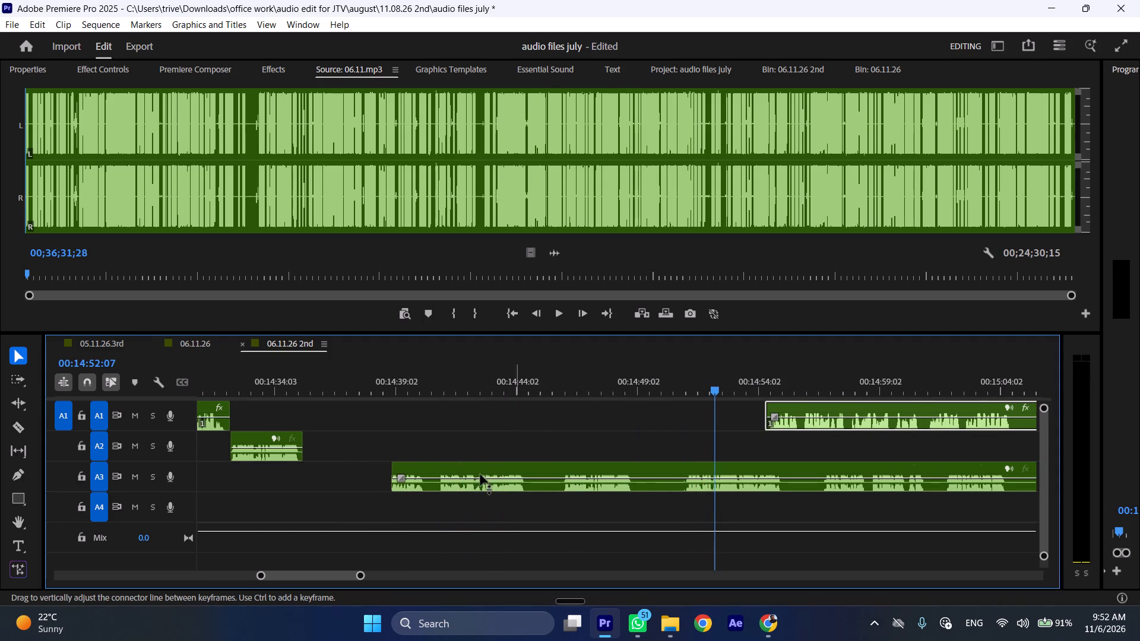
pyautogui.moveTo(396, 469); pyautogui.dragTo(824, 473)
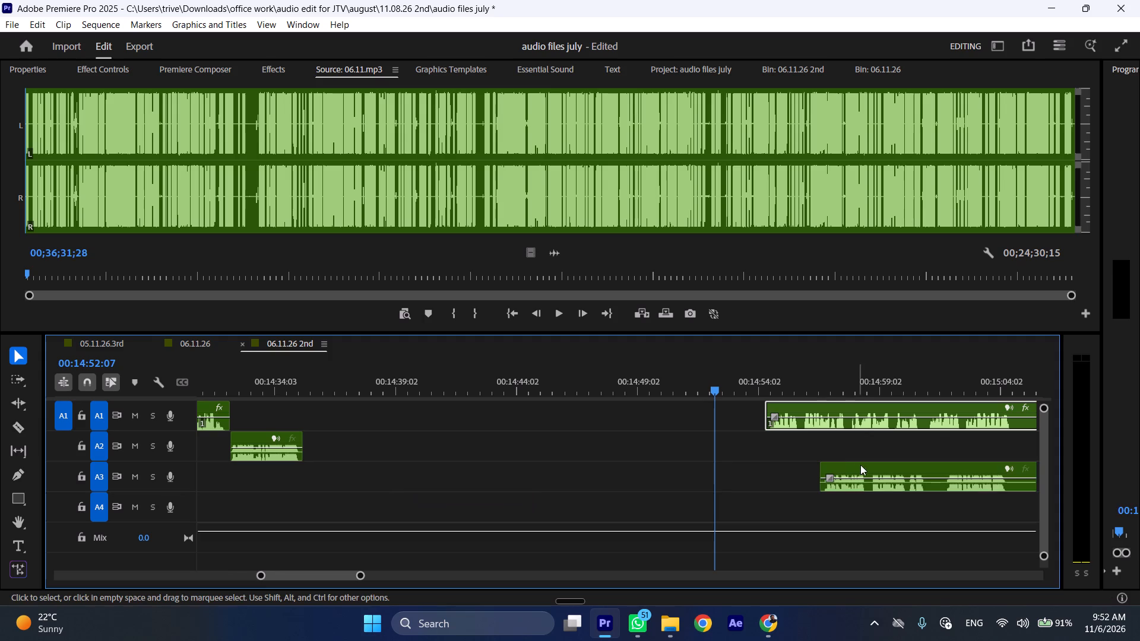
pyautogui.moveTo(863, 465); pyautogui.dragTo(549, 455)
# Play the sequence from about 00:14:34 to check the end of the short A2 clip before the gap.
pyautogui.click(290, 376)
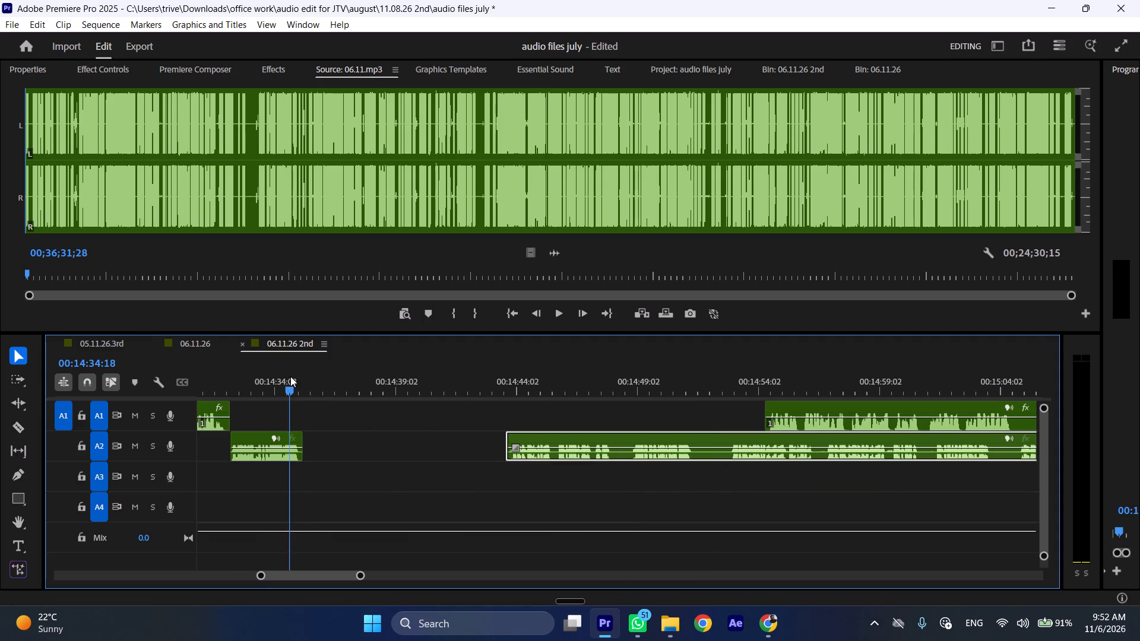
pyautogui.press('space')
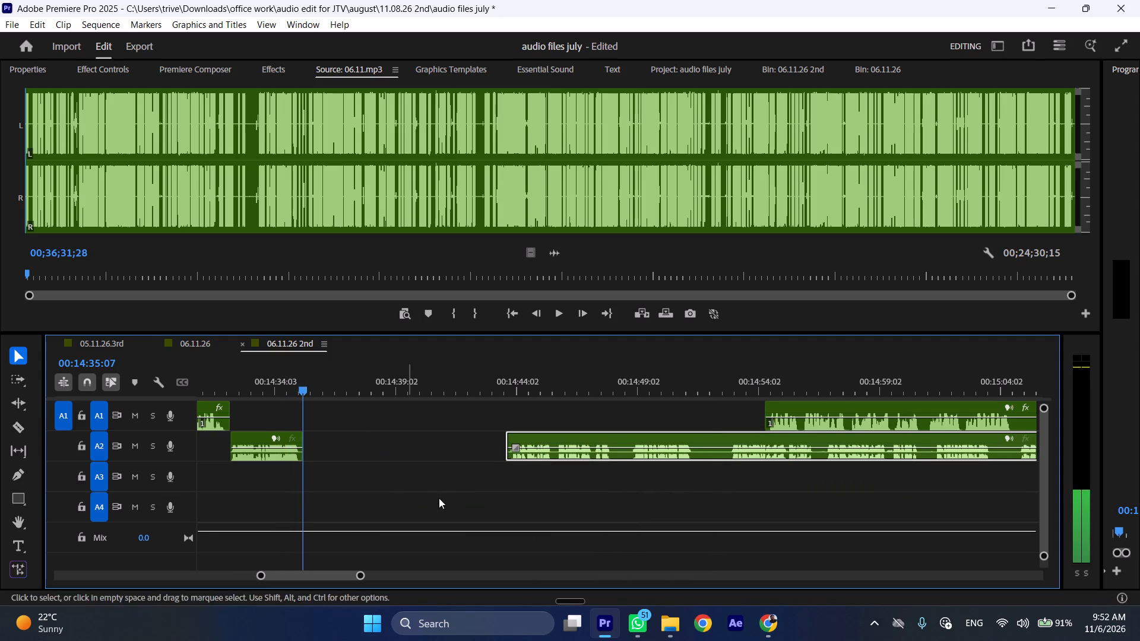
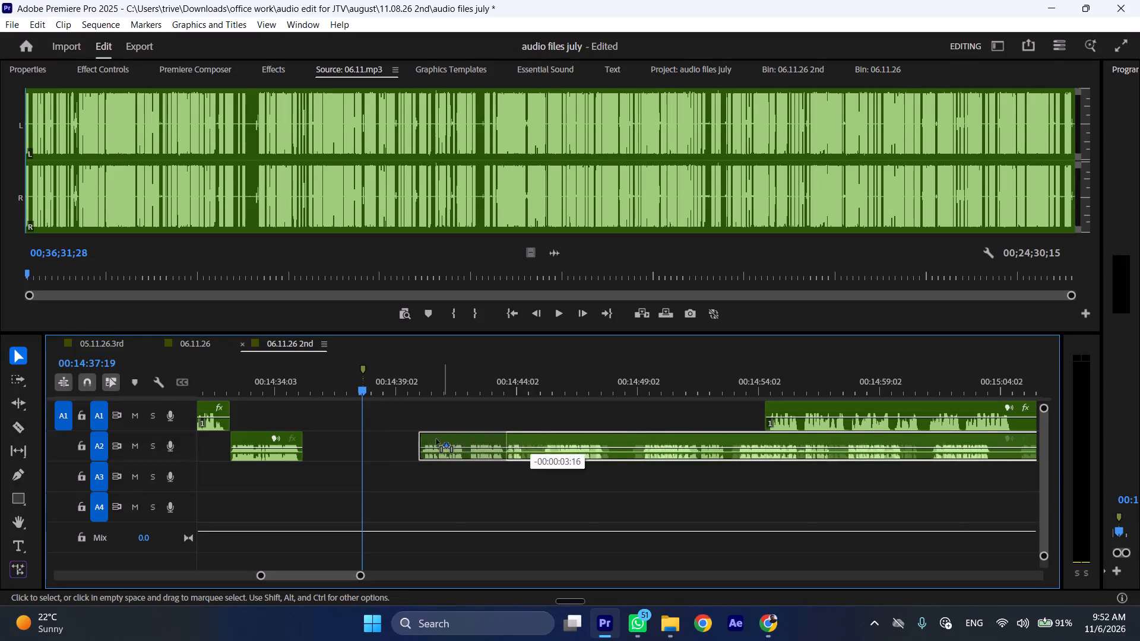
# Move the long A2 passage earlier so it starts at about 00:14:42.
pyautogui.moveTo(419, 431); pyautogui.dragTo(488, 440)
# Audition the long A2 passage from its start and split it in the pause at 00:14:46:10.
pyautogui.click(458, 389)
pyautogui.press('space')
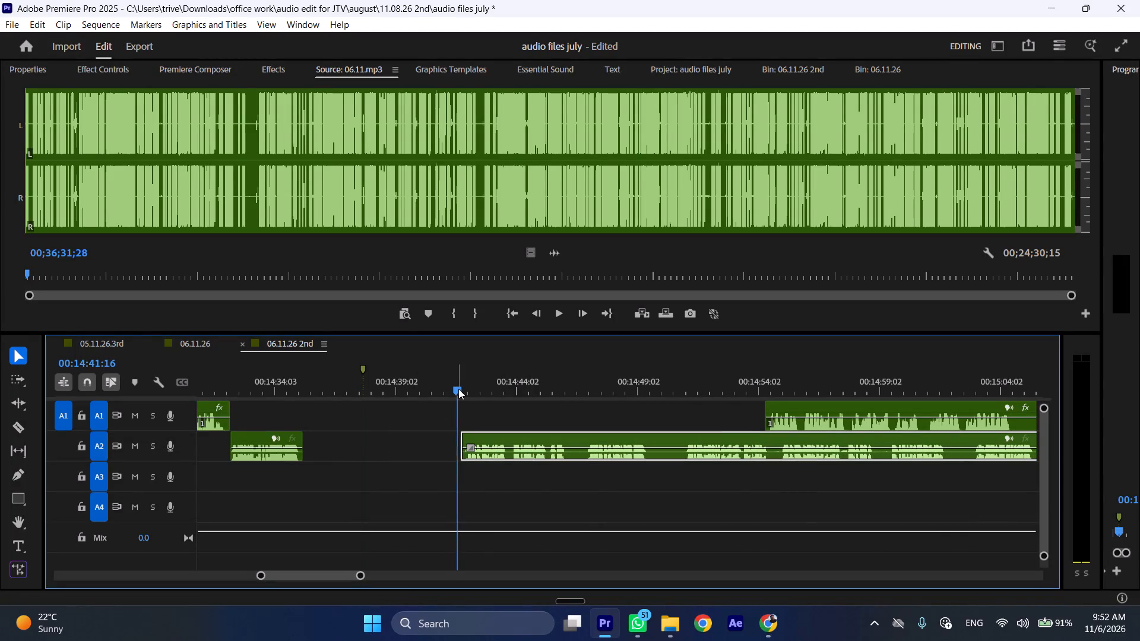
pyautogui.write('kll')
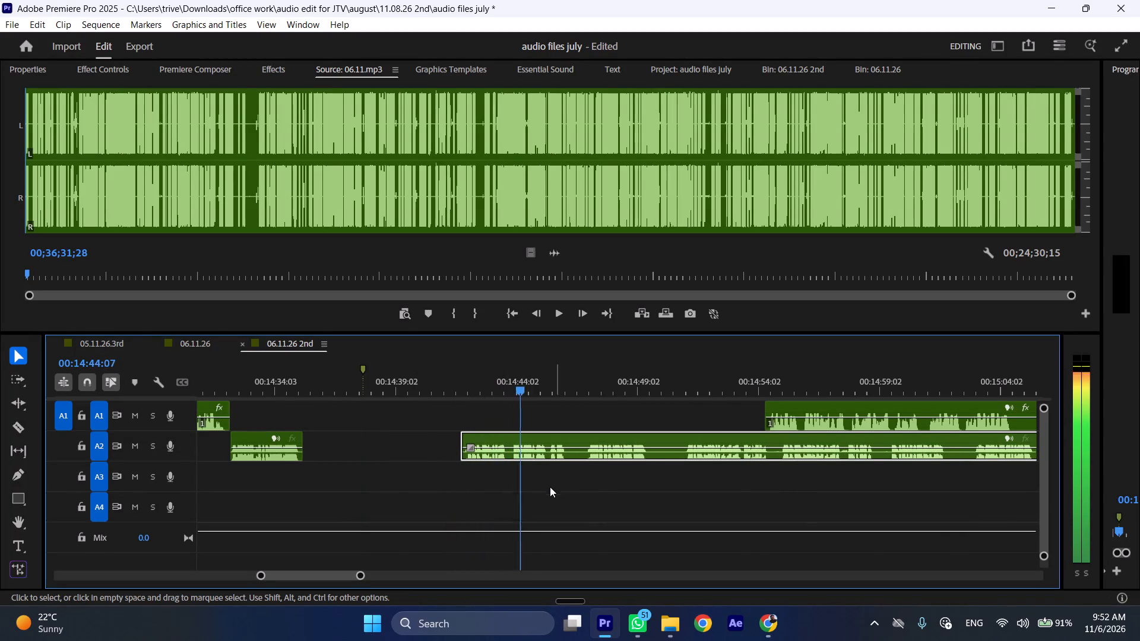
pyautogui.scroll(-2, 548, 484)
pyautogui.press('space')
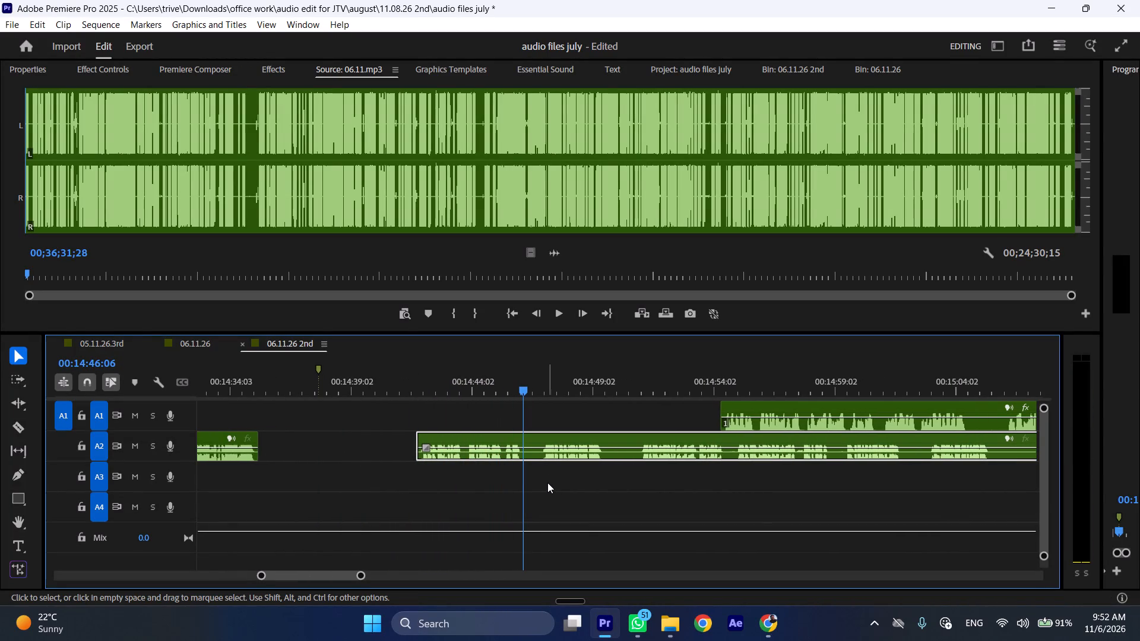
pyautogui.click(543, 391)
pyautogui.press('space')
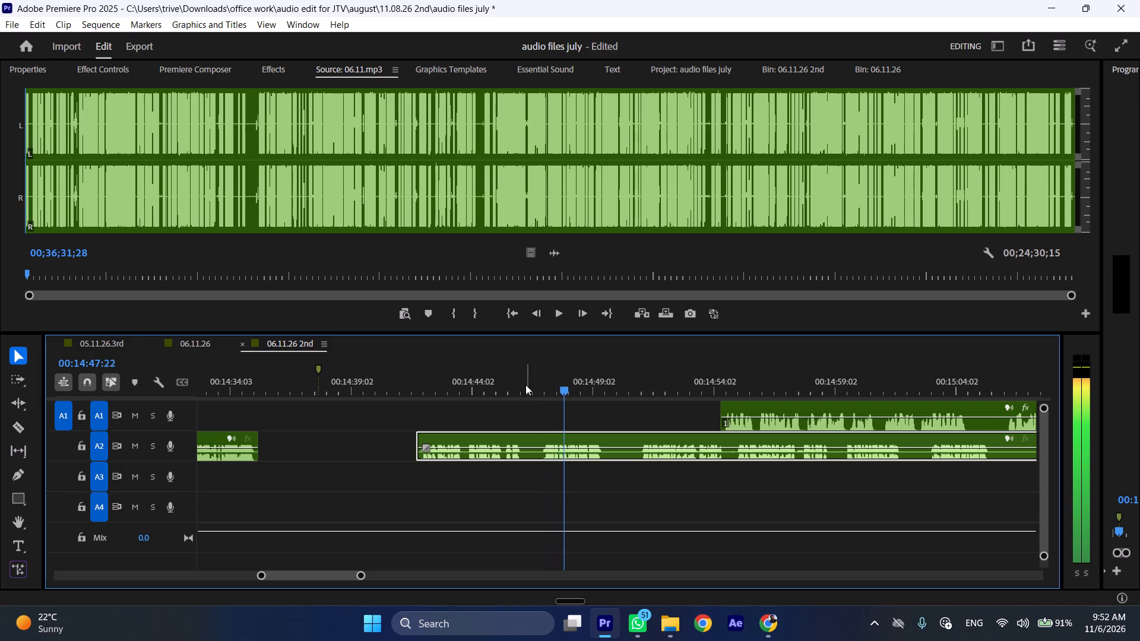
pyautogui.moveTo(517, 382); pyautogui.dragTo(502, 384)
pyautogui.click(526, 372)
pyautogui.moveTo(521, 385); pyautogui.dragTo(522, 386)
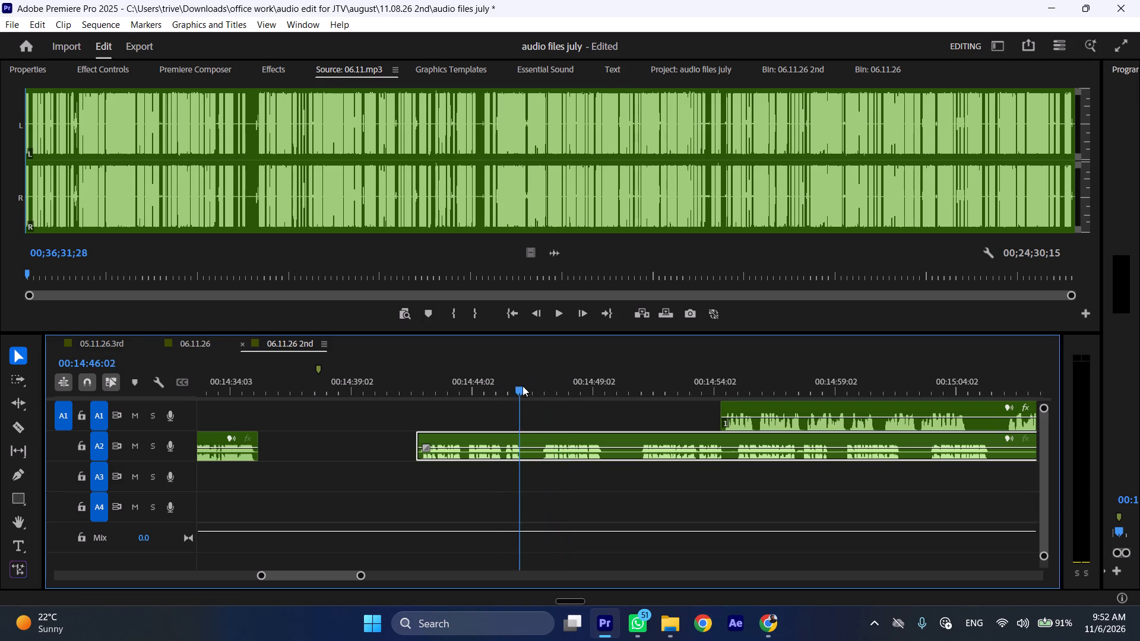
pyautogui.moveTo(522, 386); pyautogui.dragTo(530, 388)
pyautogui.hotkey('shift', 'c')
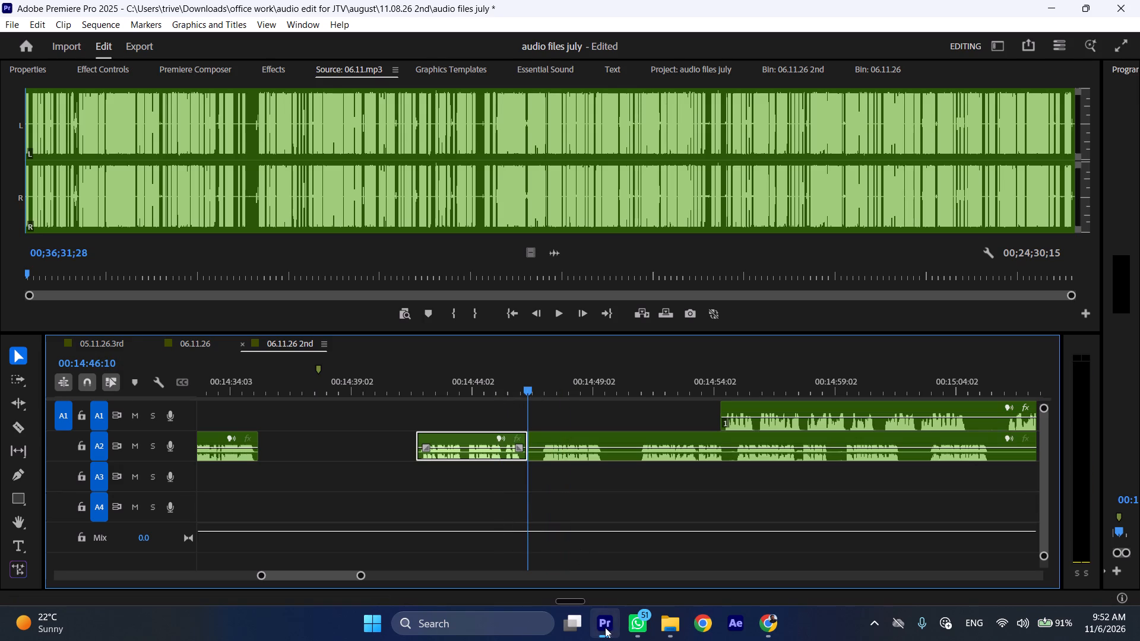
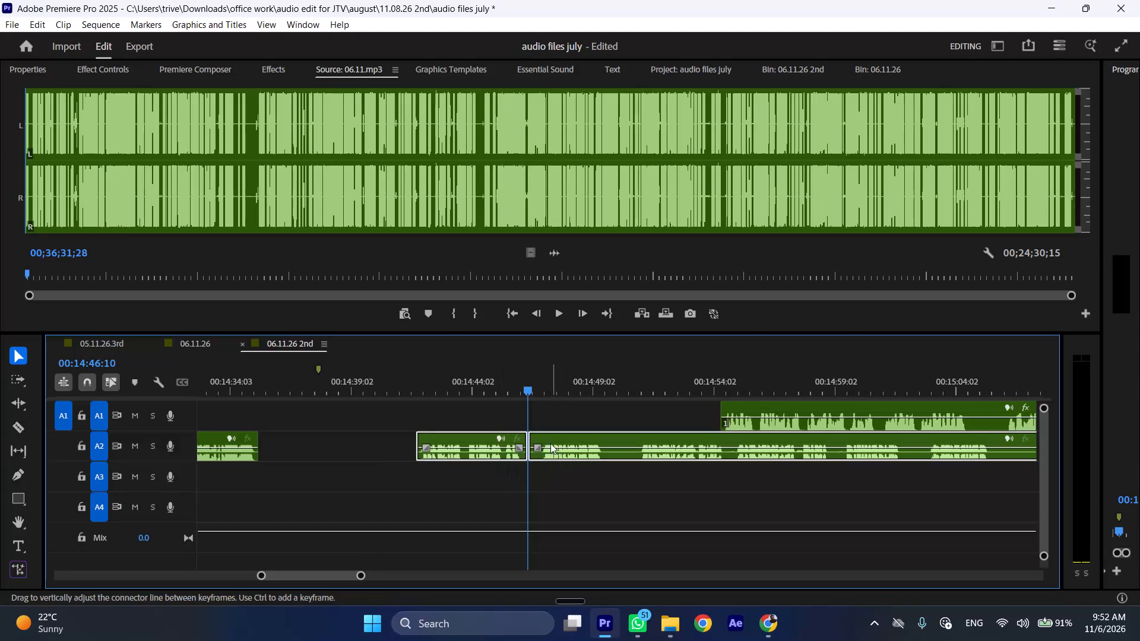
# Move both A2 pieces later to start at about 00:14:50 and bring the A1 clip earlier to about 00:14:42.
pyautogui.moveTo(549, 439); pyautogui.dragTo(745, 441)
pyautogui.moveTo(753, 408); pyautogui.dragTo(487, 428)
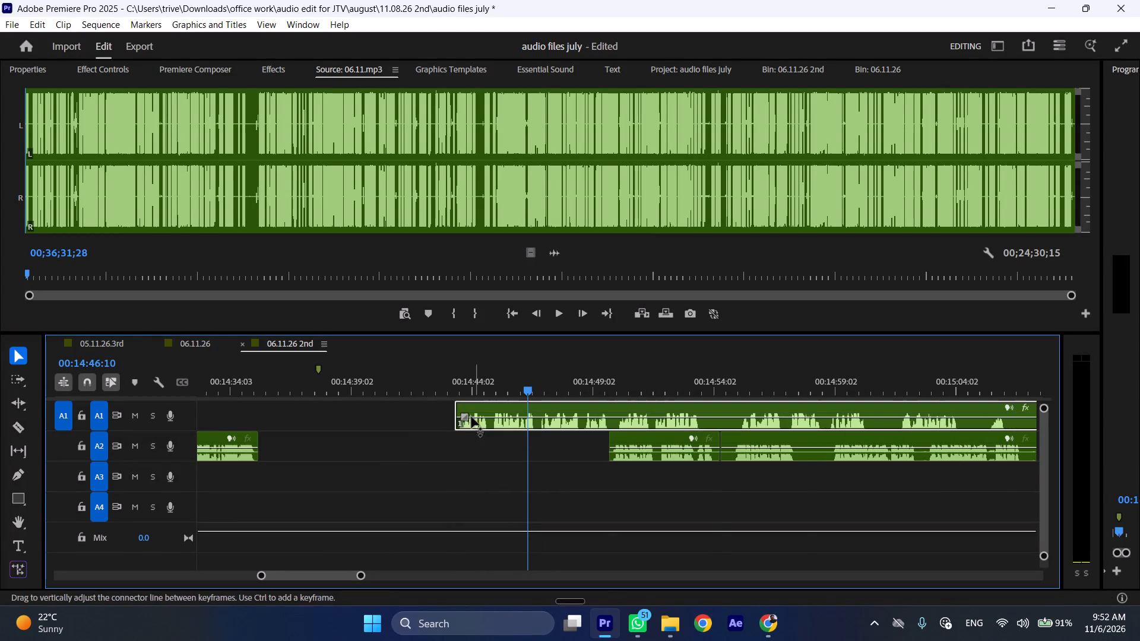
pyautogui.click(455, 389)
pyautogui.moveTo(477, 410); pyautogui.dragTo(433, 412)
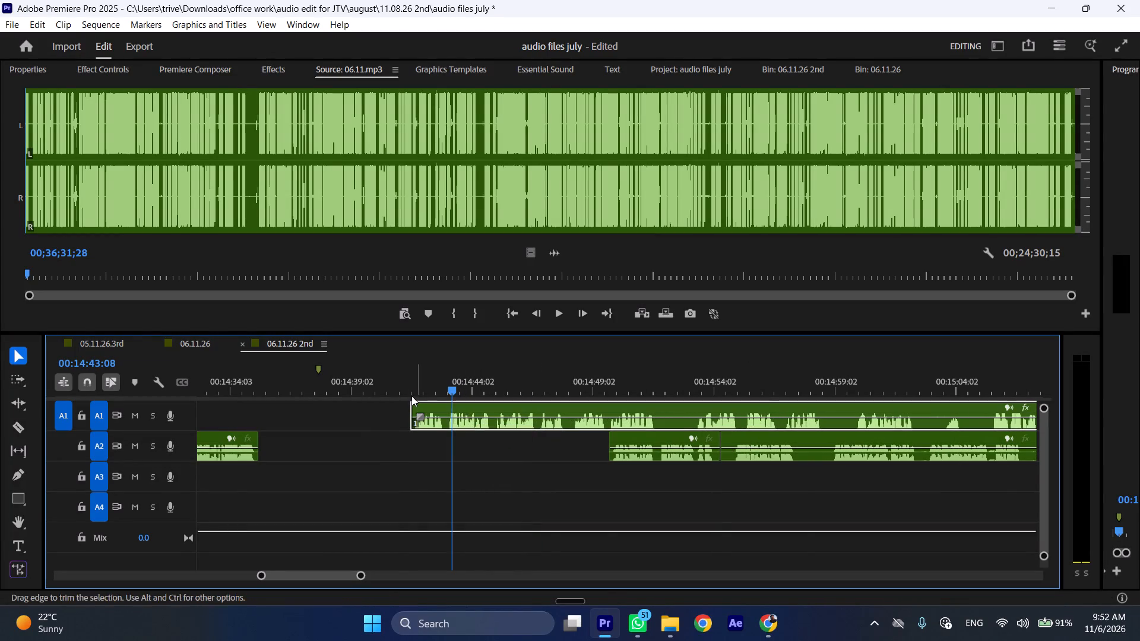
# Audition the A1 clip from its start and shift both A2 pieces later together to start at about 00:14:53.
pyautogui.click(411, 395)
pyautogui.press('space')
pyautogui.write('l')
pyautogui.scroll(-4, 462, 431)
pyautogui.moveTo(536, 486); pyautogui.dragTo(601, 469)
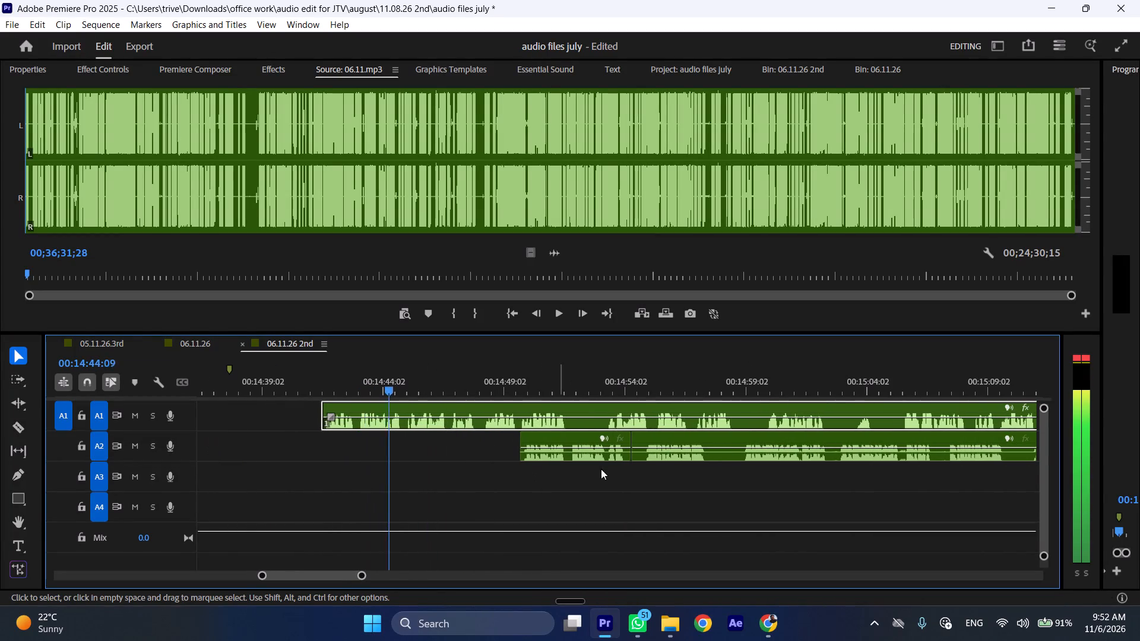
pyautogui.moveTo(601, 469); pyautogui.dragTo(655, 443)
pyautogui.moveTo(594, 484); pyautogui.dragTo(661, 456)
pyautogui.moveTo(650, 439); pyautogui.dragTo(724, 438)
# Continue auditioning the A1 clip and split it in the pause at 00:14:51:19.
pyautogui.scroll(-4, 609, 470)
pyautogui.press('space')
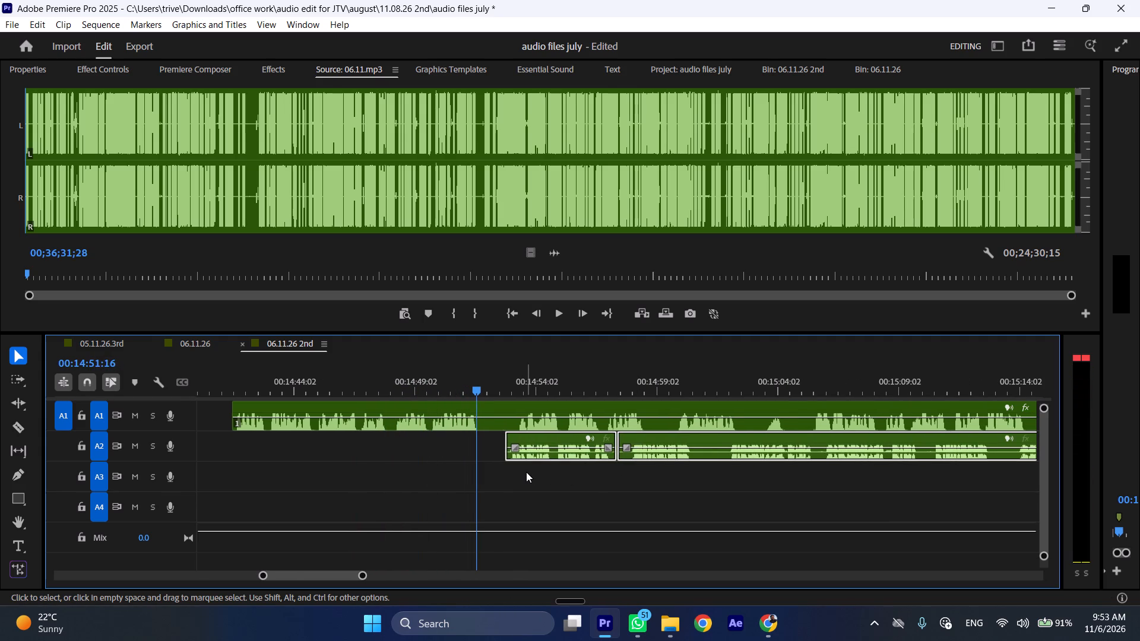
pyautogui.press('space')
pyautogui.press('space')
pyautogui.click(511, 410)
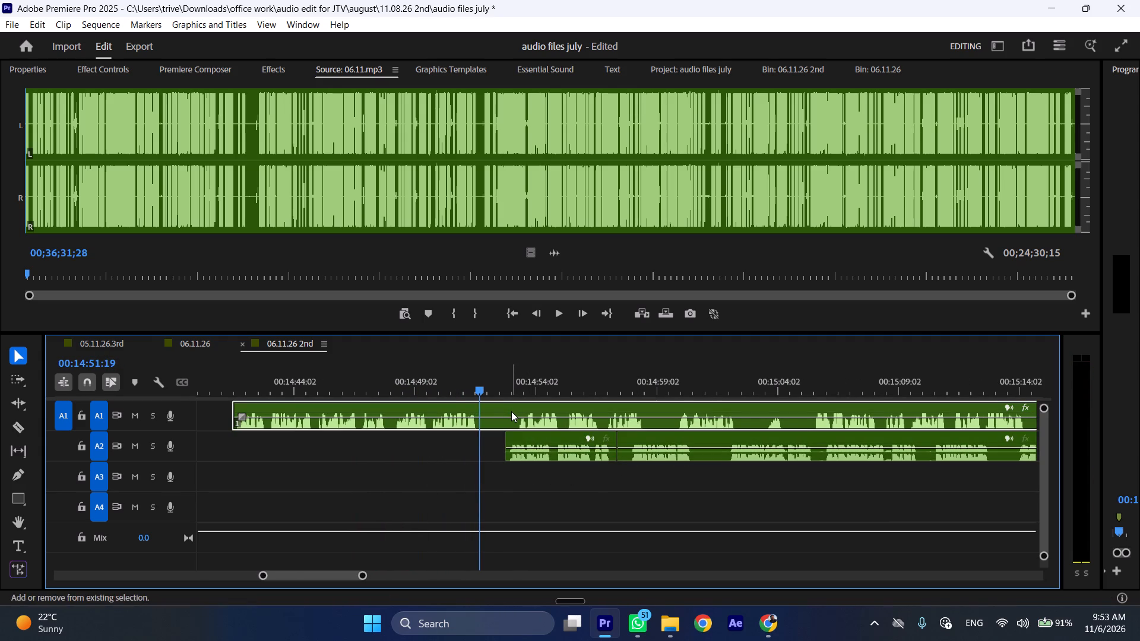
pyautogui.hotkey('shift', 'c')
# Start the short A2 piece at the 00:14:51:19 cut, move the remaining A1 passage later to about 00:15:05, and audition the A2 piece.
pyautogui.moveTo(542, 439); pyautogui.dragTo(519, 440)
pyautogui.scroll(-5, 544, 450)
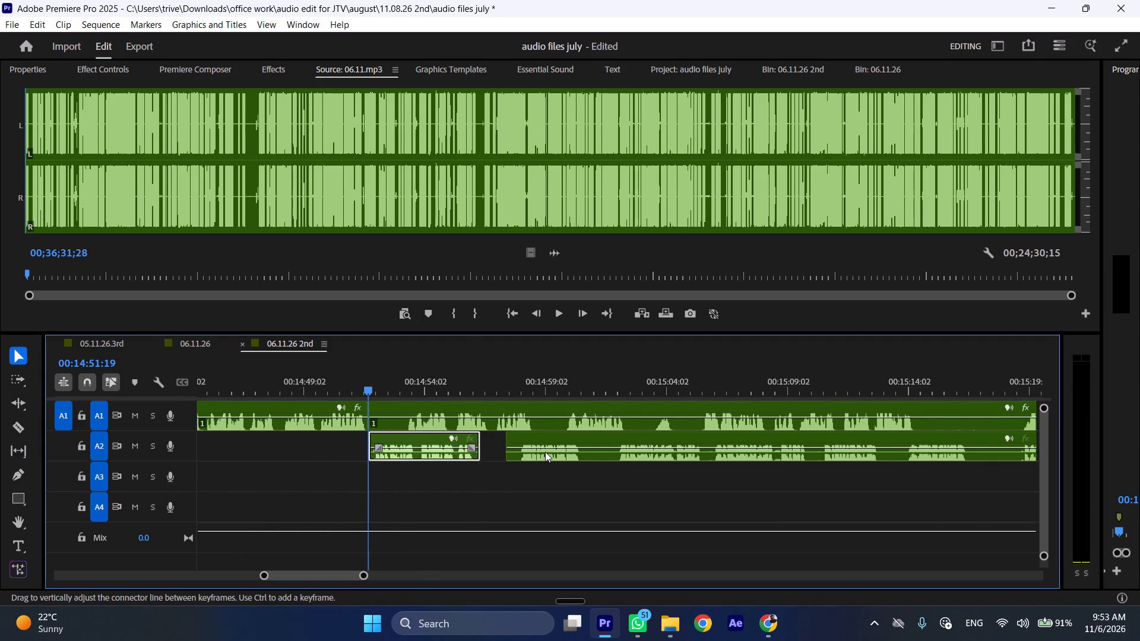
pyautogui.moveTo(407, 407); pyautogui.dragTo(695, 407)
pyautogui.press('space')
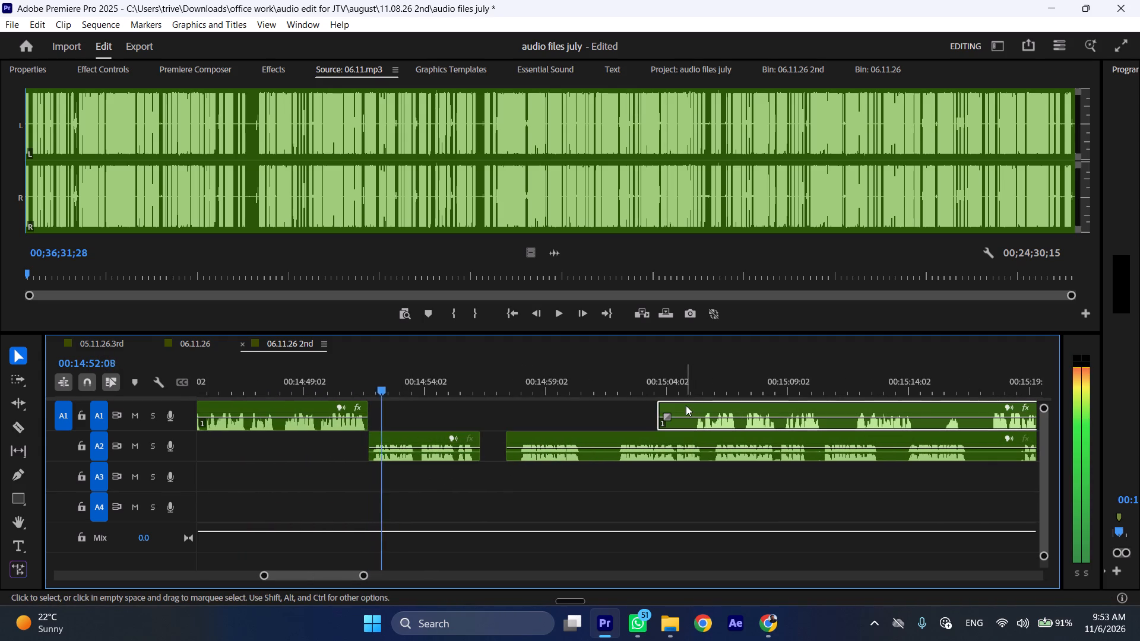
pyautogui.press('l')
pyautogui.moveTo(661, 406); pyautogui.dragTo(693, 408)
pyautogui.press('space')
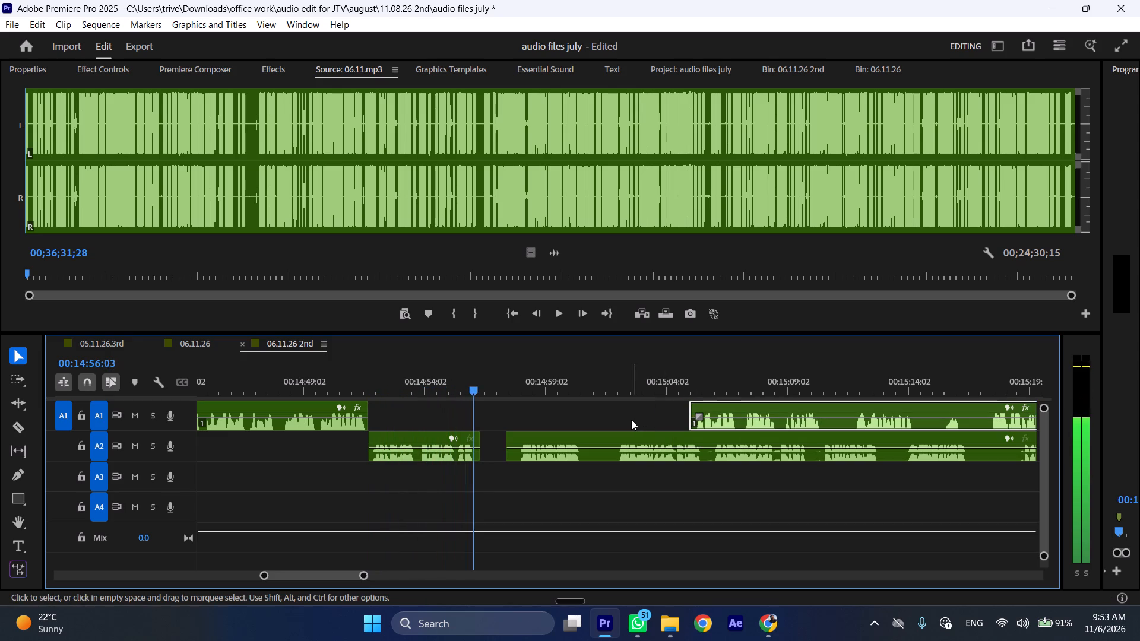
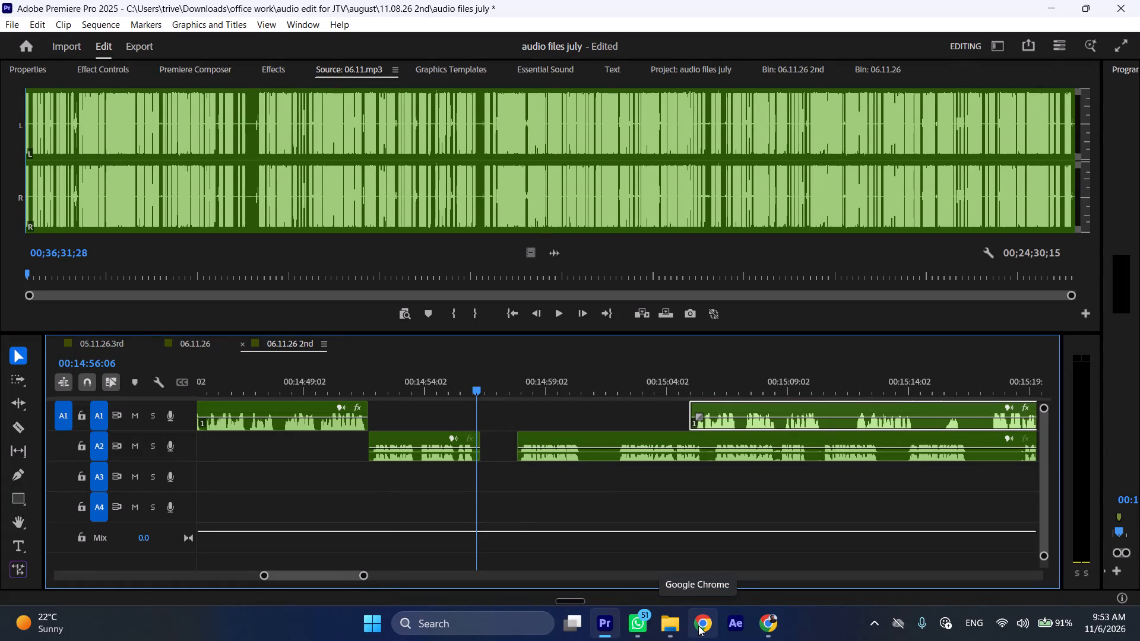
# Select the long A2 clip that follows the short A2 piece, starting at about 00:14:58.
pyautogui.click(546, 437)
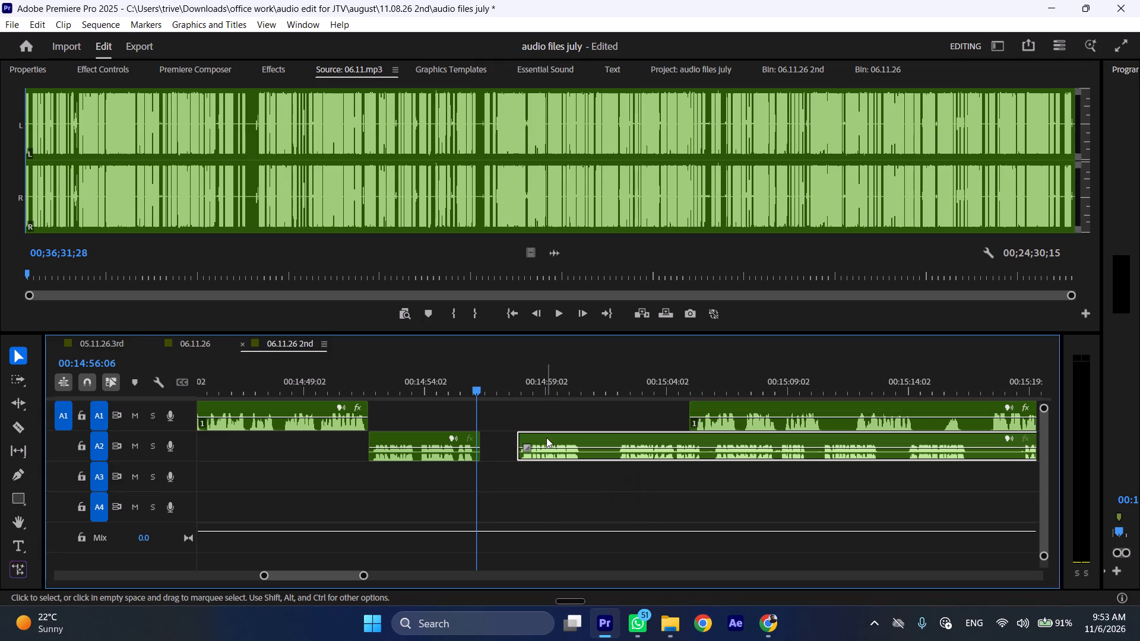
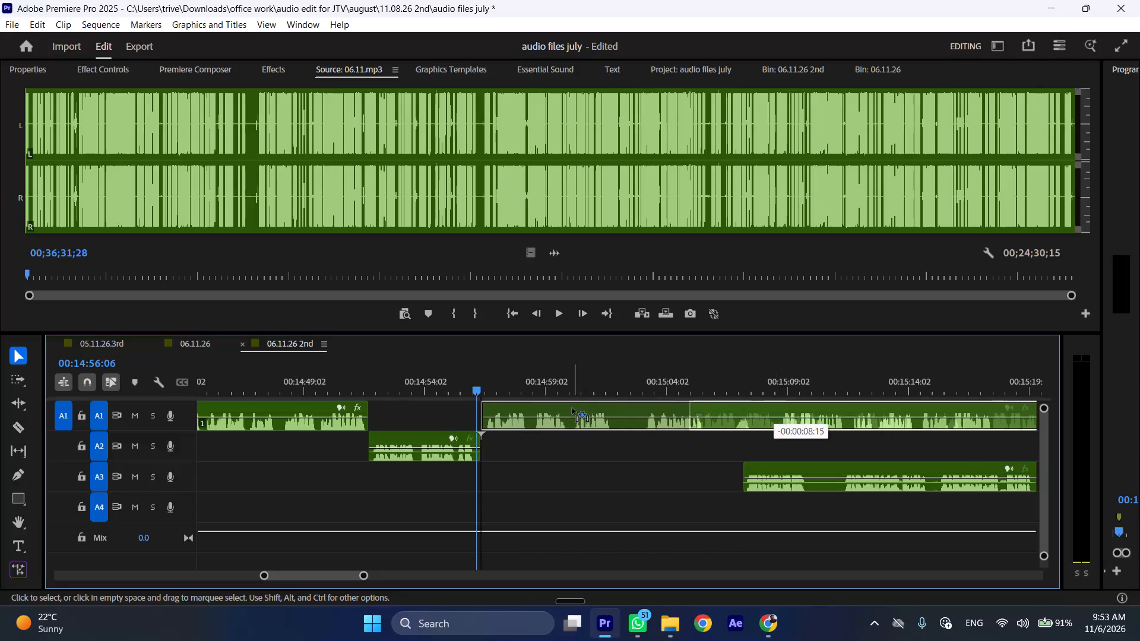
# Cut out the A1 pause between about 00:15:02 and 00:15:03 and close the gap, pulling the following clips earlier.
pyautogui.press('space')
pyautogui.write('l')
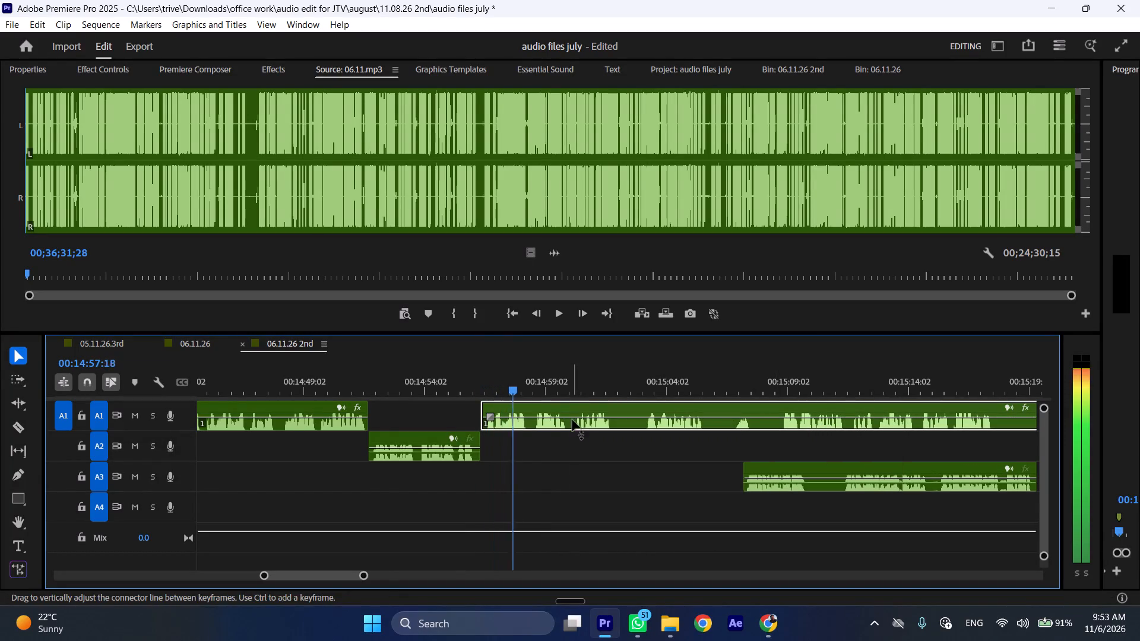
pyautogui.scroll(-4, 581, 436)
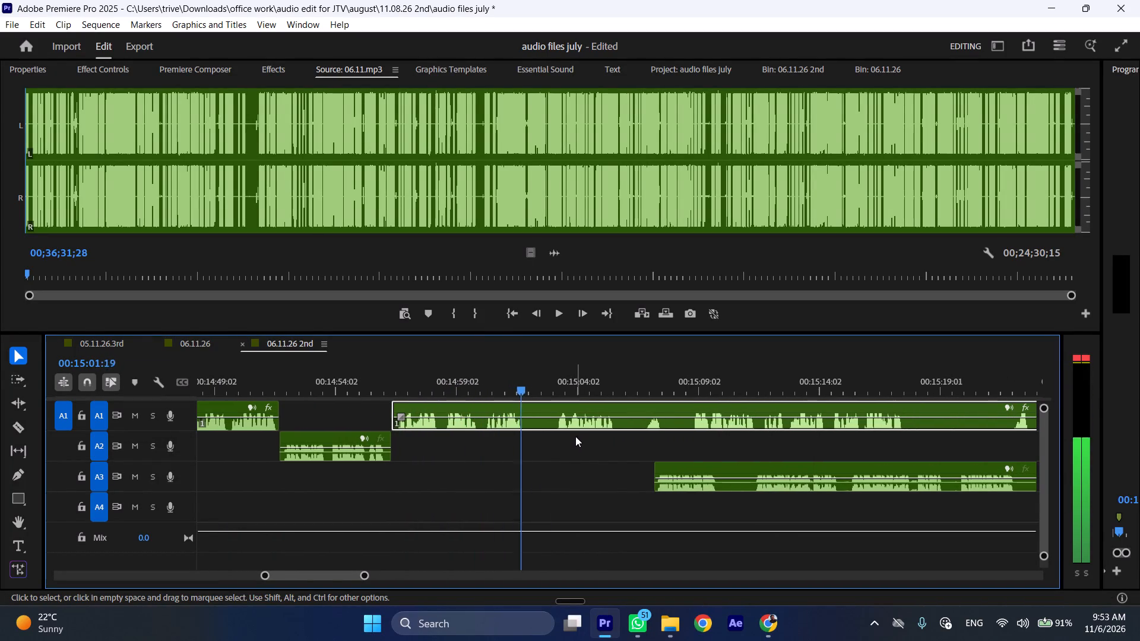
pyautogui.moveTo(527, 380); pyautogui.dragTo(546, 377)
pyautogui.hotkey('shift', 'c')
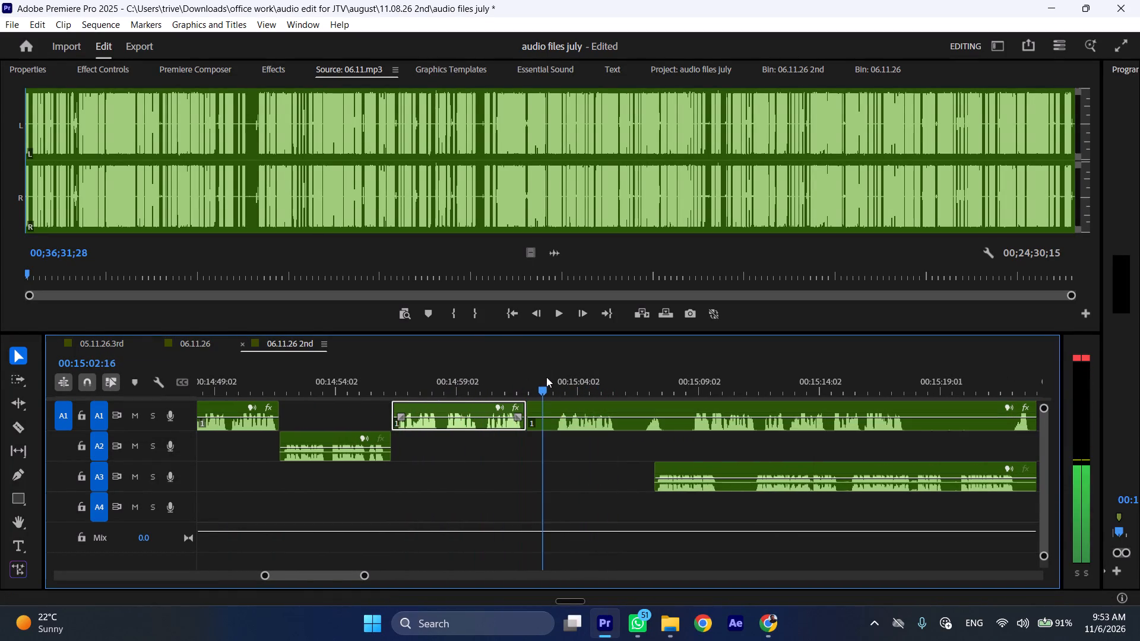
pyautogui.moveTo(546, 377); pyautogui.dragTo(552, 377)
pyautogui.click(562, 415)
pyautogui.hotkey('shift', 'c')
pyautogui.hotkey('ctrl', 'shift', 'd')
# Split A1 at 00:15:04:21 and start the A3 clip there on A2, shifting the A1 remainder clear to about 00:15:12.
pyautogui.moveTo(580, 385); pyautogui.dragTo(598, 388)
pyautogui.hotkey('shift', 'c')
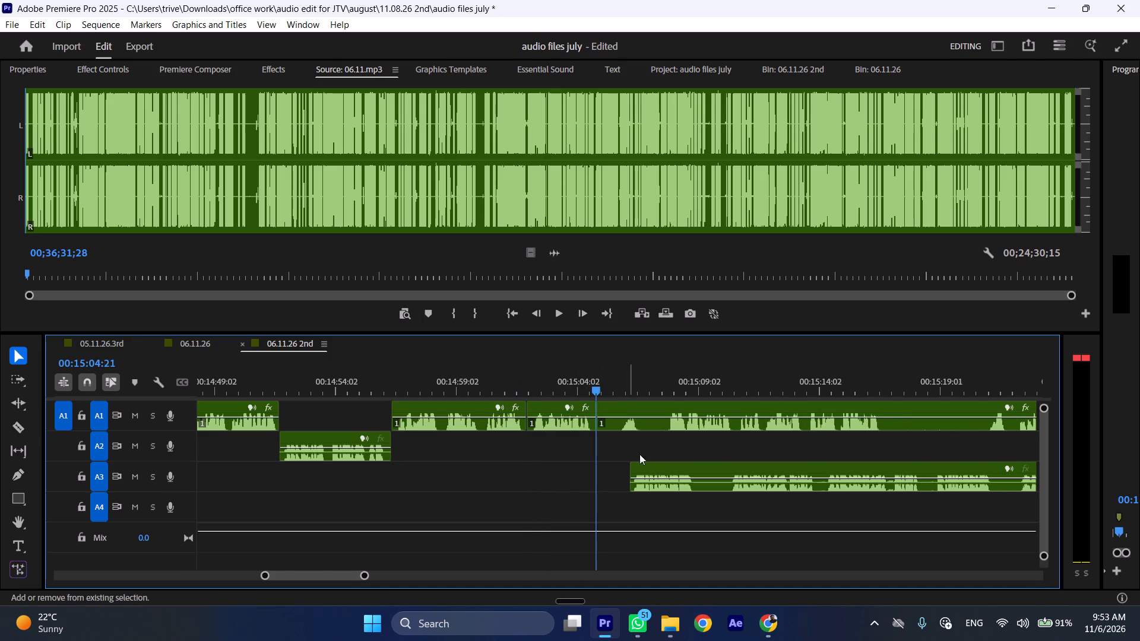
pyautogui.moveTo(652, 464); pyautogui.dragTo(626, 449)
pyautogui.scroll(-5, 629, 455)
pyautogui.moveTo(507, 408); pyautogui.dragTo(685, 408)
# Play the A2 passage, split A2 at 00:15:07:14, and move the remaining A1 clip so it starts at that cut.
pyautogui.press('space')
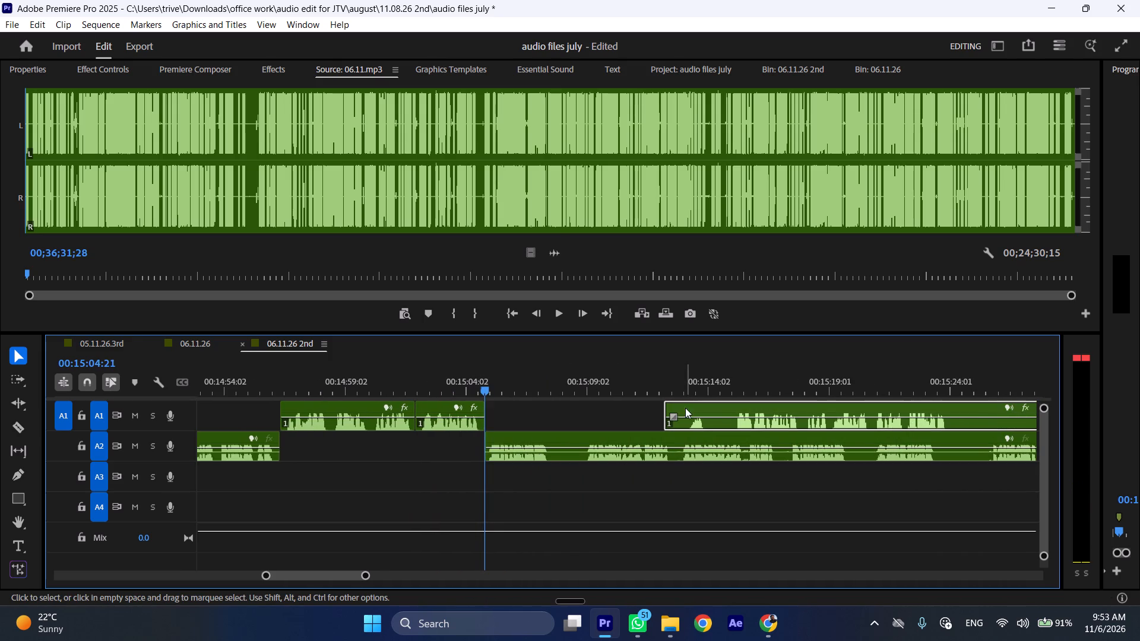
pyautogui.press('l')
pyautogui.scroll(-5, 619, 465)
pyautogui.press('space')
pyautogui.write('C')
pyautogui.moveTo(557, 408); pyautogui.dragTo(626, 409)
pyautogui.moveTo(664, 407); pyautogui.dragTo(486, 417)
# Move the remaining A2 clip after the cut later on its track, to start at about 00:15:19.
pyautogui.moveTo(461, 444); pyautogui.dragTo(650, 438)
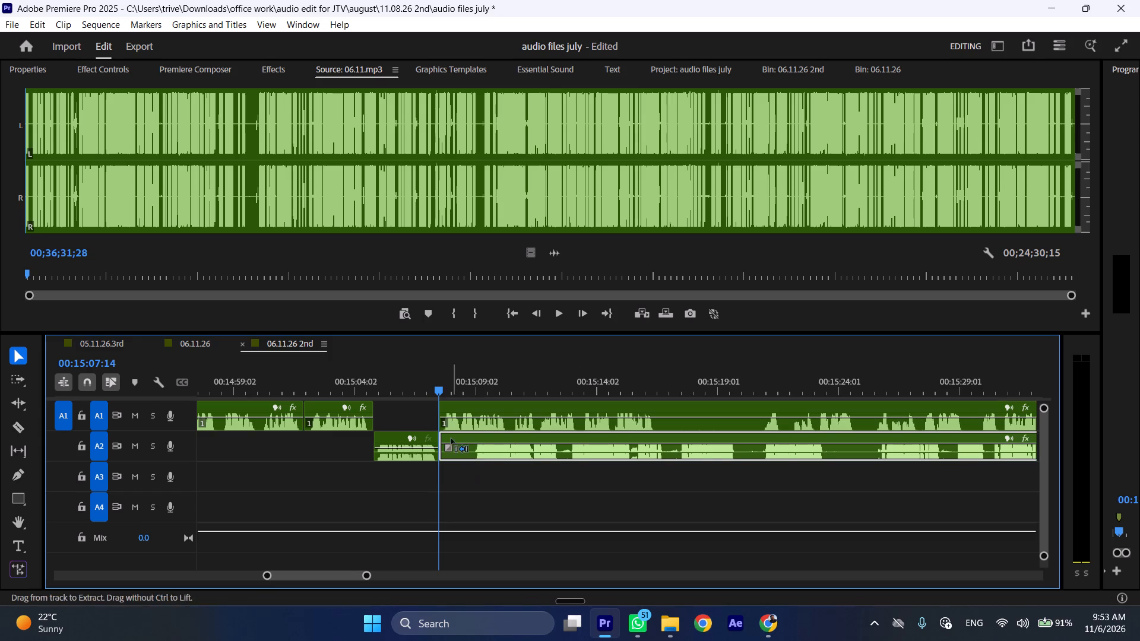
pyautogui.hotkey('ctrl', 'z')
pyautogui.moveTo(463, 437); pyautogui.dragTo(733, 442)
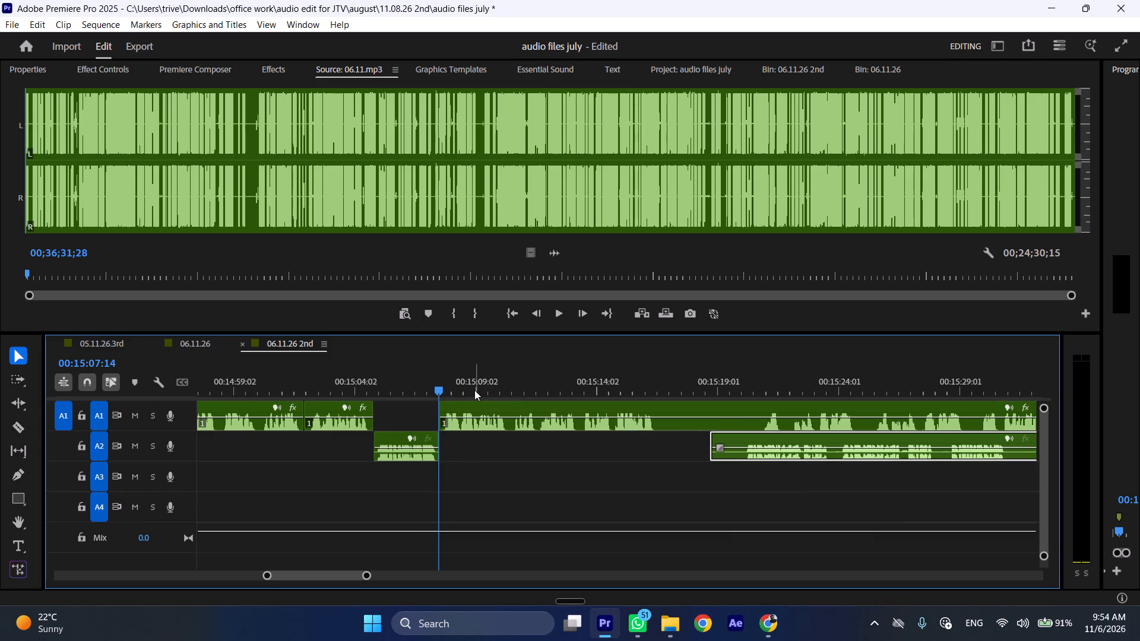
# Play back from about 00:15:07 to check the handover from the short A2 piece to A1.
pyautogui.click(422, 378)
pyautogui.press('space')
pyautogui.press('l')
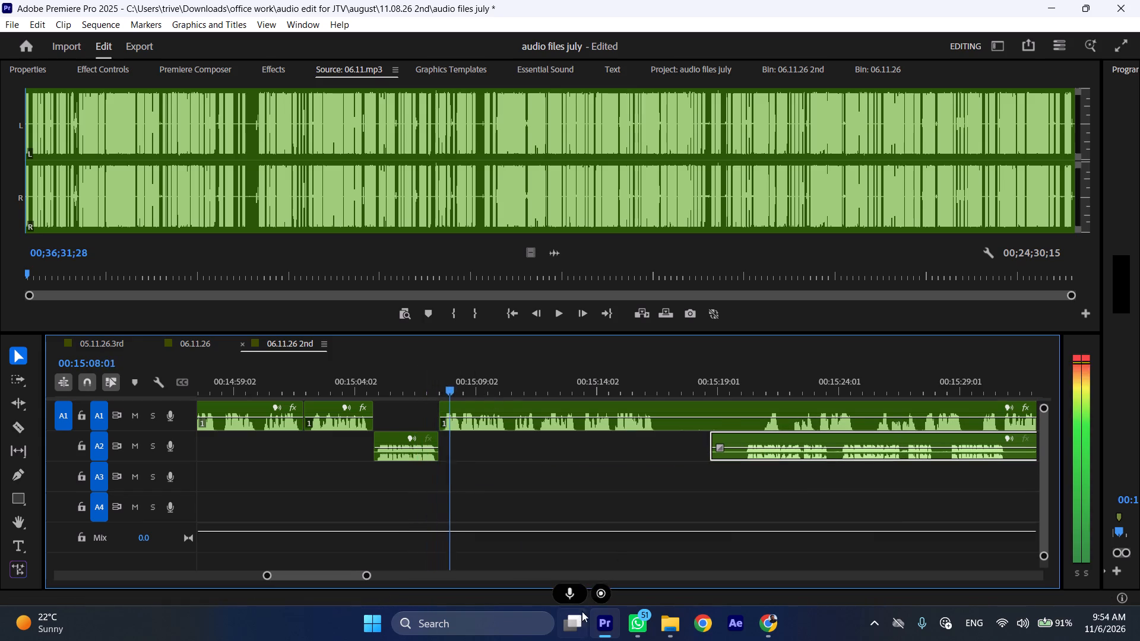
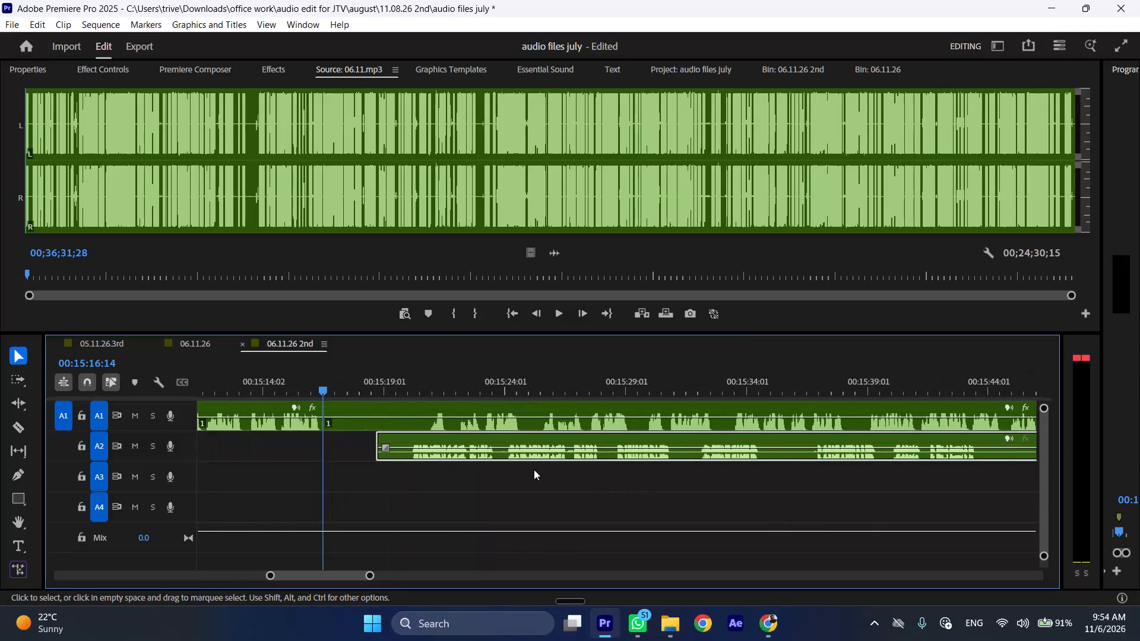
# Trim the silent start of the A2 clip to about 00:15:20, and move the clip later to start at about 00:15:40.
pyautogui.moveTo(384, 436); pyautogui.dragTo(412, 437)
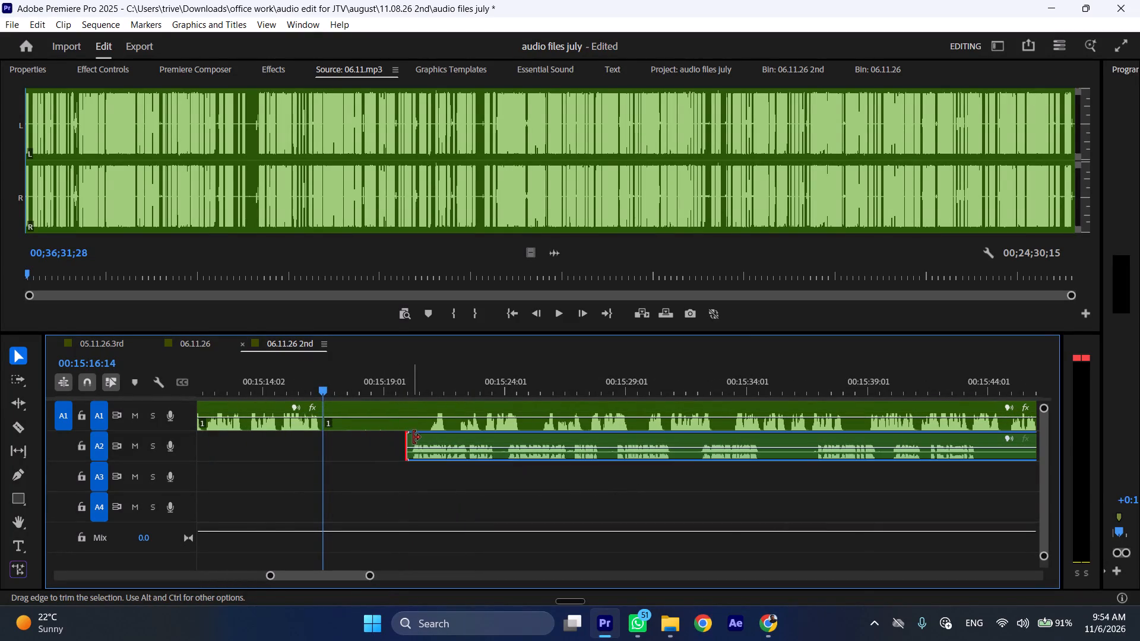
pyautogui.moveTo(430, 440); pyautogui.dragTo(921, 440)
# Cut A1 at 00:15:20:23 and ripple-delete the silent opening of the A1 clip between 00:15:16:14 and that point.
pyautogui.moveTo(420, 381); pyautogui.dragTo(432, 380)
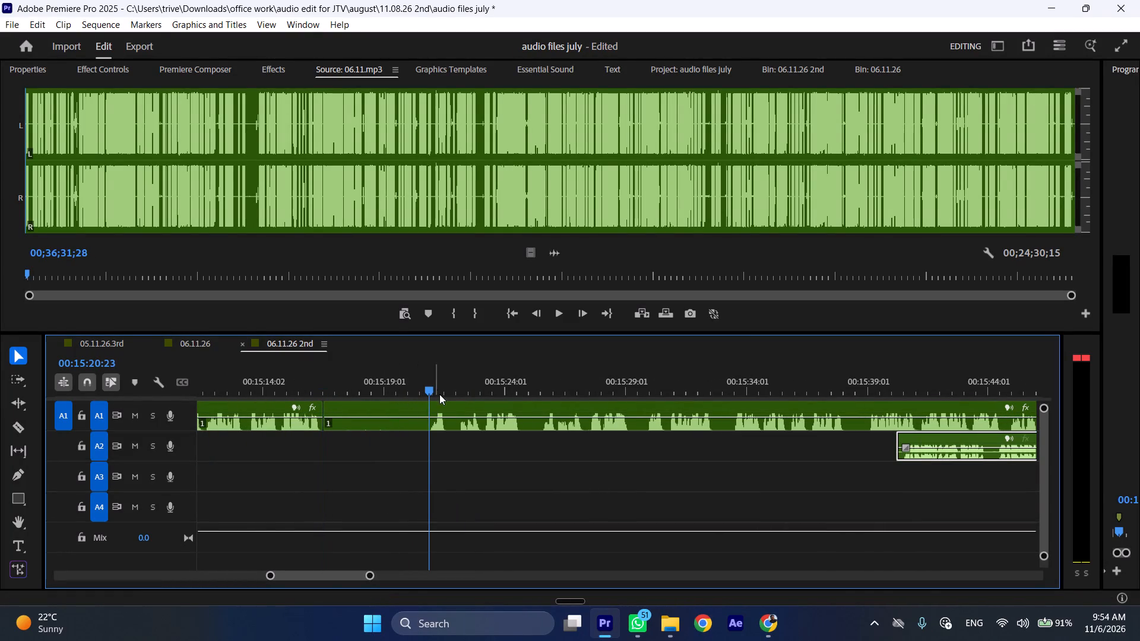
pyautogui.click(444, 400)
pyautogui.click(452, 420)
pyautogui.hotkey('shift', 'c')
pyautogui.hotkey('ctrl', 'shift', 'd')
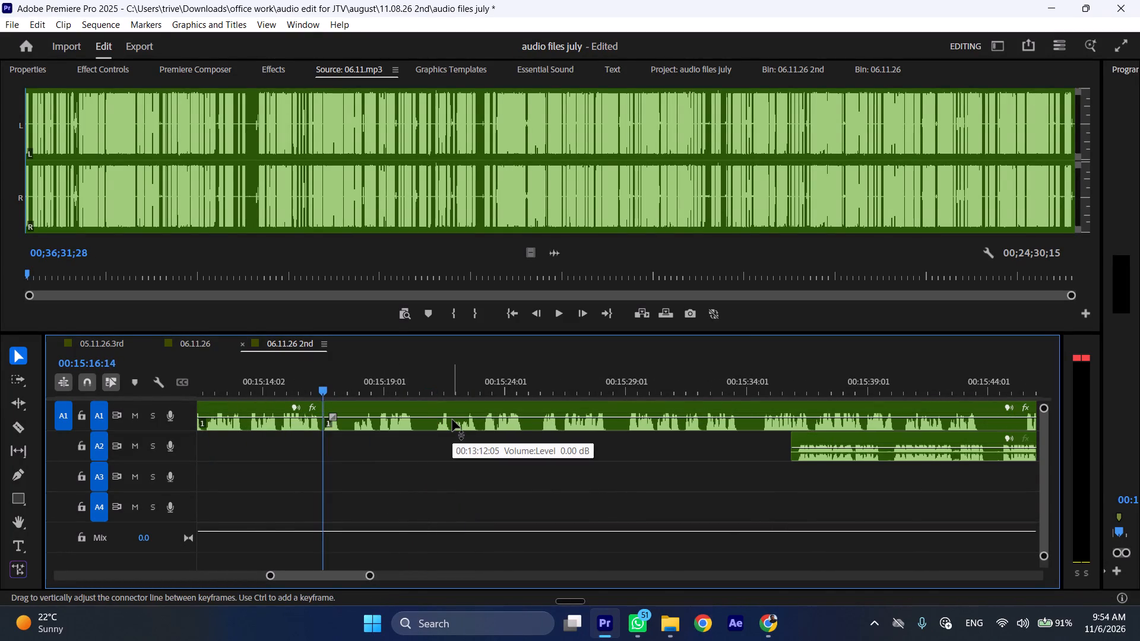
# Play back from 00:15:16:14 at increased speed to check the A1 passage after the closed gap.
pyautogui.press('space')
pyautogui.press('l')
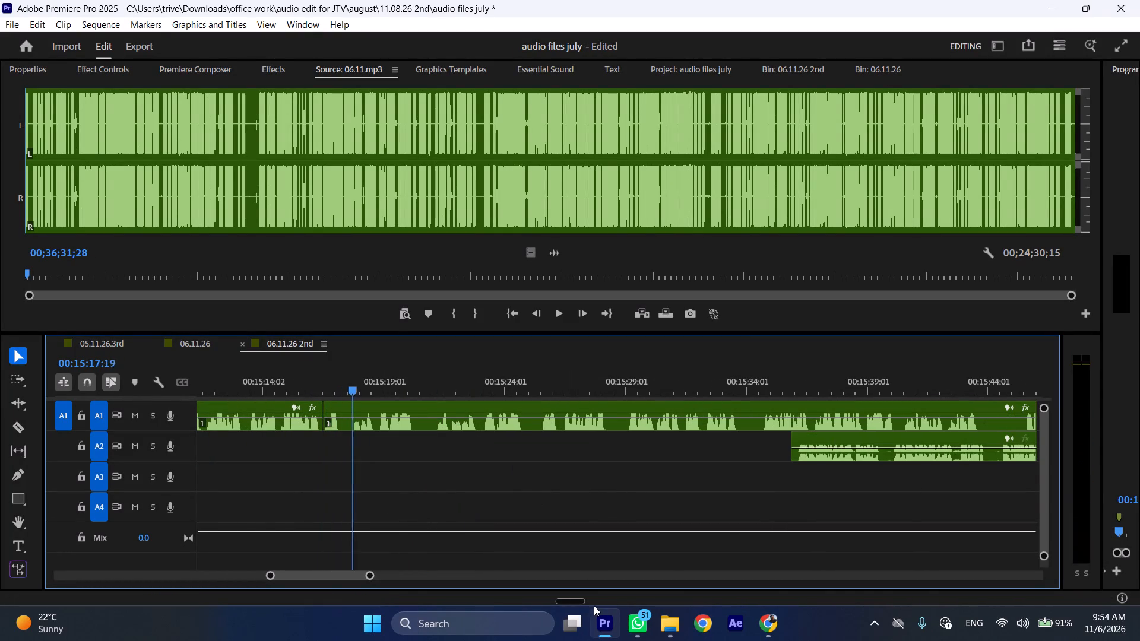
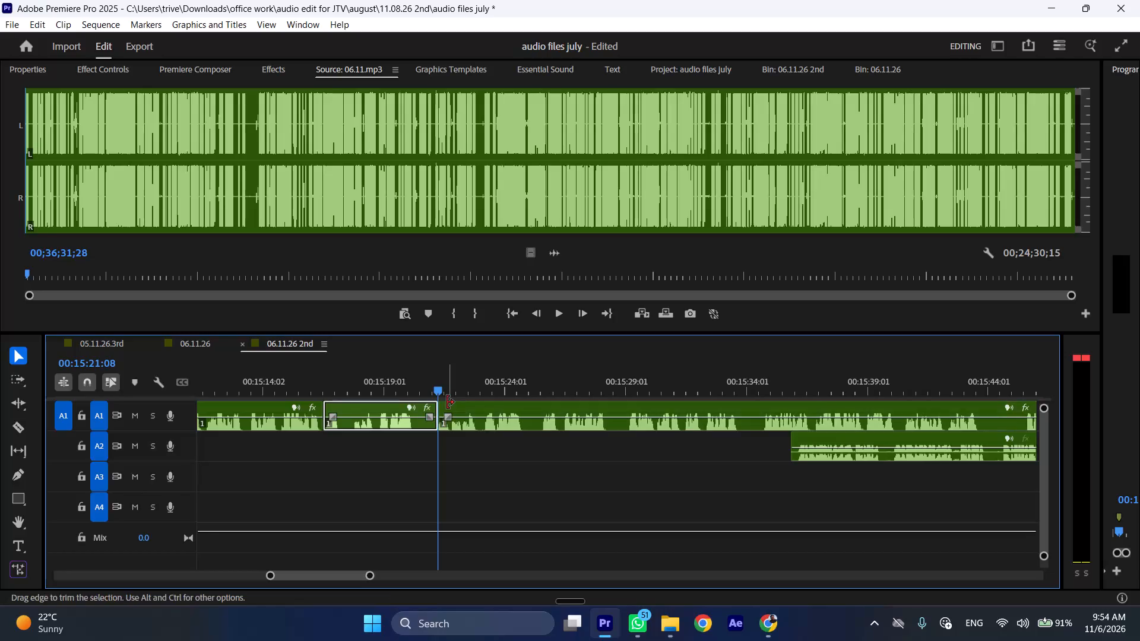
# Ripple-delete the selected A1 segment that ends at 00:15:21:08, closing the gap.
pyautogui.hotkey('ctrl', 'shift', 'd')
# Play on along A1, cut out the pause between about 00:15:20:06 and 00:15:20:22, and close the gap.
pyautogui.press('space')
pyautogui.press('l')
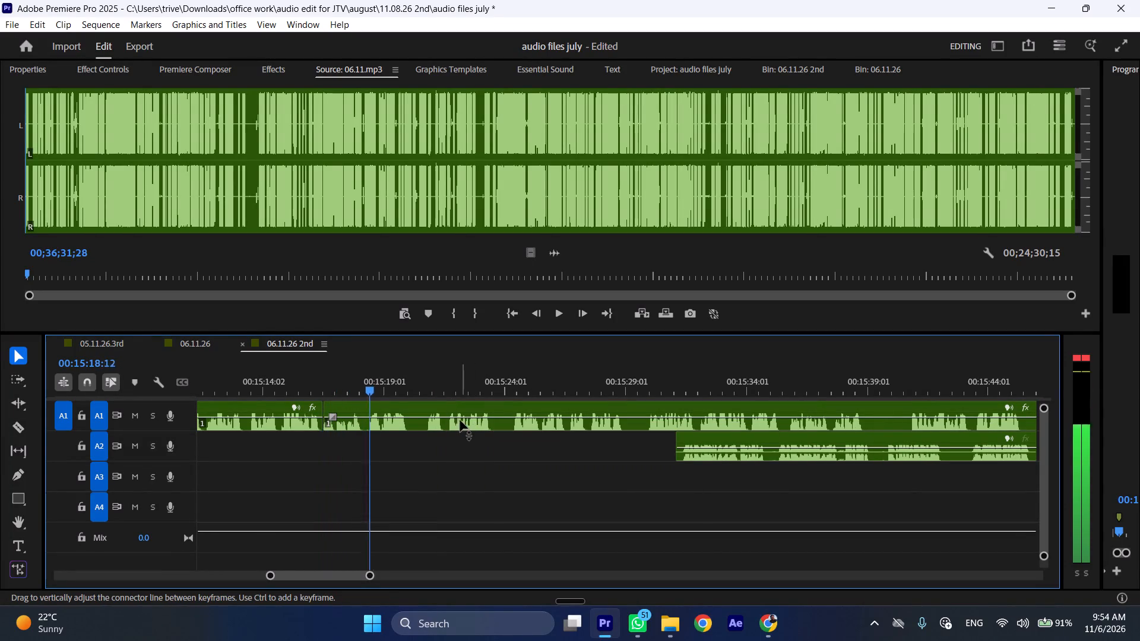
pyautogui.press('space')
pyautogui.hotkey('shift', 'c')
pyautogui.click(427, 388)
pyautogui.click(445, 409)
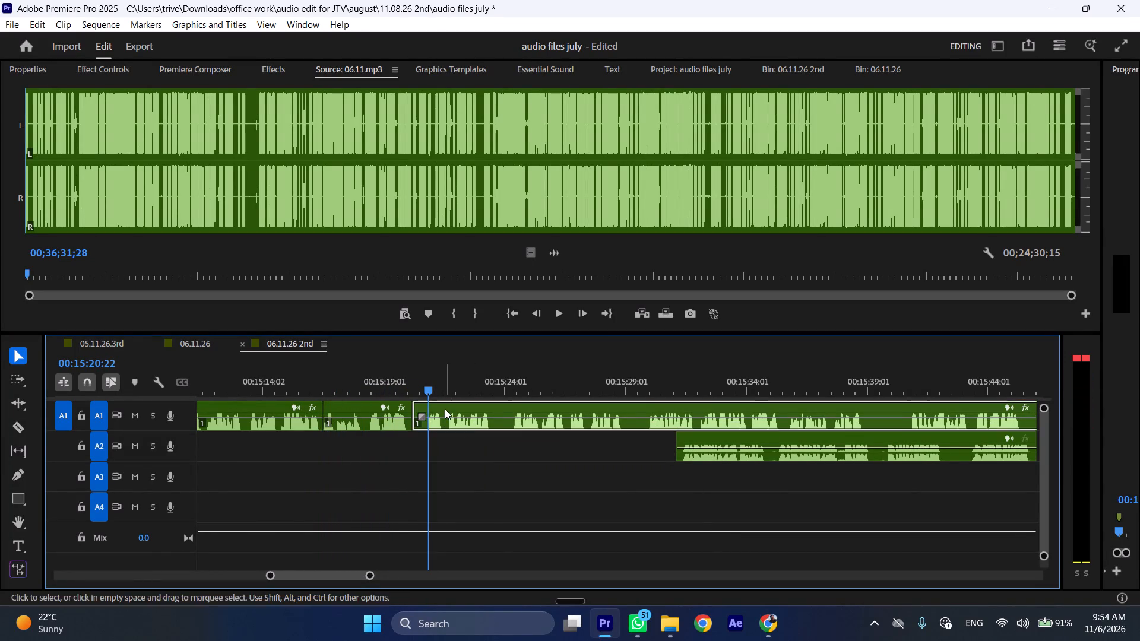
pyautogui.hotkey('shift', 'c')
pyautogui.hotkey('ctrl', 'shift', 'd')
# Play on along A1, cut out the short pause between about 00:15:23:00 and 00:15:23:17, and close the gap.
pyautogui.press('space')
pyautogui.write('l')
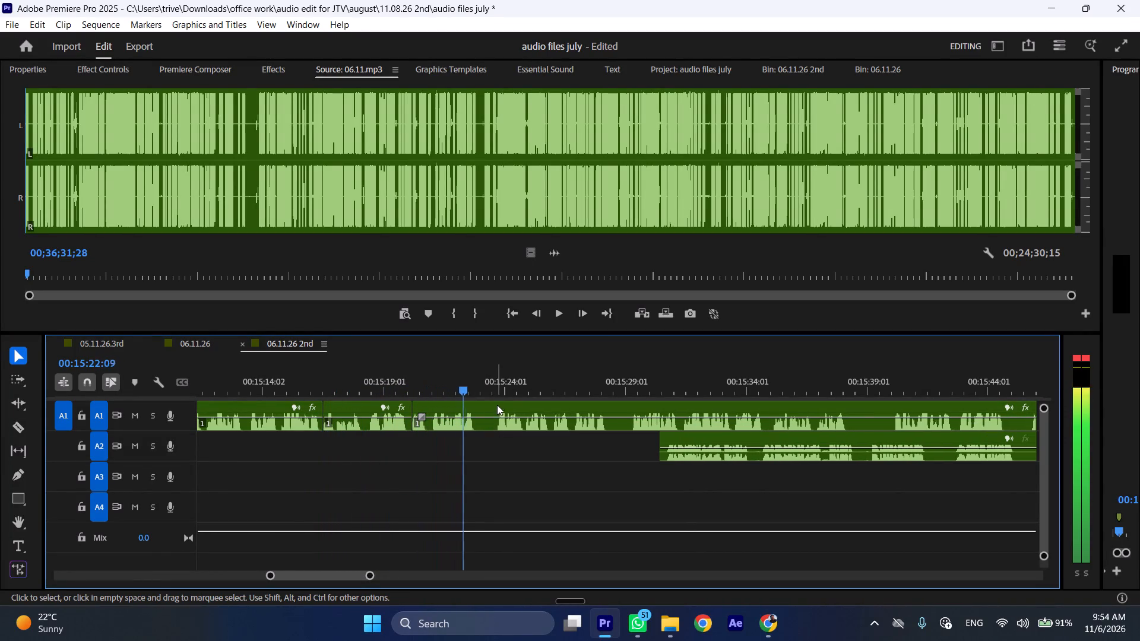
pyautogui.press('space')
pyautogui.hotkey('shift', 'c')
pyautogui.moveTo(492, 392); pyautogui.dragTo(497, 392)
pyautogui.click(499, 407)
pyautogui.hotkey('shift', 'c')
pyautogui.hotkey('ctrl', 'shift', 'd')
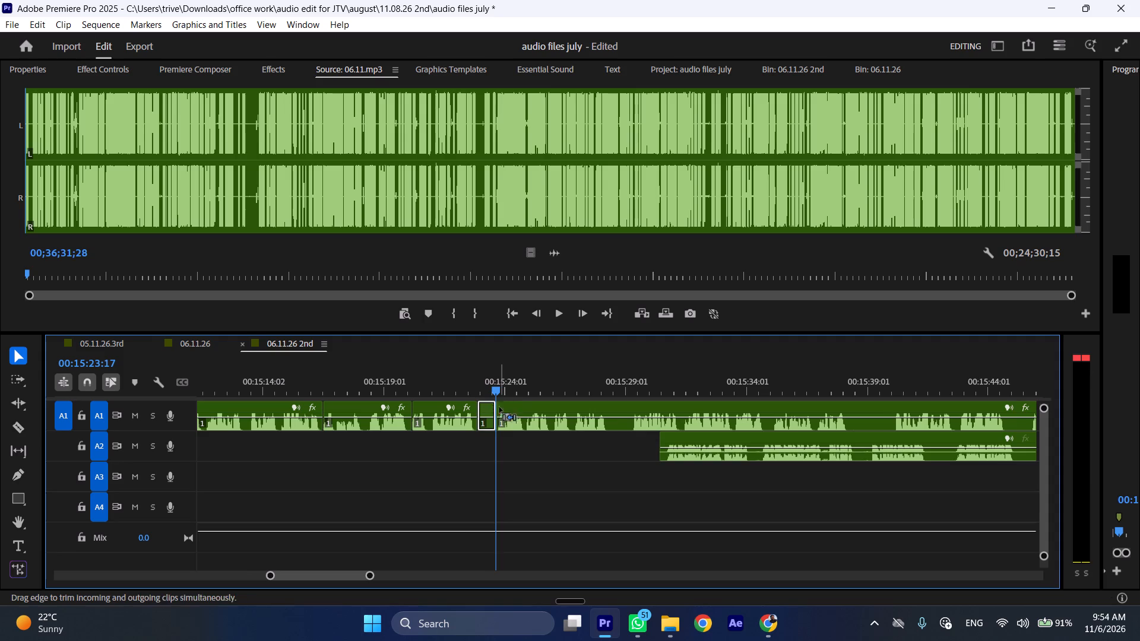
# Play back A1 at increased speed from the join at about 00:15:23 to listen for the next pause.
pyautogui.press('space')
pyautogui.write('l')
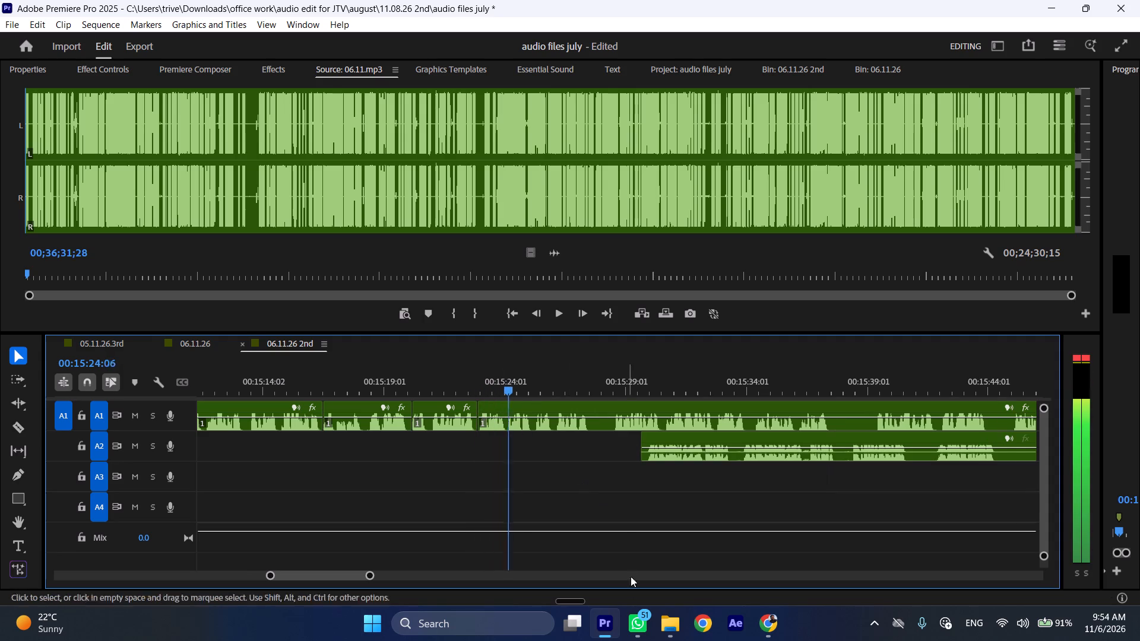
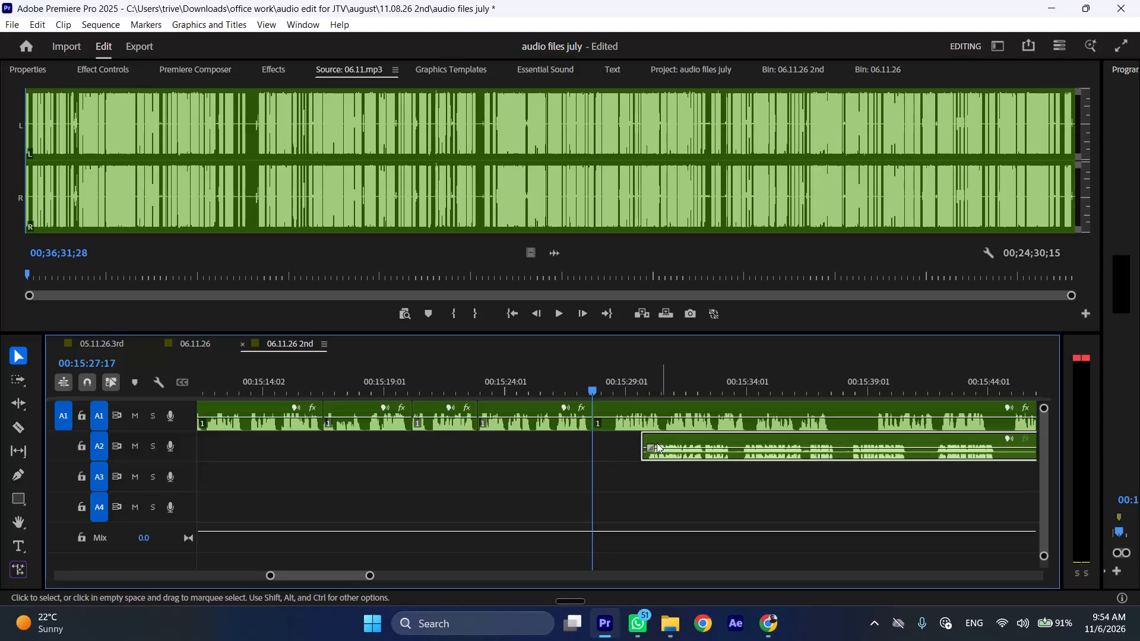
# Move the A2 clip to start at the A1 cut at 00:15:27:17 and shift the following A1 clip to about 00:15:37:14.
pyautogui.moveTo(657, 443); pyautogui.dragTo(610, 443)
pyautogui.moveTo(609, 408); pyautogui.dragTo(844, 408)
# Play on along A2, trim about 18 frames off the start of the following A1 clip, and move it to about 00:15:42:16.
pyautogui.press('space')
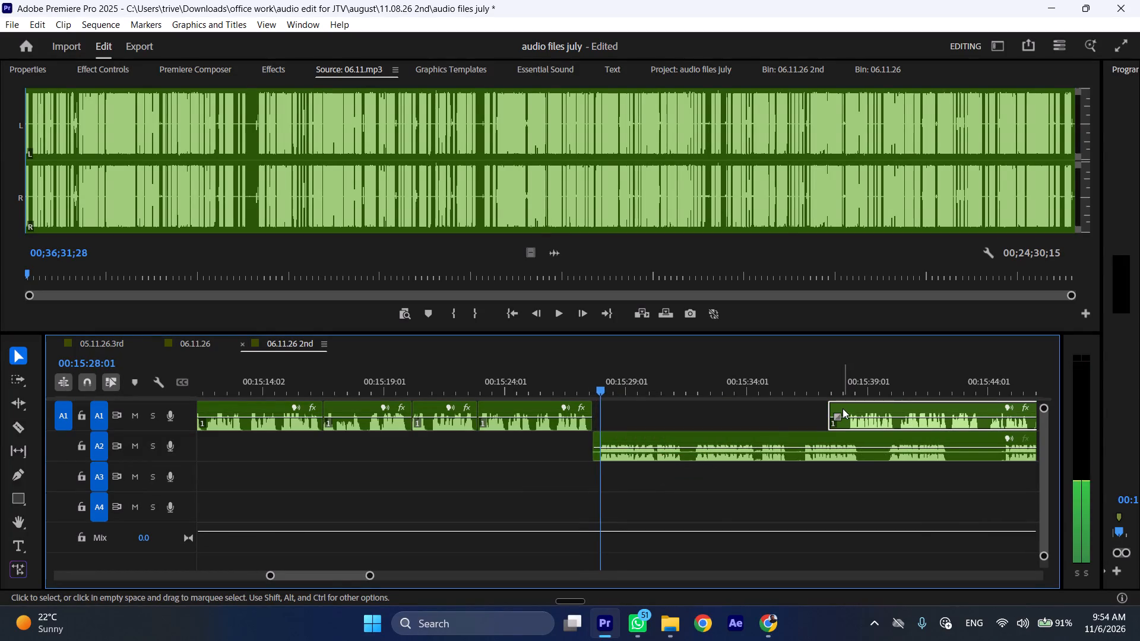
pyautogui.press('l')
pyautogui.scroll(-5, 645, 448)
pyautogui.moveTo(718, 408); pyautogui.dragTo(731, 408)
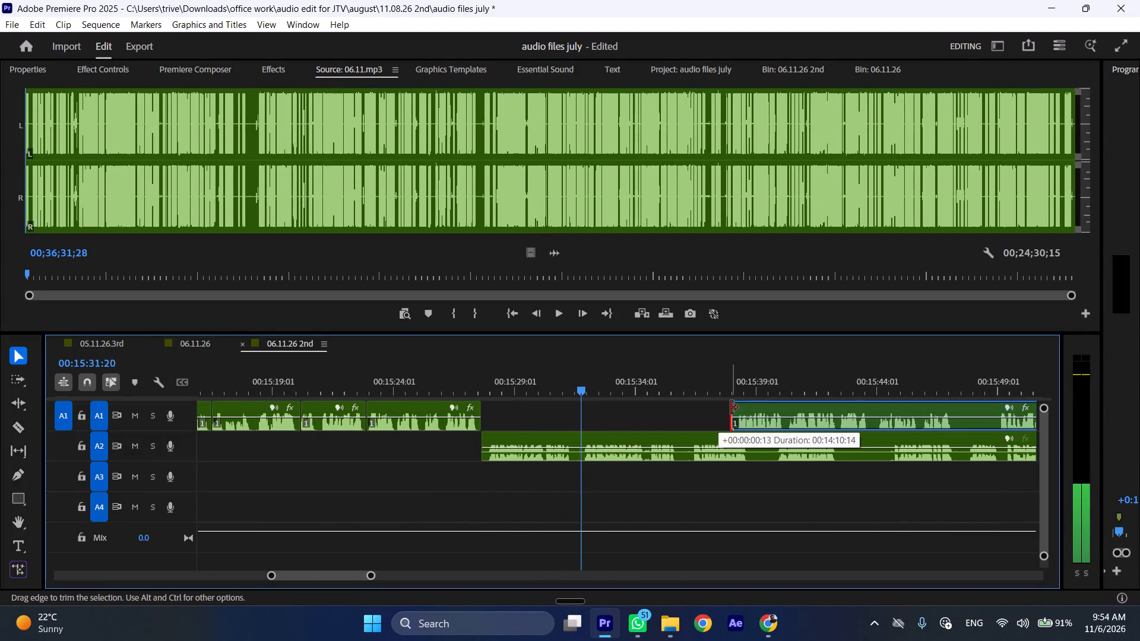
pyautogui.moveTo(731, 408); pyautogui.dragTo(737, 407)
pyautogui.moveTo(767, 405); pyautogui.dragTo(873, 405)
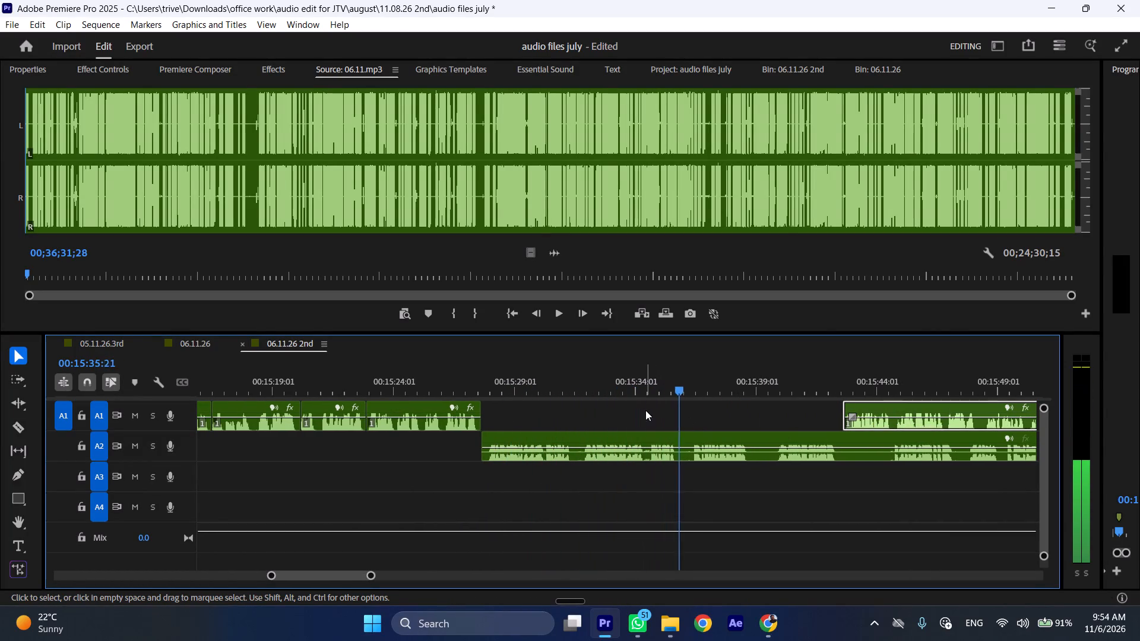
# Cut A2 at 00:15:31:22 and ripple-delete its opening segment from about 00:15:27:17 up to that cut.
pyautogui.click(584, 382)
pyautogui.click(615, 439)
pyautogui.hotkey('shift', 'c')
pyautogui.hotkey('ctrl', 'shift', 'd')
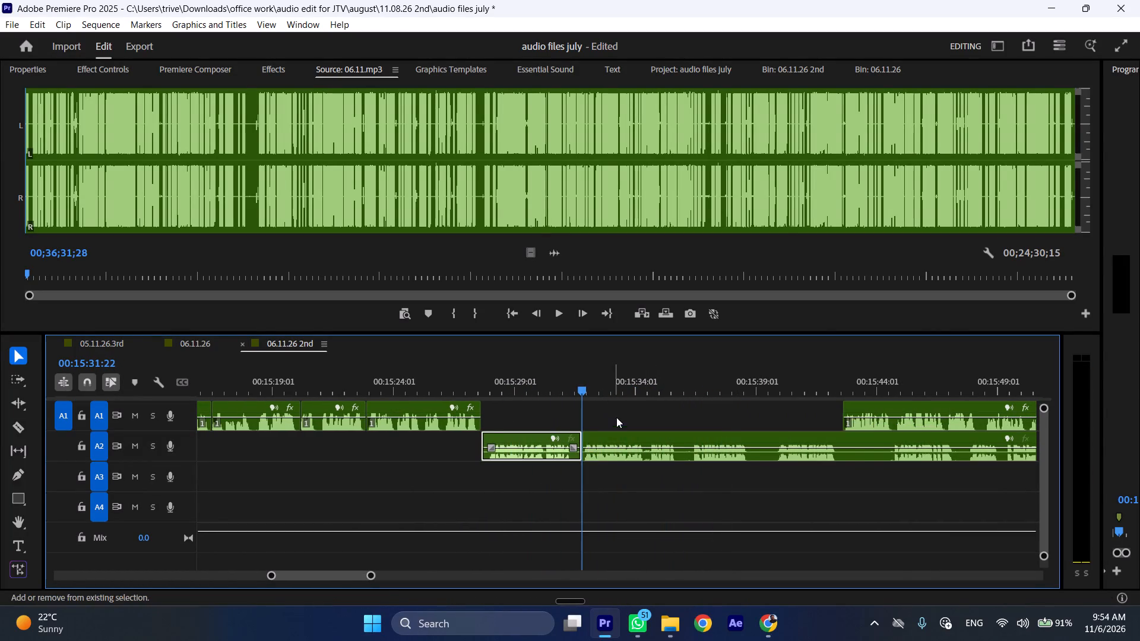
# Cut out the A2 pause between about 00:15:31:15 and 00:15:32:04 and close the gap.
pyautogui.moveTo(577, 376); pyautogui.dragTo(590, 376)
pyautogui.hotkey('shift', 'c')
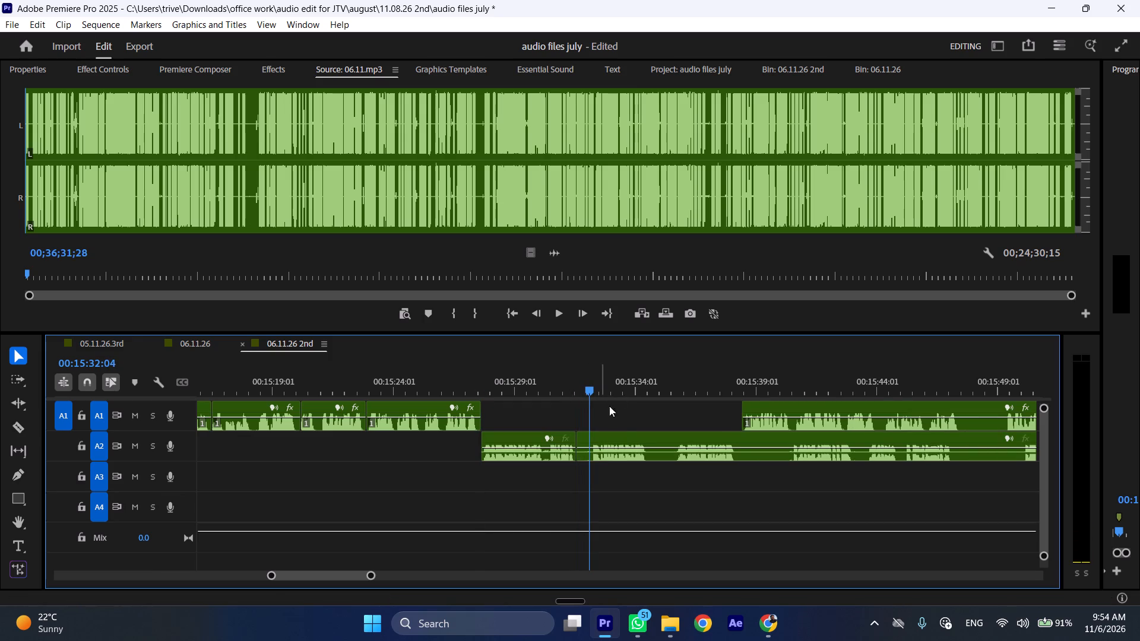
pyautogui.click(619, 430)
pyautogui.hotkey('shift', 'c')
pyautogui.click(586, 450)
pyautogui.hotkey('ctrl', 'shift', 'd')
# Play on along A2 at increased speed and cut it at 00:15:34:02, where the next pause starts.
pyautogui.press('space')
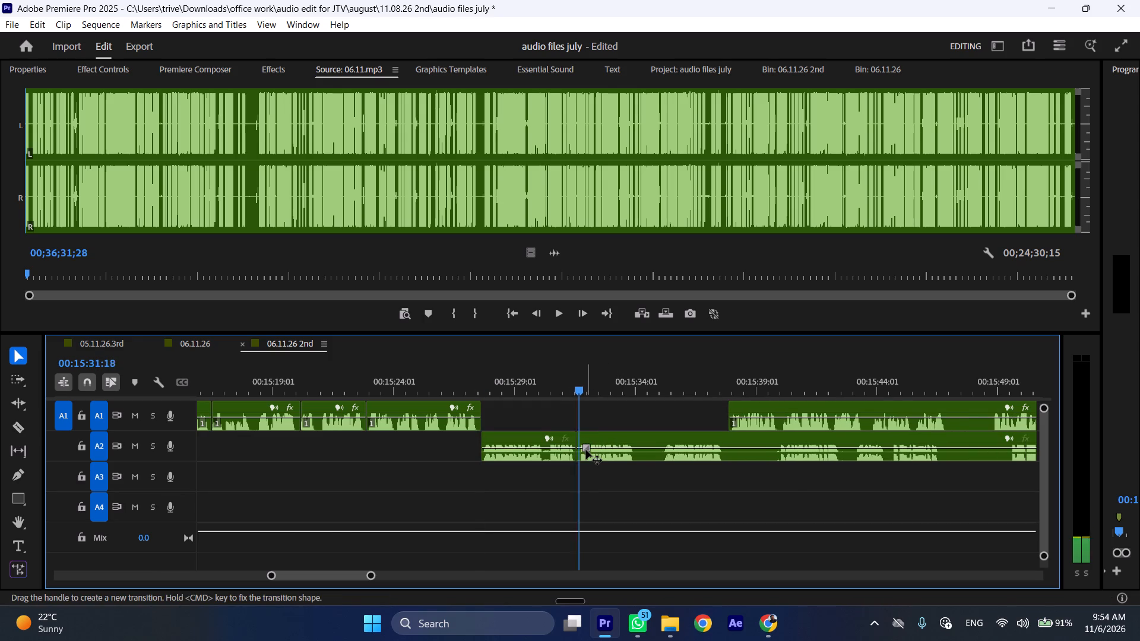
pyautogui.write('l')
pyautogui.scroll(-4, 585, 478)
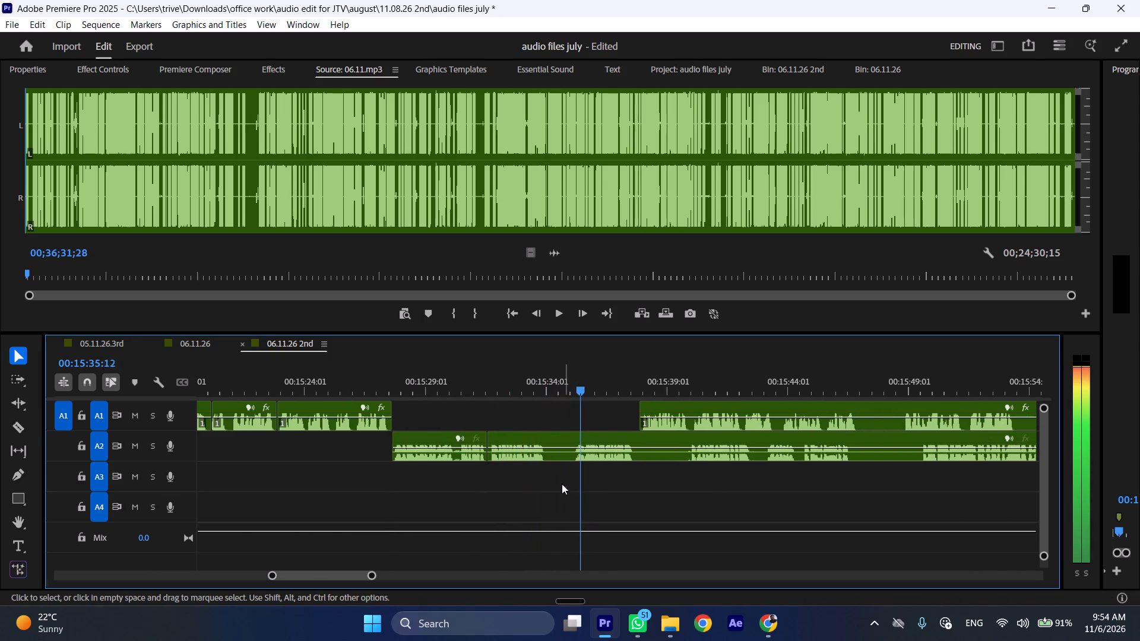
pyautogui.click(545, 385)
pyautogui.hotkey('shift', 'c')
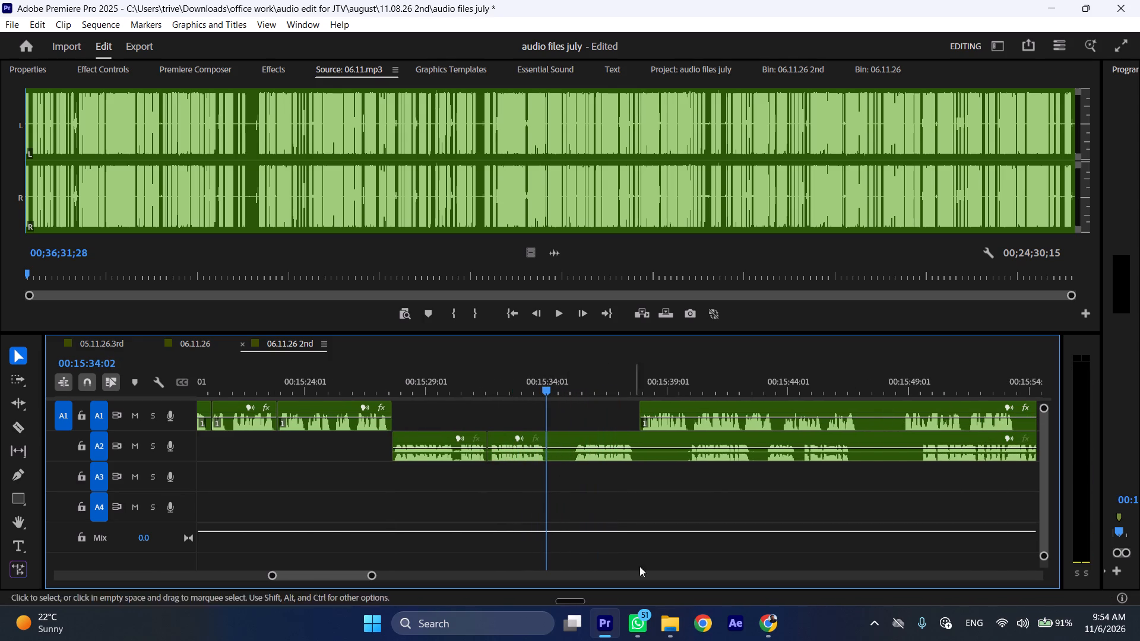
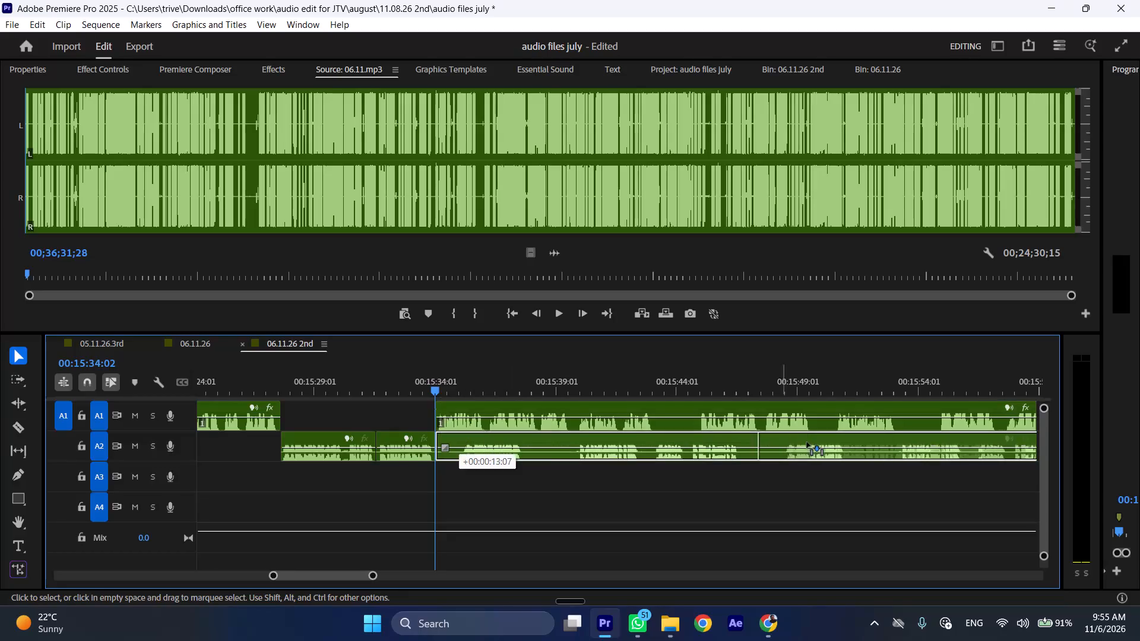
# Play on along A1 at increased speed and trim about one second off the start of the following A2 clip.
pyautogui.press('space')
pyautogui.press('l')
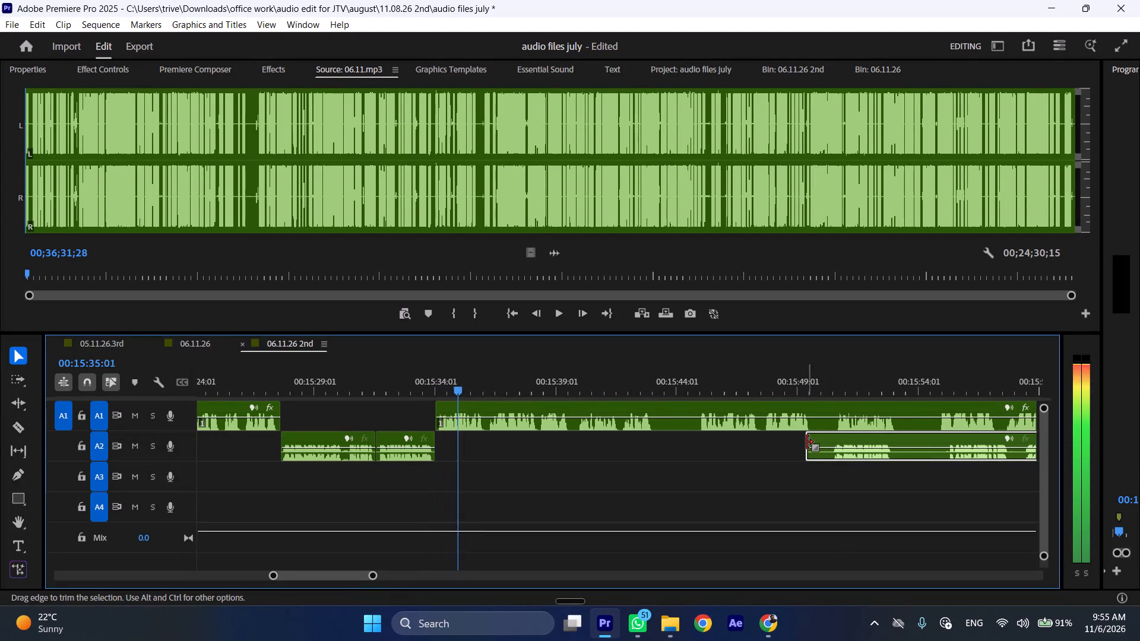
pyautogui.moveTo(806, 442); pyautogui.dragTo(829, 442)
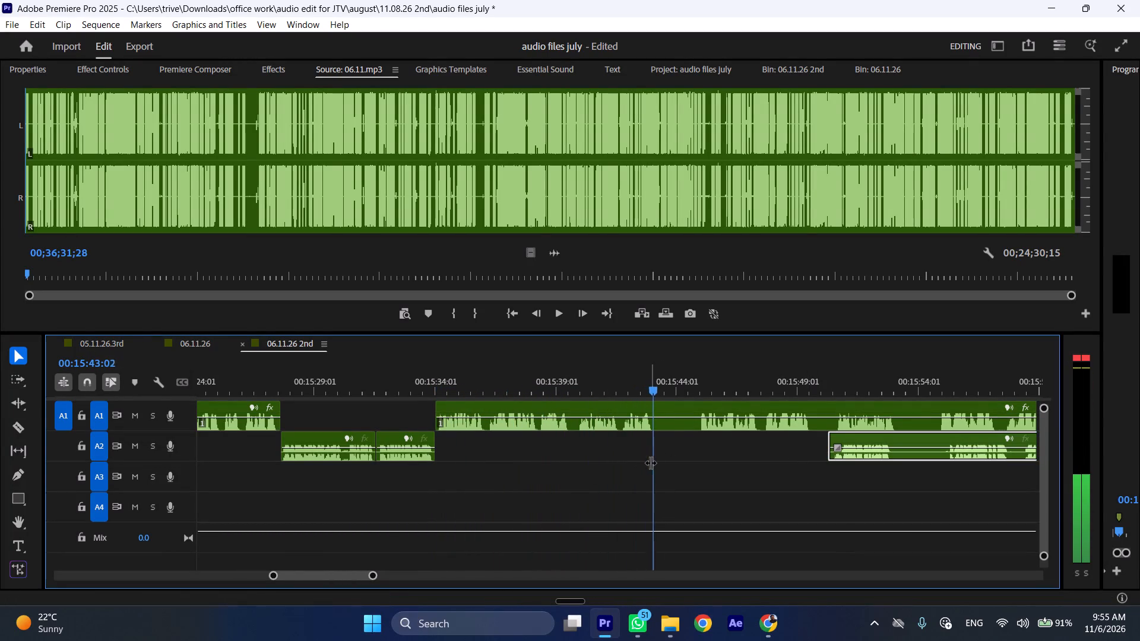
# Cut out the A1 pause between about 00:15:43:06 and 00:15:45:00 and close the gap.
pyautogui.press('space')
pyautogui.hotkey('shift', 'c')
pyautogui.click(699, 391)
pyautogui.click(718, 415)
pyautogui.hotkey('shift', 'c')
pyautogui.hotkey('ctrl', 'shift', 'd')
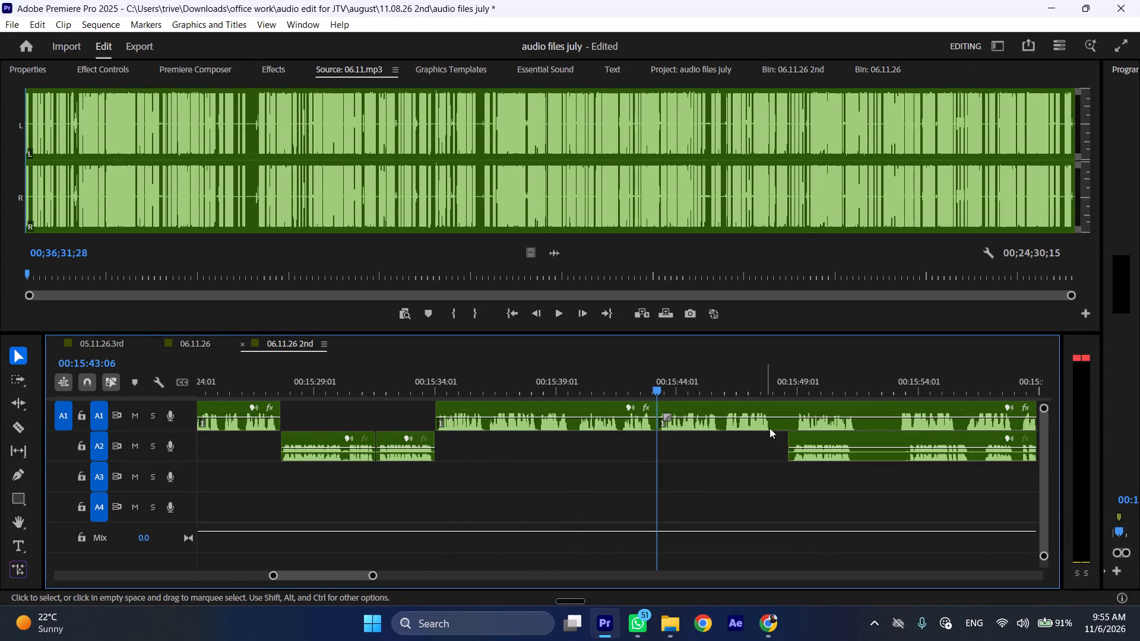
# Play on along A1 at increased speed and move the following A2 clip to start at about 00:15:53.
pyautogui.press('space')
pyautogui.press('l')
pyautogui.scroll(-4, 759, 471)
pyautogui.moveTo(713, 437); pyautogui.dragTo(826, 439)
# Continue playing and cut A1 at 00:15:47:22, where the next pause starts.
pyautogui.scroll(-5, 734, 459)
pyautogui.press('space')
pyautogui.press('space')
pyautogui.press('space')
pyautogui.write('C')
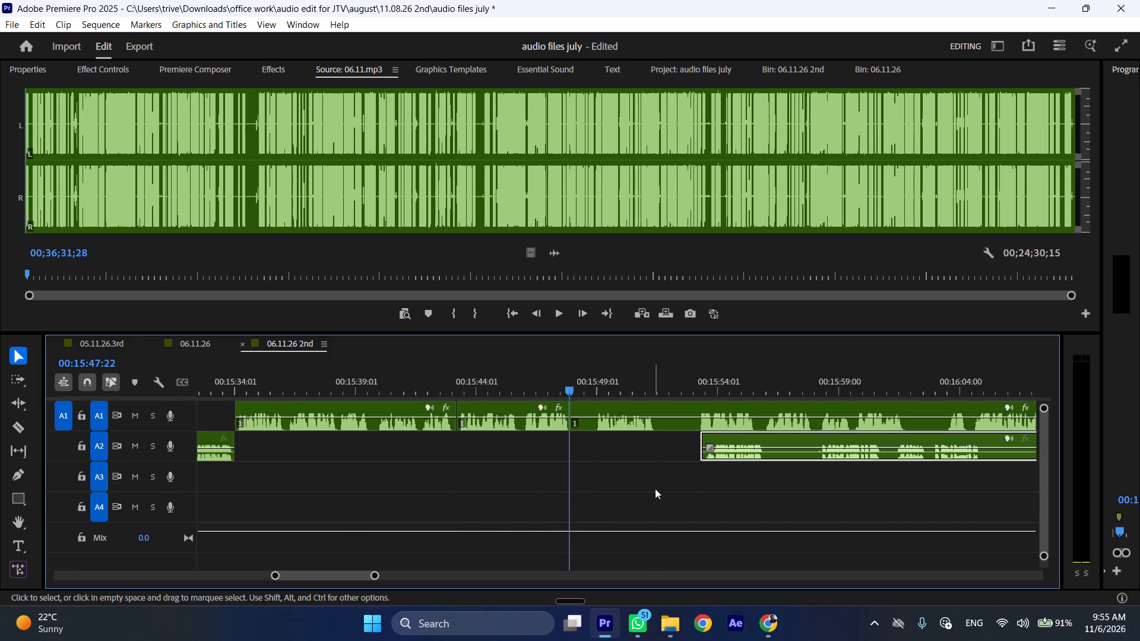
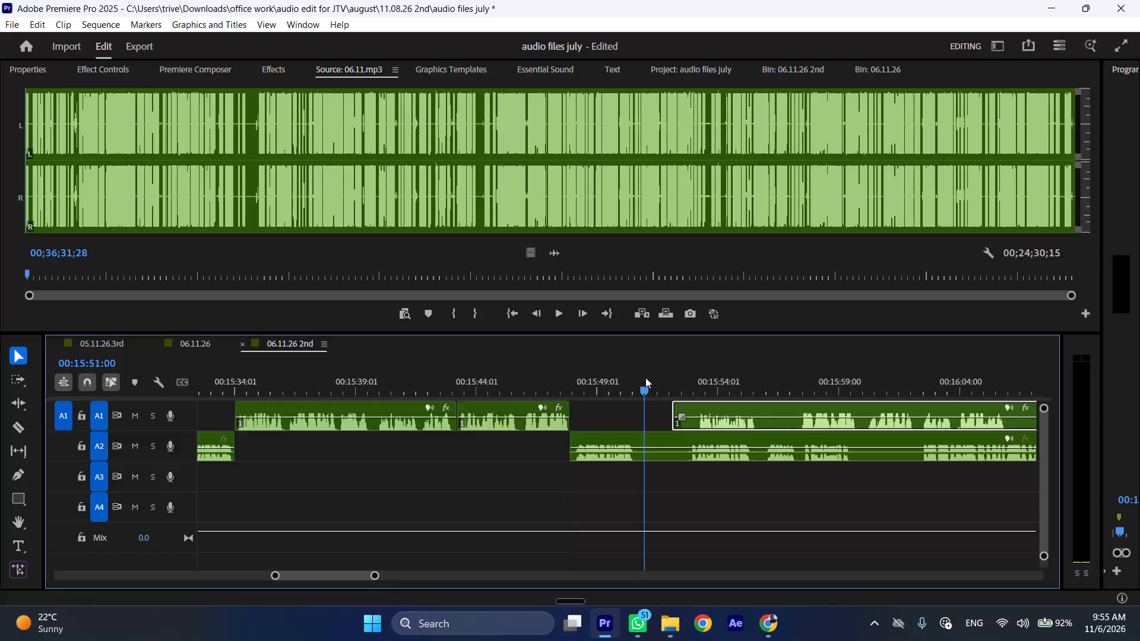
# Cut A2 at 00:15:50:16, trim just under one second off the following A1 clip's start, and align that clip with the cut.
pyautogui.hotkey('shift', 'c')
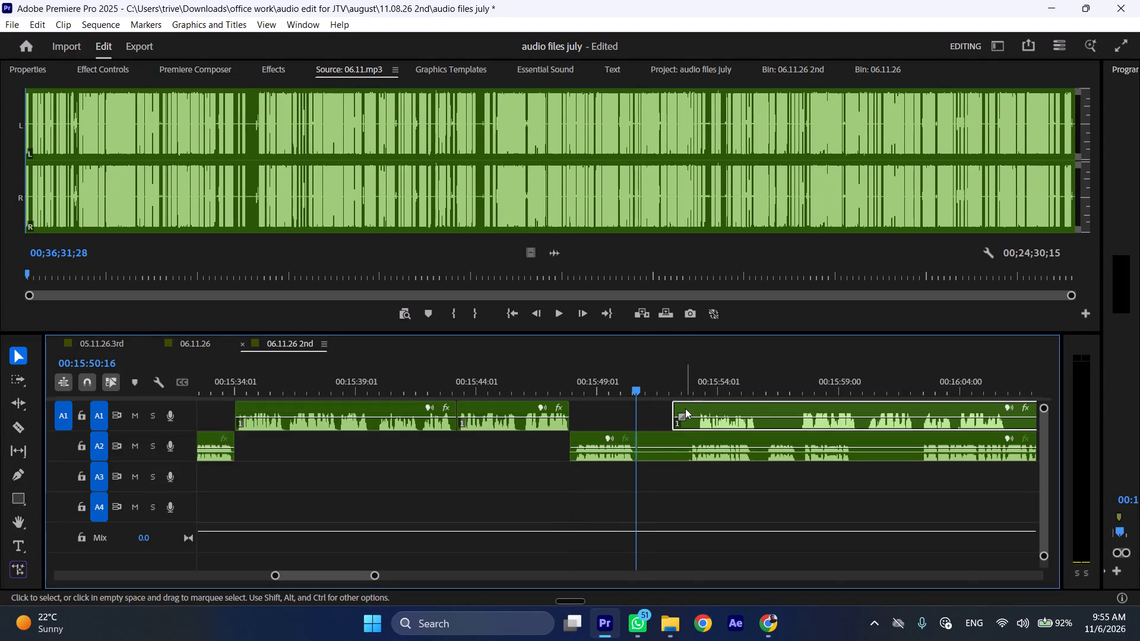
pyautogui.click(684, 408)
pyautogui.moveTo(677, 408); pyautogui.dragTo(698, 408)
pyautogui.moveTo(715, 407); pyautogui.dragTo(663, 407)
# Move the remaining A2 clip to start at about 00:15:54, play on from the previous cut at increased speed, and trim its start to about 00:15:56.
pyautogui.moveTo(659, 436); pyautogui.dragTo(748, 437)
pyautogui.moveTo(585, 376); pyautogui.dragTo(563, 379)
pyautogui.press('space')
pyautogui.press('l')
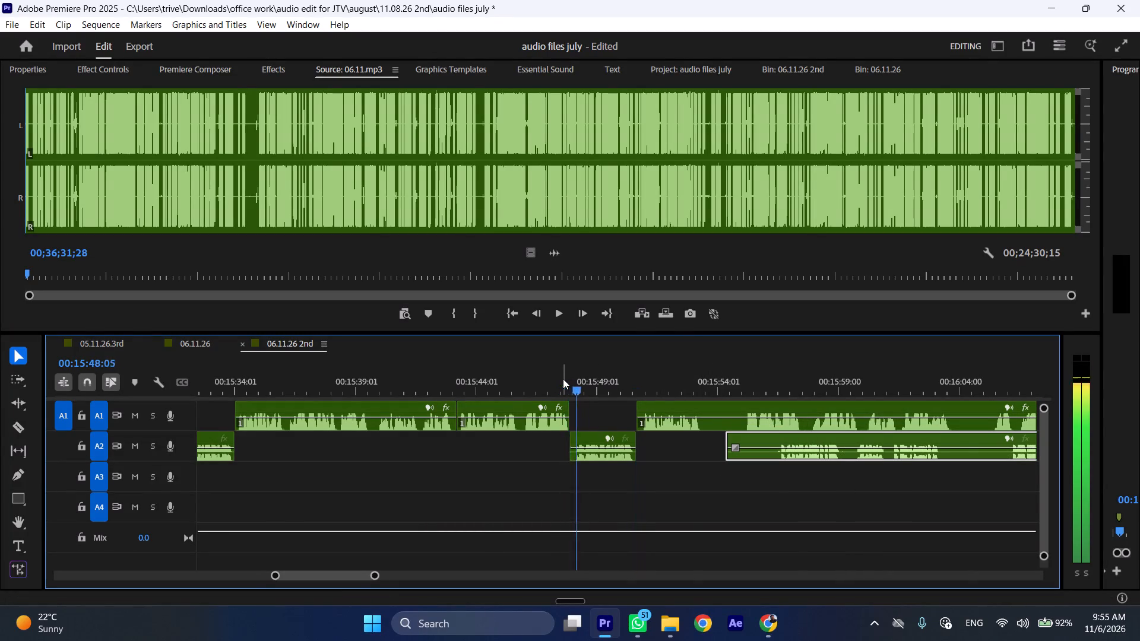
pyautogui.scroll(-5, 564, 395)
pyautogui.moveTo(615, 437); pyautogui.dragTo(664, 440)
# Stop playback and cut A1 at 00:15:53:13, where the next pause starts.
pyautogui.press('space')
pyautogui.write('C')
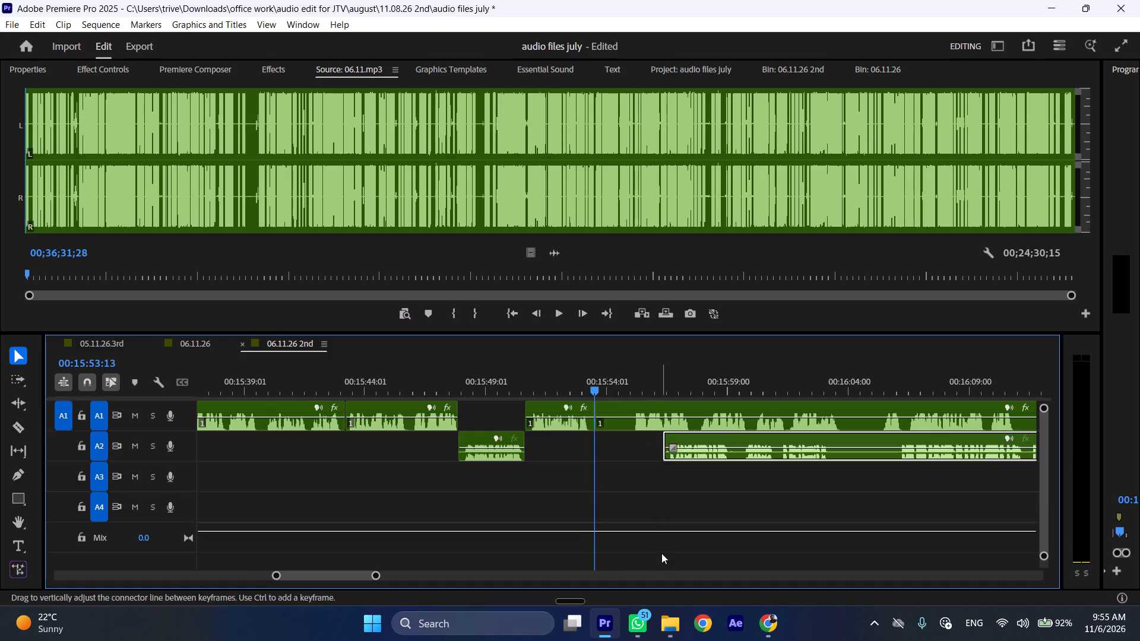
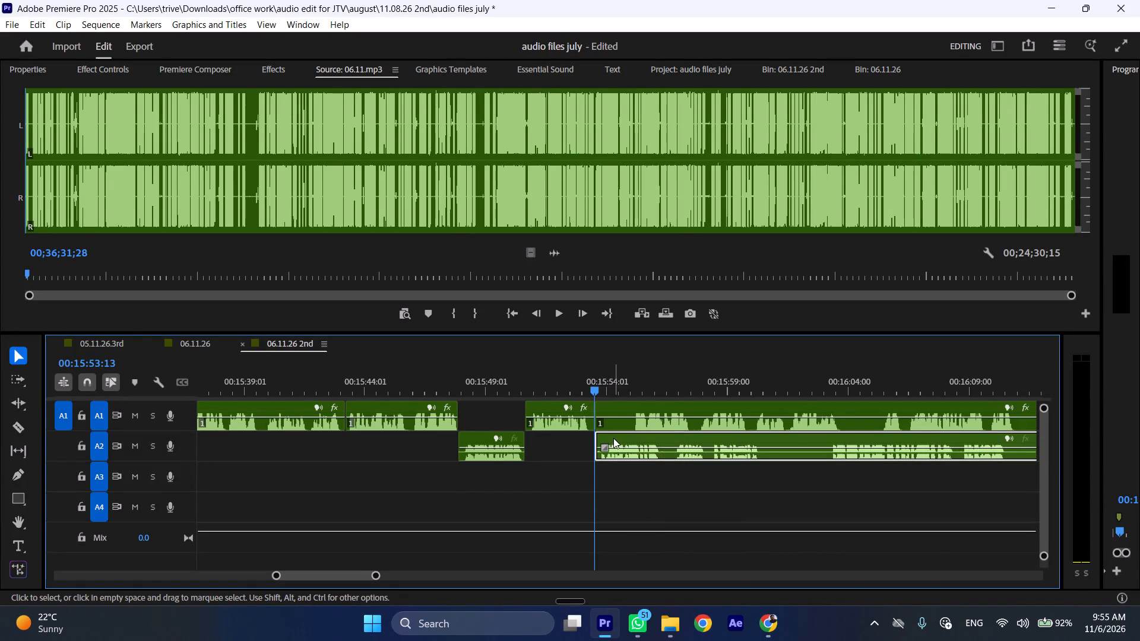
# Move the remaining A2 clip to start at about 00:16:05, and ripple-delete the A1 pause from 00:15:53:13 up to a cut at 00:15:55:00.
pyautogui.moveTo(615, 438); pyautogui.dragTo(894, 435)
pyautogui.click(630, 382)
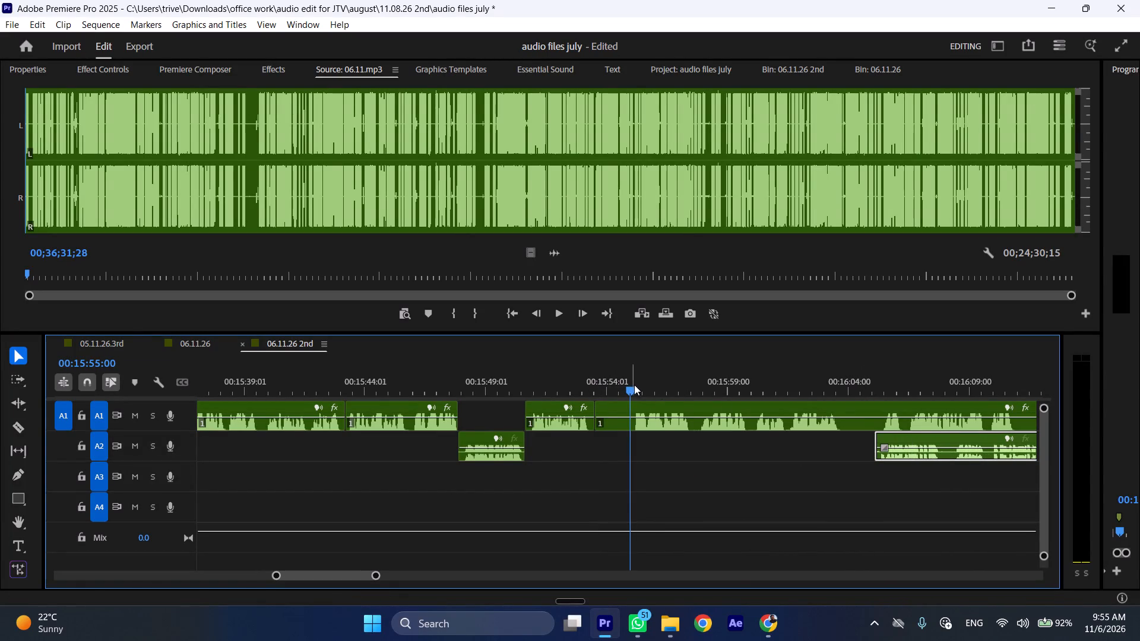
pyautogui.click(653, 416)
pyautogui.hotkey('shift', 'c')
pyautogui.hotkey('ctrl', 'shift', 'd')
# Play on from the edit at increased speed and cut A1 at 00:16:02:07, where the next pause starts.
pyautogui.press('space')
pyautogui.write('l')
pyautogui.scroll(-6, 651, 420)
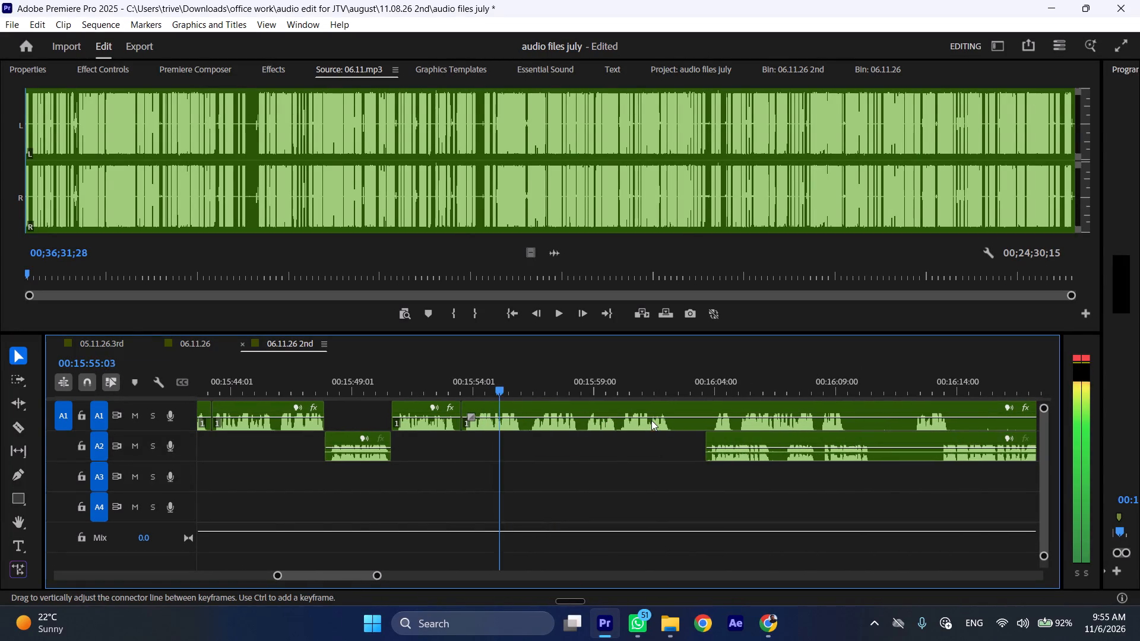
pyautogui.scroll(-4, 600, 435)
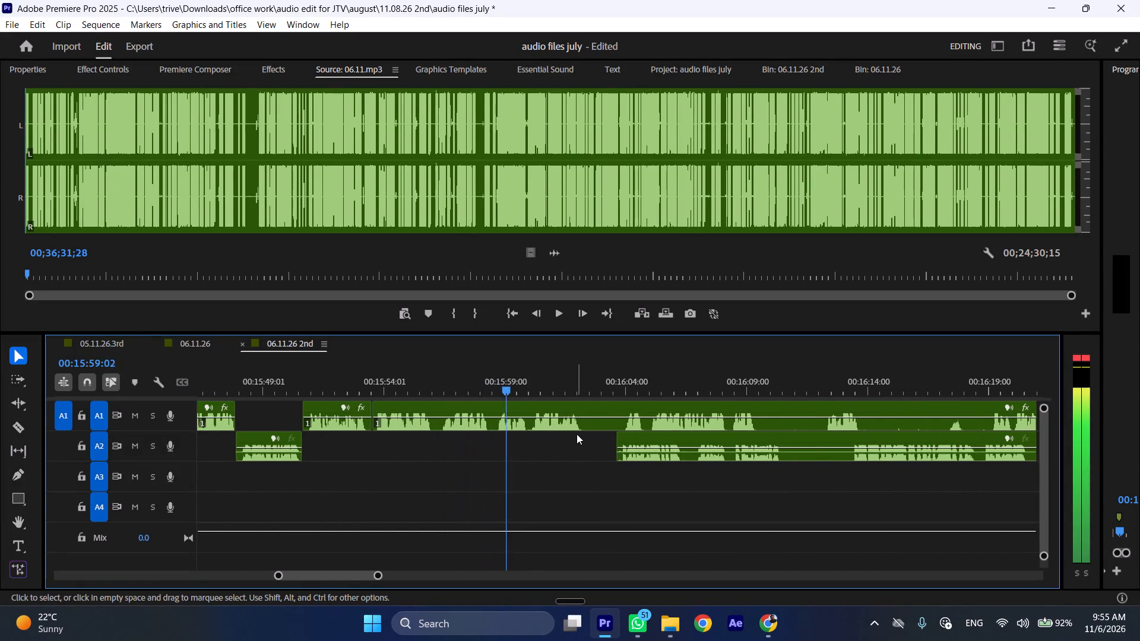
pyautogui.press('space')
pyautogui.hotkey('shift', 'c')
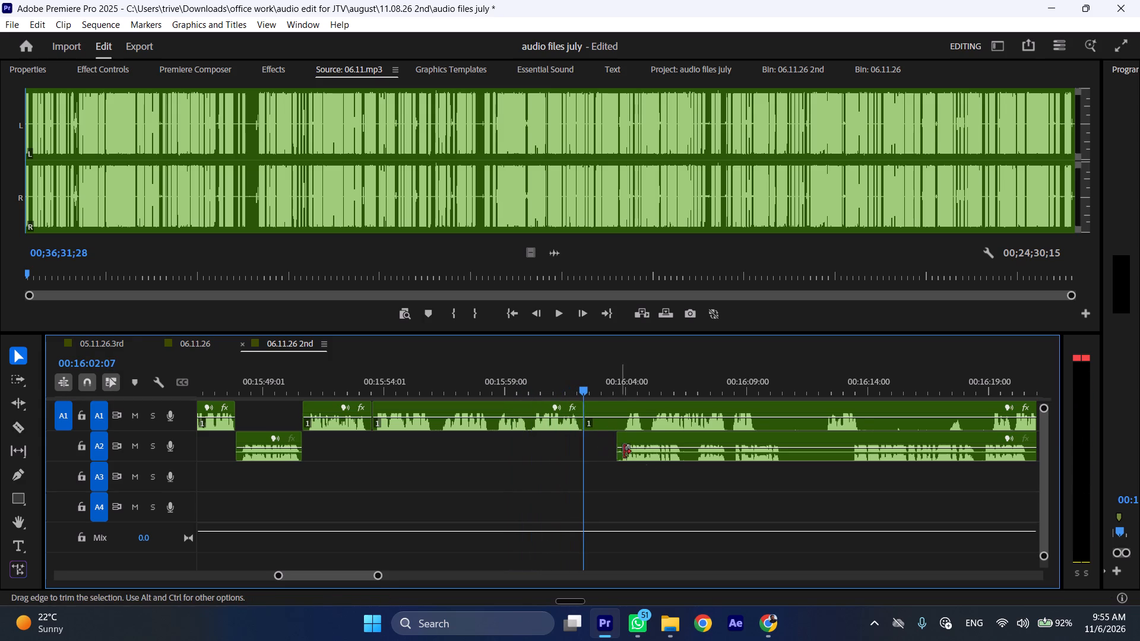
# Move the A2 clip to start at about 00:16:13, and ripple-delete the A1 pause from 00:16:02:07 up to a cut at 00:16:03:21.
pyautogui.moveTo(648, 440); pyautogui.dragTo(878, 437)
pyautogui.click(624, 385)
pyautogui.click(635, 405)
pyautogui.hotkey('shift', 'c')
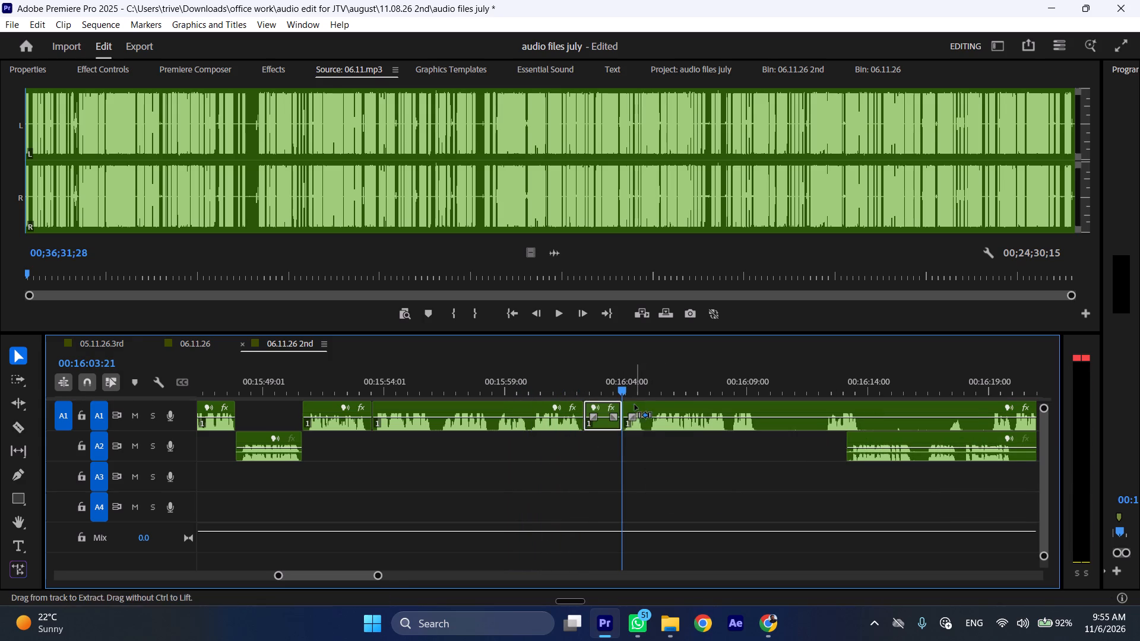
pyautogui.hotkey('ctrl', 'shift', 'd')
# Play the joined A1 passage at increased speed and cut A1 at 00:16:07:20, at the start of the following pause.
pyautogui.press('space')
pyautogui.press('l')
pyautogui.scroll(-6, 631, 507)
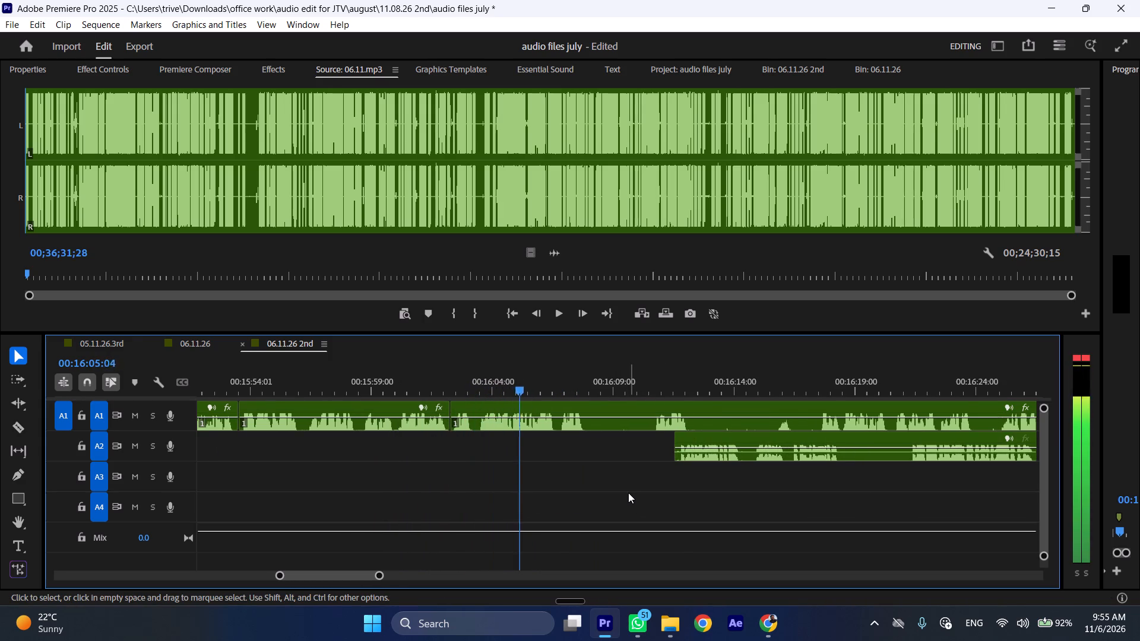
pyautogui.scroll(-4, 569, 479)
pyautogui.press('space')
pyautogui.hotkey('shift', 'c')
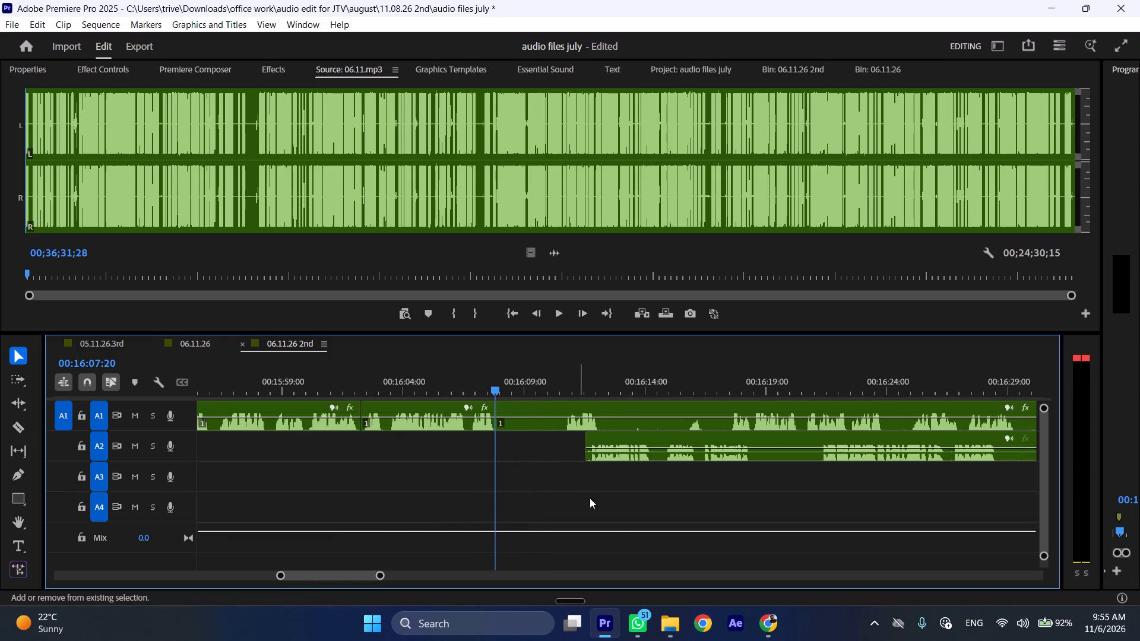
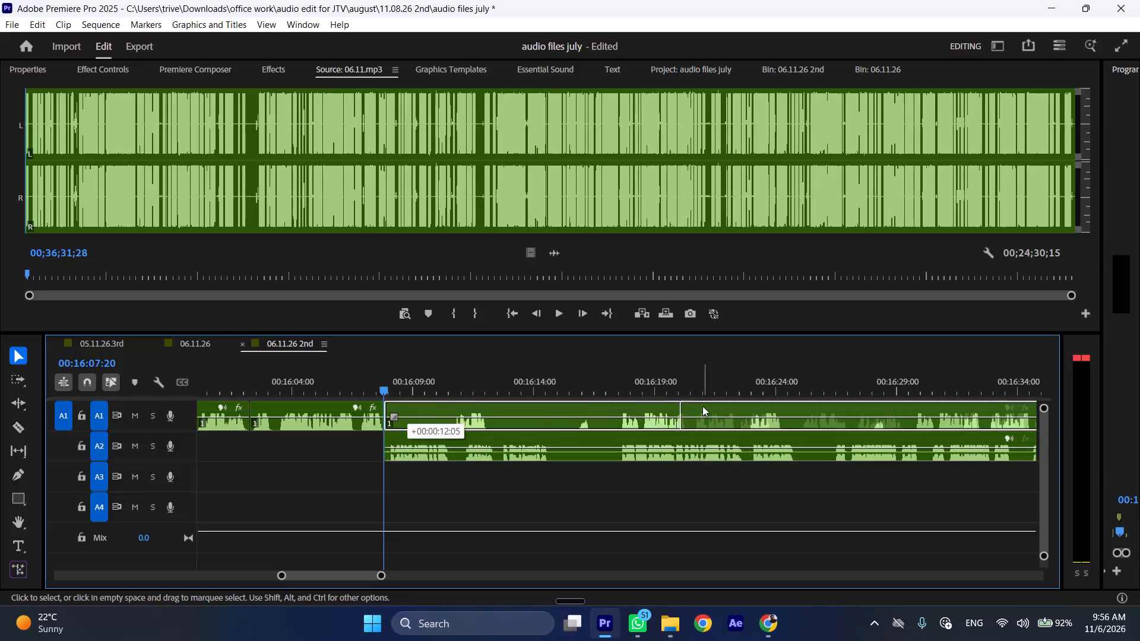
# Play A2 from 00:16:07:20 at increased speed, cut it at the first pause, and ripple-delete the pause up to 00:16:11:02.
pyautogui.press('space')
pyautogui.write('l')
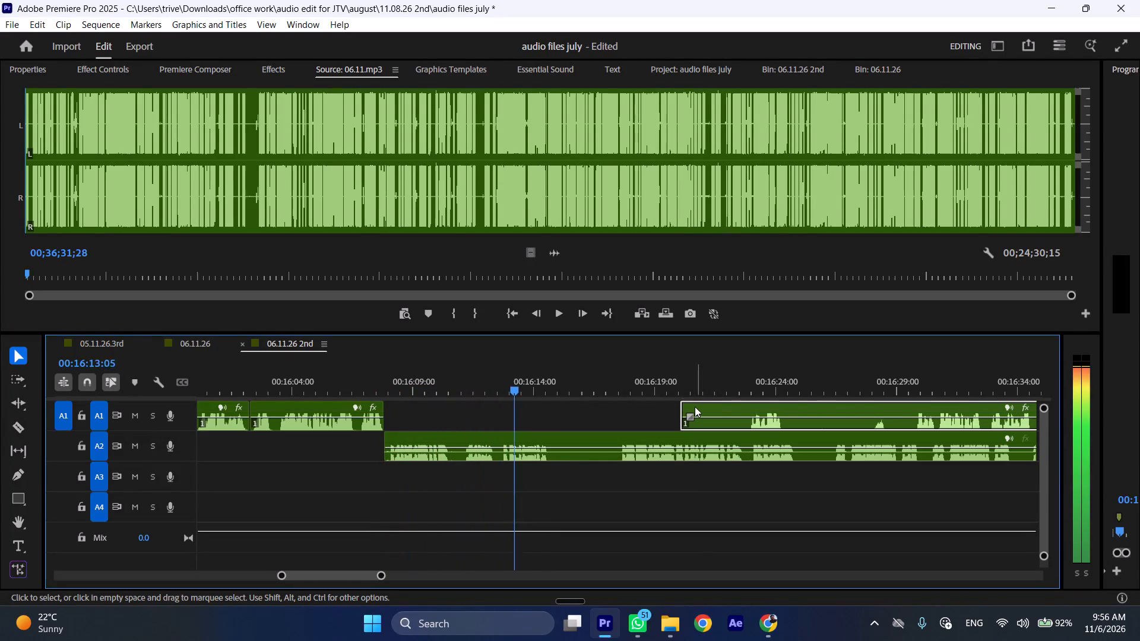
pyautogui.moveTo(465, 390); pyautogui.dragTo(474, 389)
pyautogui.press('space')
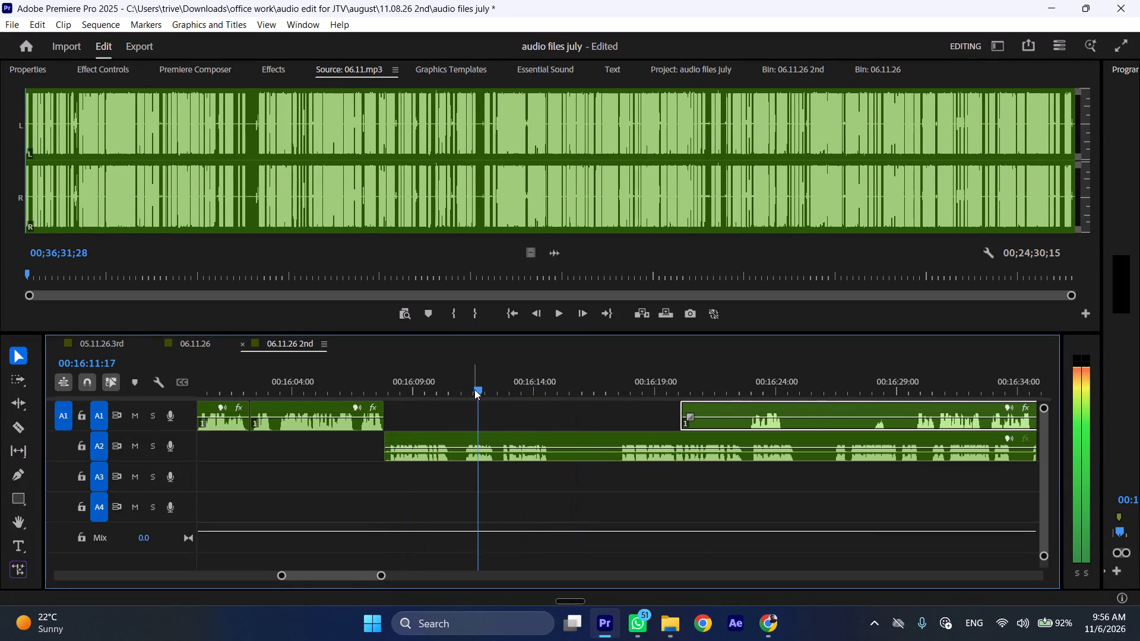
pyautogui.moveTo(452, 384); pyautogui.dragTo(465, 385)
pyautogui.hotkey('shift', 'c')
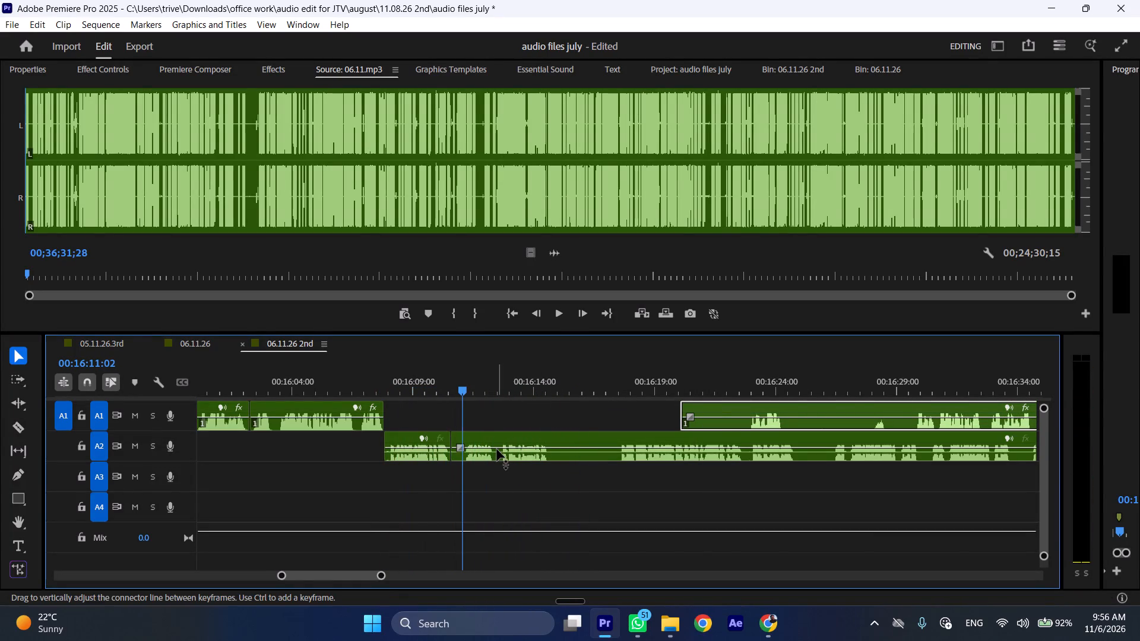
pyautogui.click(497, 450)
pyautogui.hotkey('shift', 'c')
pyautogui.hotkey('ctrl', 'shift', 'd')
# Replay A2 from just after 00:16:07:20 at increased speed to check the joined passage.
pyautogui.click(388, 379)
pyautogui.press('space')
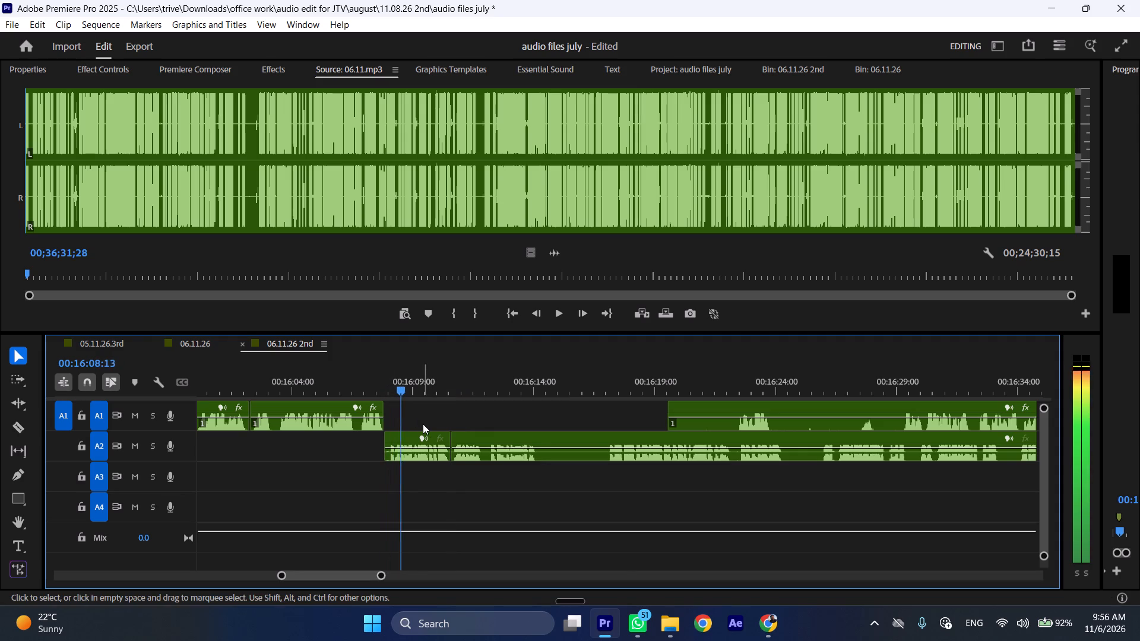
pyautogui.press('l')
pyautogui.press('l')
pyautogui.click(387, 392)
pyautogui.press('space')
pyautogui.write('l')
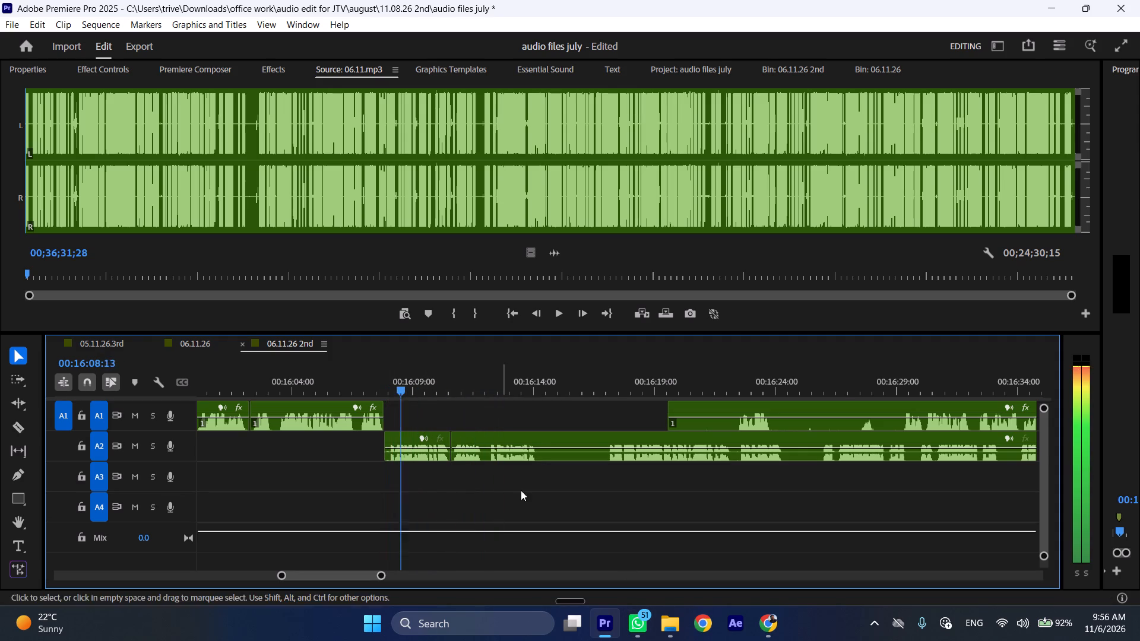
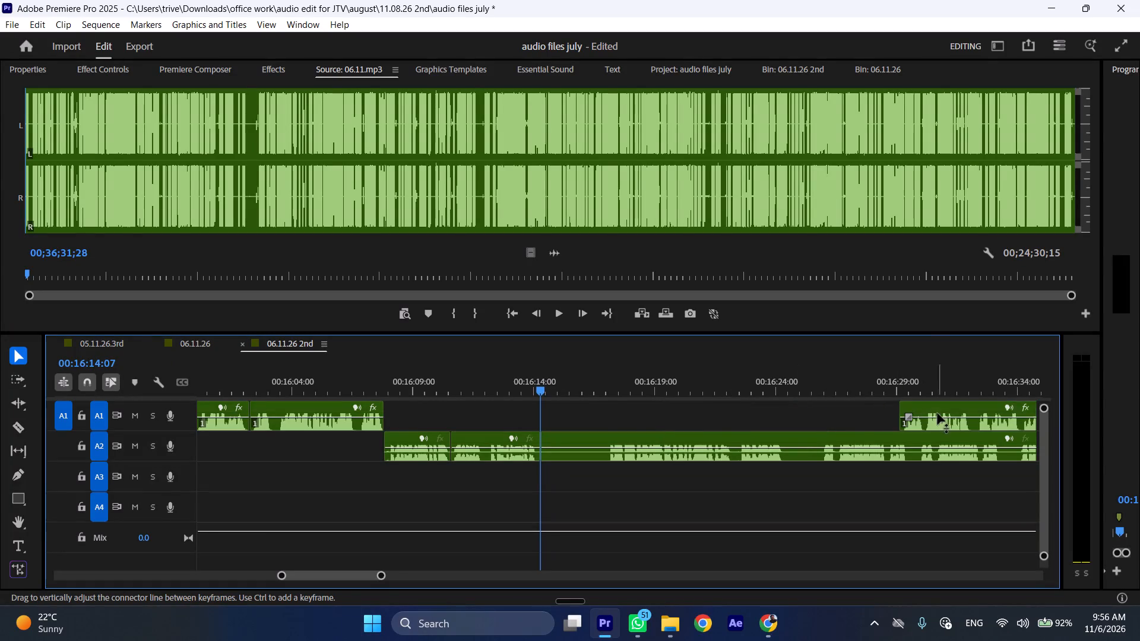
# Move the next A1 clip back to start at 00:16:14:07 and shift the remaining A2 clip later to about 00:16:26.
pyautogui.moveTo(934, 412); pyautogui.dragTo(569, 409)
pyautogui.moveTo(568, 439); pyautogui.dragTo(850, 442)
# Play the repositioned A1 clip from 00:16:14:07 at increased speed to check for pauses.
pyautogui.press('space')
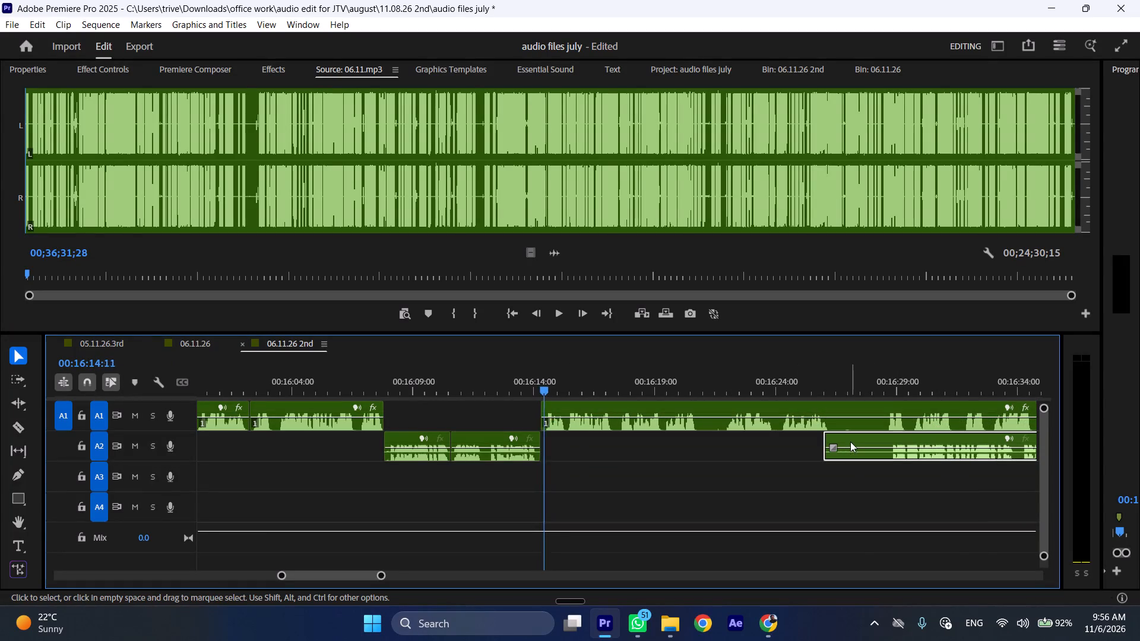
pyautogui.press('l')
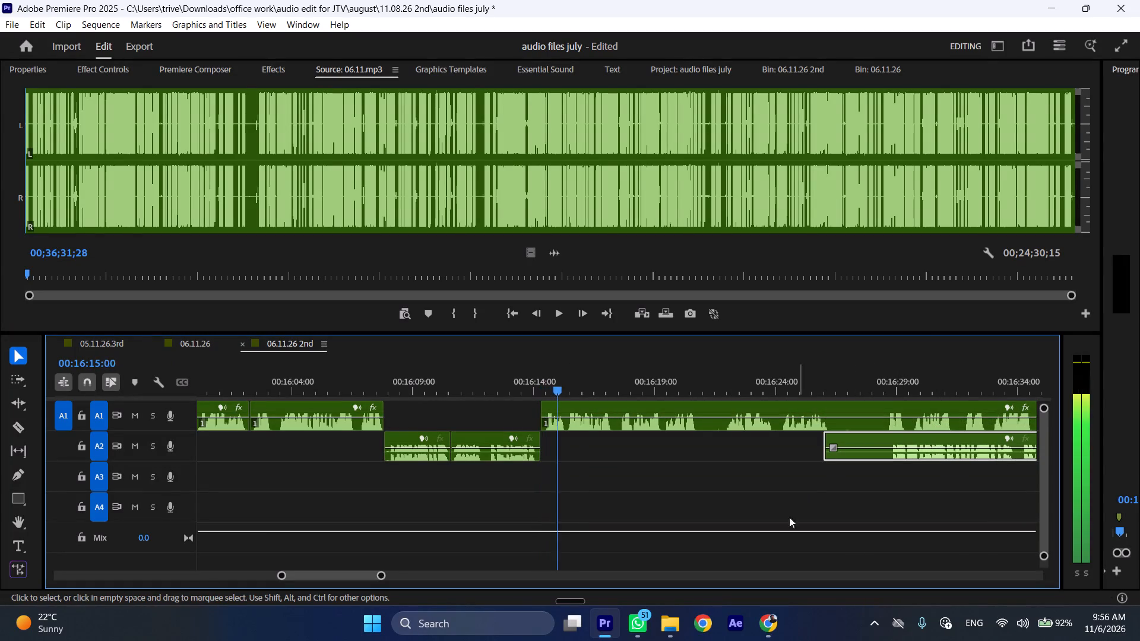
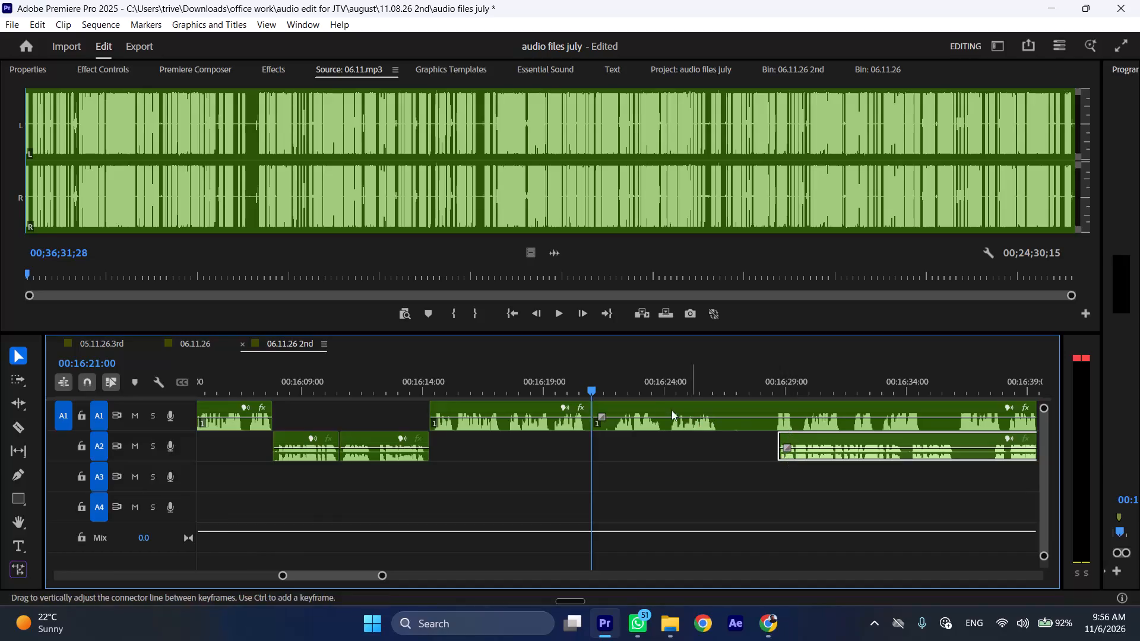
# Trim the short pause at the start of the A1 clip near 00:16:21 and close the gap on both tracks.
pyautogui.press('space')
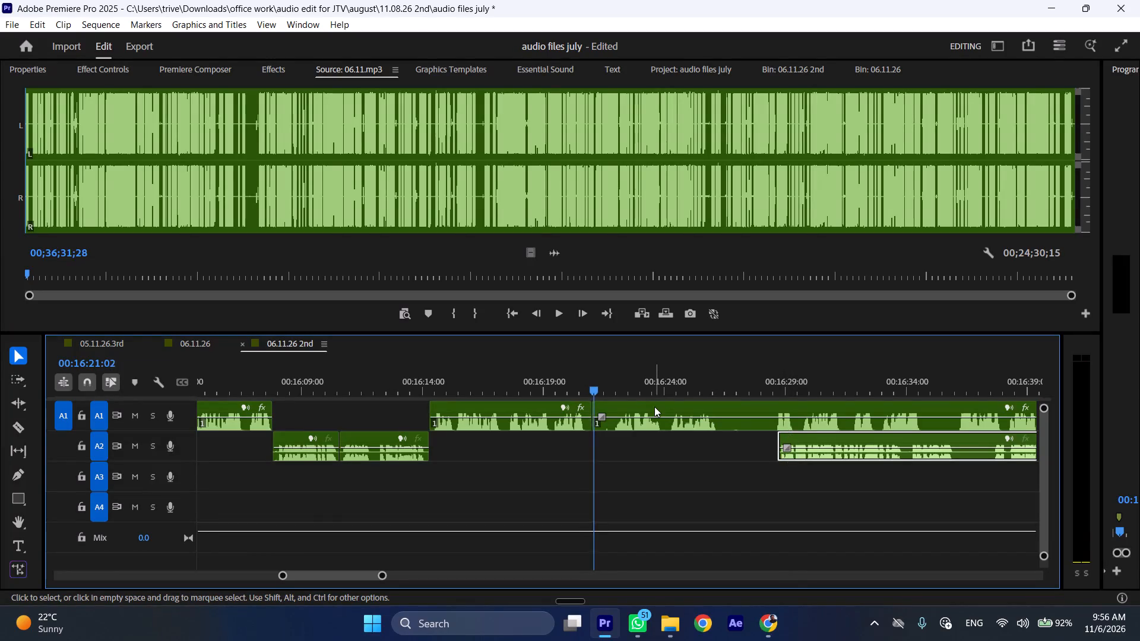
pyautogui.press('space')
pyautogui.click(621, 417)
pyautogui.hotkey('shift', 'c')
pyautogui.hotkey('ctrl', 'shift', 'd')
# Play on at increased speed, split the A1 clip at 00:16:25:14, and move the following A2 clip earlier to start there.
pyautogui.press('space')
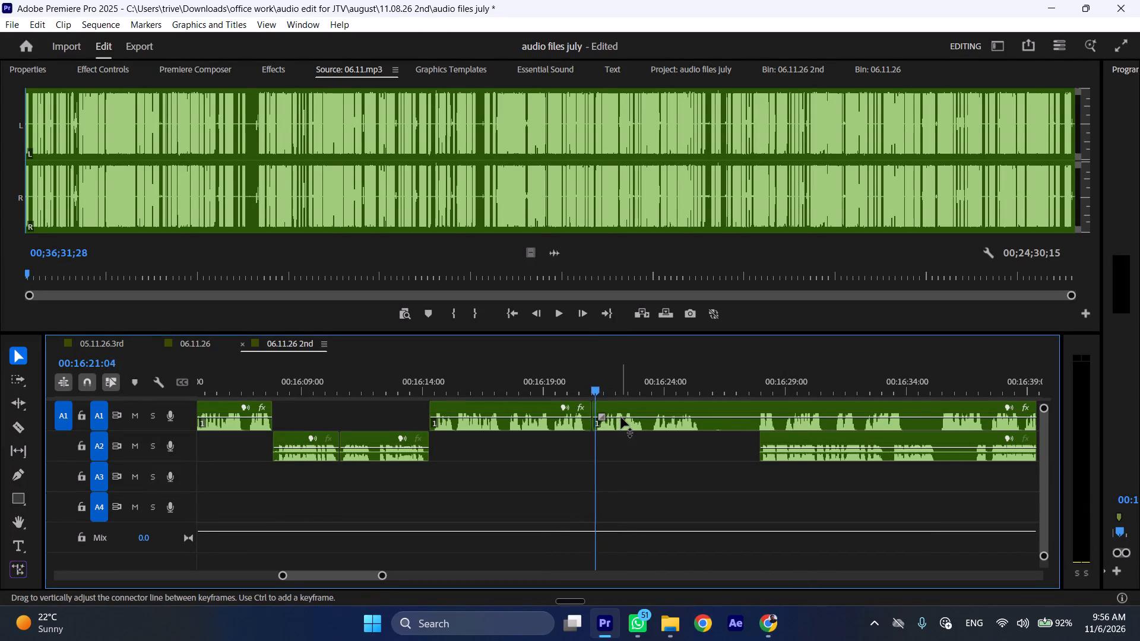
pyautogui.write('l')
pyautogui.scroll(-6, 652, 442)
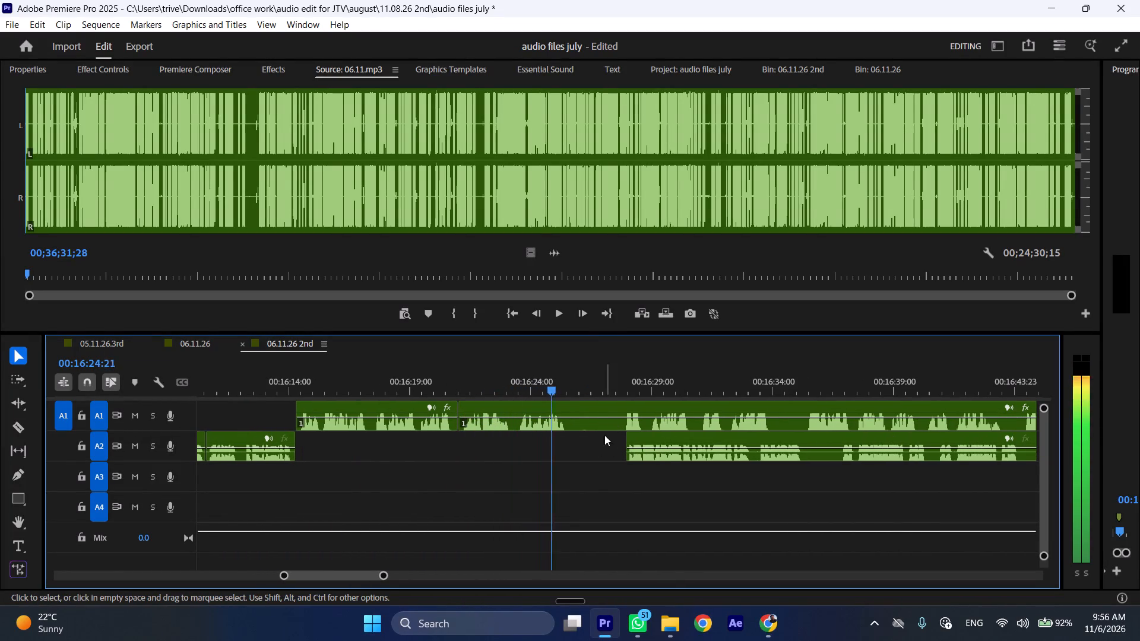
pyautogui.press('space')
pyautogui.hotkey('shift', 'c')
pyautogui.moveTo(657, 436); pyautogui.dragTo(601, 437)
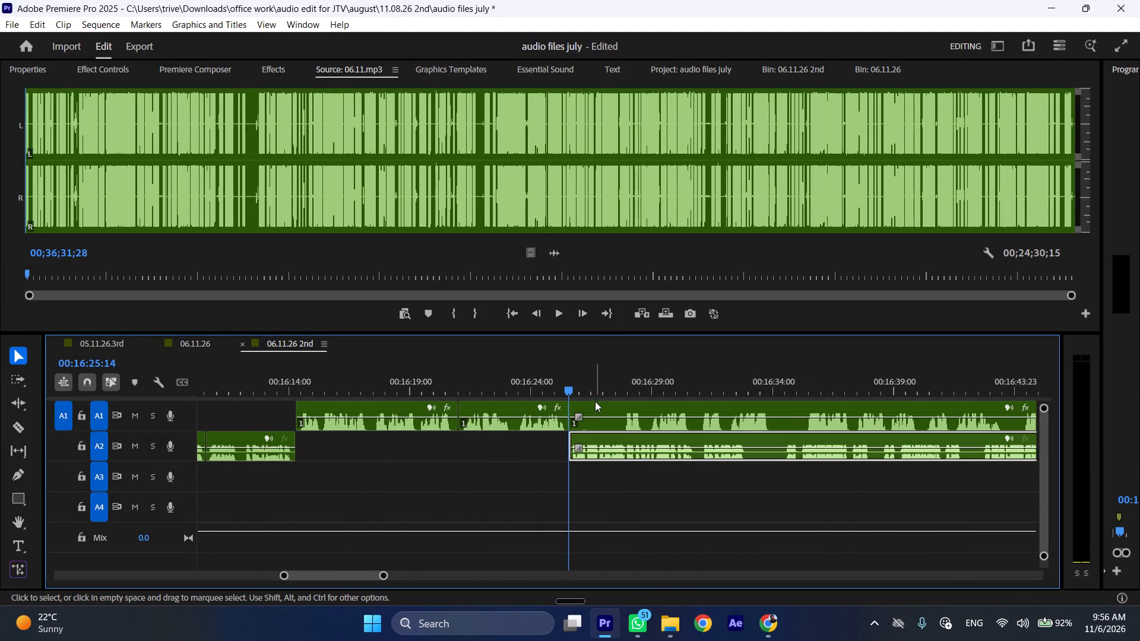
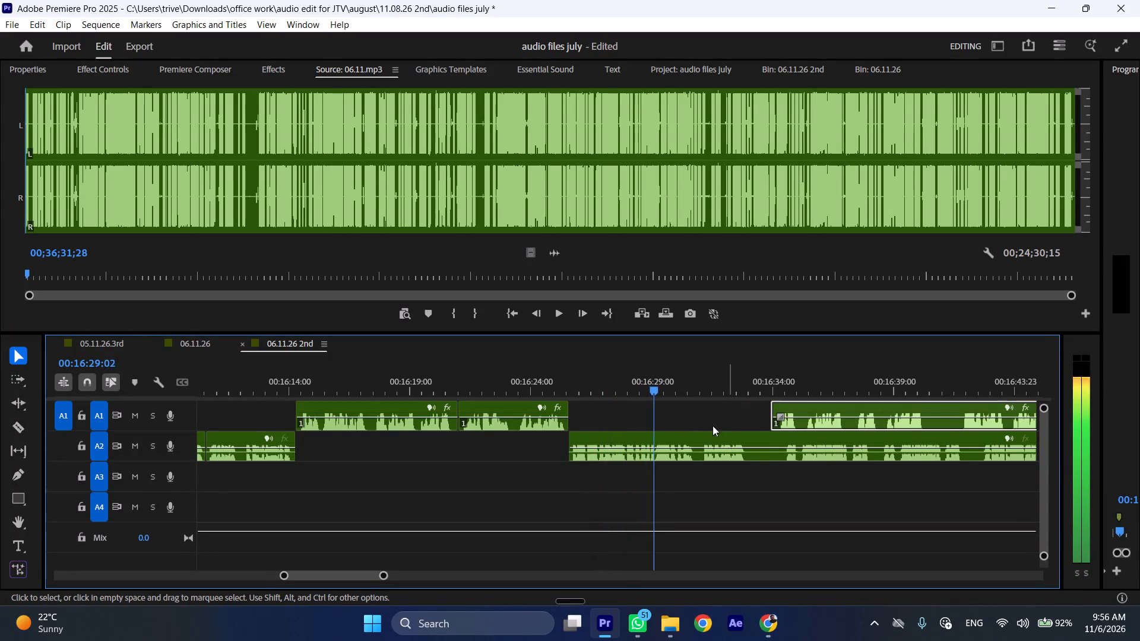
# Play on, split the A2 clip near 00:16:33:00, and move the following A1 clip earlier to start at that cut.
pyautogui.scroll(-5, 681, 430)
pyautogui.press('space')
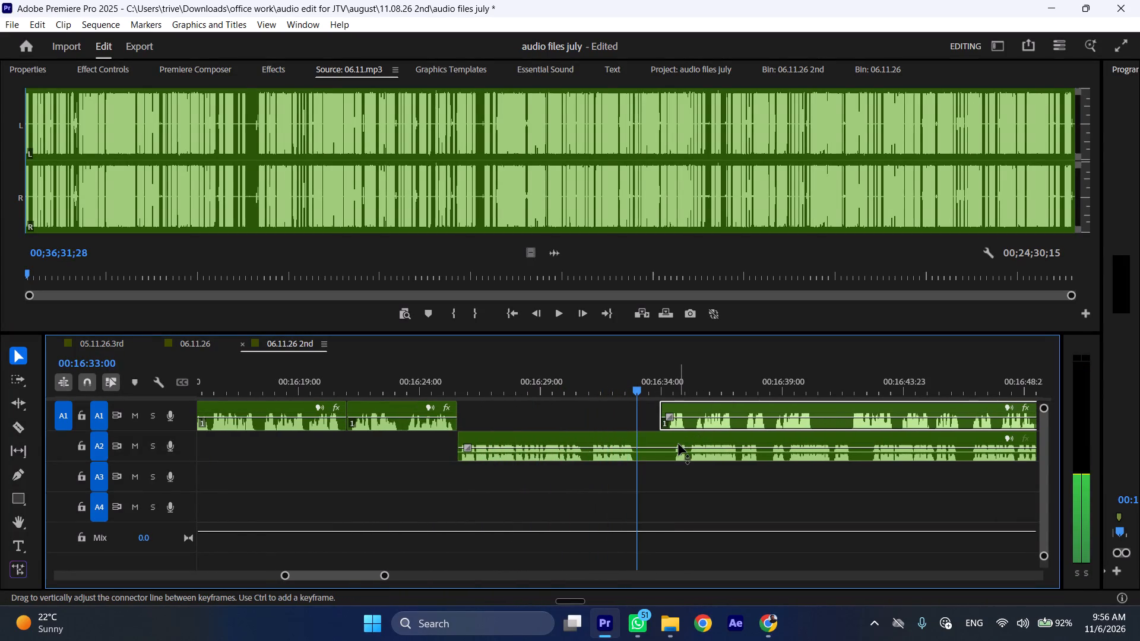
pyautogui.click(678, 445)
pyautogui.hotkey('shift', 'c')
pyautogui.moveTo(680, 405); pyautogui.dragTo(661, 405)
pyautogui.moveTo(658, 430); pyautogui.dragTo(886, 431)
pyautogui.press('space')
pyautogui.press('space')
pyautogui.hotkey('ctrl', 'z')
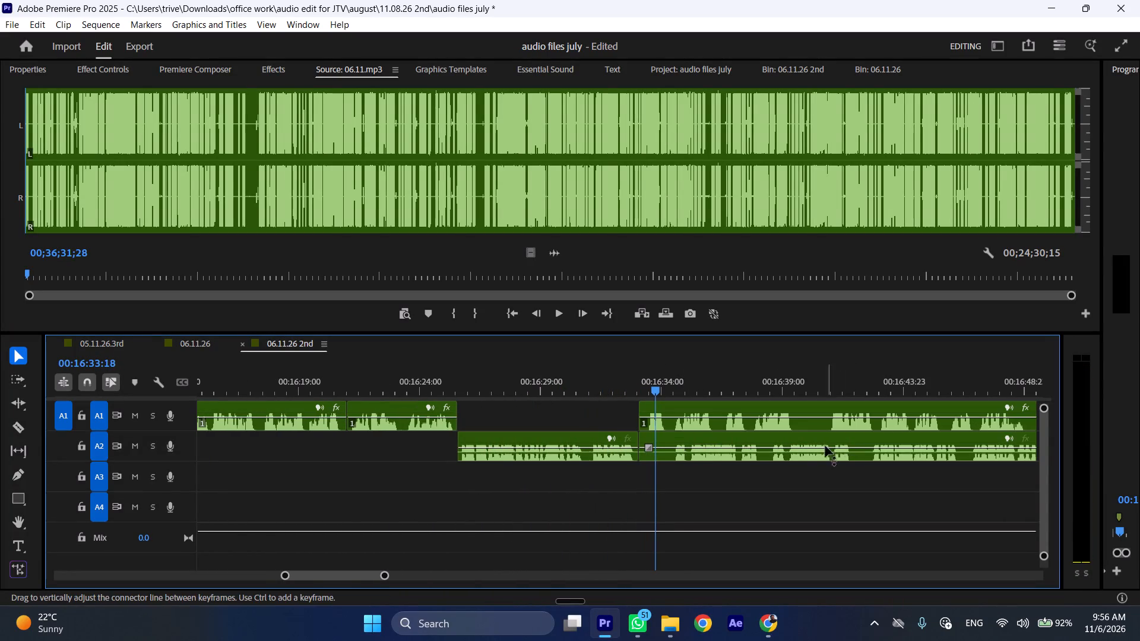
# Move the A2 clip after the cut later so that it starts at about 00:16:41.
pyautogui.moveTo(680, 436); pyautogui.dragTo(883, 437)
# Review the A1 clip that starts near 00:16:33, then cut out its opening passage up to 00:16:36:12 and close the gap on both tracks.
pyautogui.press('space')
pyautogui.press('l')
pyautogui.scroll(-5, 731, 467)
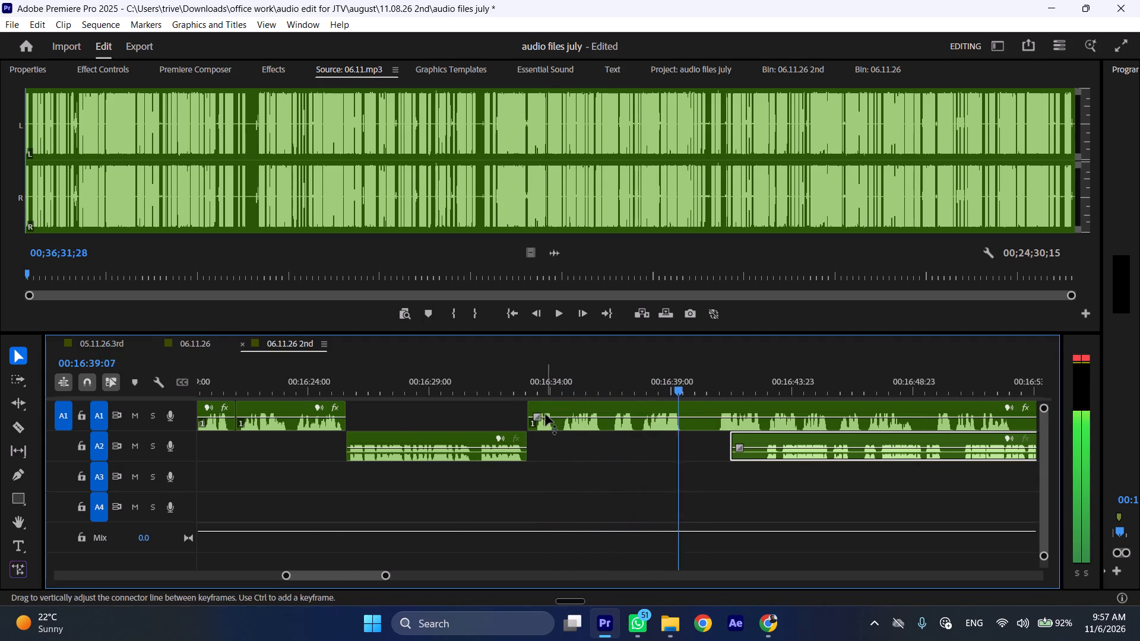
pyautogui.click(541, 391)
pyautogui.press('space')
pyautogui.click(616, 388)
pyautogui.click(638, 417)
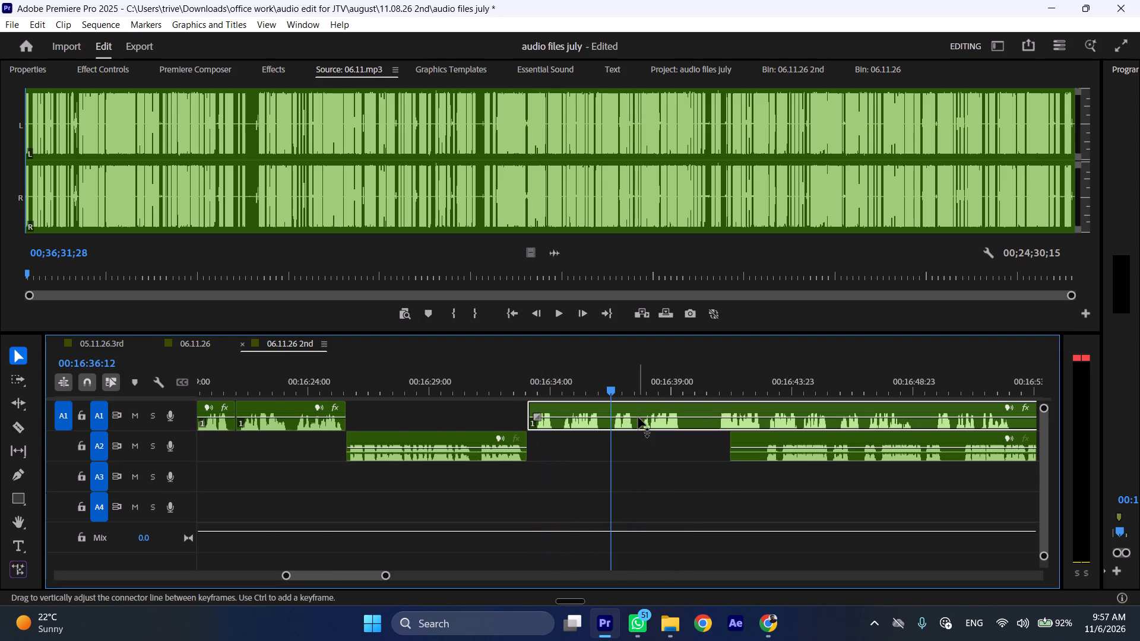
pyautogui.hotkey('shift', 'c')
pyautogui.hotkey('ctrl', 'shift', 'd')
# Split the A1 clip at 00:16:36:05, in the pause before its next spoken passage.
pyautogui.moveTo(594, 391); pyautogui.dragTo(605, 391)
pyautogui.hotkey('shift', 'c')
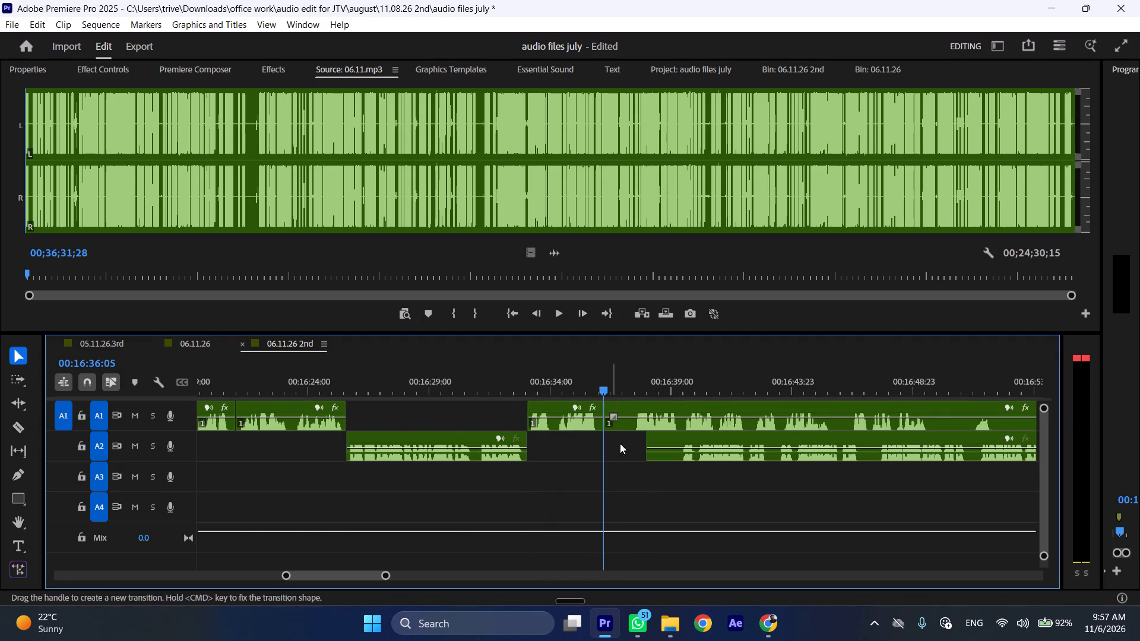
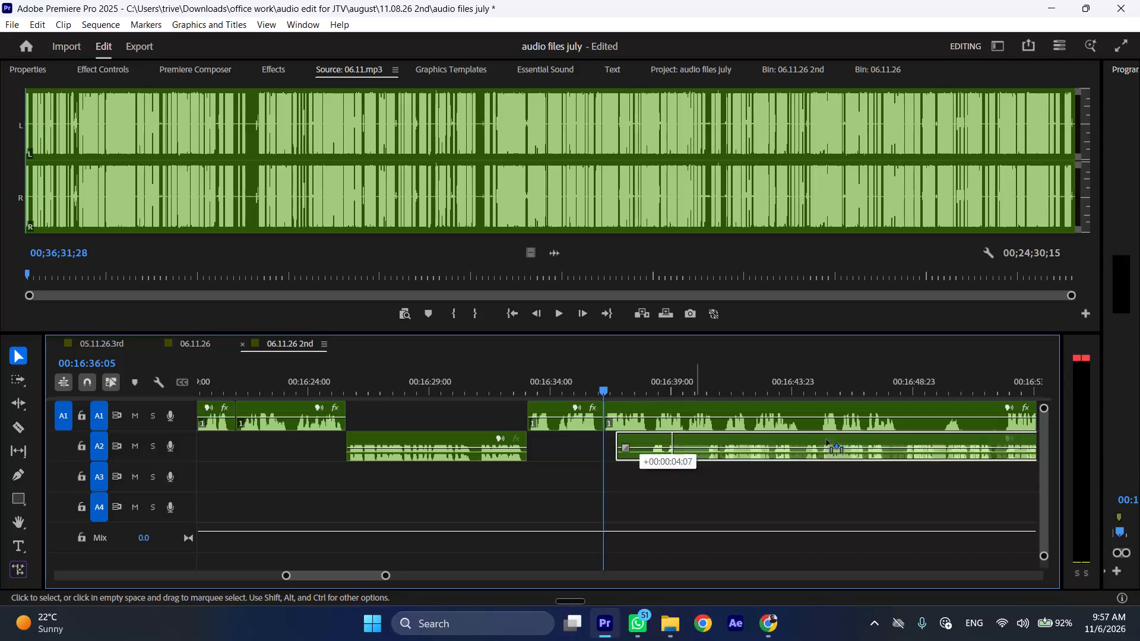
# Play on from 00:16:36:05 and trim 00:00:01:04 off the start of the A2 clip so it begins near 00:16:51.
pyautogui.press('space')
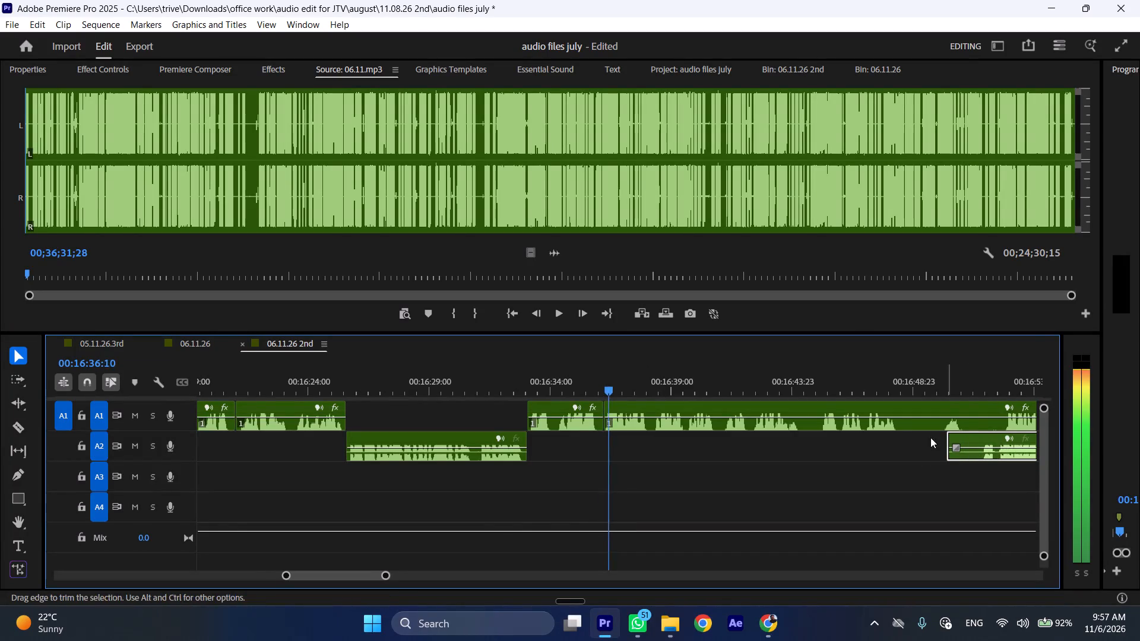
pyautogui.press('l')
pyautogui.scroll(-6, 859, 436)
pyautogui.moveTo(806, 437); pyautogui.dragTo(835, 439)
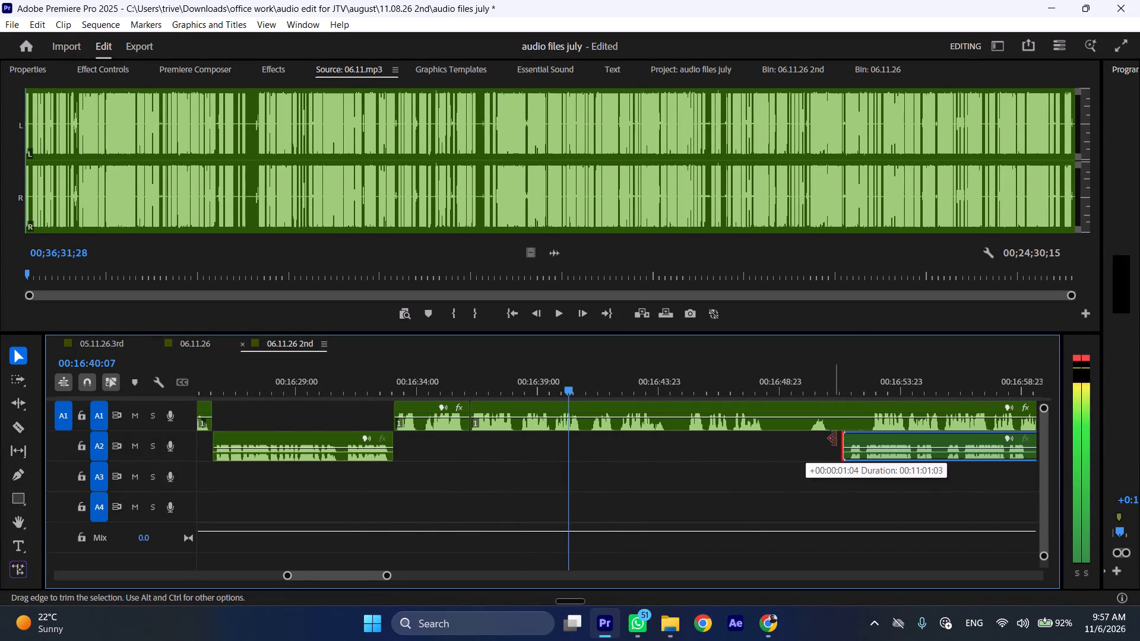
pyautogui.moveTo(835, 439); pyautogui.dragTo(835, 438)
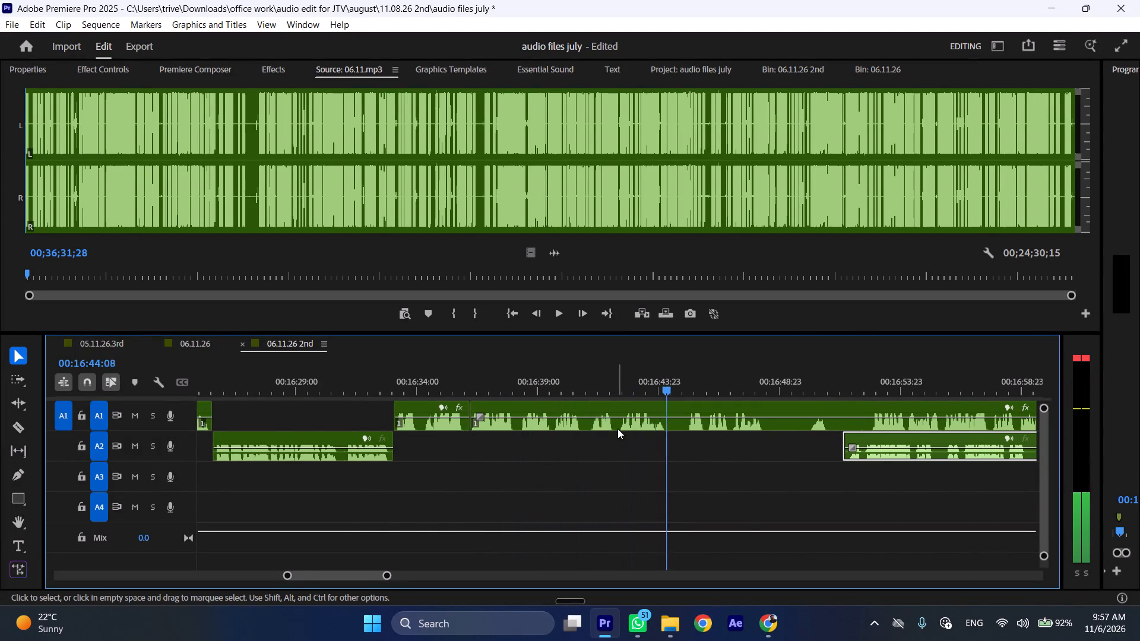
# Cut the short pause near 00:16:41 out of the A1 clip and close the gap on both tracks.
pyautogui.scroll(-4, 610, 439)
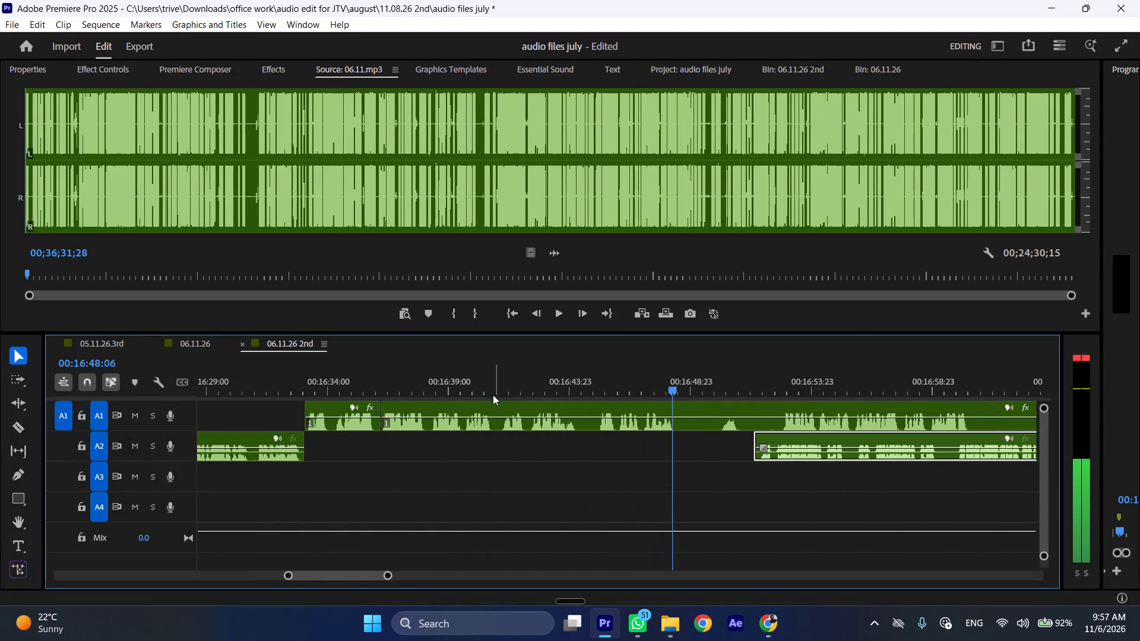
pyautogui.moveTo(495, 389); pyautogui.dragTo(502, 389)
pyautogui.hotkey('shift', 'c')
pyautogui.moveTo(509, 388); pyautogui.dragTo(503, 385)
pyautogui.click(523, 412)
pyautogui.hotkey('shift', 'c')
pyautogui.hotkey('ctrl', 'shift', 'd')
# Cut the pause from about 00:16:44 to 00:16:44:21 out of the A1 clip and close the gap on both tracks.
pyautogui.moveTo(544, 385); pyautogui.dragTo(567, 386)
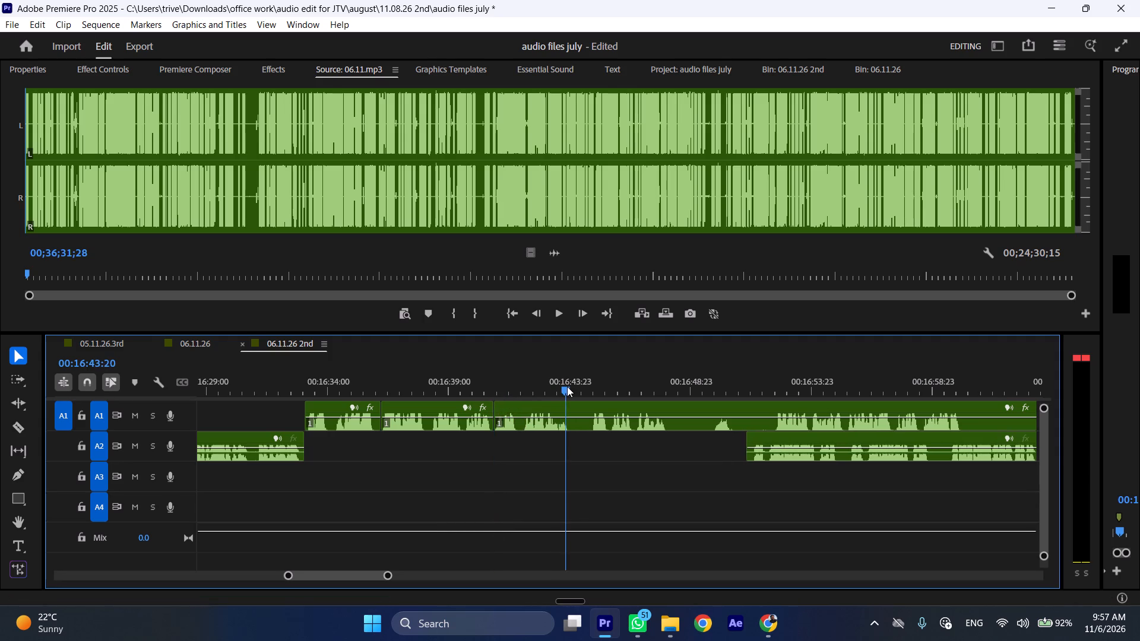
pyautogui.moveTo(567, 386); pyautogui.dragTo(593, 388)
pyautogui.hotkey('shift', 'c')
pyautogui.click(606, 422)
pyautogui.hotkey('shift', 'c')
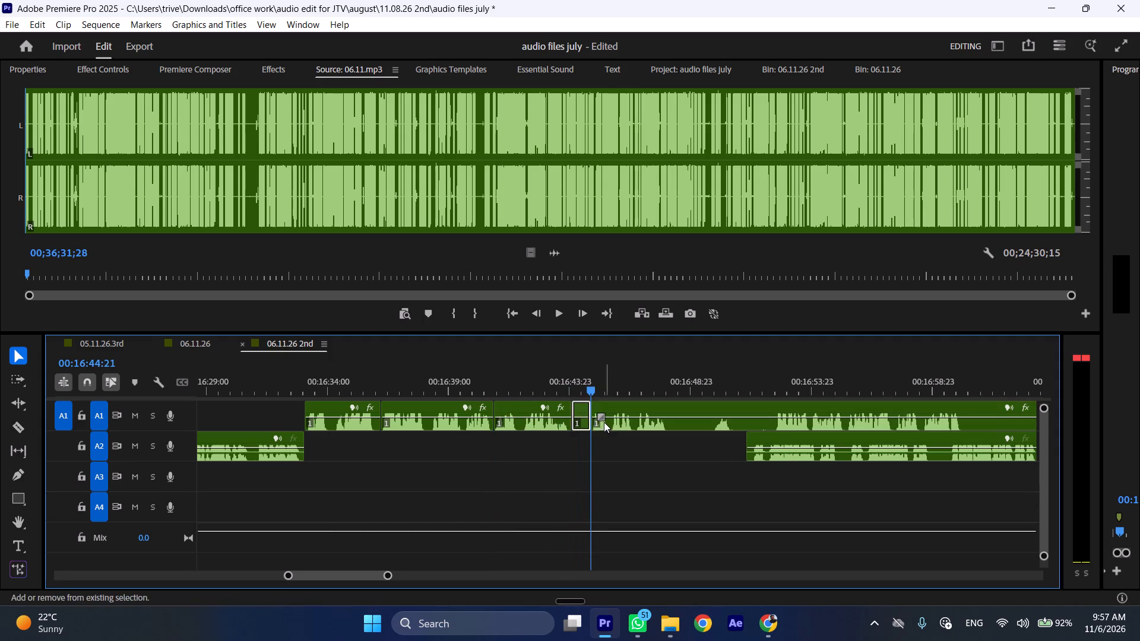
pyautogui.hotkey('ctrl', 'shift', 'd')
# Play the end of the next A1 spoken passage and split the clip at 00:16:47:11.
pyautogui.moveTo(639, 380); pyautogui.dragTo(651, 384)
pyautogui.click(607, 376)
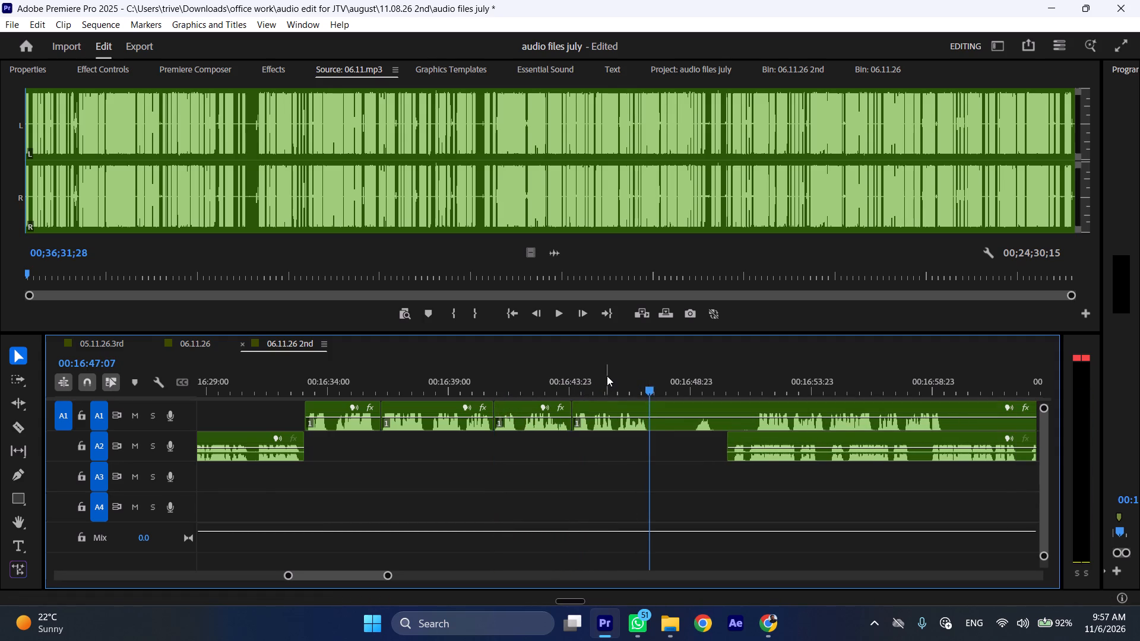
pyautogui.press('space')
pyautogui.write('l')
pyautogui.press('space')
pyautogui.hotkey('shift', 'c')
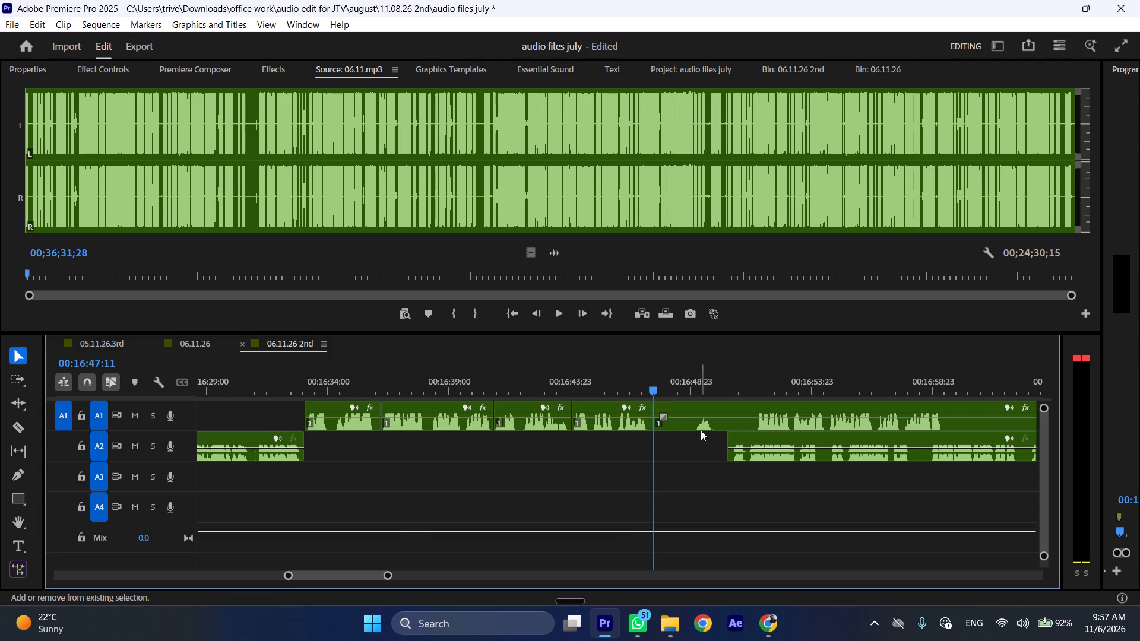
pyautogui.scroll(-11, 628, 471)
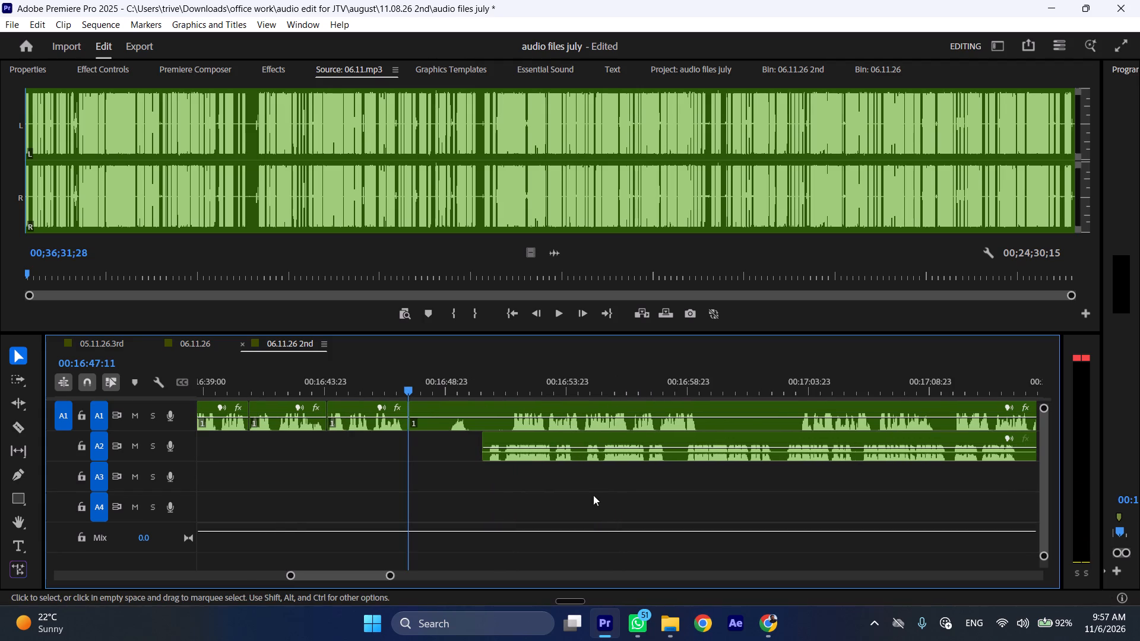
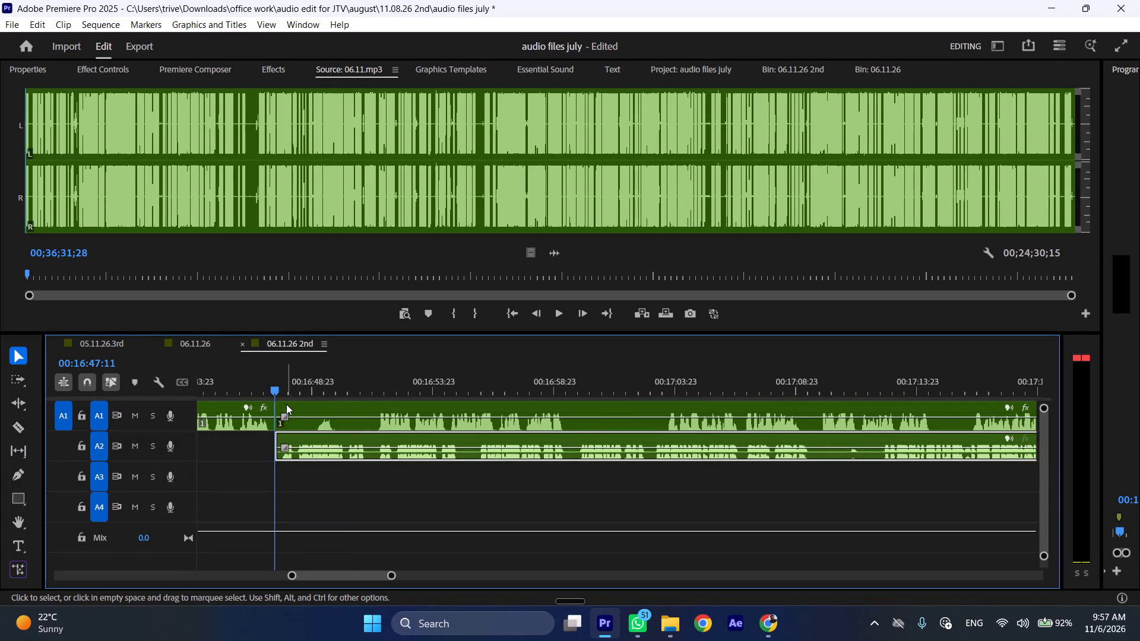
# Trim the start of the A1 clip after 00:16:47:11 up to its next speech, and move it along to start near 00:17:10.
pyautogui.moveTo(281, 406); pyautogui.dragTo(379, 407)
pyautogui.moveTo(398, 407); pyautogui.dragTo(823, 407)
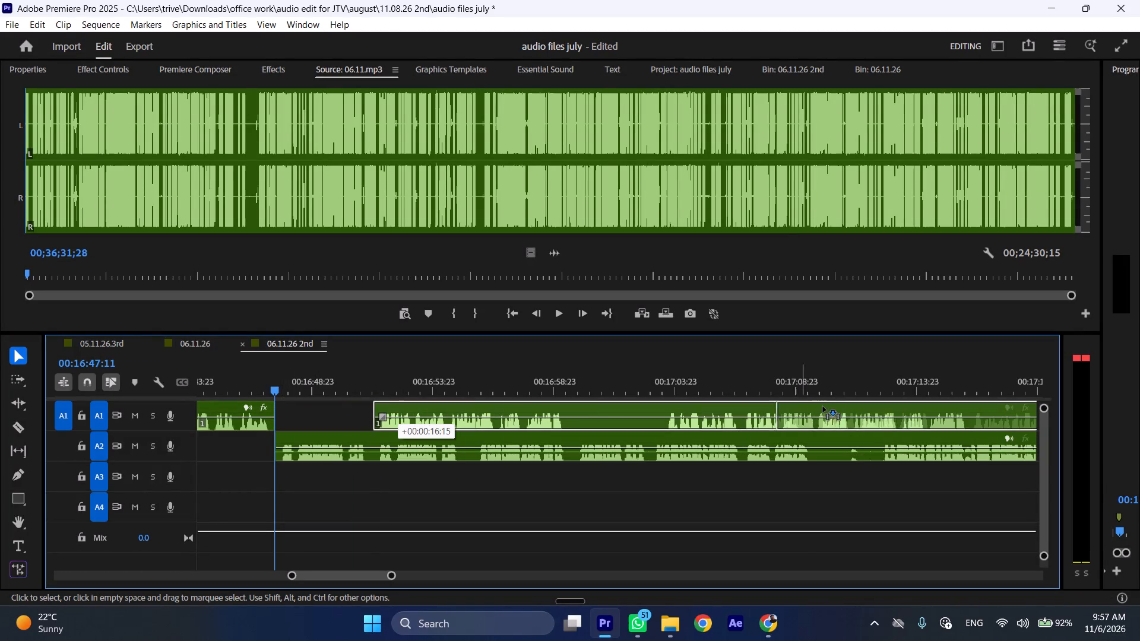
pyautogui.moveTo(823, 407); pyautogui.dragTo(842, 407)
# Play the A2 clip, cut out its opening passage from 00:16:47:11 to 00:16:51:17 and close the gap on both tracks.
pyautogui.press('space')
pyautogui.press('l')
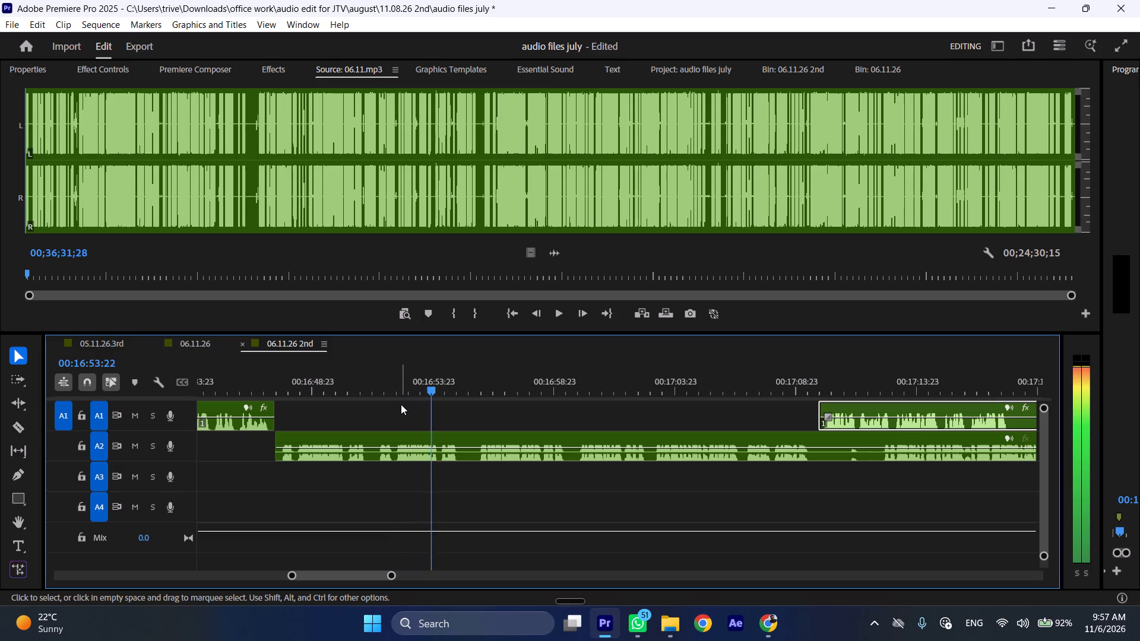
pyautogui.click(378, 383)
pyautogui.click(402, 436)
pyautogui.hotkey('shift', 'c')
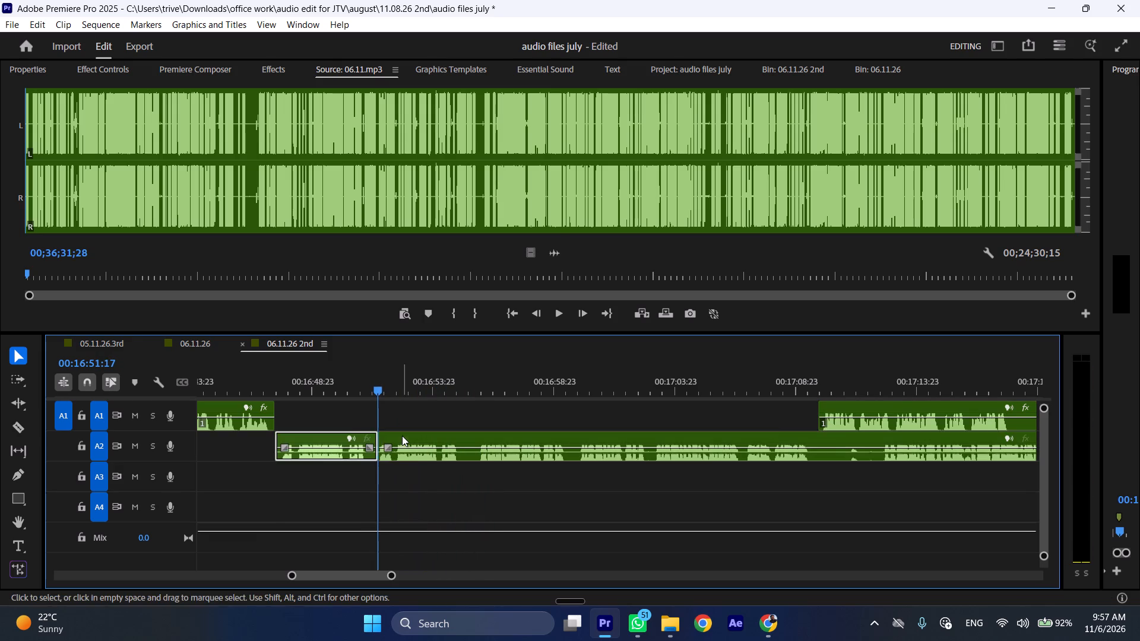
pyautogui.hotkey('ctrl', 'shift', 'd')
# Cut the pause from about 00:16:50:20 to 00:16:51:14 out of the A2 clip and close the gap on both tracks.
pyautogui.moveTo(404, 382); pyautogui.dragTo(357, 377)
pyautogui.hotkey('shift', 'c')
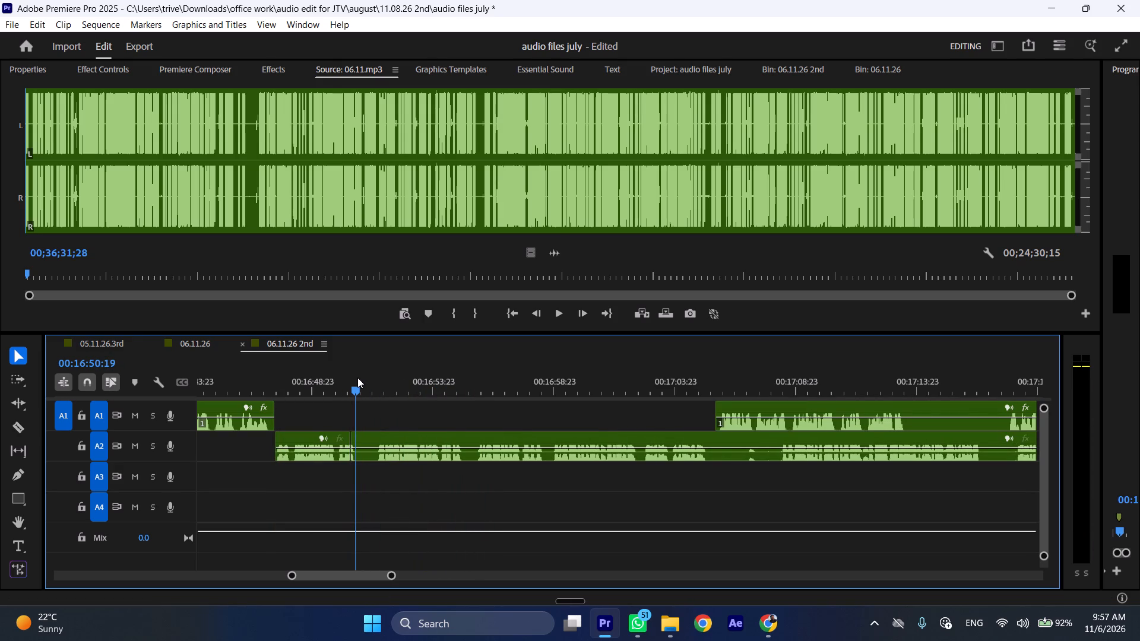
pyautogui.moveTo(357, 377); pyautogui.dragTo(376, 376)
pyautogui.hotkey('ctrl', 'z')
pyautogui.hotkey('shift', 'c')
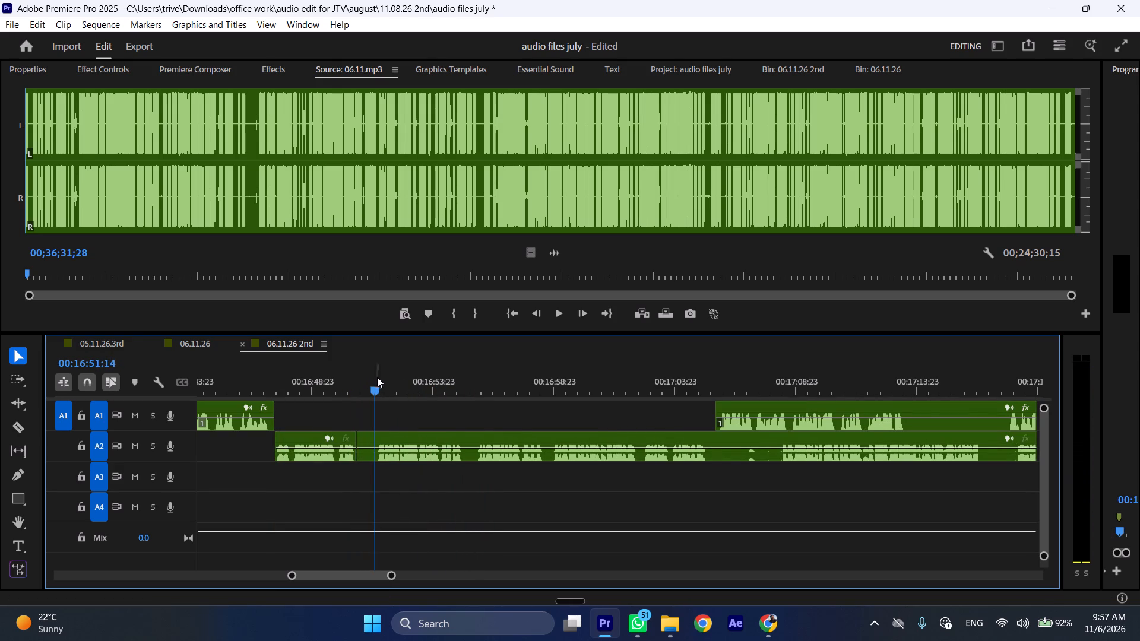
pyautogui.click(407, 437)
pyautogui.hotkey('shift', 'c')
pyautogui.hotkey('ctrl', 'shift', 'd')
# Play on and cut the A2 pause from about 00:16:54:12 to 00:16:55:02, closing the gap on both tracks.
pyautogui.press('space')
pyautogui.write('l')
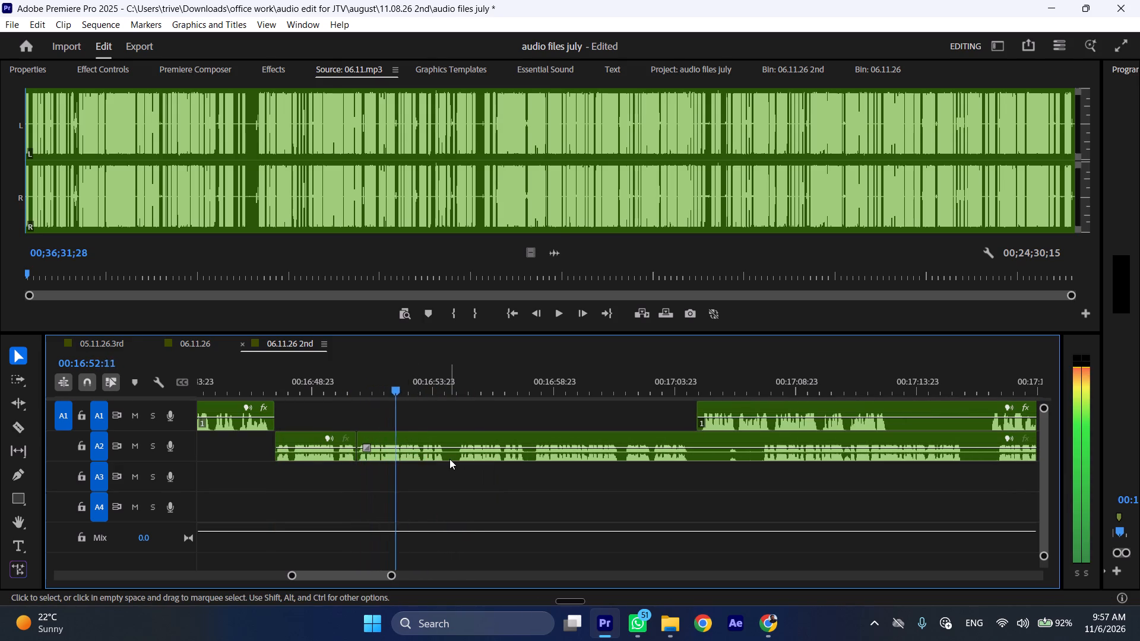
pyautogui.moveTo(444, 382); pyautogui.dragTo(446, 382)
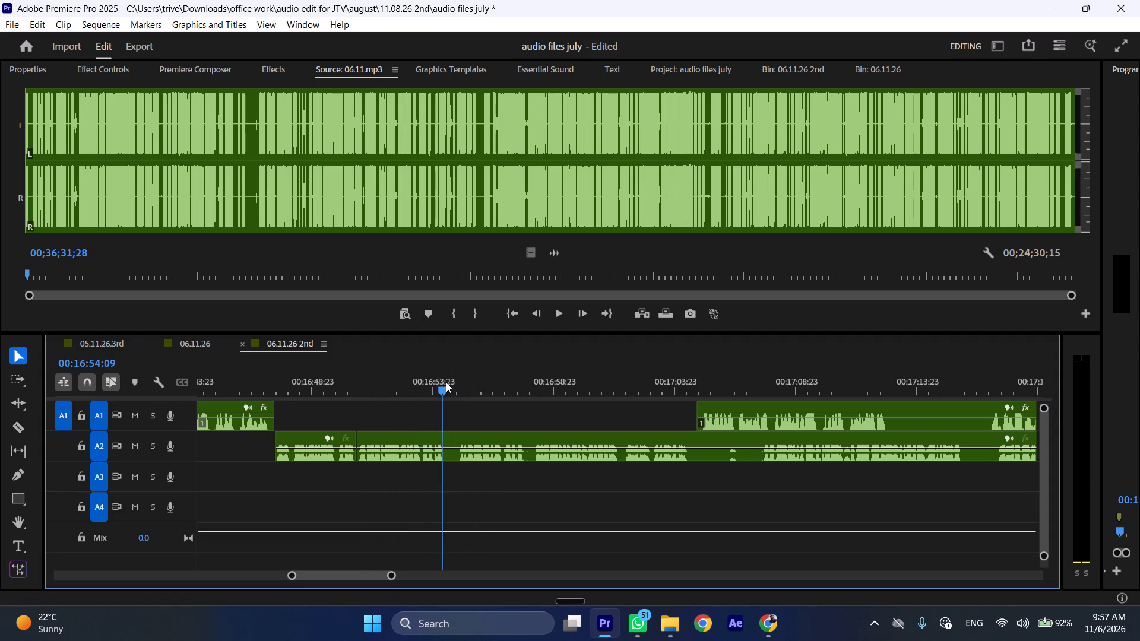
pyautogui.moveTo(446, 382); pyautogui.dragTo(461, 377)
pyautogui.hotkey('shift', 'c')
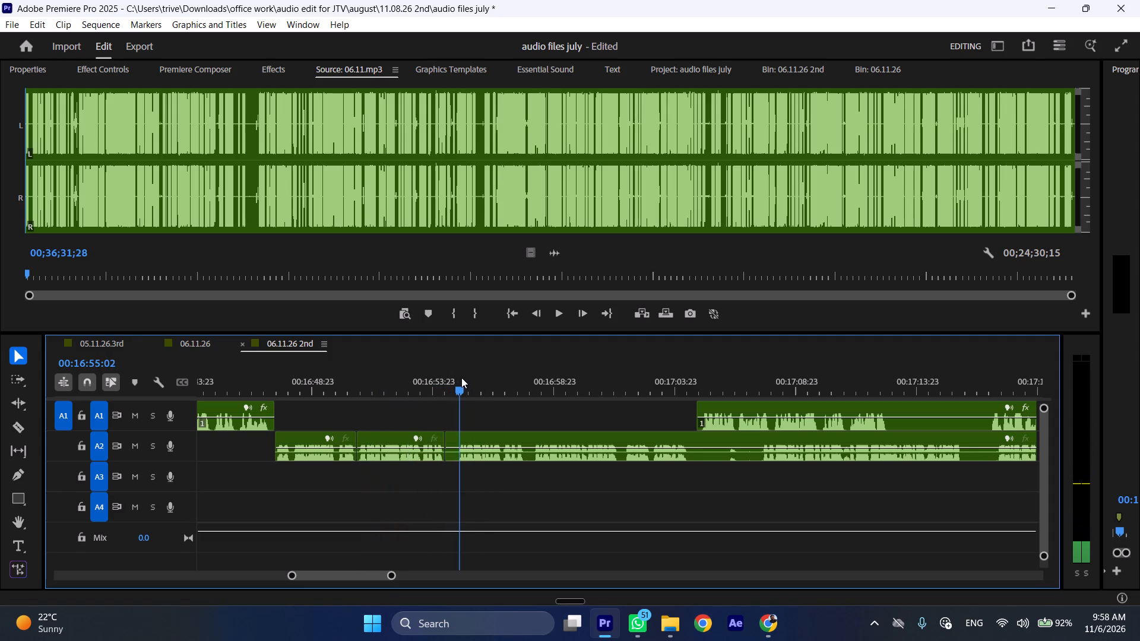
pyautogui.moveTo(461, 377); pyautogui.dragTo(460, 376)
pyautogui.click(487, 443)
pyautogui.hotkey('shift', 'c')
pyautogui.hotkey('ctrl', 'shift', 'd')
# Play the following A2 passage, cut it out from about 00:16:54:12 to 00:16:57:09 and close the gap on both tracks.
pyautogui.press('space')
pyautogui.write('l')
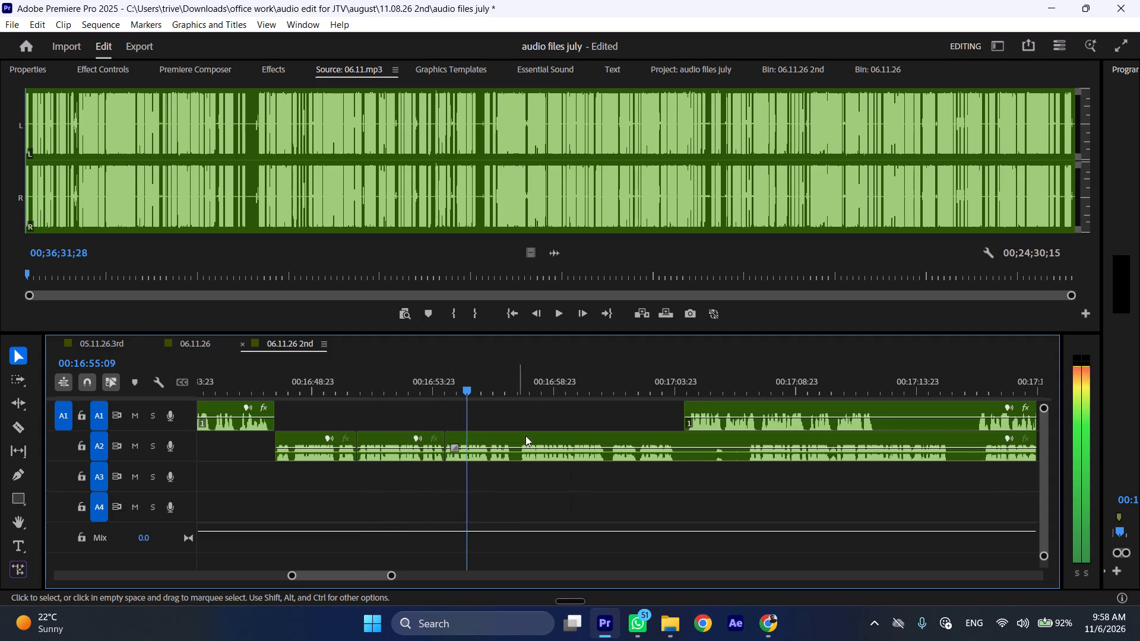
pyautogui.click(515, 386)
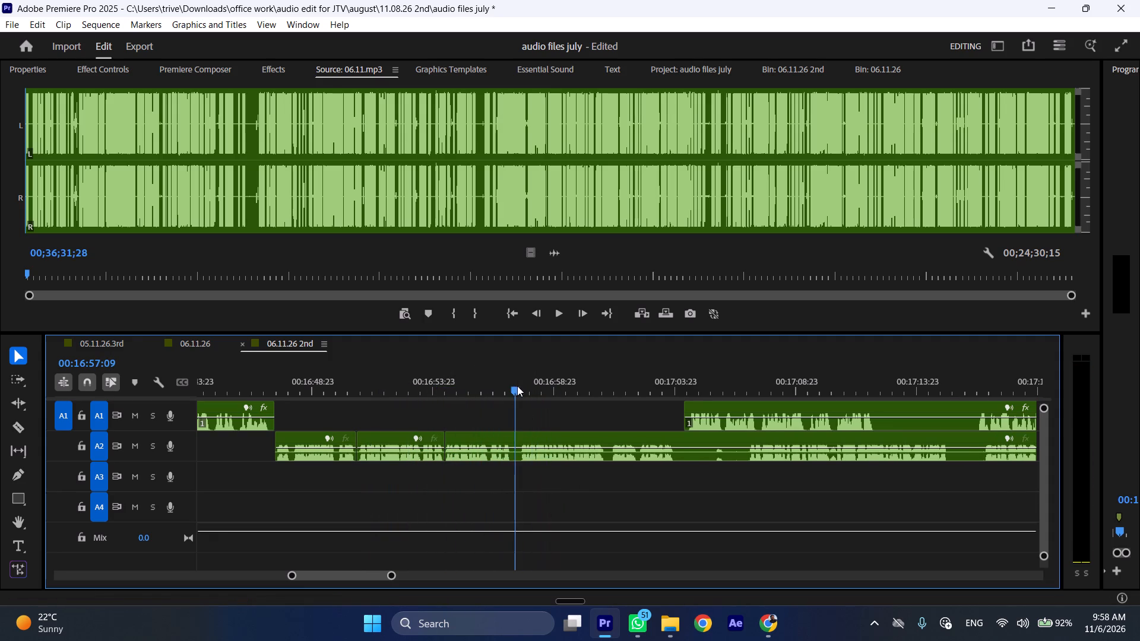
pyautogui.click(535, 444)
pyautogui.hotkey('shift', 'c')
pyautogui.hotkey('ctrl', 'shift', 'd')
# Play on through the A2 clip and move the next A1 clip along to start at about 00:17:09.
pyautogui.press('space')
pyautogui.write('l')
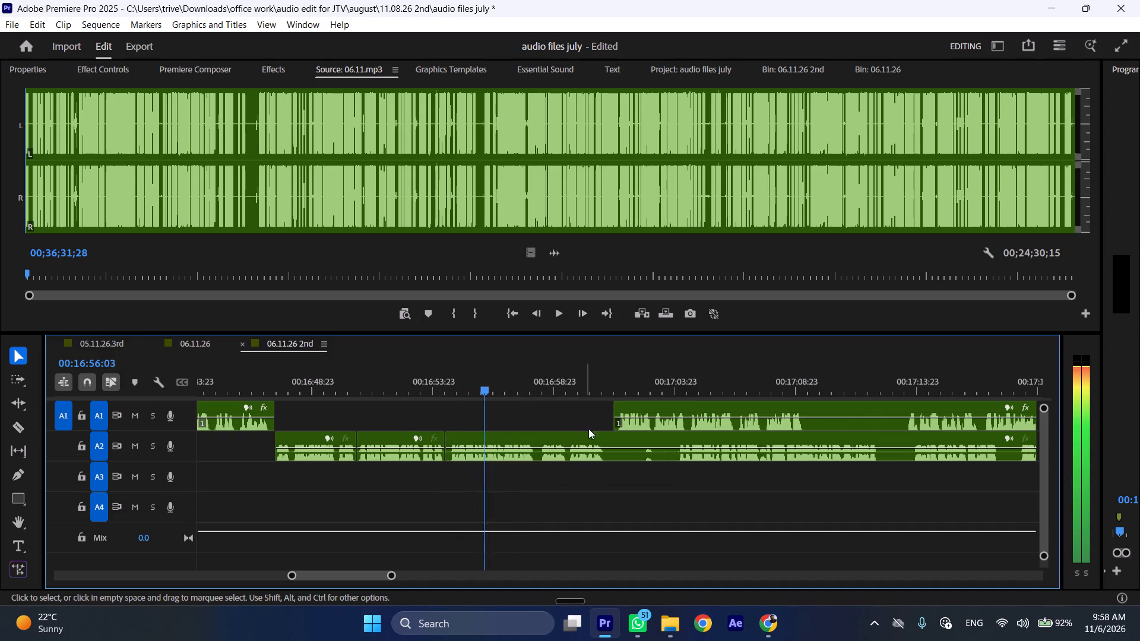
pyautogui.moveTo(632, 405); pyautogui.dragTo(829, 405)
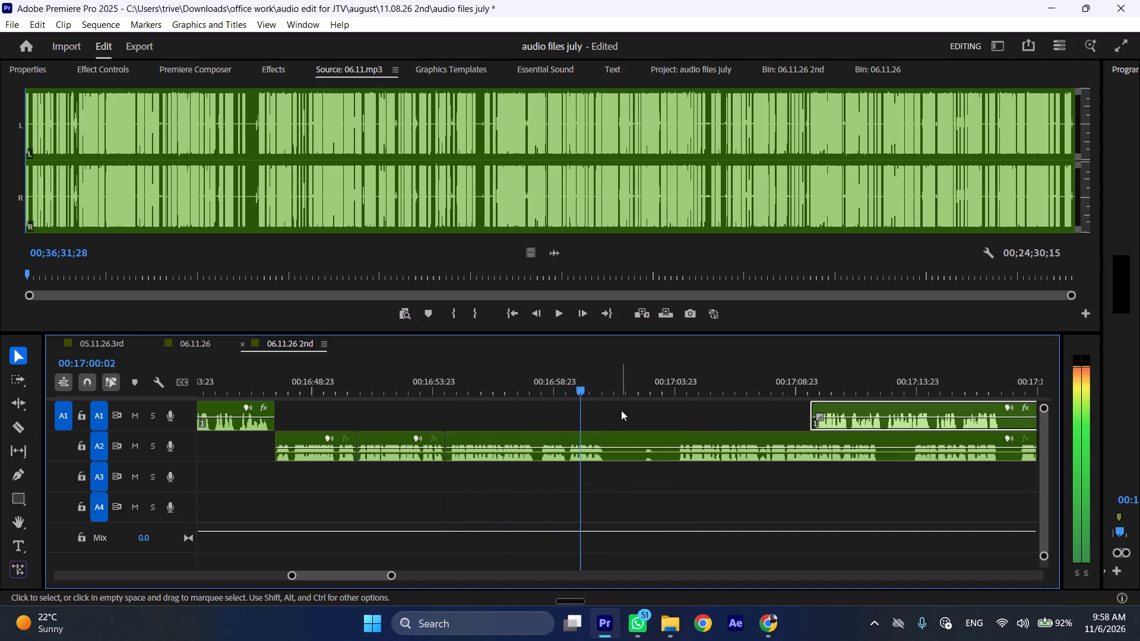
# Stop playback after the A2 spoken passage and split the A2 clip at 00:17:01:09.
pyautogui.press('space')
pyautogui.write('C')
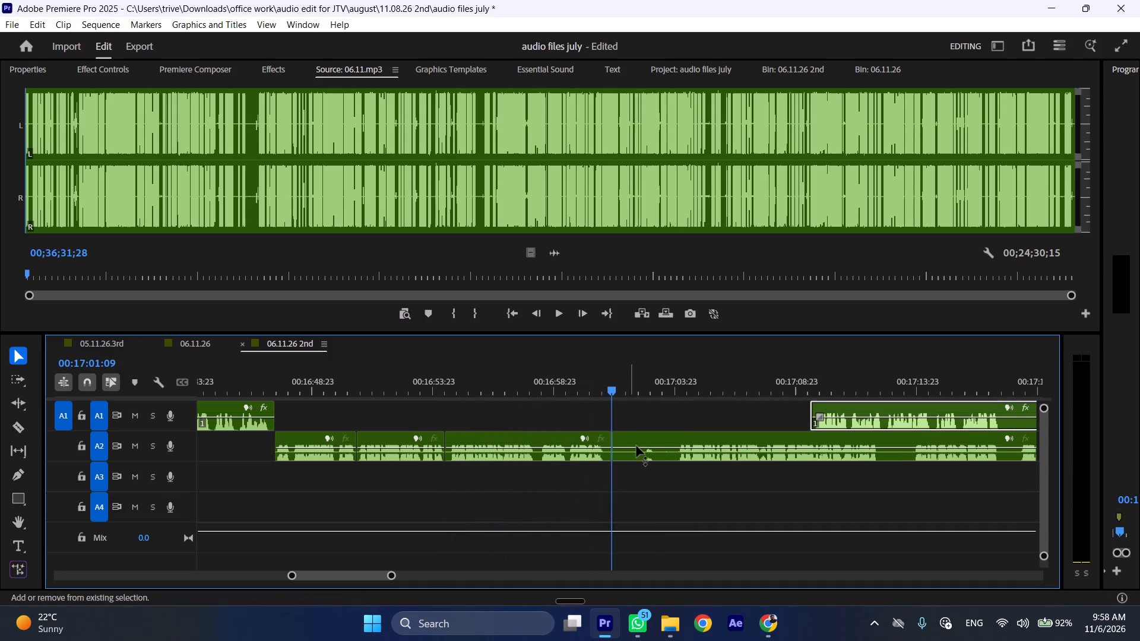
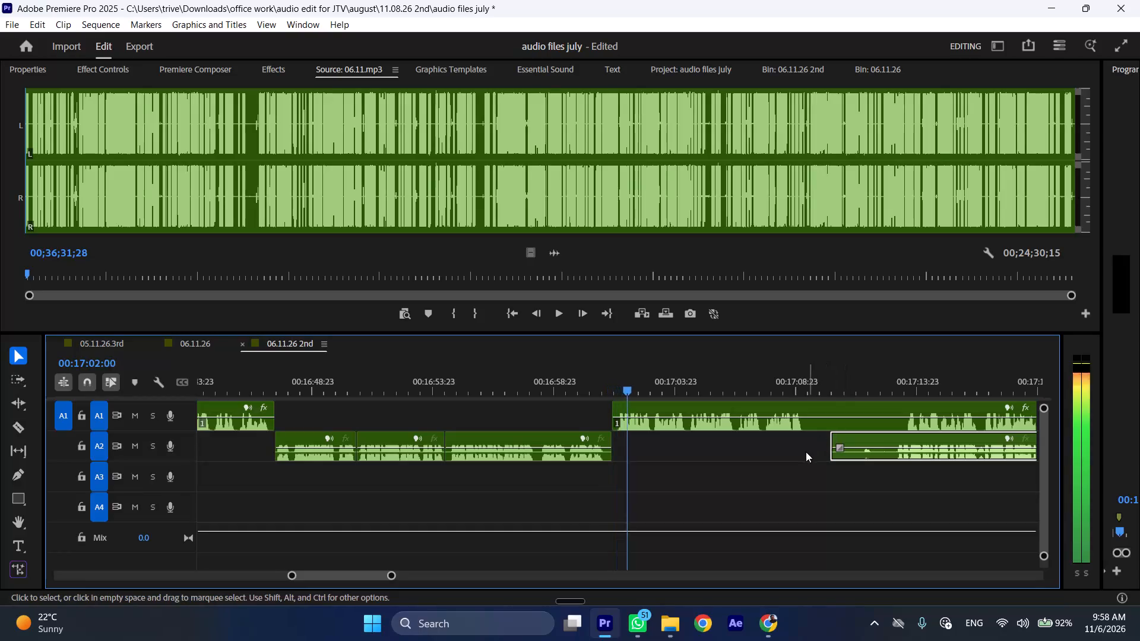
# Trim the silent start off the A2 clip so that it begins just before its first speech, at about 00:17:12.
pyautogui.scroll(-5, 802, 452)
pyautogui.moveTo(726, 439); pyautogui.dragTo(783, 439)
pyautogui.scroll(-4, 655, 464)
# Split the A1 clip at its pause at 00:17:09:06 and move the A2 clip back to start at that cut.
pyautogui.press('space')
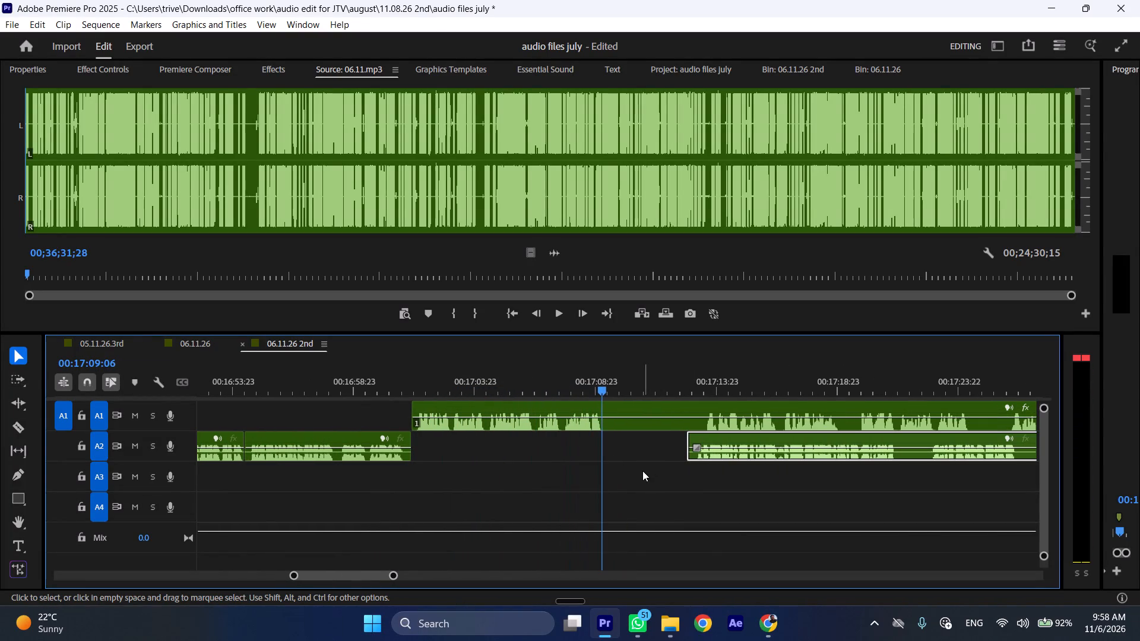
pyautogui.hotkey('shift', 'c')
pyautogui.moveTo(718, 440); pyautogui.dragTo(641, 440)
# Move the A1 remainder later to about 00:17:18 and trim its silent start up to about 00:17:22.
pyautogui.moveTo(634, 411); pyautogui.dragTo(746, 411)
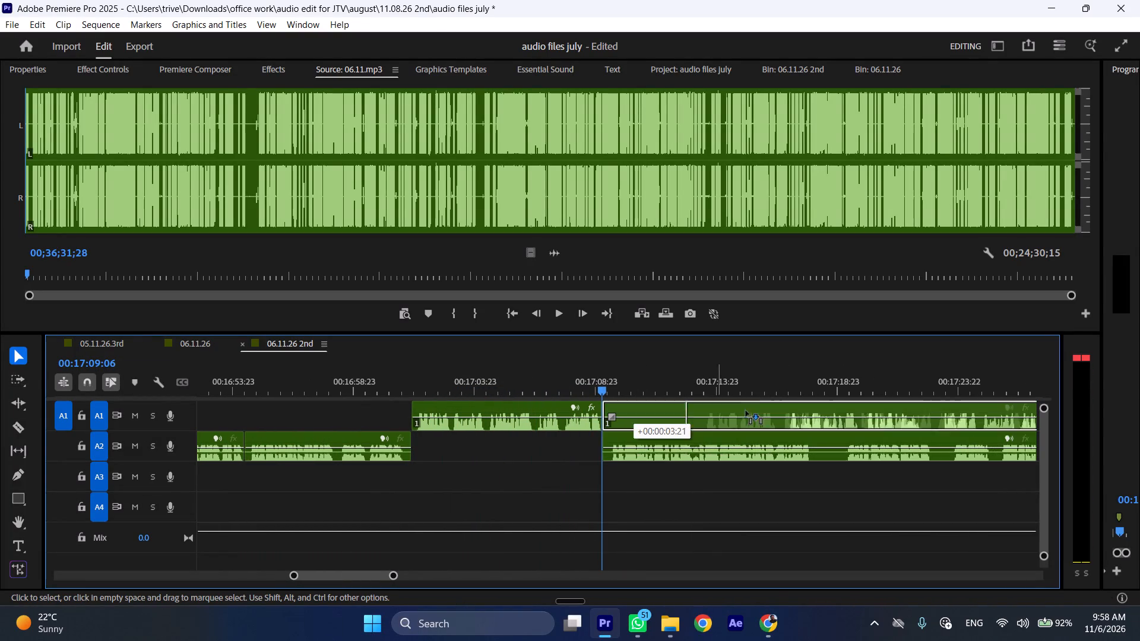
pyautogui.moveTo(746, 411); pyautogui.dragTo(842, 409)
pyautogui.press('space')
pyautogui.press('l')
pyautogui.scroll(-9, 691, 463)
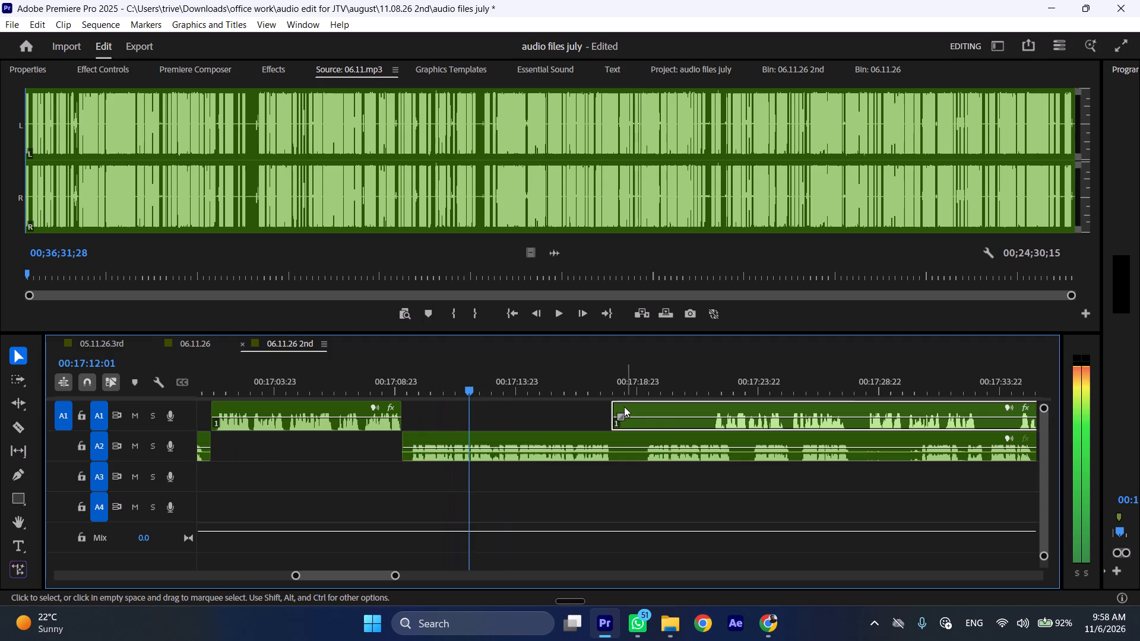
pyautogui.moveTo(621, 406); pyautogui.dragTo(720, 406)
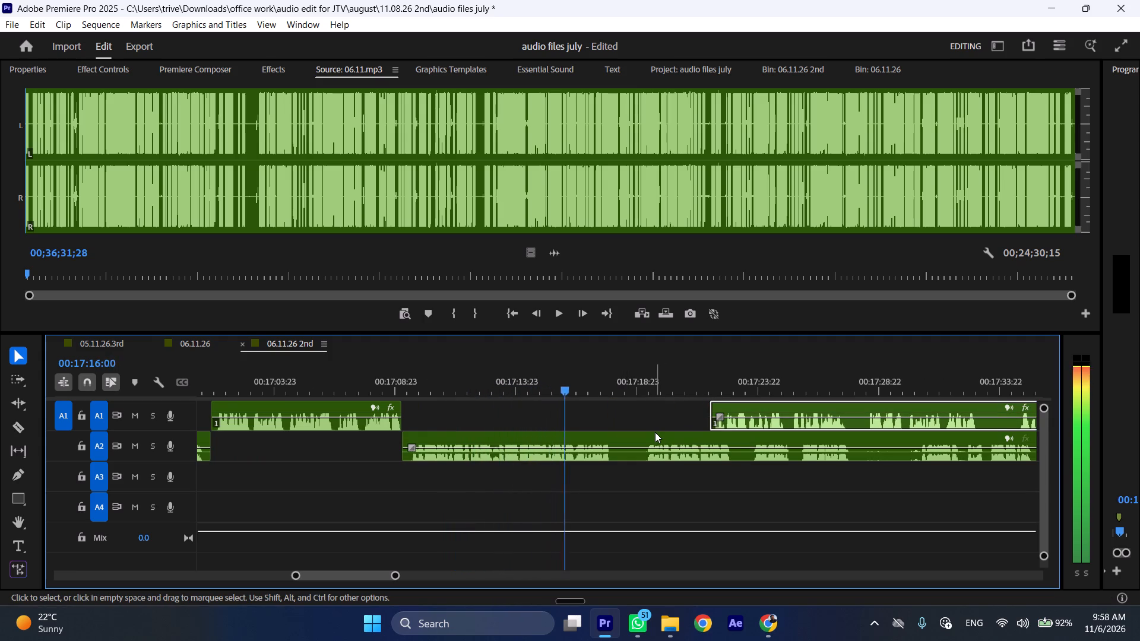
# Split the A2 clip at its pause at 00:17:17:22 and move the A1 clip back to start at that cut.
pyautogui.press('space')
pyautogui.hotkey('shift', 'c')
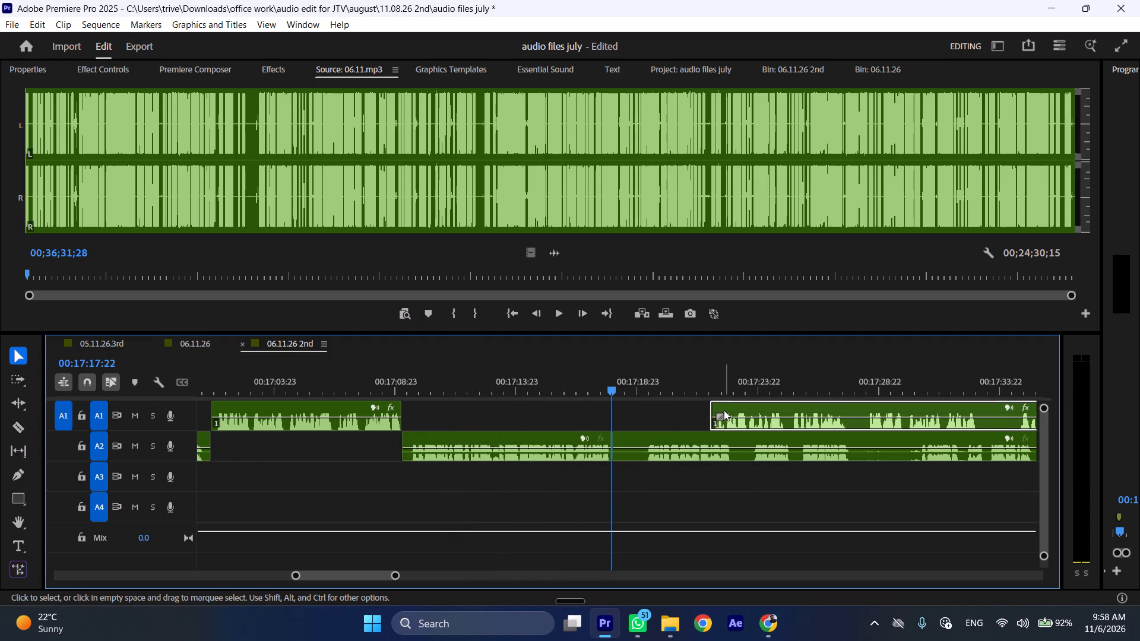
pyautogui.moveTo(724, 410); pyautogui.dragTo(632, 412)
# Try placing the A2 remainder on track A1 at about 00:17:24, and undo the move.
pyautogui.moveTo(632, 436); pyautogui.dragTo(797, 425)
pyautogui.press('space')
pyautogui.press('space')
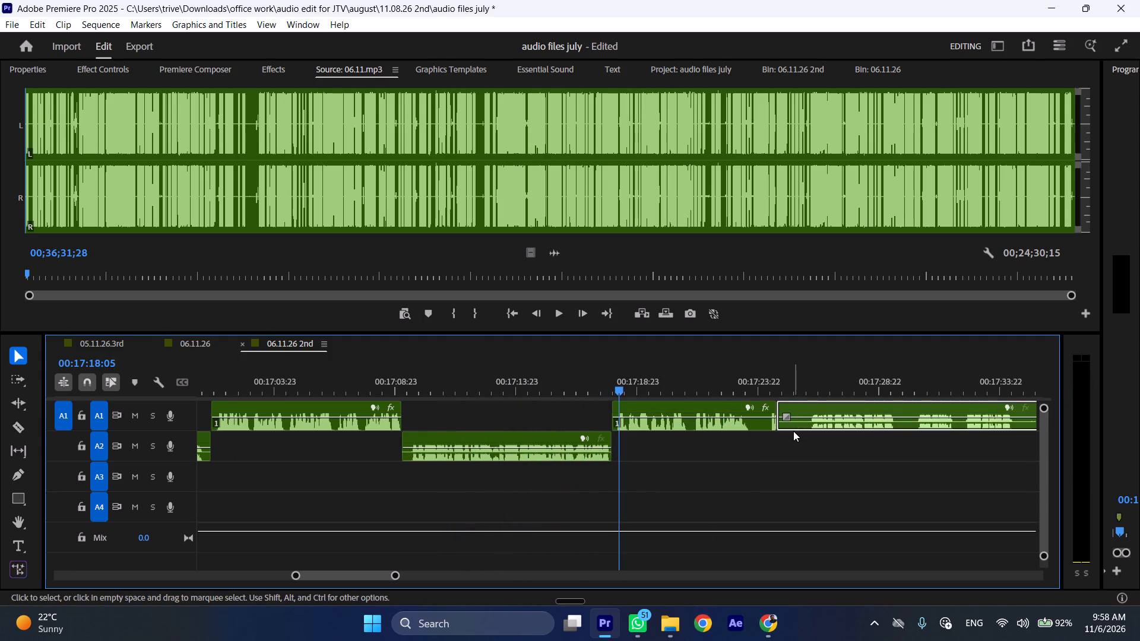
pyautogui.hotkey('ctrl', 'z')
# Move the A2 remainder later on its own track to about 00:17:25 and trim about 00:00:01:04 off its start.
pyautogui.moveTo(636, 438); pyautogui.dragTo(816, 438)
pyautogui.press('space')
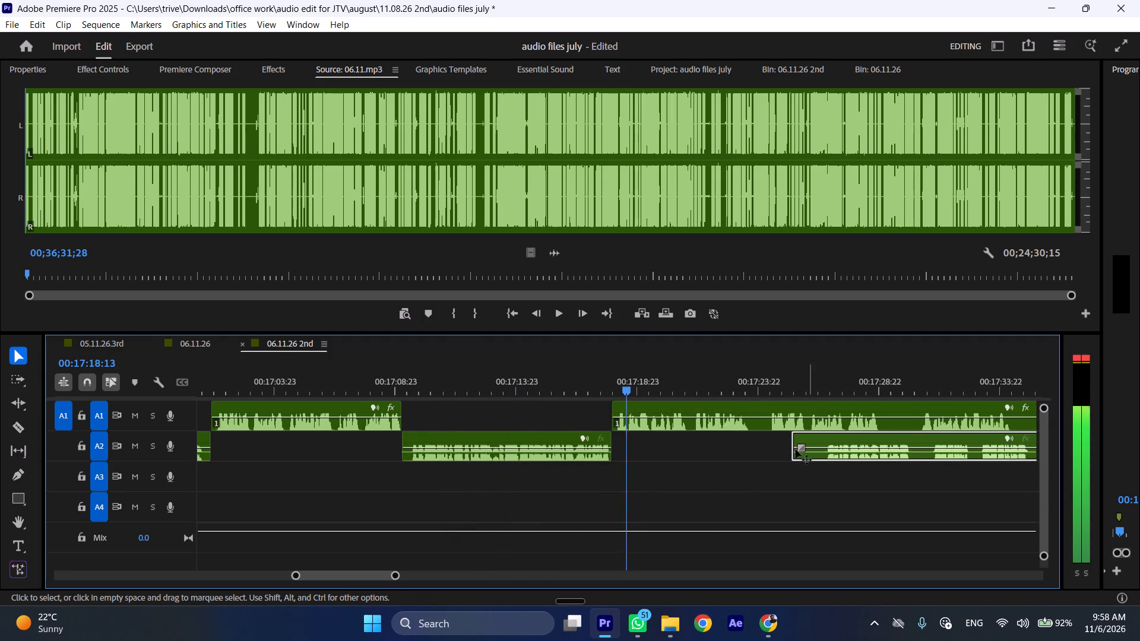
pyautogui.press('l')
pyautogui.scroll(-6, 752, 474)
pyautogui.moveTo(659, 440); pyautogui.dragTo(688, 442)
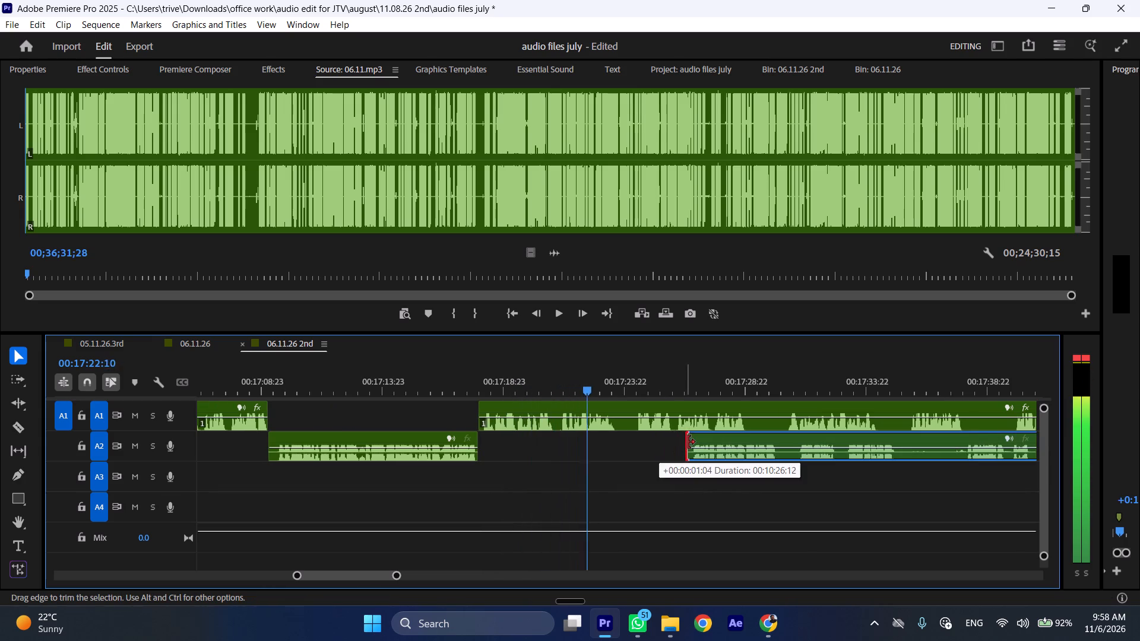
pyautogui.moveTo(688, 442); pyautogui.dragTo(689, 442)
# Split the A1 clip at the pause in its speech at 00:17:23:19.
pyautogui.press('space')
pyautogui.click(623, 382)
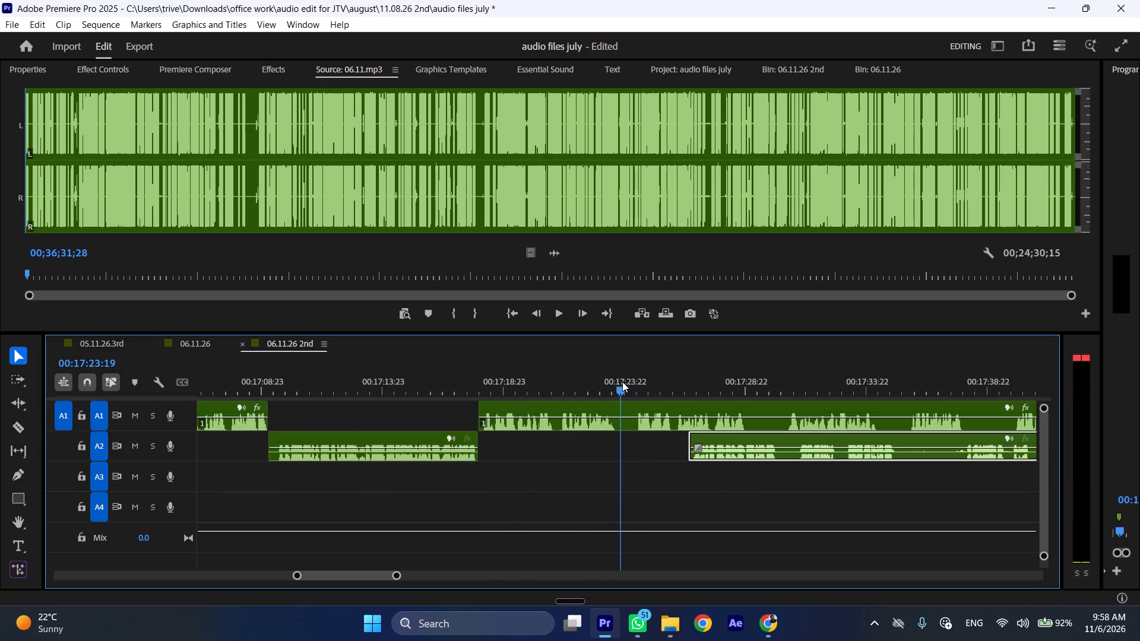
pyautogui.hotkey('shift', 'c')
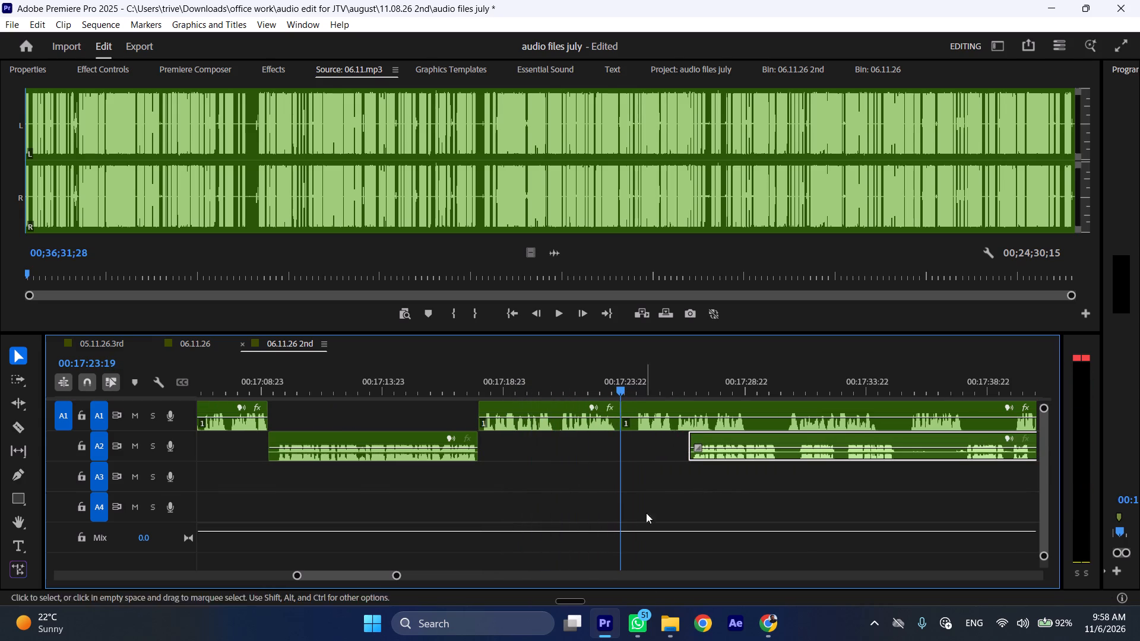
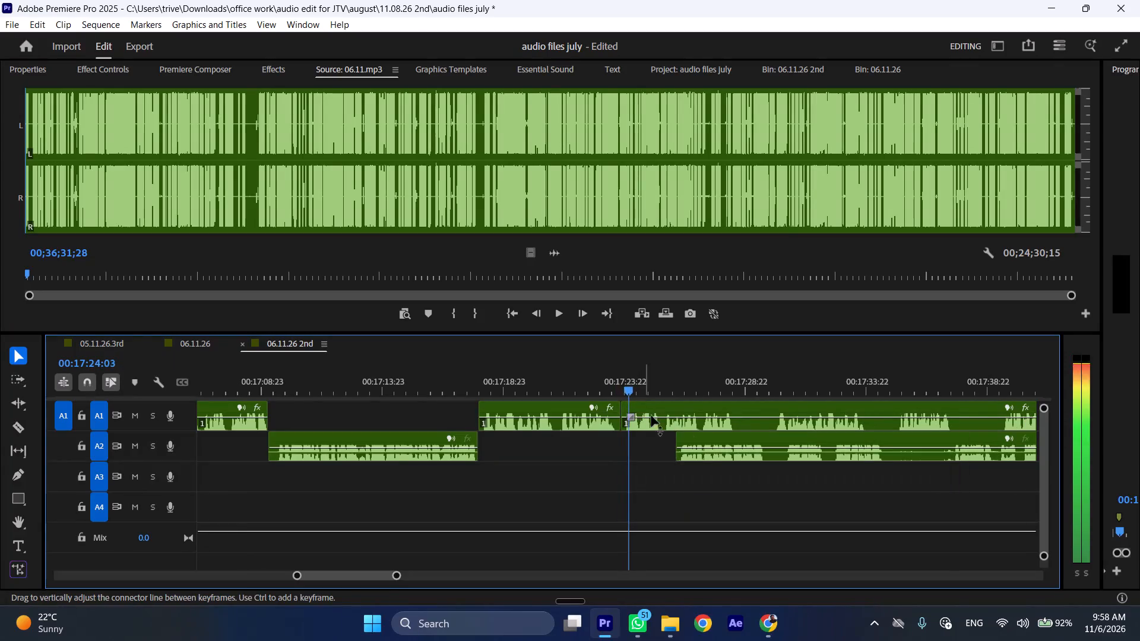
# Split the A1 clip at its pause at 00:17:28:15 and move the A2 clip to start at that cut.
pyautogui.press('l')
pyautogui.moveTo(703, 437); pyautogui.dragTo(755, 440)
pyautogui.moveTo(774, 438); pyautogui.dragTo(804, 440)
pyautogui.scroll(-6, 793, 441)
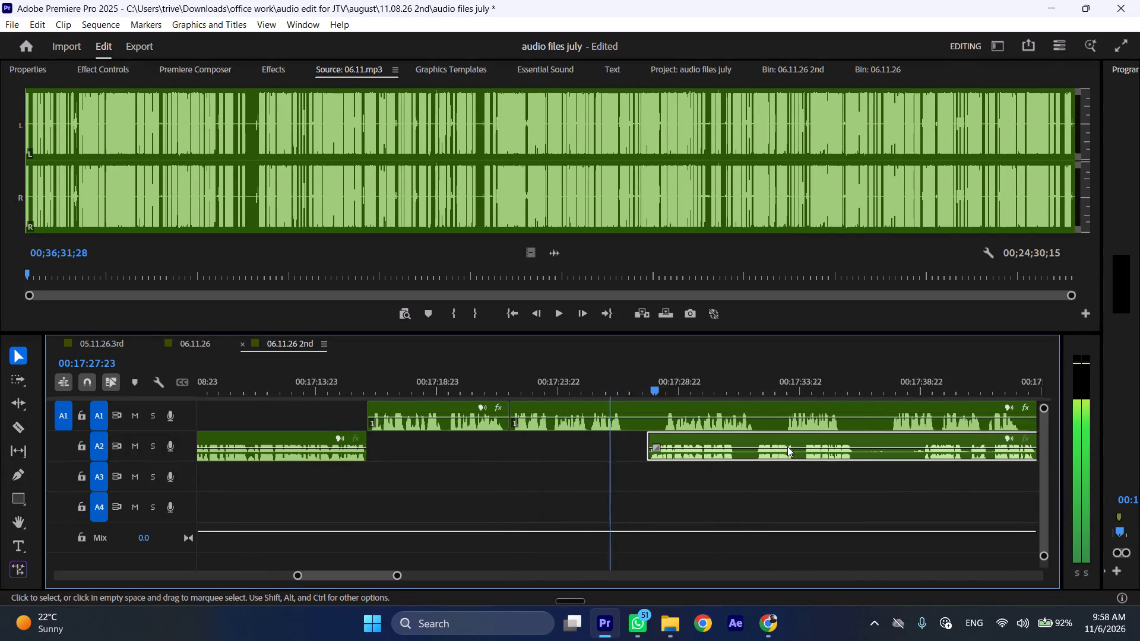
pyautogui.press('space')
pyautogui.hotkey('shift', 'c')
pyautogui.moveTo(685, 435); pyautogui.dragTo(661, 436)
# Move the A1 remainder later on its own track to about 00:17:41 and trim about 1.4 seconds off its start.
pyautogui.moveTo(645, 408); pyautogui.dragTo(818, 408)
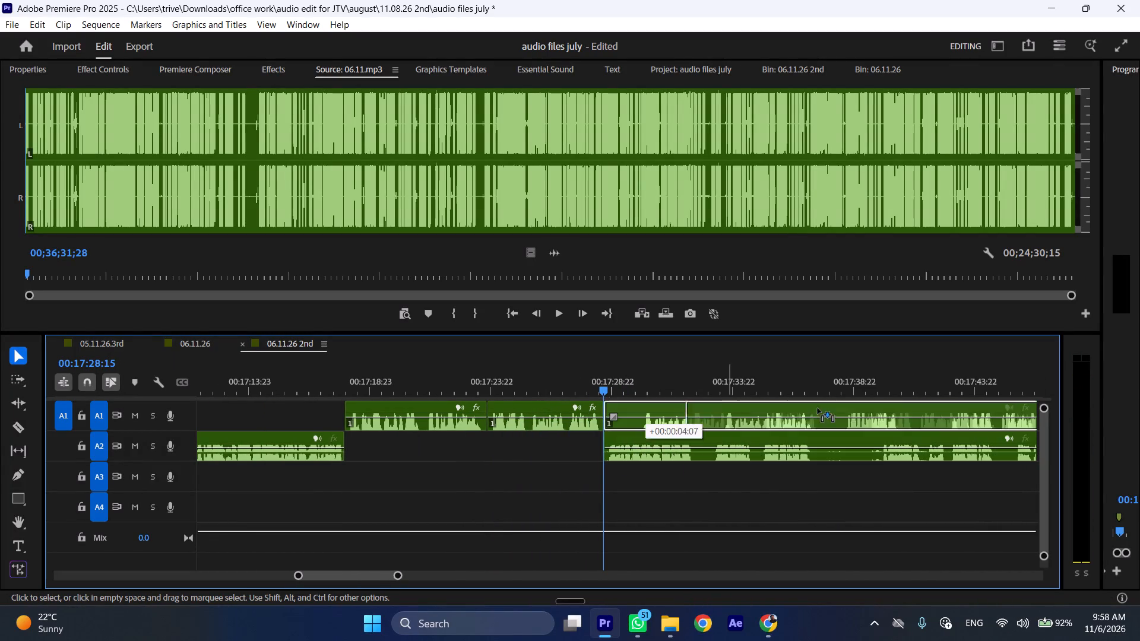
pyautogui.moveTo(818, 408); pyautogui.dragTo(948, 408)
pyautogui.press('space')
pyautogui.press('l')
pyautogui.scroll(-5, 799, 469)
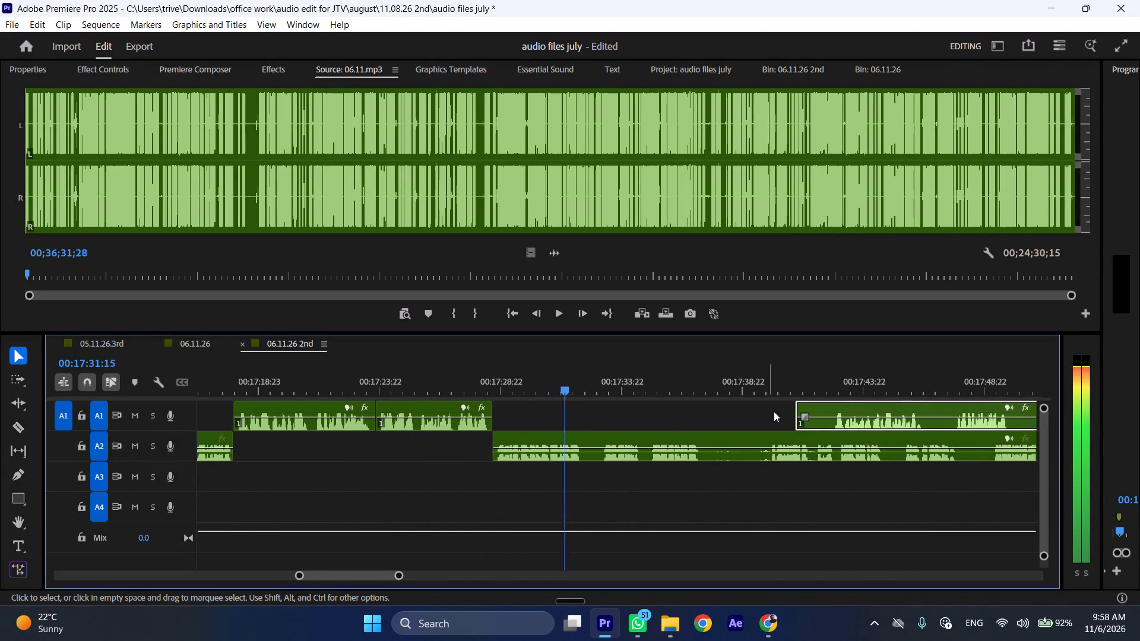
pyautogui.moveTo(800, 407); pyautogui.dragTo(832, 407)
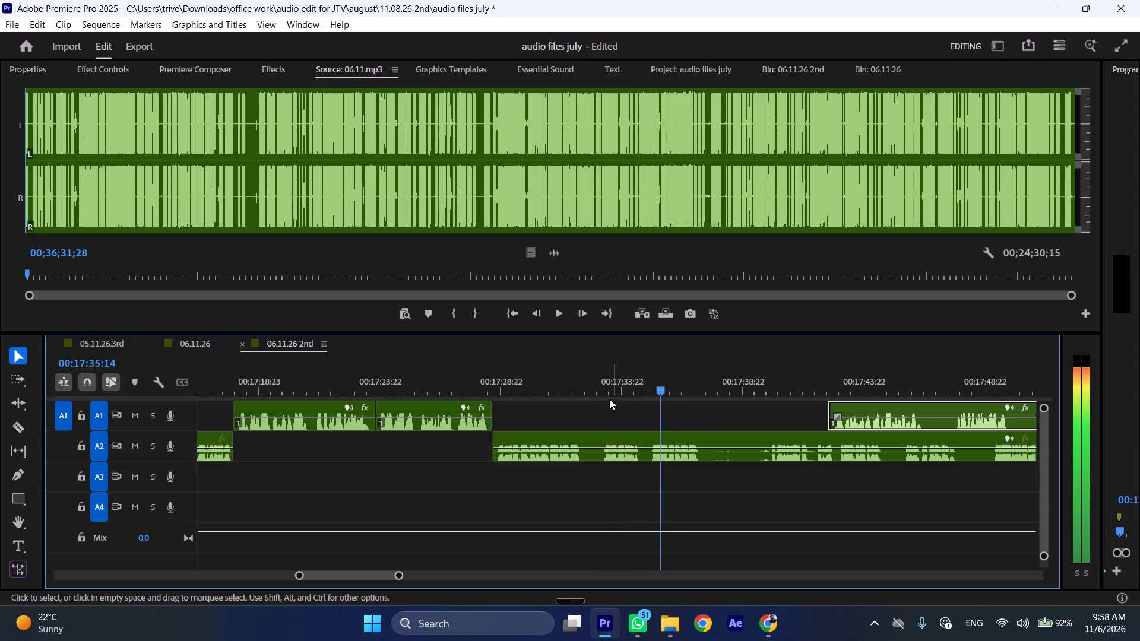
# Cut out the A2 section between about 00:17:32 and 00:17:35 and close the gap so the following clips shift earlier.
pyautogui.moveTo(587, 378); pyautogui.dragTo(650, 378)
pyautogui.hotkey('shift', 'c')
pyautogui.click(680, 449)
pyautogui.hotkey('shift', 'c')
pyautogui.hotkey('ctrl', 'shift', 'd')
# Cut out the silent A2 section from 00:17:34:18 to about 00:17:37 and close the gap across the tracks.
pyautogui.moveTo(646, 391); pyautogui.dragTo(725, 391)
pyautogui.hotkey('shift', 'c')
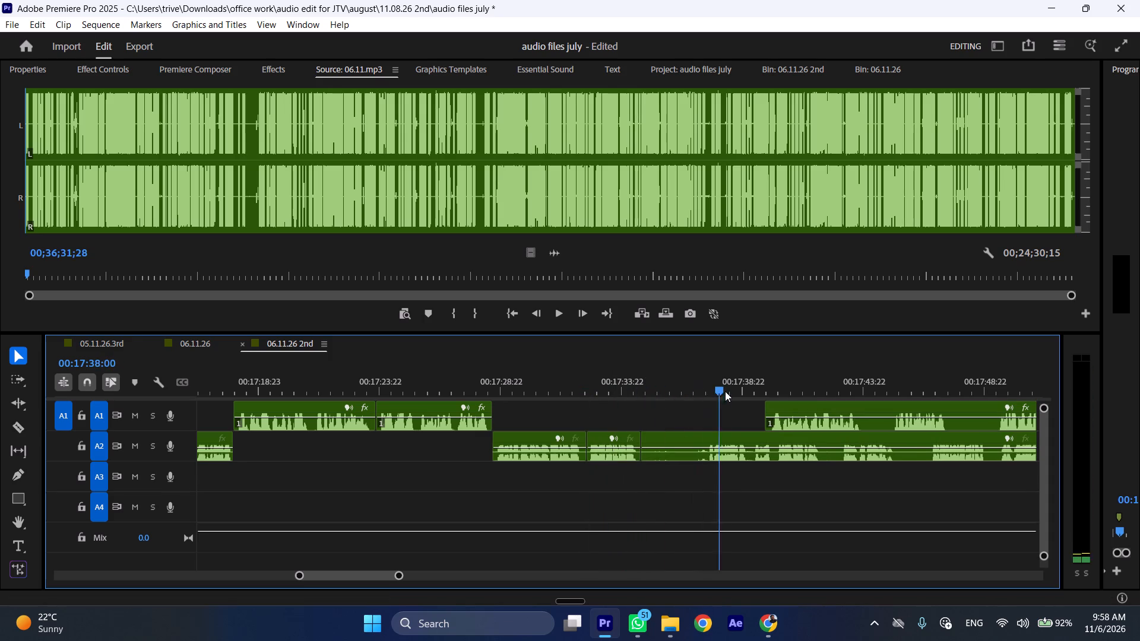
pyautogui.moveTo(725, 391); pyautogui.dragTo(708, 389)
pyautogui.click(729, 442)
pyautogui.hotkey('shift', 'c')
pyautogui.hotkey('ctrl', 'shift', 'd')
# Split the A2 clip at its pause at 00:17:39:13 and move the A1 clip to start at that cut.
pyautogui.scroll(-5, 728, 443)
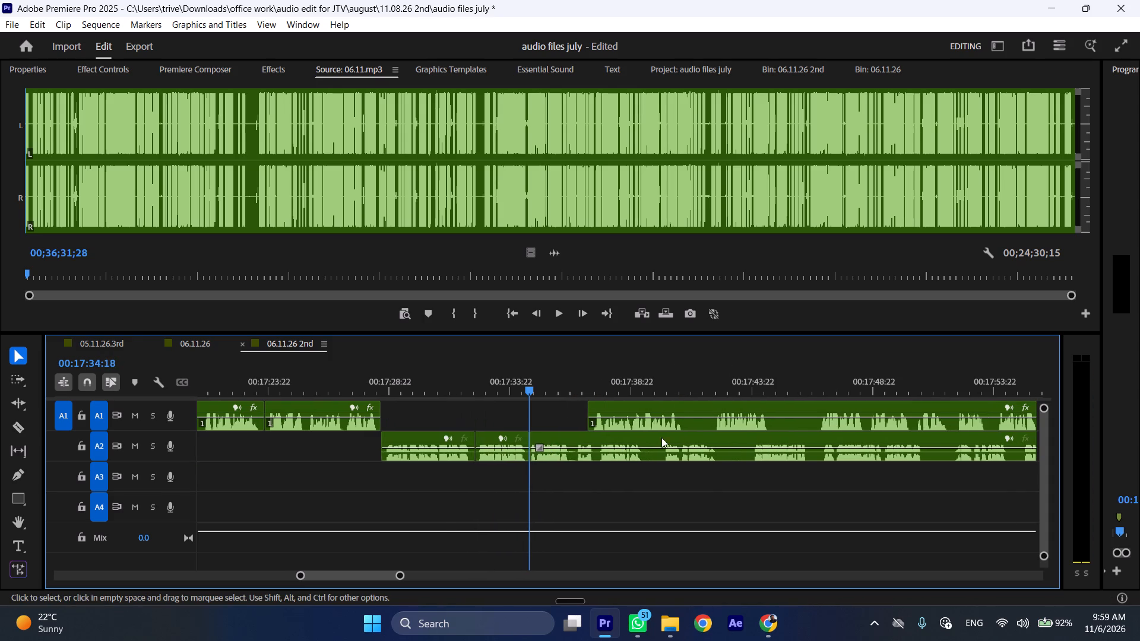
pyautogui.moveTo(608, 407); pyautogui.dragTo(807, 407)
pyautogui.press('space')
pyautogui.press('l')
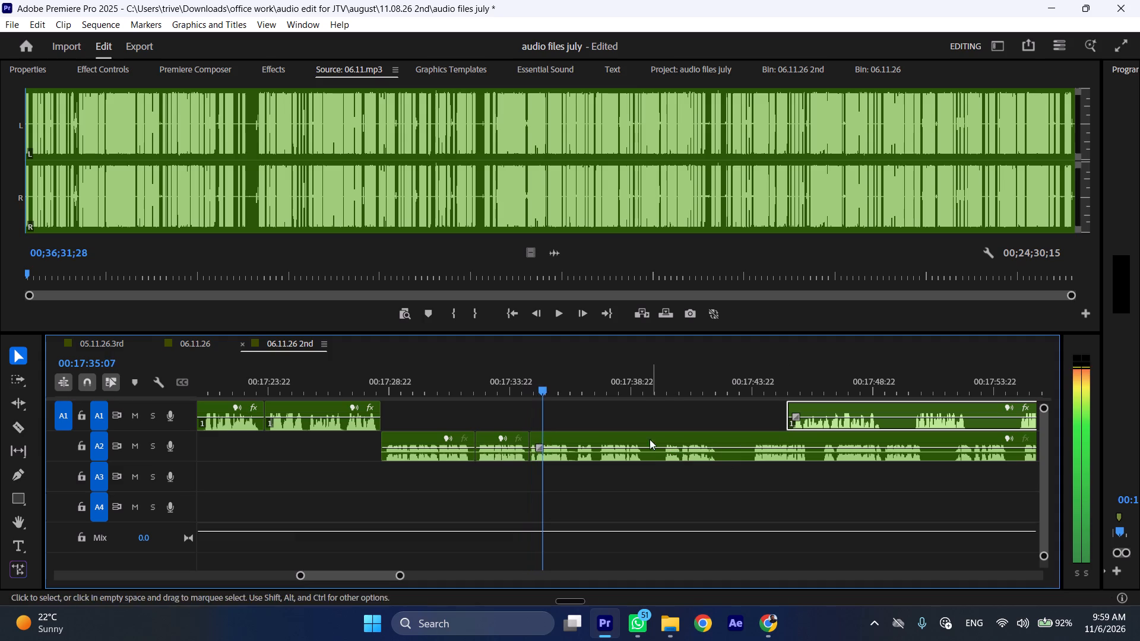
pyautogui.press('l')
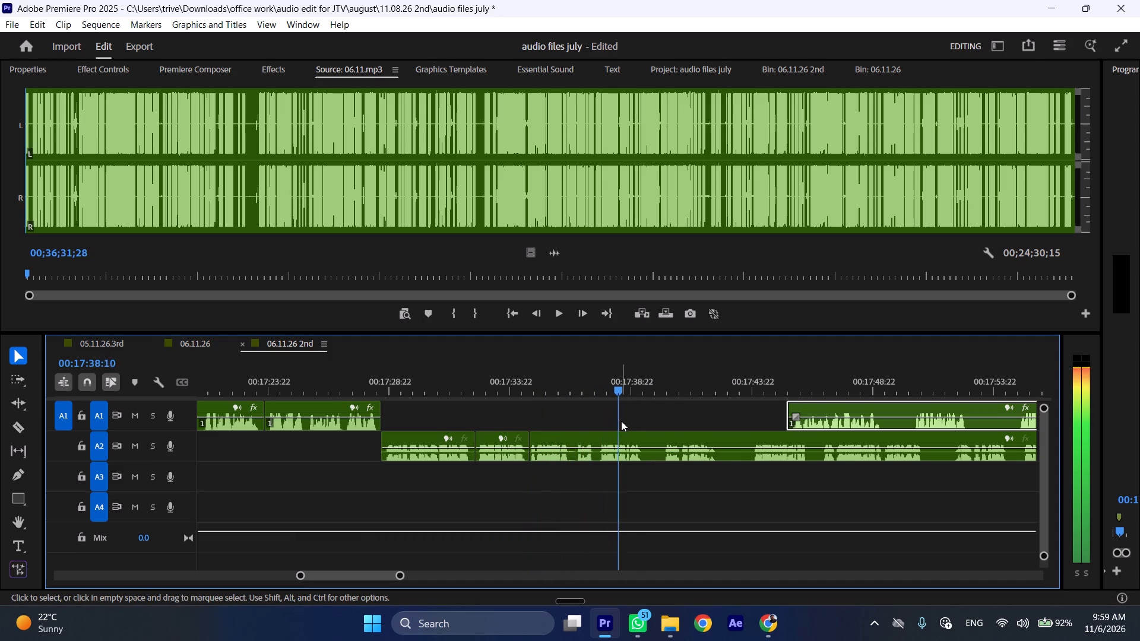
pyautogui.click(647, 386)
pyautogui.hotkey('shift', 'c')
pyautogui.moveTo(823, 410); pyautogui.dragTo(695, 410)
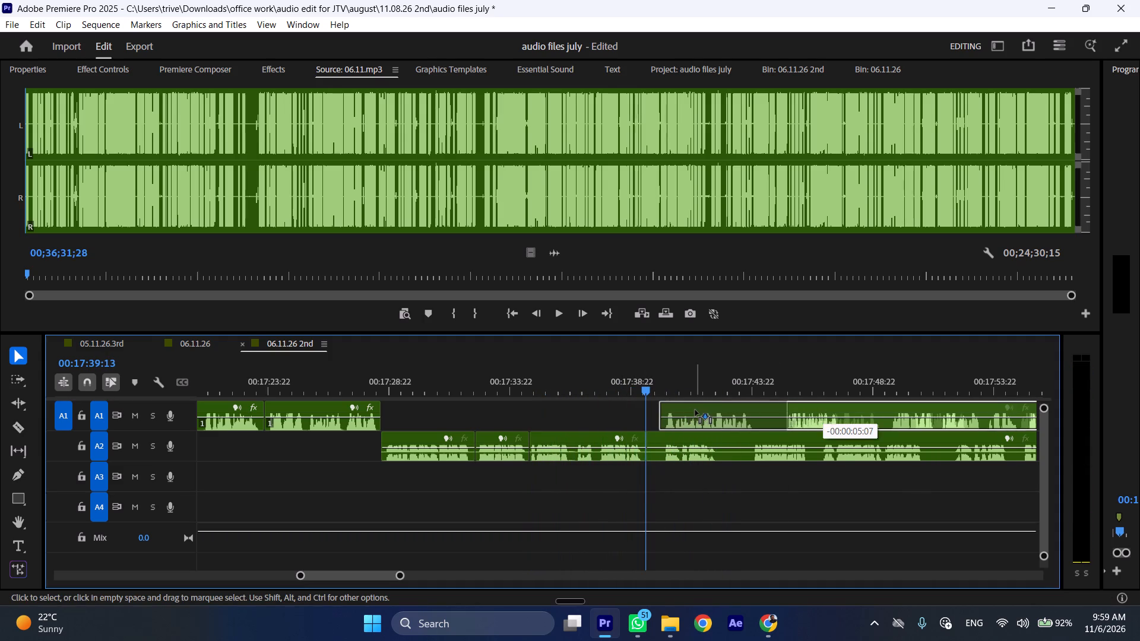
pyautogui.moveTo(695, 410); pyautogui.dragTo(686, 410)
# Move the A2 remainder later on its own track and trim about 0.7 seconds off its start so it begins at about 00:17:47.
pyautogui.moveTo(676, 434); pyautogui.dragTo(849, 435)
pyautogui.press('space')
pyautogui.write('l')
pyautogui.scroll(-5, 801, 455)
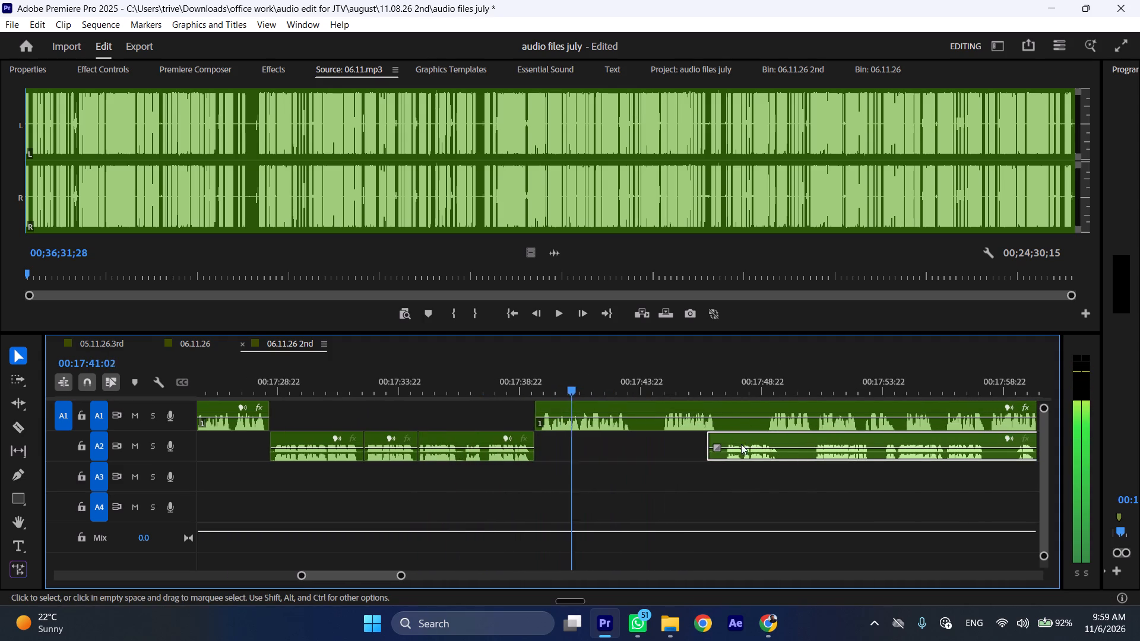
pyautogui.moveTo(710, 437); pyautogui.dragTo(726, 437)
# Split the A1 clip at the pause in its speech at 00:17:43:18.
pyautogui.press('space')
pyautogui.hotkey('shift', 'c')
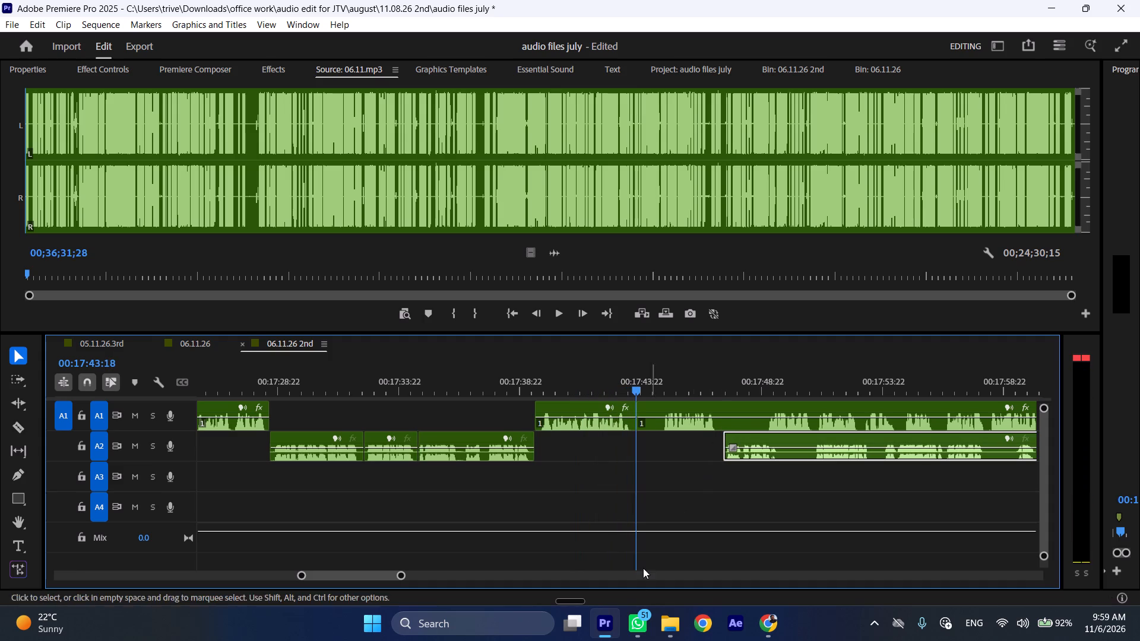
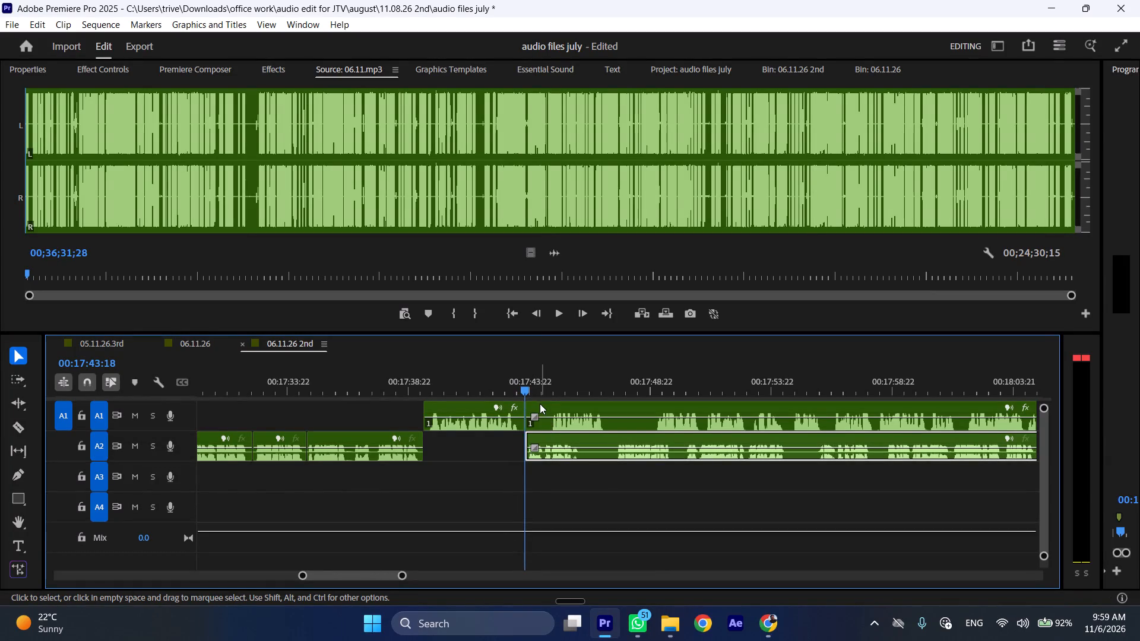
# Move the A1 remainder later on its own track and trim about 0.7 seconds off its start so it begins at about 00:17:48.
pyautogui.moveTo(542, 405); pyautogui.dragTo(637, 416)
pyautogui.moveTo(623, 411); pyautogui.dragTo(641, 411)
# Split the A2 clip at the pause in its speech at 00:17:46:04 and move the A1 remainder to start at that cut.
pyautogui.press('space')
pyautogui.write('l')
pyautogui.press('space')
pyautogui.hotkey('shift', 'c')
pyautogui.moveTo(669, 406); pyautogui.dragTo(628, 411)
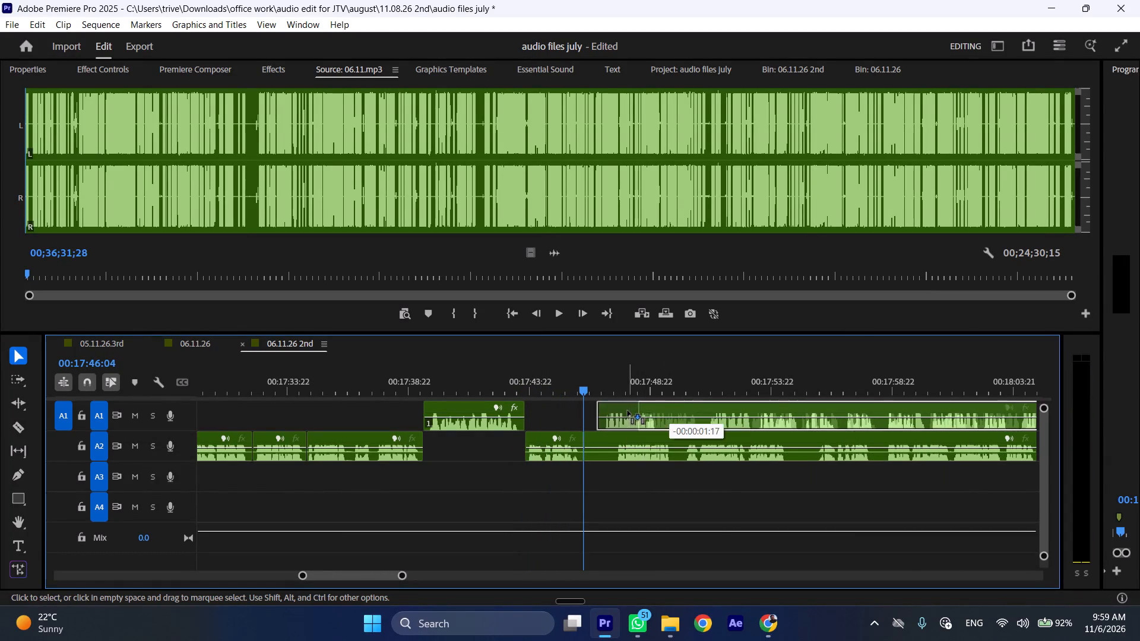
pyautogui.moveTo(628, 411); pyautogui.dragTo(619, 412)
# Move the A2 remainder later to about 00:17:49:15 and split the A1 clip at its pause at 00:17:48:19.
pyautogui.moveTo(616, 435); pyautogui.dragTo(699, 440)
pyautogui.press('space')
pyautogui.write('l')
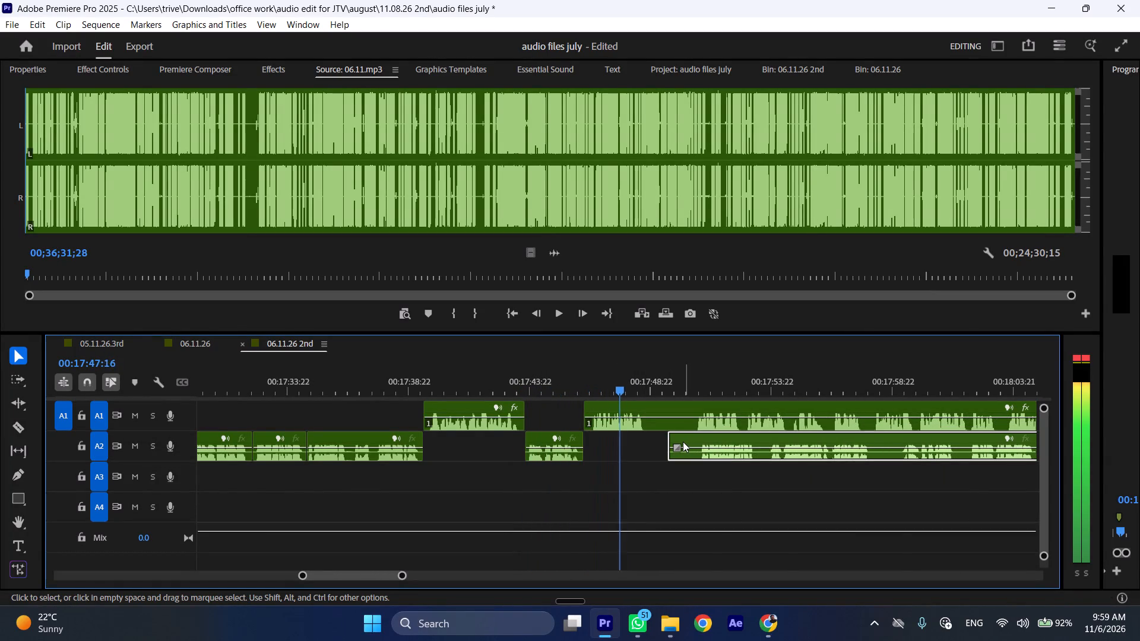
pyautogui.press('space')
pyautogui.press('space')
pyautogui.press('space')
pyautogui.write('C')
# Trim about 1.1 seconds of silence off the start of the A2 remainder and move it to start at the A1 cut at 00:17:48:19.
pyautogui.moveTo(674, 441); pyautogui.dragTo(683, 442)
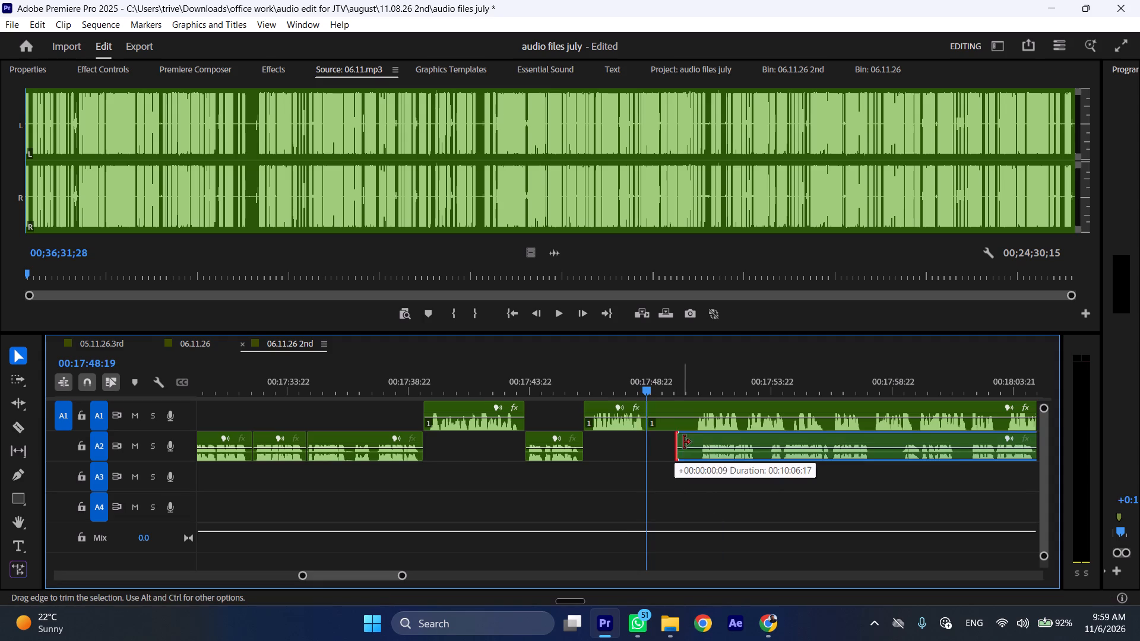
pyautogui.moveTo(683, 442); pyautogui.dragTo(702, 442)
pyautogui.moveTo(718, 440); pyautogui.dragTo(674, 440)
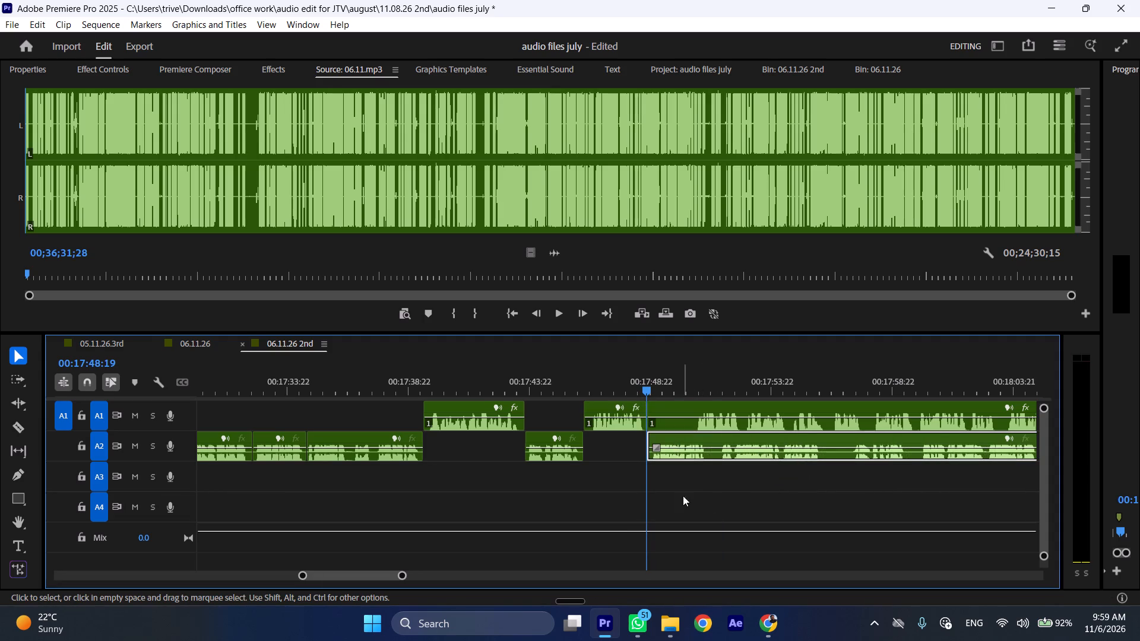
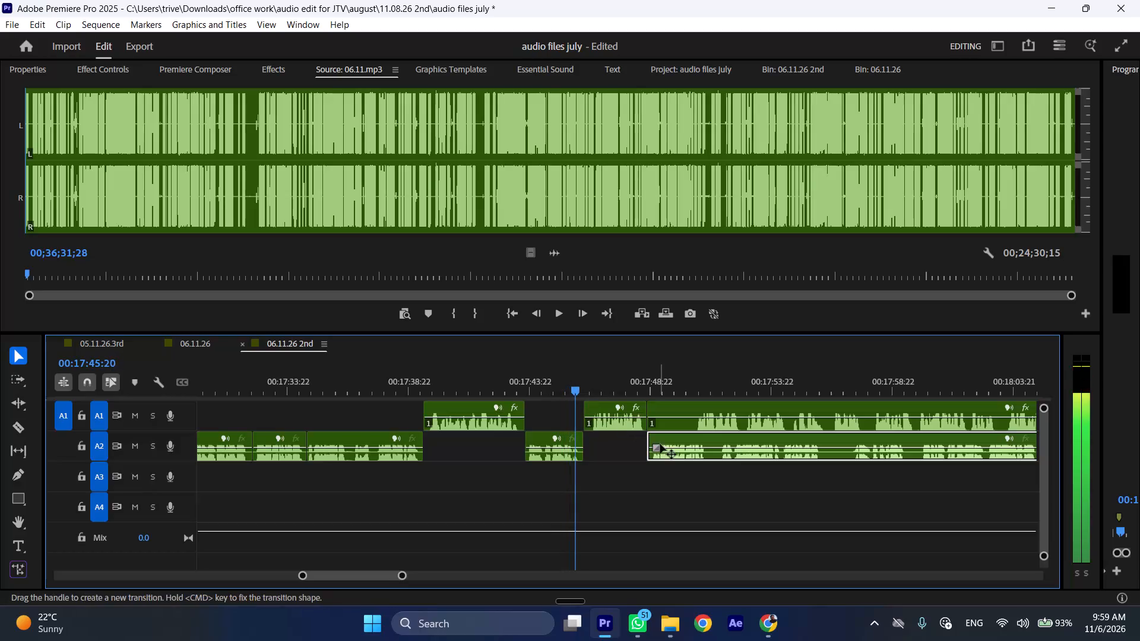
# Stop playback and move the A2 remainder about 5.4 seconds later on its own track so it starts at about 00:17:54.
pyautogui.press('space')
pyautogui.moveTo(667, 439); pyautogui.dragTo(797, 442)
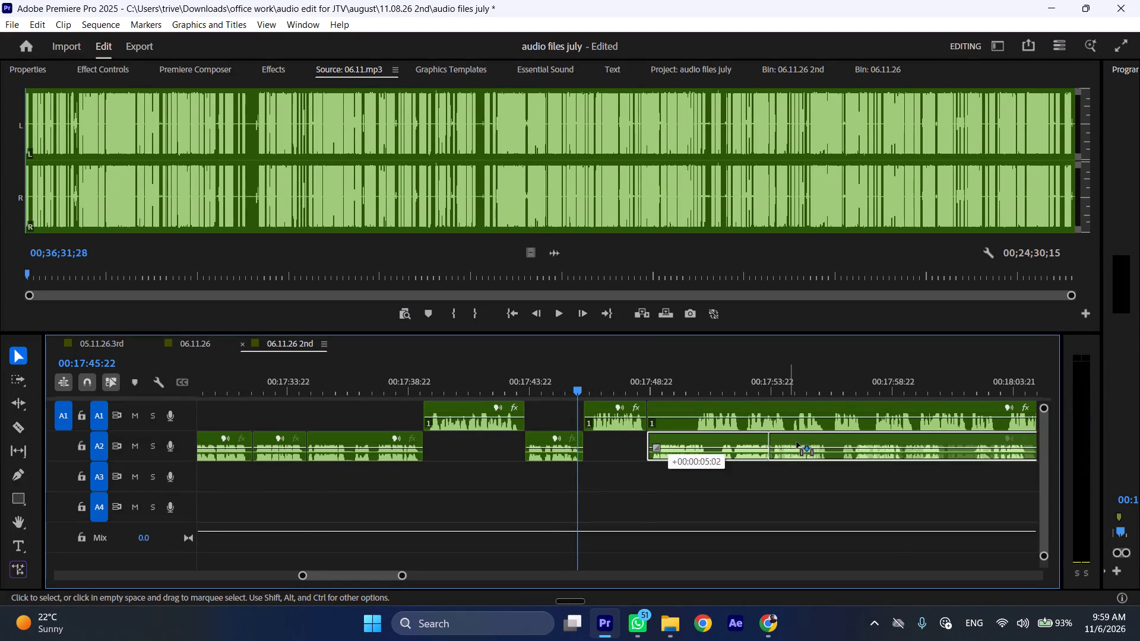
pyautogui.moveTo(797, 442); pyautogui.dragTo(799, 442)
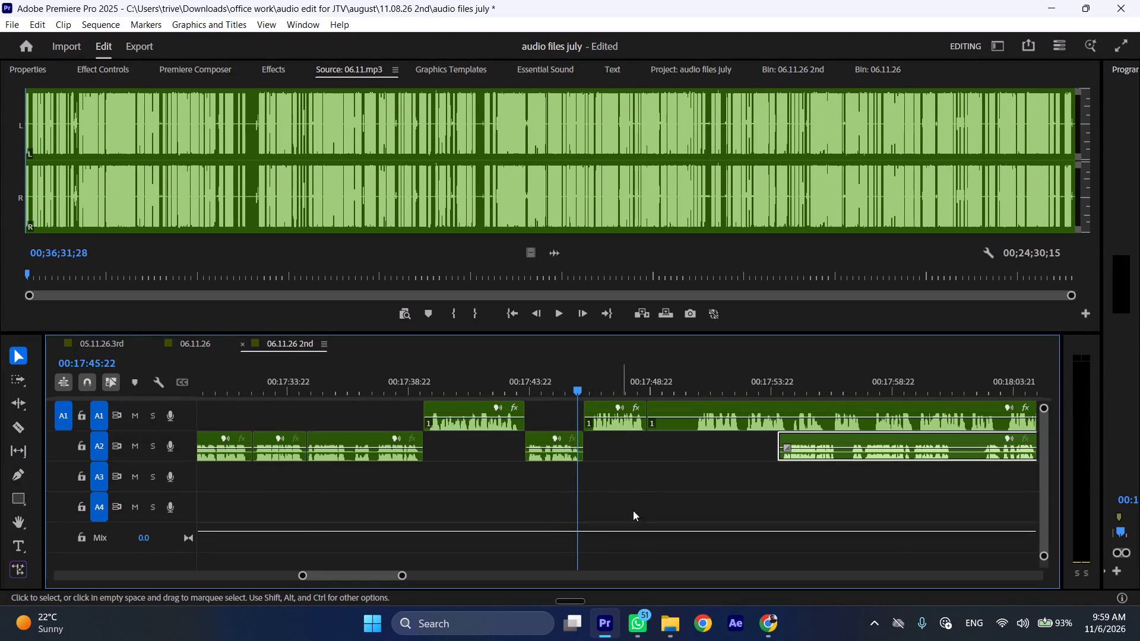
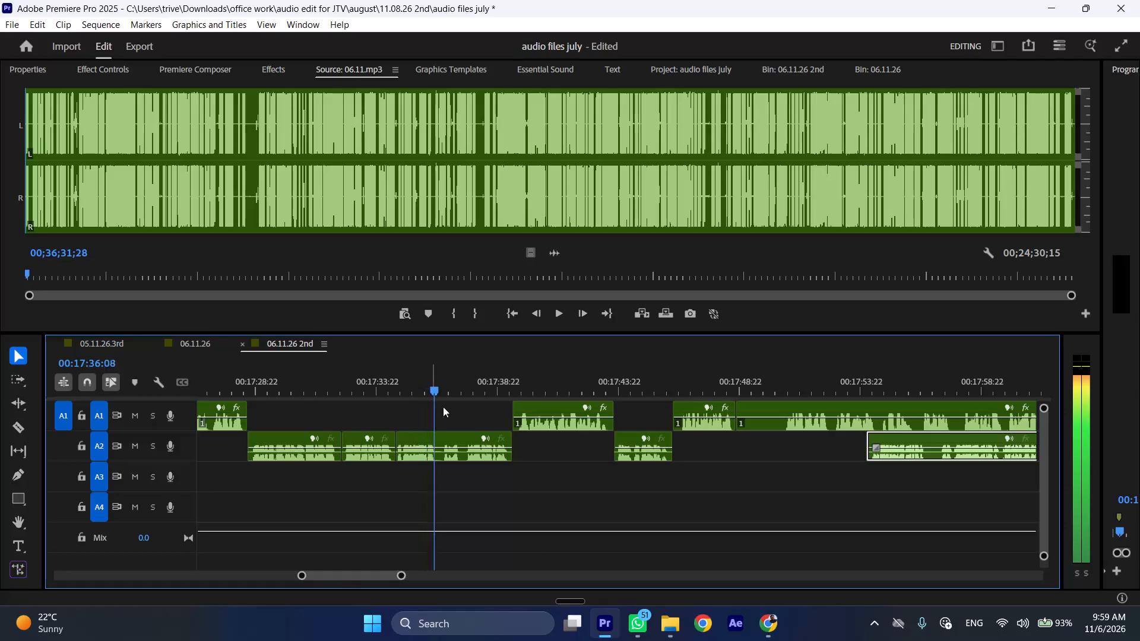
# Play the sequence at increased speed from about 00:17:28, where the speech passes from A1 to A2, to review the edited segments.
pyautogui.moveTo(246, 370); pyautogui.dragTo(240, 372)
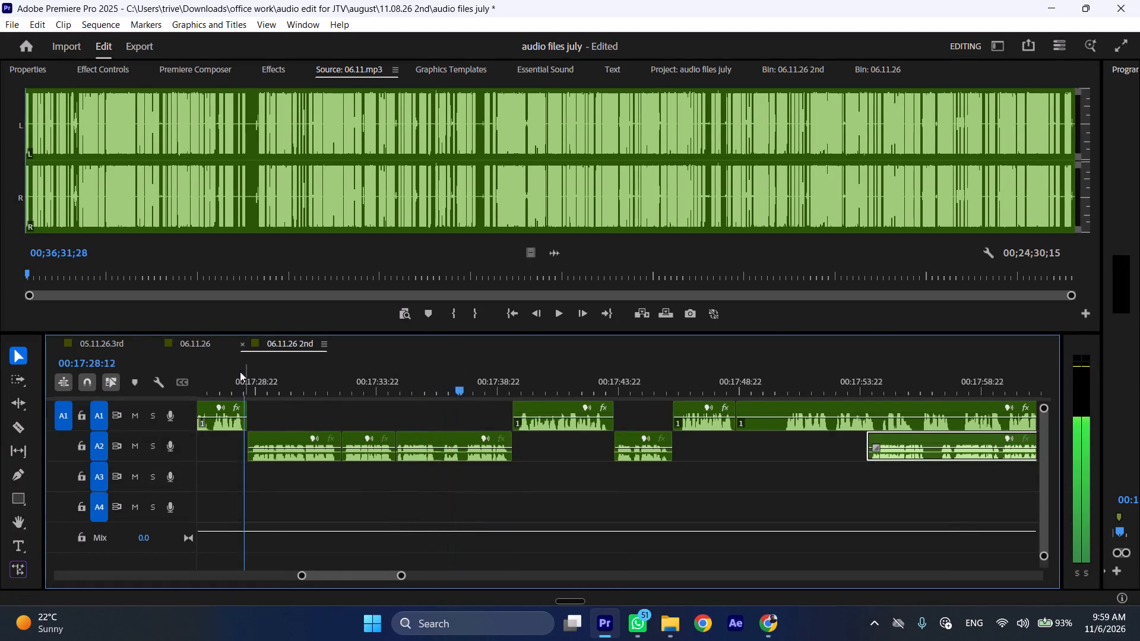
pyautogui.moveTo(240, 372); pyautogui.dragTo(239, 372)
pyautogui.press('space')
pyautogui.press('l')
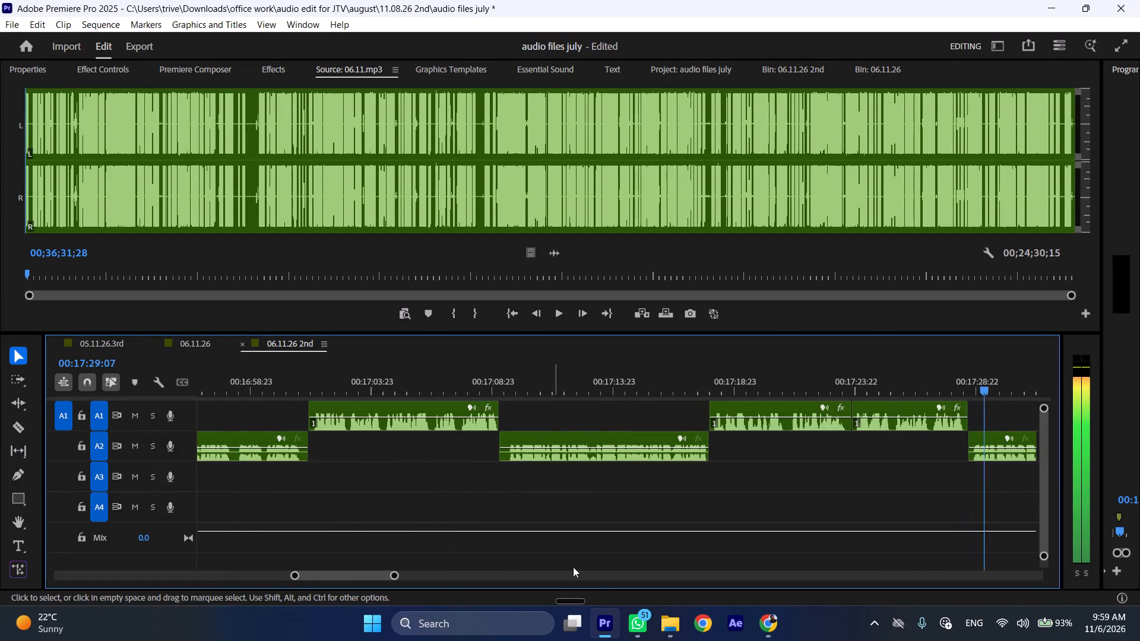
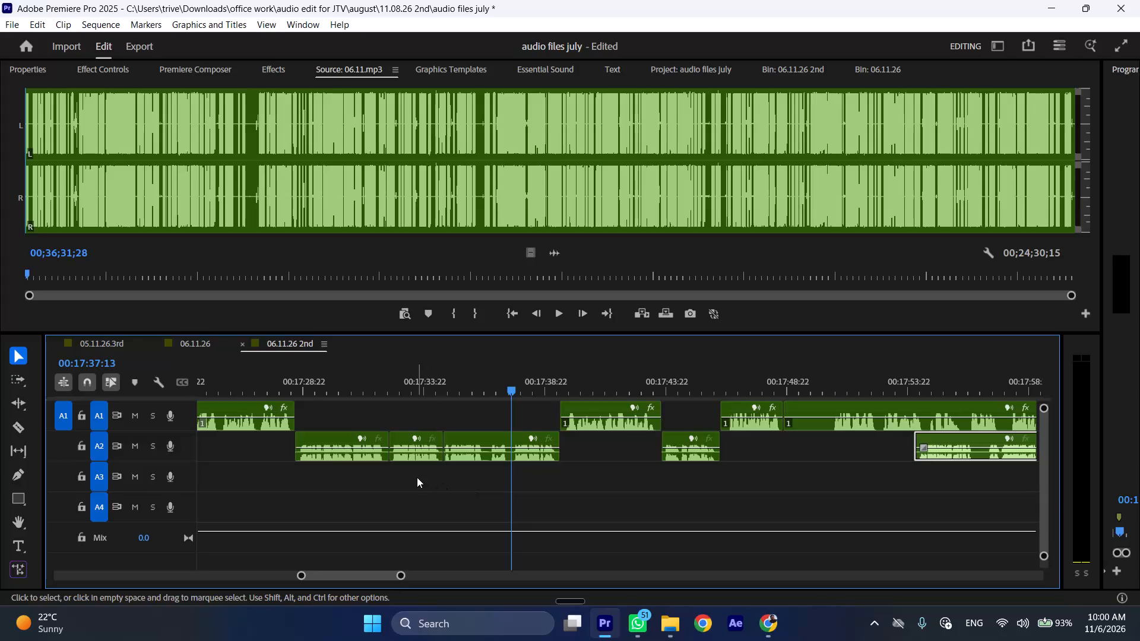
# Move the short A2 clip from about 00:17:32 onto A4 under the next A1 segment, and extend its start back to about 00:17:34.
pyautogui.moveTo(408, 459); pyautogui.dragTo(586, 506)
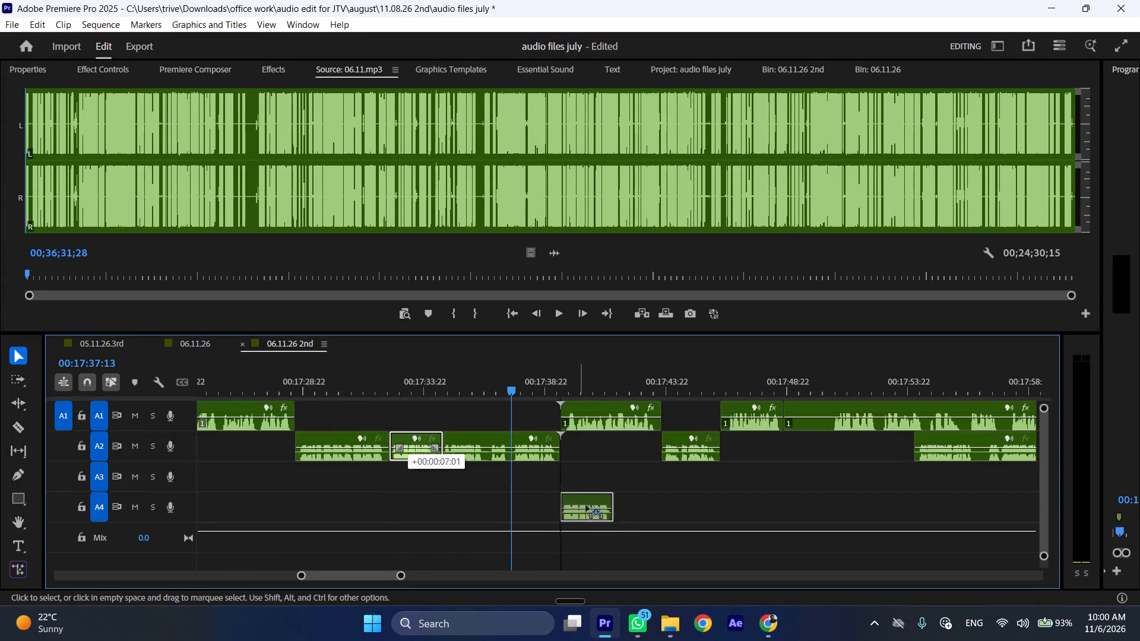
pyautogui.moveTo(586, 506); pyautogui.dragTo(615, 506)
pyautogui.moveTo(593, 502); pyautogui.dragTo(446, 505)
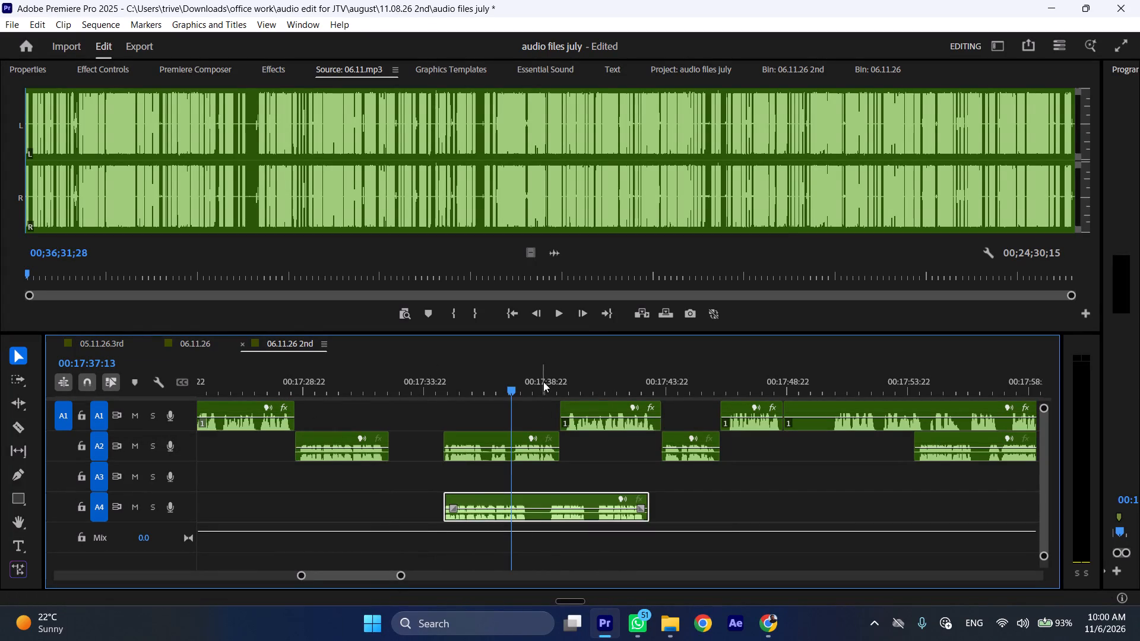
# Play the sequence from about 00:17:39 and again from about 00:17:37 to check the extended A4 clip against A1 and A2.
pyautogui.moveTo(546, 380); pyautogui.dragTo(551, 380)
pyautogui.press('space')
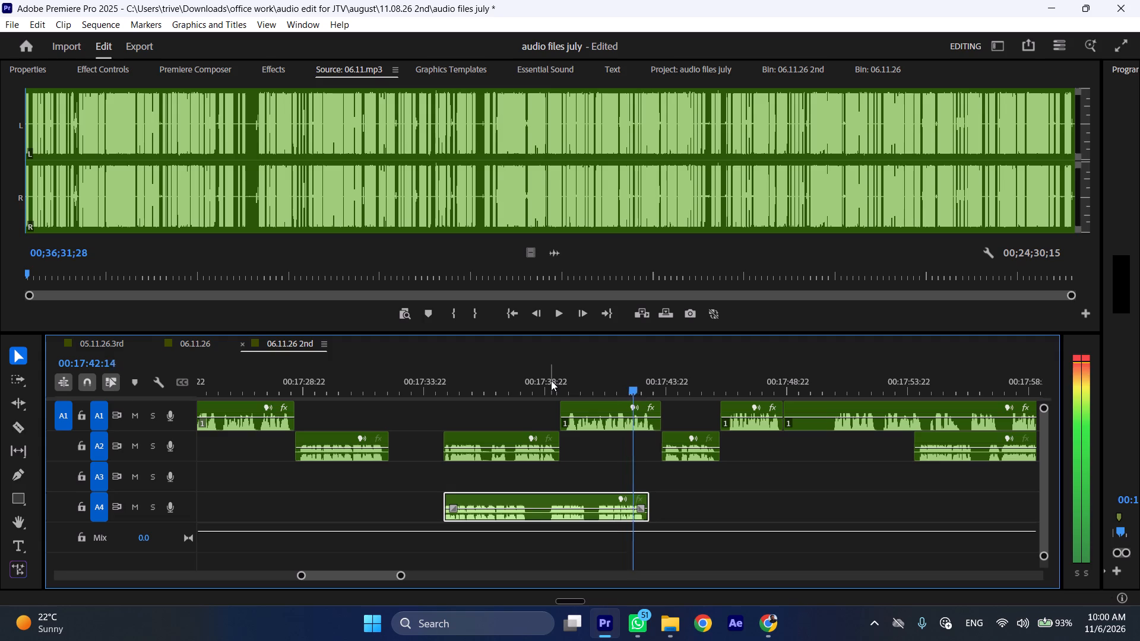
pyautogui.press('space')
pyautogui.click(508, 380)
pyautogui.press('space')
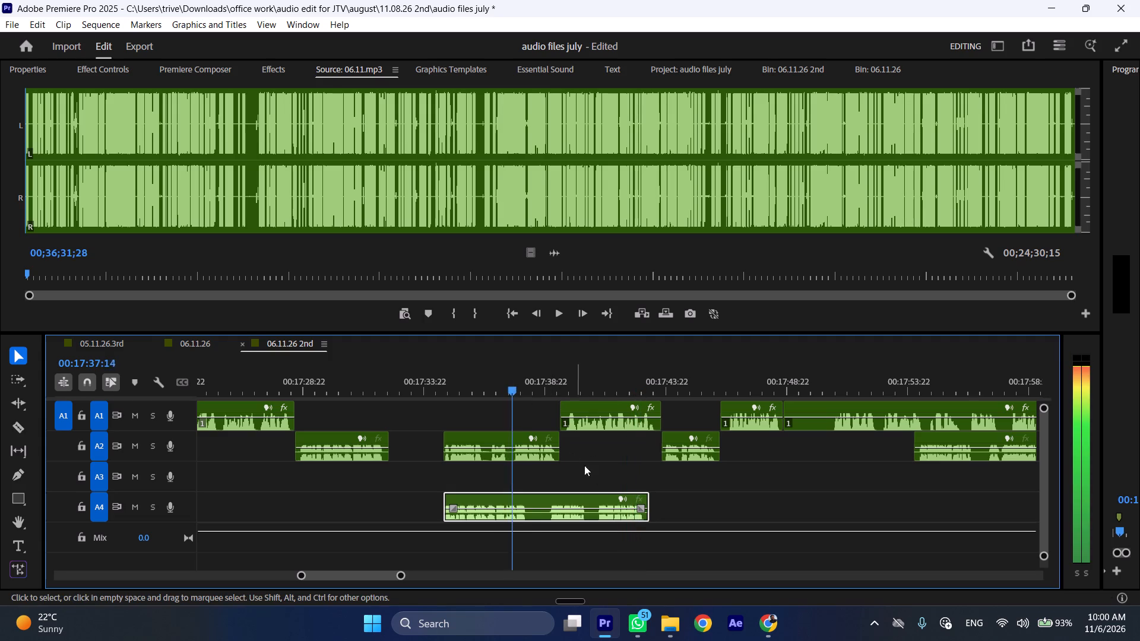
pyautogui.press('space')
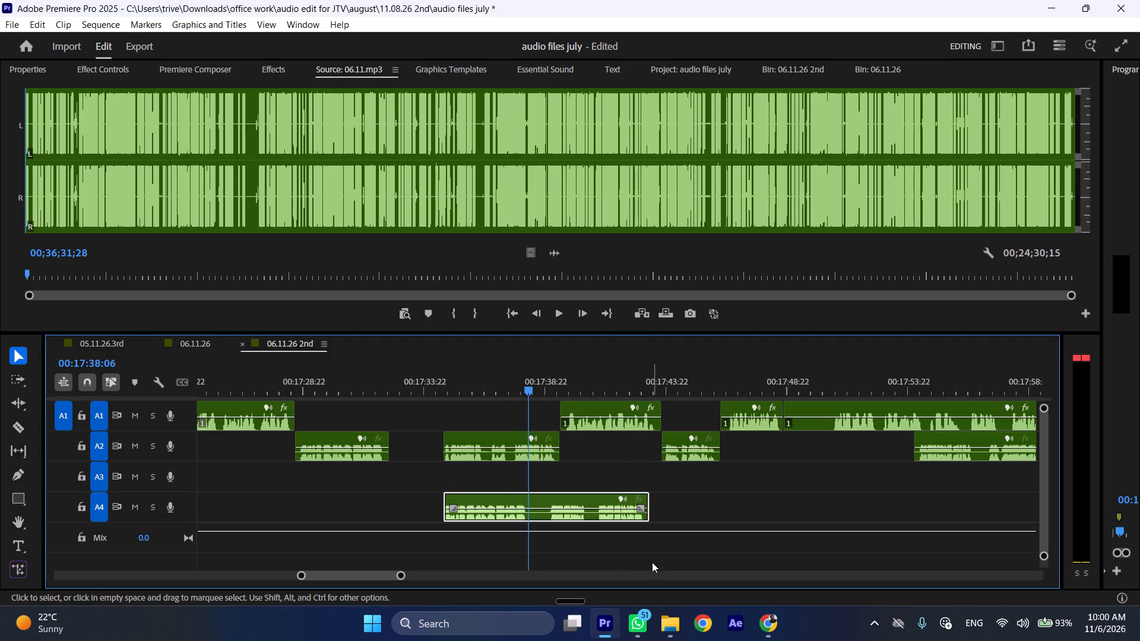
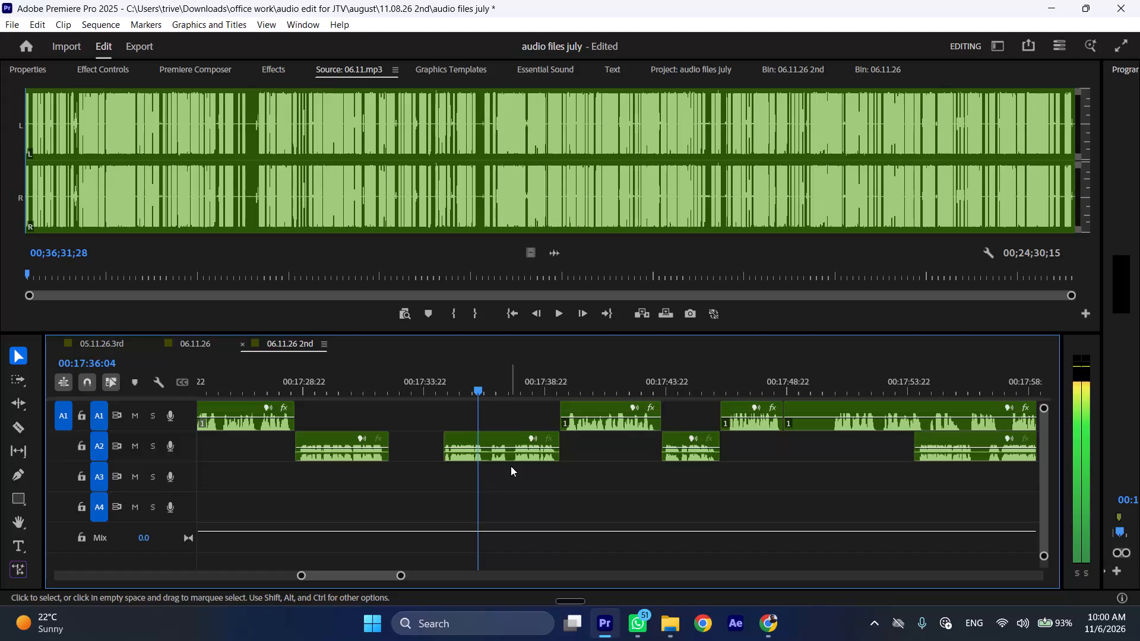
# Undo the start extension and the move to A4, restoring the short clip to A2 at about 00:17:32.
pyautogui.hotkey('ctrl', 'z')
pyautogui.hotkey('ctrl', 'z')
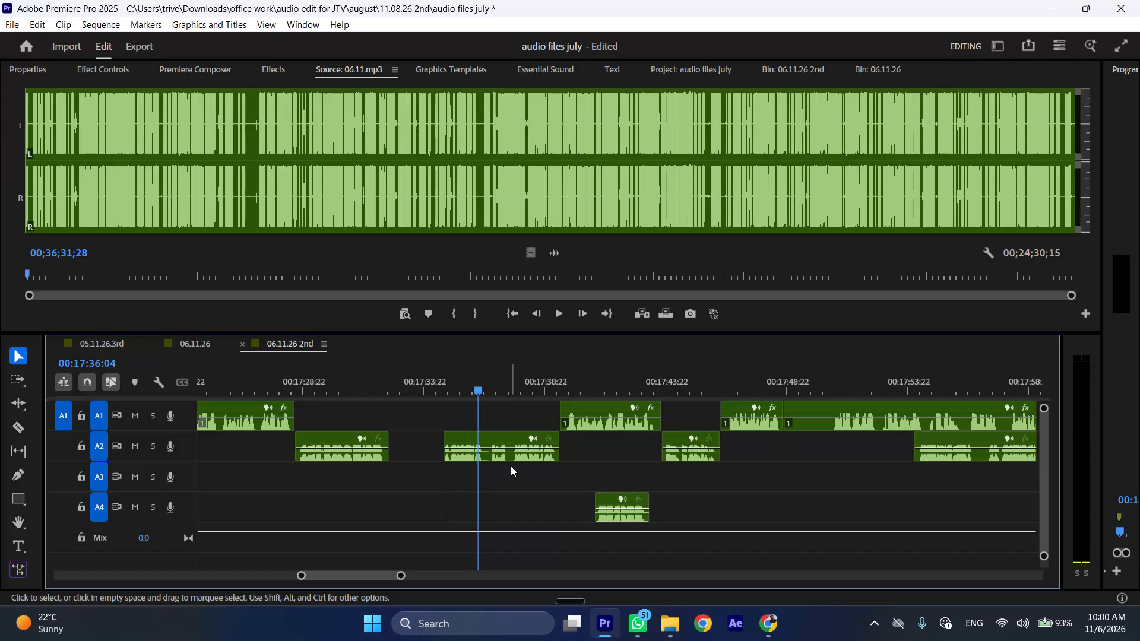
pyautogui.hotkey('ctrl', 'z')
# Check the short A2 clip from about 00:17:32, and shift it and all following clips on every track about 4 seconds later.
pyautogui.click(394, 375)
pyautogui.press('space')
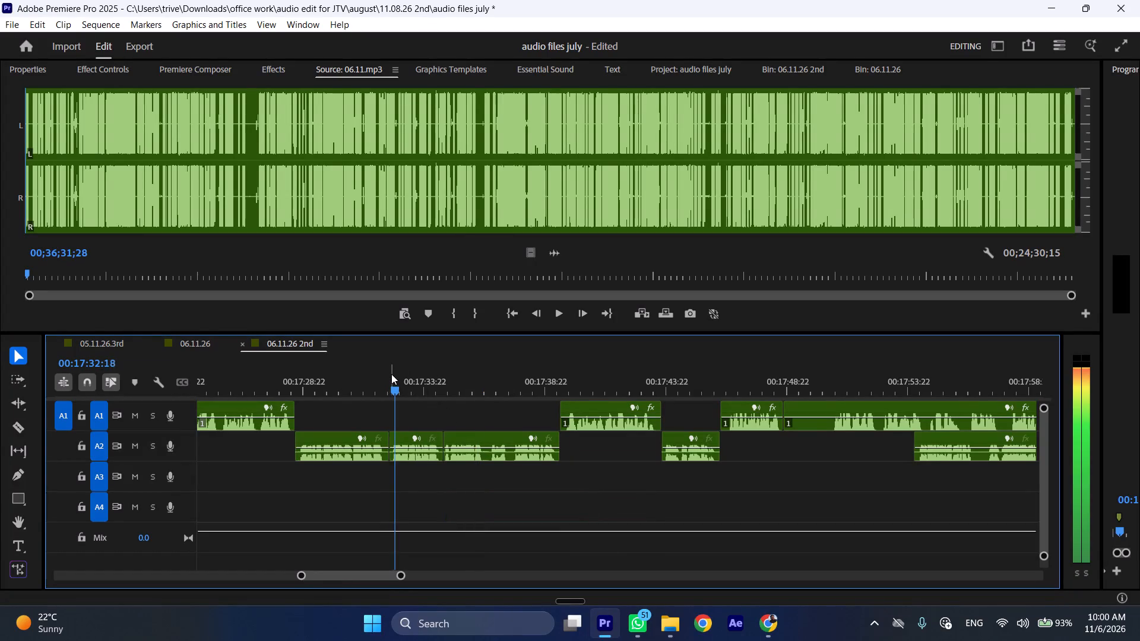
pyautogui.press('space')
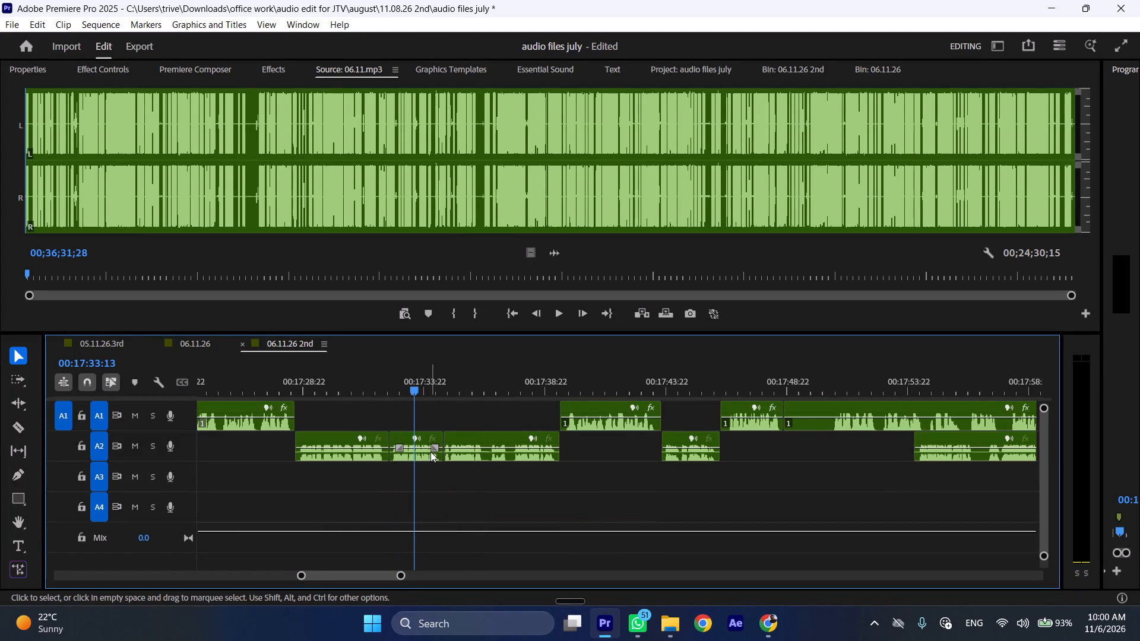
pyautogui.press('a')
pyautogui.moveTo(428, 446); pyautogui.dragTo(524, 449)
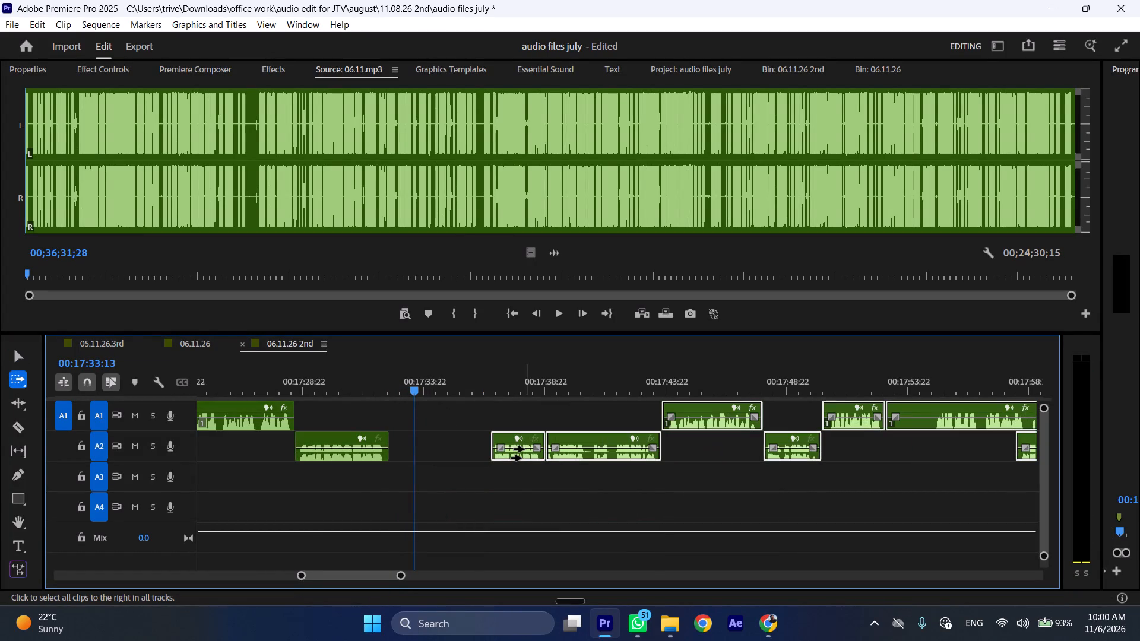
pyautogui.press('v')
pyautogui.click(524, 480)
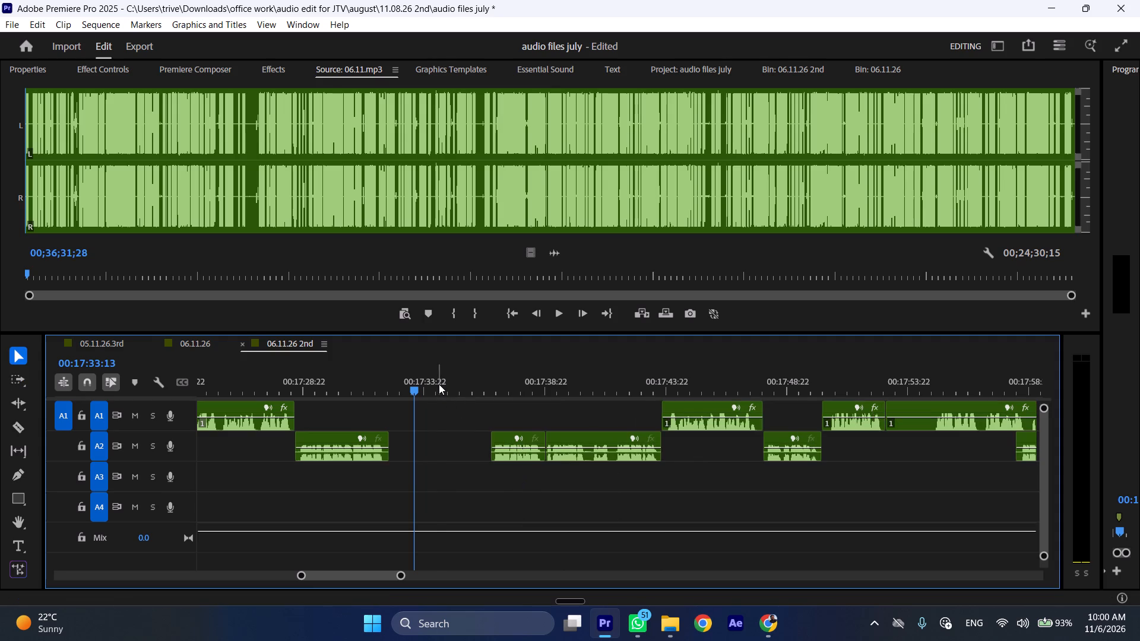
# Add a sequence marker at about 00:17:34, inside the gap before the shifted clips.
pyautogui.click(439, 384)
pyautogui.press('m')
# Play the sequence from about 00:17:32, across the end of the A2 clip before the gap.
pyautogui.click(385, 383)
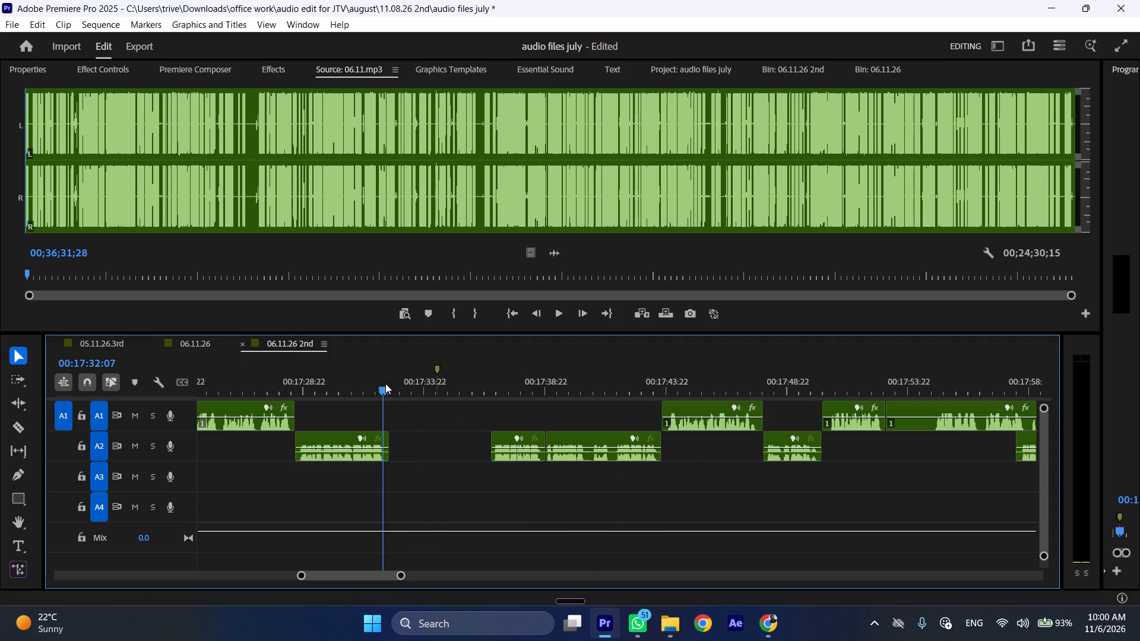
pyautogui.press('space')
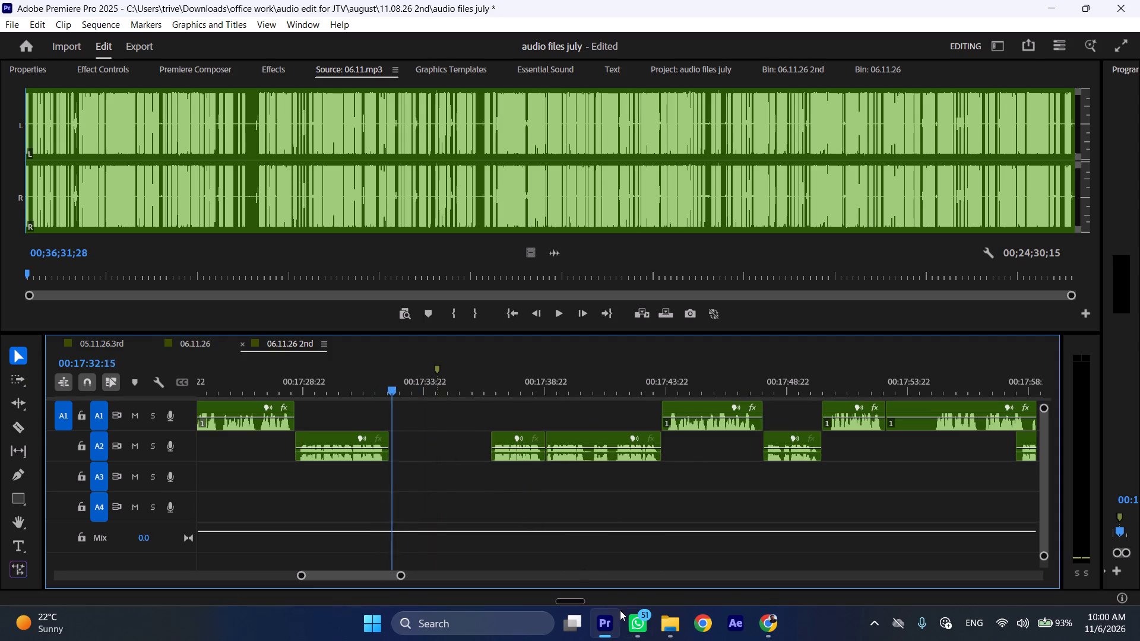
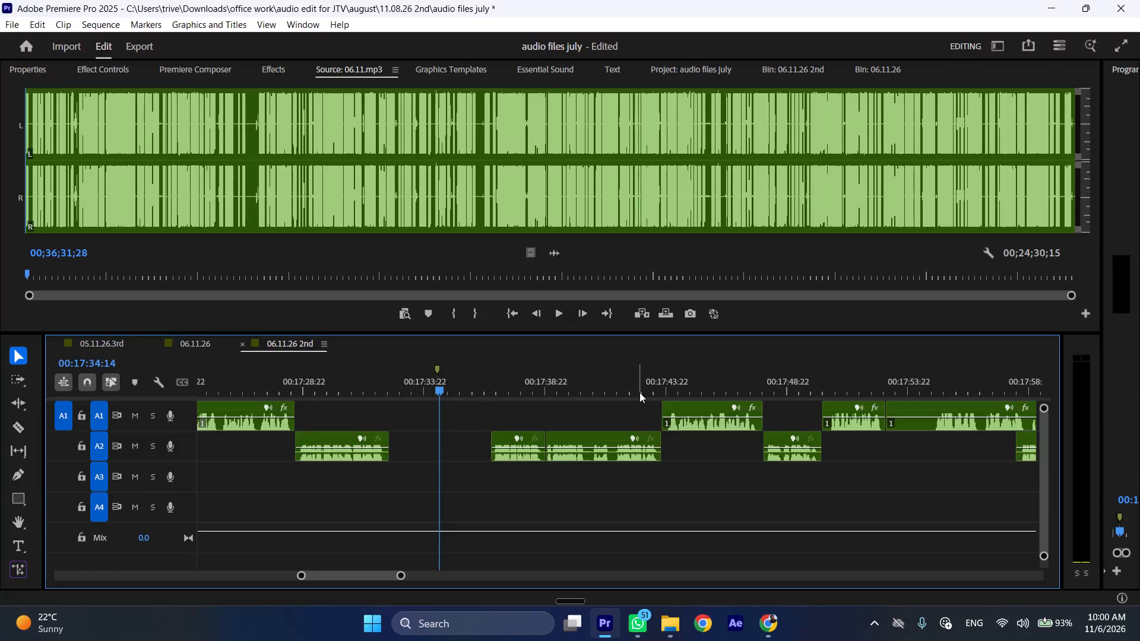
# Check the A1 clip starting at about 00:17:43, and move it earlier on A1 into the gap at about 00:17:32.
pyautogui.moveTo(663, 384); pyautogui.dragTo(670, 385)
pyautogui.press('space')
pyautogui.press('space')
pyautogui.moveTo(703, 408); pyautogui.dragTo(651, 408)
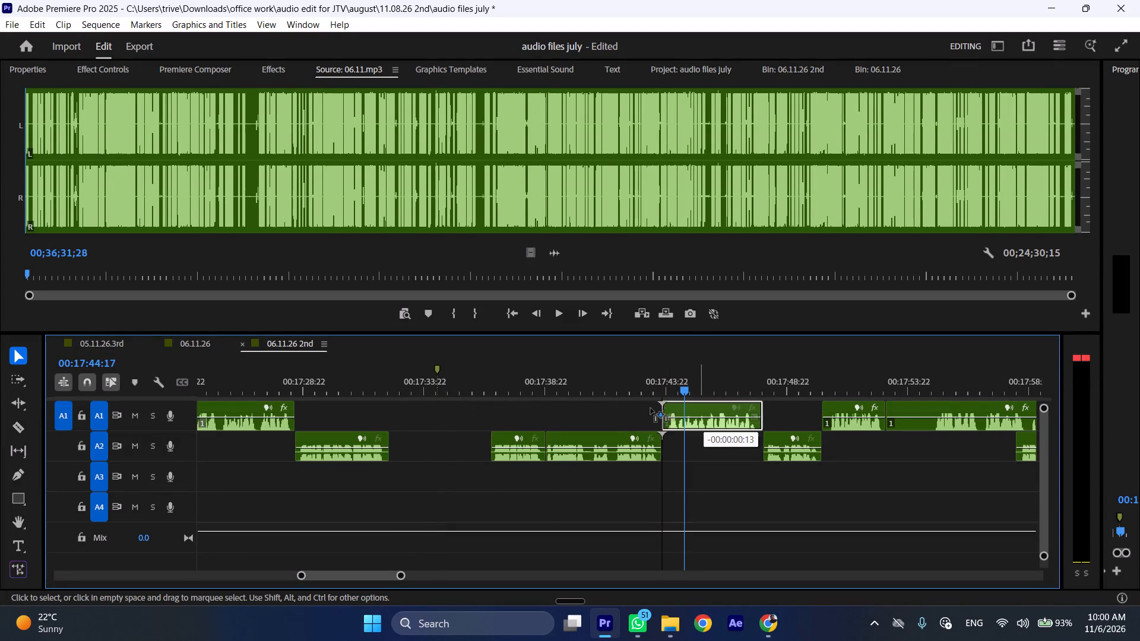
pyautogui.moveTo(651, 408); pyautogui.dragTo(438, 410)
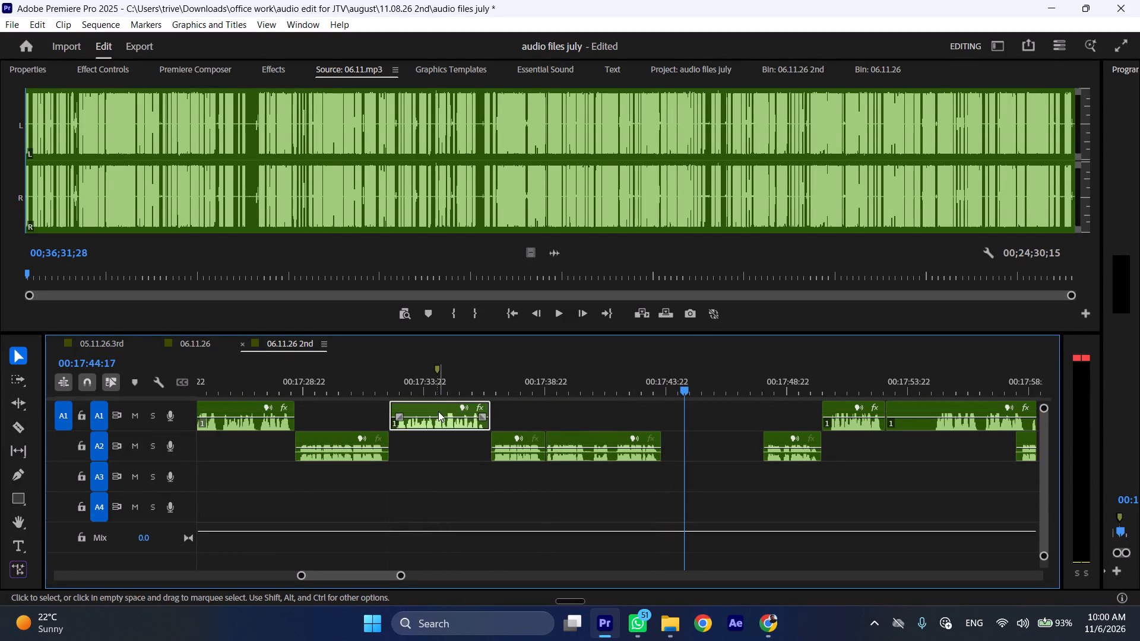
# Clear the sequence marker at about 00:17:34, above the moved A1 clip.
pyautogui.click(436, 366)
pyautogui.rightClick(436, 366)
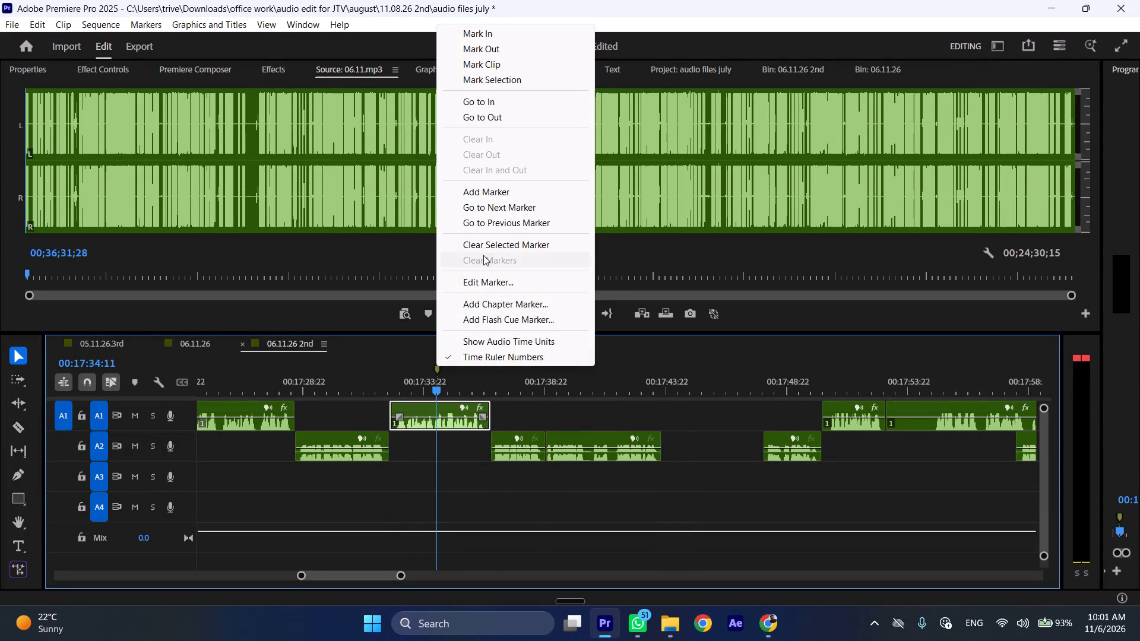
pyautogui.click(486, 244)
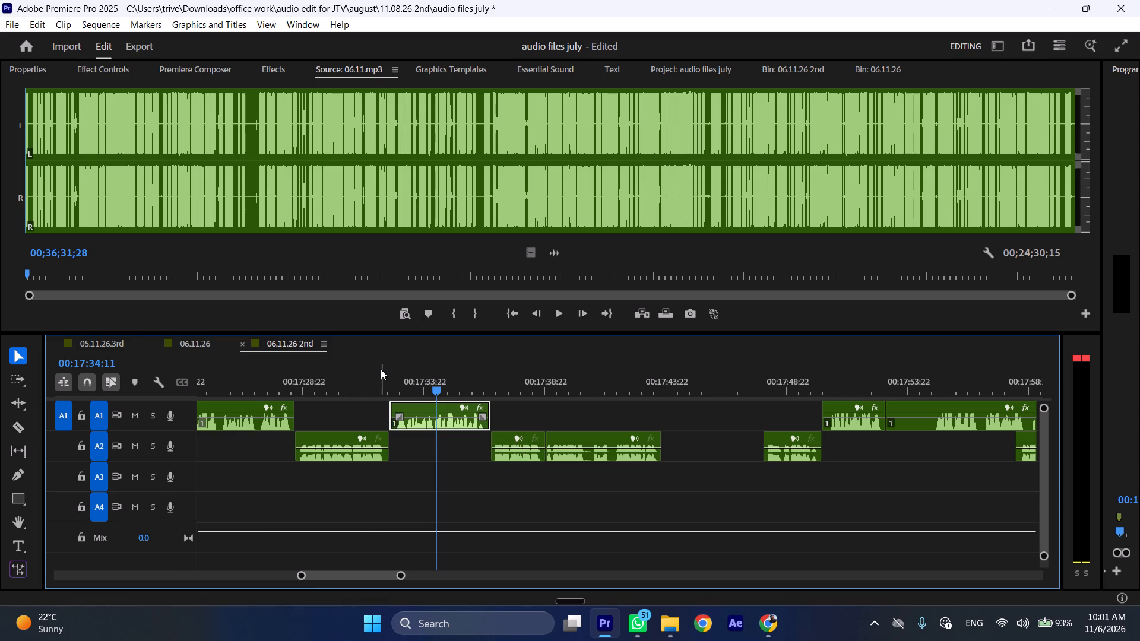
# Play the sequence from about 00:17:31 at increased speed, across the join between the A2 clip and the moved A1 clip.
pyautogui.moveTo(376, 369); pyautogui.dragTo(366, 372)
pyautogui.press('space')
pyautogui.press('l')
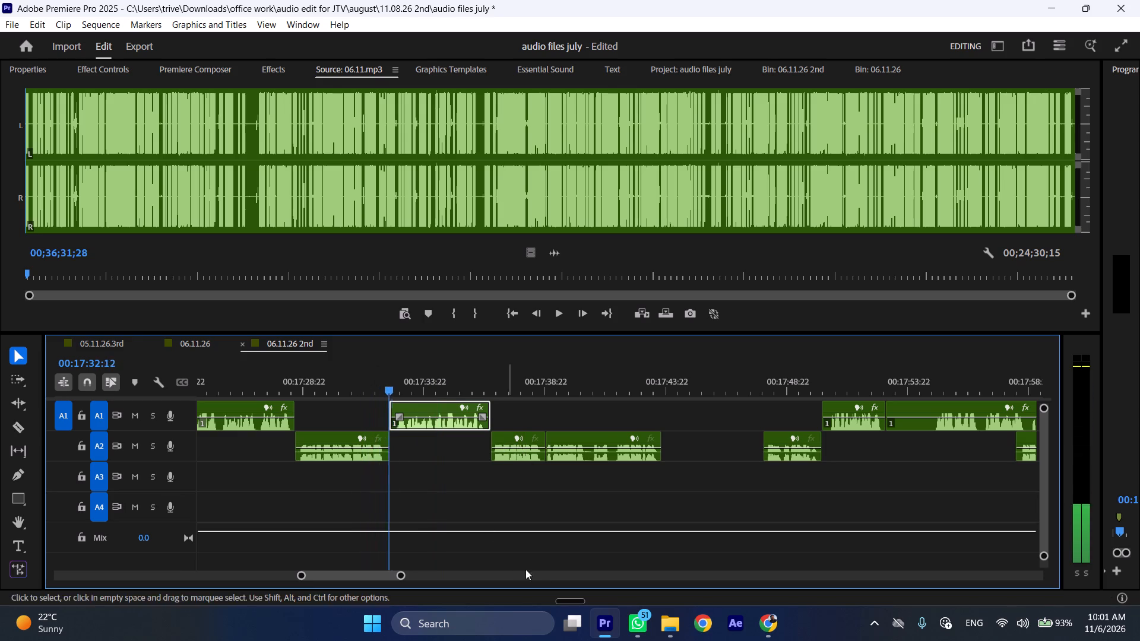
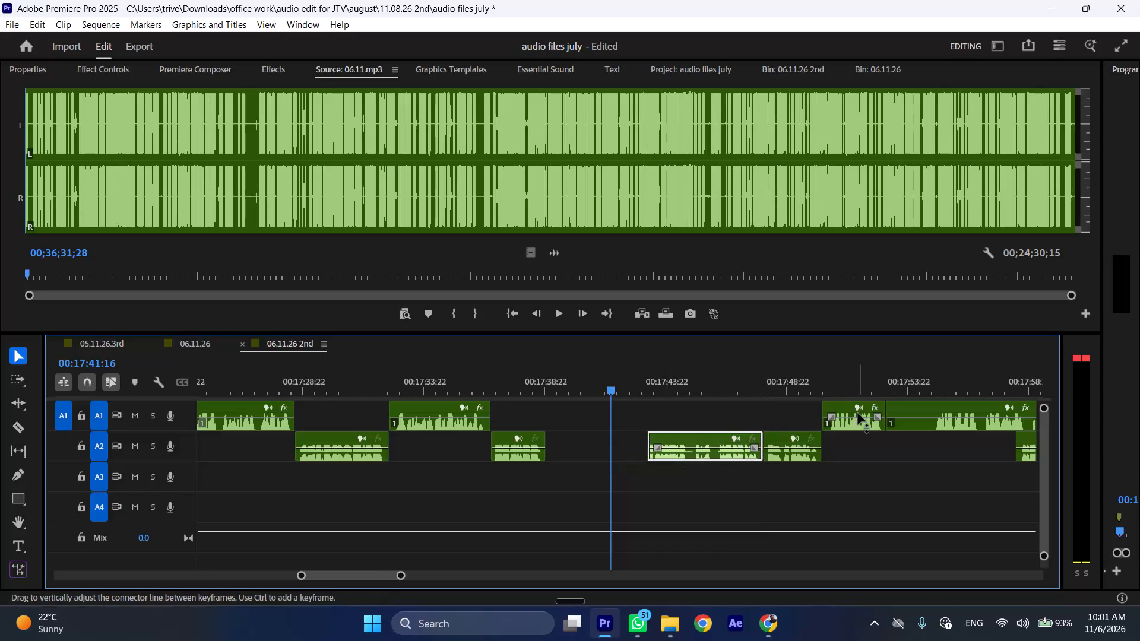
# Move the A1 clip starting at about 00:17:50 earlier into the gap at about 00:17:38, and play it at increased speed.
pyautogui.moveTo(843, 404); pyautogui.dragTo(575, 410)
pyautogui.click(548, 383)
pyautogui.press('space')
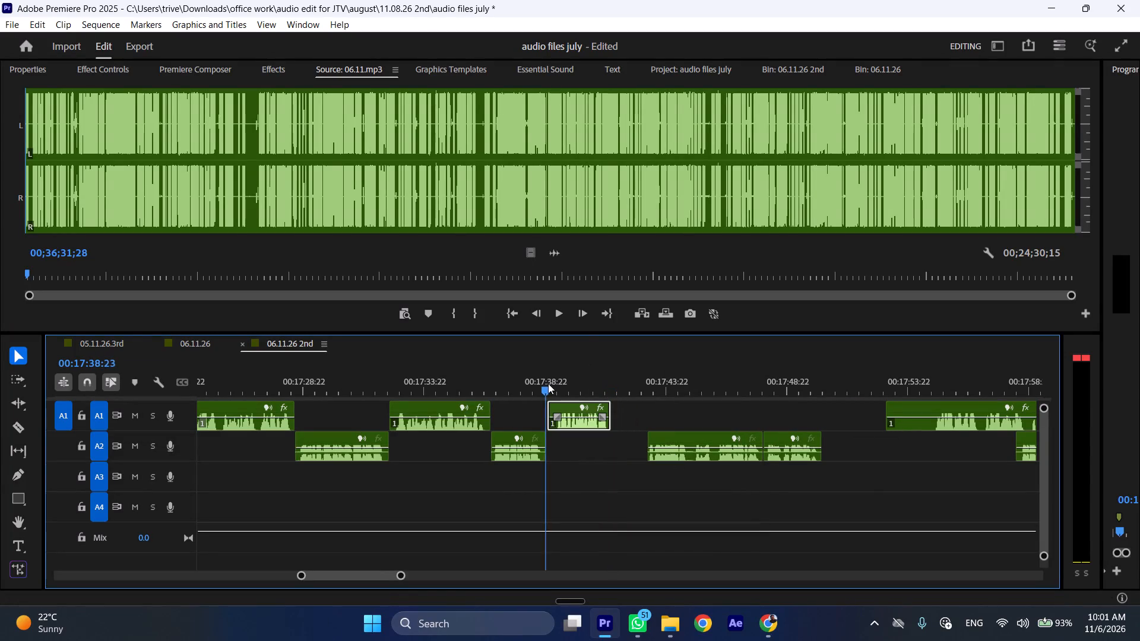
pyautogui.write('l')
pyautogui.press('space')
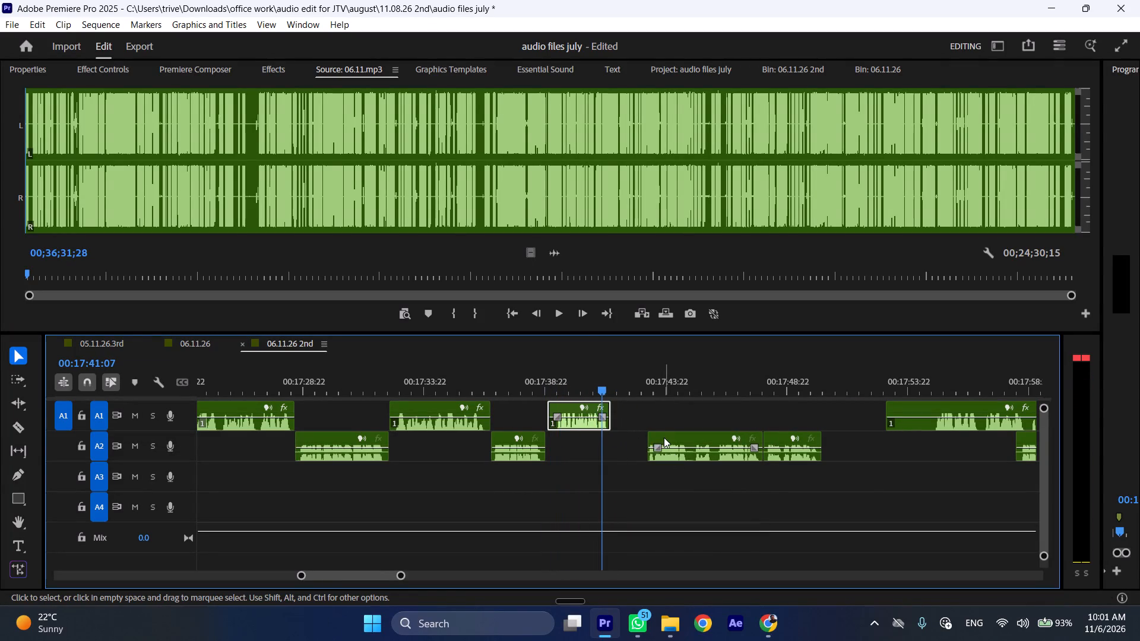
# Move the two A2 clips starting at about 00:17:43 and 00:17:48 earlier, back to back from the A1 clip's end at about 00:17:41.
pyautogui.moveTo(664, 436); pyautogui.dragTo(636, 437)
pyautogui.moveTo(774, 434); pyautogui.dragTo(752, 438)
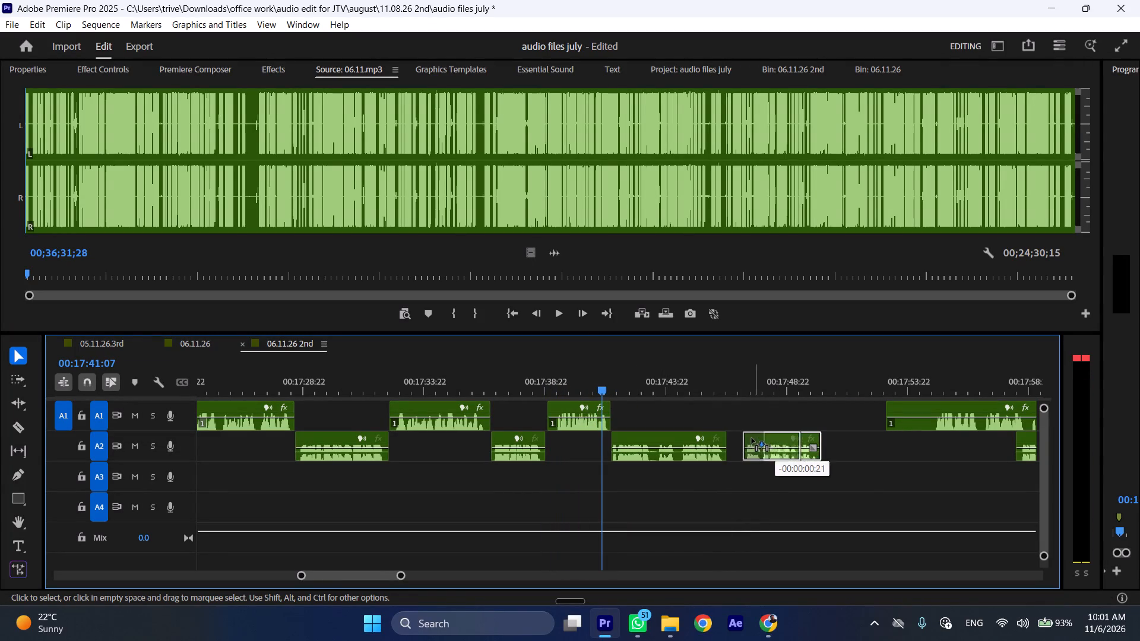
pyautogui.moveTo(752, 438); pyautogui.dragTo(742, 440)
# Play the sequence from about 00:17:41 across the join into the moved A2 clips.
pyautogui.press('space')
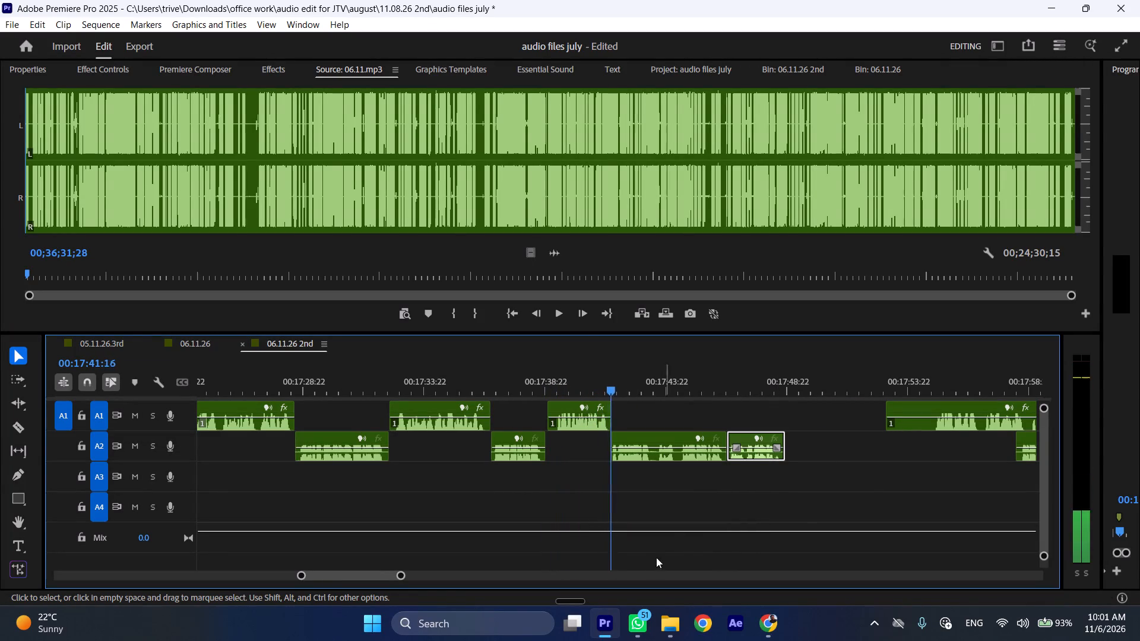
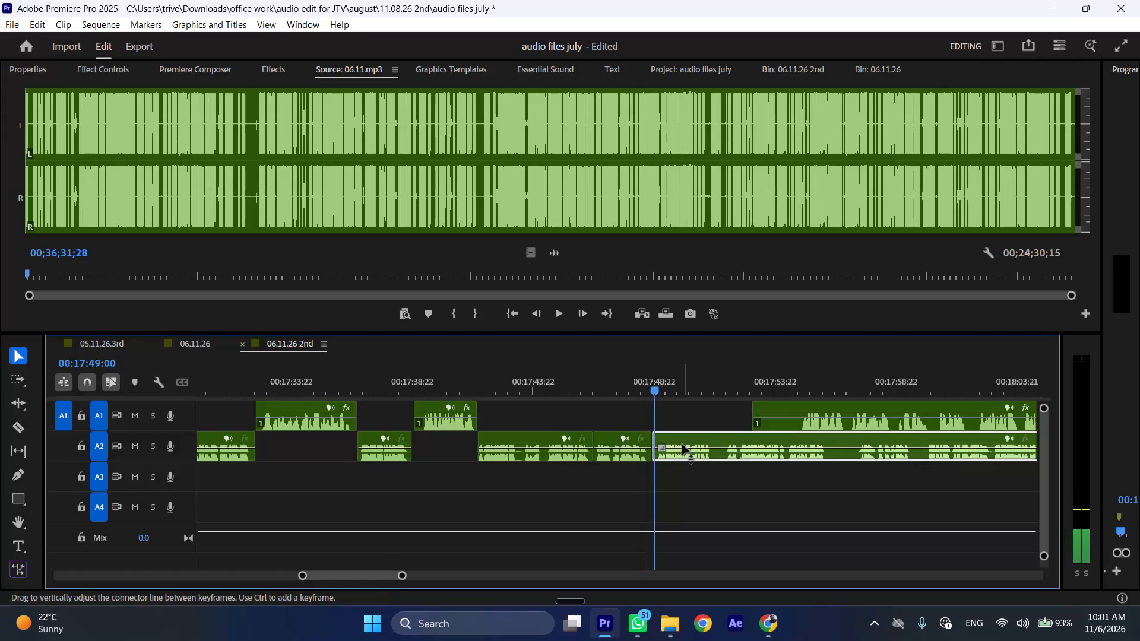
# Play the A2 clip starting at about 00:17:49 at increased speed, stopping at about 00:17:51.
pyautogui.press('l')
pyautogui.scroll(-2, 682, 444)
pyautogui.press('space')
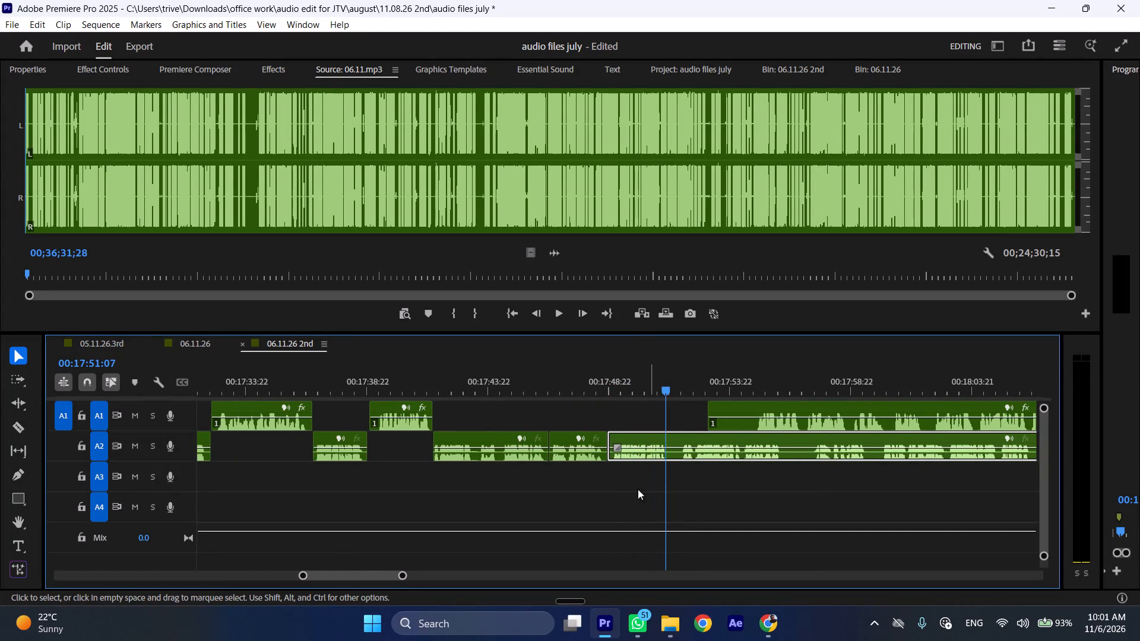
pyautogui.click(619, 384)
pyautogui.press('space')
pyautogui.write('l')
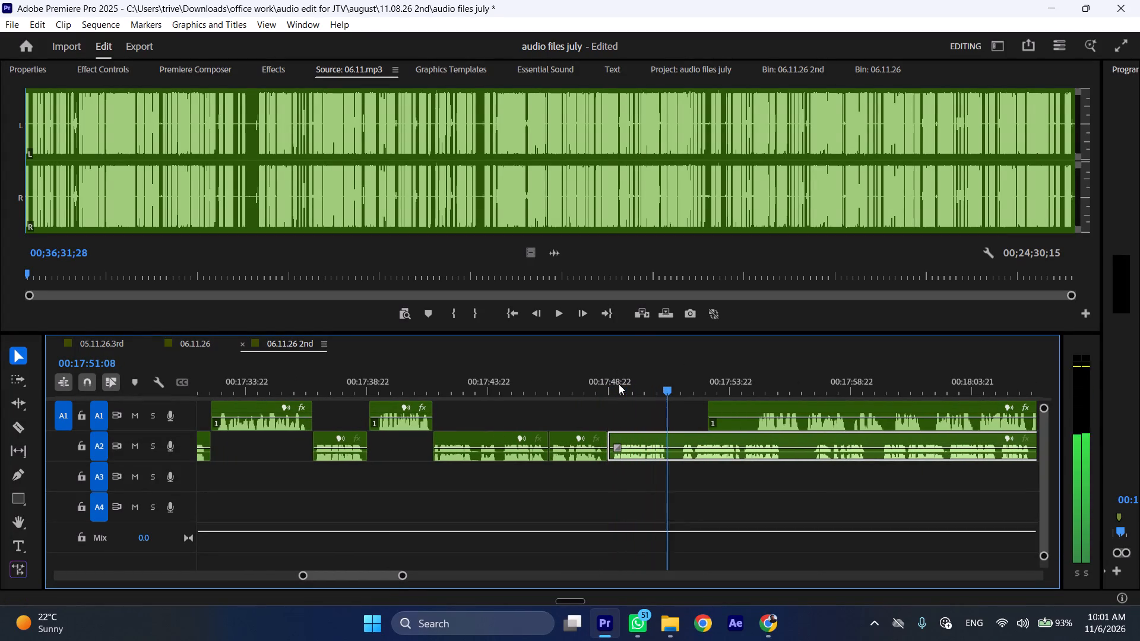
pyautogui.press('space')
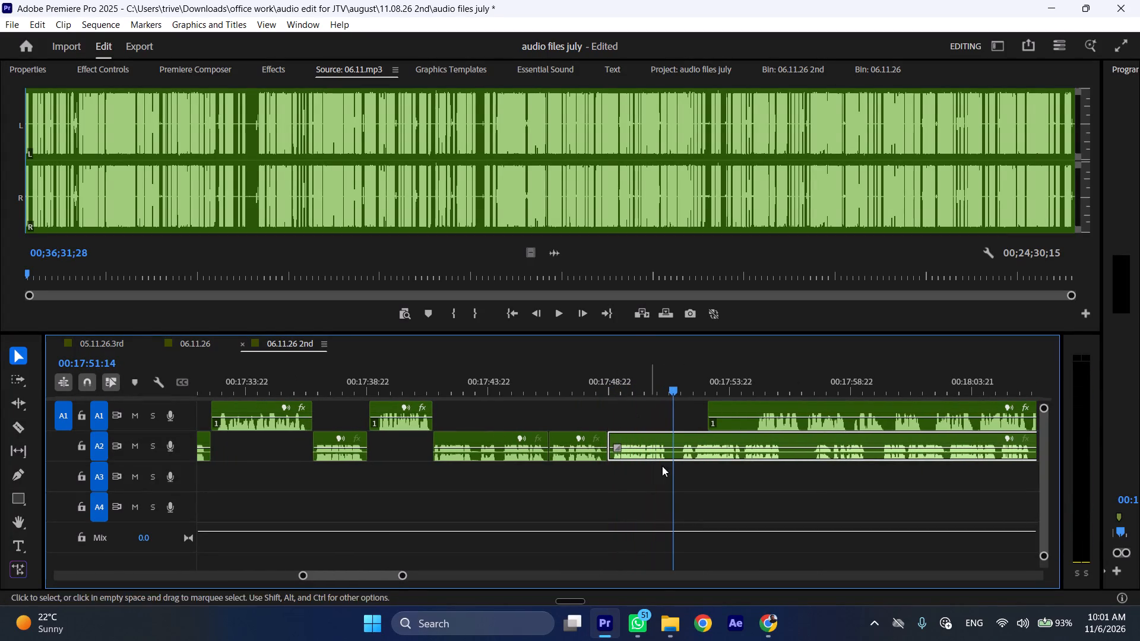
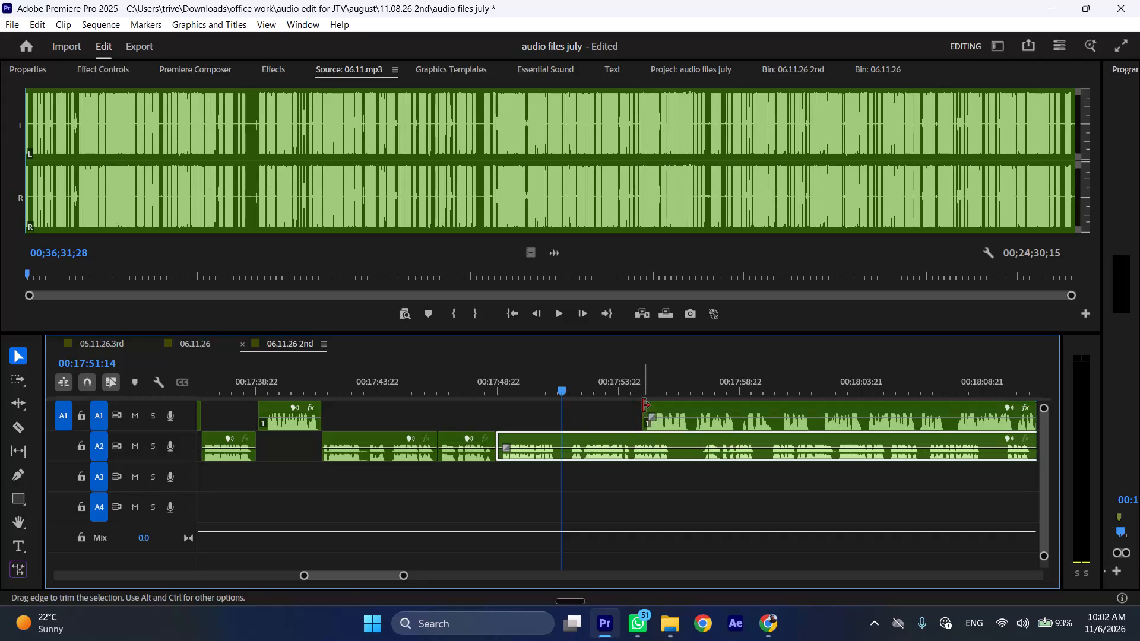
# Move the A1 clip that starts at about 00:17:54 later along its track so it starts at about 00:18:06.
pyautogui.moveTo(670, 410); pyautogui.dragTo(942, 413)
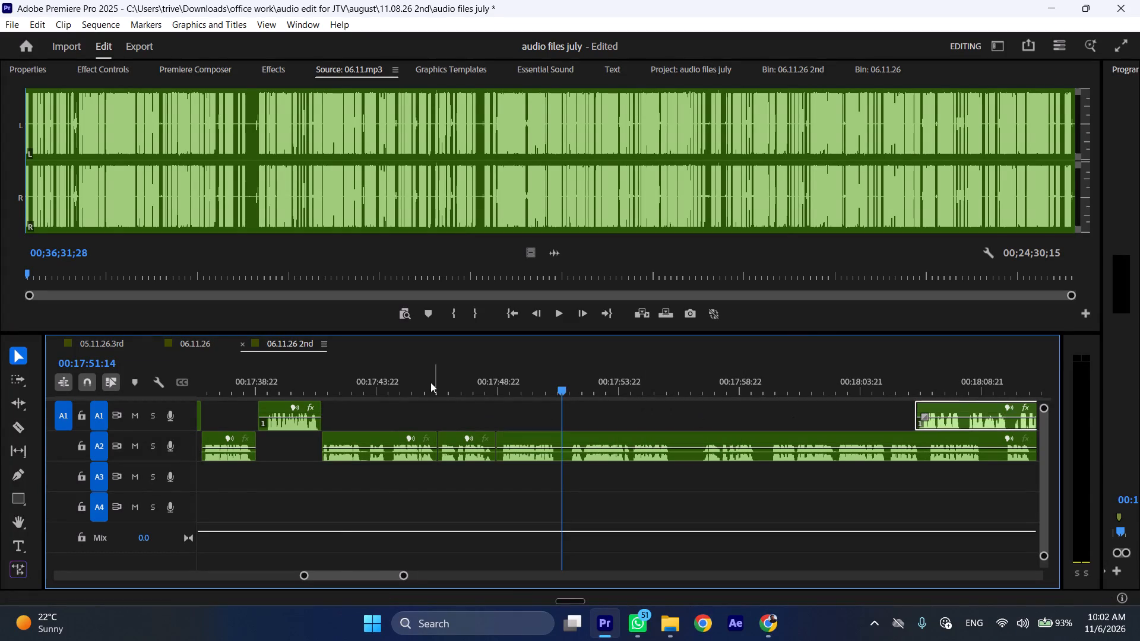
# Play the A2 speech from about 00:17:43 at increased speed to review it.
pyautogui.moveTo(404, 375); pyautogui.dragTo(358, 382)
pyautogui.press('space')
pyautogui.press('l')
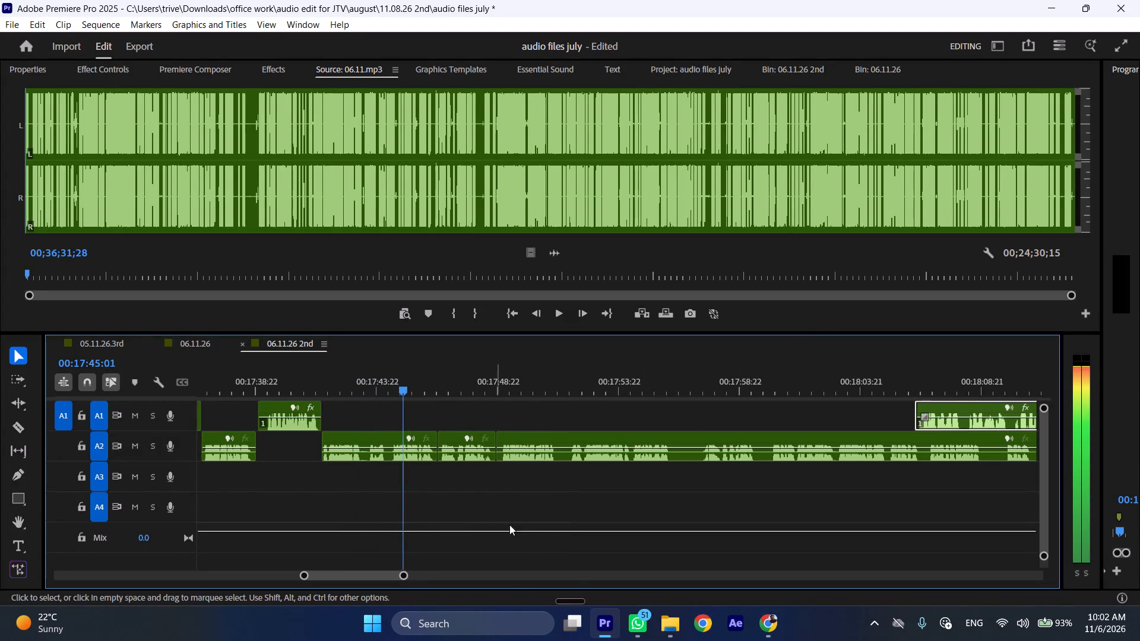
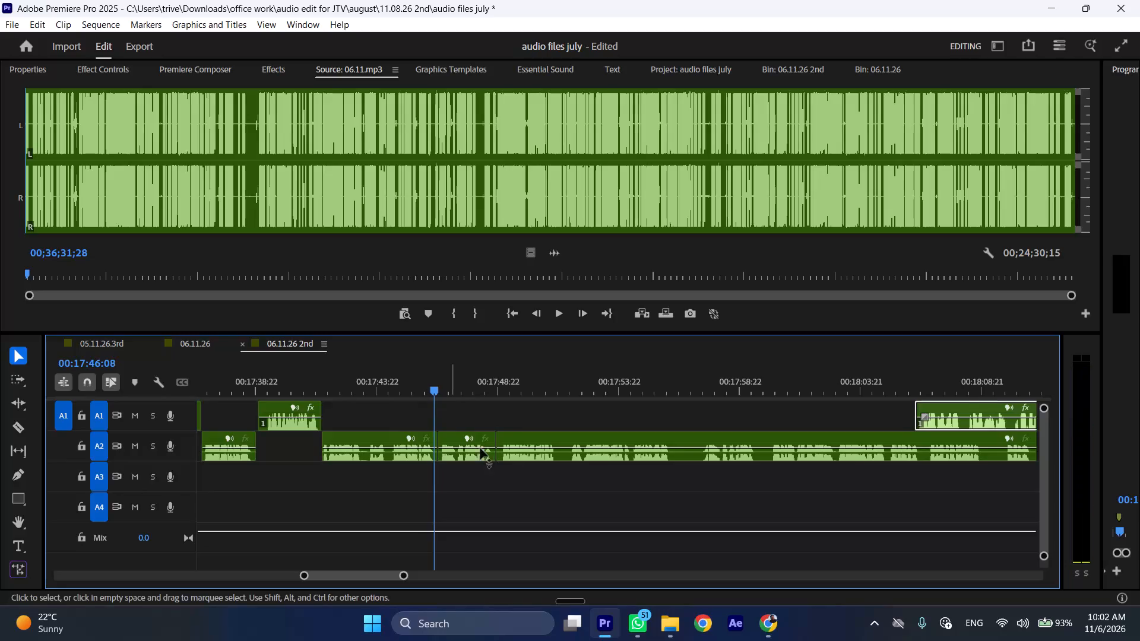
# Move the A2 clip that starts at about 00:17:49 later along its track so it starts at about 00:17:55.
pyautogui.press('space')
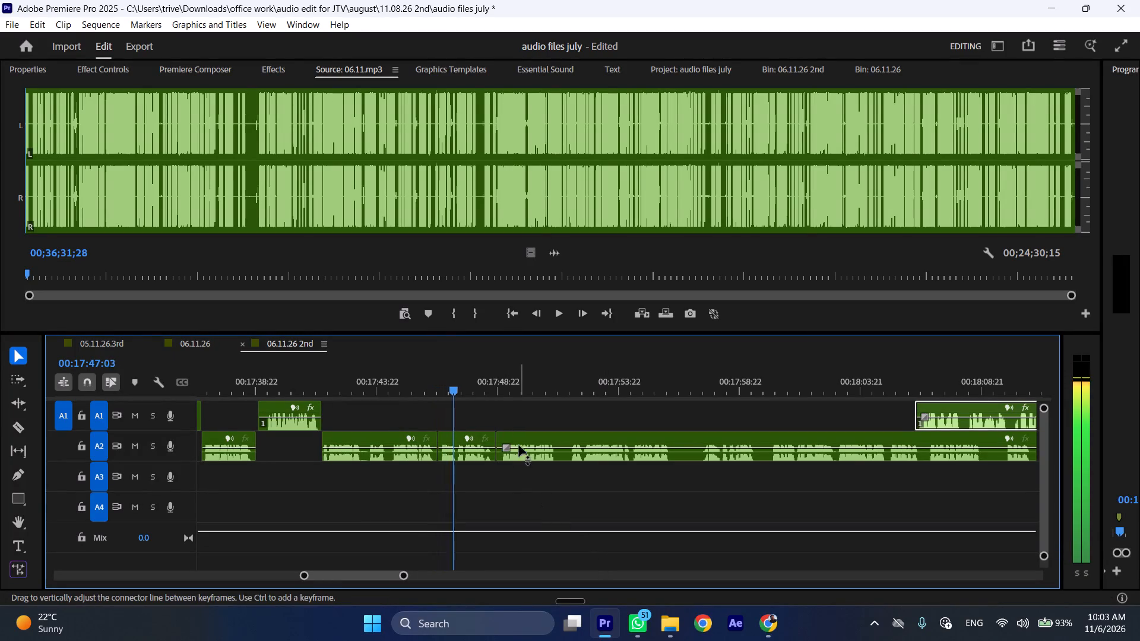
pyautogui.moveTo(520, 436); pyautogui.dragTo(679, 436)
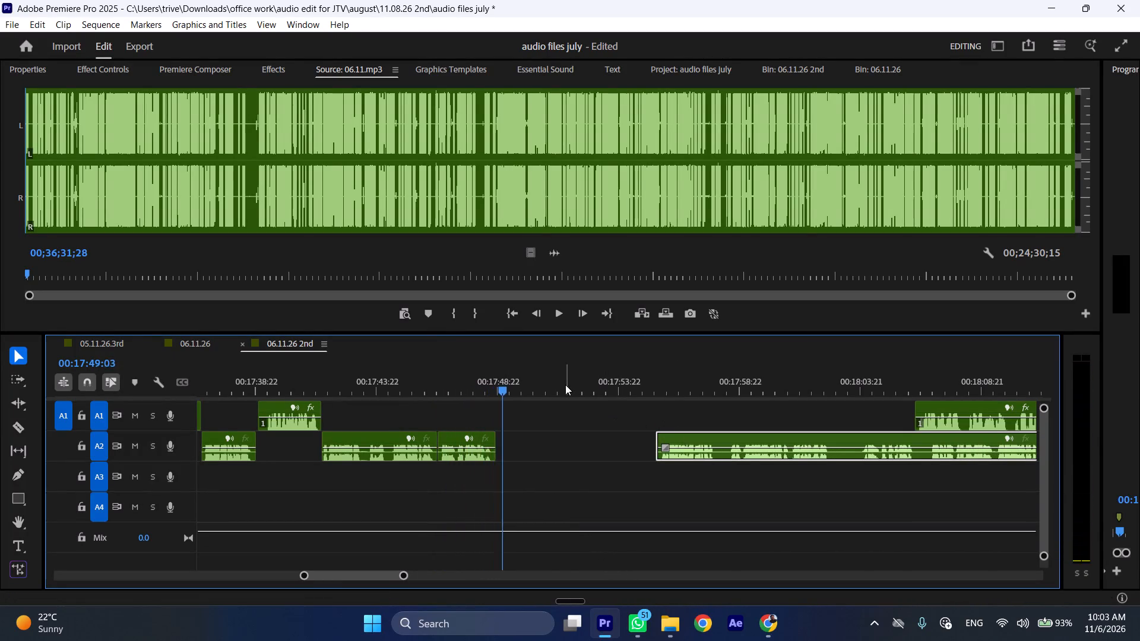
pyautogui.moveTo(565, 385); pyautogui.dragTo(574, 385)
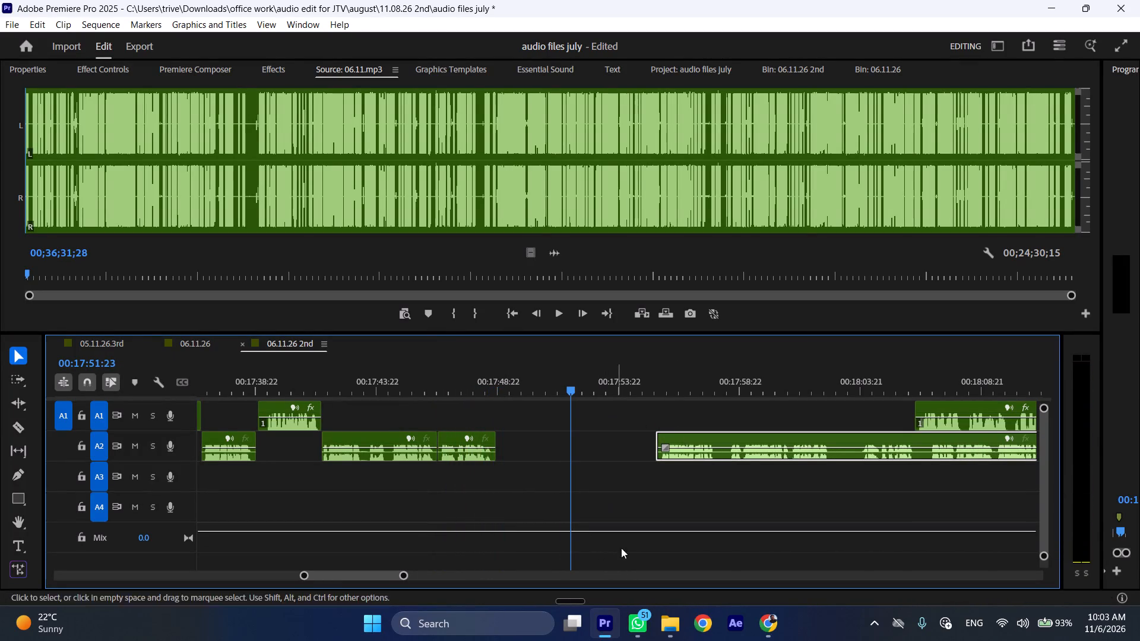
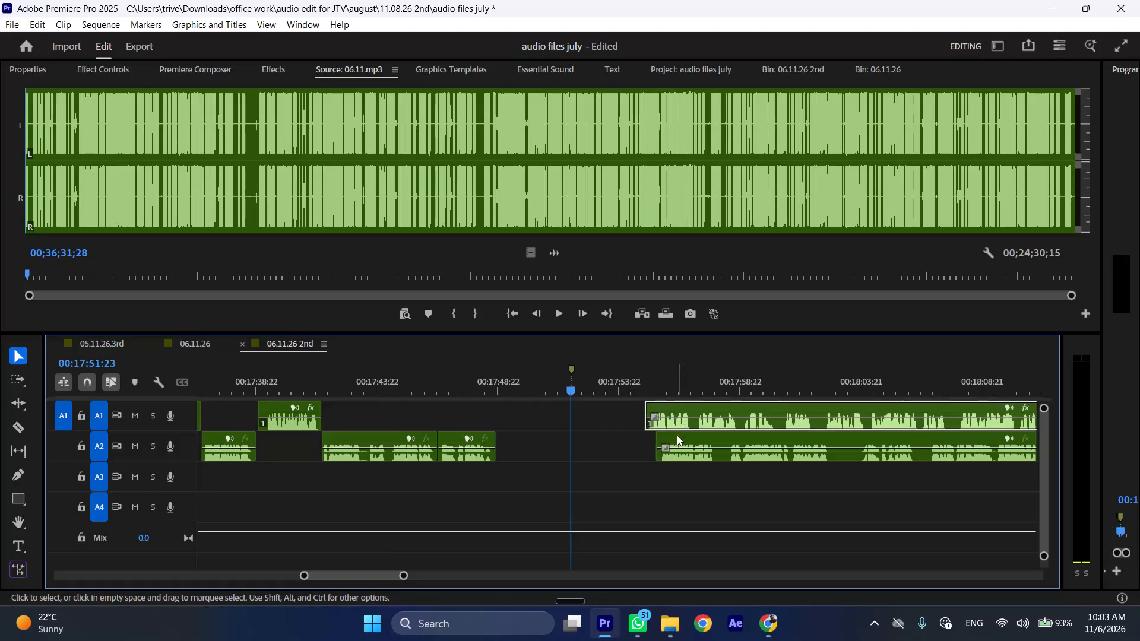
# Move the A2 clip that starts at about 00:17:55 later along its track so it starts at about 00:18:07.
pyautogui.moveTo(679, 438); pyautogui.dragTo(965, 439)
# Play the sequence from about 00:17:54 to review the A1 speech leading up to the moved A2 clip.
pyautogui.click(632, 379)
pyautogui.press('space')
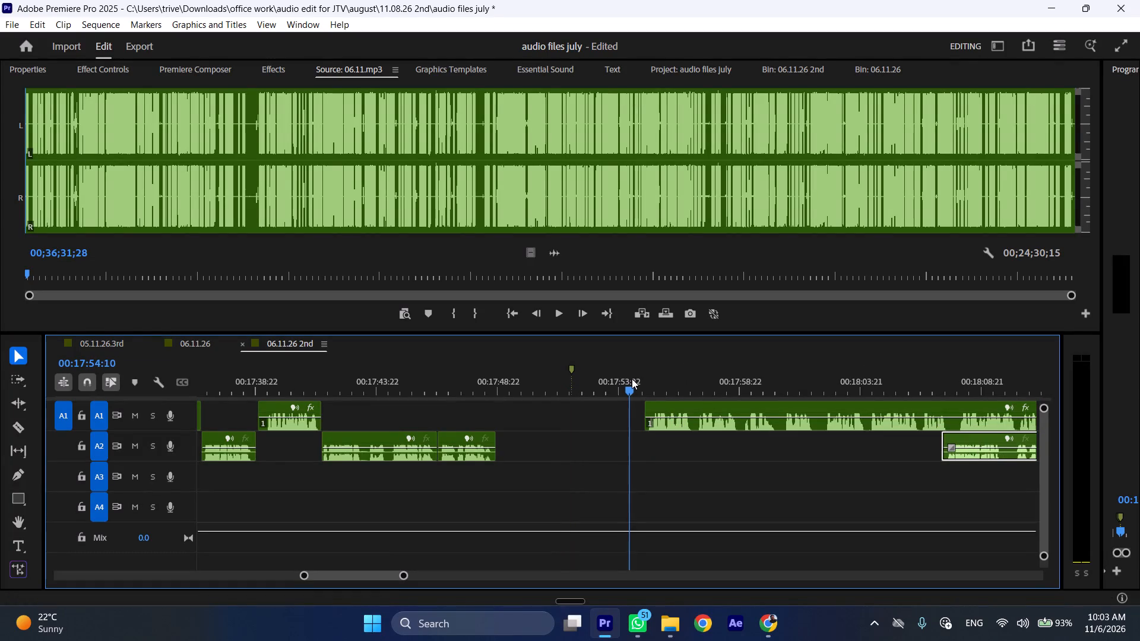
pyautogui.press('l')
pyautogui.scroll(-5, 636, 464)
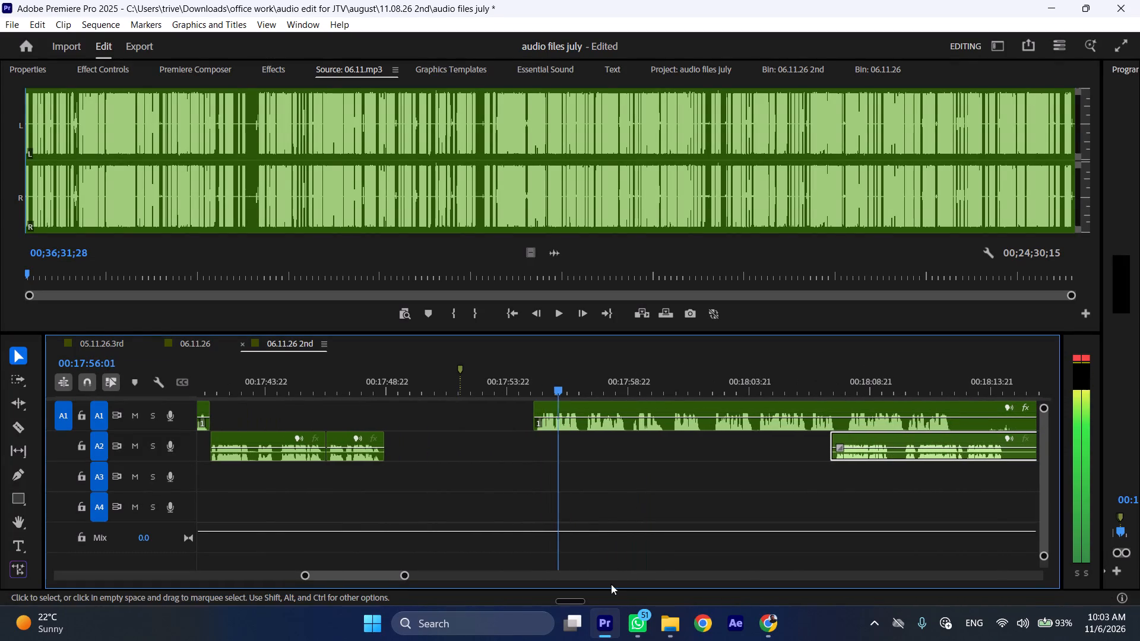
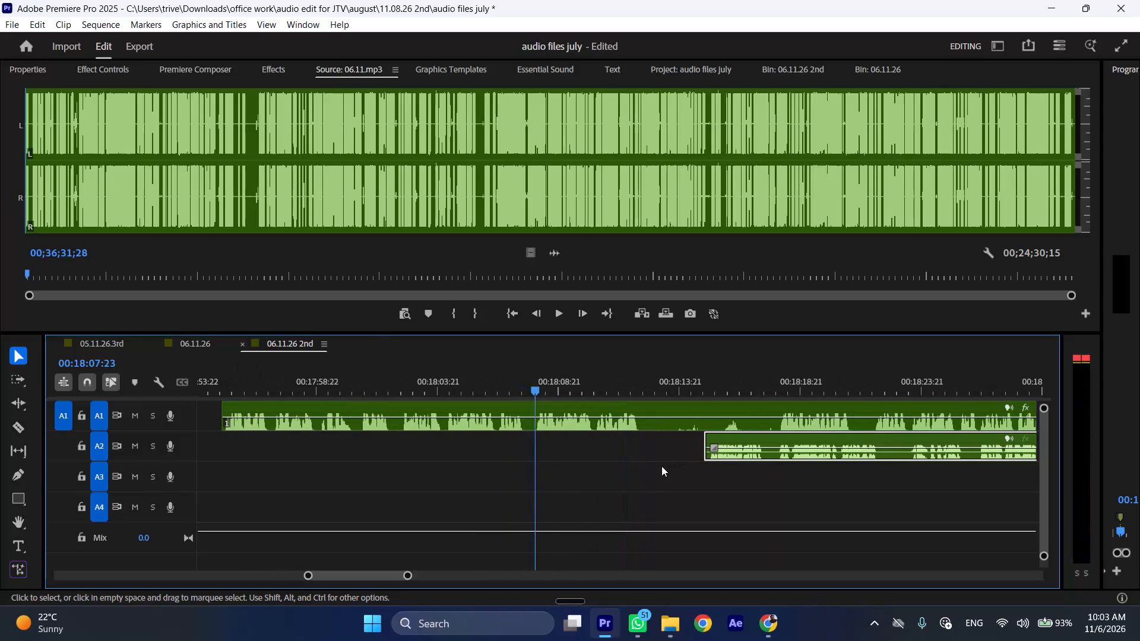
# Stop playback just after the A1 speech ends and split the A1 clip there, at 00:18:12:15.
pyautogui.scroll(-4, 620, 484)
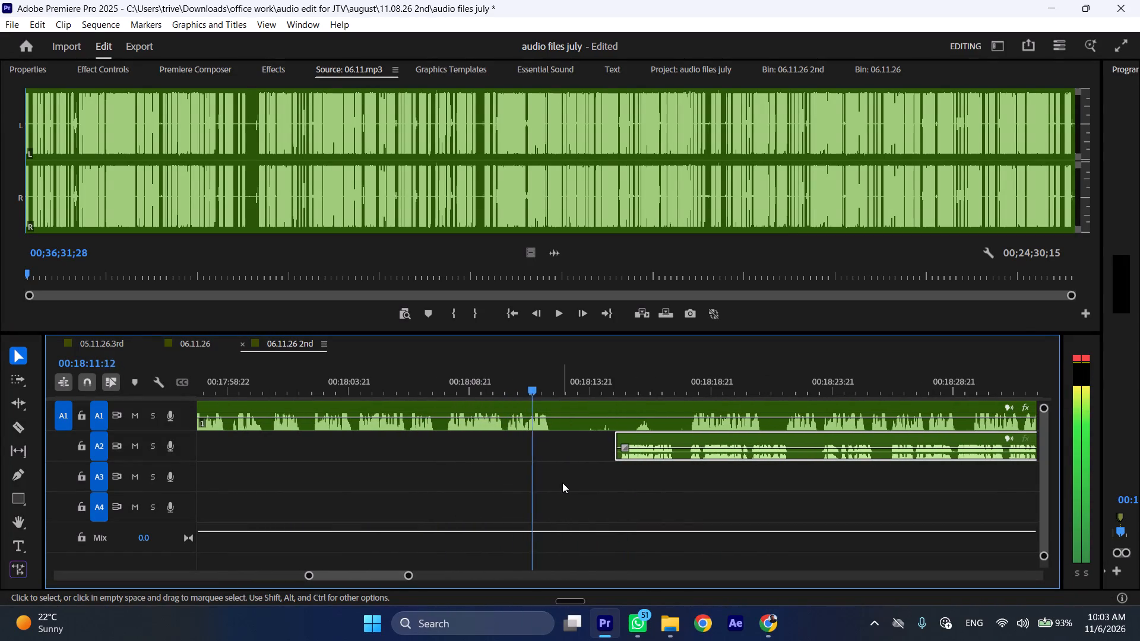
pyautogui.press('space')
pyautogui.write('C')
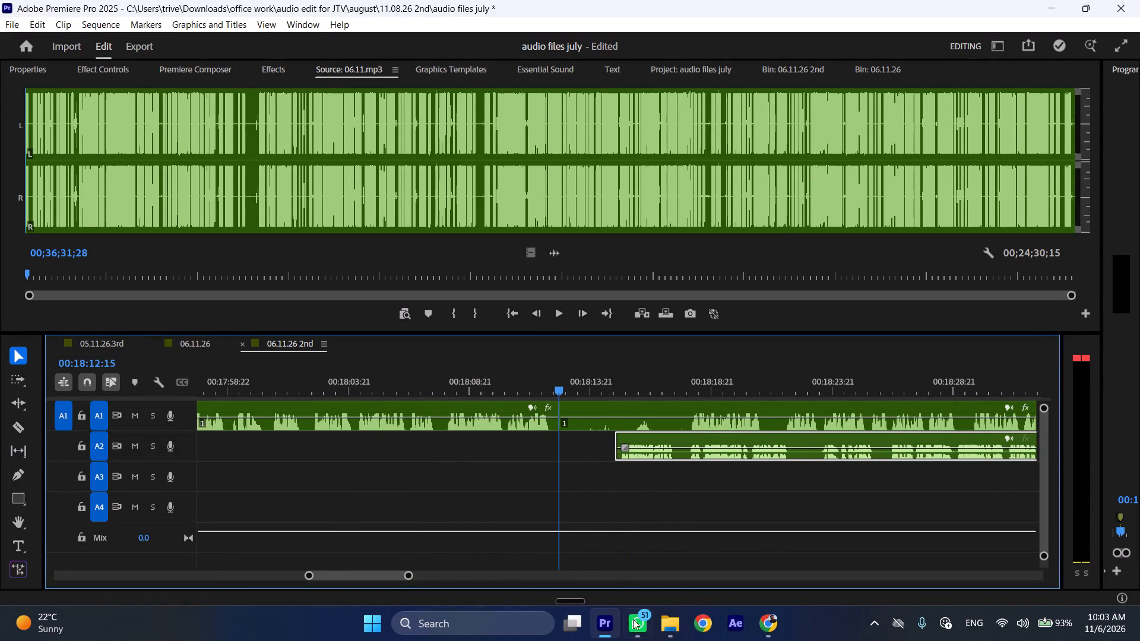
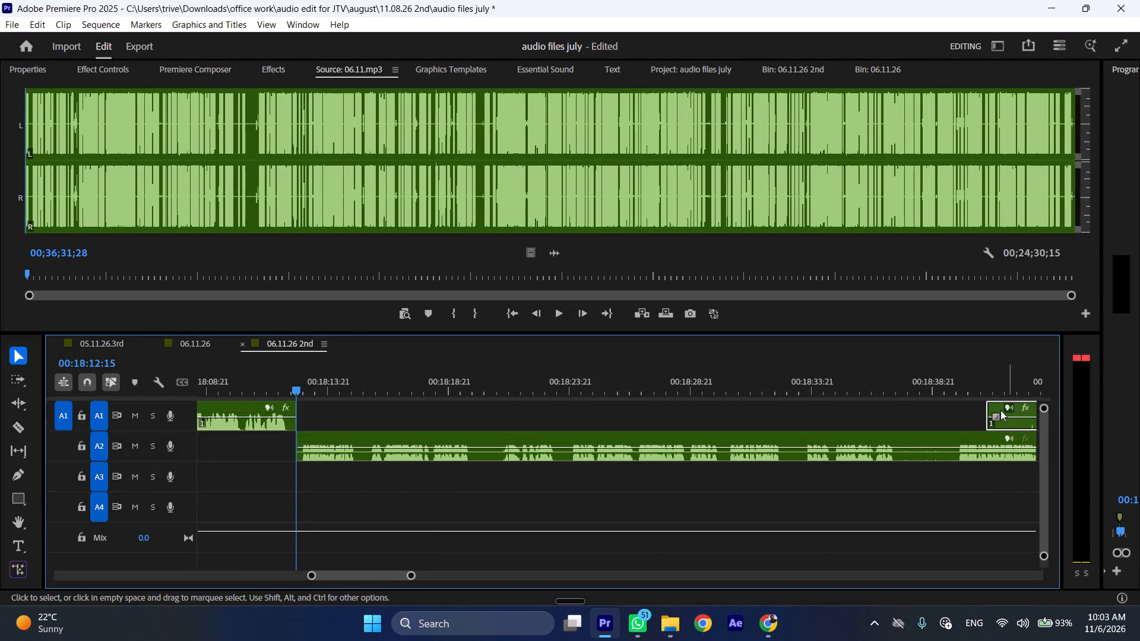
# Play on from 00:18:12:15, split the A2 clip at about 00:18:15:15, and ripple-delete its opening phrase before that cut.
pyautogui.press('space')
pyautogui.press('l')
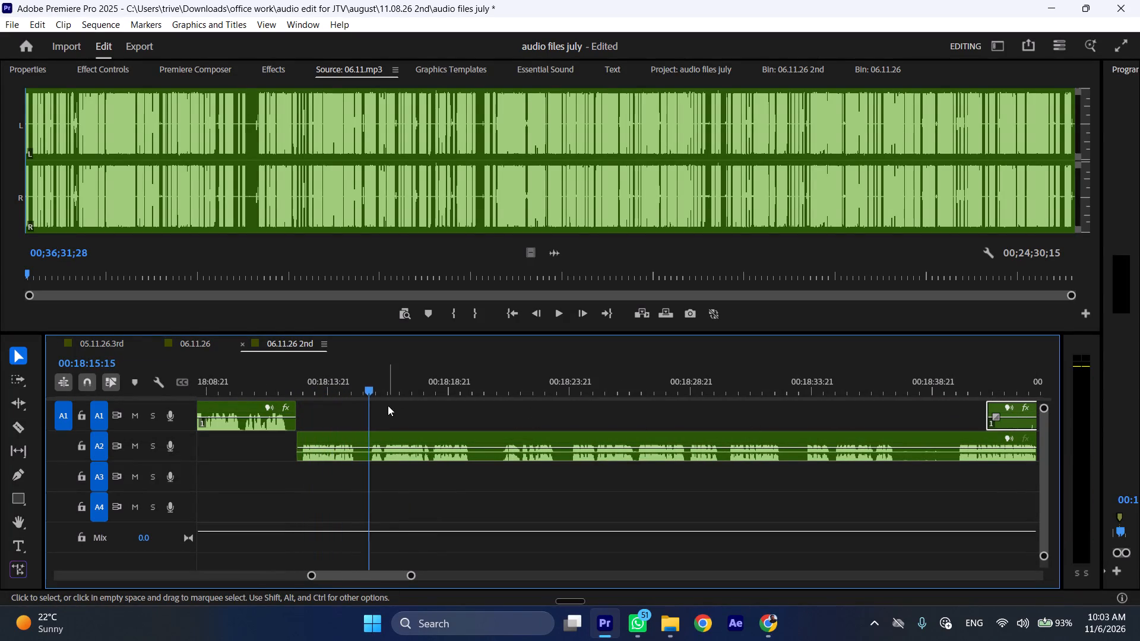
pyautogui.click(370, 386)
pyautogui.click(393, 445)
pyautogui.hotkey('shift', 'c')
pyautogui.hotkey('ctrl', 'shift', 'd')
# Play the A2 speech and ripple-delete the roughly 1-second pause after its second phrase, near 00:18:17.
pyautogui.press('space')
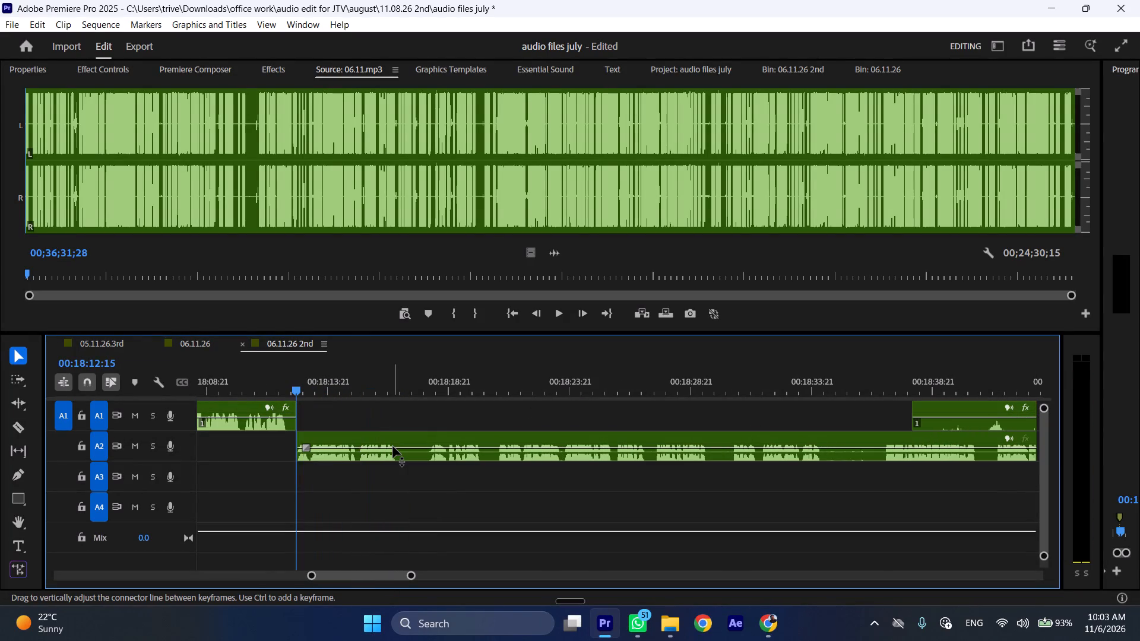
pyautogui.write('lk')
pyautogui.press('l')
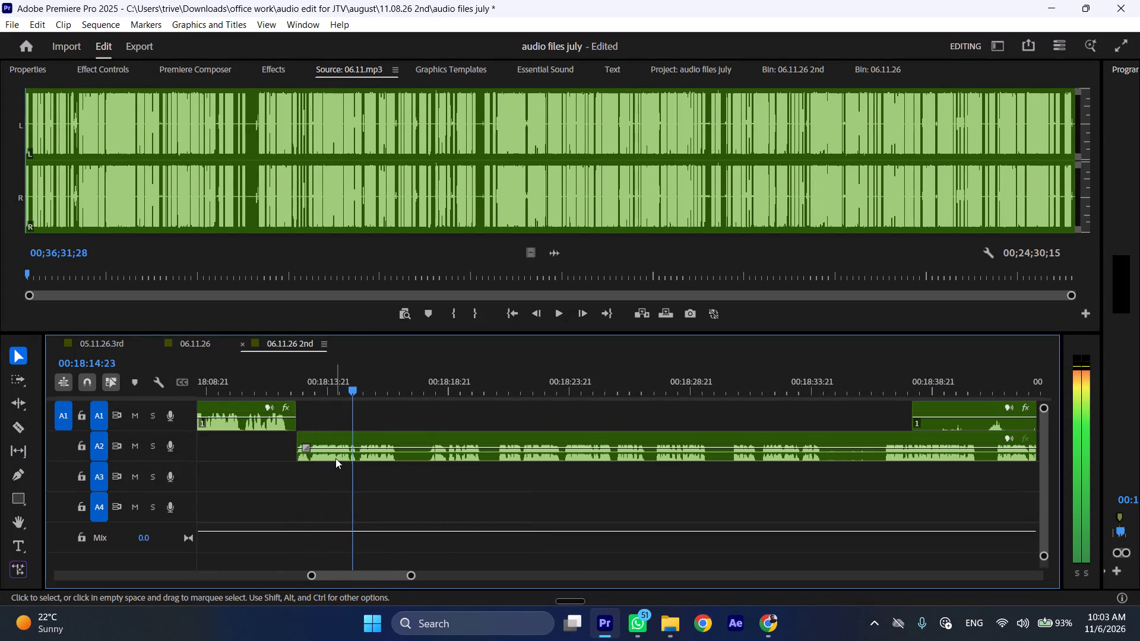
pyautogui.press('space')
pyautogui.hotkey('shift', 'c')
pyautogui.moveTo(423, 382); pyautogui.dragTo(430, 383)
pyautogui.click(442, 442)
pyautogui.hotkey('shift', 'c')
pyautogui.hotkey('ctrl', 'shift', 'd')
# Continue playback and ripple-delete the roughly half-second piece of A2 starting at 00:18:19:06.
pyautogui.press('space')
pyautogui.press('l')
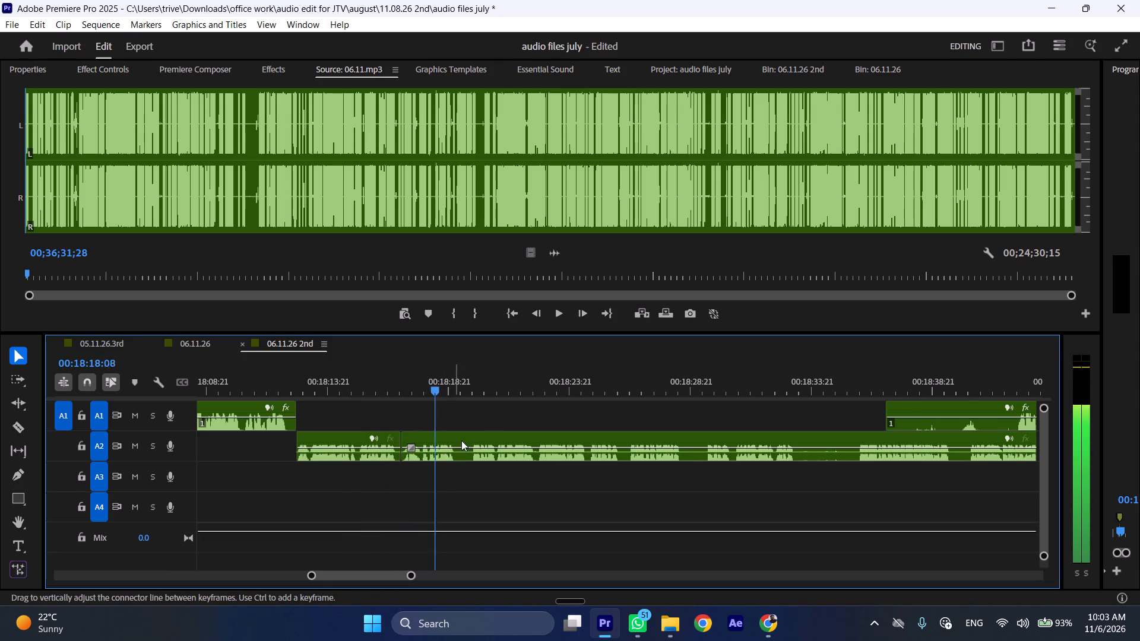
pyautogui.moveTo(458, 385); pyautogui.dragTo(473, 385)
pyautogui.hotkey('shift', 'c')
pyautogui.click(500, 434)
pyautogui.hotkey('shift', 'c')
pyautogui.hotkey('ctrl', 'shift', 'd')
# Listen on to about 00:18:27 and ripple-delete the roughly 1.5-second piece of A2 starting near 00:18:24.
pyautogui.press('space')
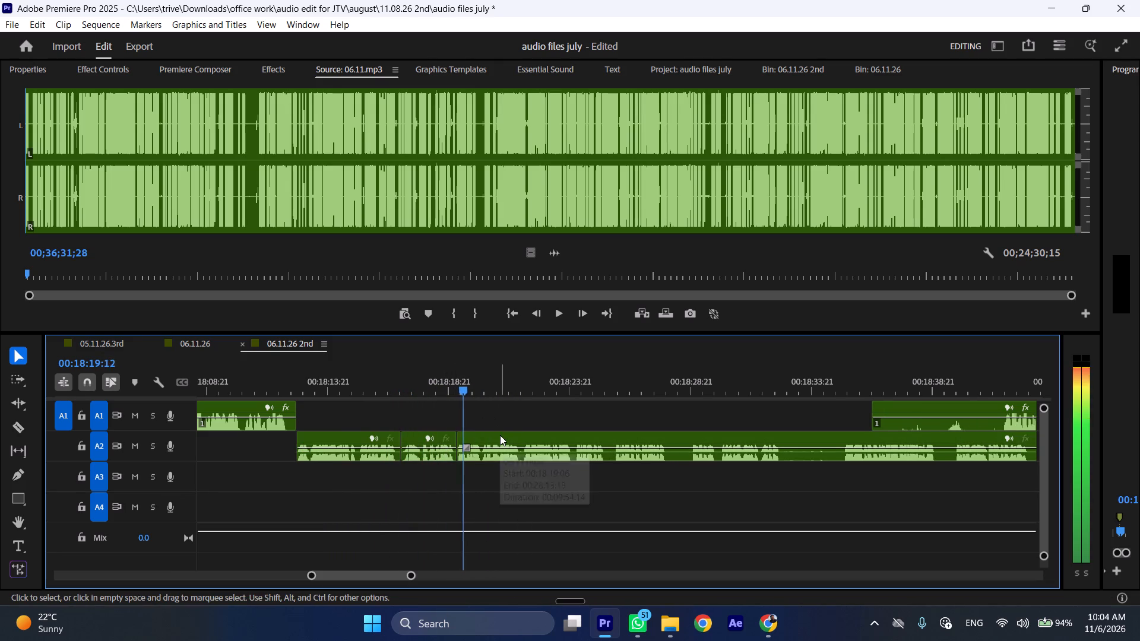
pyautogui.write('l')
pyautogui.scroll(-5, 501, 436)
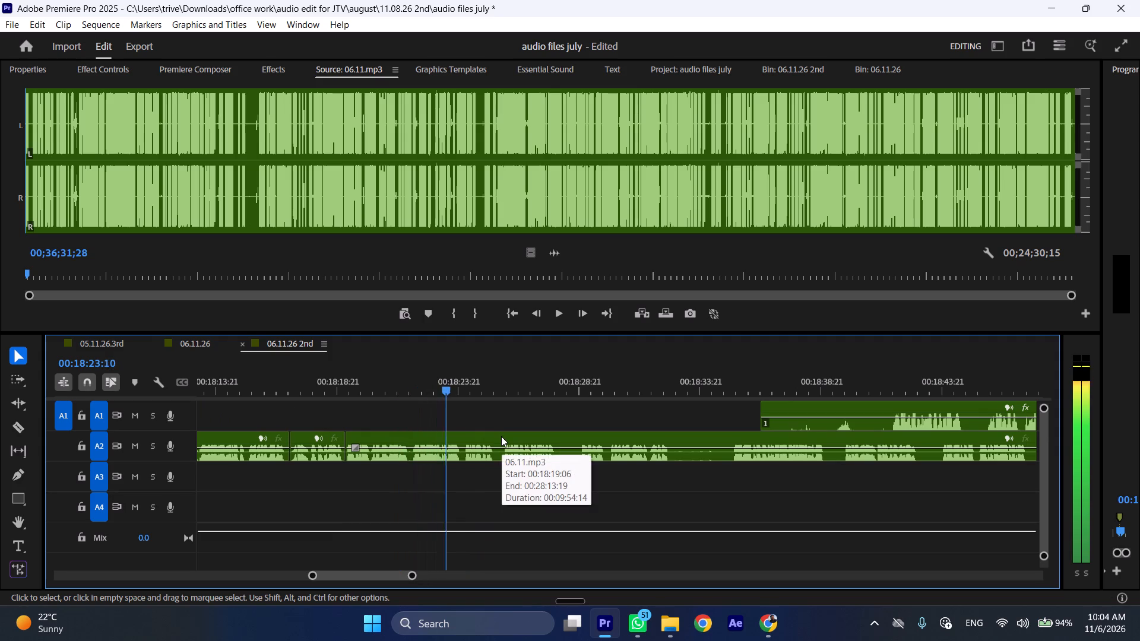
pyautogui.scroll(-4, 502, 460)
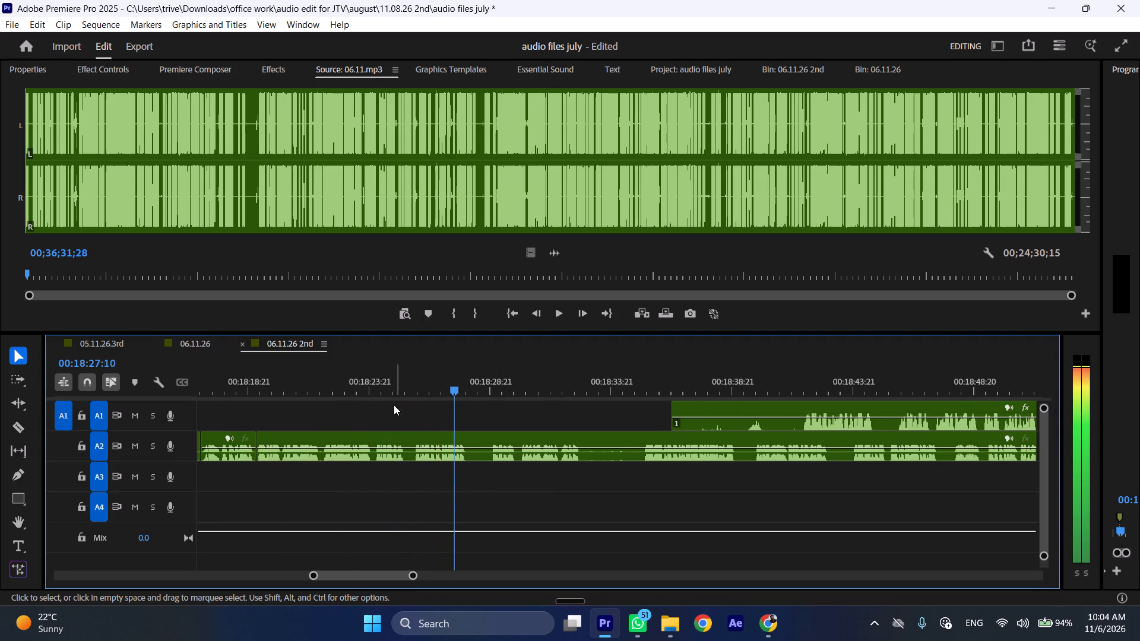
pyautogui.moveTo(377, 386); pyautogui.dragTo(407, 386)
pyautogui.hotkey('shift', 'c')
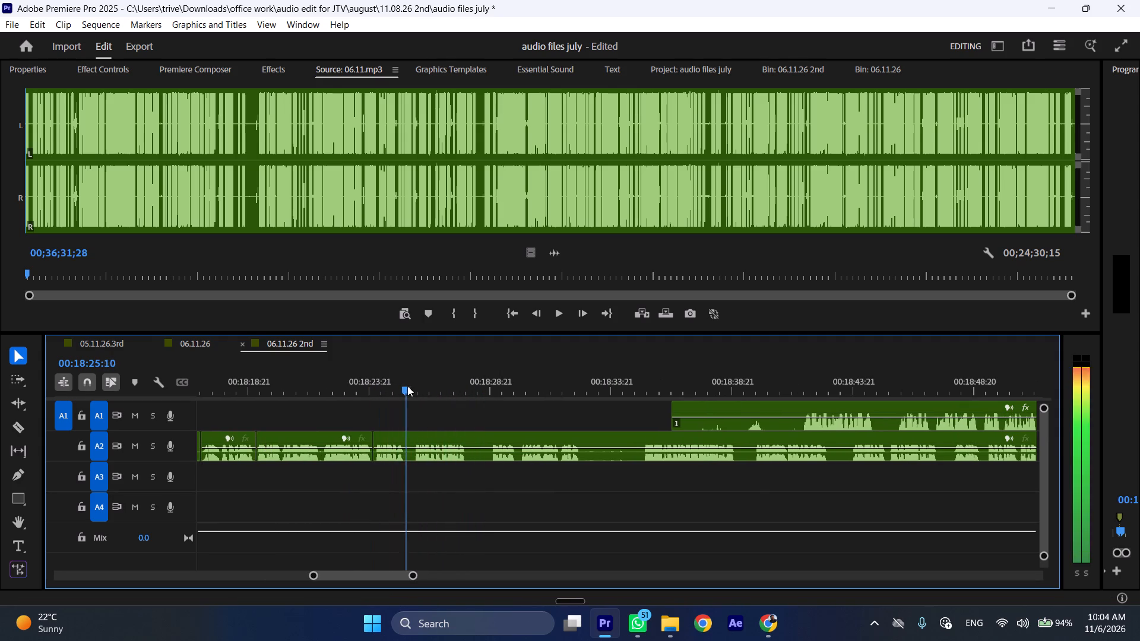
pyautogui.moveTo(407, 386); pyautogui.dragTo(410, 386)
pyautogui.click(425, 453)
pyautogui.hotkey('shift', 'c')
pyautogui.hotkey('ctrl', 'shift', 'd')
# Split A2 at 00:18:26:14 and ripple-delete the roughly 1-second pause that follows.
pyautogui.moveTo(425, 390); pyautogui.dragTo(435, 390)
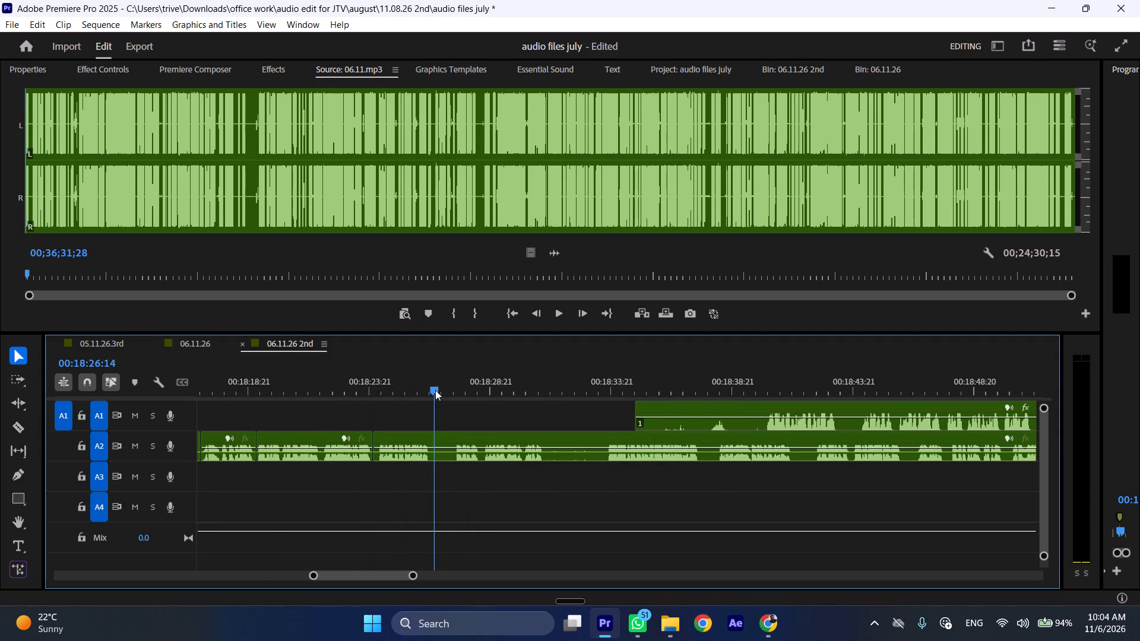
pyautogui.hotkey('shift', 'c')
pyautogui.moveTo(435, 390); pyautogui.dragTo(457, 391)
pyautogui.click(468, 434)
pyautogui.hotkey('shift', 'c')
pyautogui.hotkey('ctrl', 'shift', 'd')
# Play on to the end of the next A2 phrase and split the clip at 00:18:30:09.
pyautogui.press('space')
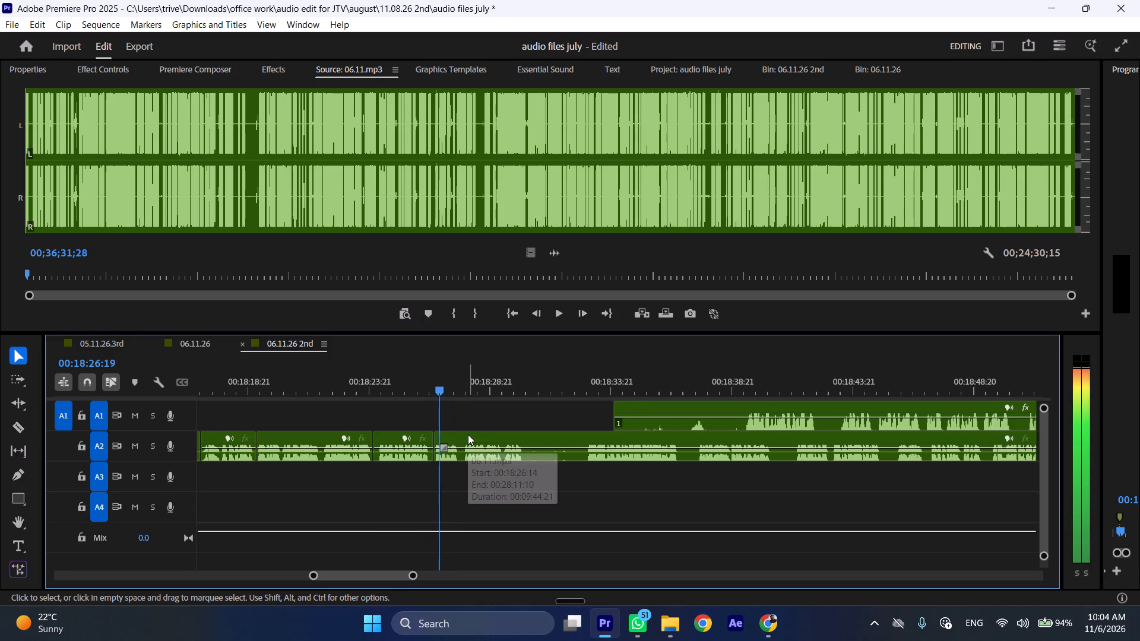
pyautogui.write('l')
pyautogui.scroll(-5, 496, 468)
pyautogui.press('space')
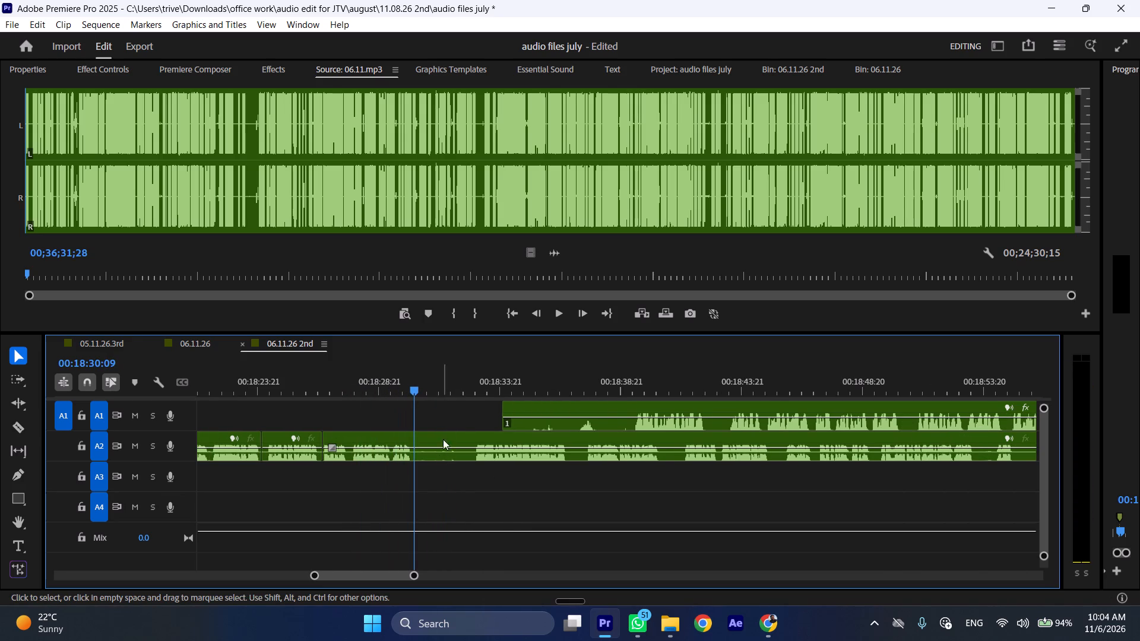
pyautogui.hotkey('shift', 'c')
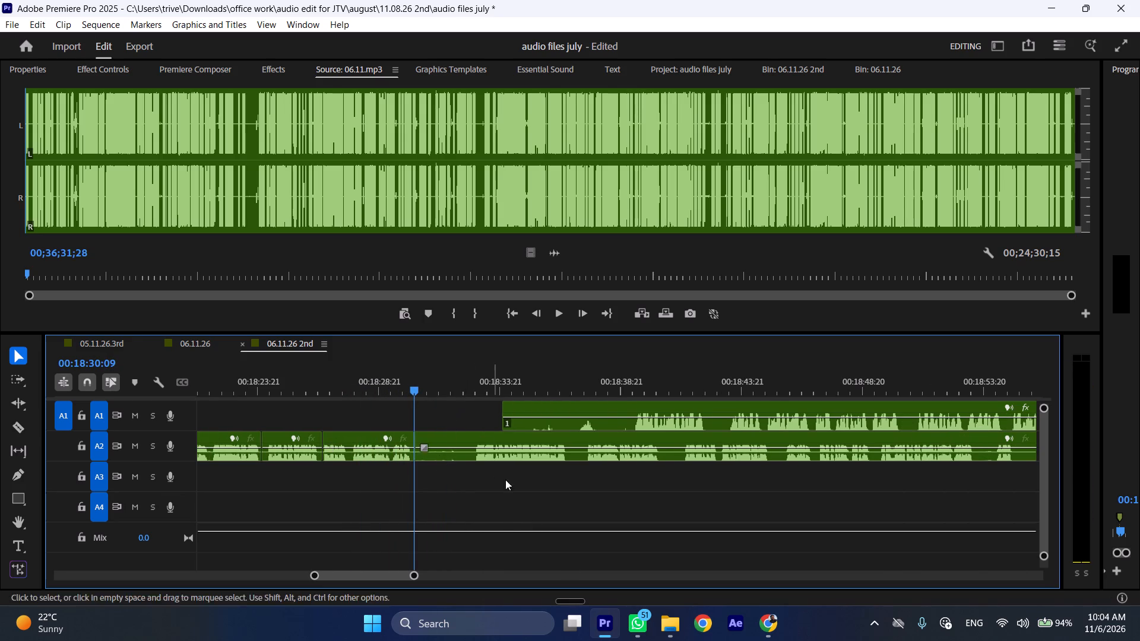
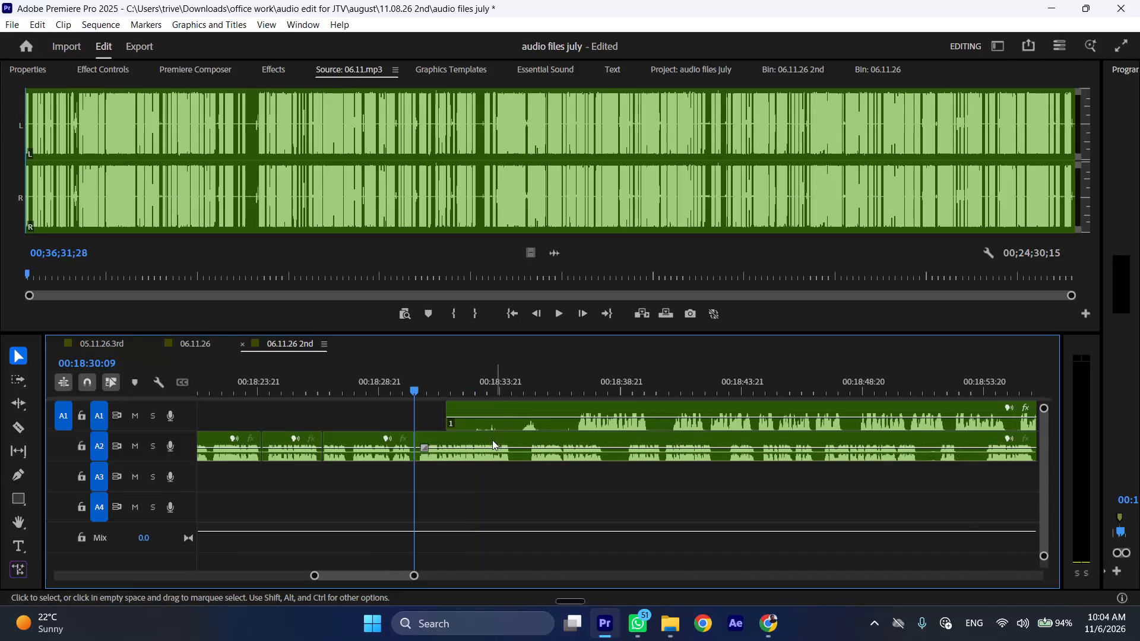
# Move the next A1 clip about 11 seconds later and trim its quiet lead-in so it starts at about 00:18:48.
pyautogui.moveTo(474, 405); pyautogui.dragTo(748, 411)
pyautogui.press('l')
pyautogui.scroll(-7, 686, 473)
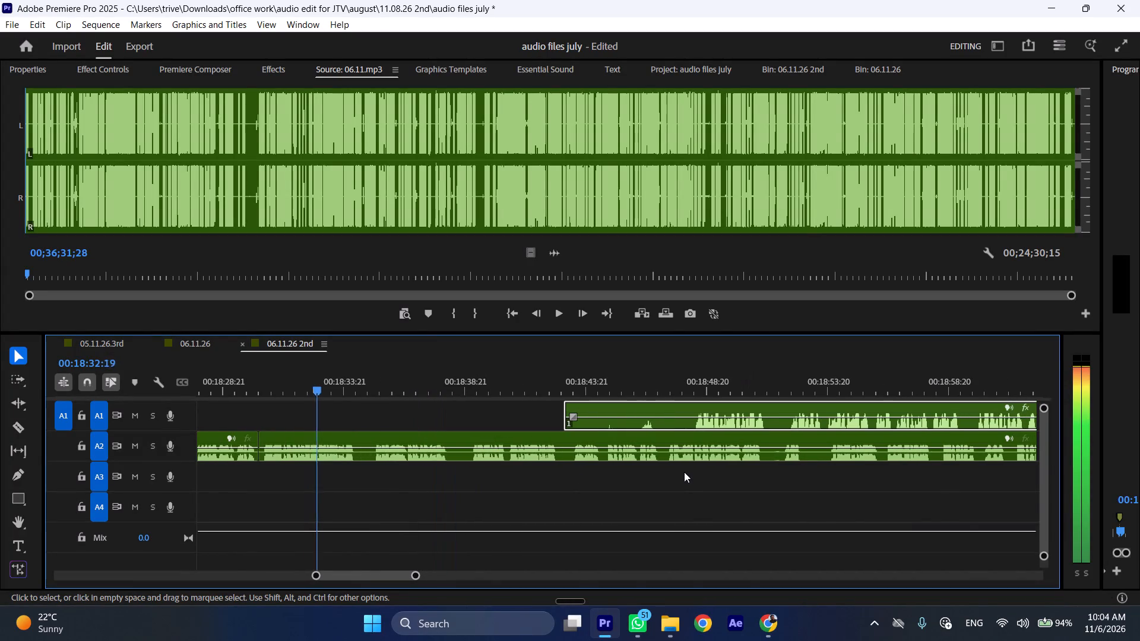
pyautogui.moveTo(569, 408); pyautogui.dragTo(696, 405)
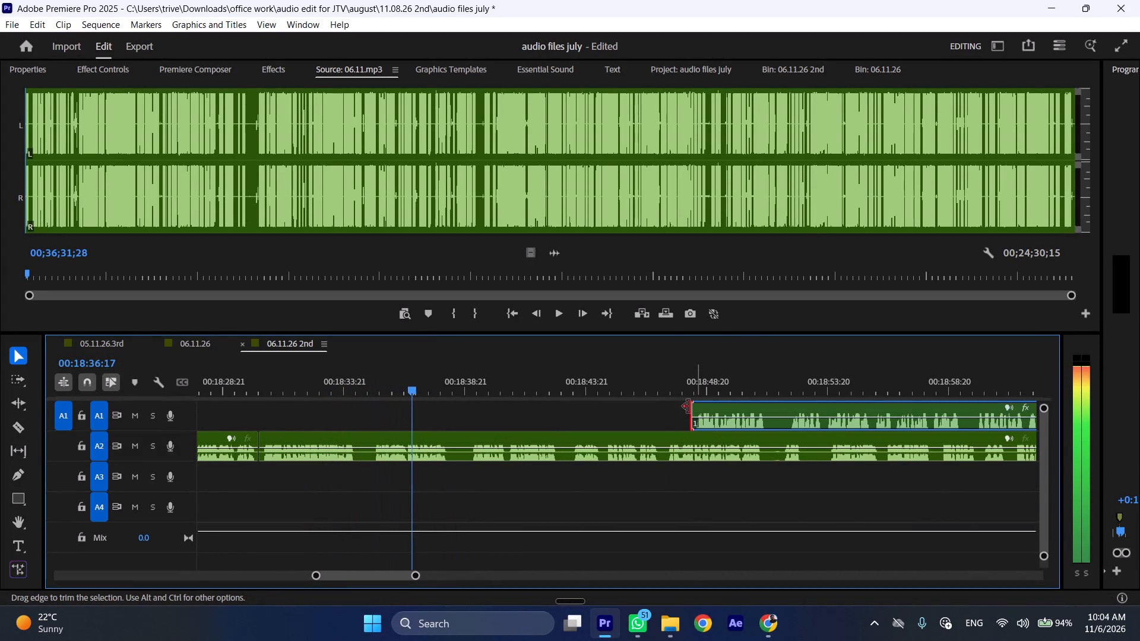
# Split A2 around the pause near 00:18:34 and ripple-delete the roughly 0.7-second piece.
pyautogui.moveTo(359, 383); pyautogui.dragTo(376, 385)
pyautogui.hotkey('shift', 'c')
pyautogui.click(412, 450)
pyautogui.hotkey('shift', 'c')
pyautogui.hotkey('ctrl', 'shift', 'd')
# Split A2 around the next pause and ripple-delete the roughly 0.9-second piece ending at 00:18:38:10.
pyautogui.moveTo(409, 385); pyautogui.dragTo(420, 385)
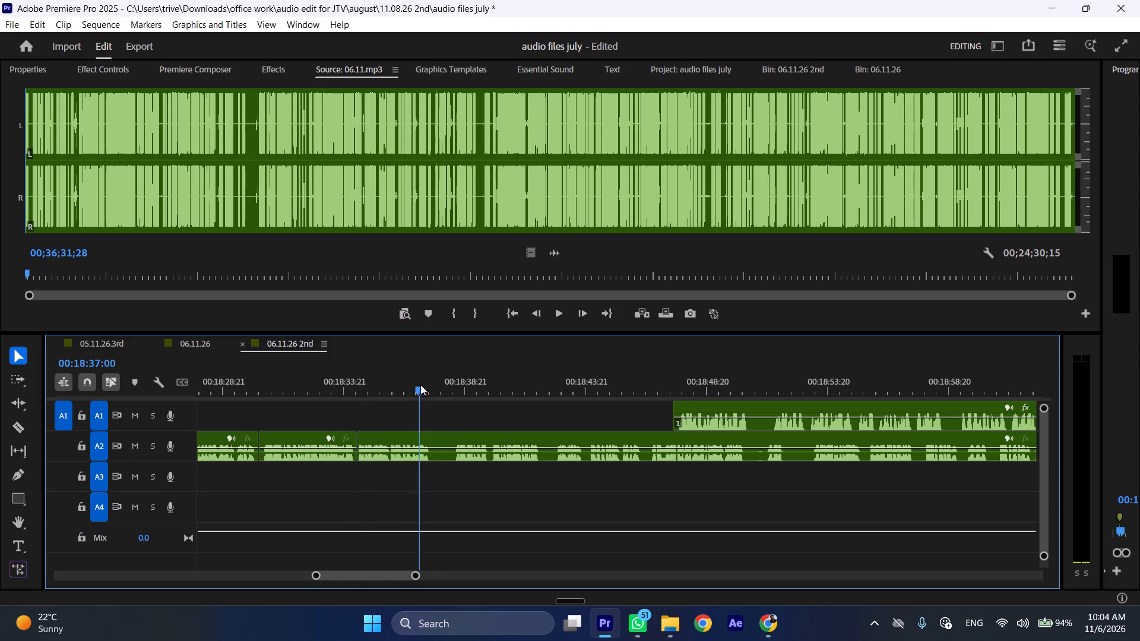
pyautogui.moveTo(420, 385); pyautogui.dragTo(455, 386)
pyautogui.hotkey('shift', 'c')
pyautogui.click(483, 454)
pyautogui.hotkey('shift', 'c')
pyautogui.hotkey('ctrl', 'shift', 'd')
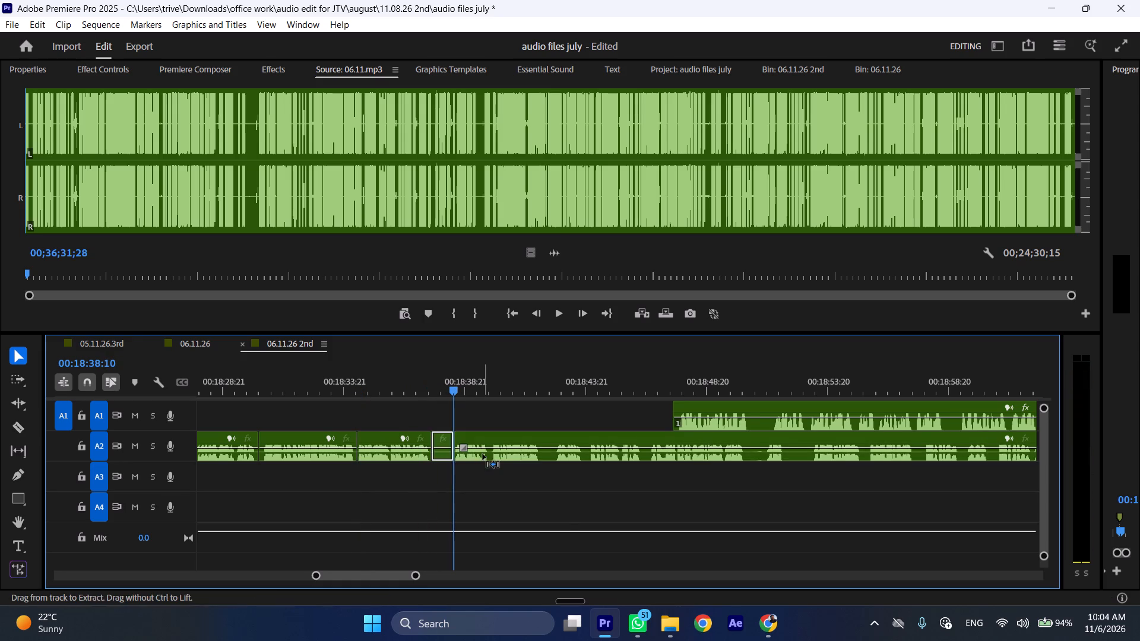
# Listen on to about 00:18:44 and ripple-delete the roughly 0.7-second pause in A2 starting near 00:18:41.
pyautogui.press('space')
pyautogui.write('l')
pyautogui.scroll(-4, 494, 468)
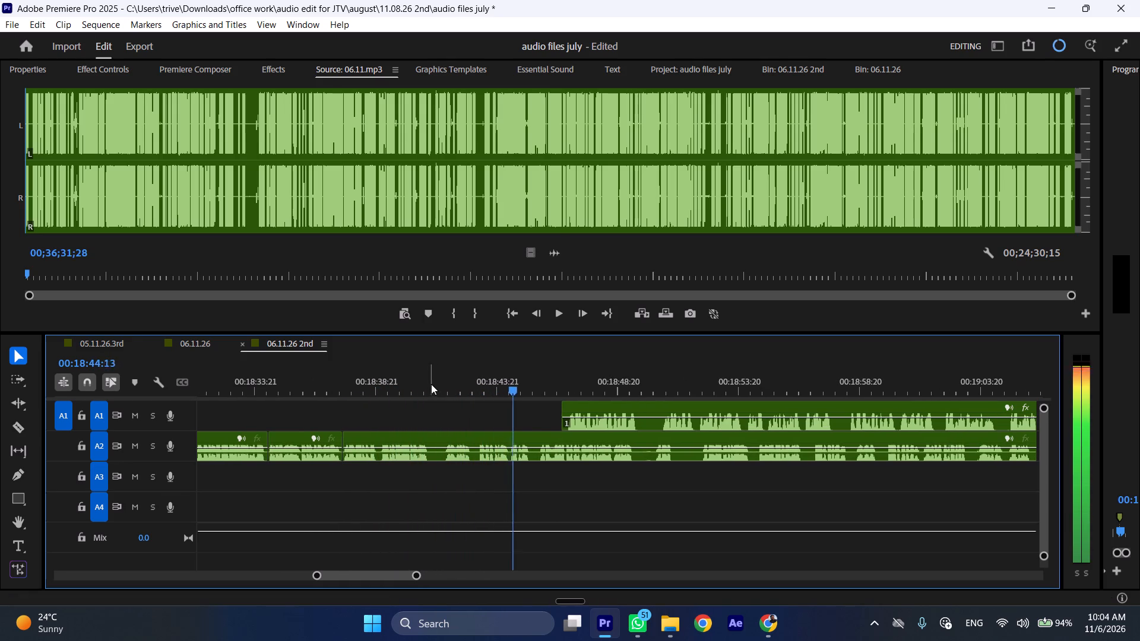
pyautogui.moveTo(431, 384); pyautogui.dragTo(446, 384)
pyautogui.hotkey('shift', 'c')
pyautogui.click(469, 446)
pyautogui.hotkey('shift', 'c')
pyautogui.hotkey('ctrl', 'shift', 'd')
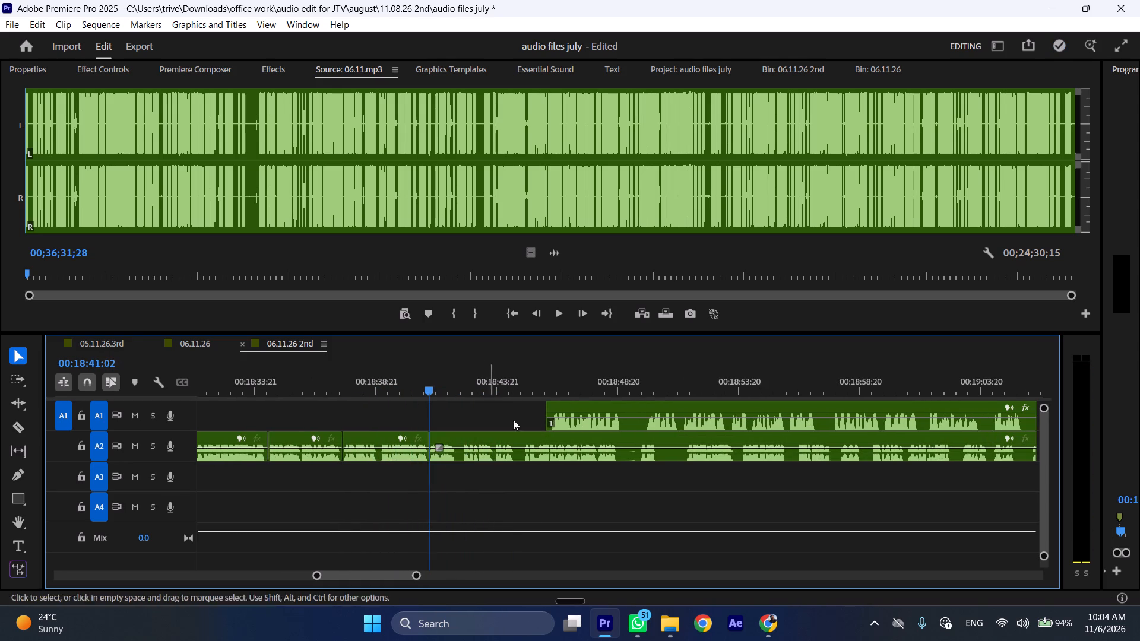
# Move the A1 clip about 7 seconds later so it starts at about 00:18:53.
pyautogui.moveTo(572, 405); pyautogui.dragTo(750, 407)
# Play on to the end of the next A2 phrase and split the clip at 00:18:49:02.
pyautogui.press('space')
pyautogui.press('l')
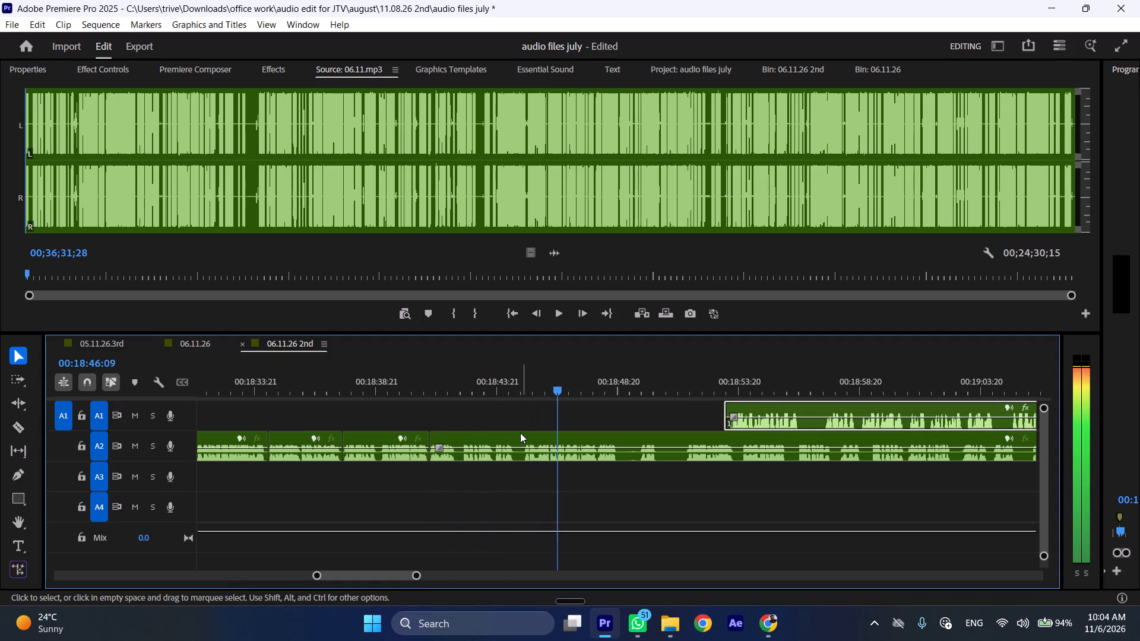
pyautogui.scroll(-3, 547, 448)
pyautogui.press('space')
pyautogui.hotkey('shift', 'c')
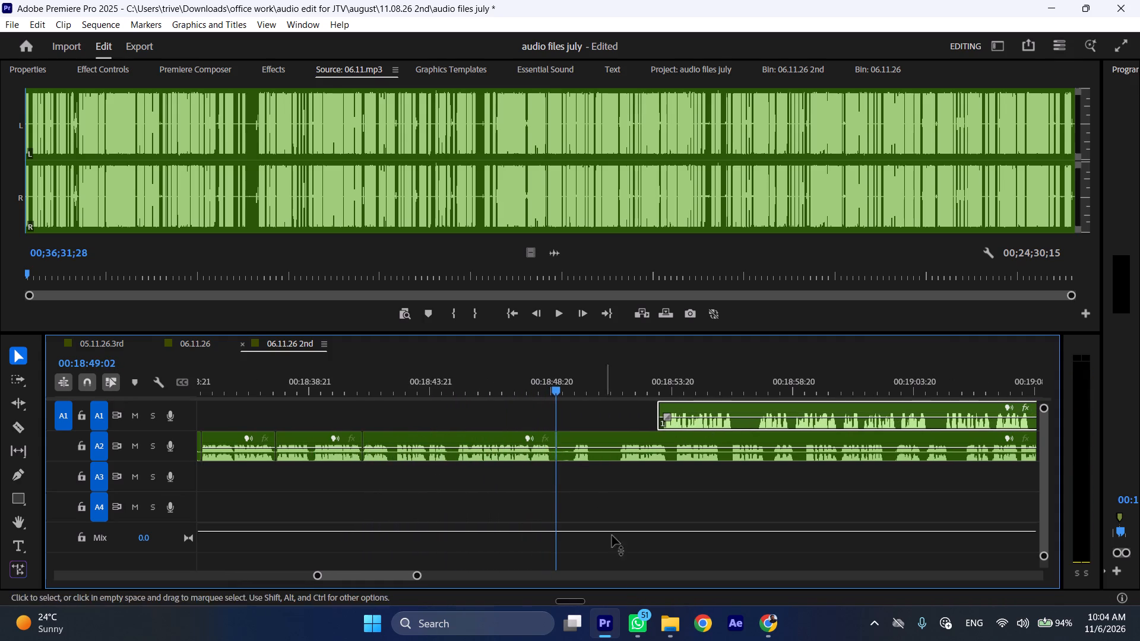
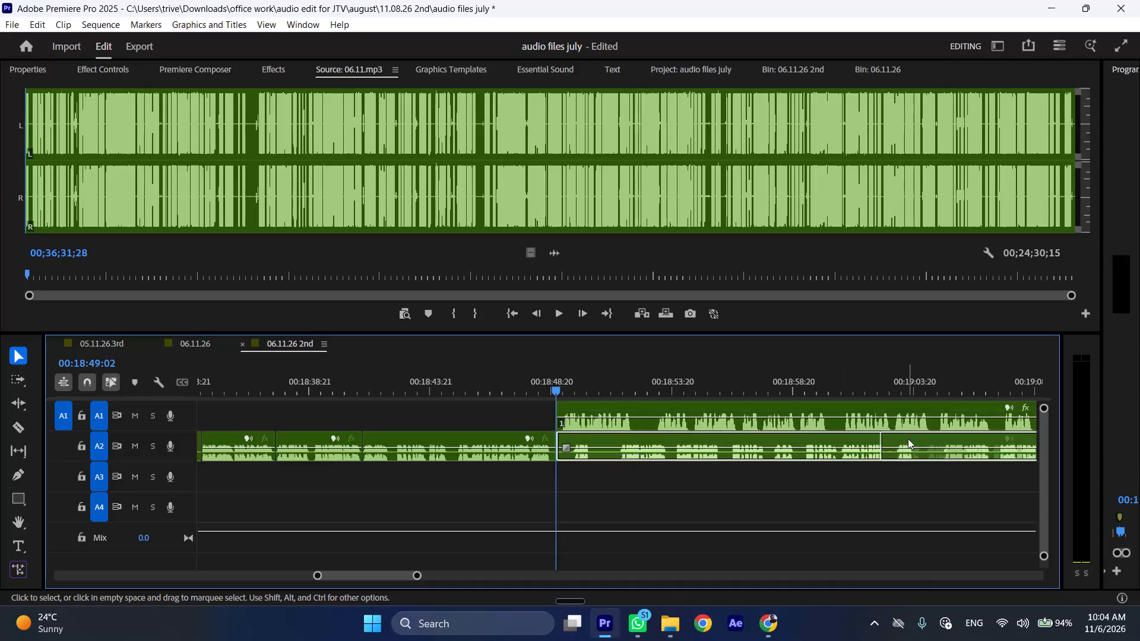
# Listen to the start of the A1 clip and ripple-delete its roughly 4-second opening, up to 00:18:53:07.
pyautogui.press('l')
pyautogui.scroll(-5, 656, 476)
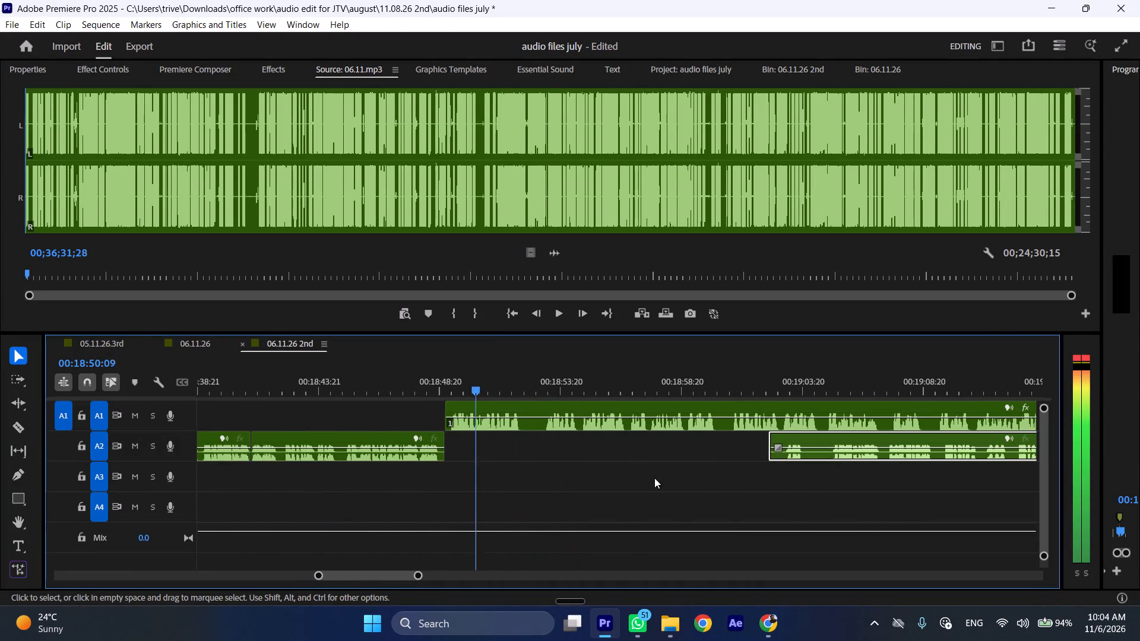
pyautogui.click(548, 383)
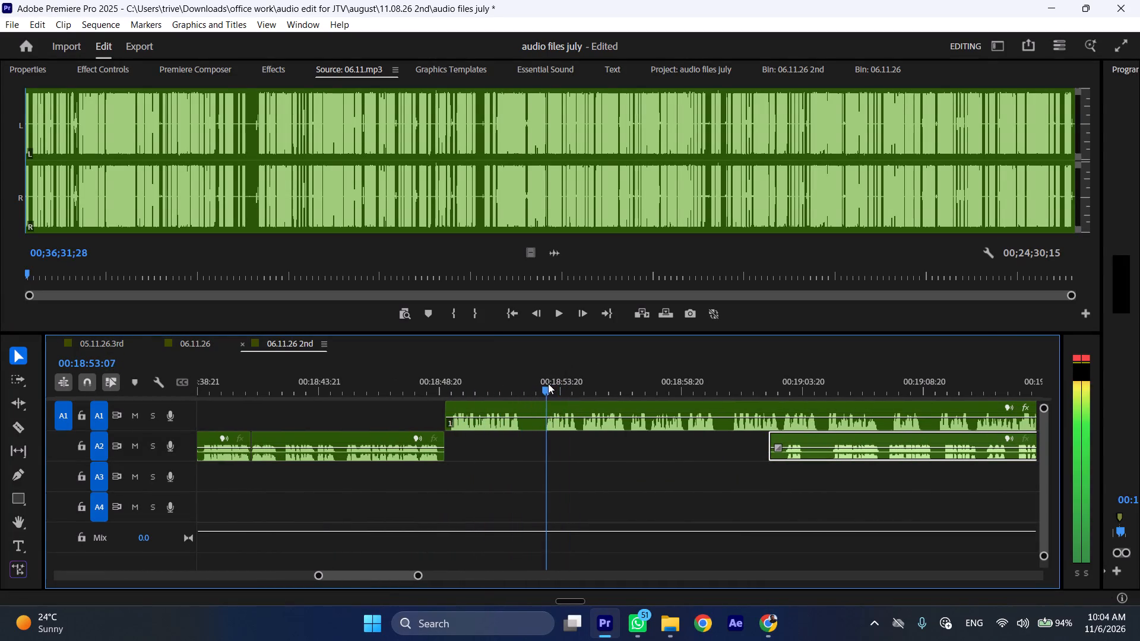
pyautogui.click(562, 413)
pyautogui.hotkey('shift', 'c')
pyautogui.hotkey('ctrl', 'shift', 'd')
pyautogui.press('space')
# Move the following A2 clip about 12 seconds later so it starts at about 00:19:10.
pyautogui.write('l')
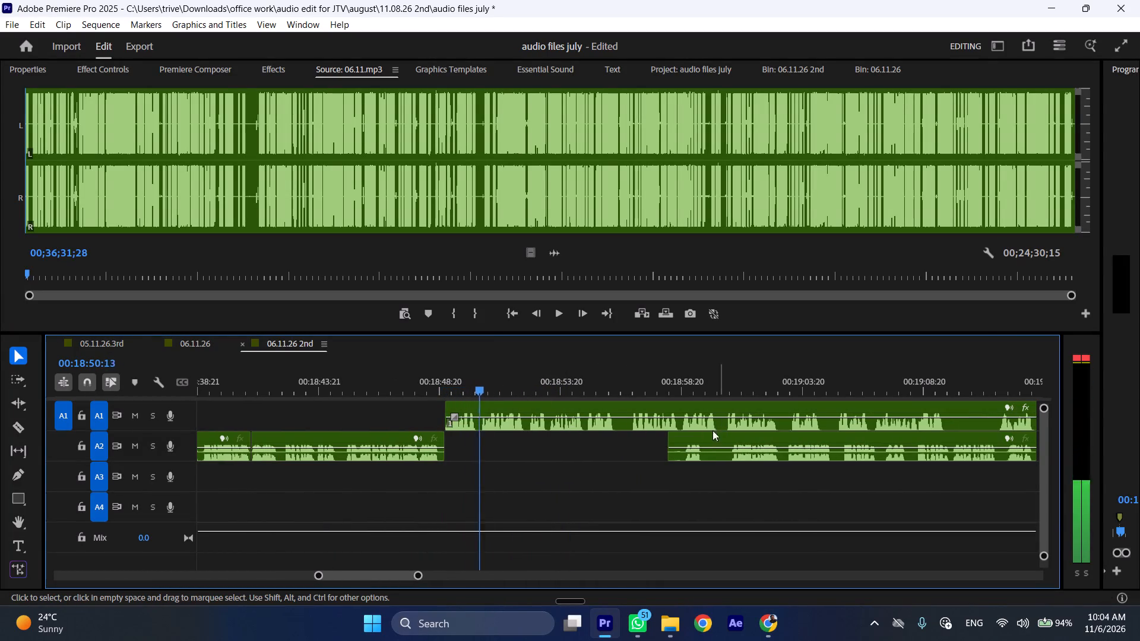
pyautogui.moveTo(704, 439); pyautogui.dragTo(993, 439)
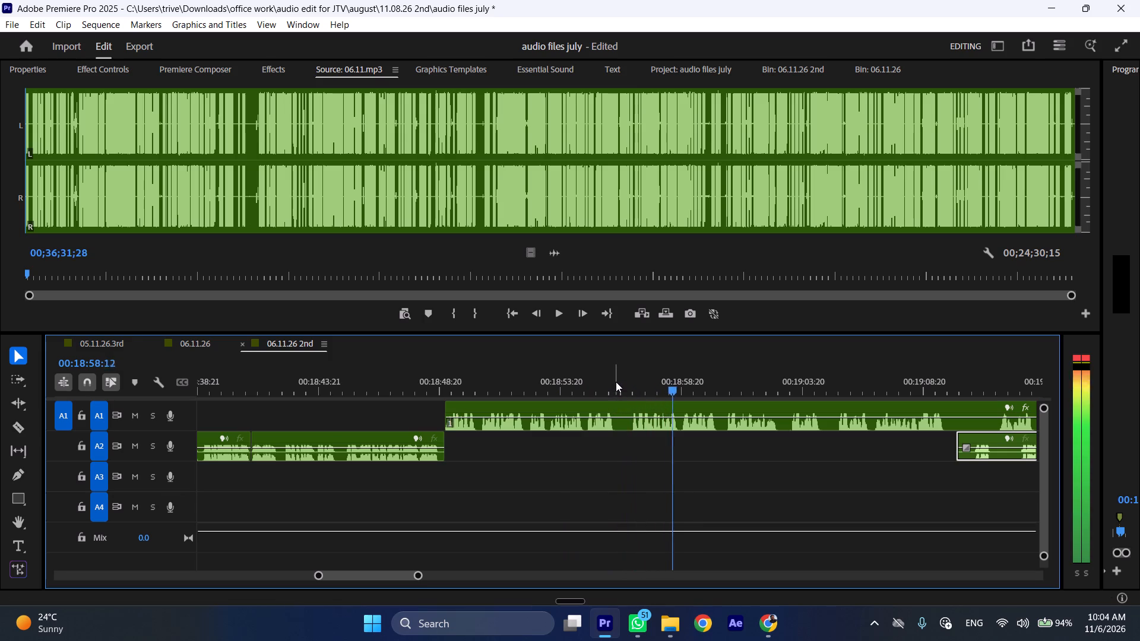
# Split A1 at 00:18:56:17 and ripple-delete the roughly 0.6-second pause just before it.
pyautogui.moveTo(616, 382); pyautogui.dragTo(631, 383)
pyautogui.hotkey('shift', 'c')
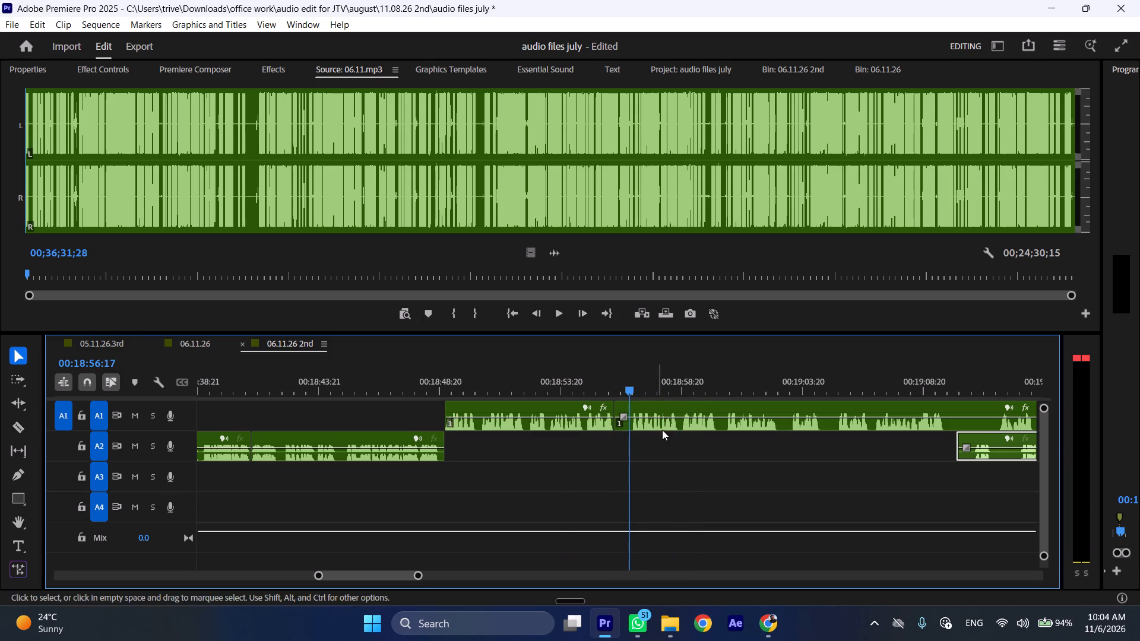
pyautogui.click(663, 430)
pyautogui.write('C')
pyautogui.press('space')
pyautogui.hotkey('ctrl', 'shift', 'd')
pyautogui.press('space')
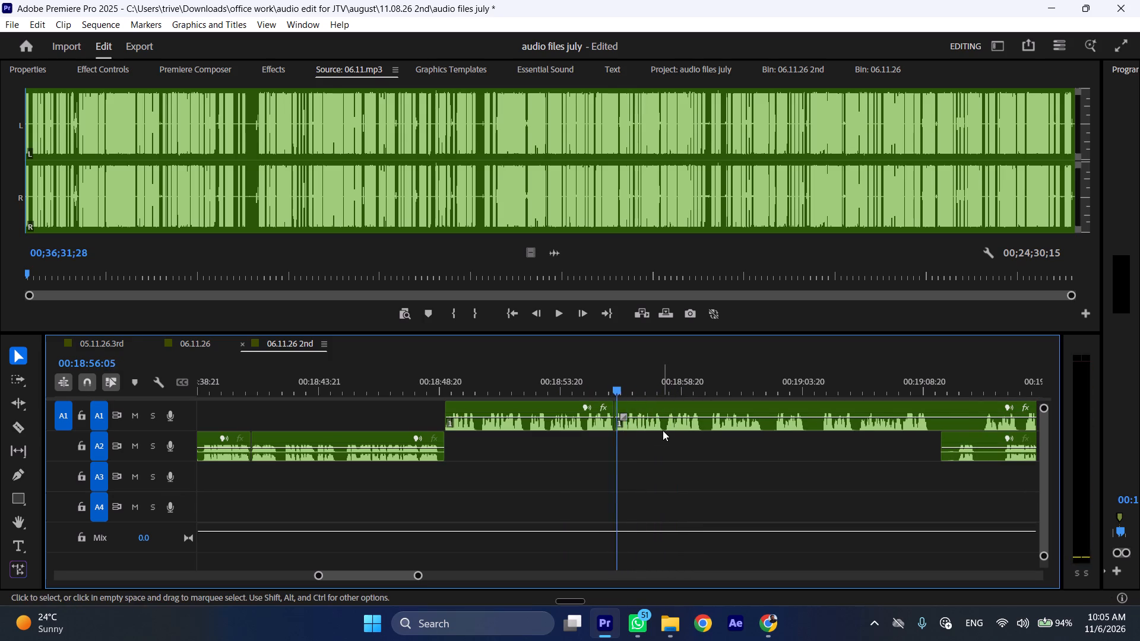
# Listen on through the A1 clip from about 00:18:56 for the next pause.
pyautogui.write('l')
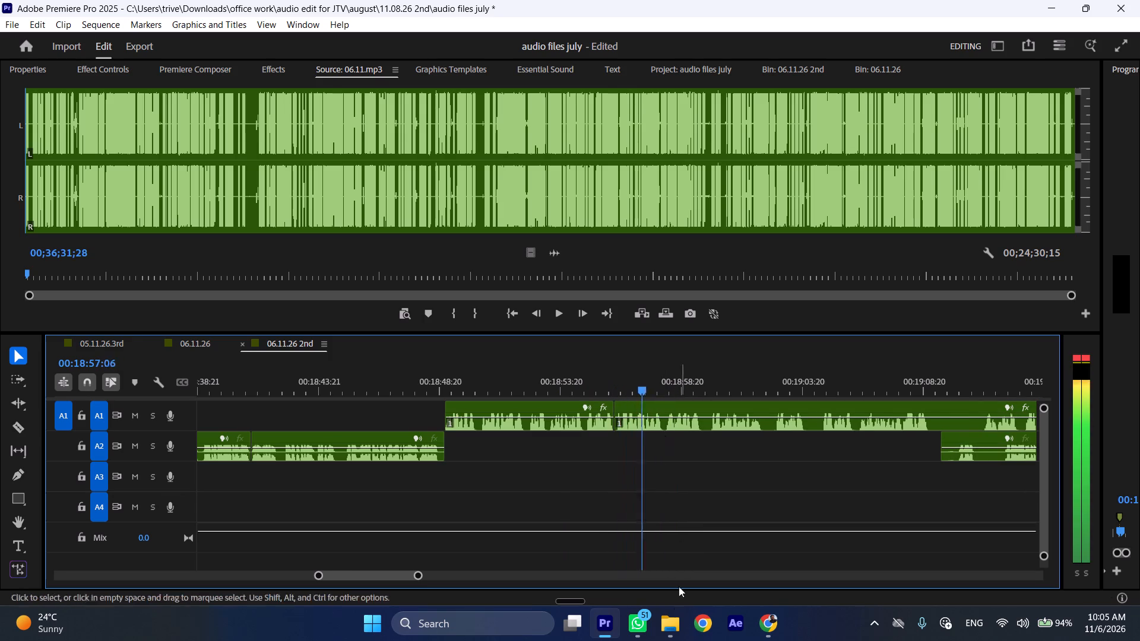
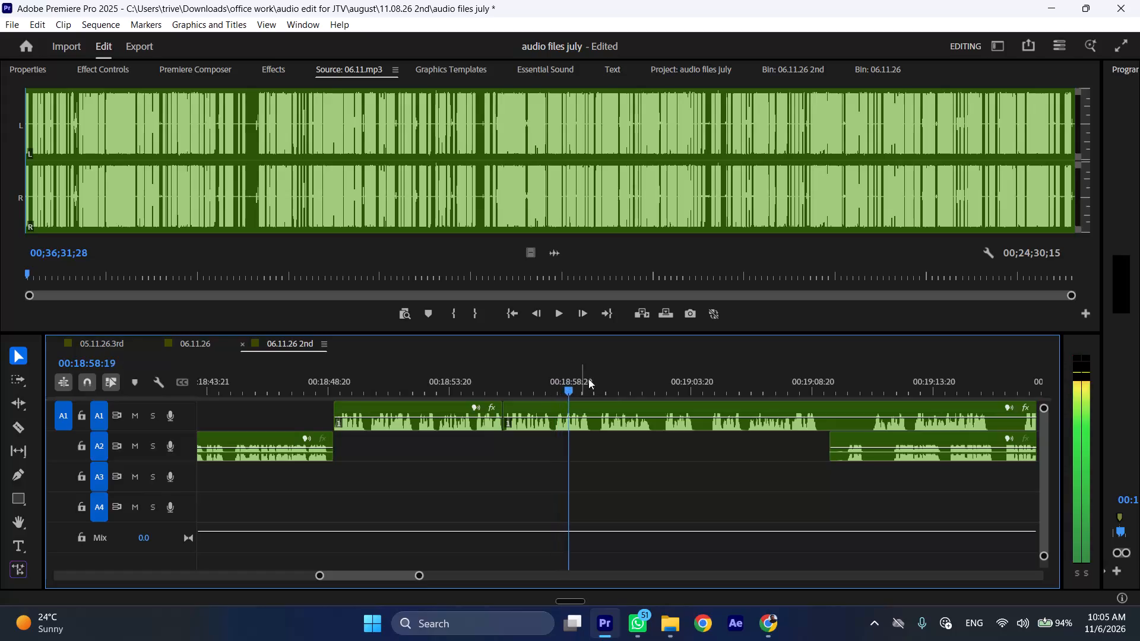
# Split A1 at about 00:18:59:21 and 00:19:04:12 and ripple-delete the roughly 4.6-second piece between the cuts.
pyautogui.moveTo(591, 379); pyautogui.dragTo(597, 379)
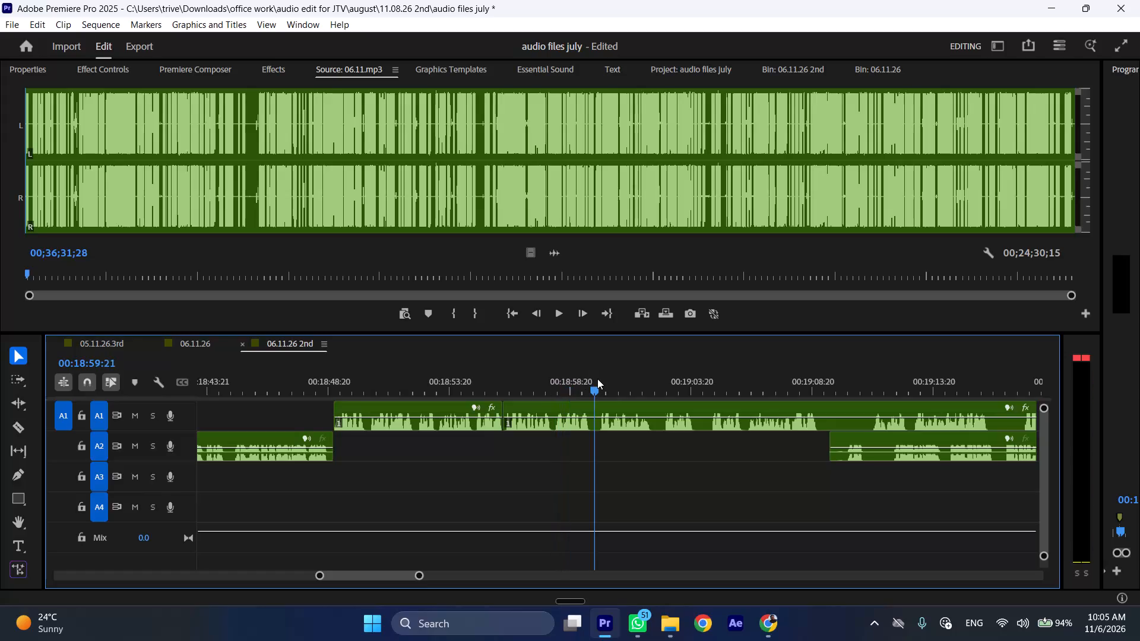
pyautogui.moveTo(597, 379); pyautogui.dragTo(710, 373)
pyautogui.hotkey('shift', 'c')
pyautogui.click(724, 411)
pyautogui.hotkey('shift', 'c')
pyautogui.hotkey('ctrl', 'shift', 'd')
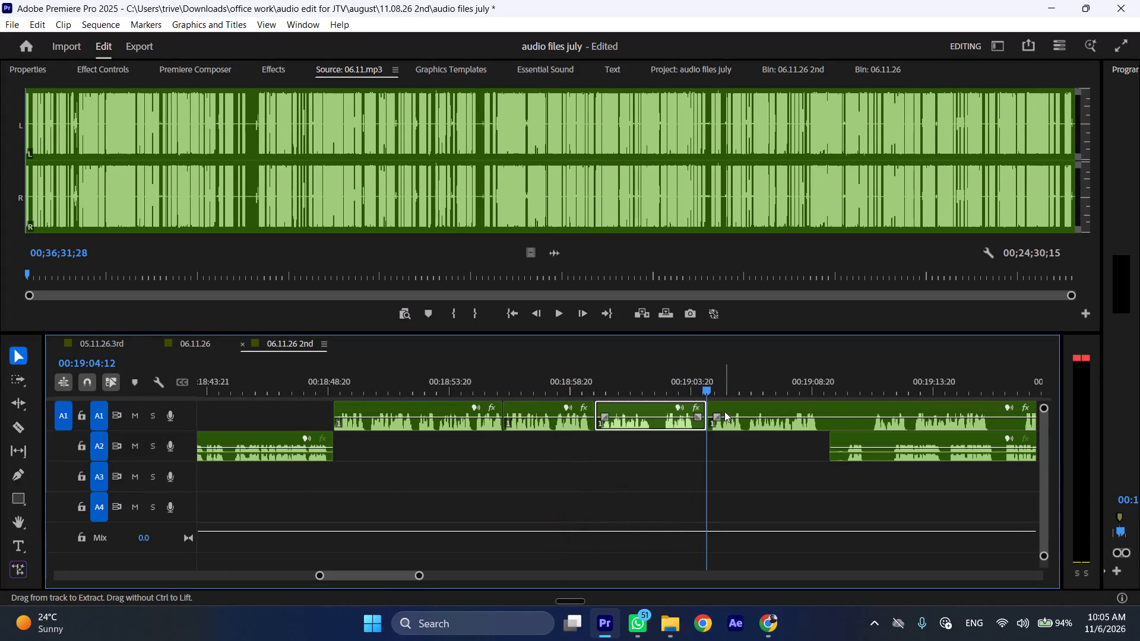
# Play on and move the upcoming A2 clip about 10 seconds later so it starts at about 00:19:15.
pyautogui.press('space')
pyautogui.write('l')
pyautogui.scroll(-6, 710, 440)
pyautogui.moveTo(601, 434); pyautogui.dragTo(772, 434)
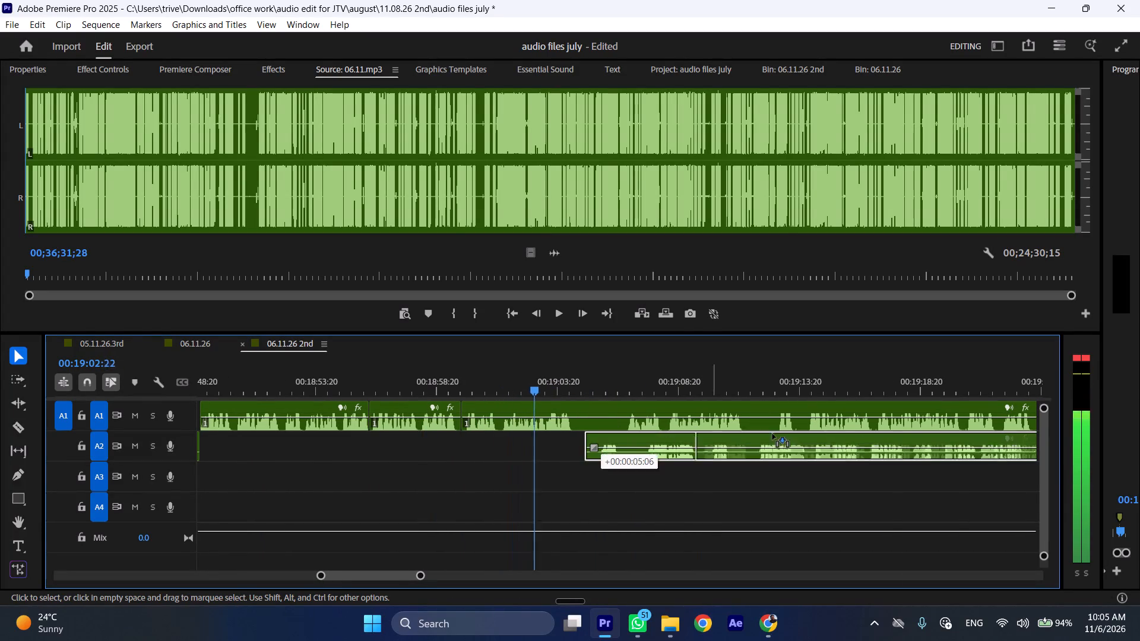
pyautogui.moveTo(772, 434); pyautogui.dragTo(848, 434)
# Stop playback at the end of the A1 phrase and split the clip at 00:19:04:11.
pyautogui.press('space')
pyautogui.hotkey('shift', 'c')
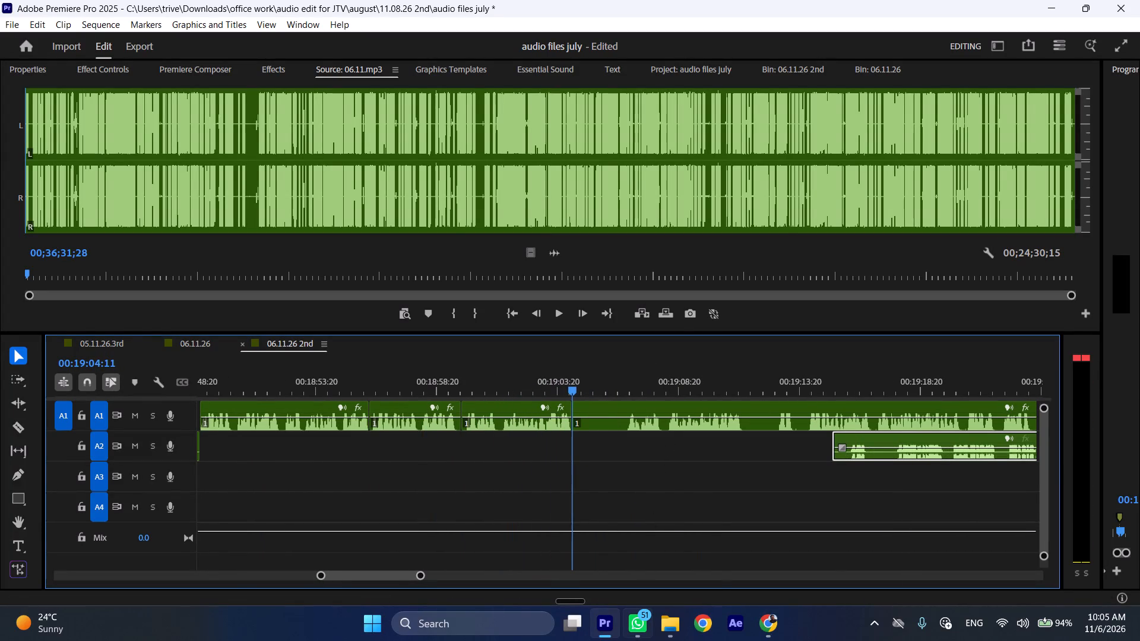
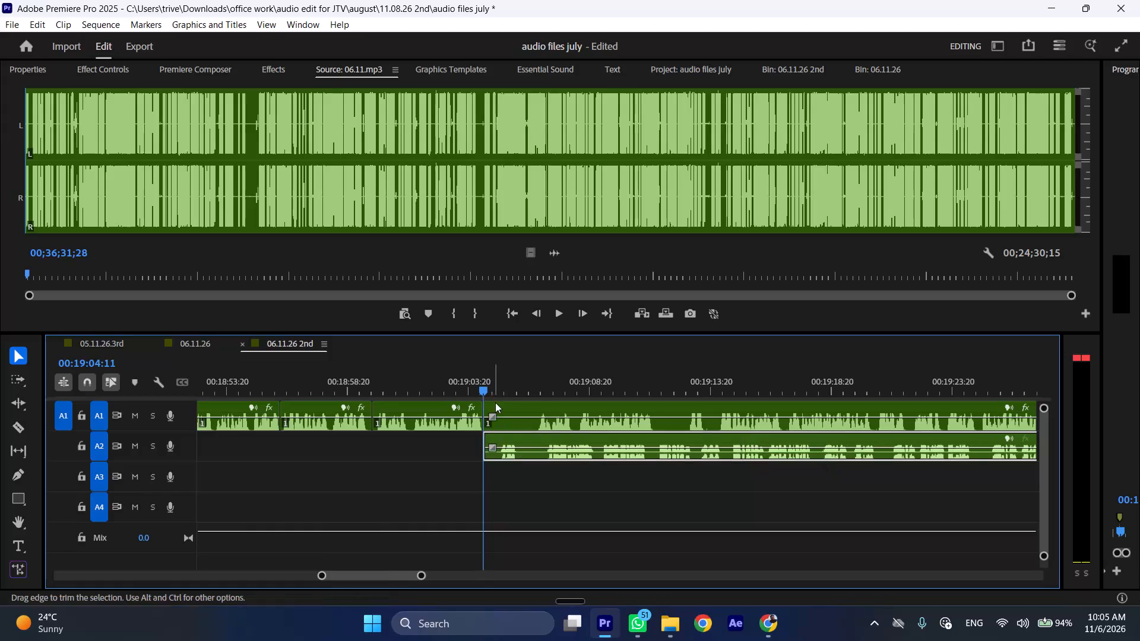
# Move the A1 clip starting at 00:19:04:11 about 17.5 seconds later so it starts at about 00:19:22.
pyautogui.moveTo(502, 407); pyautogui.dragTo(924, 407)
# Listen to the A2 clip from 00:19:04:11 and ripple-delete its unwanted opening of roughly 2.6 seconds.
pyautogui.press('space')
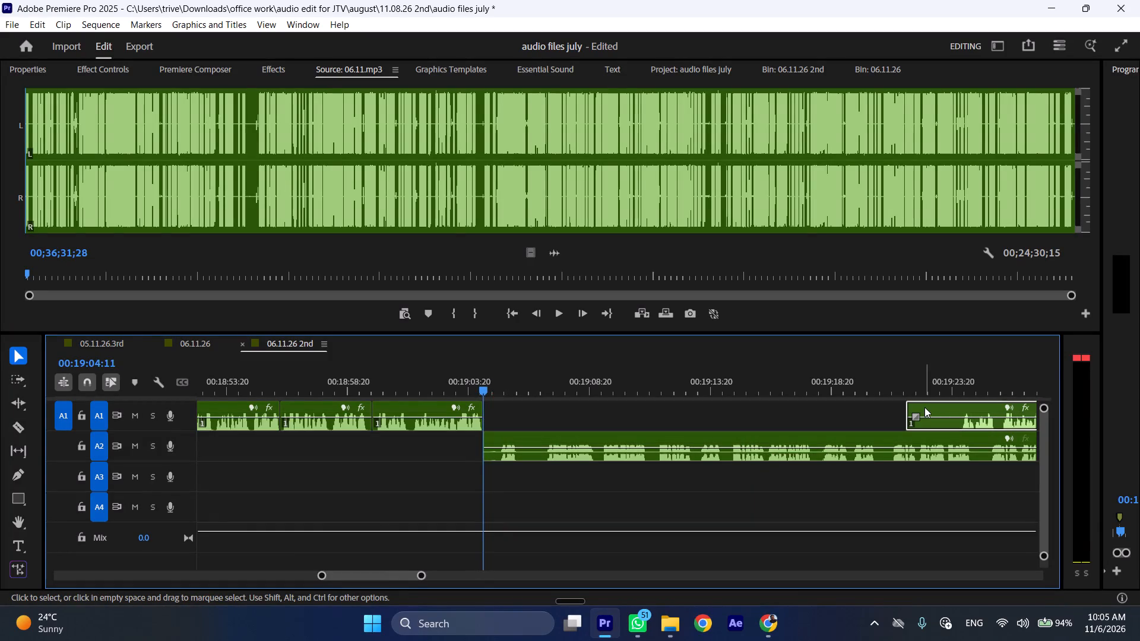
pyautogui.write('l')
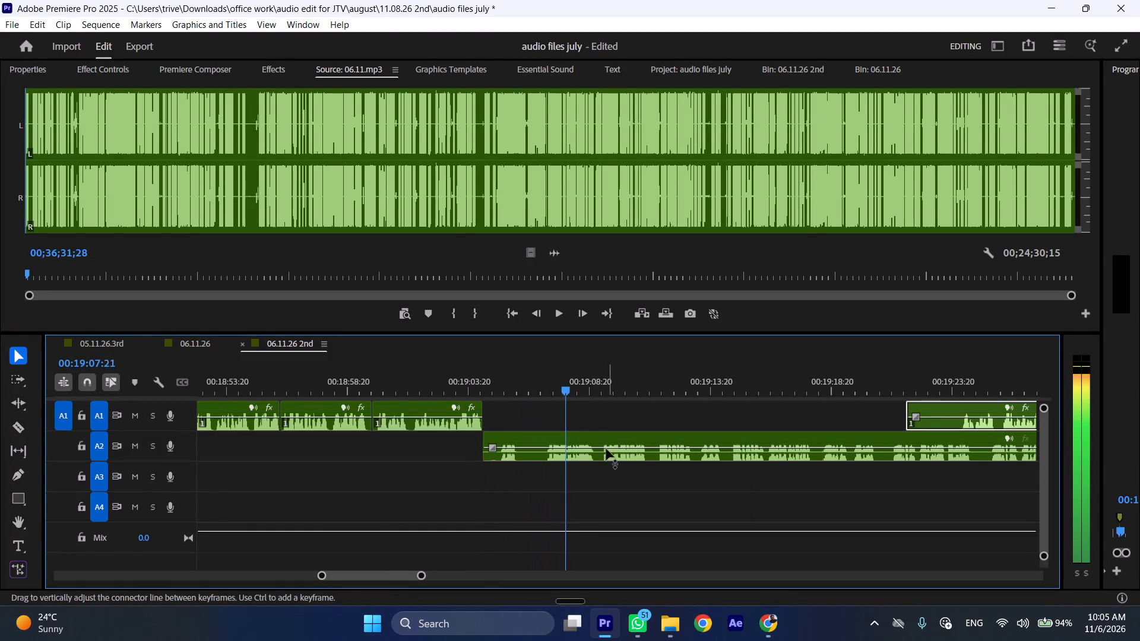
pyautogui.click(547, 387)
pyautogui.click(579, 440)
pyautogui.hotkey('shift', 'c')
pyautogui.hotkey('ctrl', 'shift', 'd')
# Listen on to about 00:19:12, then split A2 at the short pause near 00:19:06 and ripple-delete the roughly 0.2-second gap.
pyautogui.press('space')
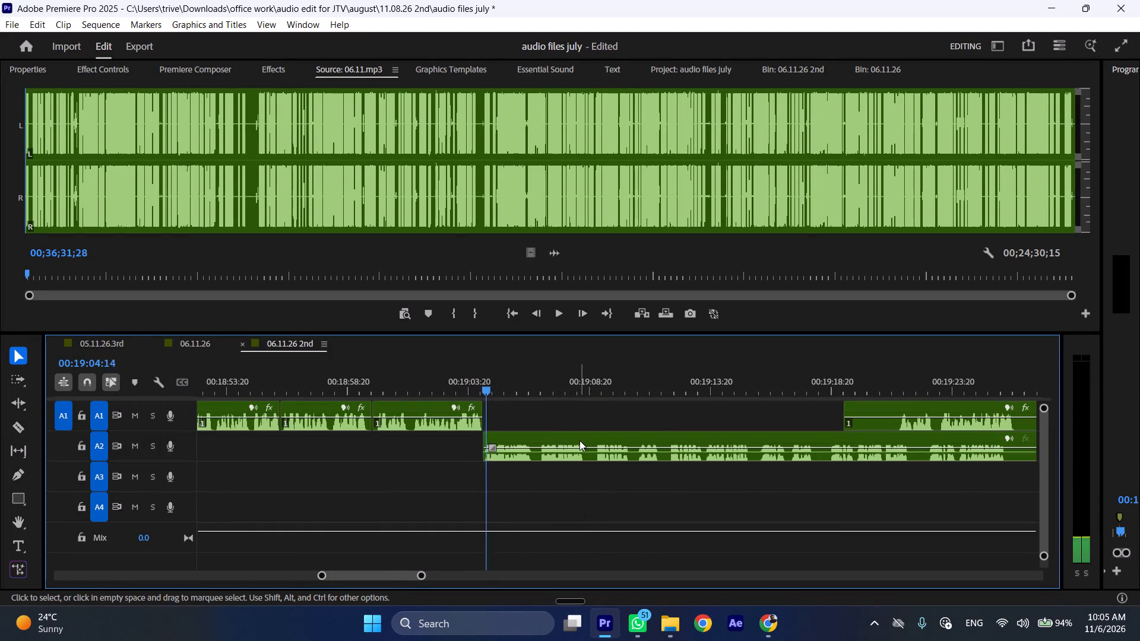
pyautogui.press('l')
pyautogui.scroll(-4, 594, 449)
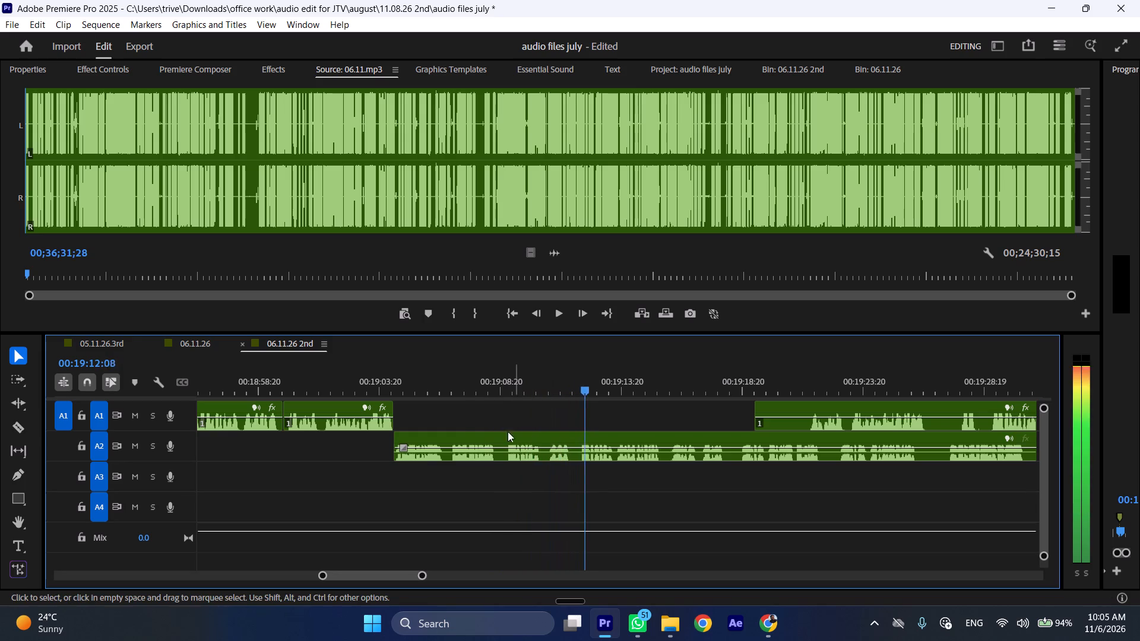
pyautogui.moveTo(447, 378); pyautogui.dragTo(452, 380)
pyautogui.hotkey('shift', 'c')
pyautogui.click(476, 446)
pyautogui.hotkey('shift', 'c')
pyautogui.hotkey('ctrl', 'shift', 'd')
# Play on from the new A2 cut near 00:19:06 to find the next pause.
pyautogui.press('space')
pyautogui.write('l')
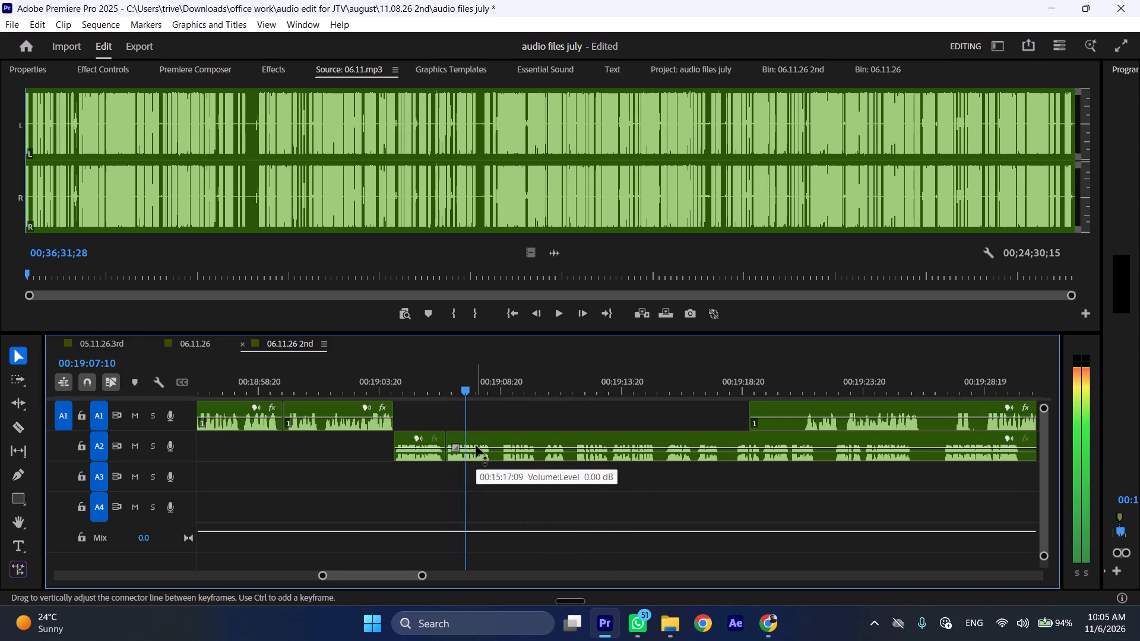
# Split A2 around the short pause and ripple-delete the roughly 0.5-second piece starting at about 00:19:08:11.
pyautogui.moveTo(493, 388); pyautogui.dragTo(504, 388)
pyautogui.hotkey('shift', 'c')
pyautogui.click(527, 426)
pyautogui.click(531, 436)
pyautogui.hotkey('shift', 'c')
pyautogui.hotkey('ctrl', 'shift', 'd')
# Listen again from 00:19:04:04 through the next A2 phrases and ripple-delete the roughly 3-second piece starting at 00:19:08:11.
pyautogui.click(388, 389)
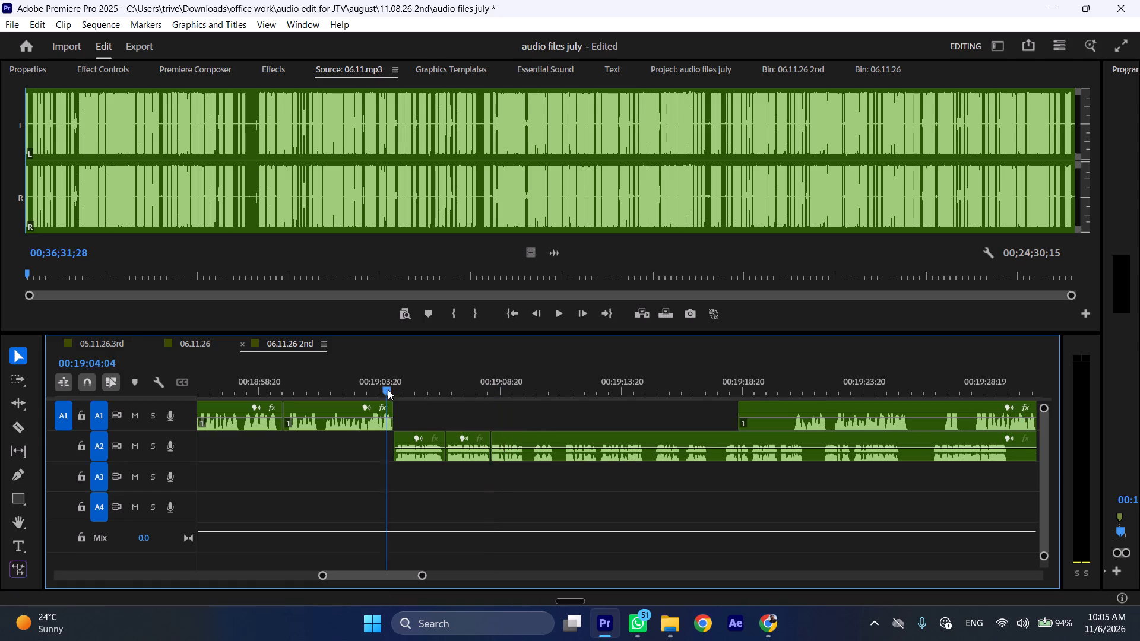
pyautogui.press('space')
pyautogui.press('l')
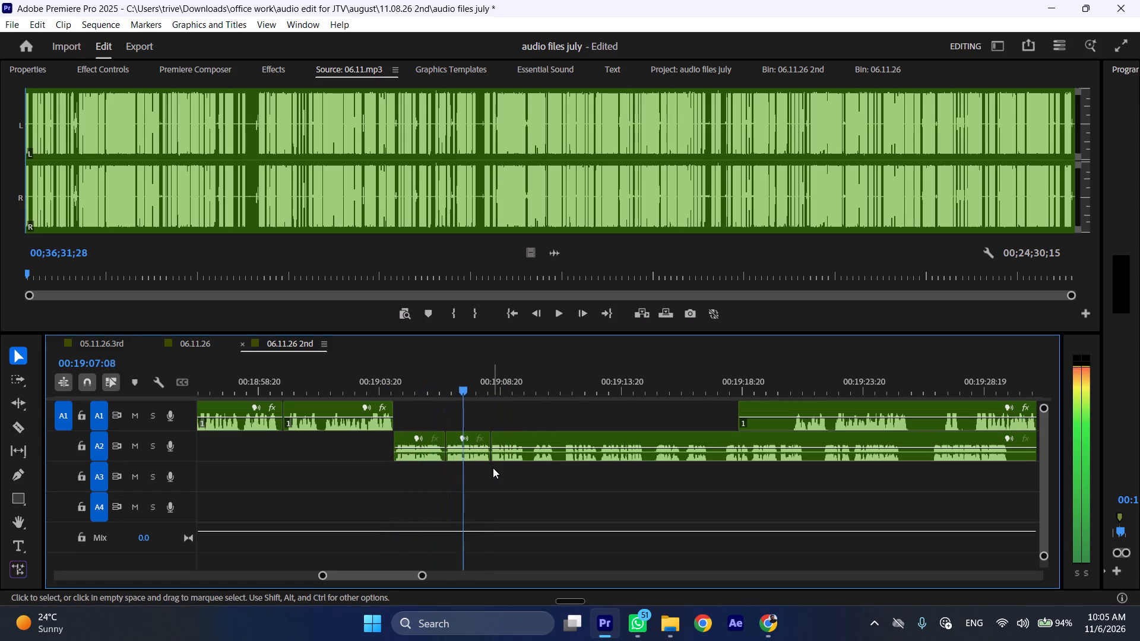
pyautogui.click(398, 393)
pyautogui.press('space')
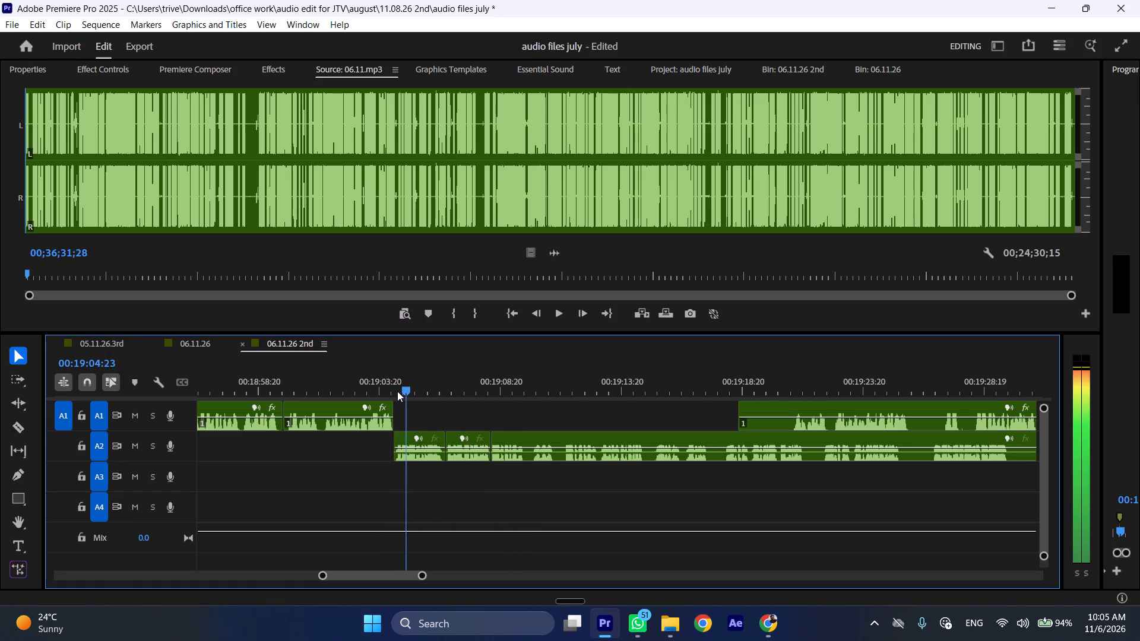
pyautogui.press('l')
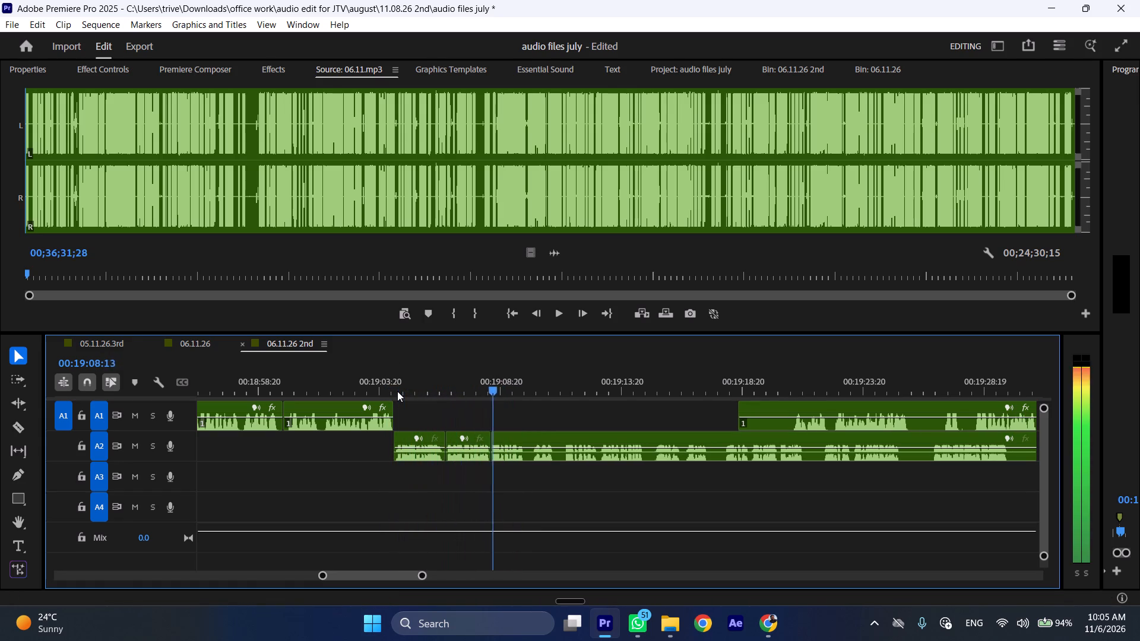
pyautogui.scroll(-4, 508, 443)
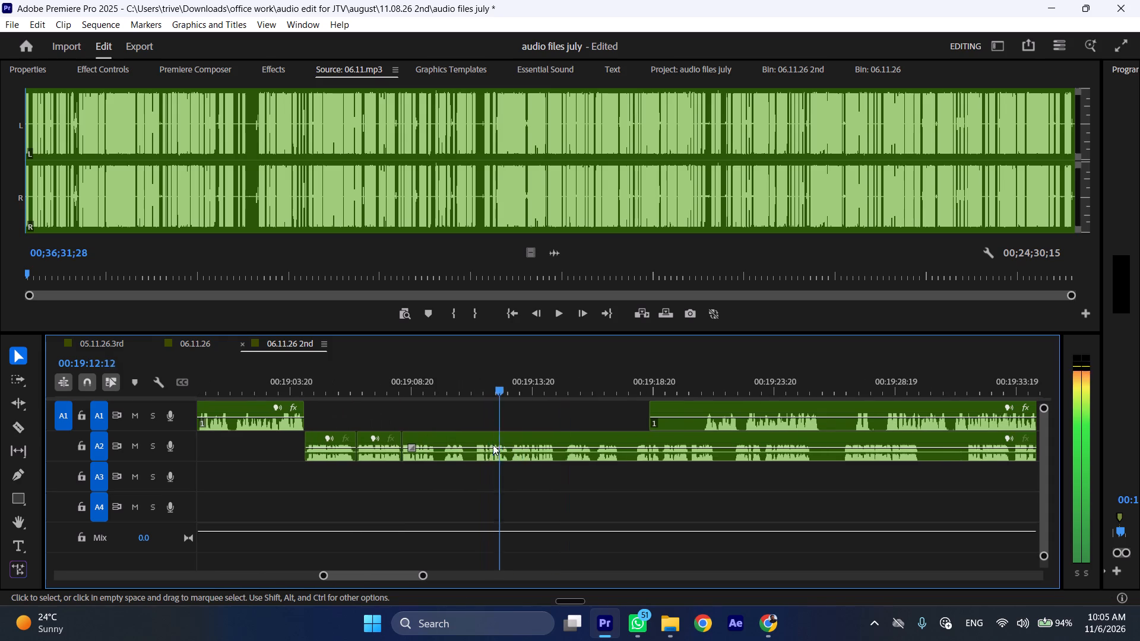
pyautogui.click(476, 378)
pyautogui.click(496, 446)
pyautogui.hotkey('shift', 'c')
pyautogui.hotkey('ctrl', 'shift', 'd')
# Play on from 00:19:08:11 and move the A1 clip about 6.6 seconds later so it starts at about 00:19:22.
pyautogui.press('space')
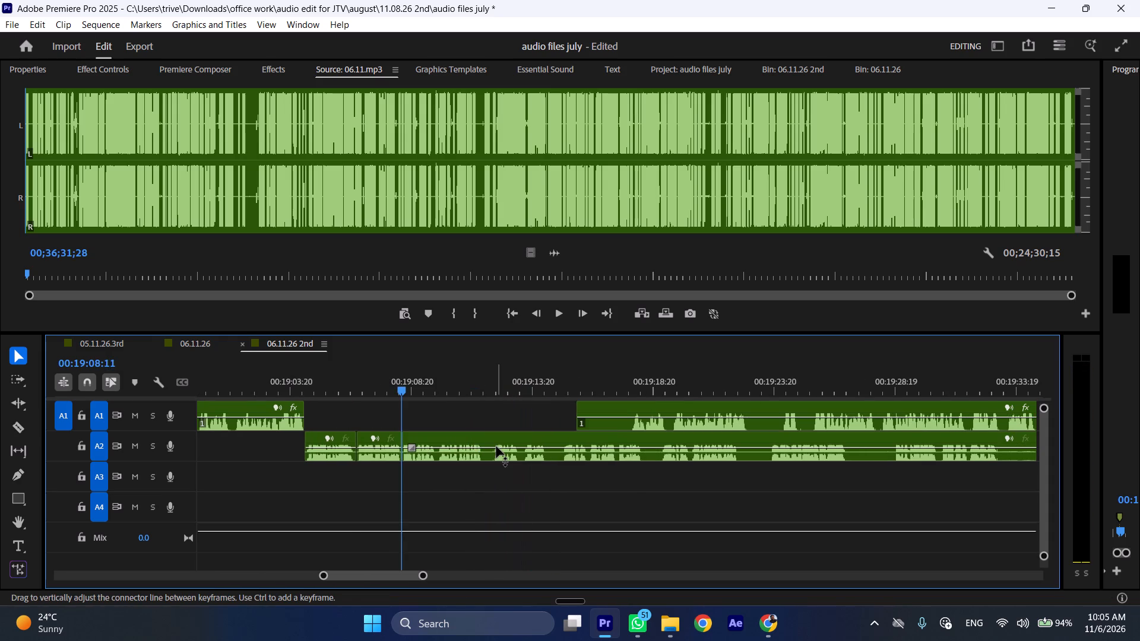
pyautogui.write('l')
pyautogui.moveTo(588, 409); pyautogui.dragTo(655, 409)
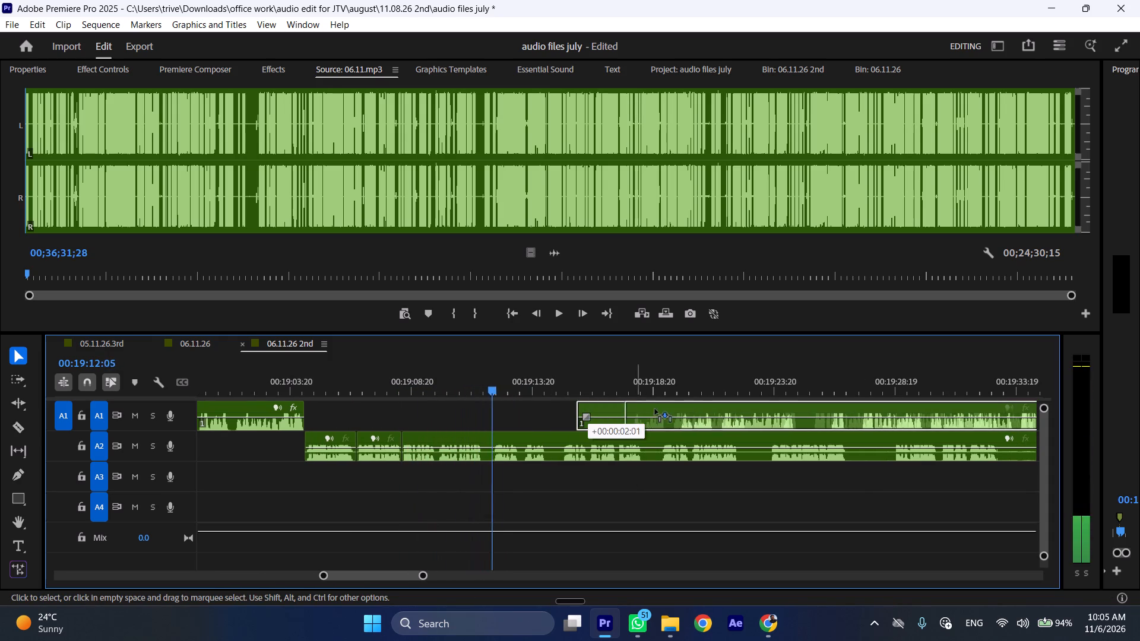
pyautogui.moveTo(655, 409); pyautogui.dragTo(749, 409)
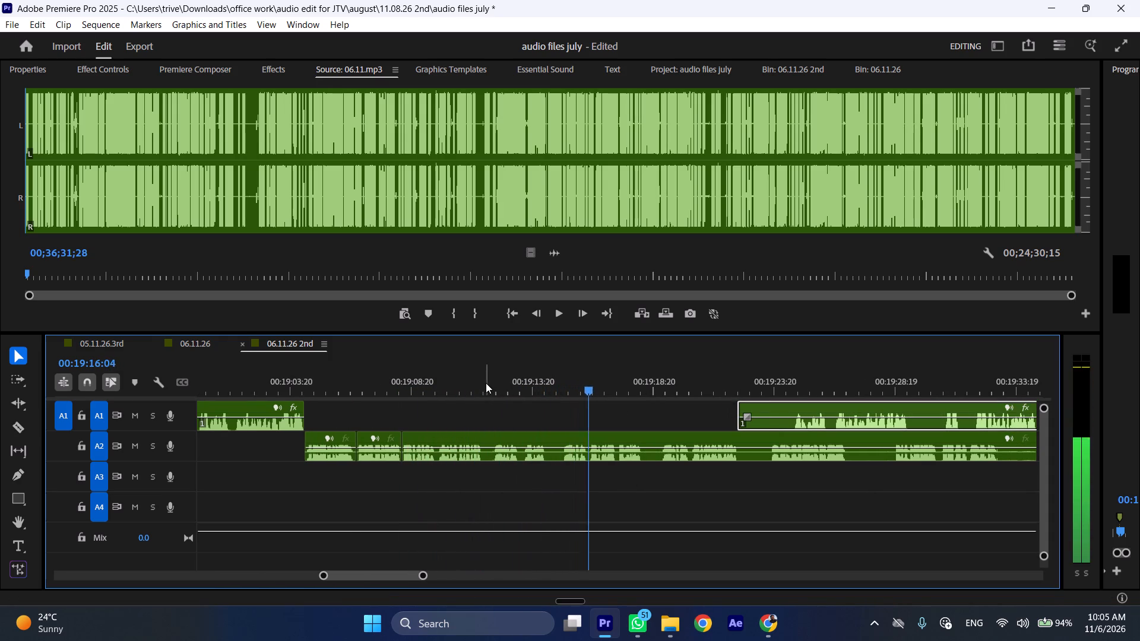
# Split A2 near 00:19:11:20 and 00:19:15:05 and ripple-delete the roughly 3-second piece between the cuts.
pyautogui.moveTo(486, 383); pyautogui.dragTo(566, 386)
pyautogui.hotkey('shift', 'c')
pyautogui.click(577, 443)
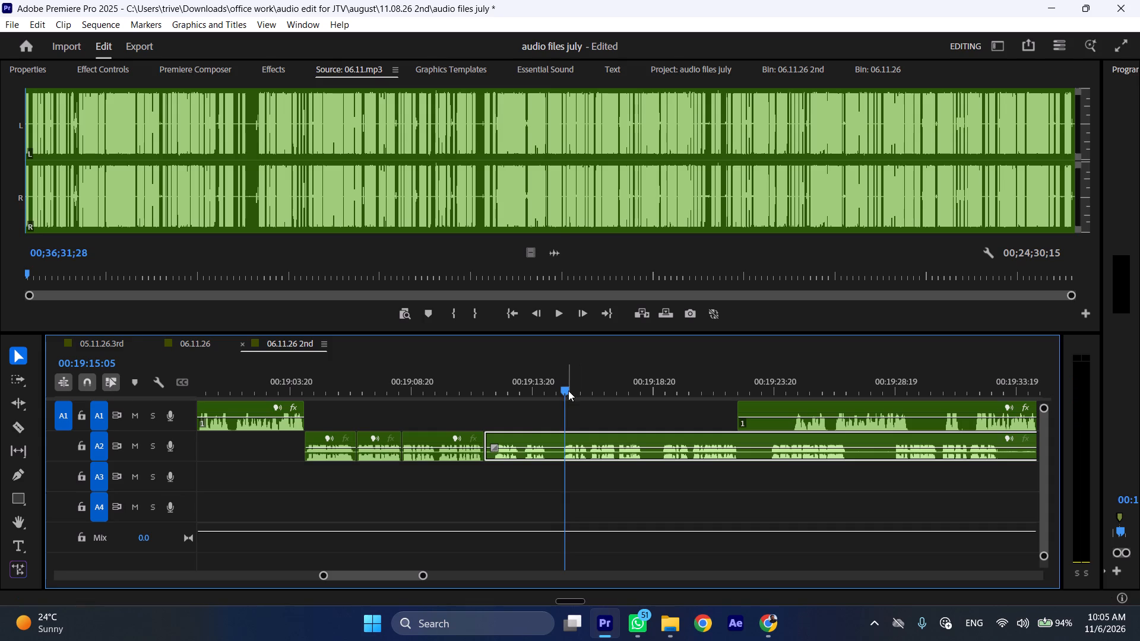
pyautogui.click(568, 389)
pyautogui.hotkey('shift', 'c')
pyautogui.hotkey('ctrl', 'shift', 'd')
# Trim about 2 seconds of silence off the A1 clip's start and move the clip later to start near 00:19:30.
pyautogui.press('space')
pyautogui.write('l')
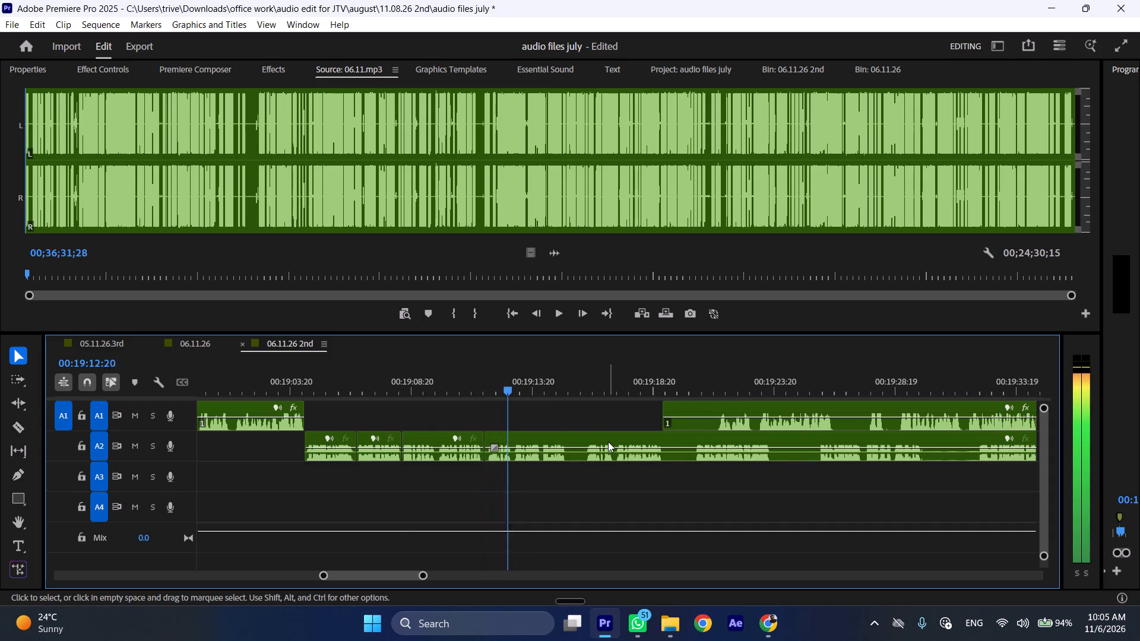
pyautogui.scroll(-5, 608, 442)
pyautogui.moveTo(555, 409); pyautogui.dragTo(565, 409)
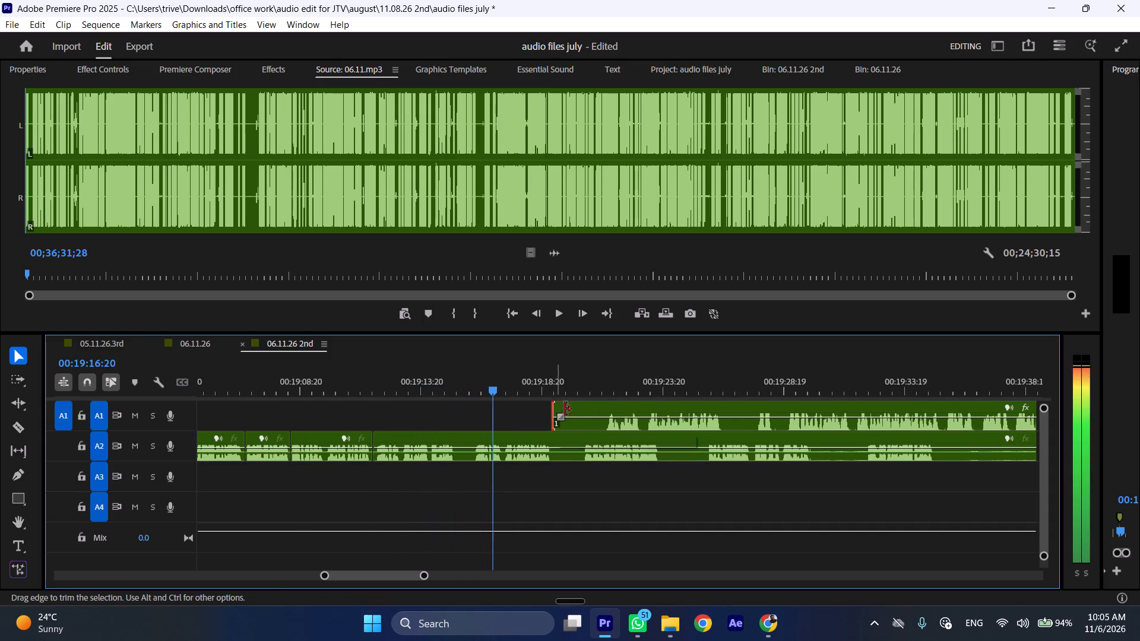
pyautogui.moveTo(565, 409); pyautogui.dragTo(604, 409)
pyautogui.moveTo(638, 408); pyautogui.dragTo(847, 408)
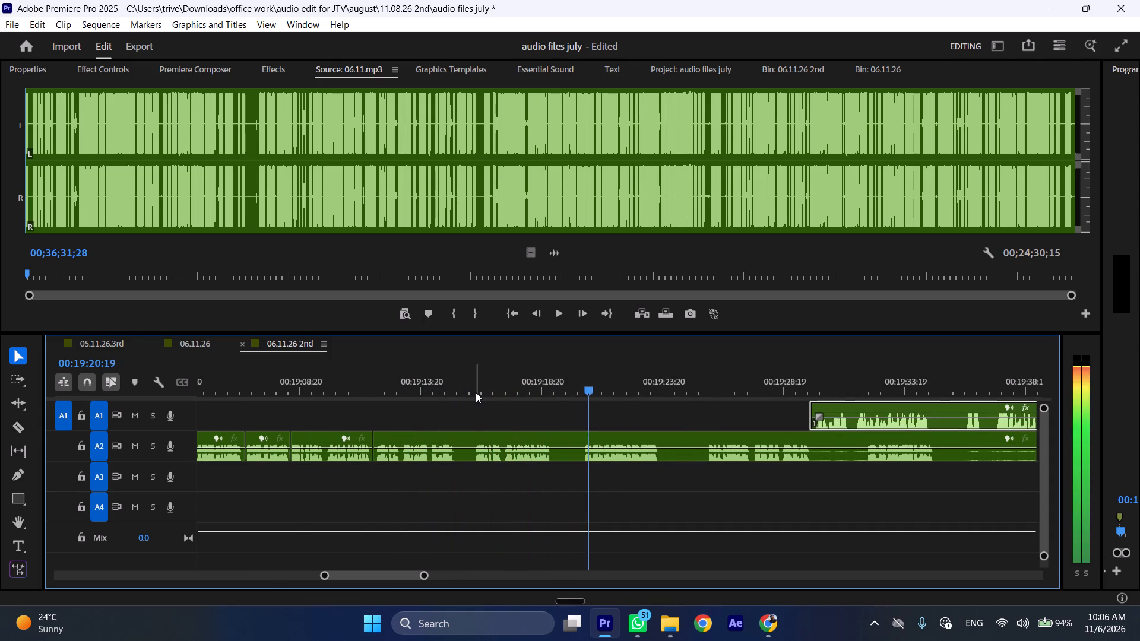
# Split A2 at about 00:19:16 and ripple-delete the roughly 4-second piece starting near 00:19:11:20.
pyautogui.click(476, 389)
pyautogui.click(495, 435)
pyautogui.hotkey('shift', 'c')
pyautogui.hotkey('ctrl', 'shift', 'd')
# Play on to the next pause, split A2 at 00:19:15:04 and 00:19:16:09, and ripple-delete the pause between them.
pyautogui.press('space')
pyautogui.write('l')
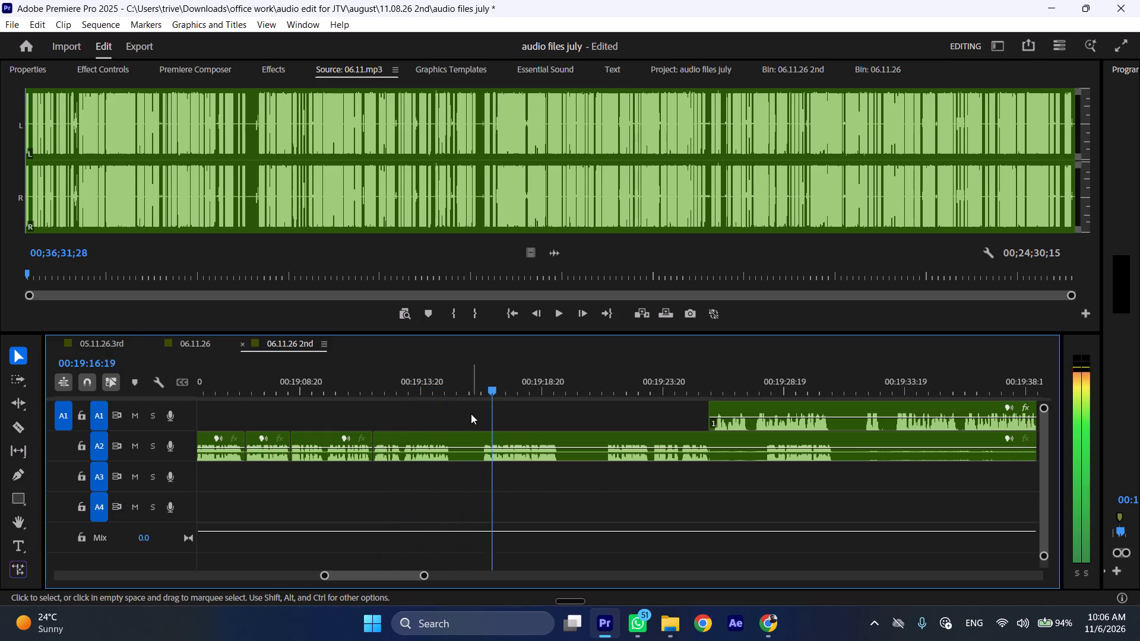
pyautogui.moveTo(460, 389); pyautogui.dragTo(455, 386)
pyautogui.hotkey('shift', 'c')
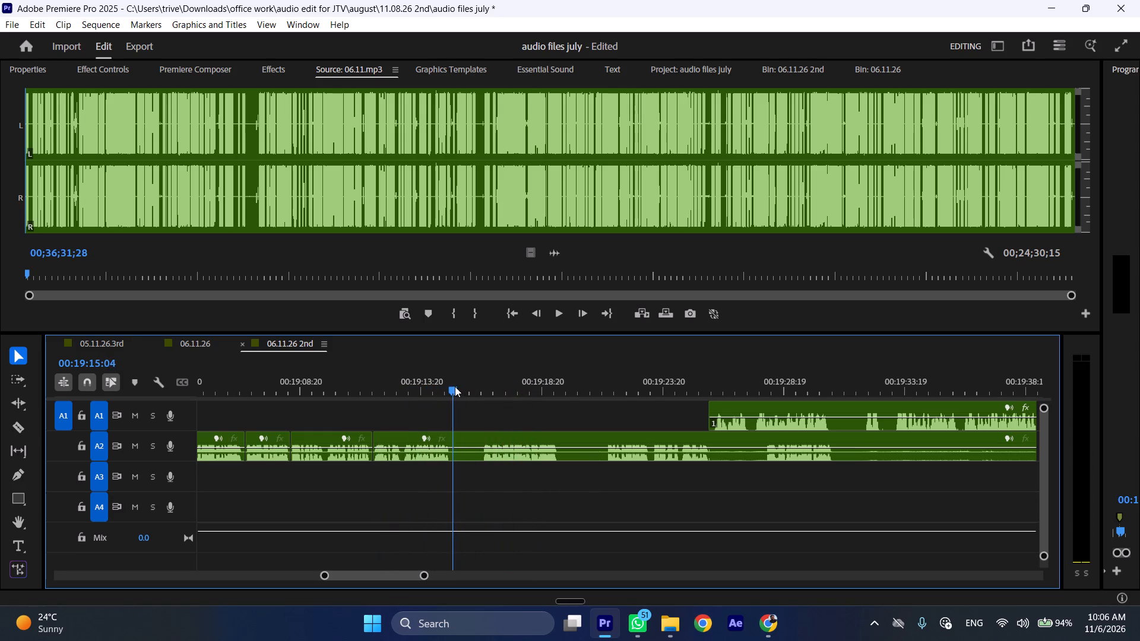
pyautogui.moveTo(455, 386); pyautogui.dragTo(483, 391)
pyautogui.click(501, 443)
pyautogui.hotkey('shift', 'c')
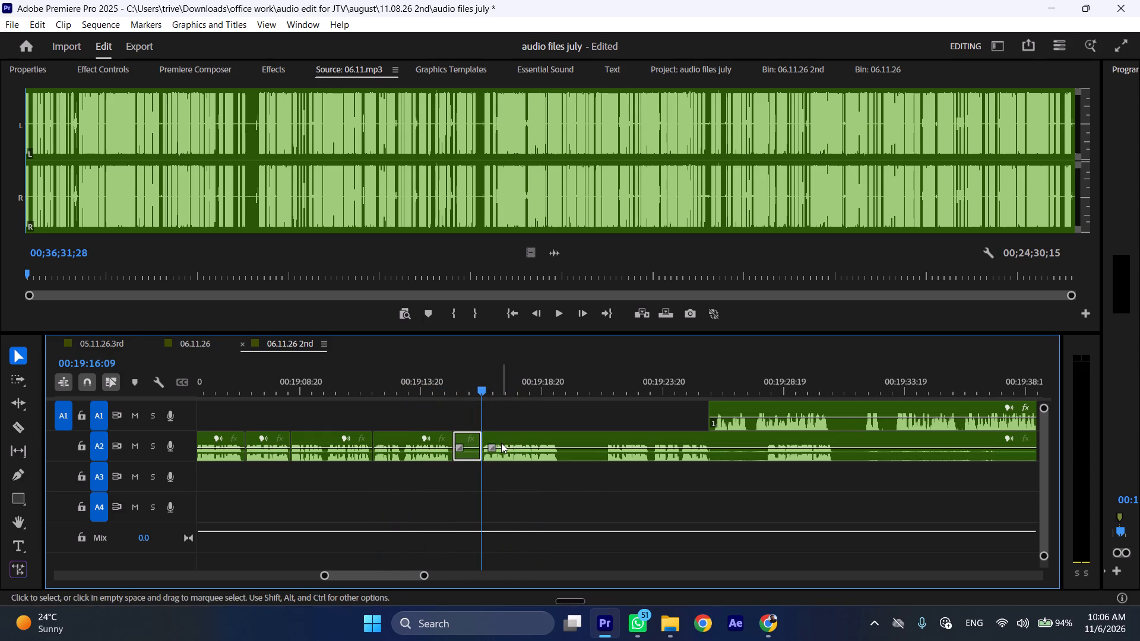
pyautogui.hotkey('ctrl', 'shift', 'd')
pyautogui.press('space')
# Play back the A2 join at 00:19:15:04, starting from 00:19:12:03.
pyautogui.click(381, 378)
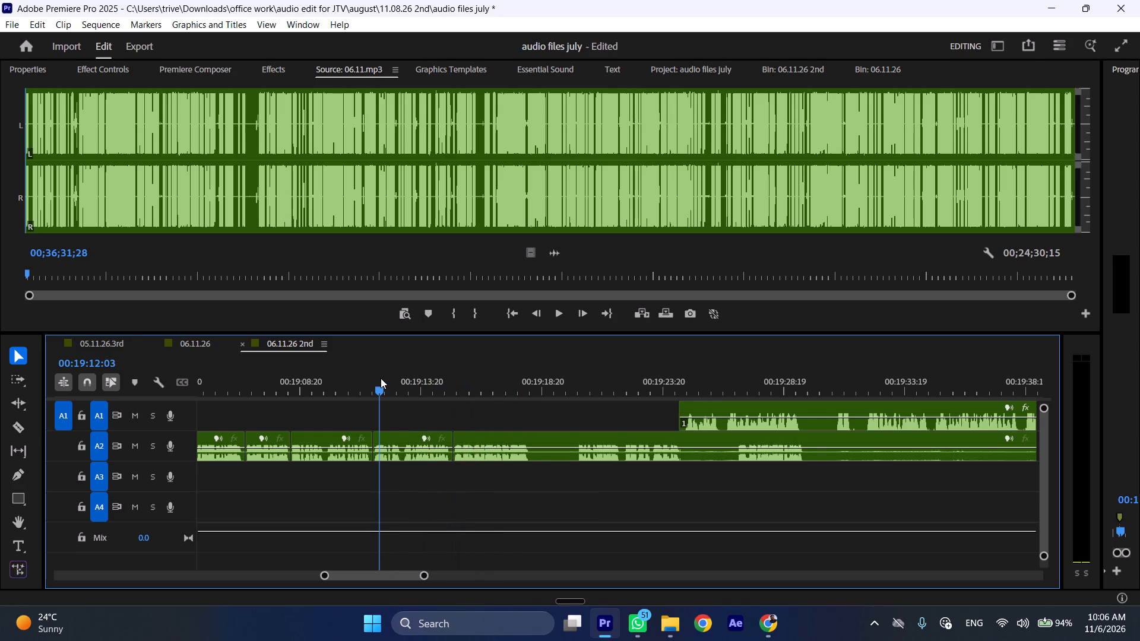
pyautogui.press('space')
pyautogui.press('l')
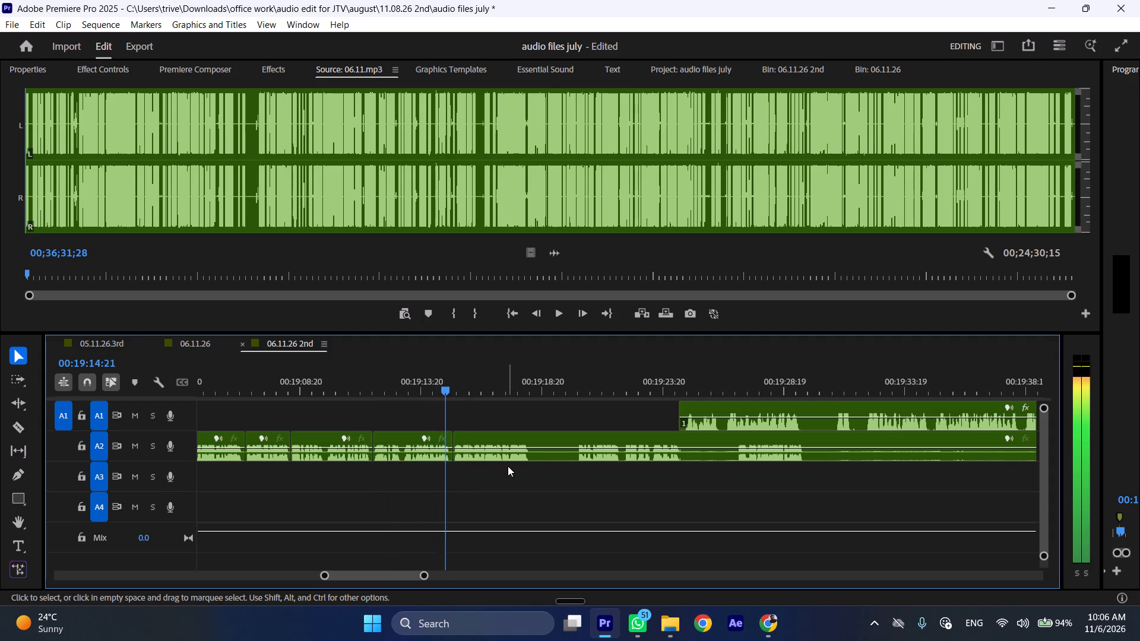
pyautogui.press('space')
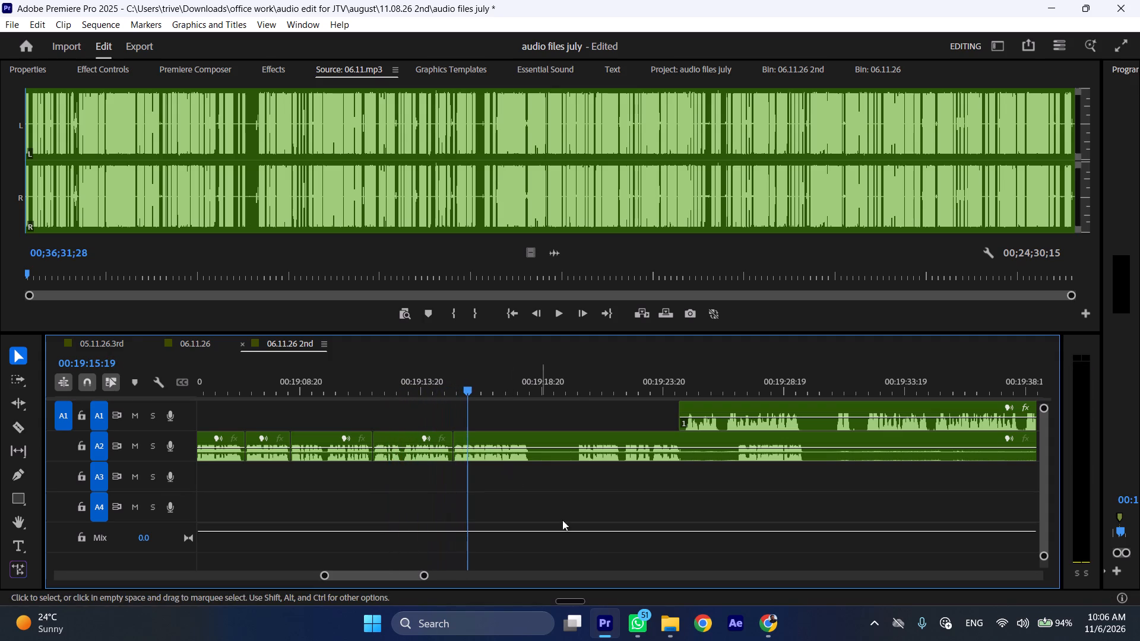
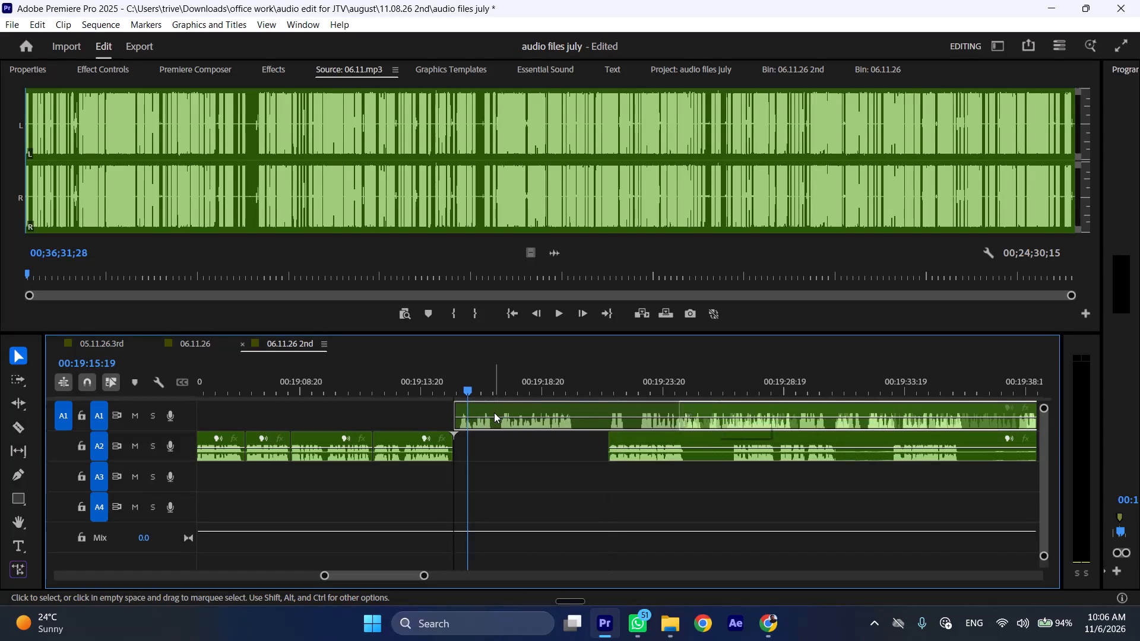
# Play on to the pause in the A1 speech and split the A1 clip at 00:19:20:10.
pyautogui.press('space')
pyautogui.press('l')
pyautogui.scroll(-5, 565, 442)
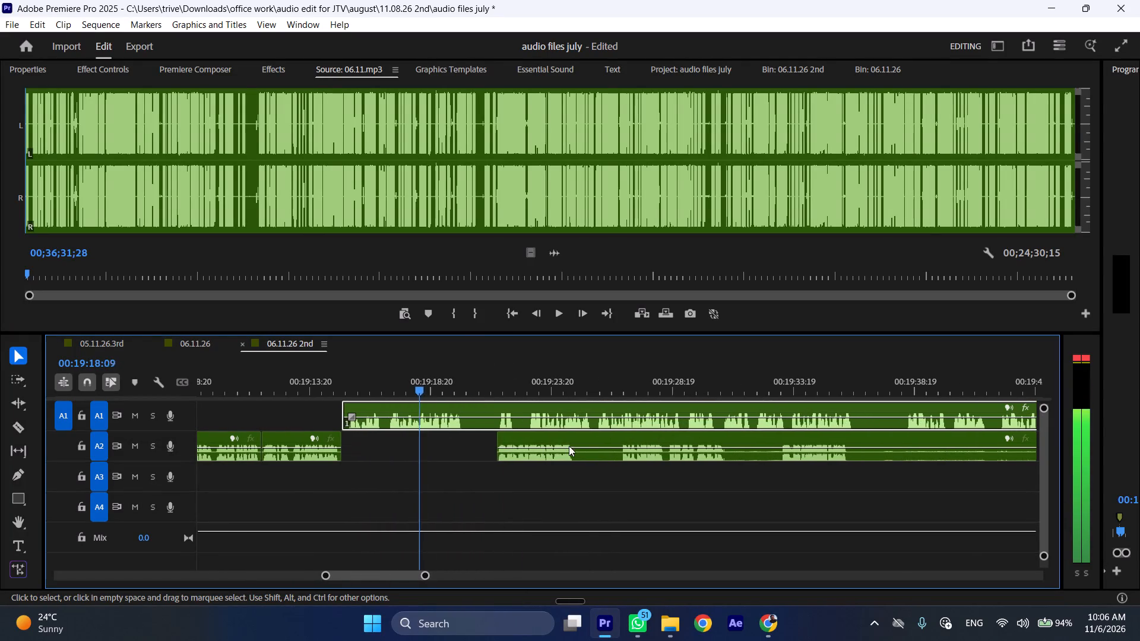
pyautogui.press('space')
pyautogui.hotkey('shift', 'c')
# Move the A2 clip earlier to start at the 00:19:20:10 cut, and shift the remaining A1 clip later to start near 00:19:26.
pyautogui.moveTo(521, 436); pyautogui.dragTo(494, 436)
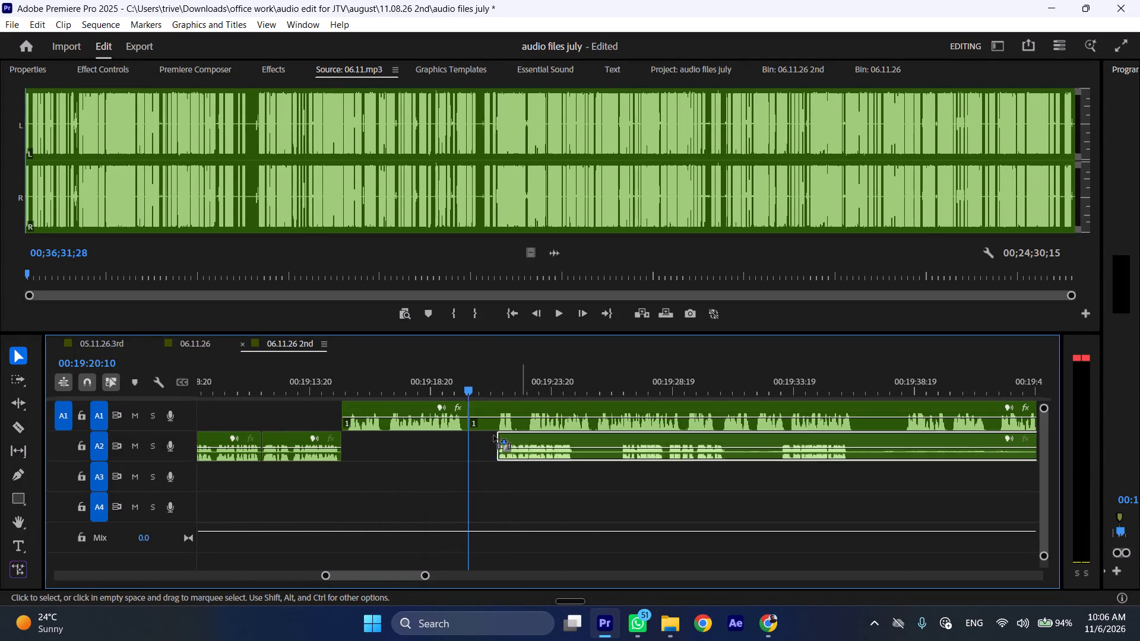
pyautogui.moveTo(494, 436); pyautogui.dragTo(493, 436)
pyautogui.moveTo(487, 405); pyautogui.dragTo(624, 408)
# Play on through the A2 speech to its next pause and split A2 at 00:19:23:17.
pyautogui.press('space')
pyautogui.write('l')
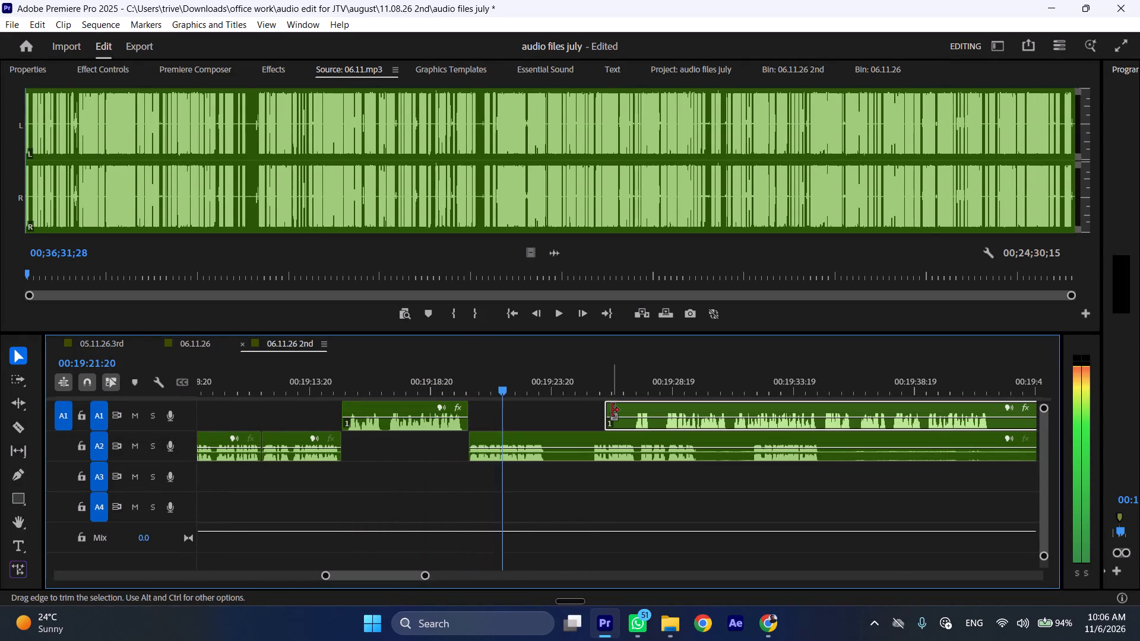
pyautogui.press('space')
pyautogui.hotkey('shift', 'c')
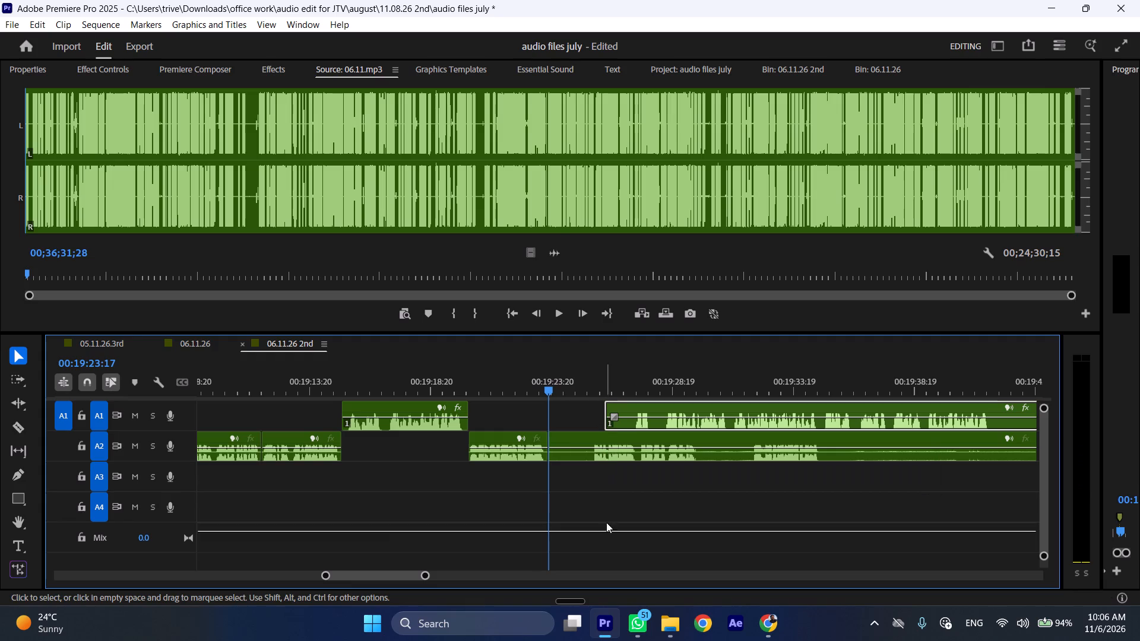
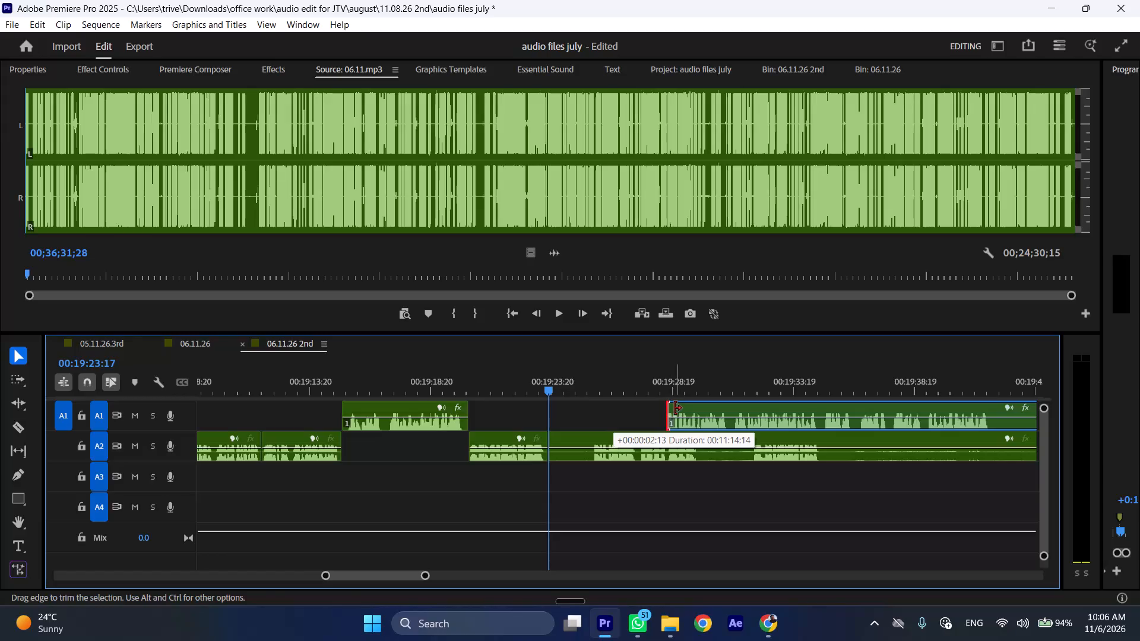
# Move the A1 clip earlier to start at the 00:19:23:17 cut, and shift the remaining A2 clip later to start near 00:19:39.
pyautogui.moveTo(690, 408); pyautogui.dragTo(572, 413)
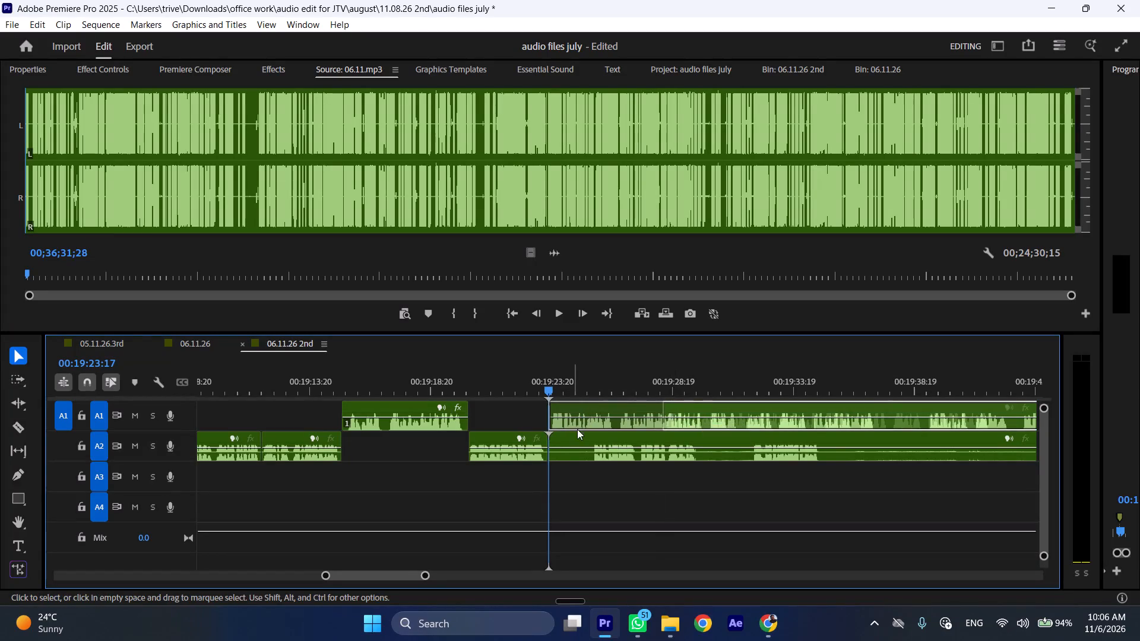
pyautogui.moveTo(577, 437); pyautogui.dragTo(956, 437)
# Play on through the A1 speech from 00:19:23:17 at increased speed.
pyautogui.press('space')
pyautogui.press('l')
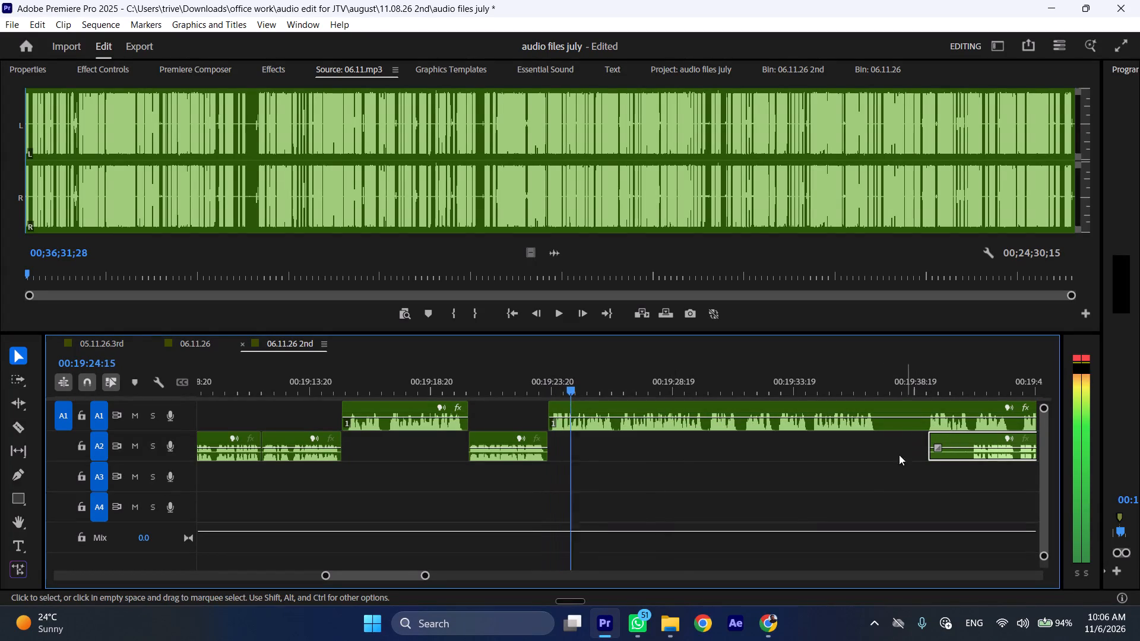
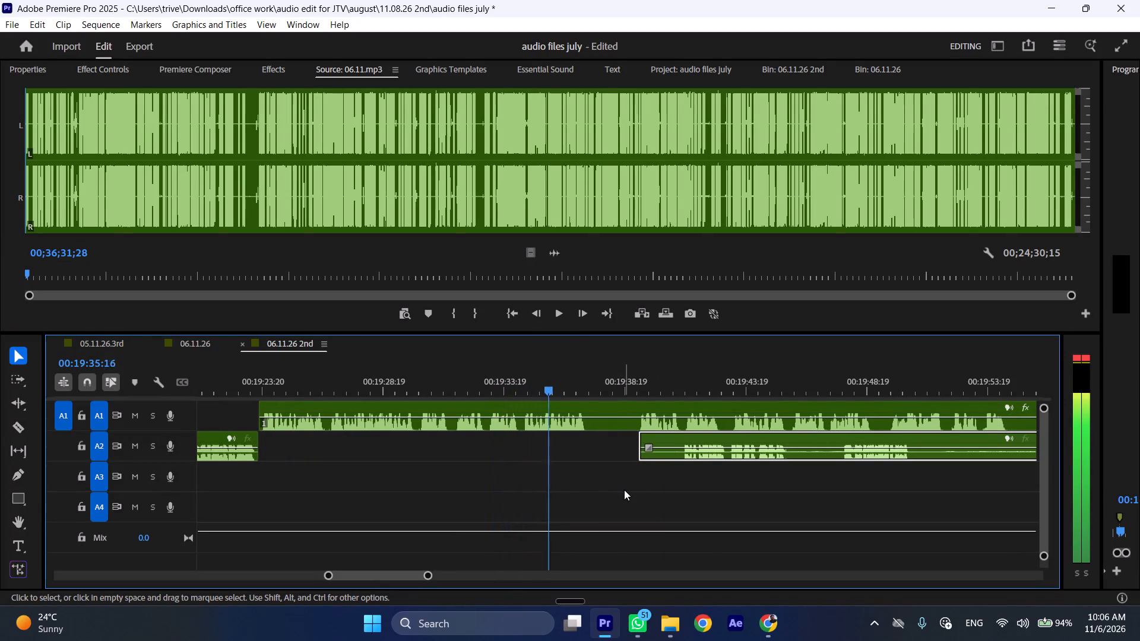
# Stop playback after the A1 speech phrase and cut the A1 clip at 00:19:37:09.
pyautogui.press('space')
pyautogui.write('C')
# Trim the silence off the start of the A2 clip and move it earlier to start at the 00:19:37:09 cut.
pyautogui.moveTo(636, 436); pyautogui.dragTo(653, 437)
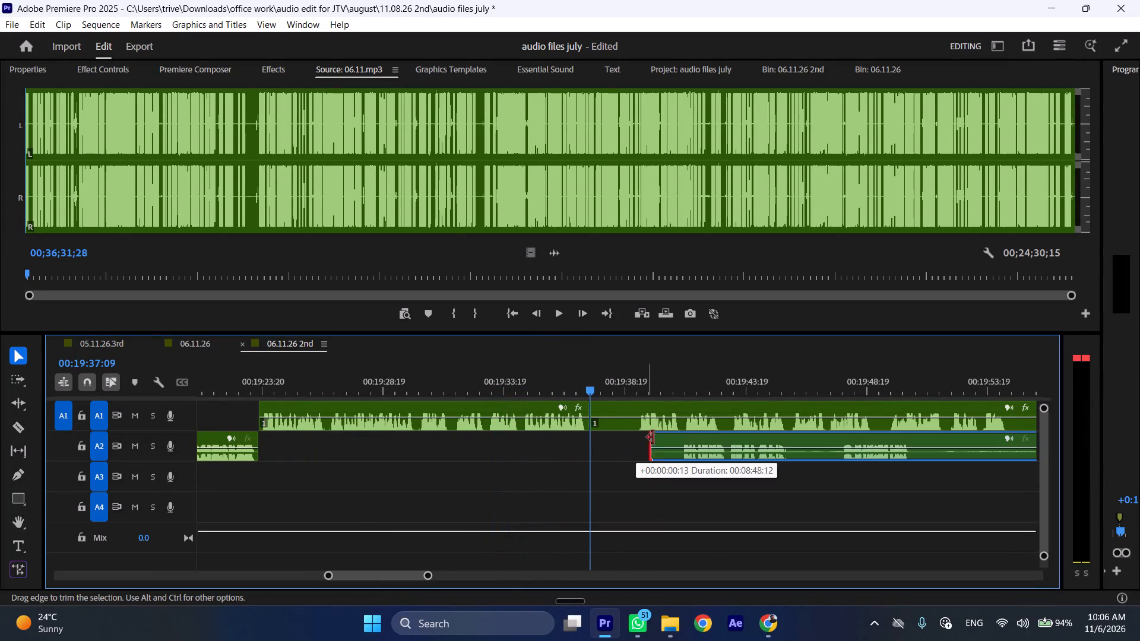
pyautogui.moveTo(653, 437); pyautogui.dragTo(676, 437)
pyautogui.moveTo(713, 438); pyautogui.dragTo(625, 438)
# Shift the remaining A1 clip later to start near 00:19:48, clear of the A2 speech.
pyautogui.moveTo(620, 408); pyautogui.dragTo(884, 414)
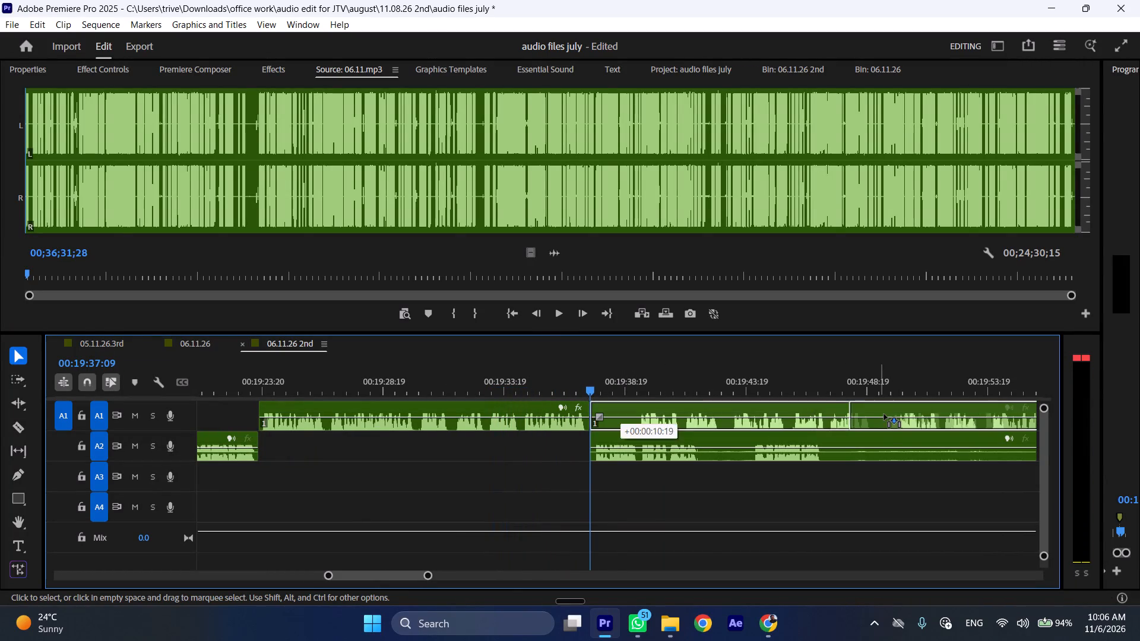
pyautogui.moveTo(884, 414); pyautogui.dragTo(884, 415)
# Play the A2 speech from 00:19:37:09 at increased speed and cut the A2 clip in the pause at 00:19:42:01.
pyautogui.press('space')
pyautogui.press('l')
pyautogui.scroll(-5, 698, 472)
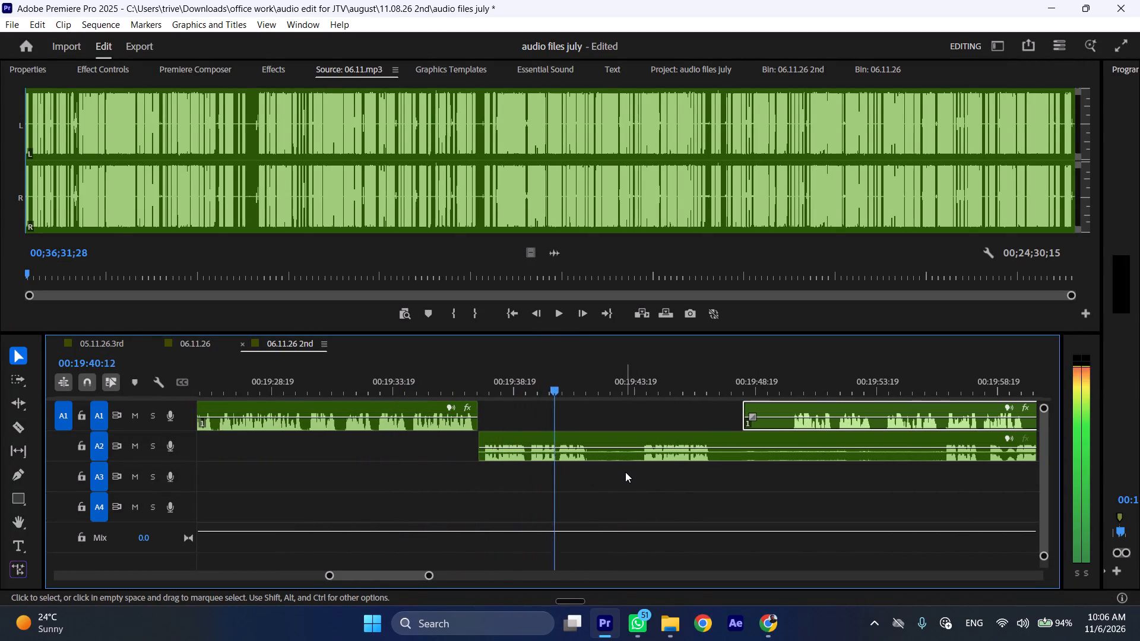
pyautogui.press('space')
pyautogui.click(620, 457)
pyautogui.hotkey('shift', 'c')
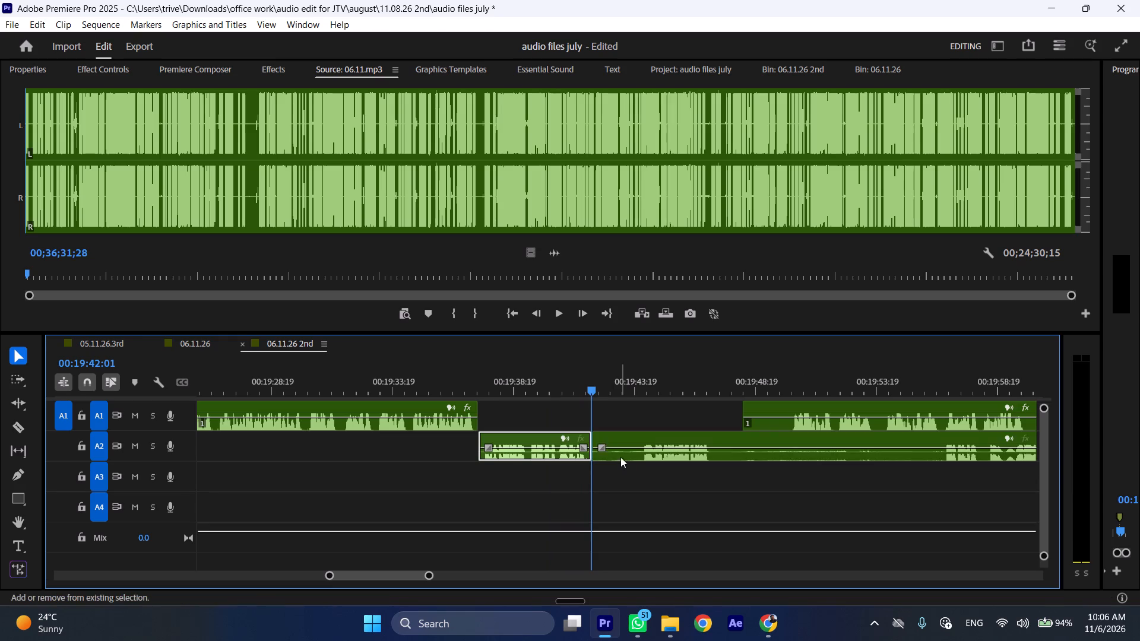
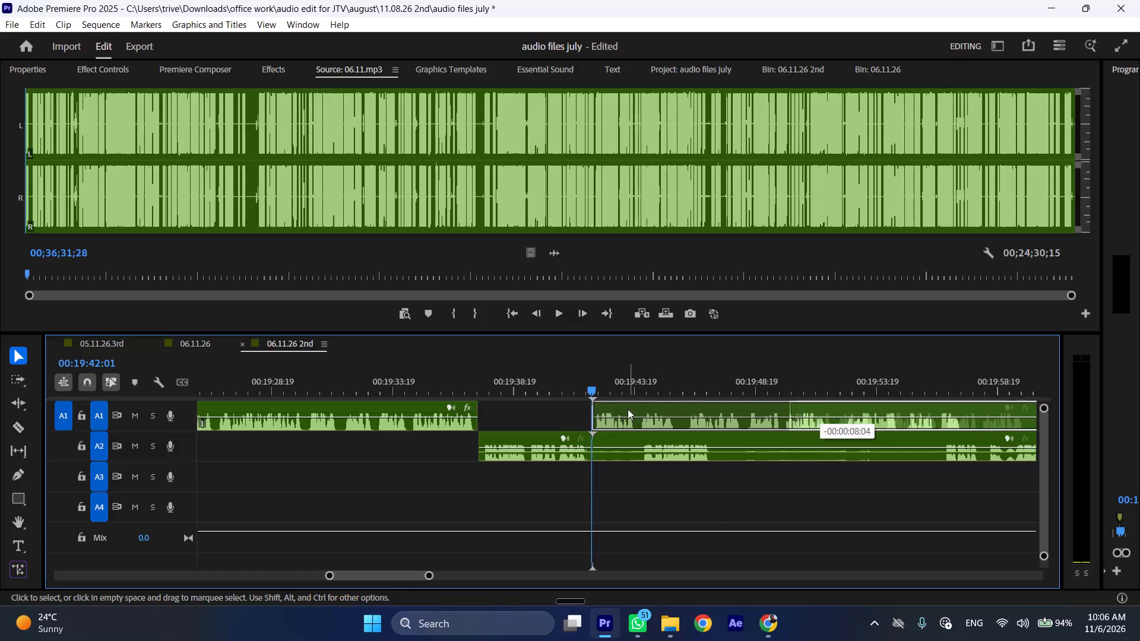
# Shift the remaining A2 clip later, clear of the A1 speech, and trim about 00:00:01:19 of silence off its start.
pyautogui.moveTo(630, 437); pyautogui.dragTo(1013, 437)
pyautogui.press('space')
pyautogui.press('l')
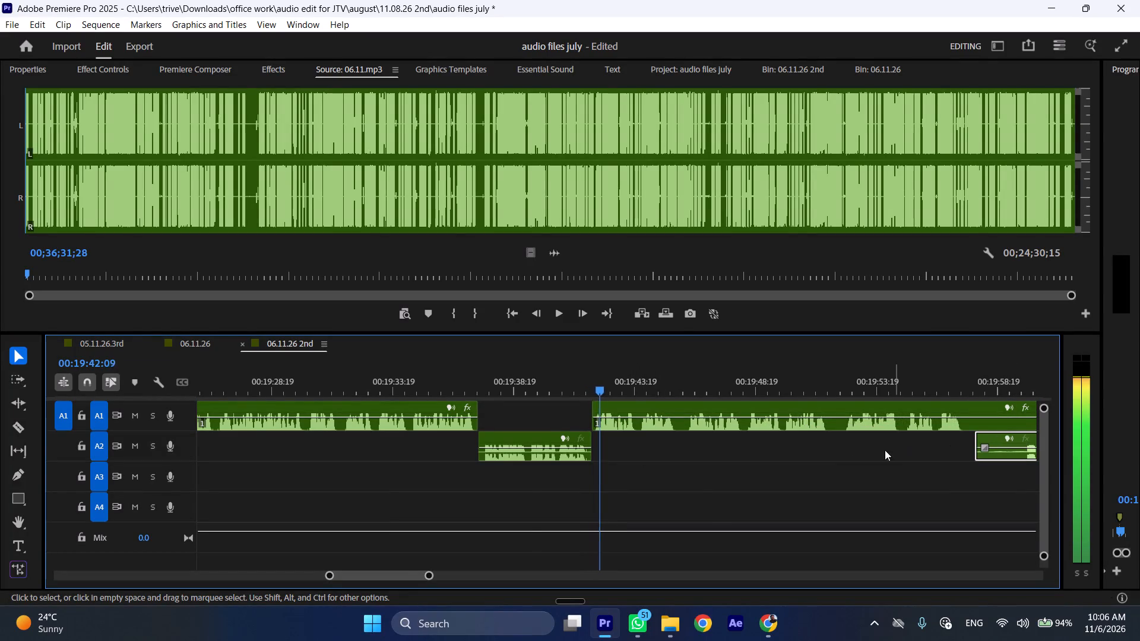
pyautogui.scroll(-4, 722, 474)
pyautogui.moveTo(890, 440); pyautogui.dragTo(935, 440)
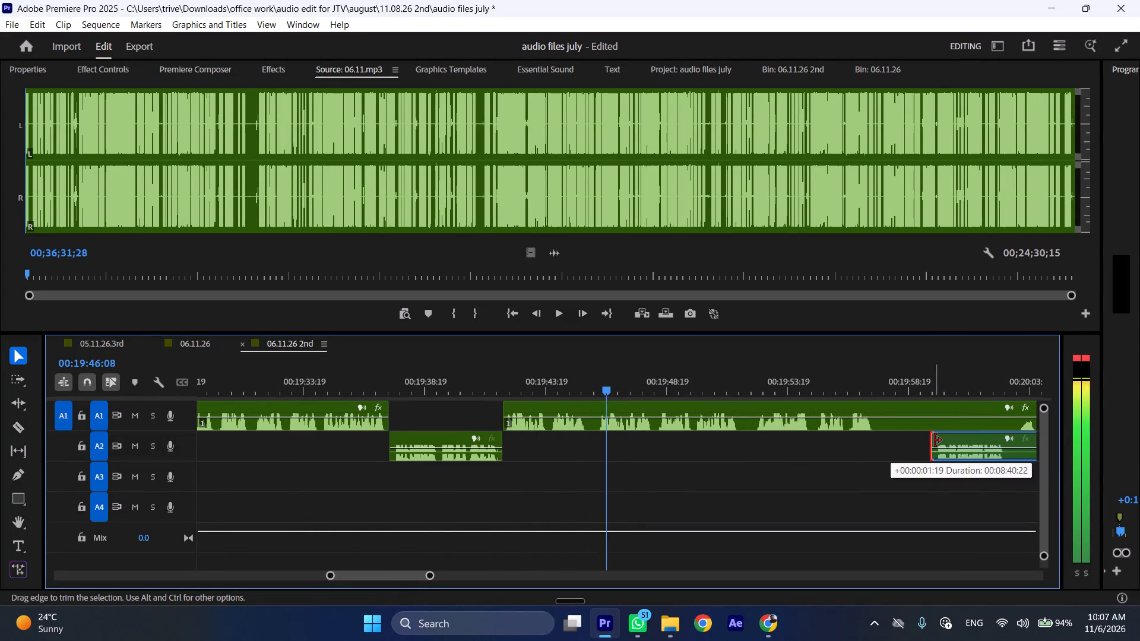
pyautogui.moveTo(935, 440); pyautogui.dragTo(935, 440)
# Ripple-trim the unwanted opening of the A1 clip, from the 00:19:42:01 cut up to the speech starting near 00:19:46.
pyautogui.moveTo(607, 383); pyautogui.dragTo(598, 382)
pyautogui.click(616, 405)
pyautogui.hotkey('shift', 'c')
pyautogui.hotkey('ctrl', 'shift', 'd')
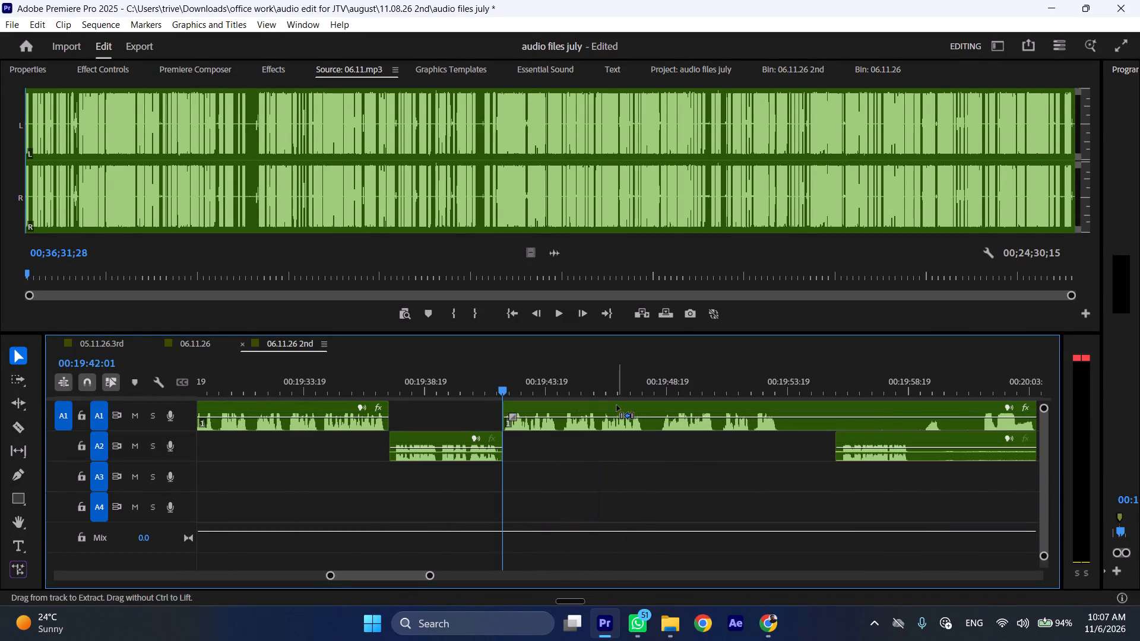
# Play the A1 speech from 00:19:42:01 at increased speed and ripple-delete the short pause just before 00:19:48:19.
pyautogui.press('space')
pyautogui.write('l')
pyautogui.scroll(-5, 632, 427)
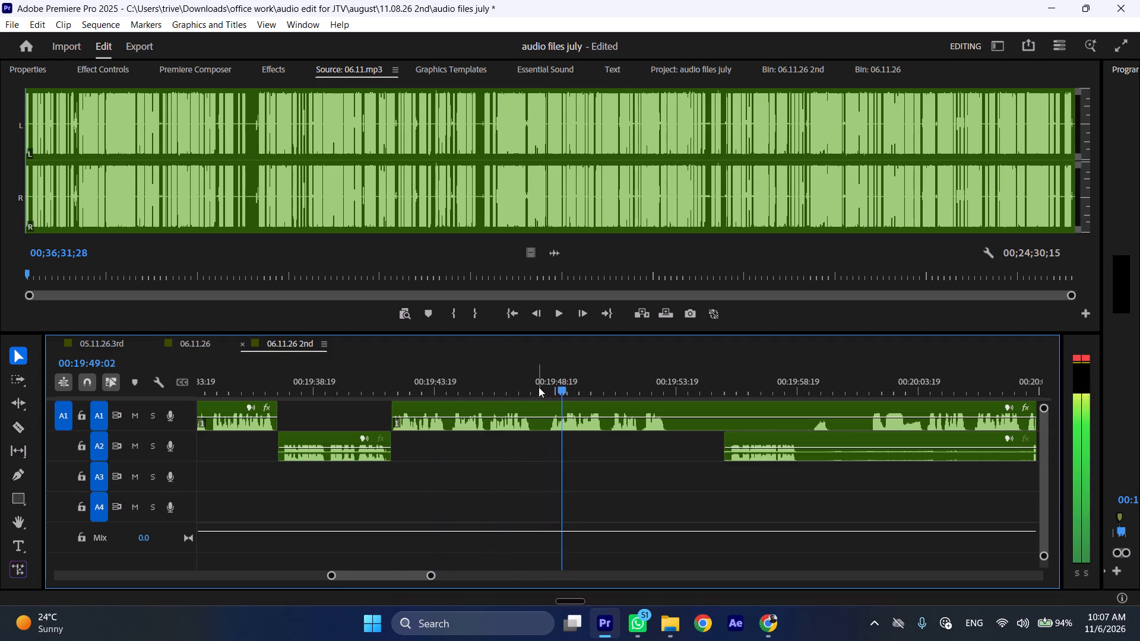
pyautogui.moveTo(530, 384); pyautogui.dragTo(551, 380)
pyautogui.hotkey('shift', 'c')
pyautogui.click(569, 403)
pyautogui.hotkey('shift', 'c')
pyautogui.hotkey('ctrl', 'shift', 'd')
# Play the A1 speech following the removed pause at increased speed.
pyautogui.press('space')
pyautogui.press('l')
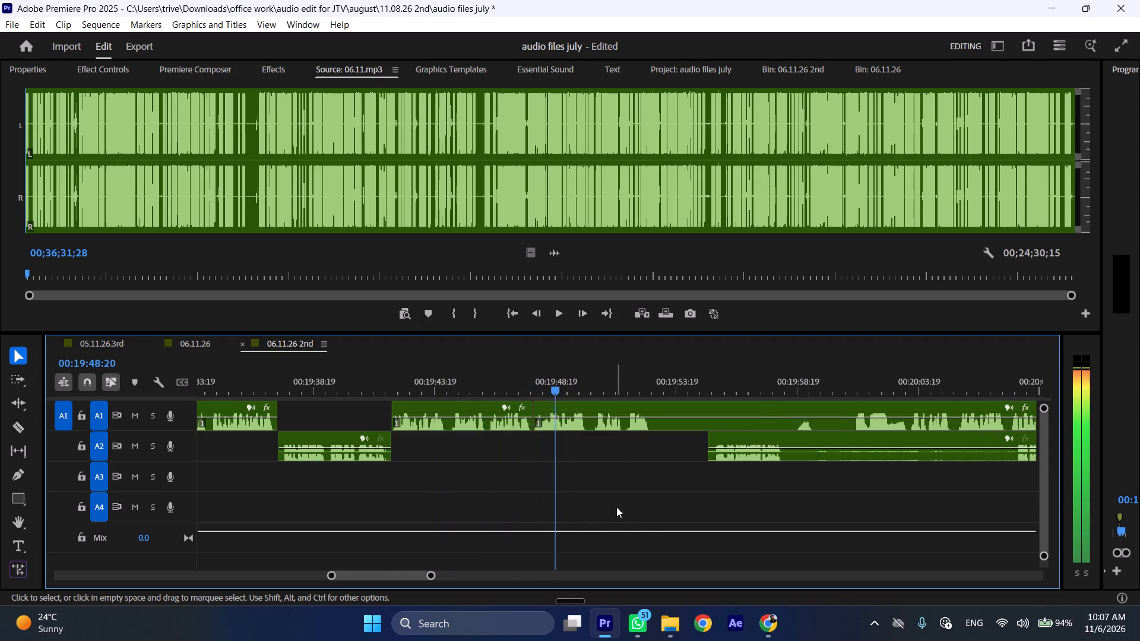
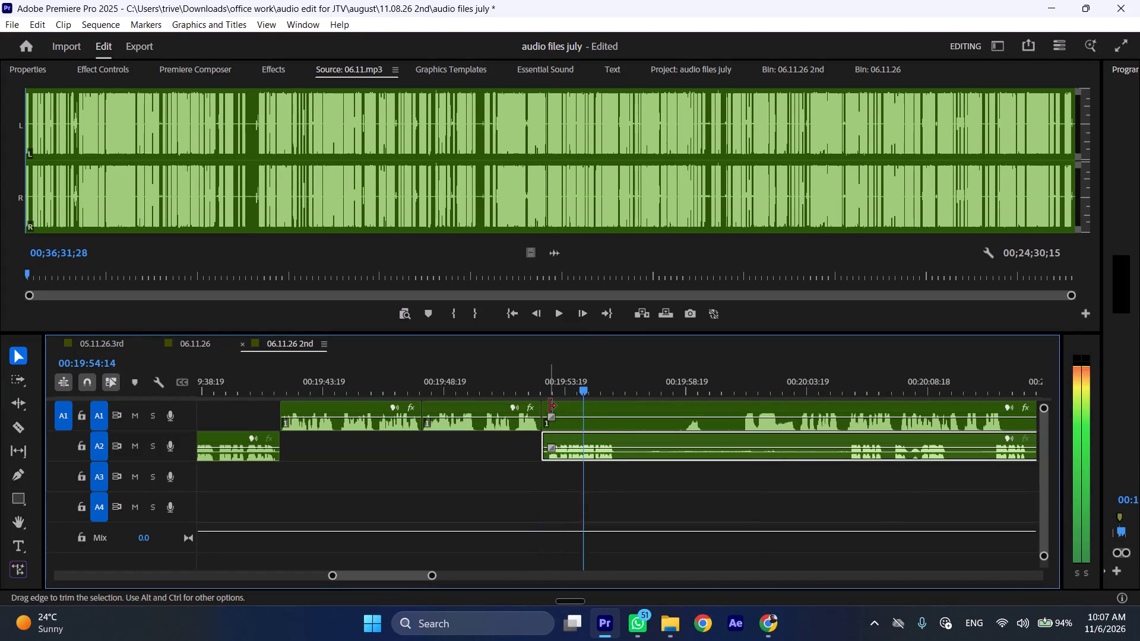
# Trim the pause and short stray sound off the start of the A1 clip, up to the speech near 00:20:01.
pyautogui.moveTo(549, 406); pyautogui.dragTo(743, 406)
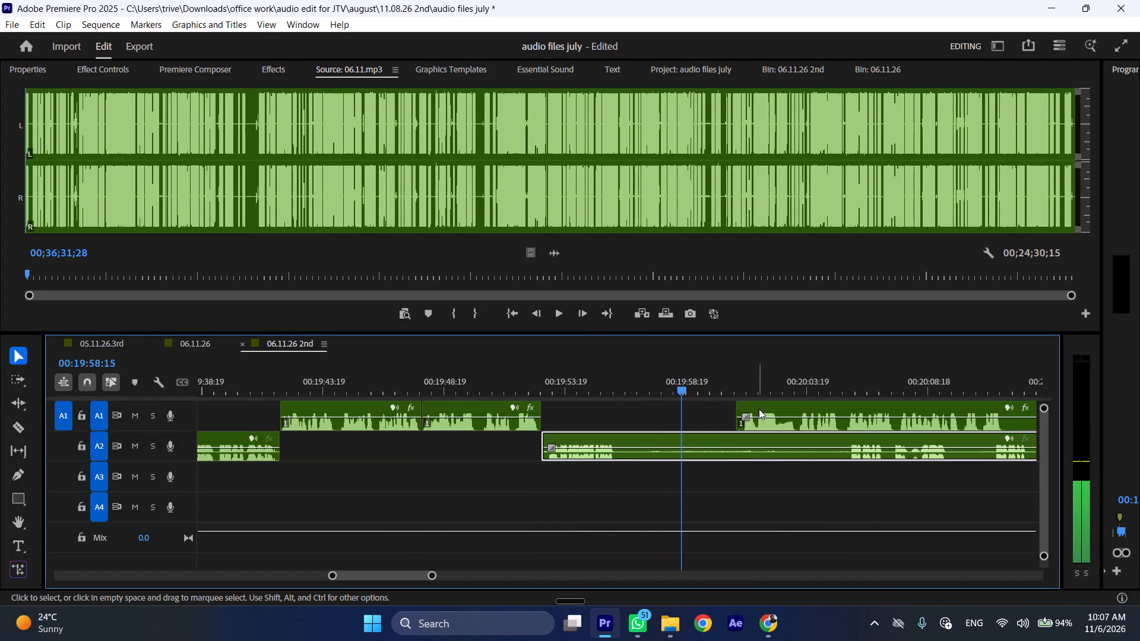
# Stop playback and cut the A2 clip just after its speech phrase, at about 00:19:56.
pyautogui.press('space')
pyautogui.click(619, 386)
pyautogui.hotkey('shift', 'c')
# Move the trimmed A1 clip earlier to the 00:19:56 cut and shift the remaining A2 clip later to start near 00:20:05.
pyautogui.moveTo(756, 407); pyautogui.dragTo(626, 407)
pyautogui.moveTo(631, 407); pyautogui.dragTo(643, 407)
pyautogui.moveTo(642, 438); pyautogui.dragTo(876, 440)
# While the A1 speech plays at increased speed, trim the long silence off the A2 clip's start and move it to start near 00:20:10.
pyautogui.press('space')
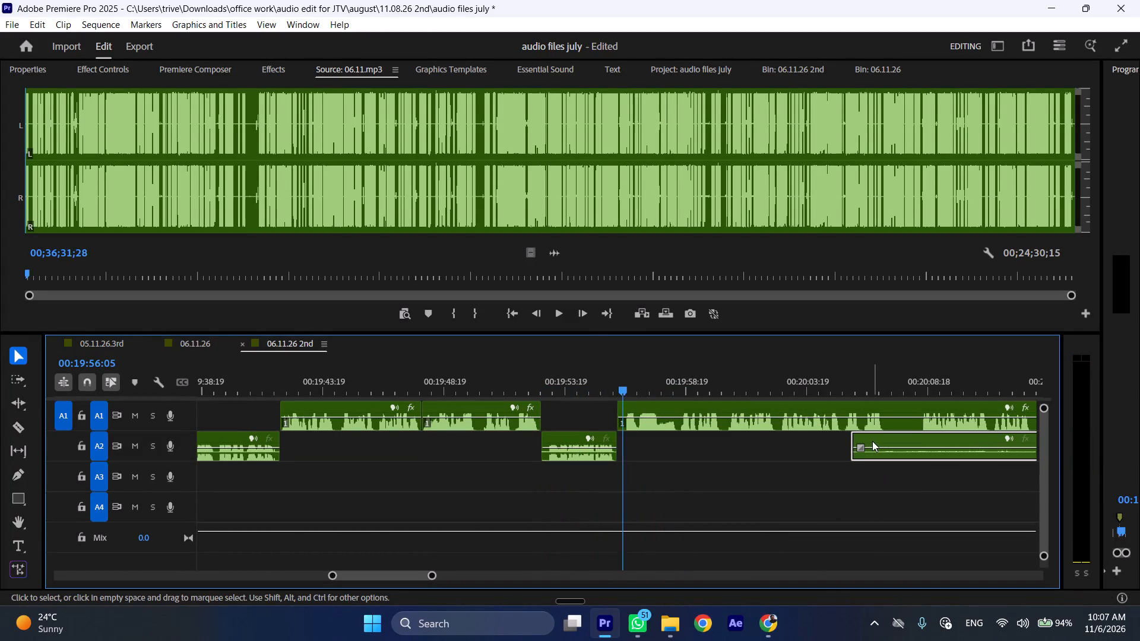
pyautogui.scroll(-2, 628, 463)
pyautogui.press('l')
pyautogui.scroll(-6, 622, 465)
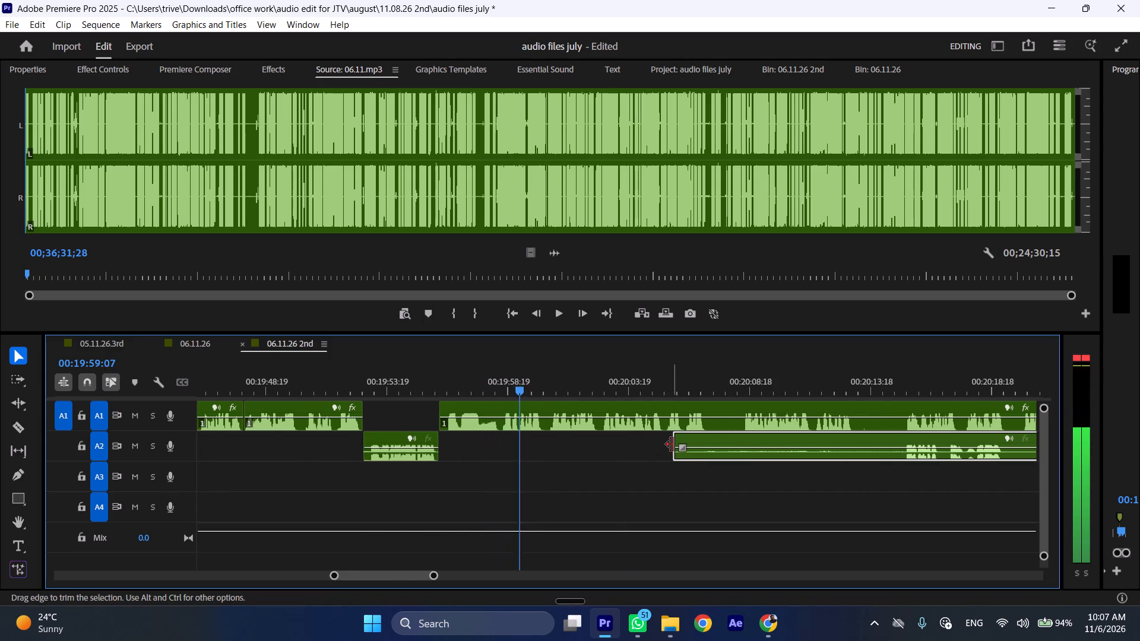
pyautogui.moveTo(670, 442); pyautogui.dragTo(897, 442)
pyautogui.moveTo(934, 439); pyautogui.dragTo(841, 440)
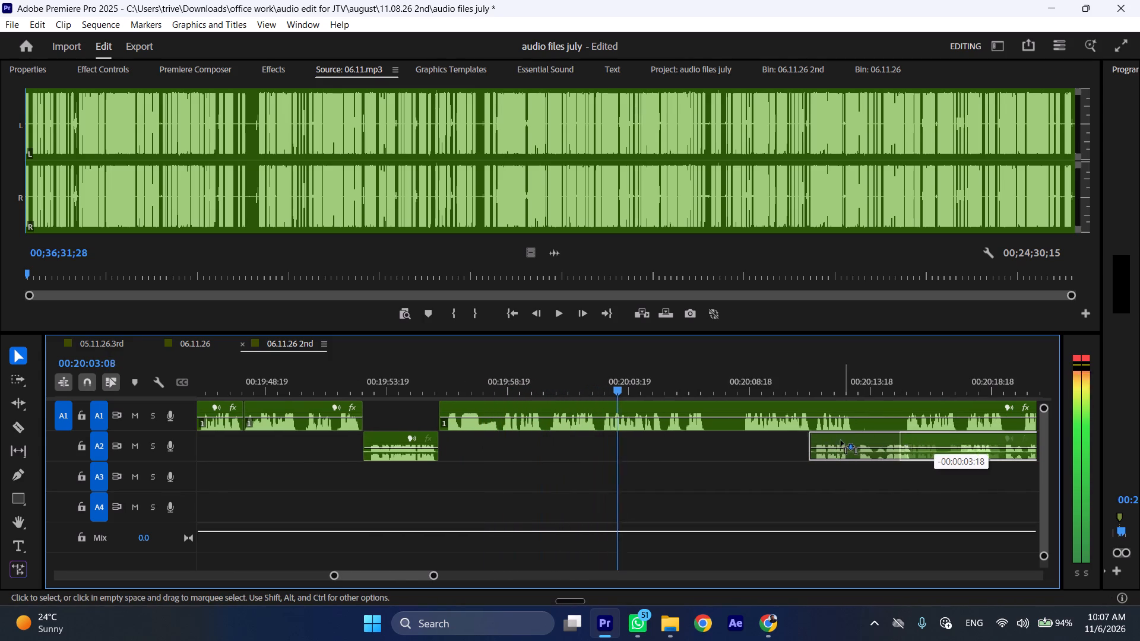
pyautogui.moveTo(841, 440); pyautogui.dragTo(818, 445)
# Stop playback in the pause after the A1 speech and cut the A1 clip at 00:20:07:04.
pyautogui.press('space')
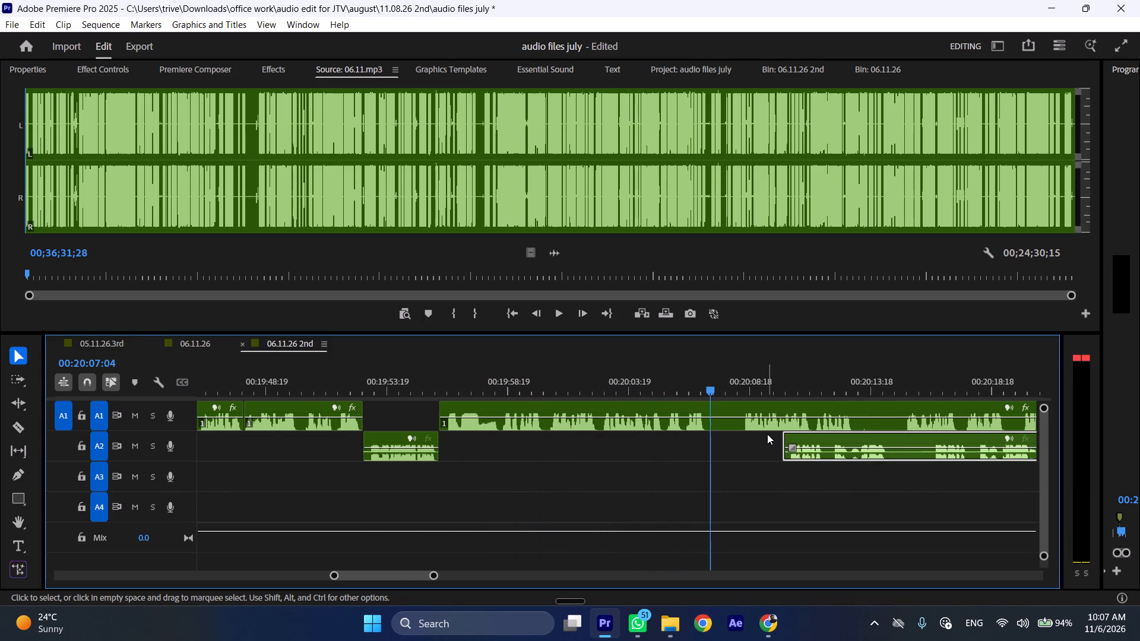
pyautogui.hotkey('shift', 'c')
# Move the A2 clip earlier to start at the 00:20:07:04 cut and shift the remaining A1 clip later to start near 00:20:14.
pyautogui.moveTo(805, 441); pyautogui.dragTo(732, 443)
pyautogui.moveTo(735, 405); pyautogui.dragTo(901, 408)
# Play the A2 speech from the 00:20:07:04 cut.
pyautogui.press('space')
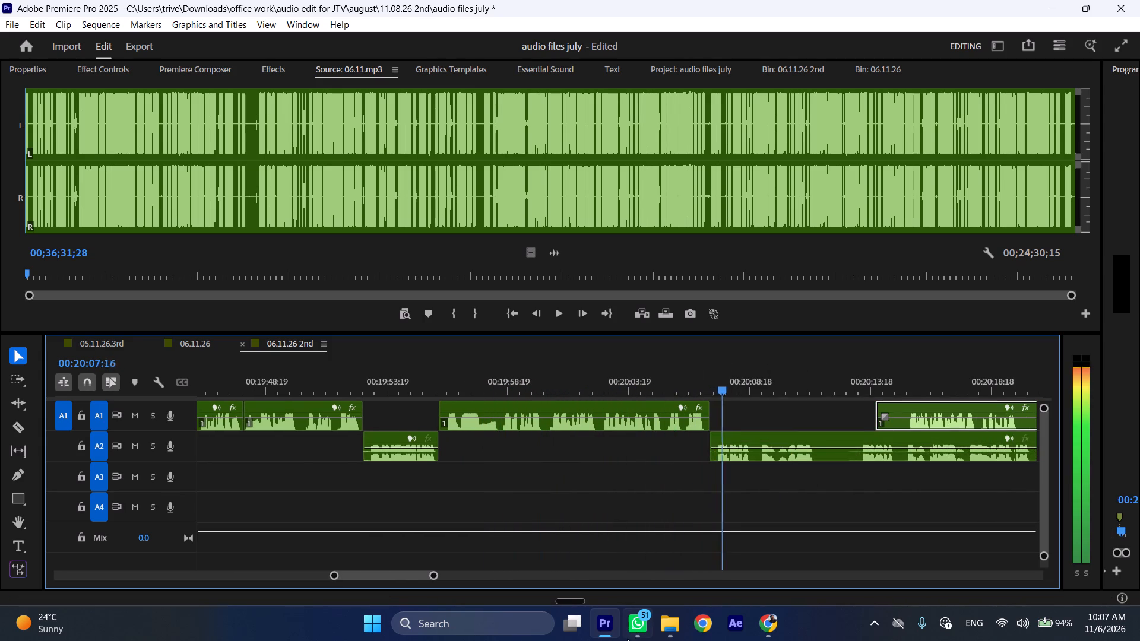
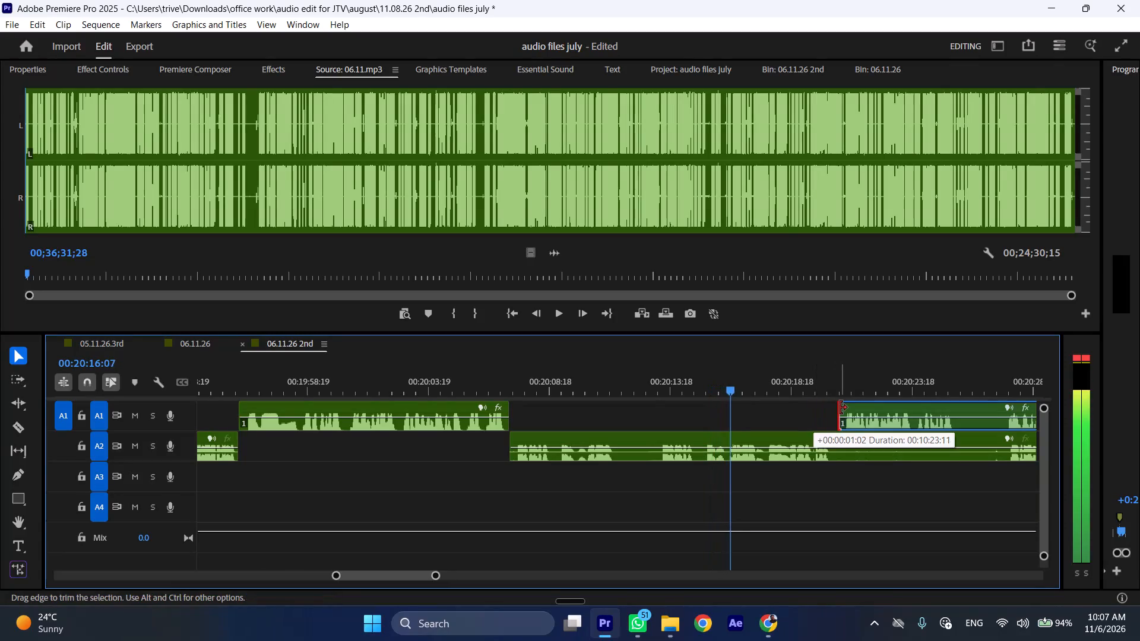
# Cut the A2 clip near 00:20:13 and ripple delete its opening part from 00:20:07:04 up to that cut.
pyautogui.click(659, 384)
pyautogui.click(689, 451)
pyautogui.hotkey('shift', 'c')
pyautogui.hotkey('ctrl', 'shift', 'd')
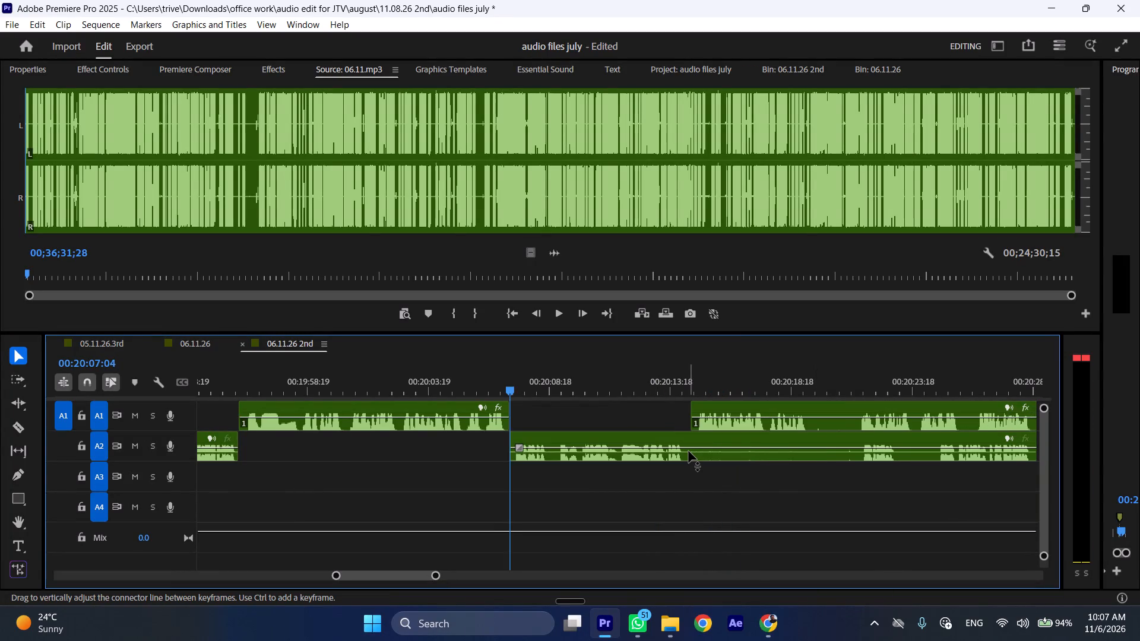
# Cut out the short A2 pause between 00:20:08:18 and 00:20:09:04 and close the gap.
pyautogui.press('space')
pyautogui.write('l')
pyautogui.scroll(-5, 689, 451)
pyautogui.moveTo(433, 385); pyautogui.dragTo(439, 385)
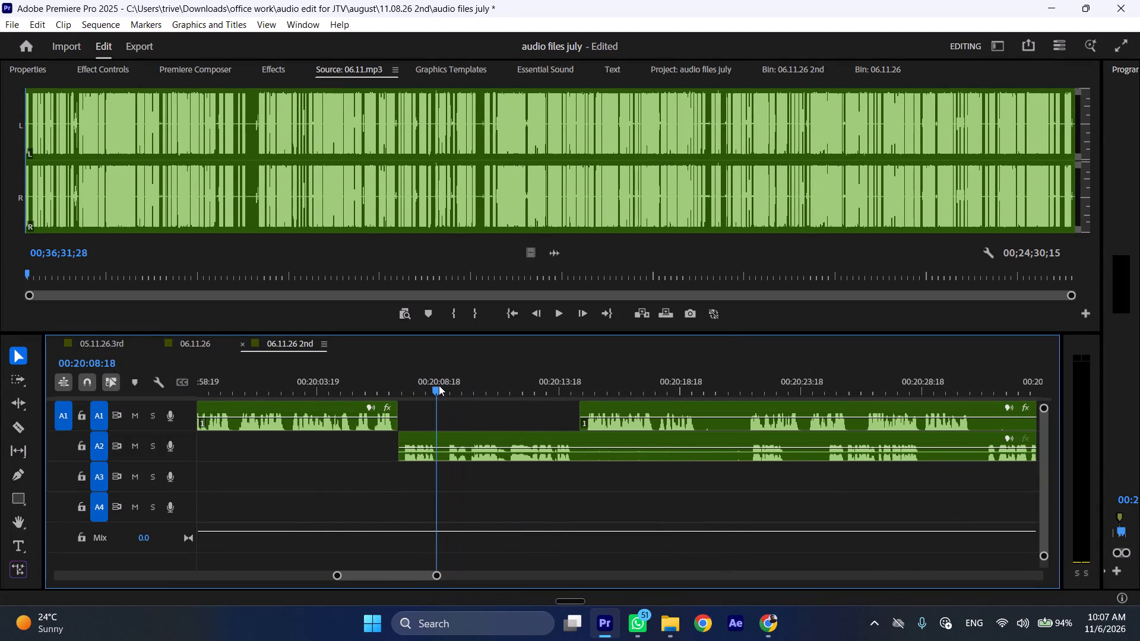
pyautogui.moveTo(439, 385); pyautogui.dragTo(449, 385)
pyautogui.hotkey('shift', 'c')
pyautogui.click(464, 424)
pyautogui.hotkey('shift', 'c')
pyautogui.click(442, 446)
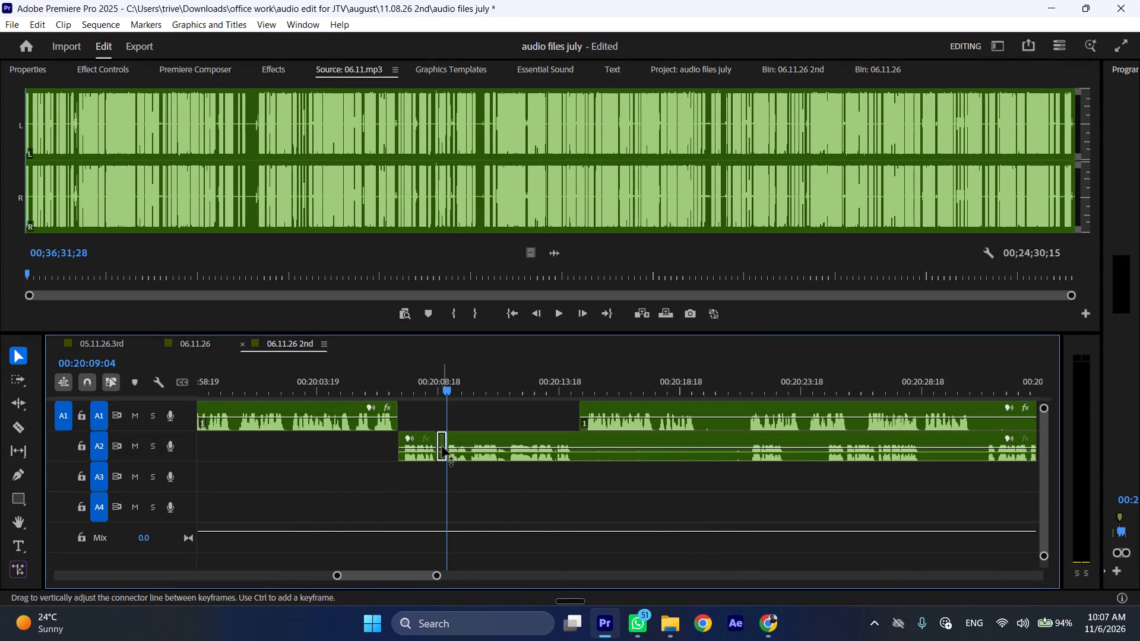
pyautogui.hotkey('ctrl', 'shift', 'd')
# Play the A2 speech at increased speed and shift the following A1 clip later to start near 00:20:15.
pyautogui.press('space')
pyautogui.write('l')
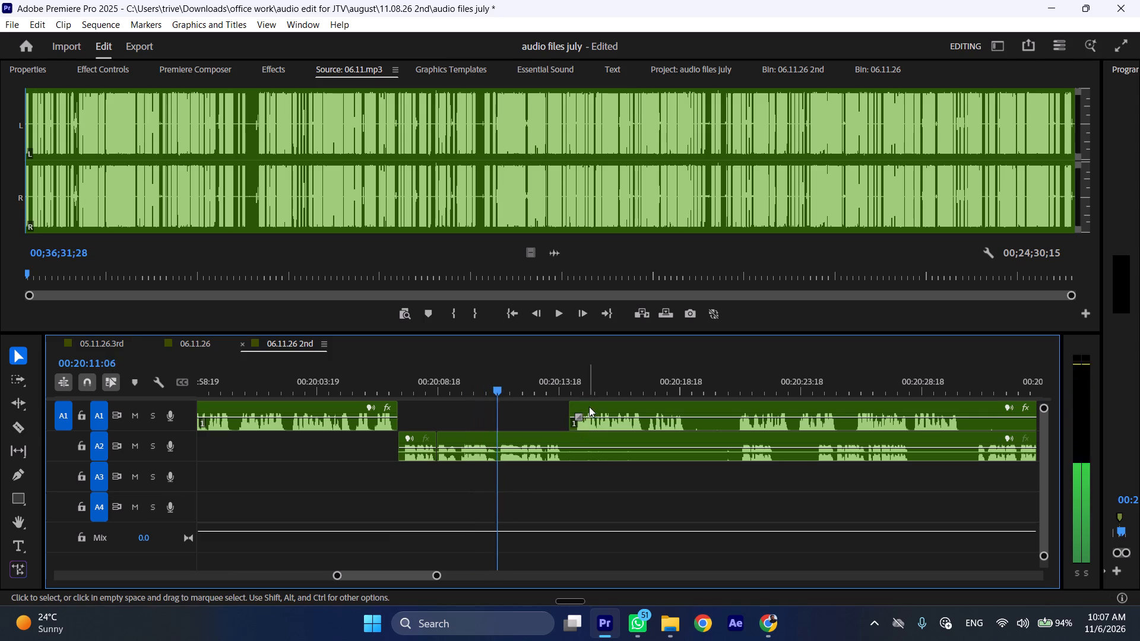
pyautogui.moveTo(589, 407); pyautogui.dragTo(606, 408)
# Stop playback after the A2 speech phrase and cut the A2 clip at 00:20:13:23.
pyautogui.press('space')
pyautogui.click(595, 446)
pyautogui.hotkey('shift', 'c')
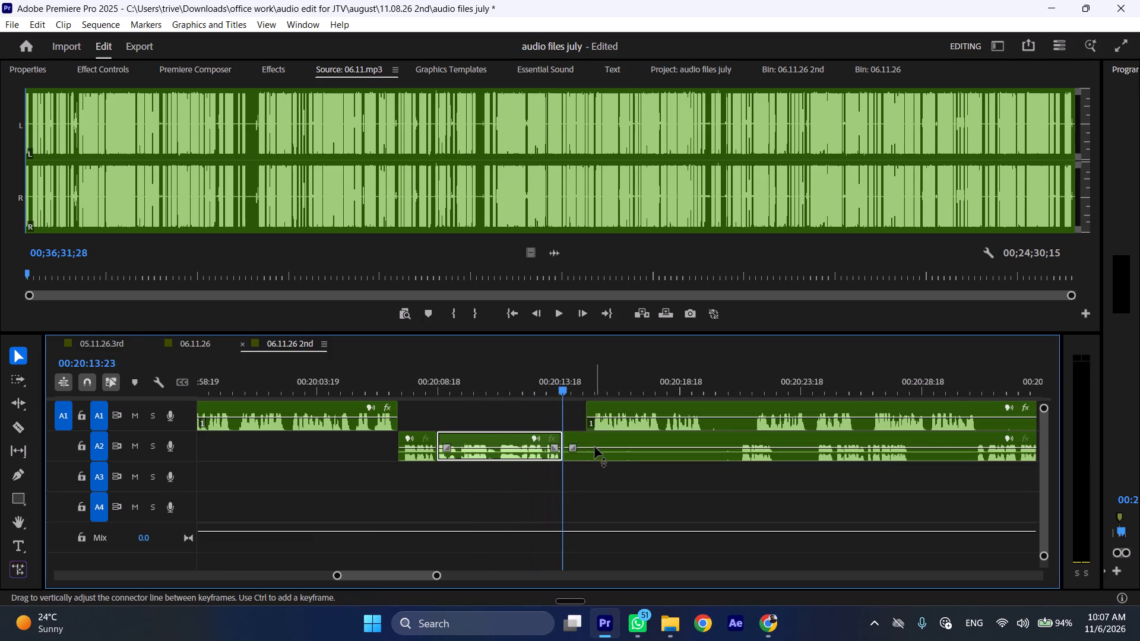
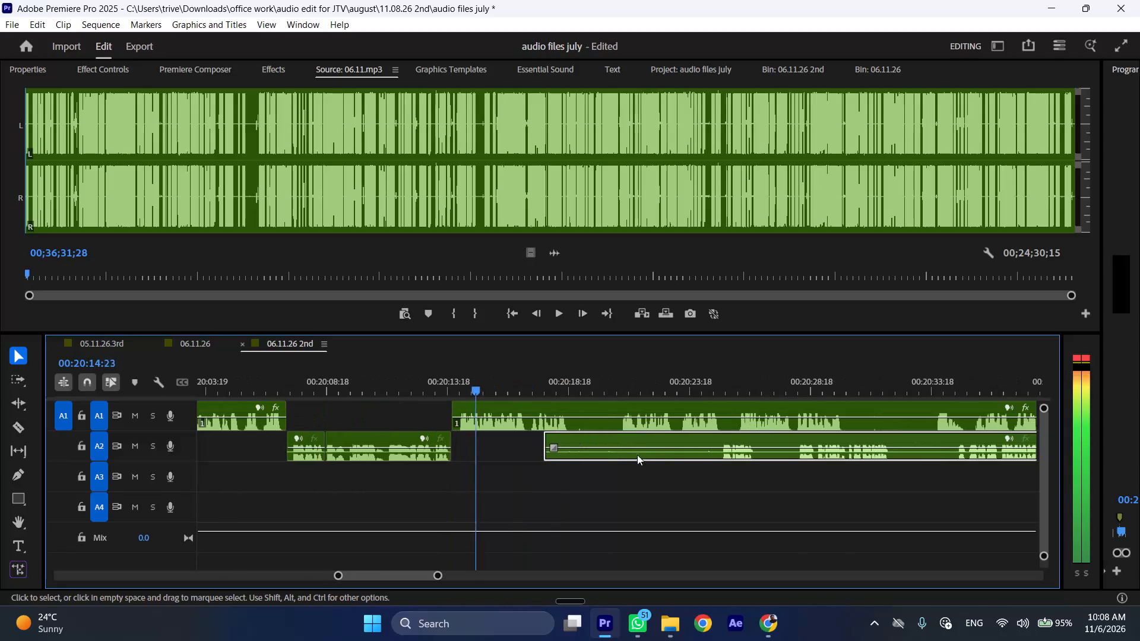
# Trim the silence off the start of the A2 clip and cut the A1 clip after its speech phrase near 00:20:19.
pyautogui.moveTo(549, 439); pyautogui.dragTo(574, 444)
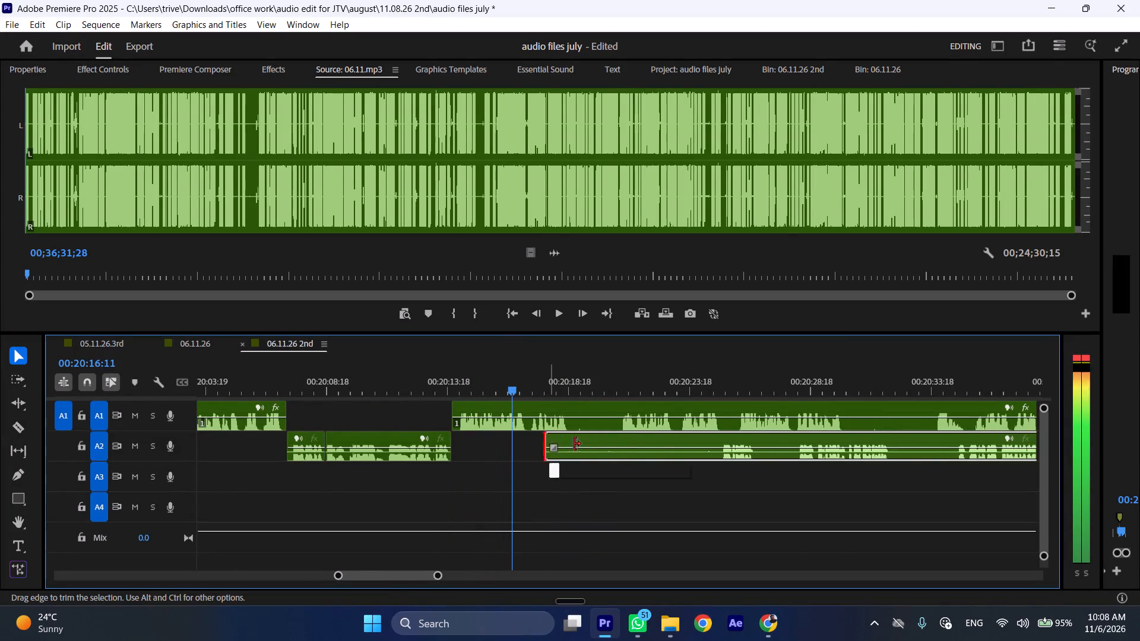
pyautogui.moveTo(574, 444); pyautogui.dragTo(723, 443)
pyautogui.press('space')
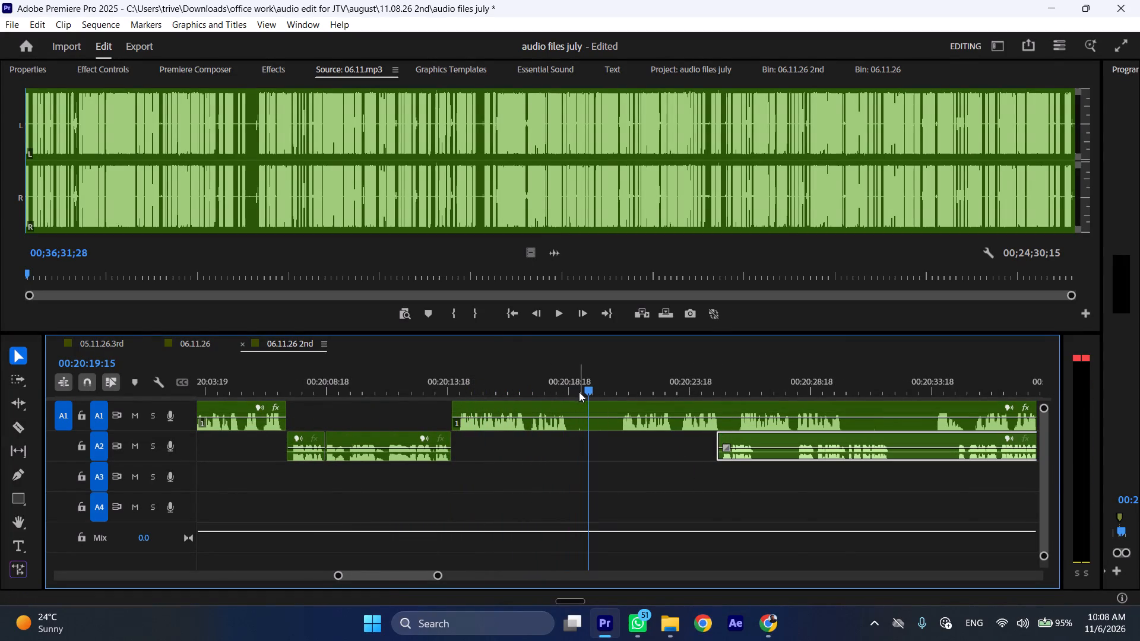
pyautogui.click(573, 385)
pyautogui.hotkey('shift', 'c')
# Move the trimmed A2 clip earlier to start at the A1 cut and shift the remaining A1 clip later to about 00:20:27.
pyautogui.moveTo(759, 440); pyautogui.dragTo(610, 442)
pyautogui.moveTo(597, 405); pyautogui.dragTo(805, 412)
# Play the A2 speech at increased speed and cut the A2 clip in the pause at 00:20:20:11.
pyautogui.press('space')
pyautogui.press('l')
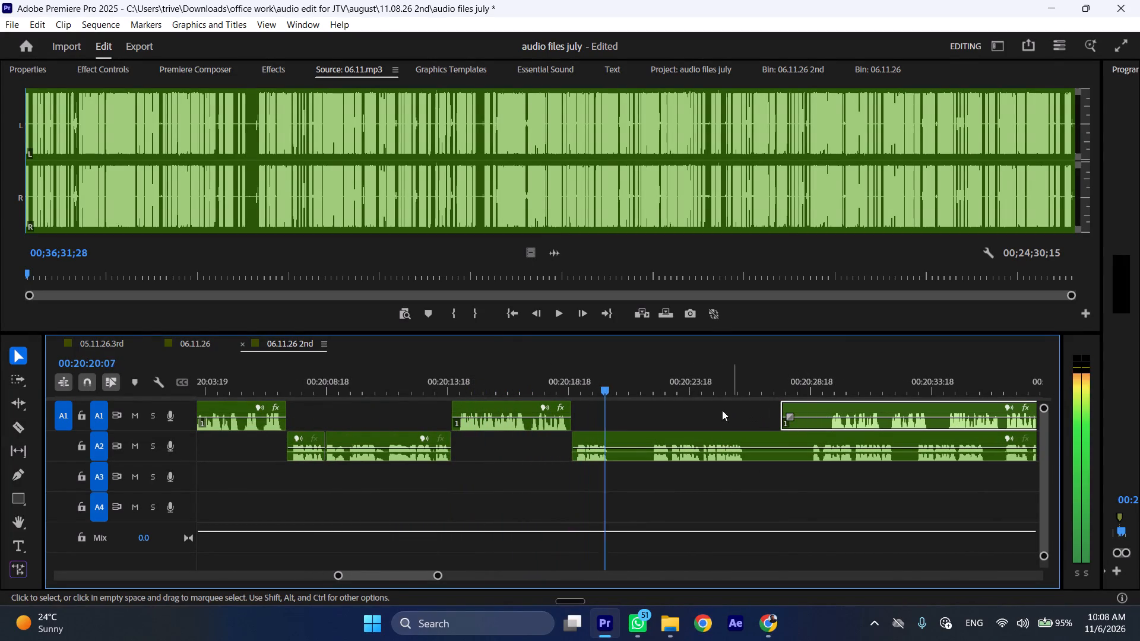
pyautogui.click(607, 383)
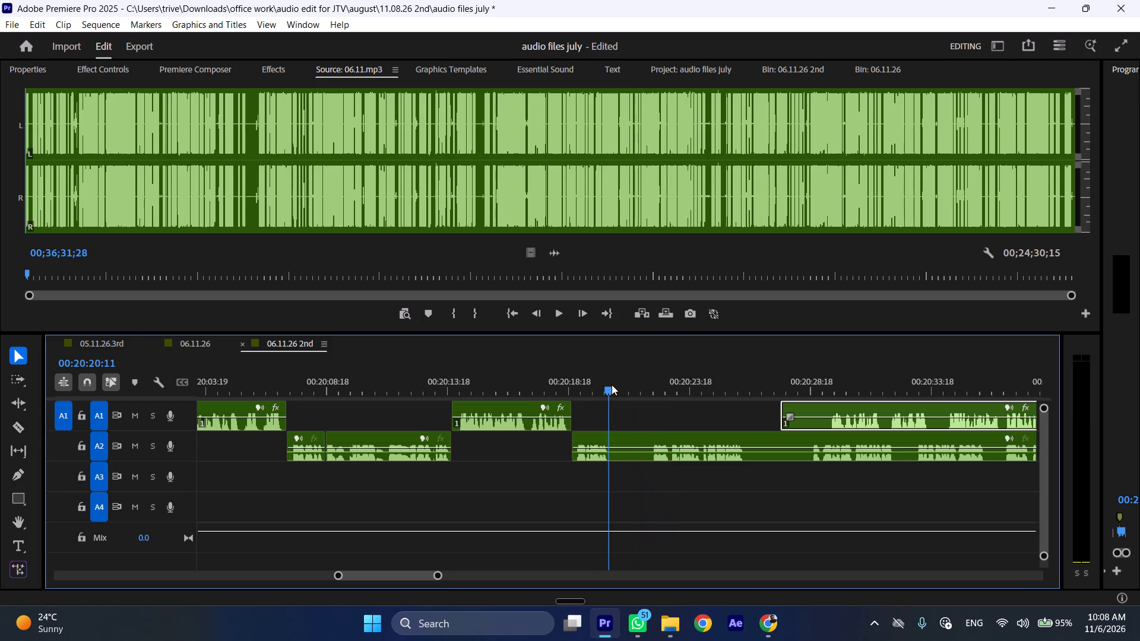
pyautogui.hotkey('shift', 'c')
# Trim the silence off the start of the A1 clip and move it earlier to start at the 00:20:20:11 cut.
pyautogui.moveTo(786, 406); pyautogui.dragTo(834, 413)
pyautogui.moveTo(864, 408); pyautogui.dragTo(690, 415)
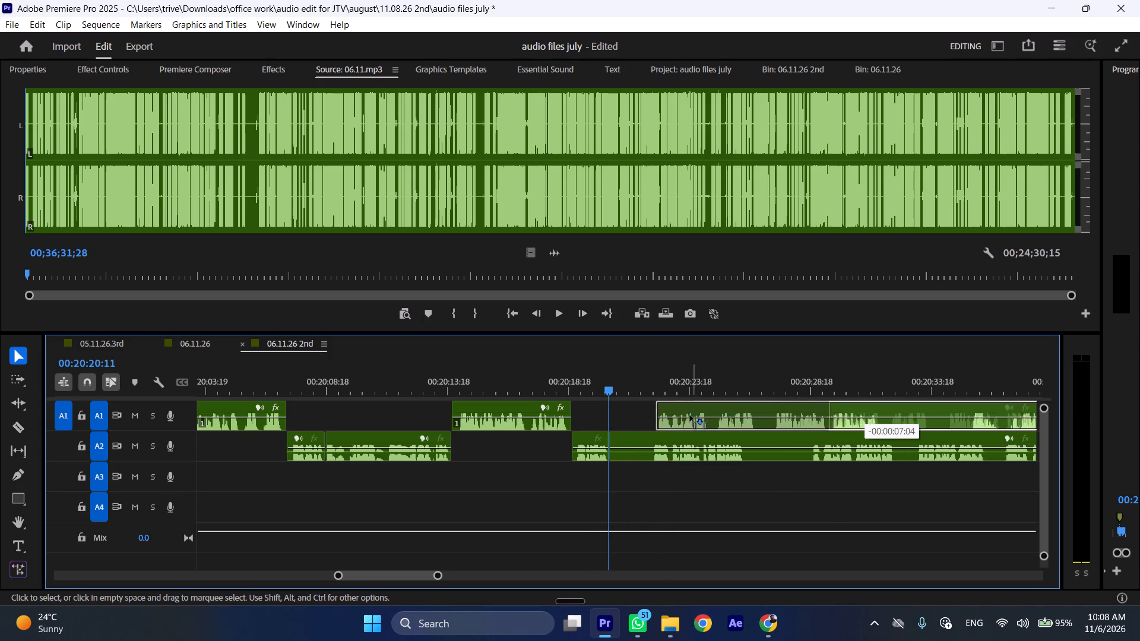
pyautogui.moveTo(690, 415); pyautogui.dragTo(639, 417)
# Shift the remaining A2 clip later and, during fast playback of A1, trim its leading silence to start near 00:20:27.
pyautogui.moveTo(639, 439); pyautogui.dragTo(749, 444)
pyautogui.press('space')
pyautogui.press('l')
pyautogui.scroll(-5, 745, 445)
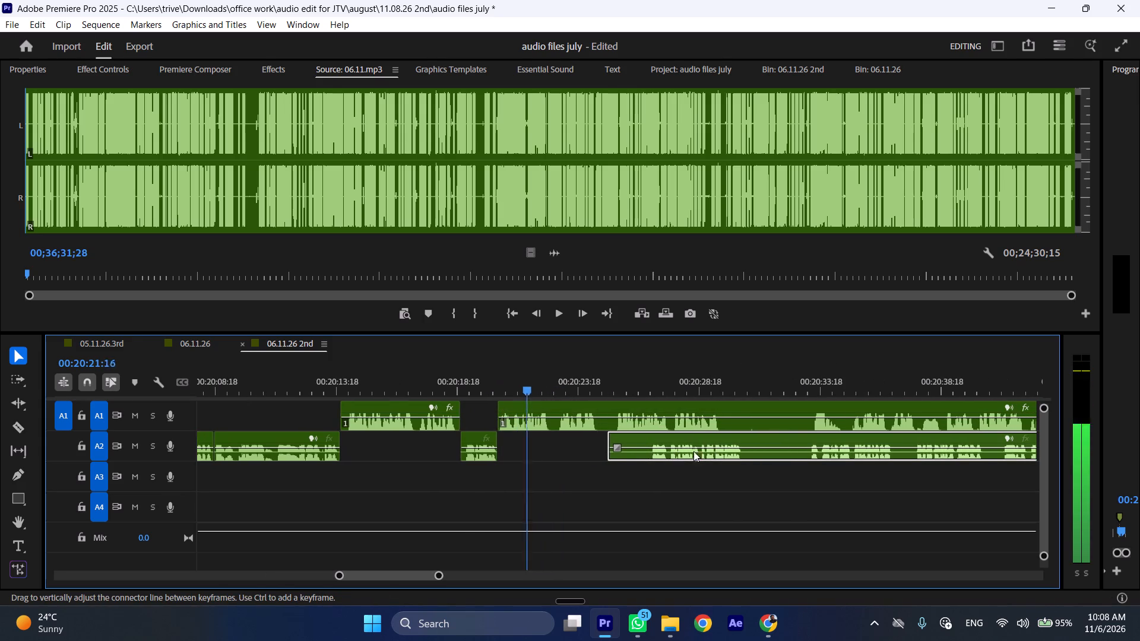
pyautogui.moveTo(608, 439); pyautogui.dragTo(650, 441)
# Cut the A1 clip at 00:20:25:01 after its phrase and move the A2 clip earlier to meet the cut.
pyautogui.press('space')
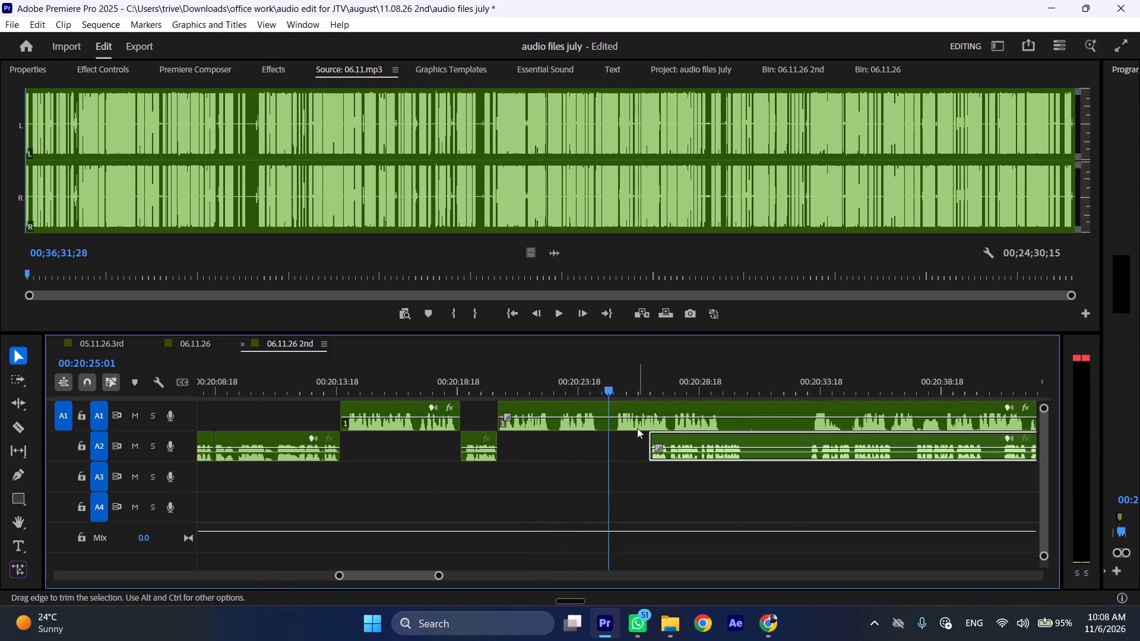
pyautogui.hotkey('shift', 'c')
pyautogui.moveTo(668, 437); pyautogui.dragTo(628, 439)
# Shift the remaining A1 clip about 5 seconds later to start near 00:20:30, clear of the A2 speech.
pyautogui.moveTo(632, 408); pyautogui.dragTo(752, 408)
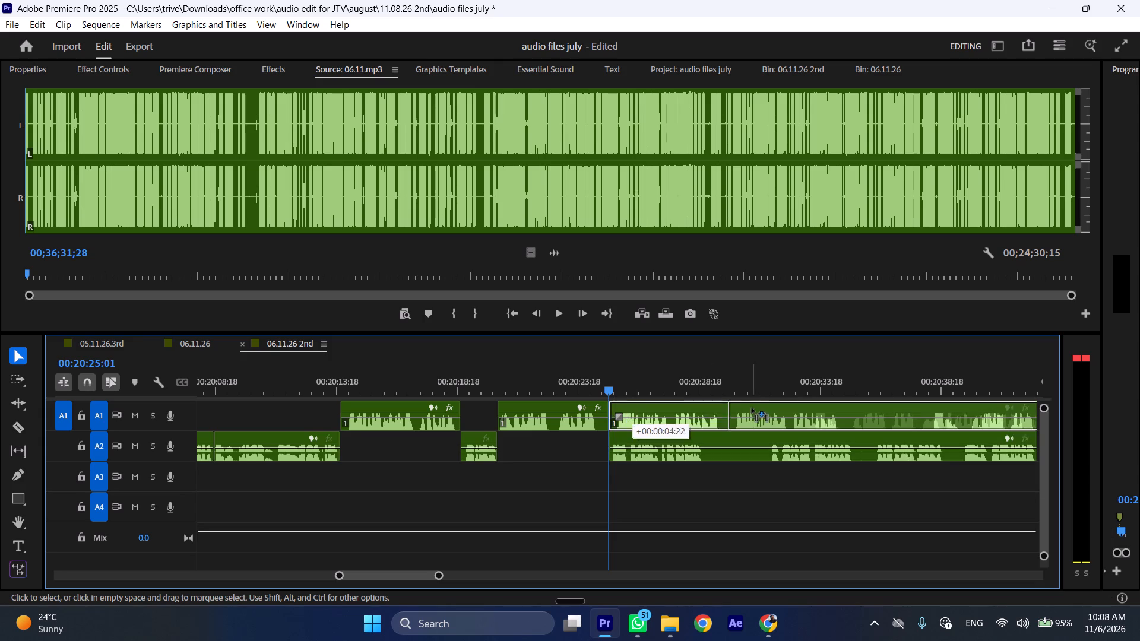
pyautogui.moveTo(752, 408); pyautogui.dragTo(754, 408)
# Play the A2 speech from 00:20:25:01 at increased speed and cut the A2 clip in the pause at 00:20:29:02.
pyautogui.press('space')
pyautogui.press('l')
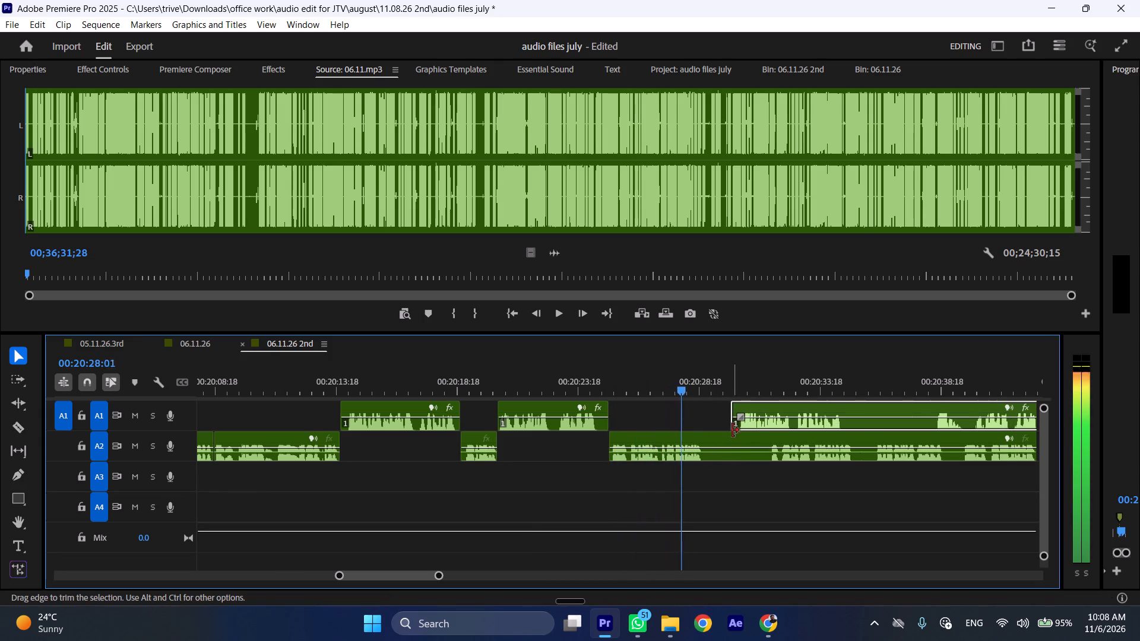
pyautogui.press('space')
pyautogui.write('C')
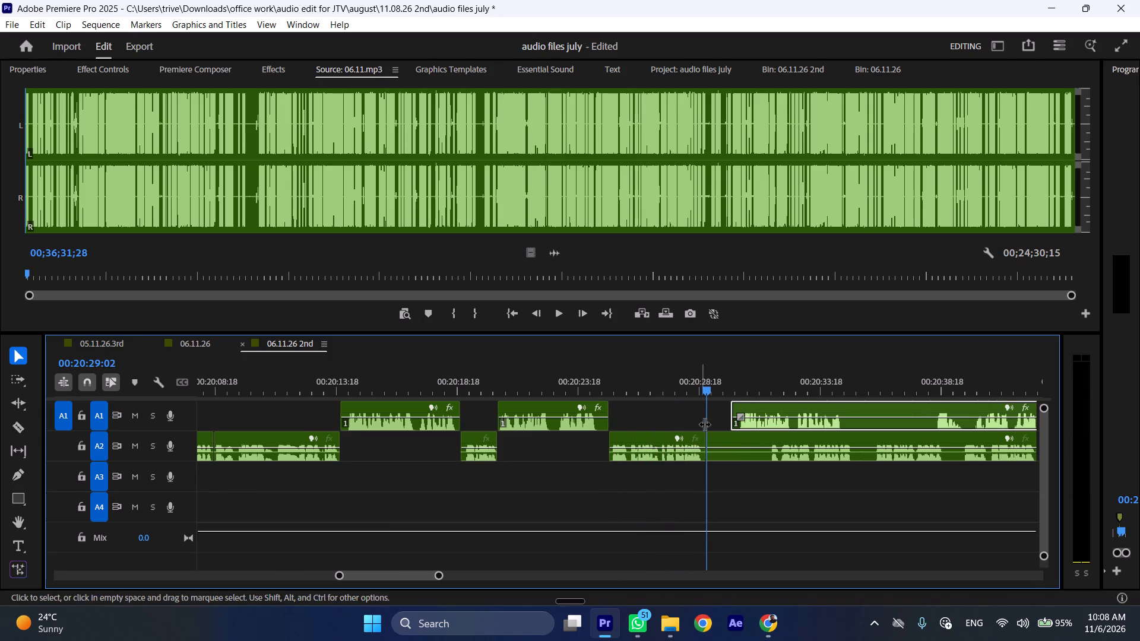
# Replay the edited A1 and A2 exchange at increased speed from about 00:20:13.
pyautogui.moveTo(346, 385); pyautogui.dragTo(324, 385)
pyautogui.press('space')
pyautogui.press('l')
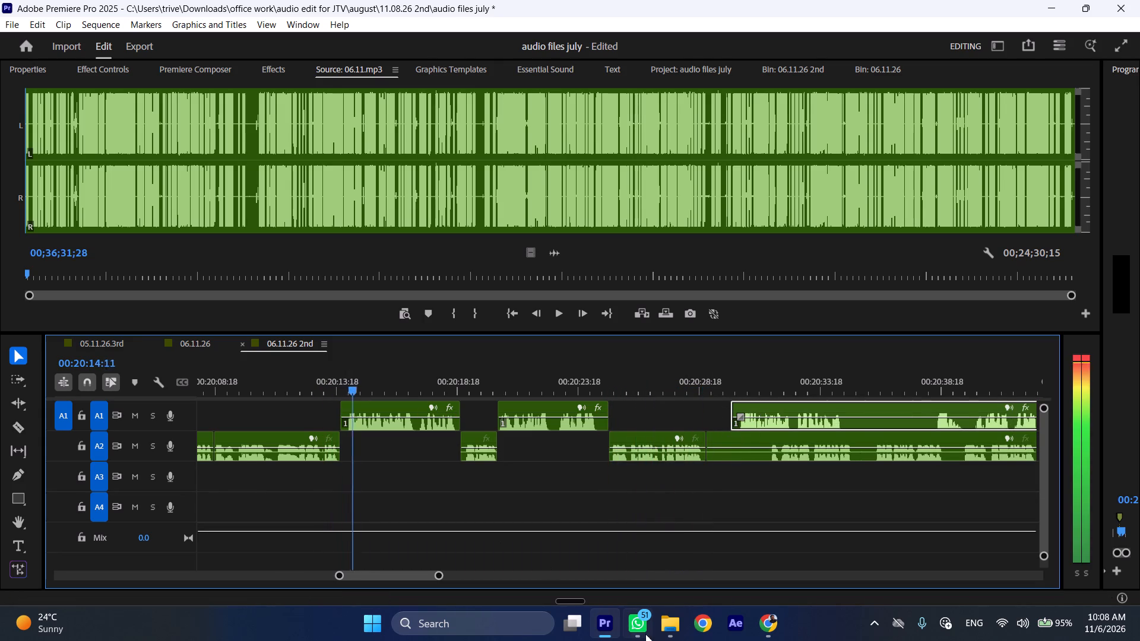
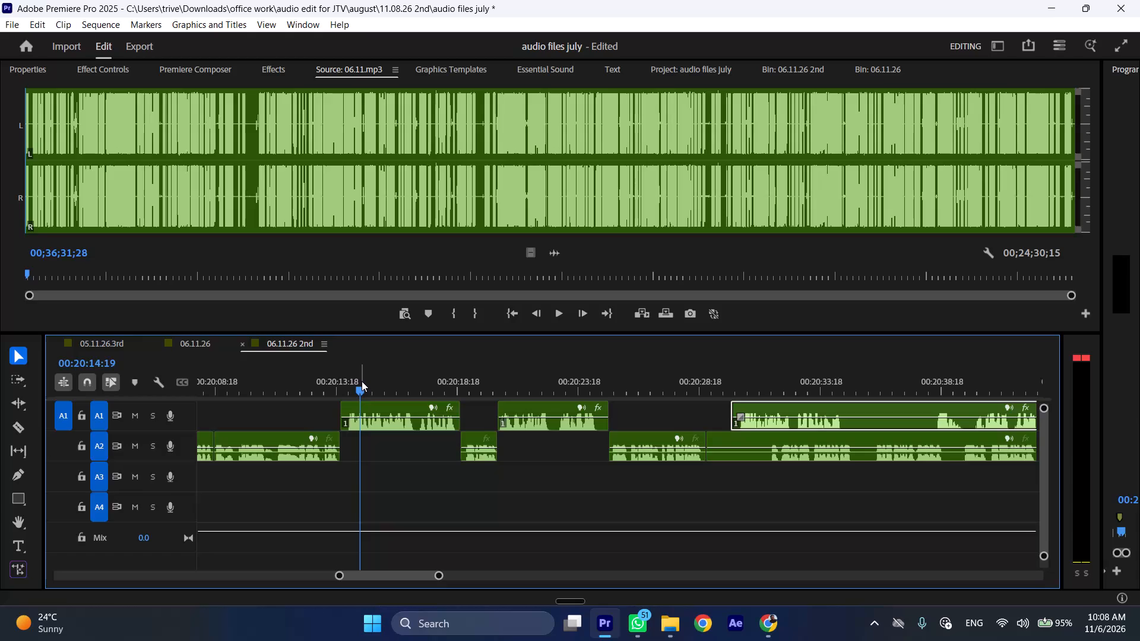
# Replay the edited exchange from 00:20:12:00, starting in the A2 speech just before the A1 clip.
pyautogui.moveTo(341, 395); pyautogui.dragTo(293, 394)
pyautogui.press('space')
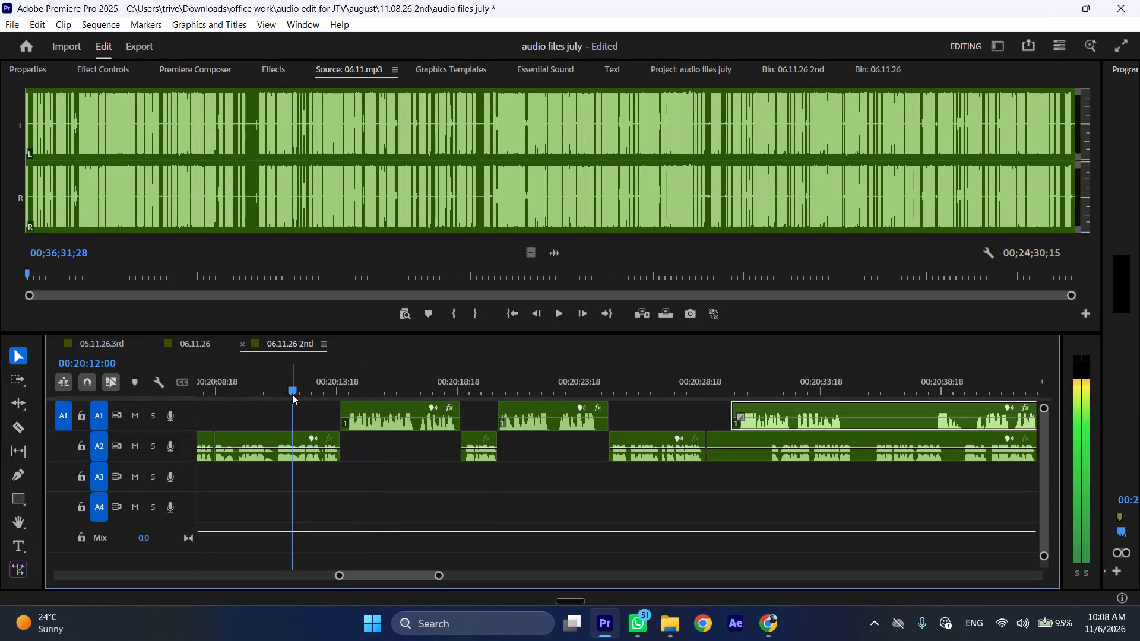
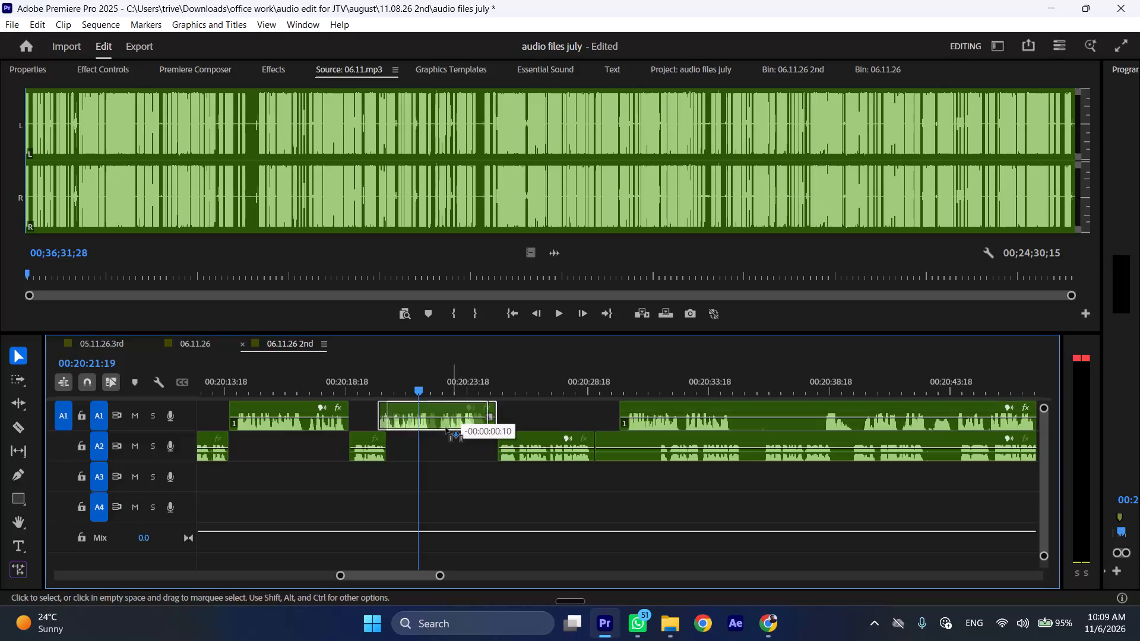
# Move the short A2 clip after the A1 speech, against the start of the next A2 clip, and replay from just before the A1 join.
pyautogui.moveTo(370, 458); pyautogui.dragTo(485, 458)
pyautogui.click(342, 385)
pyautogui.press('space')
pyautogui.press('l')
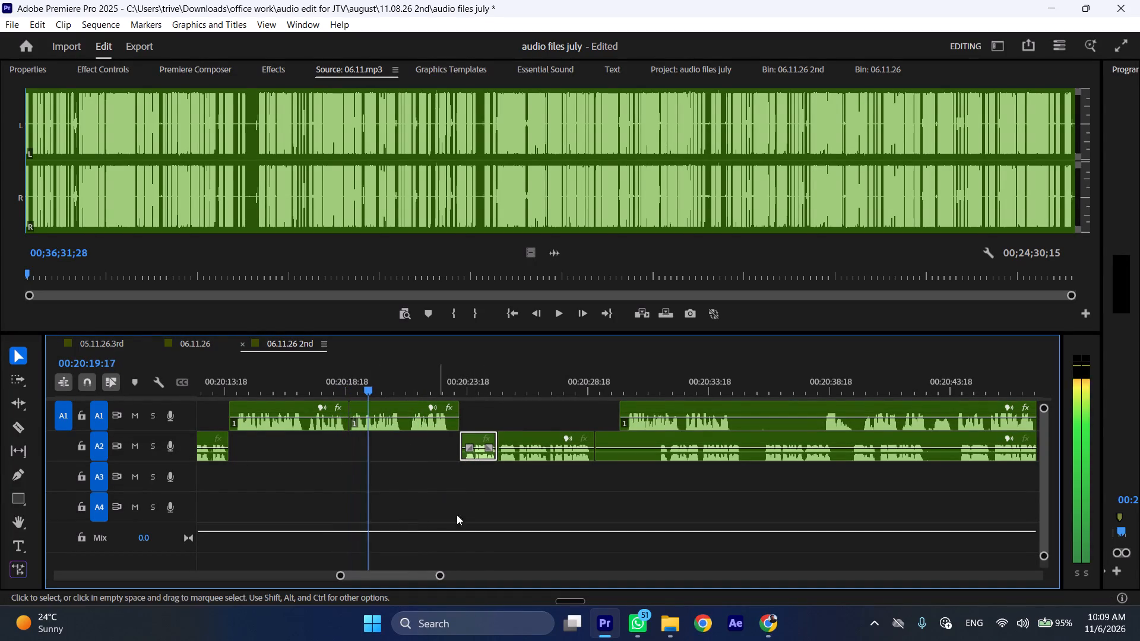
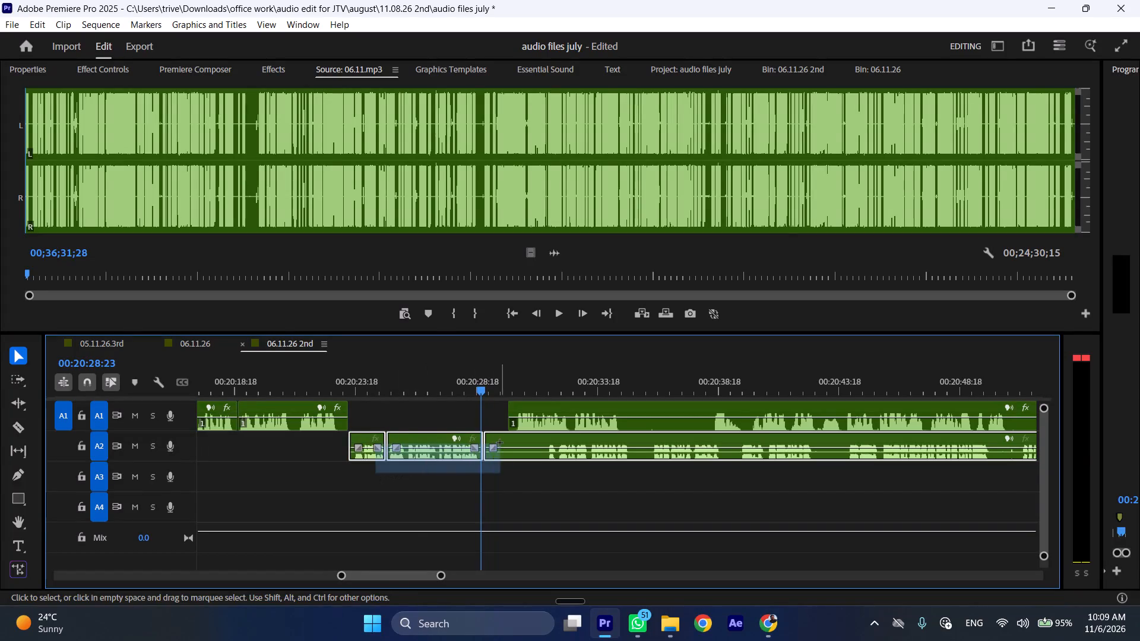
# Clear the three A2 clips from under A1, close the A1 gap before the next speech clip, and split that clip at 00:20:28:04.
pyautogui.moveTo(442, 438); pyautogui.dragTo(537, 452)
pyautogui.moveTo(569, 406); pyautogui.dragTo(410, 416)
pyautogui.moveTo(457, 386); pyautogui.dragTo(463, 386)
pyautogui.hotkey('shift', 'c')
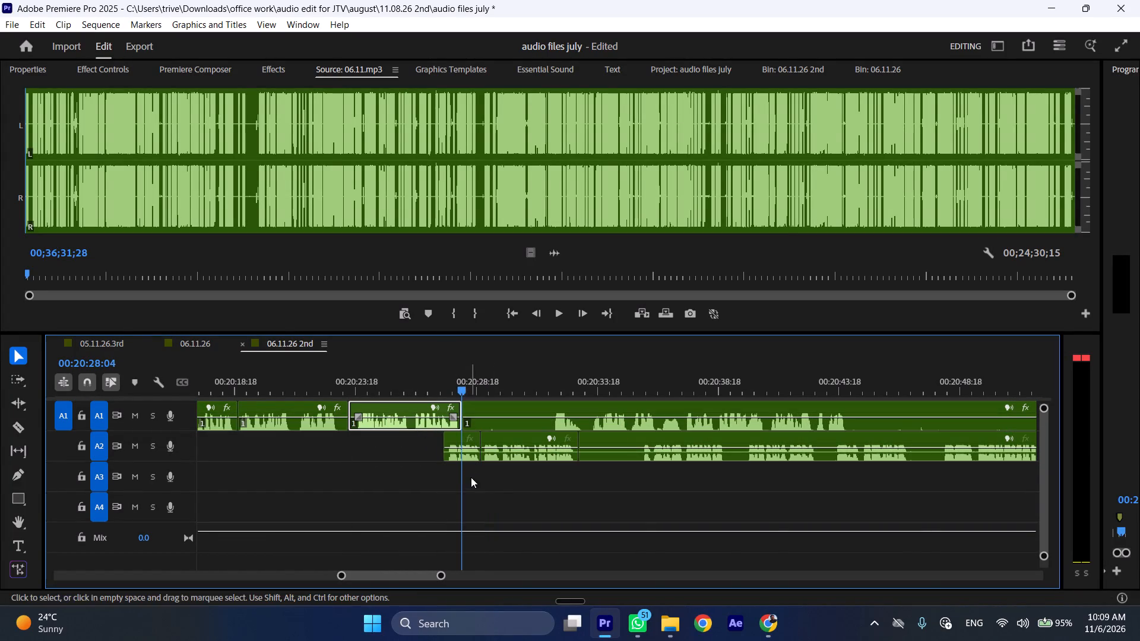
# Shift the group of A2 clips along so they start exactly at the new A1 cut.
pyautogui.moveTo(463, 478); pyautogui.dragTo(647, 468)
pyautogui.moveTo(468, 471); pyautogui.dragTo(590, 462)
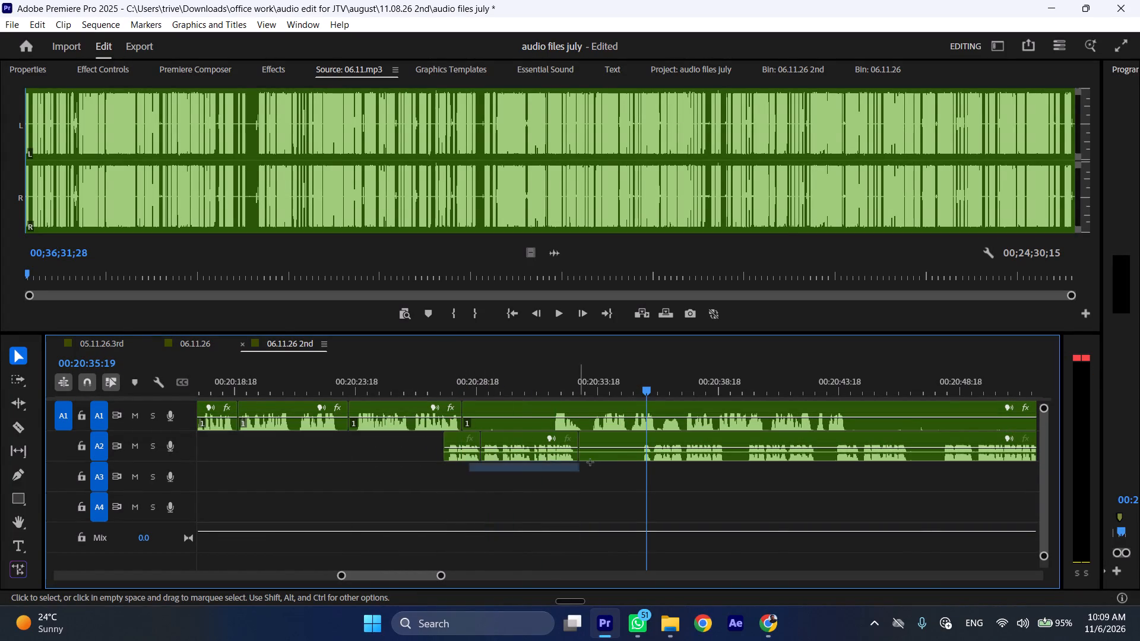
pyautogui.moveTo(590, 462); pyautogui.dragTo(601, 453)
pyautogui.moveTo(595, 442); pyautogui.dragTo(614, 442)
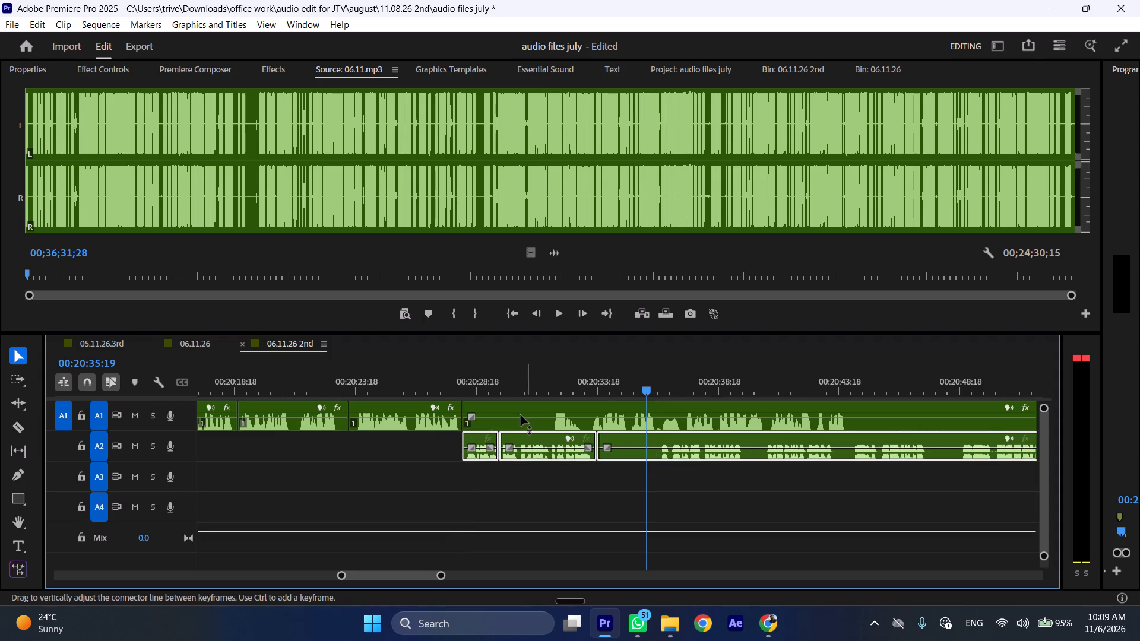
# Move the remaining A1 clip further along past the two short A2 clips, and replay the preceding section at faster speed.
pyautogui.moveTo(482, 410); pyautogui.dragTo(704, 427)
pyautogui.scroll(4, 376, 453)
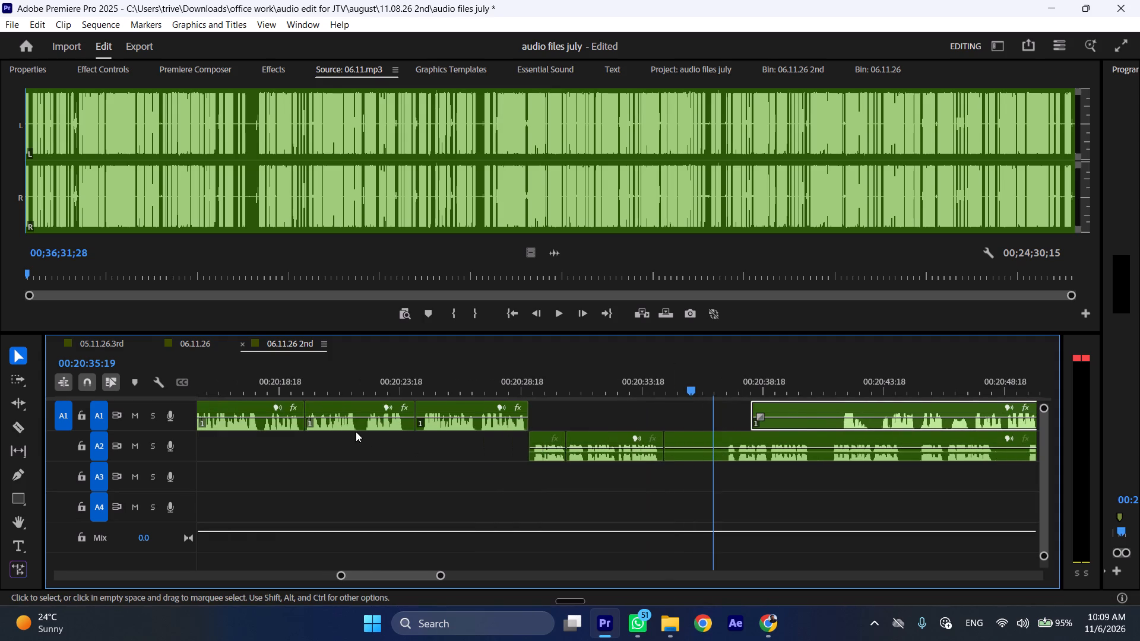
pyautogui.moveTo(242, 385); pyautogui.dragTo(221, 385)
pyautogui.press('space')
pyautogui.press('l')
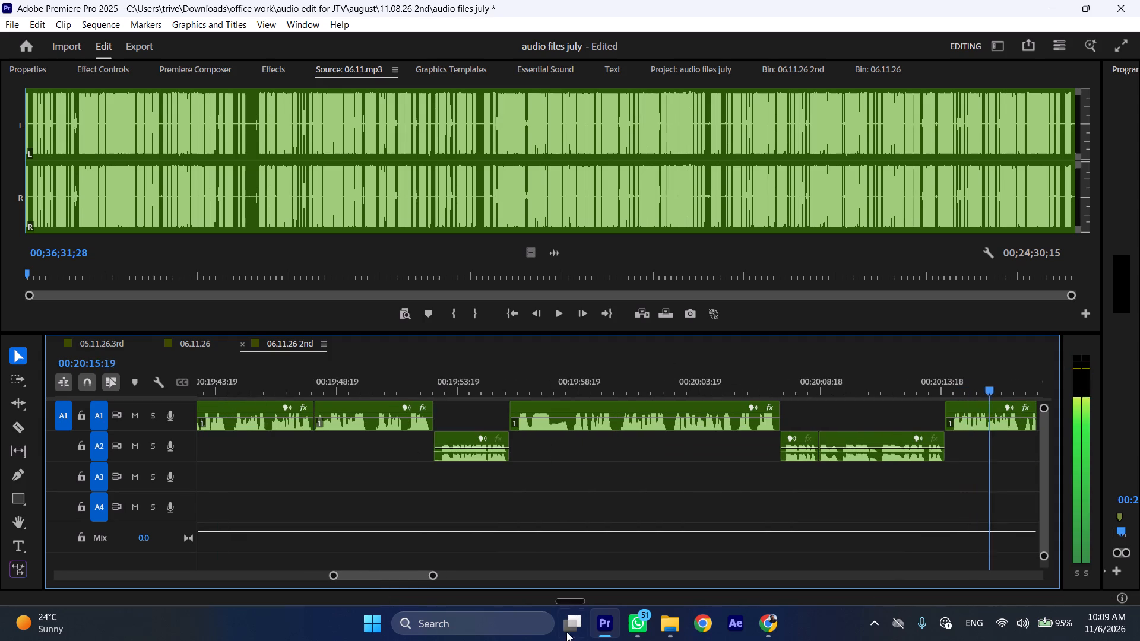
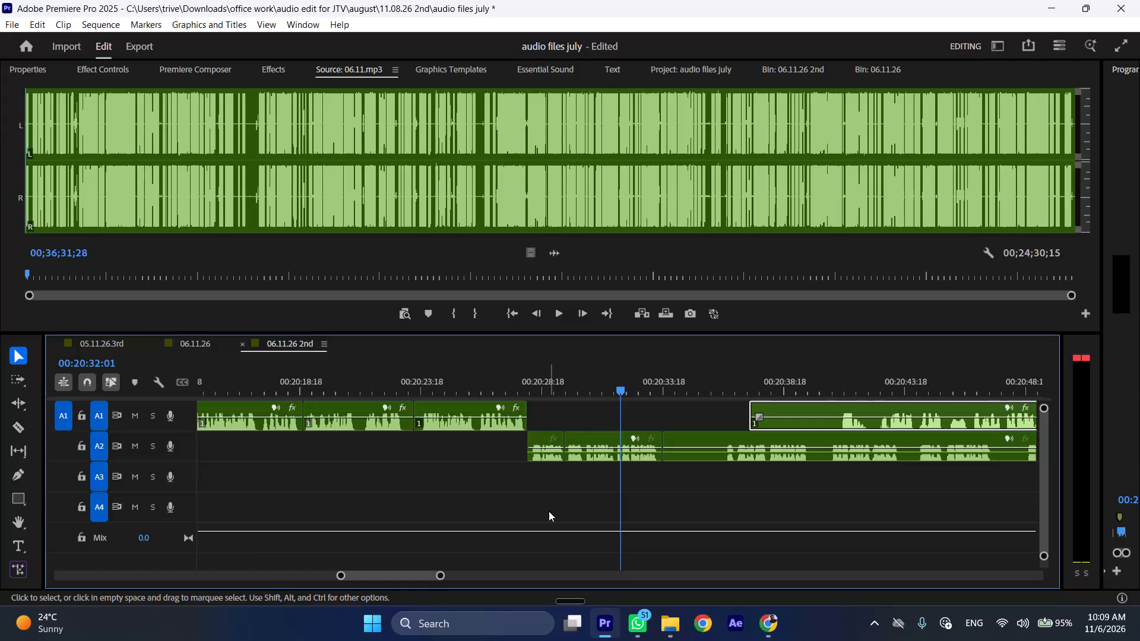
# Replay the earlier A2 speech from where the preceding A1 clip ends, stopping playback at about 00:20:11:00.
pyautogui.hotkey('ctrl', 'shift', 'x')
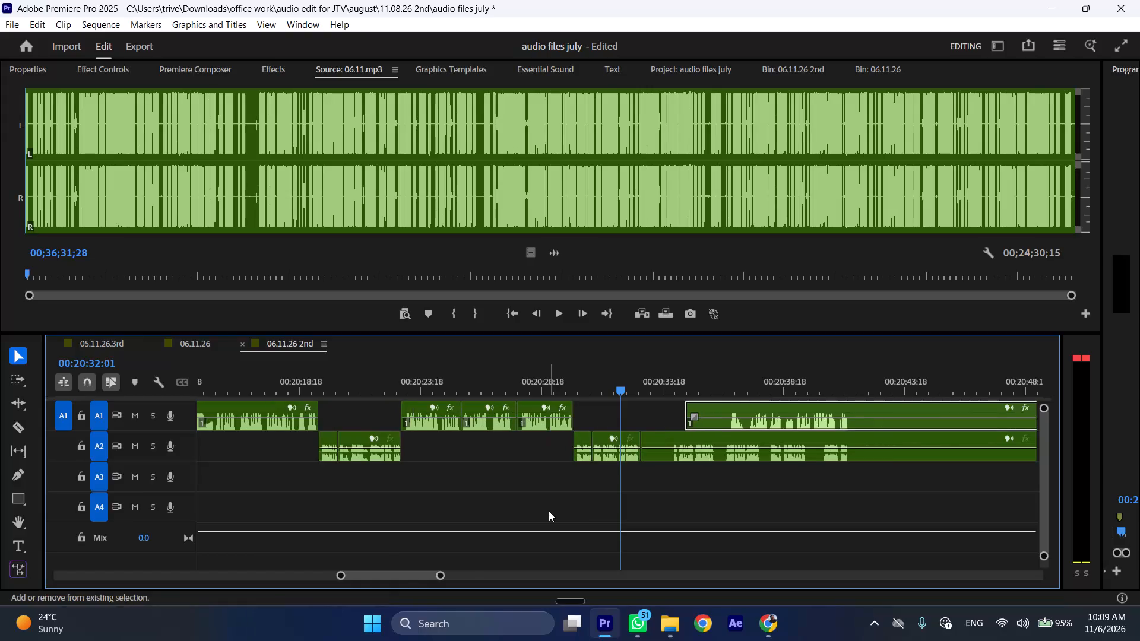
pyautogui.moveTo(315, 386); pyautogui.dragTo(325, 385)
pyautogui.press('space')
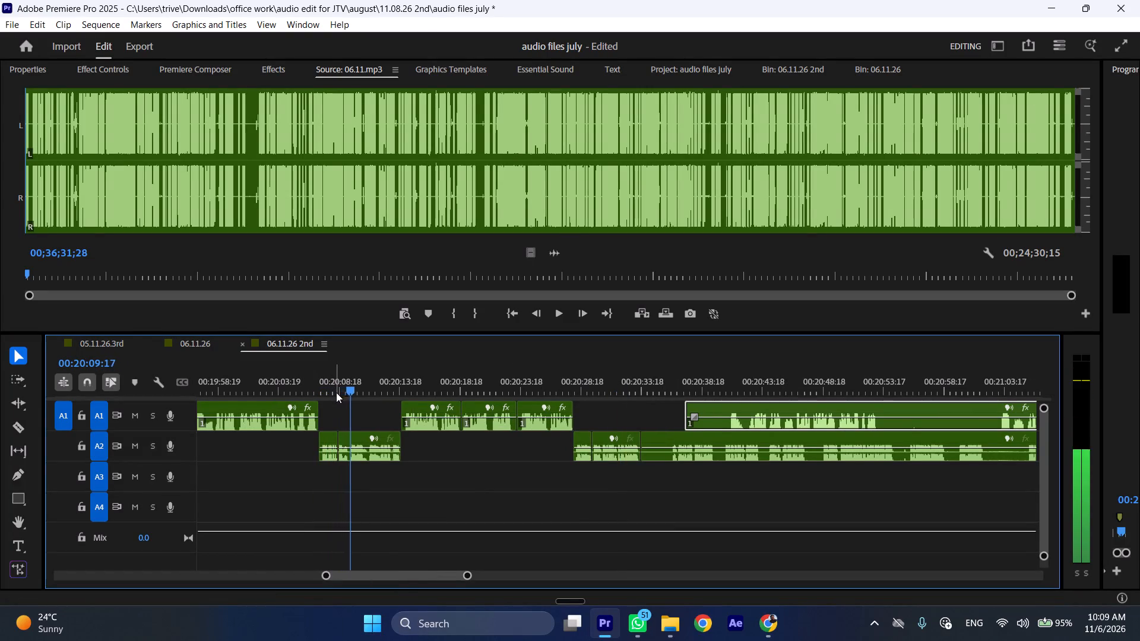
pyautogui.press('space')
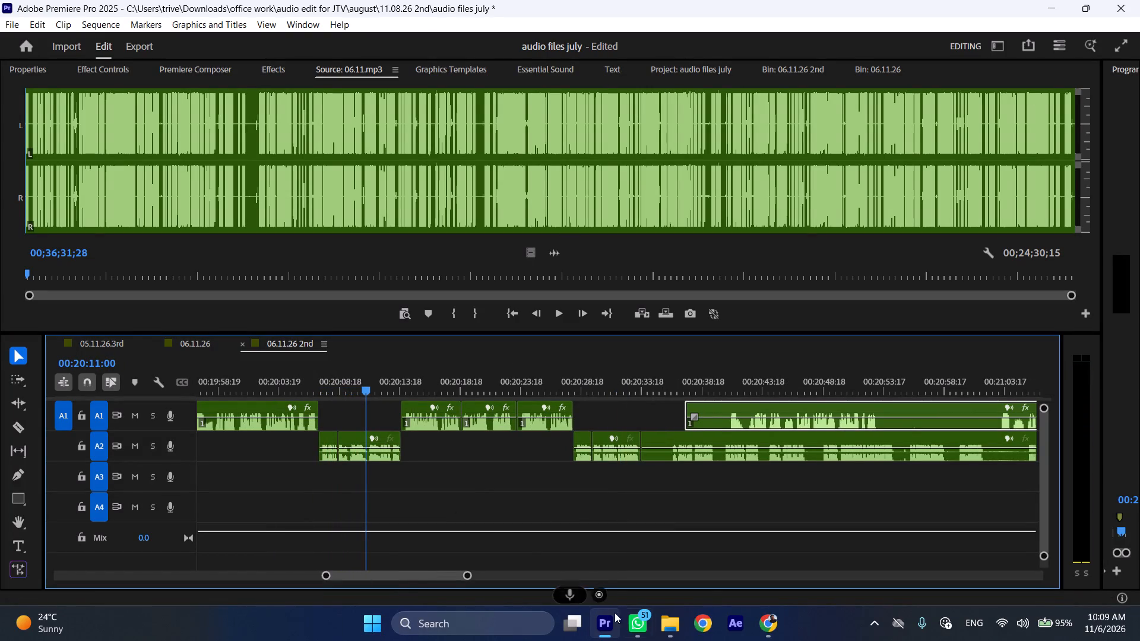
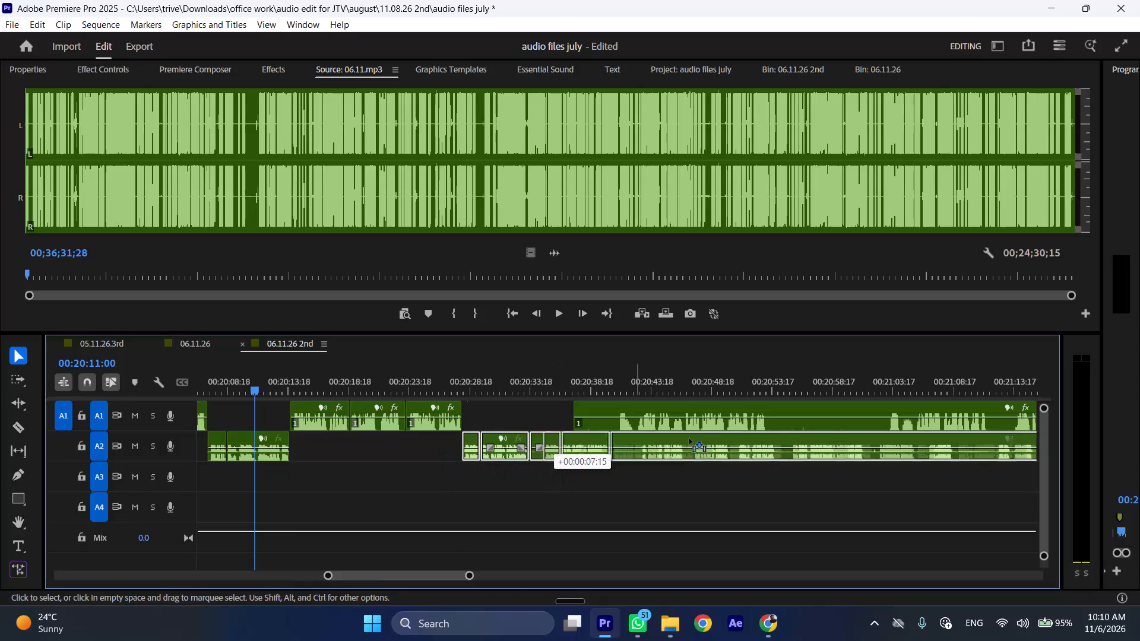
# Ripple-trim the silent start of the long A1 clip up to 00:20:40:18 and apply the default audio transition to the clip.
pyautogui.click(616, 382)
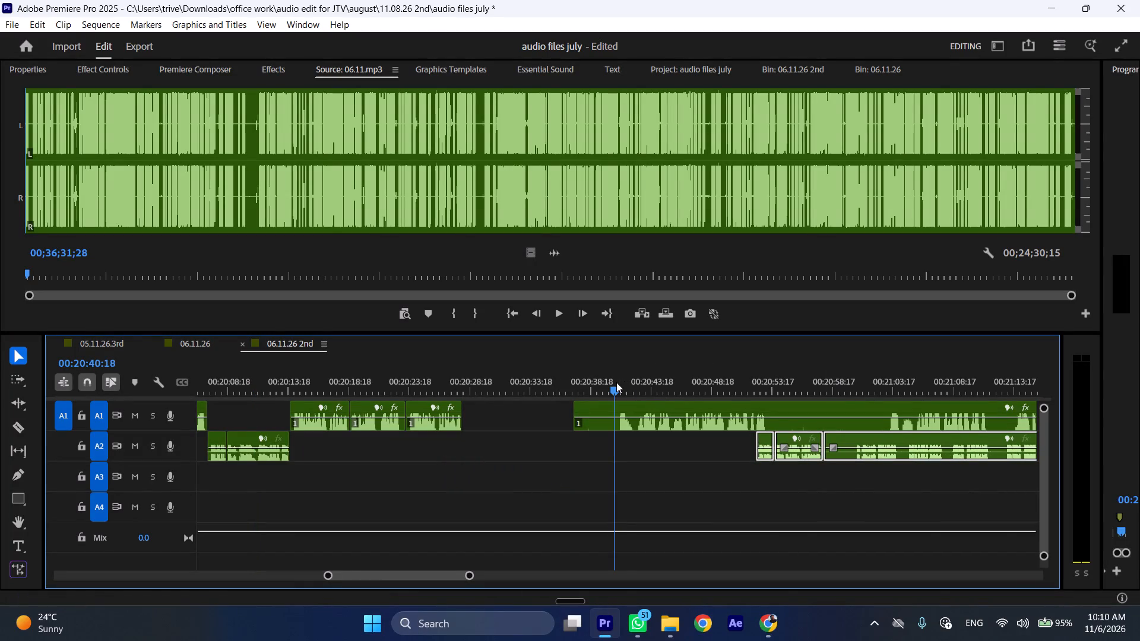
pyautogui.click(645, 417)
pyautogui.hotkey('shift', 'c')
pyautogui.hotkey('ctrl', 'shift', 'd')
# Move the trimmed long A1 clip earlier so it starts right where the preceding short A1 clip ends.
pyautogui.moveTo(620, 404); pyautogui.dragTo(509, 405)
# Play back at increased speed across the new A1 join, starting within the last short clip before it.
pyautogui.click(443, 385)
pyautogui.press('space')
pyautogui.press('l')
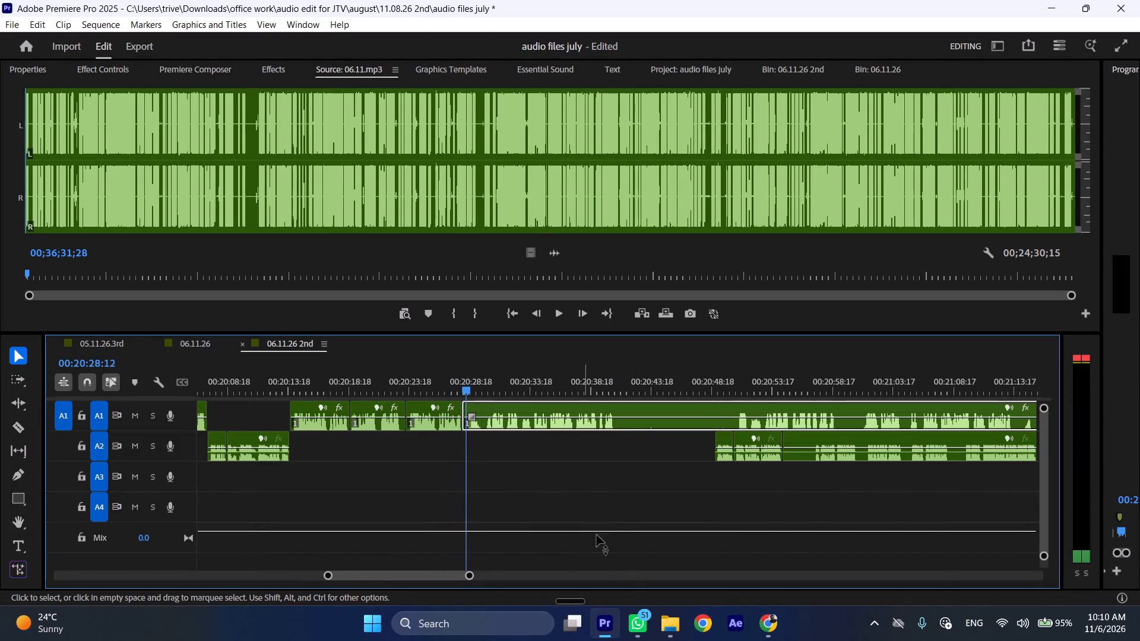
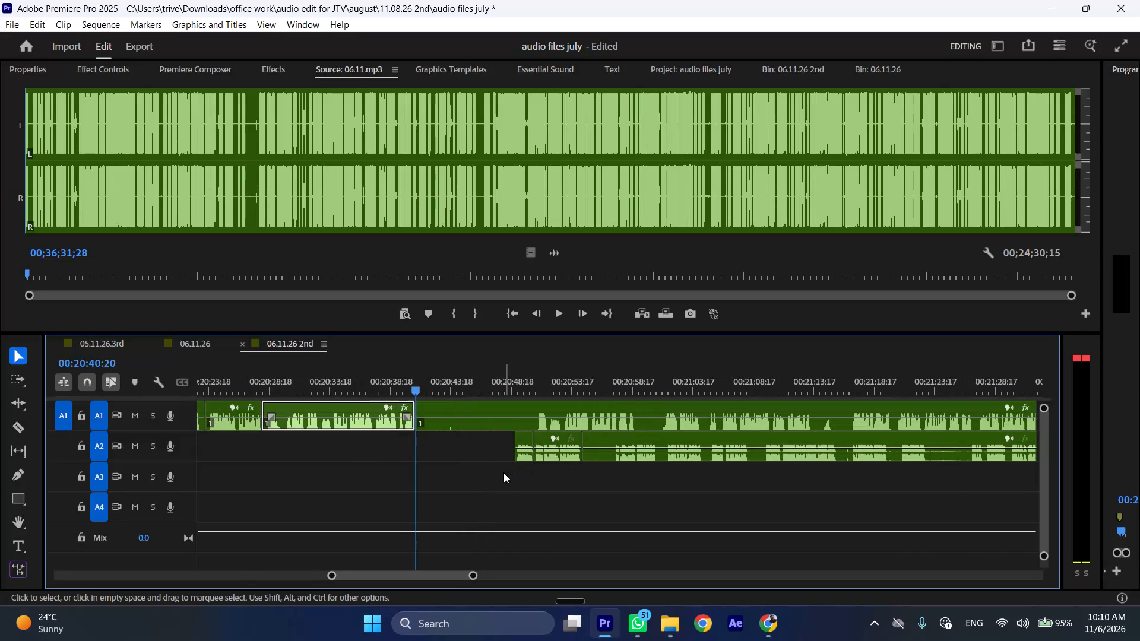
# Move all the A2 clips after the playhead about 13 seconds later in the sequence.
pyautogui.moveTo(503, 472); pyautogui.dragTo(617, 442)
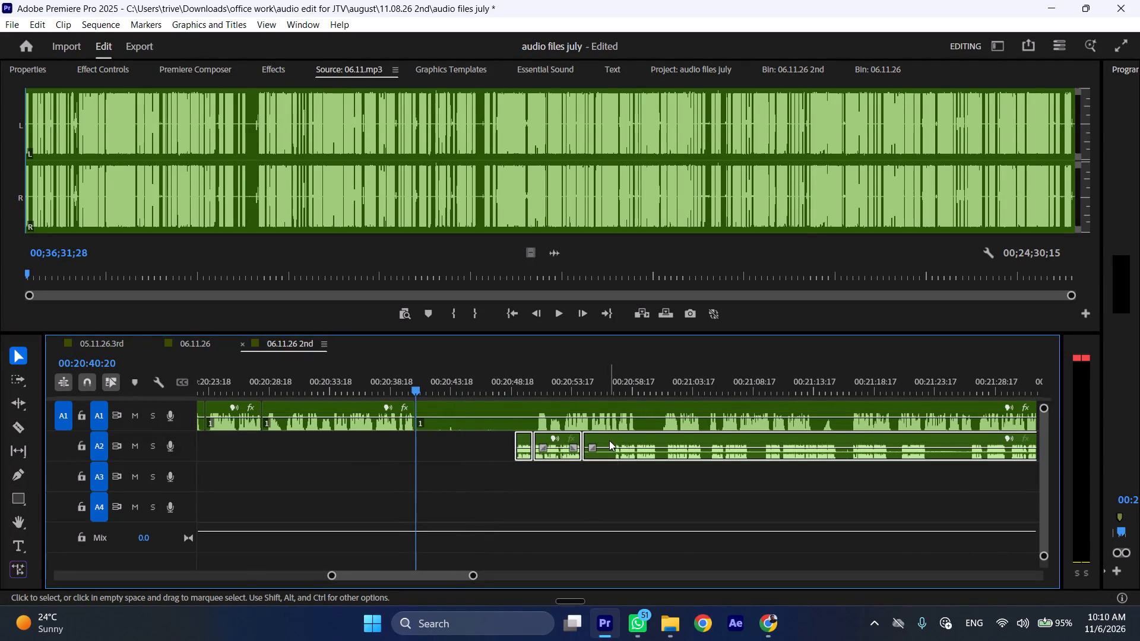
pyautogui.moveTo(609, 440); pyautogui.dragTo(765, 440)
# Ripple-trim the silent start of the long A1 clip up to about 00:20:50 and apply the default audio transition to it.
pyautogui.click(537, 387)
pyautogui.click(553, 416)
pyautogui.hotkey('shift', 'c')
pyautogui.hotkey('ctrl', 'shift', 'd')
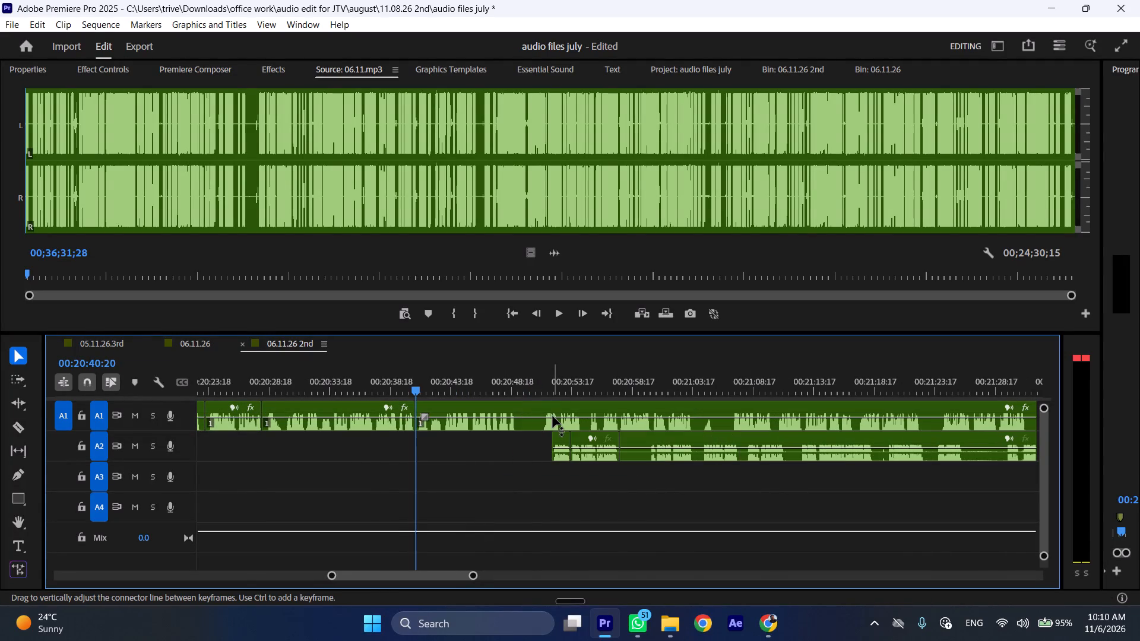
# Play back from the new A1 join at increased speed and cut the A1 clip after the first speech passage, at 00:20:49:06.
pyautogui.press('space')
pyautogui.write('l')
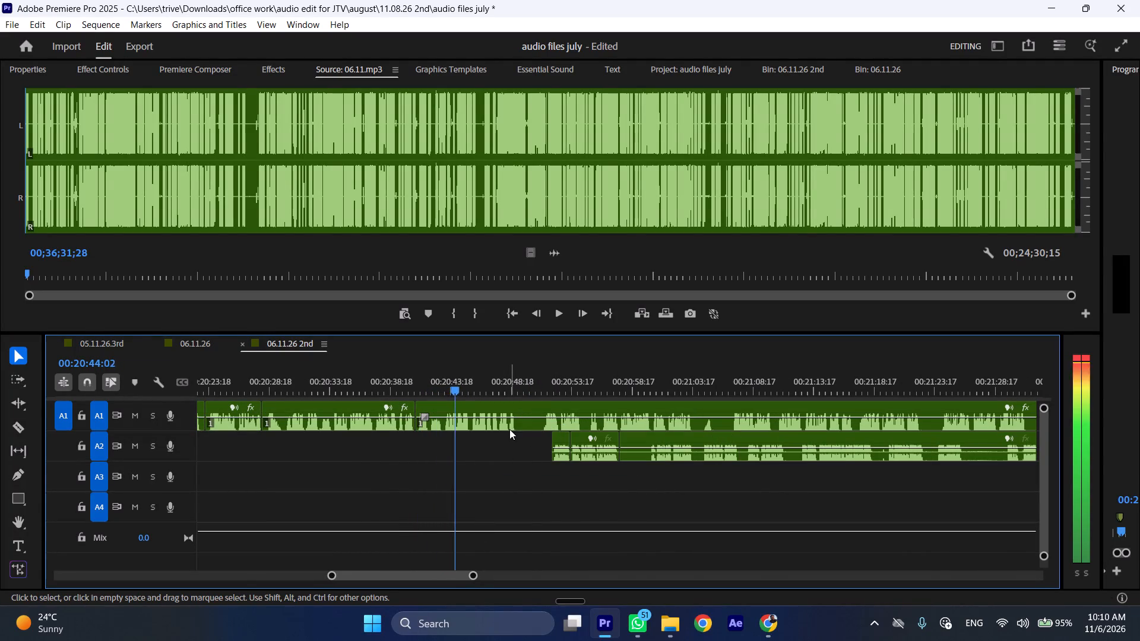
pyautogui.scroll(-4, 471, 459)
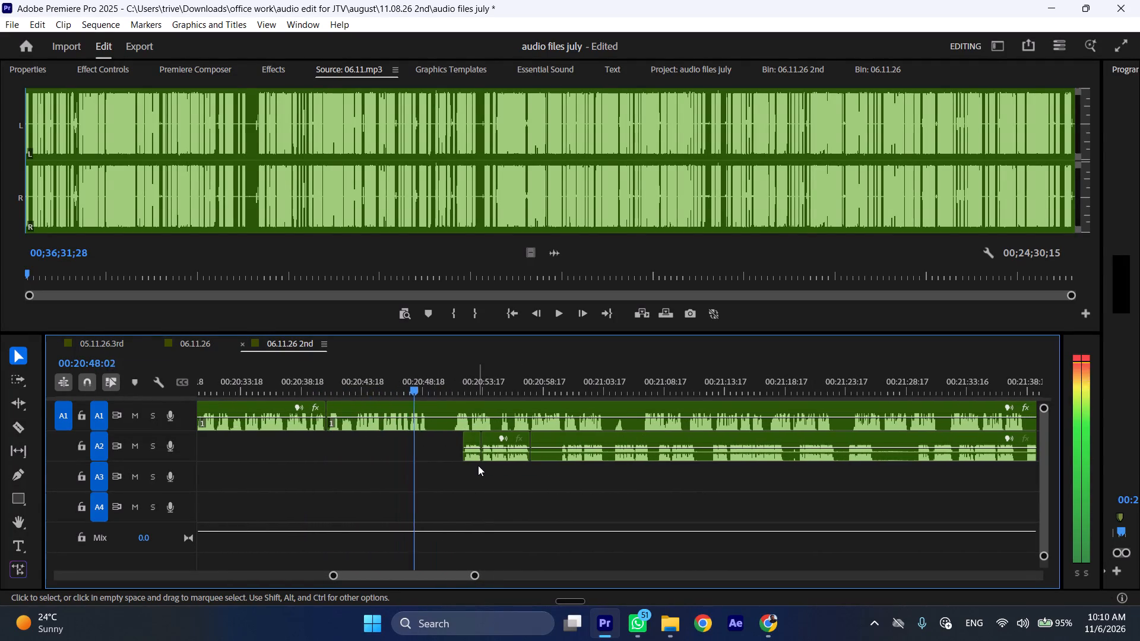
pyautogui.press('space')
pyautogui.write('C')
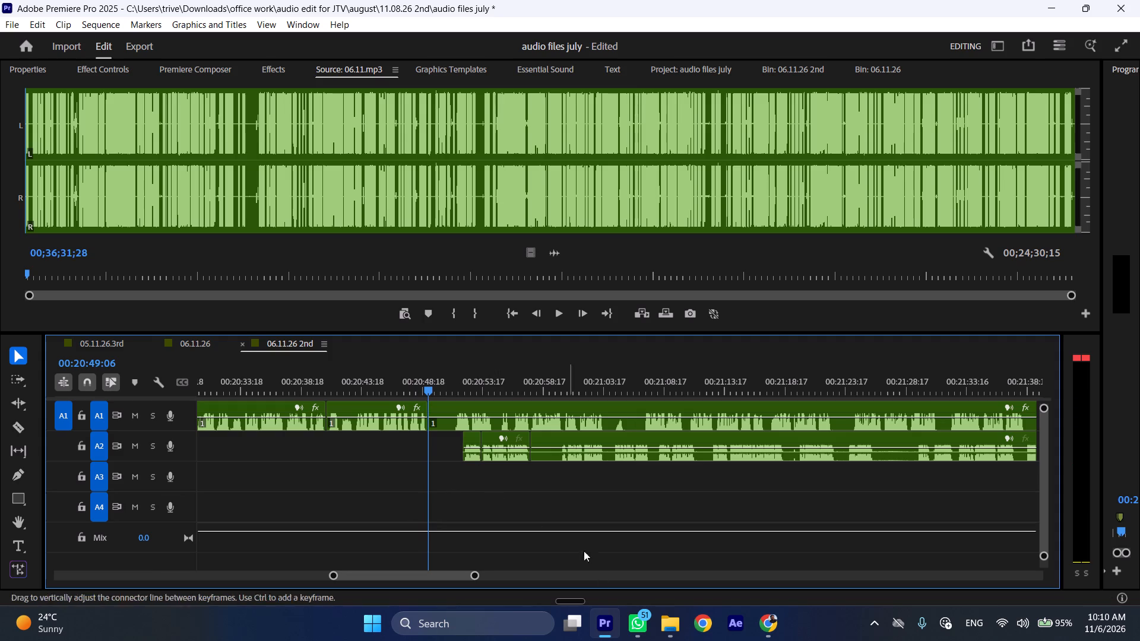
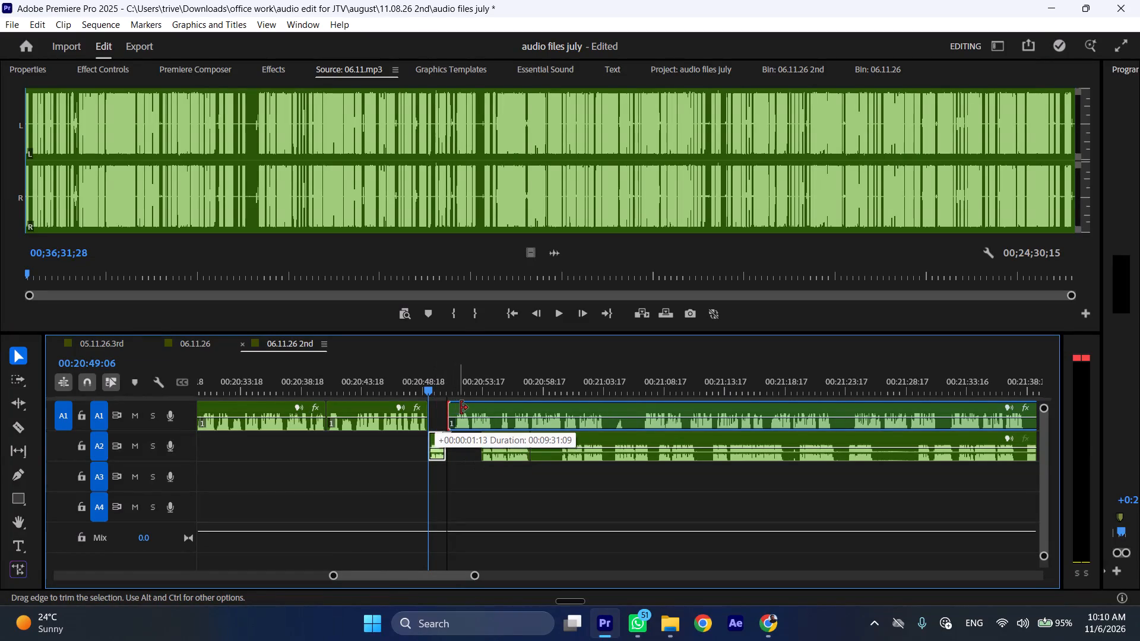
# Ripple-trim the silent start of the long A1 clip so its speech begins right after the short A2 clip.
pyautogui.moveTo(473, 408); pyautogui.dragTo(467, 408)
# Move all the A2 clips after the short one about 11 seconds later in the sequence.
pyautogui.moveTo(504, 478); pyautogui.dragTo(546, 447)
pyautogui.moveTo(547, 440); pyautogui.dragTo(677, 439)
# Play back at increased speed from 00:20:49:06 through the short A2 clip into the trimmed A1 clip.
pyautogui.press('space')
pyautogui.press('l')
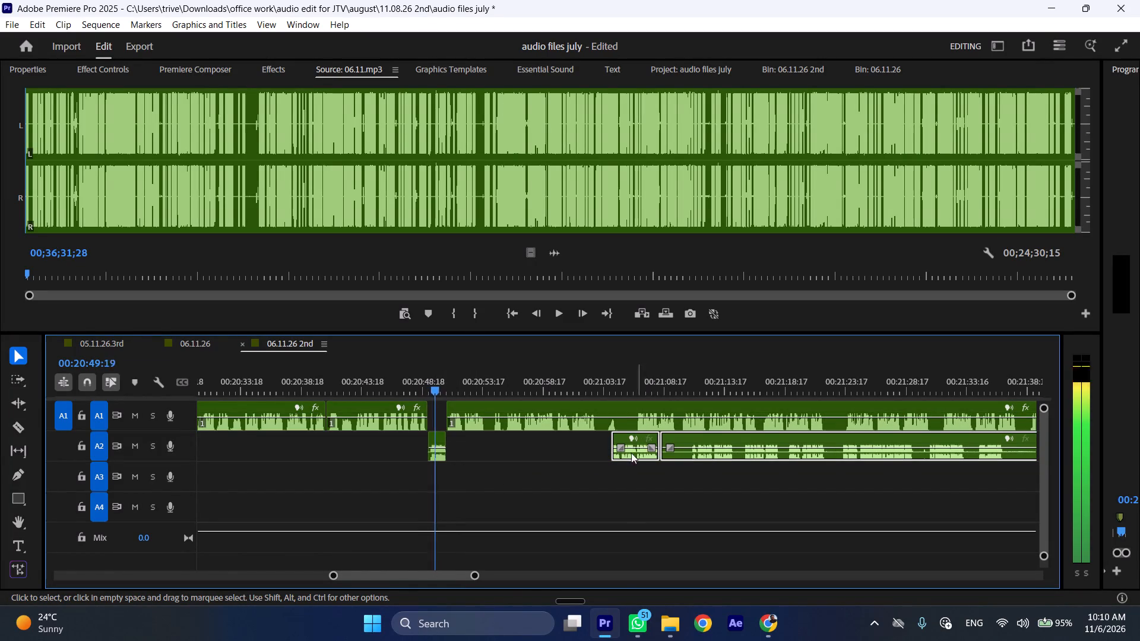
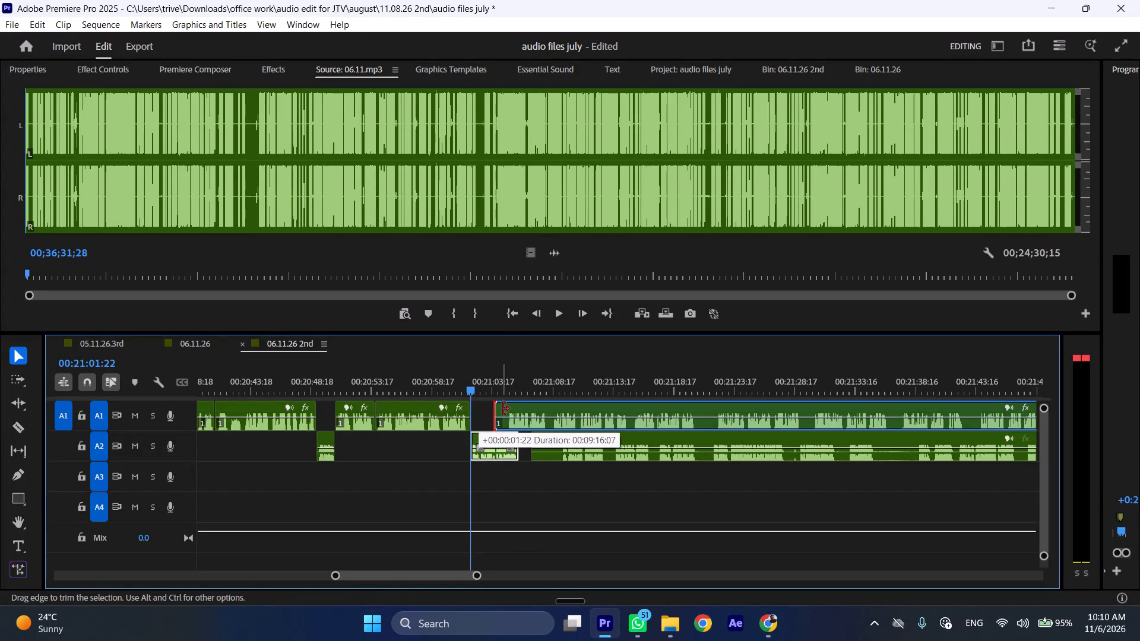
# Trim the silent start of the long A1 clip and place the clip directly after the short A2 clip.
pyautogui.moveTo(503, 409); pyautogui.dragTo(512, 409)
pyautogui.moveTo(525, 408); pyautogui.dragTo(539, 408)
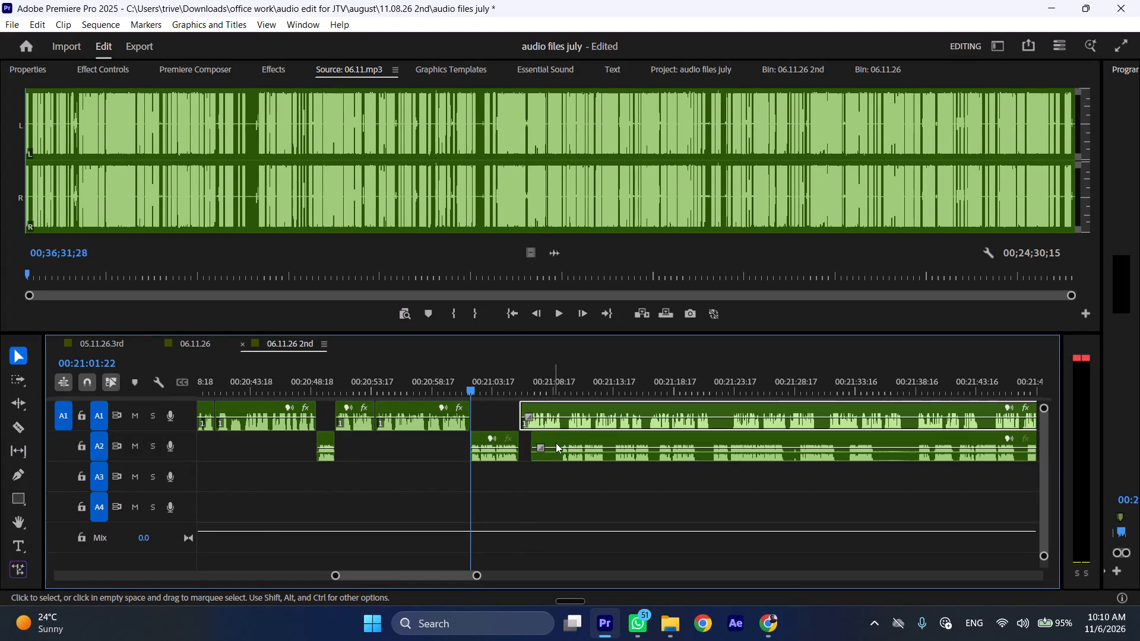
# Move the long A2 clip that follows the short one about 17 seconds later in the sequence.
pyautogui.moveTo(556, 443); pyautogui.dragTo(767, 443)
# Play back at increased speed from 00:21:01:22 through the short A2 clip towards the repositioned A1 clip.
pyautogui.press('space')
pyautogui.press('l')
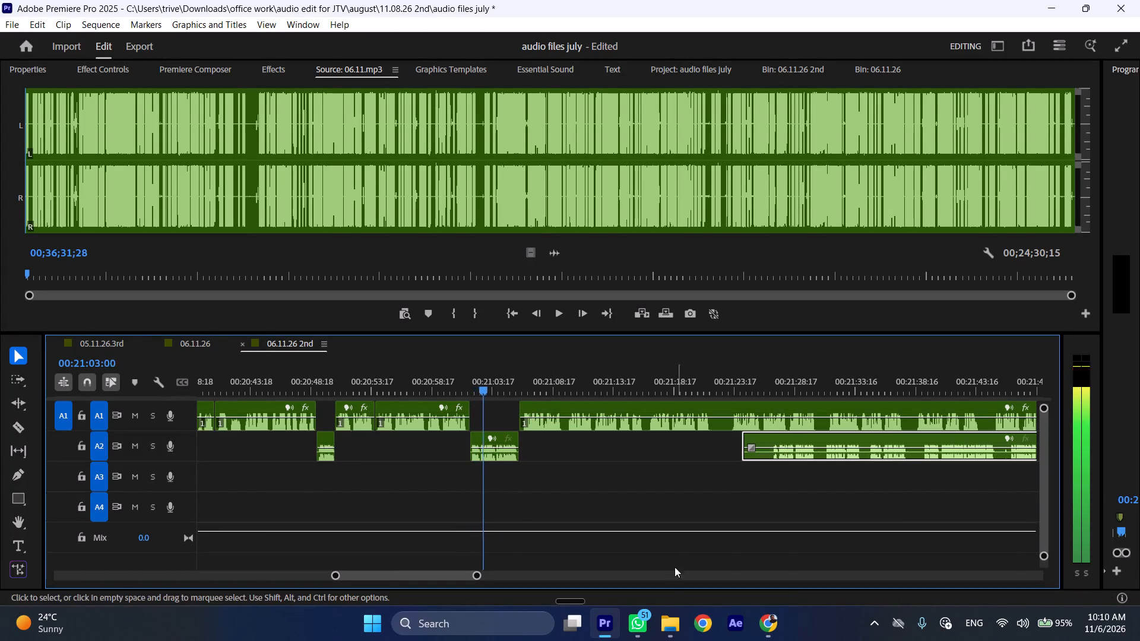
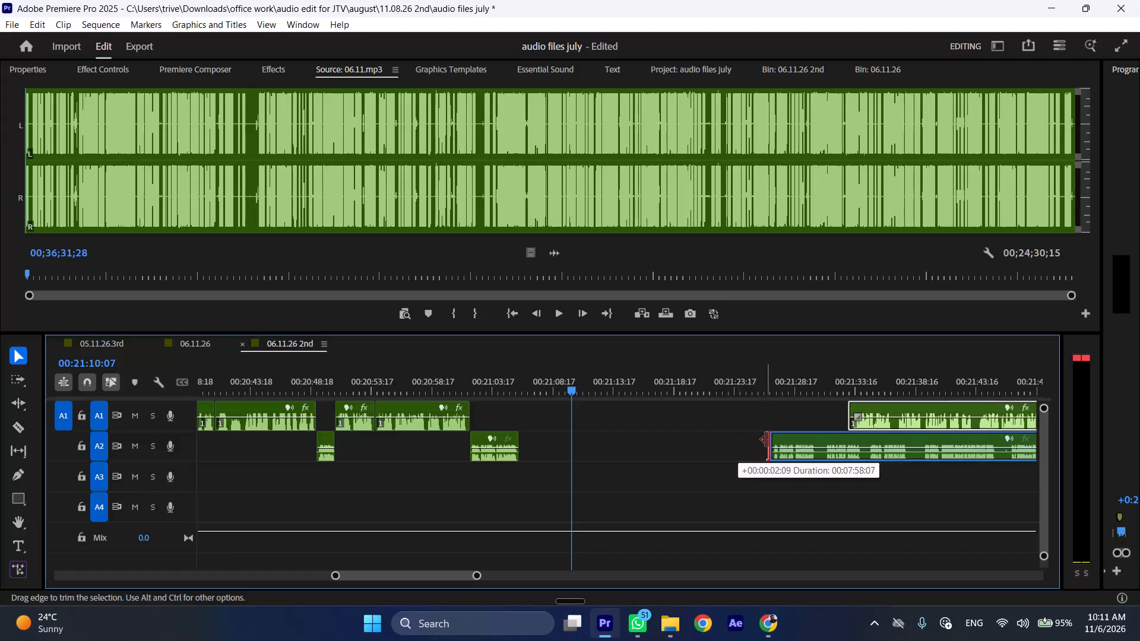
# Move the trimmed long A2 clip earlier so it starts directly at the end of the preceding short A2 clip.
pyautogui.moveTo(803, 439); pyautogui.dragTo(559, 442)
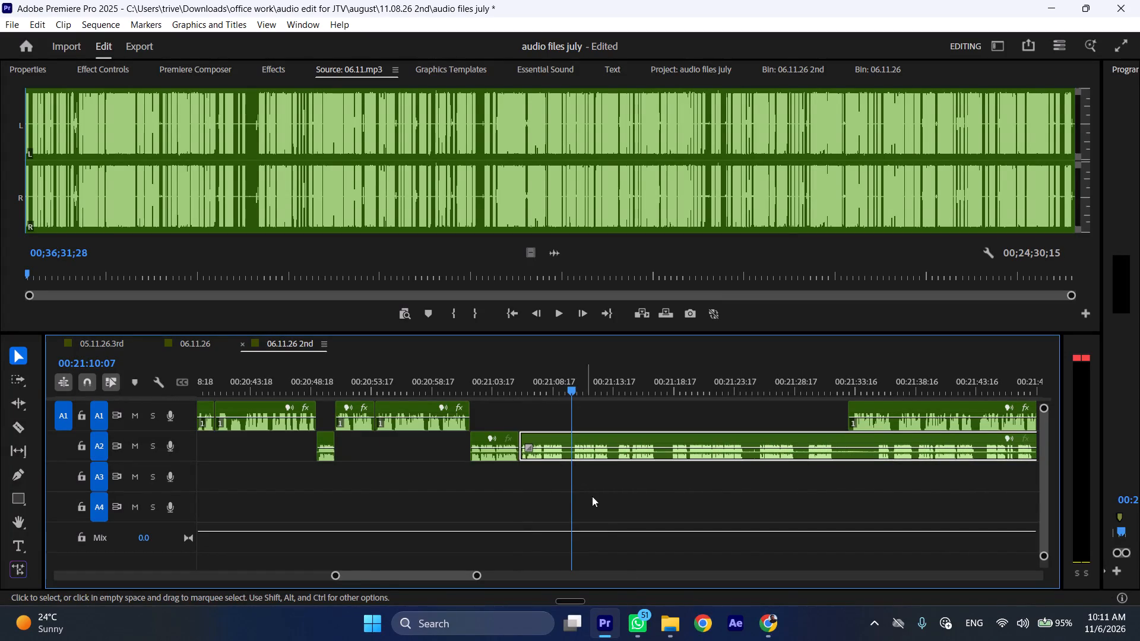
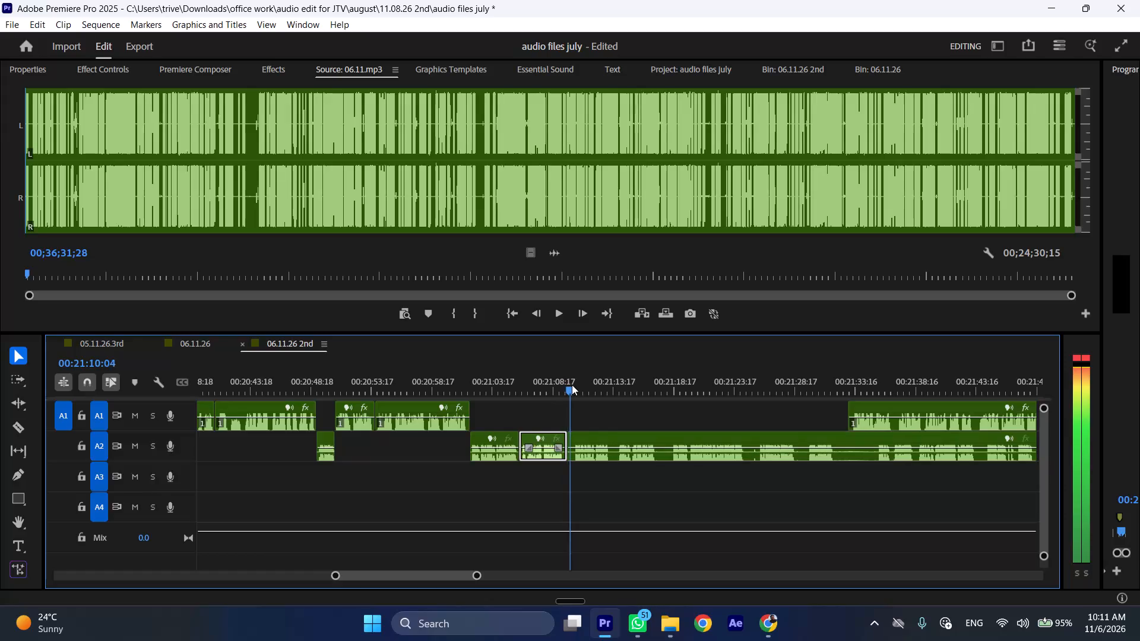
# Cut the long A2 clip at 00:21:10:09, remove the short piece before the cut, and close the gap to the preceding clip.
pyautogui.click(594, 446)
pyautogui.hotkey('shift', 'c')
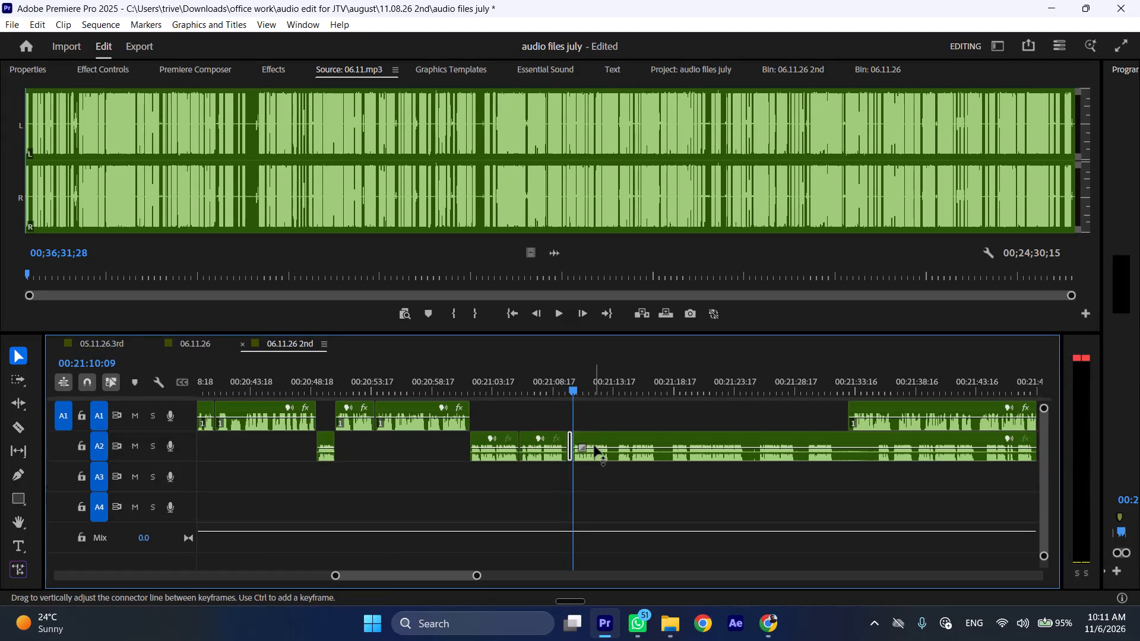
pyautogui.hotkey('ctrl', 'shift', 'd')
pyautogui.hotkey('ctrl', 'shift', 'c')
# Play back the joined A2 clips from about 00:21:05 to check how the speech runs across the edits.
pyautogui.scroll(2, 541, 418)
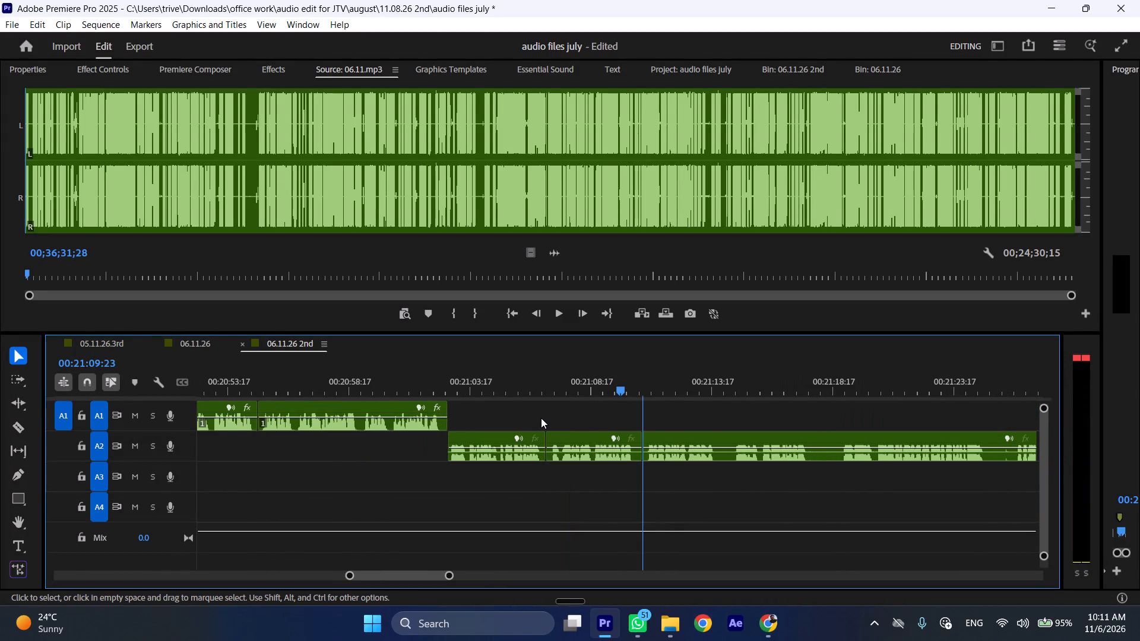
pyautogui.click(538, 399)
pyautogui.press('space')
pyautogui.click(546, 388)
pyautogui.press('space')
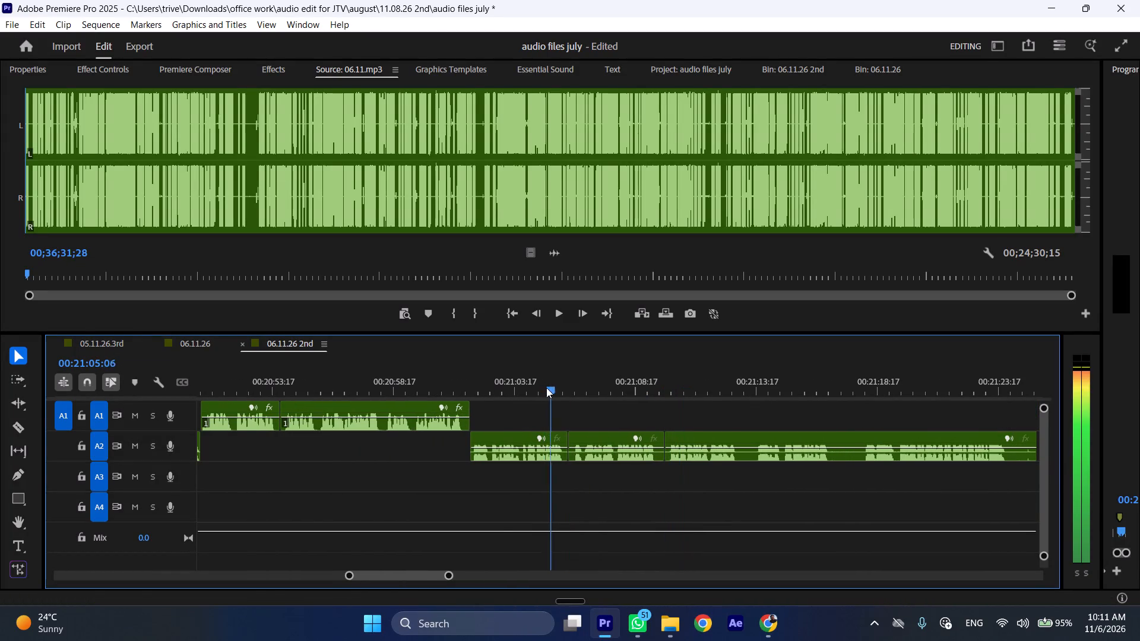
pyautogui.press('l')
pyautogui.scroll(-5, 600, 459)
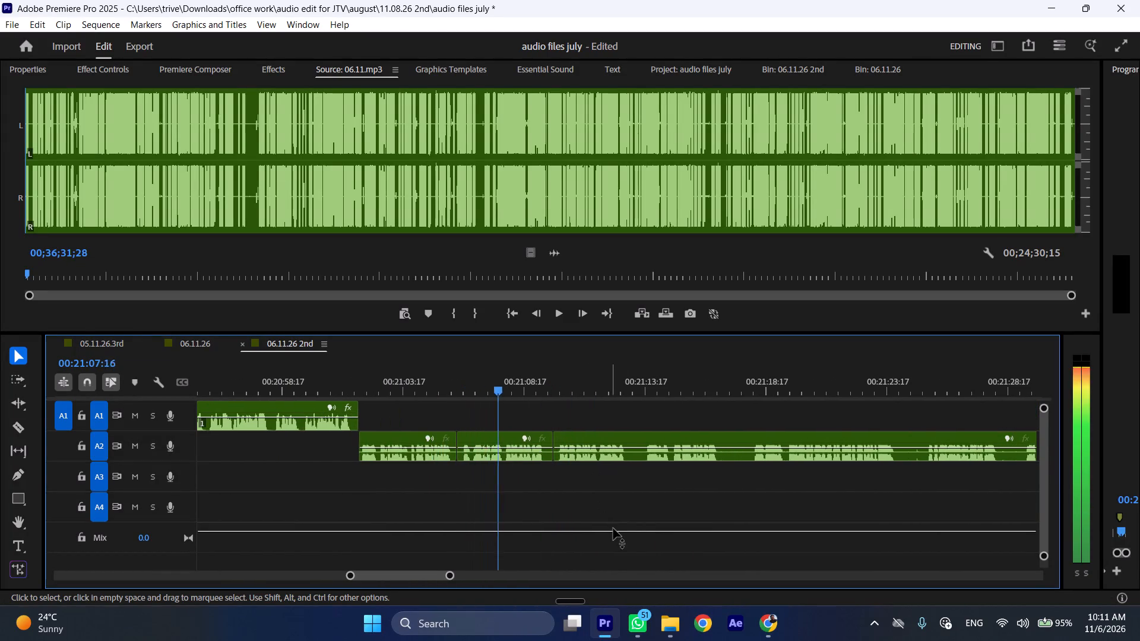
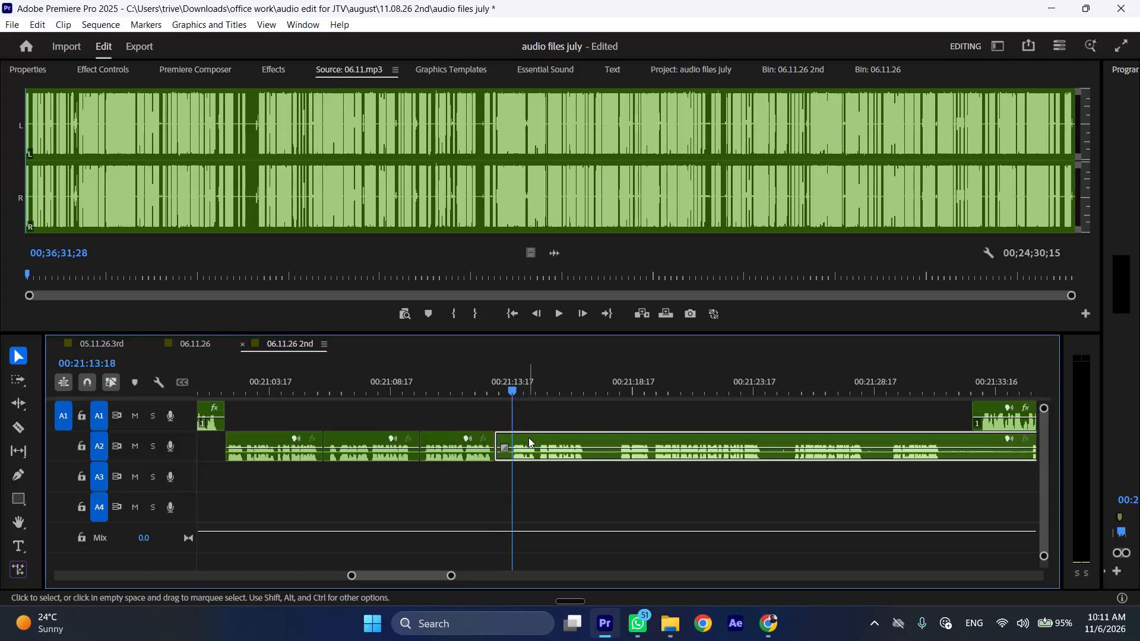
# Cut the long A2 clip at 00:21:13:18, remove the short piece before the cut, and close the gap.
pyautogui.hotkey('shift', 'c')
pyautogui.hotkey('ctrl', 'shift', 'd')
# Cut the A2 clip at 00:21:16:00 and again just before the next speech, then remove the pause between the cuts and close the gap.
pyautogui.moveTo(532, 392); pyautogui.dragTo(581, 392)
pyautogui.hotkey('shift', 'c')
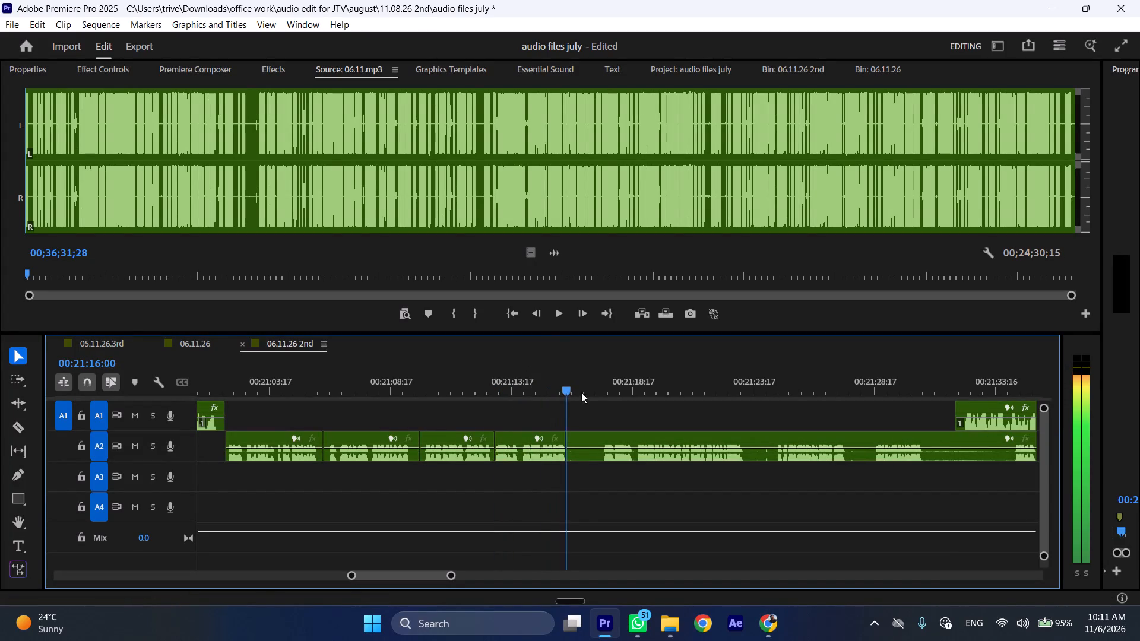
pyautogui.moveTo(581, 392); pyautogui.dragTo(599, 392)
pyautogui.click(618, 434)
pyautogui.hotkey('shift', 'c')
pyautogui.hotkey('ctrl', 'shift', 'd')
# Play on through the following A2 speech and cut the clip at 00:21:22:07, where the next pause begins.
pyautogui.press('space')
pyautogui.press('l')
pyautogui.scroll(-5, 615, 452)
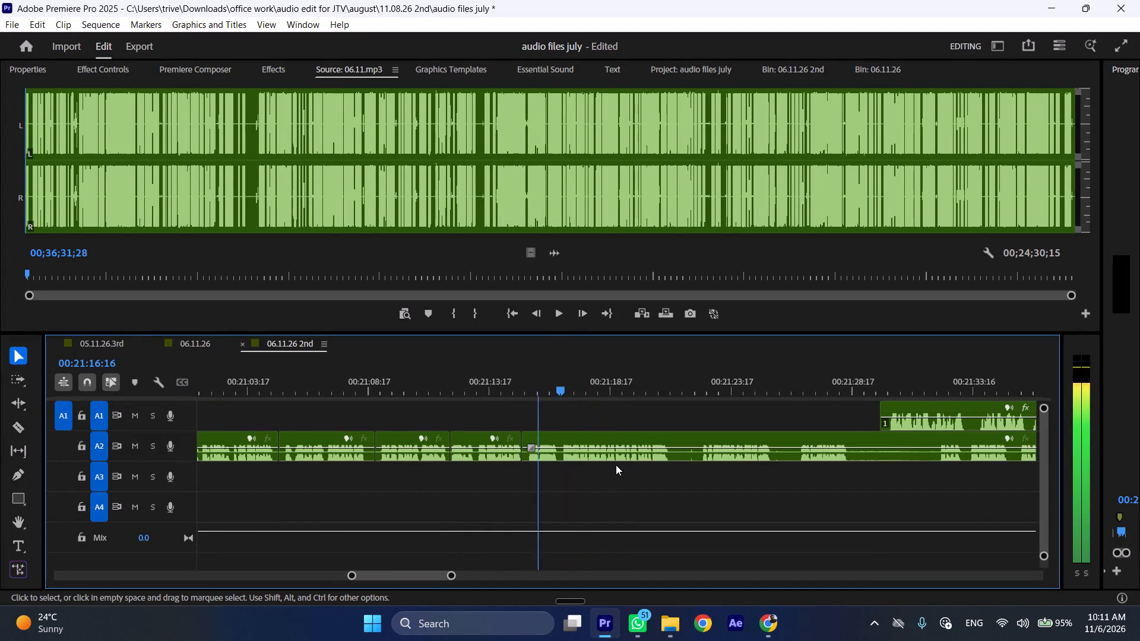
pyautogui.scroll(-4, 647, 456)
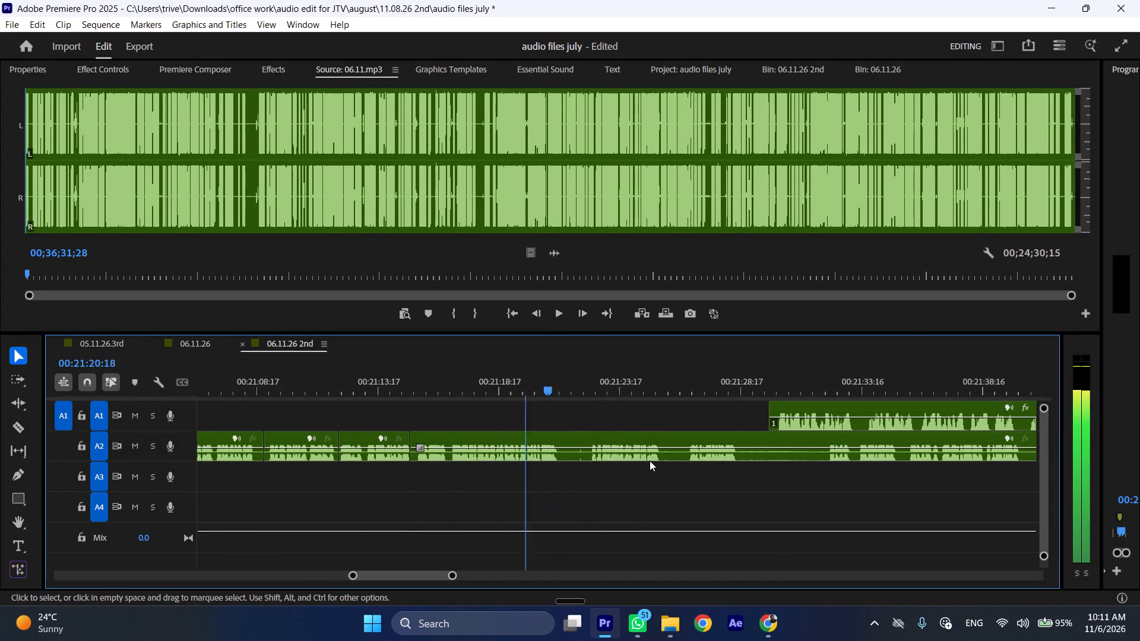
pyautogui.press('space')
pyautogui.write('C')
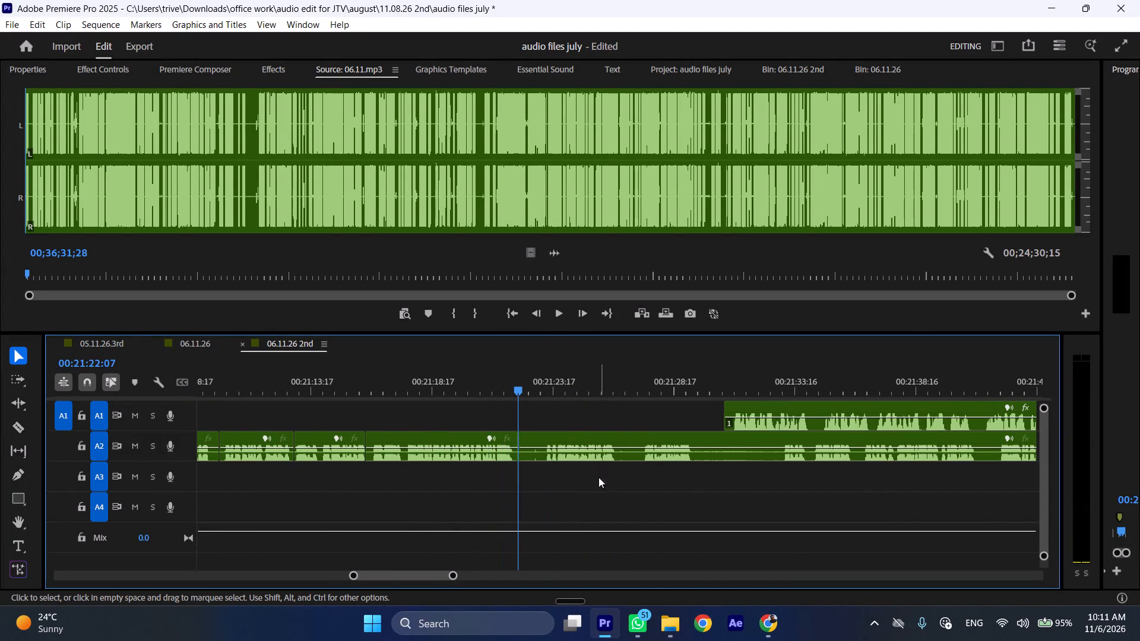
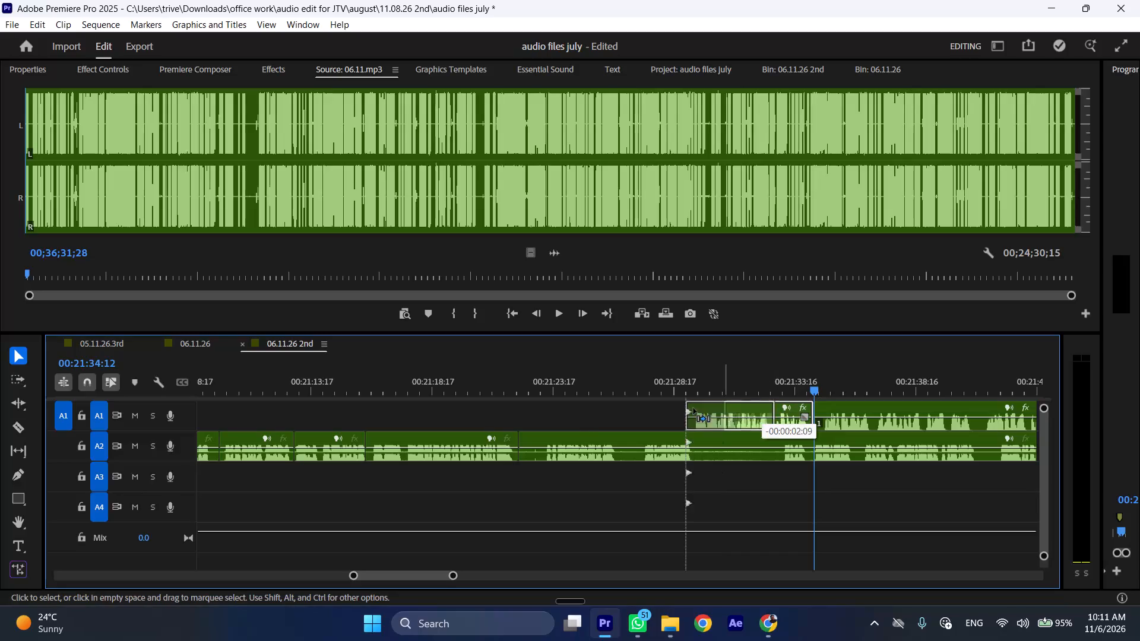
# Trim the silent start off the long A2 clip and move it directly against the end of the short A1 clip.
pyautogui.moveTo(613, 435); pyautogui.dragTo(626, 436)
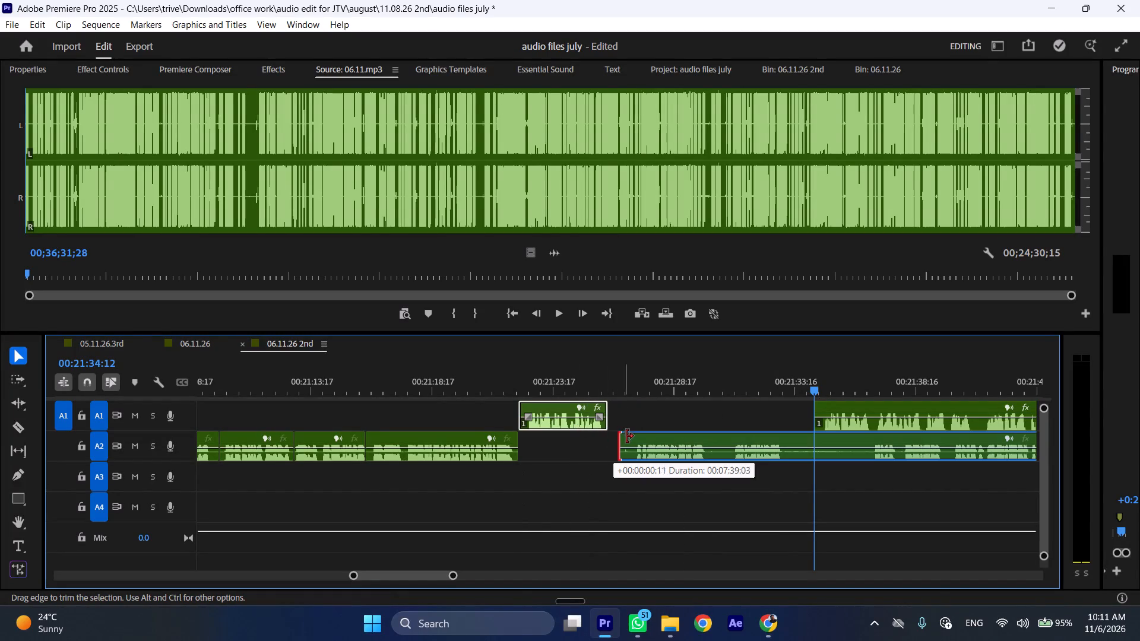
pyautogui.moveTo(626, 436); pyautogui.dragTo(637, 436)
pyautogui.moveTo(663, 437); pyautogui.dragTo(634, 437)
# Play through from the start of the short A1 clip and cut the A2 clip at 00:21:29:05, after its first speech.
pyautogui.moveTo(683, 385); pyautogui.dragTo(690, 385)
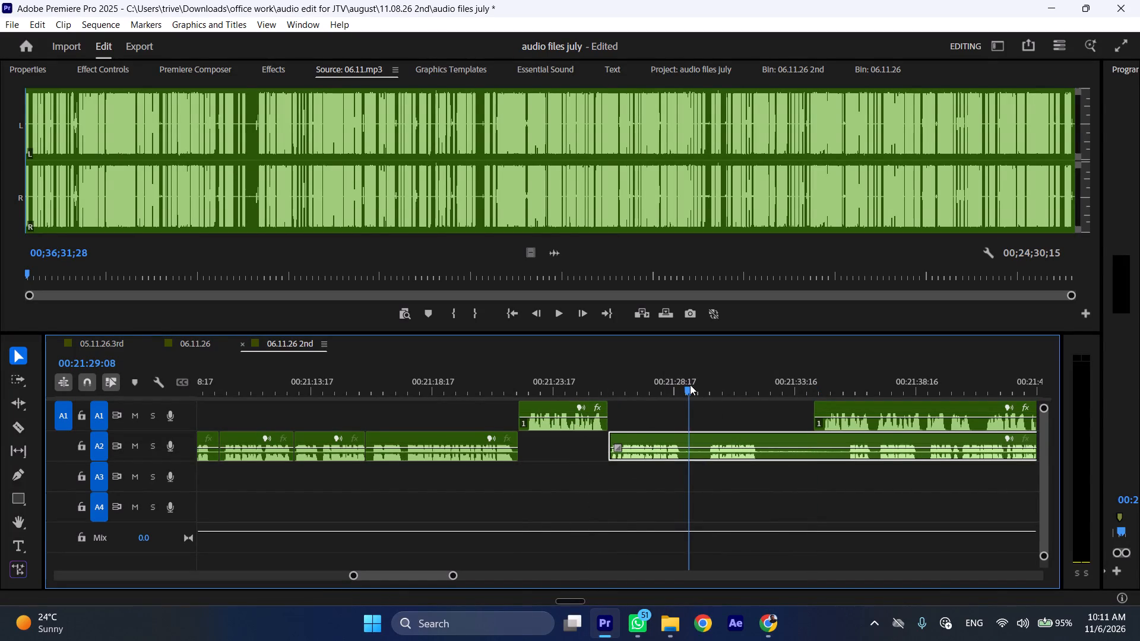
pyautogui.moveTo(690, 385); pyautogui.dragTo(534, 385)
pyautogui.press('space')
pyautogui.write('l')
pyautogui.scroll(-7, 644, 452)
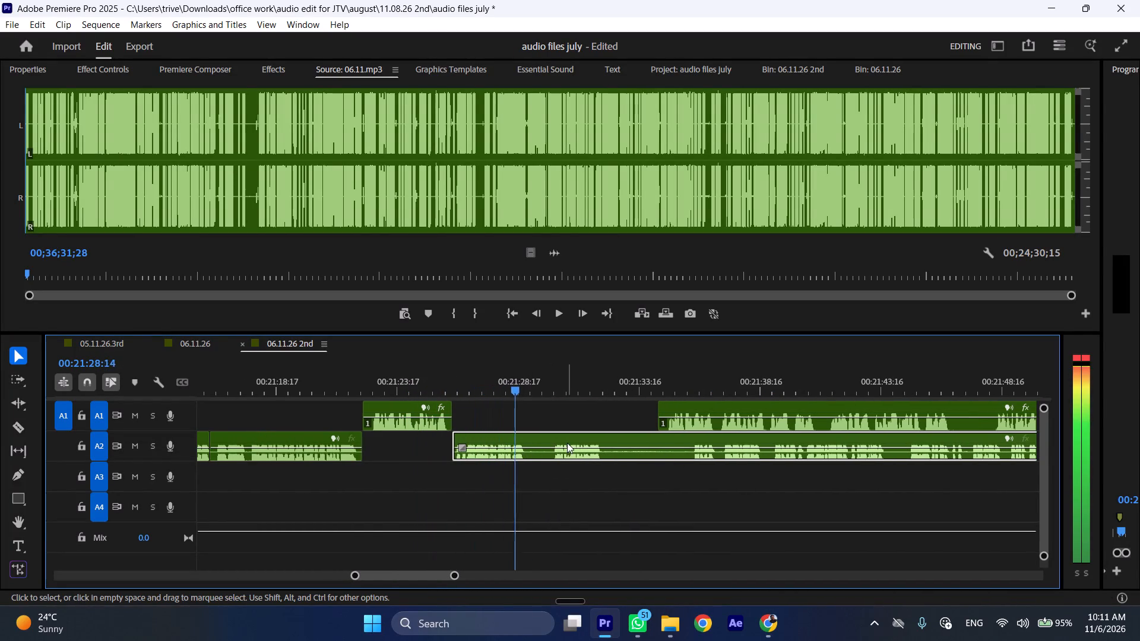
pyautogui.click(532, 385)
pyautogui.hotkey('shift', 'c')
# Move the following A1 clip to start at the 00:21:29:05 cut and shift the remaining A2 clip later, to about 00:21:37.
pyautogui.moveTo(694, 404); pyautogui.dragTo(559, 415)
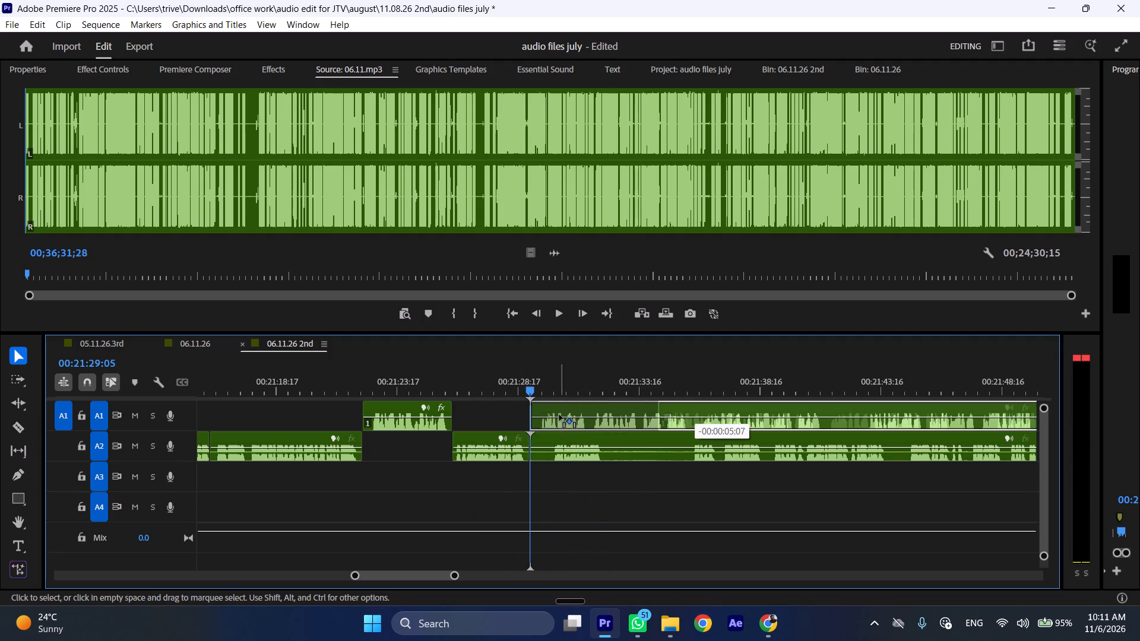
pyautogui.moveTo(559, 415); pyautogui.dragTo(559, 415)
pyautogui.moveTo(565, 439); pyautogui.dragTo(767, 443)
# Play the moved A1 speech from 00:21:29:05 to check where its segment ends.
pyautogui.press('space')
pyautogui.press('l')
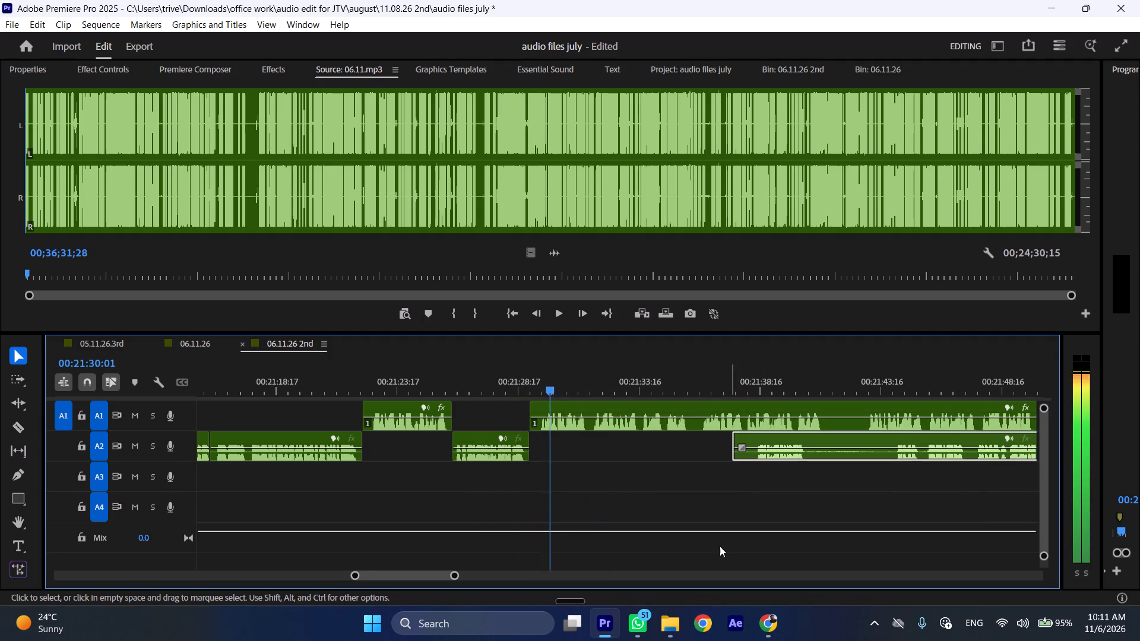
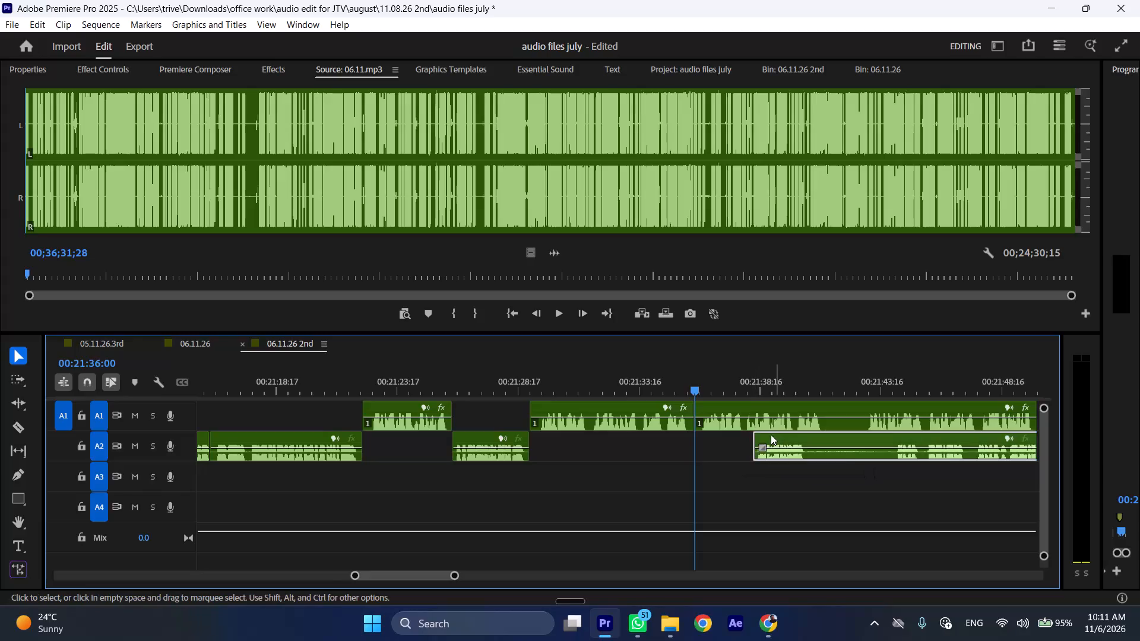
# Shift the A1 clip at 00:21:36:00 later and cut the A2 clip after its first speech, at about 00:21:38.
pyautogui.moveTo(717, 402); pyautogui.dragTo(786, 408)
pyautogui.click(752, 385)
pyautogui.hotkey('shift', 'c')
# Move the A1 clip back to start at the new A2 cut and shift the remaining A2 clip later, to about 00:21:44:15.
pyautogui.moveTo(795, 402); pyautogui.dragTo(771, 405)
pyautogui.moveTo(764, 440); pyautogui.dragTo(923, 440)
# Play from just before 00:21:36:00 through the short A2 speech into the following A1 clip to check the transitions.
pyautogui.click(689, 377)
pyautogui.press('space')
pyautogui.press('l')
pyautogui.scroll(-6, 692, 410)
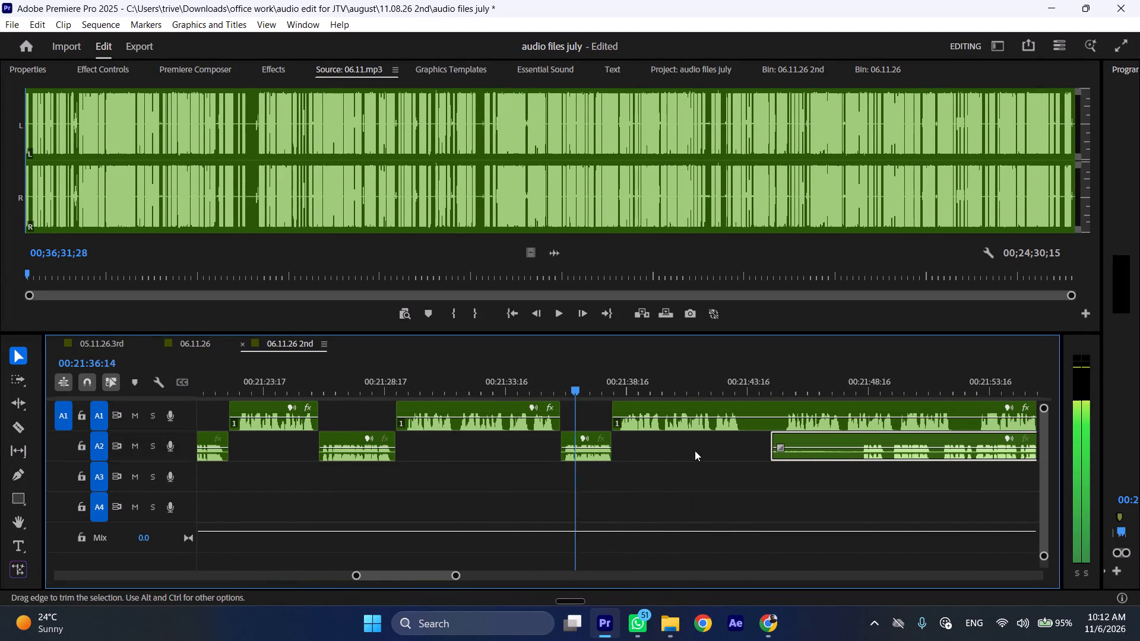
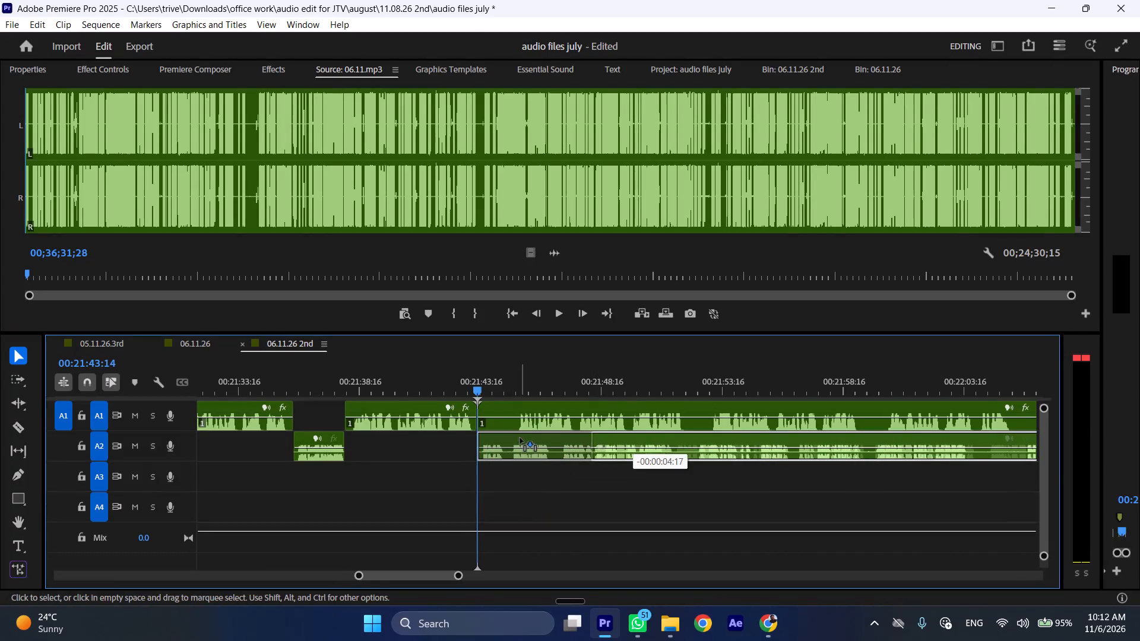
# Shift the A1 clip that starts at 00:21:43:14 later, to about 00:22:11, clearing it from above the A2 speech.
pyautogui.moveTo(506, 407); pyautogui.dragTo(1031, 421)
# Play the A2 clip starting at 00:21:43:14 and ripple-trim about 3 seconds off its beginning, up to about 00:21:46:20.
pyautogui.press('space')
pyautogui.press('l')
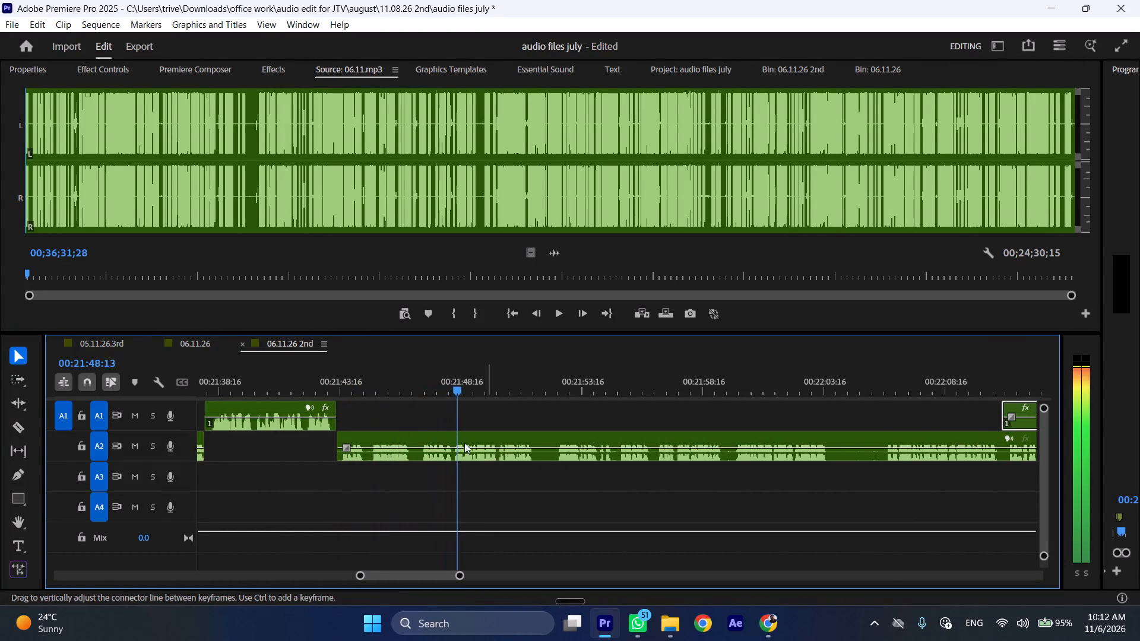
pyautogui.click(417, 380)
pyautogui.click(434, 443)
pyautogui.hotkey('shift', 'c')
pyautogui.hotkey('ctrl', 'shift', 'd')
# Play on and cut the A2 clip at 00:21:48:10, ripple-removing the pause of about 0.7 seconds up to the following speech.
pyautogui.press('space')
pyautogui.write('l')
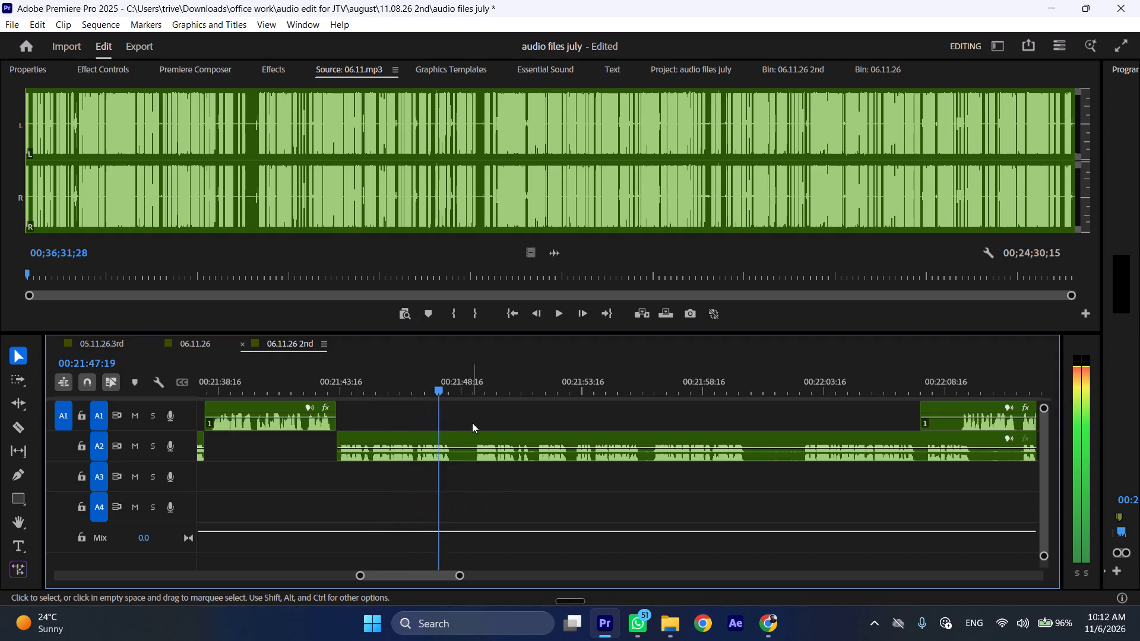
pyautogui.press('space')
pyautogui.hotkey('shift', 'c')
pyautogui.click(471, 386)
pyautogui.click(489, 447)
pyautogui.hotkey('shift', 'c')
pyautogui.hotkey('ctrl', 'shift', 'd')
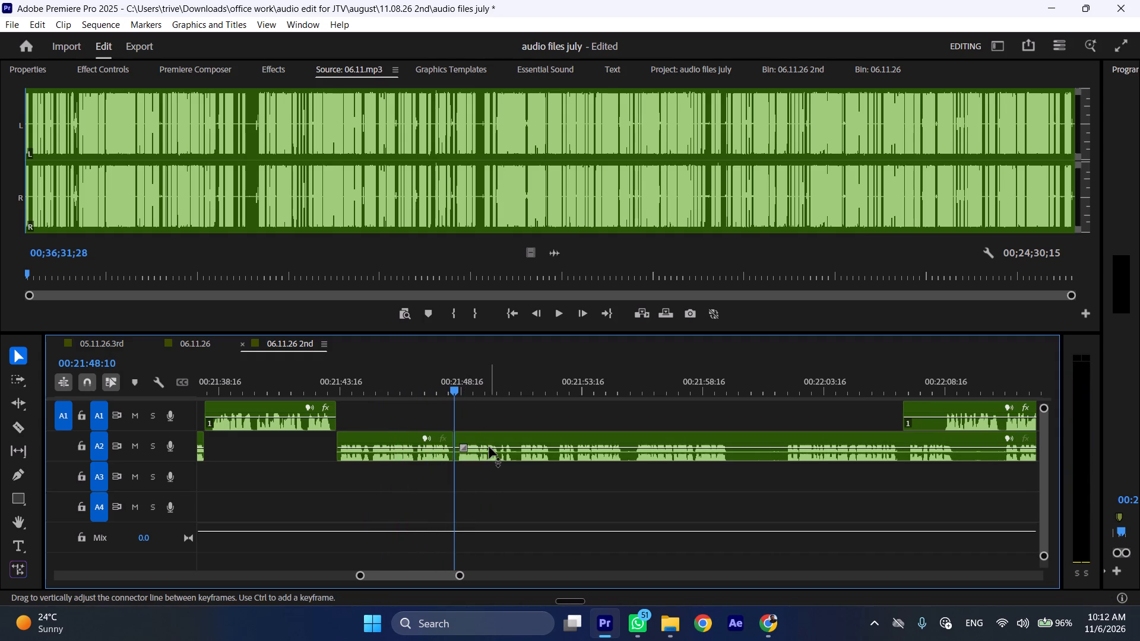
# Play on and cut the A2 clip at 00:21:55:10, ripple-removing the short pause of about 0.4 seconds before the following speech.
pyautogui.press('space')
pyautogui.write('l')
pyautogui.scroll(-5, 516, 472)
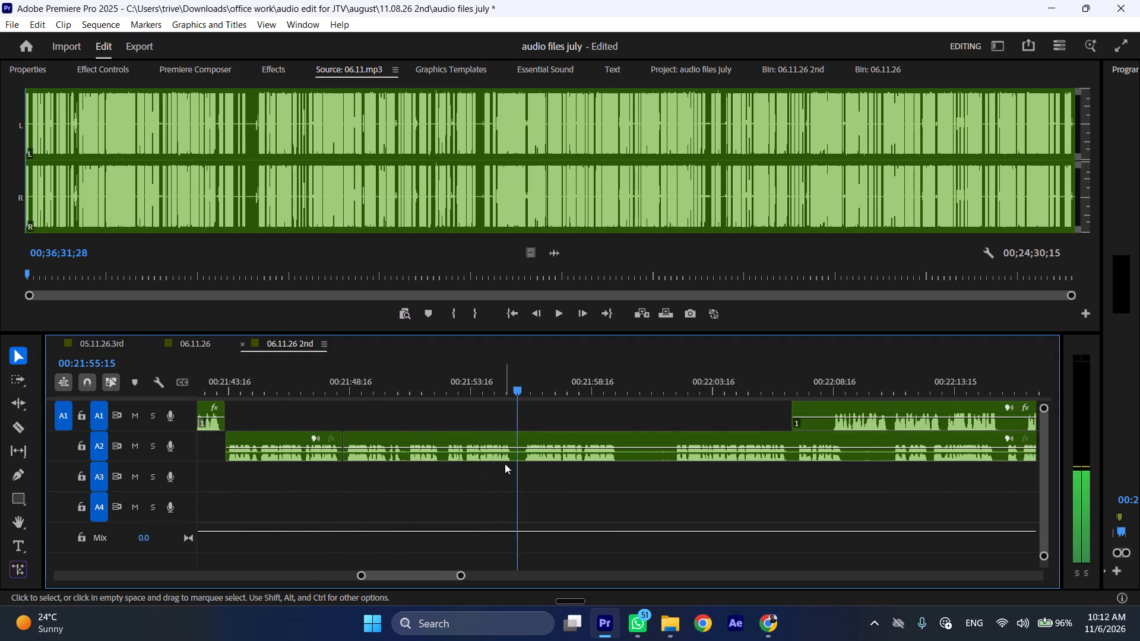
pyautogui.moveTo(512, 385); pyautogui.dragTo(522, 385)
pyautogui.hotkey('shift', 'c')
pyautogui.click(539, 445)
pyautogui.hotkey('shift', 'c')
pyautogui.hotkey('ctrl', 'shift', 'd')
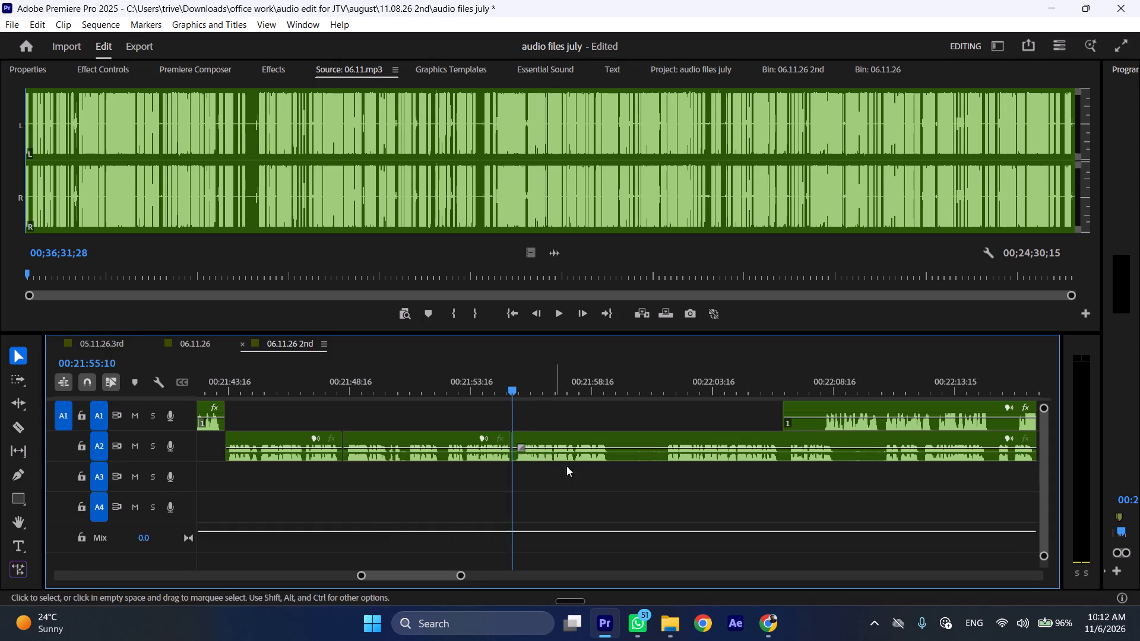
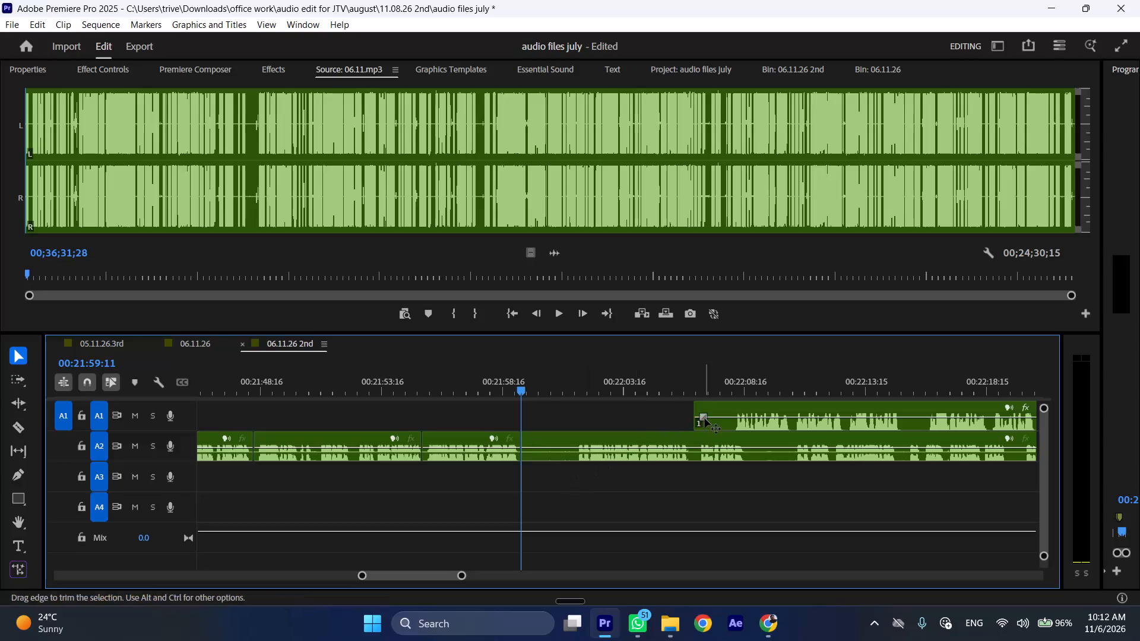
# Trim about 1.6 seconds of silence off the A1 clip's beginning and move the clip back to start at 00:21:59:11, after the A2 speech.
pyautogui.moveTo(696, 406); pyautogui.dragTo(735, 406)
pyautogui.moveTo(764, 407); pyautogui.dragTo(562, 417)
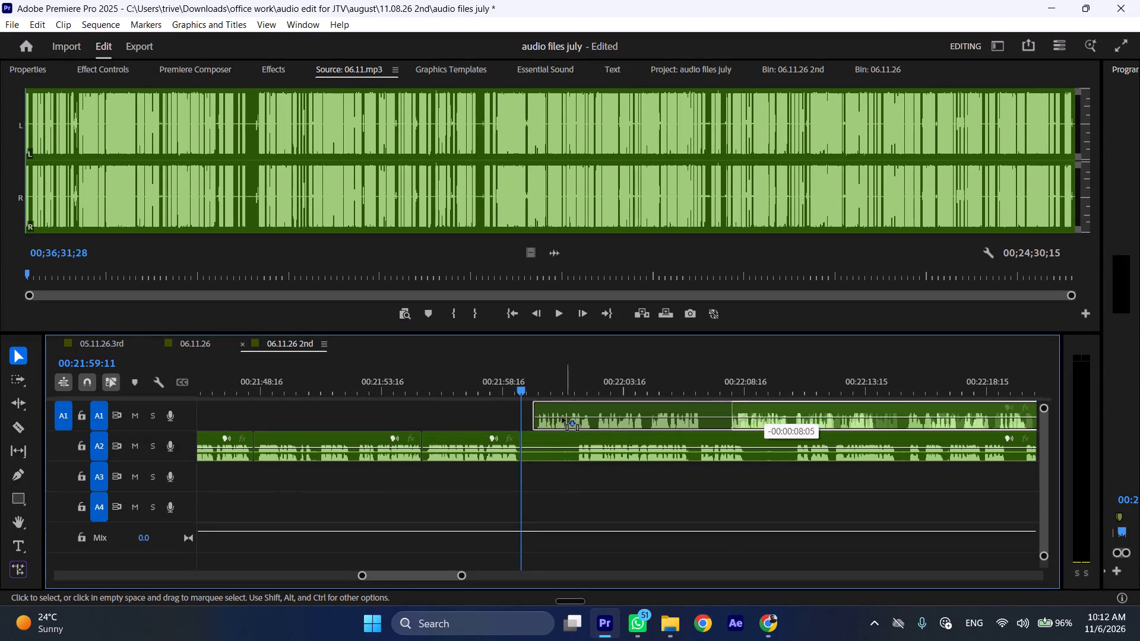
pyautogui.moveTo(562, 417); pyautogui.dragTo(558, 417)
# Shift the A2 clip starting at 00:21:59:11 later, to about 00:22:14, and trim about 2 seconds of silence off its beginning.
pyautogui.moveTo(563, 439); pyautogui.dragTo(914, 439)
pyautogui.press('space')
pyautogui.press('l')
pyautogui.scroll(-5, 756, 483)
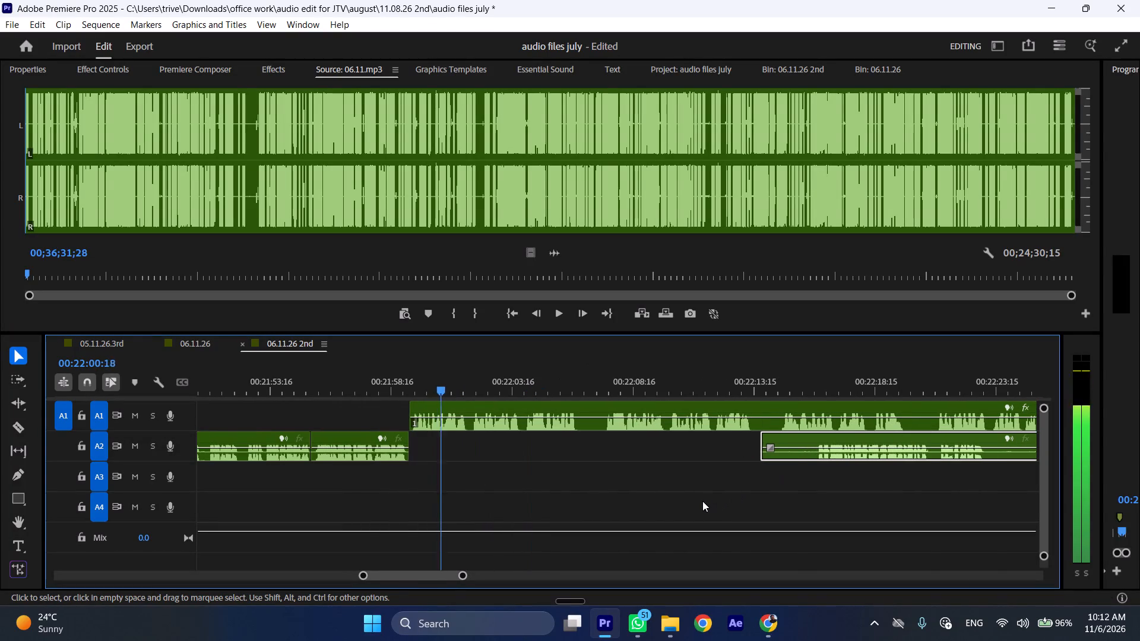
pyautogui.moveTo(766, 437); pyautogui.dragTo(816, 437)
# Cut the A1 clip at about 00:22:04:00 and ripple-remove the unwanted phrase of about 3.3 seconds up to the speech near 00:22:07:10.
pyautogui.press('space')
pyautogui.click(607, 387)
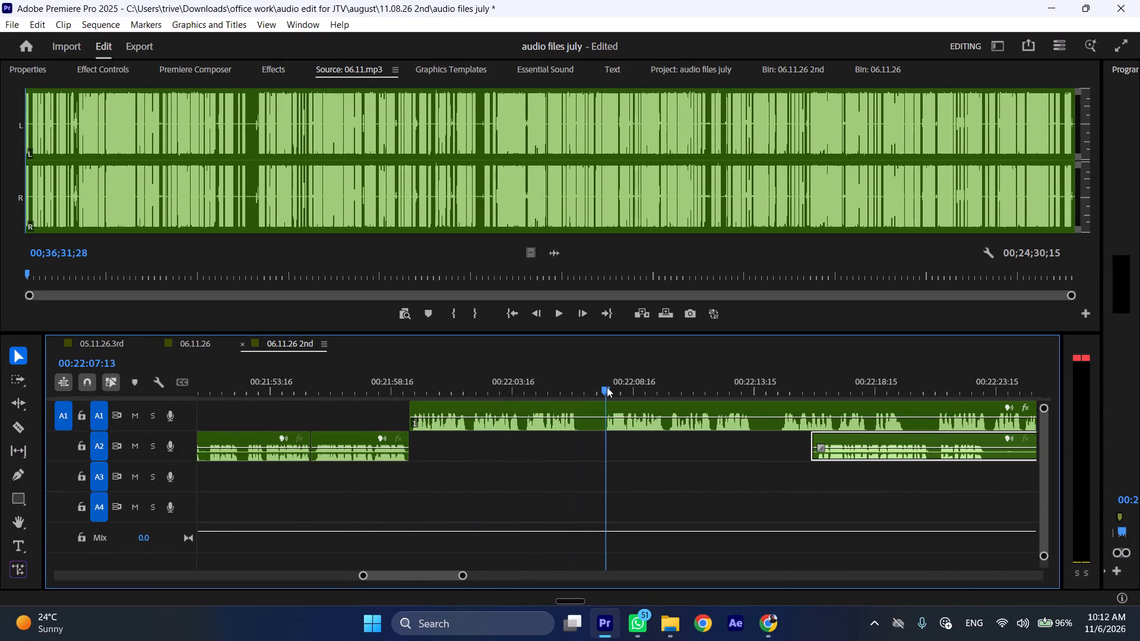
pyautogui.press('space')
pyautogui.moveTo(529, 379); pyautogui.dragTo(600, 376)
pyautogui.hotkey('shift', 'c')
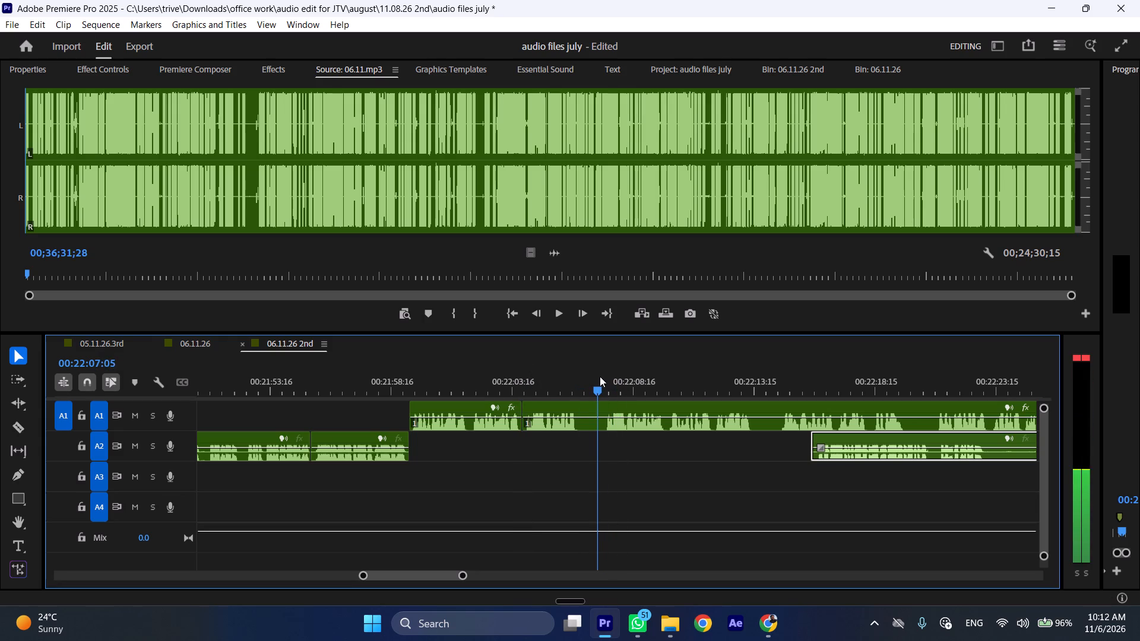
pyautogui.moveTo(600, 376); pyautogui.dragTo(604, 376)
pyautogui.click(618, 414)
pyautogui.hotkey('shift', 'c')
pyautogui.hotkey('ctrl', 'shift', 'd')
# Play on and shift the A2 clip about 7.3 seconds later, to about 00:22:20, clearing it from below the A1 speech.
pyautogui.press('space')
pyautogui.press('l')
pyautogui.scroll(-6, 639, 458)
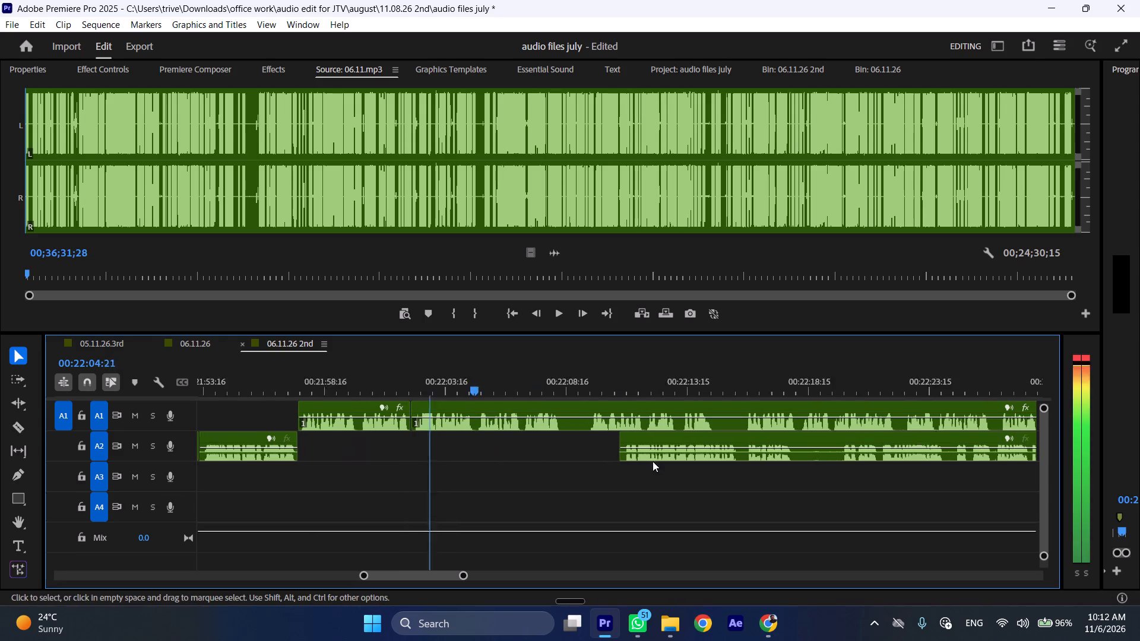
pyautogui.moveTo(621, 439); pyautogui.dragTo(797, 439)
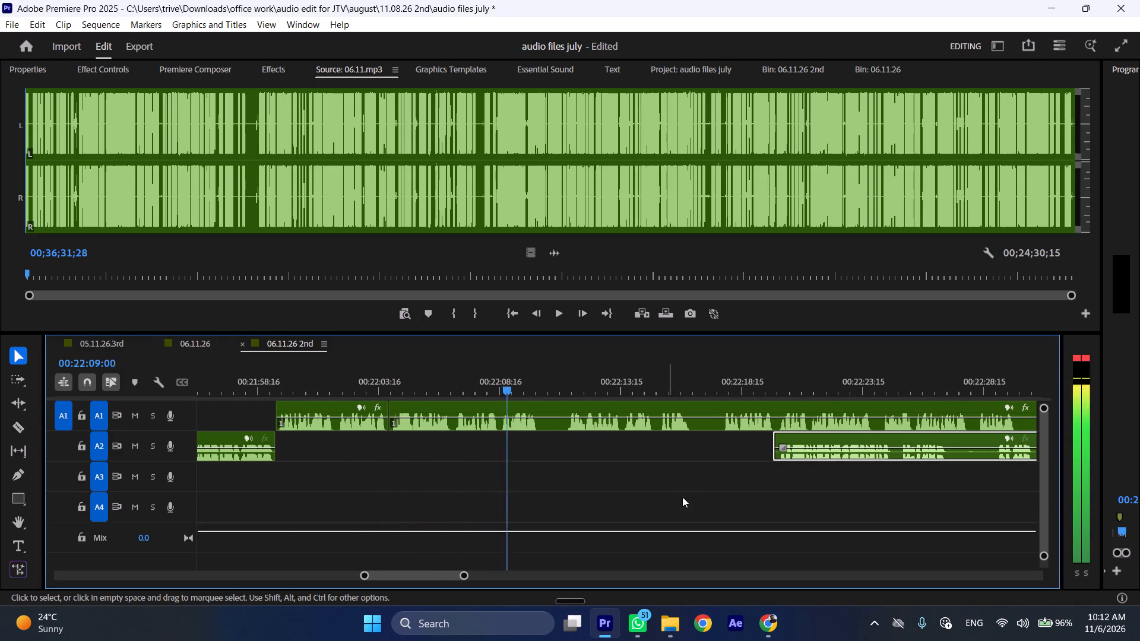
# Play on and cut the A1 clip at 00:22:10:07, in the pause after the speech.
pyautogui.press('space')
pyautogui.press('space')
pyautogui.press('space')
pyautogui.hotkey('shift', 'c')
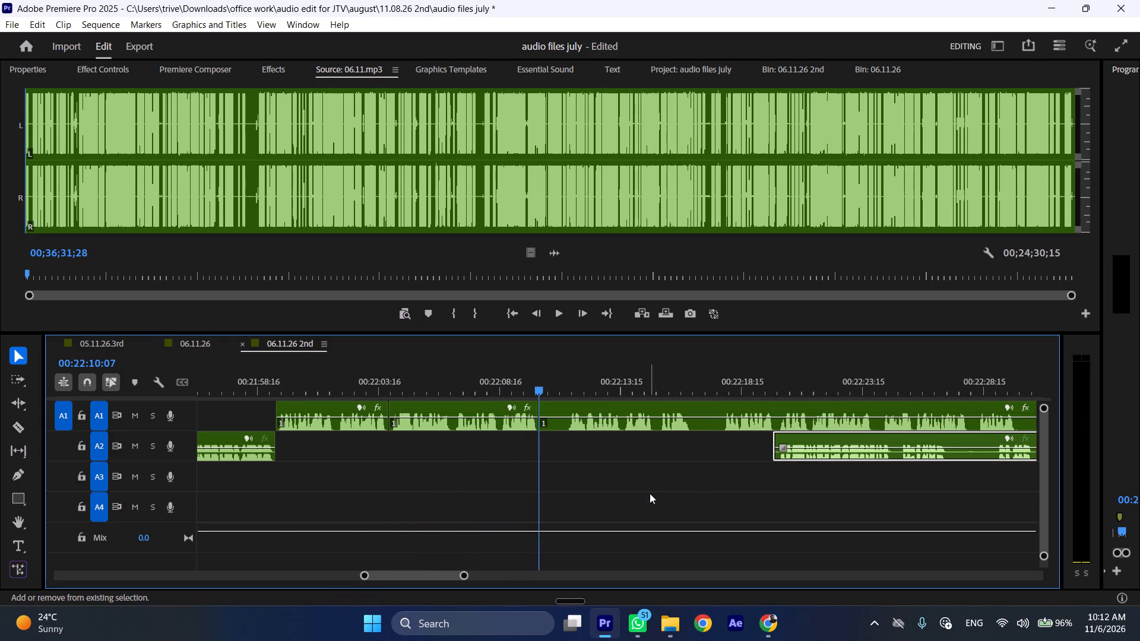
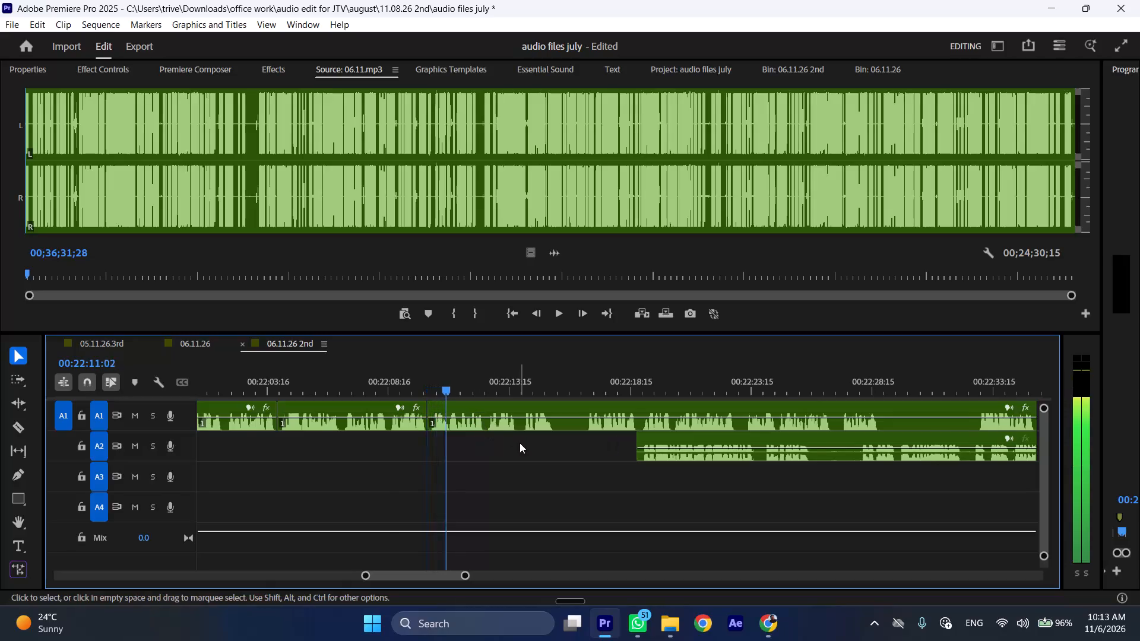
# Cut the A1 clip at 00:22:15:16, after the speech, and move the A2 clip earlier so it starts at that cut.
pyautogui.scroll(-4, 520, 443)
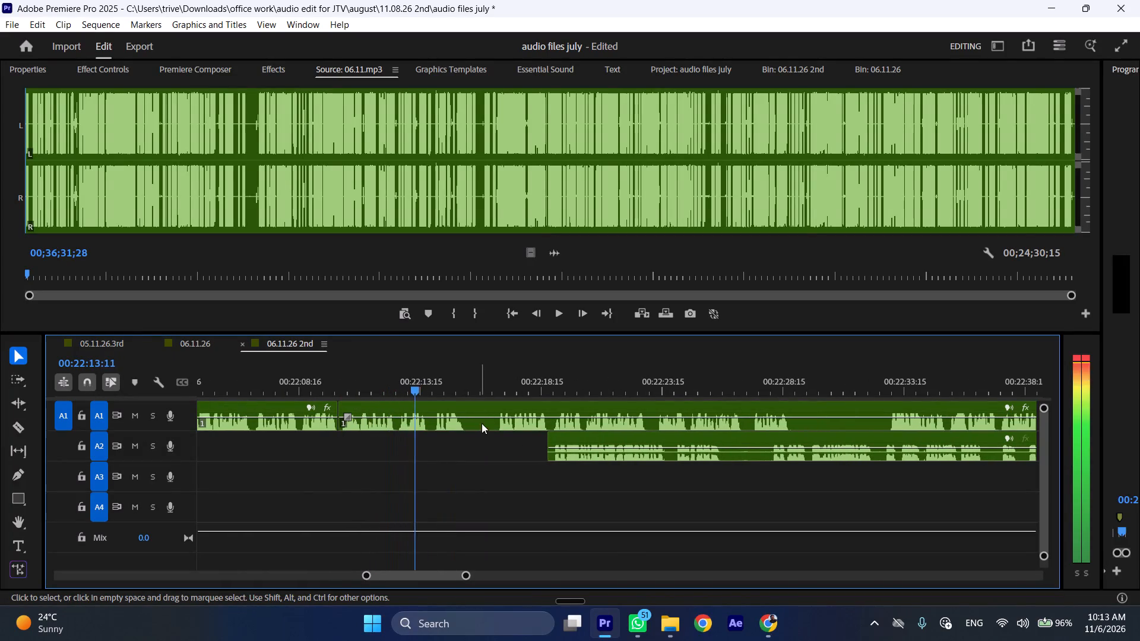
pyautogui.press('space')
pyautogui.hotkey('shift', 'c')
pyautogui.moveTo(577, 438); pyautogui.dragTo(511, 439)
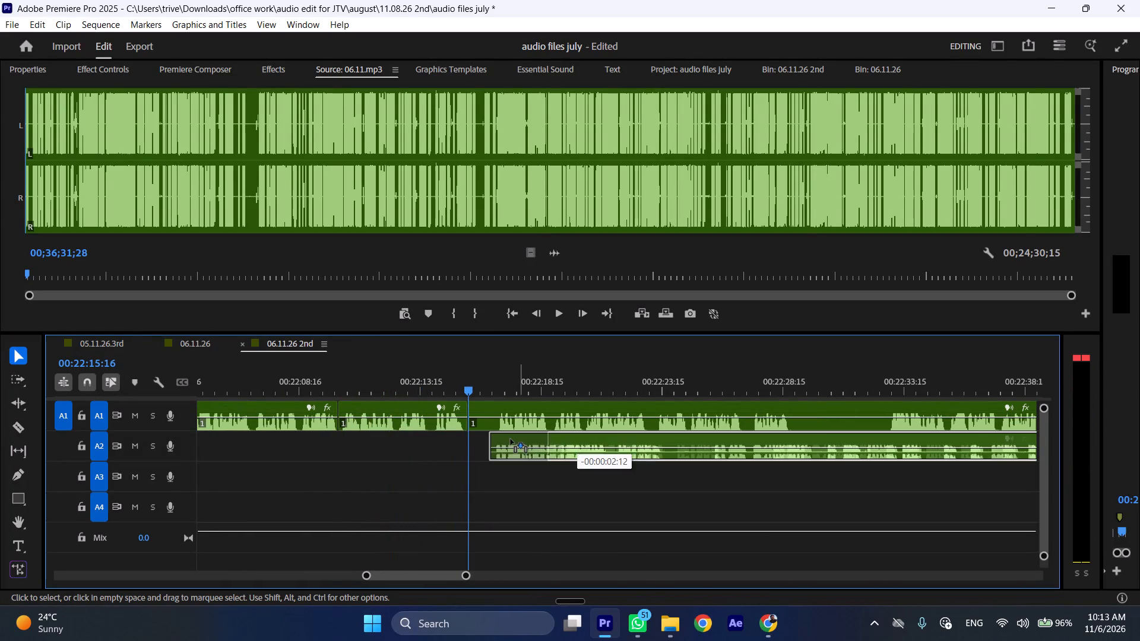
pyautogui.moveTo(511, 439); pyautogui.dragTo(503, 439)
# Shift the A1 clip after the cut later, to about 00:22:36, clear of the A2 speech, trimming about 1 second of silence off its beginning.
pyautogui.moveTo(496, 405); pyautogui.dragTo(793, 404)
pyautogui.press('space')
pyautogui.press('l')
pyautogui.scroll(-5, 710, 427)
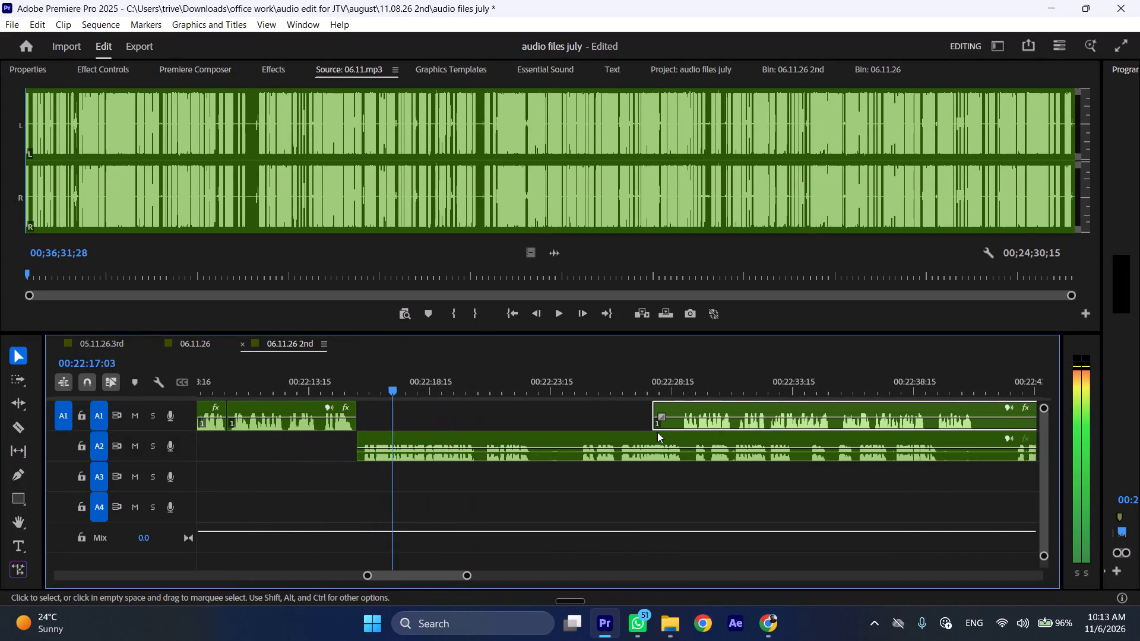
pyautogui.moveTo(658, 405); pyautogui.dragTo(683, 407)
pyautogui.moveTo(715, 407); pyautogui.dragTo(885, 407)
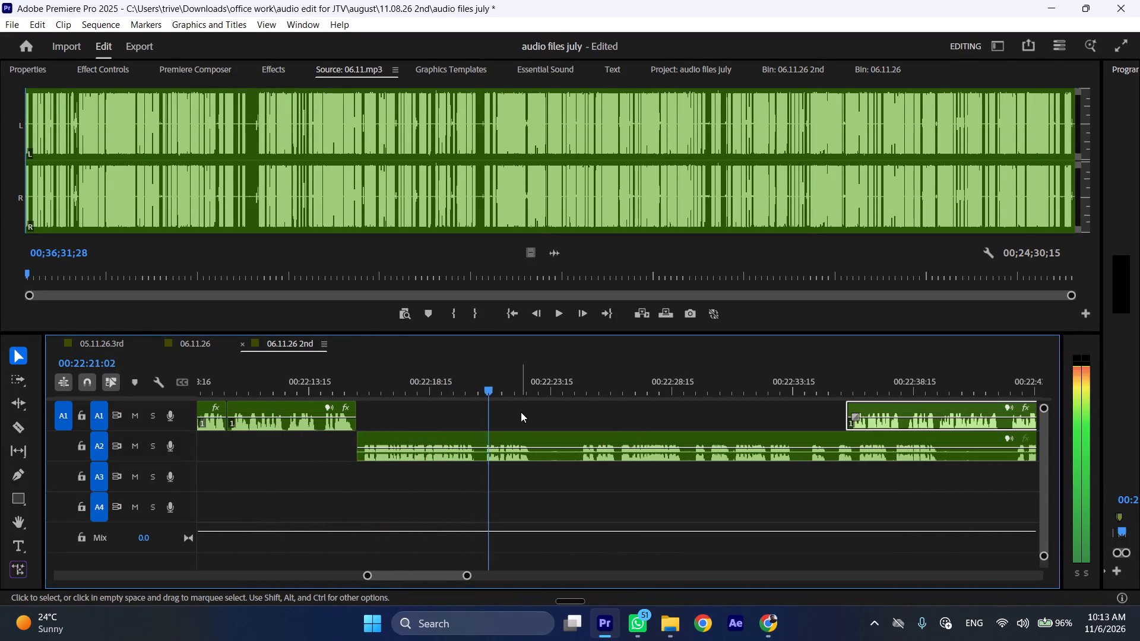
# Cut the A2 clip at 00:22:23:02, in the pause after its first stretch of speech.
pyautogui.press('space')
pyautogui.hotkey('shift', 'c')
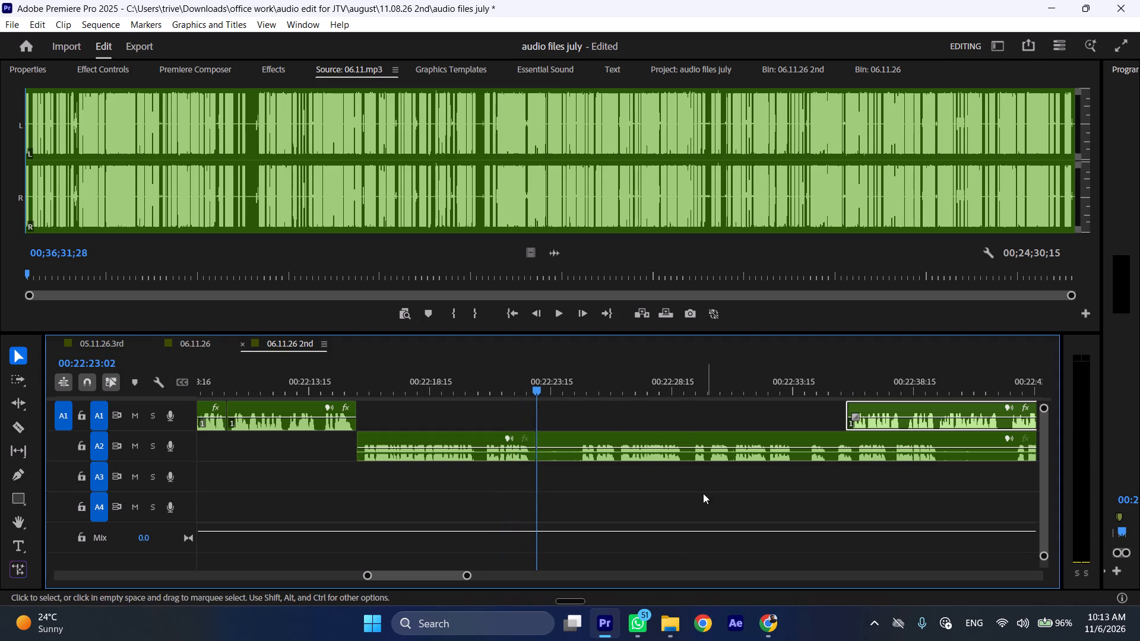
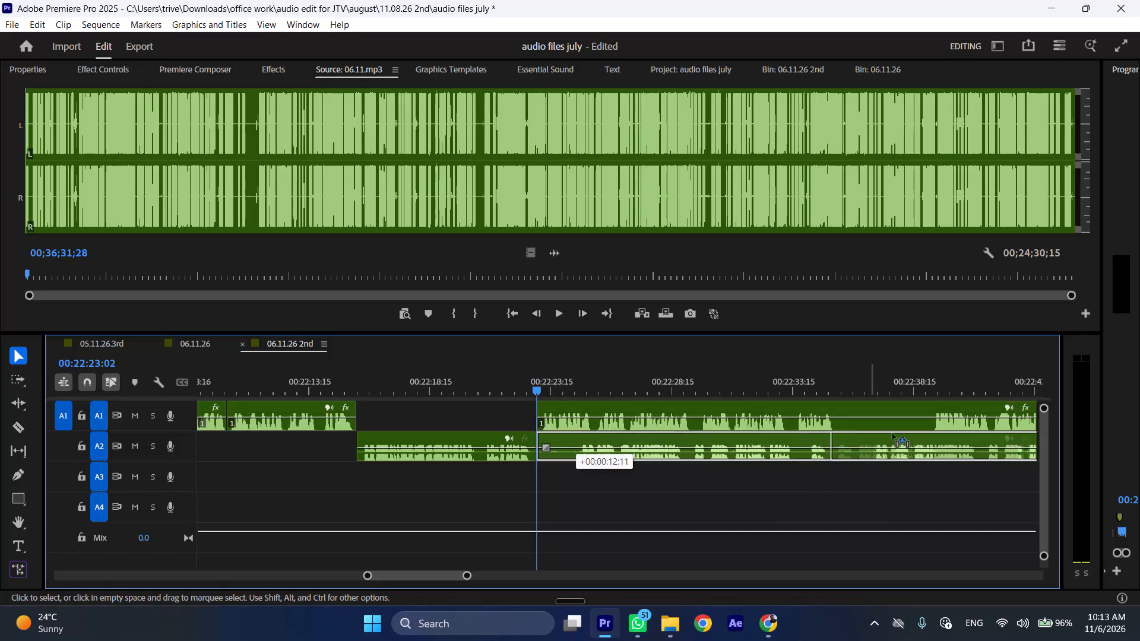
# Play the sequence at increased speed from 00:22:23:02 to review the A1 speech following the cut A2 segment.
pyautogui.press('space')
pyautogui.press('l')
pyautogui.scroll(-5, 791, 462)
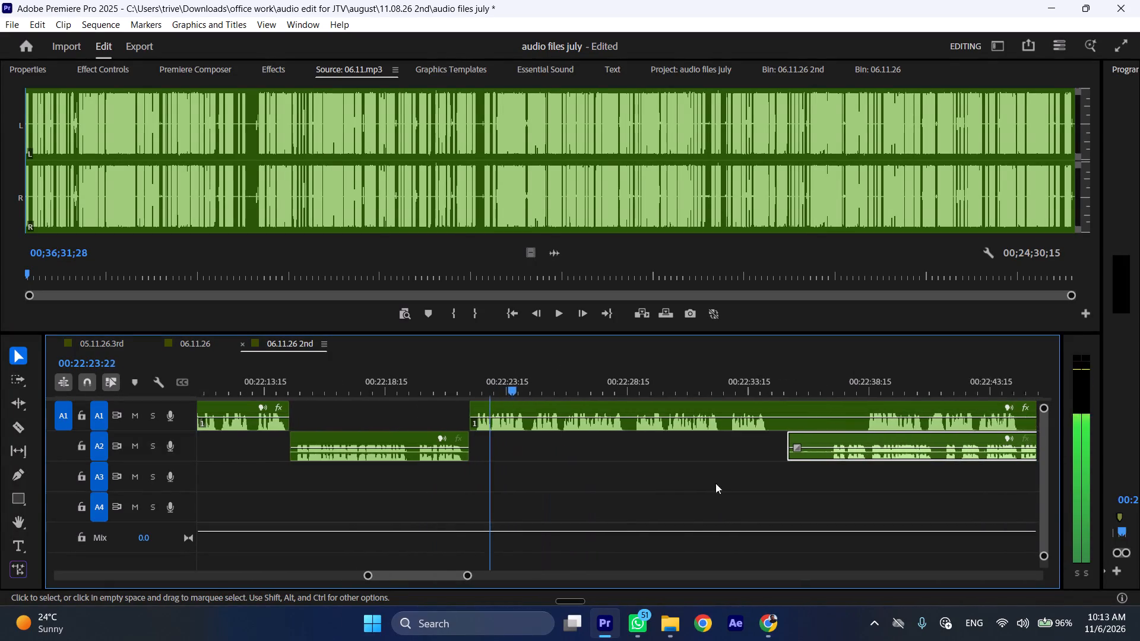
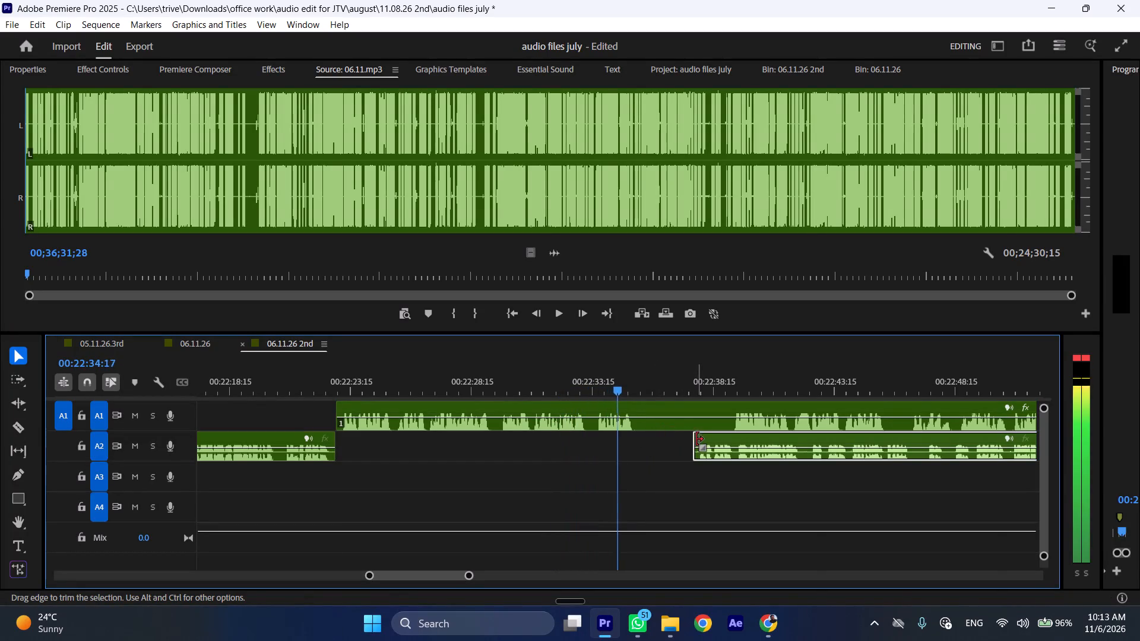
# Cut A1 at the end of its speech and around the pauses near 00:22:29 and 00:22:33, and ripple-delete both pauses.
pyautogui.press('space')
pyautogui.hotkey('shift', 'c')
pyautogui.moveTo(493, 385); pyautogui.dragTo(595, 373)
pyautogui.hotkey('shift', 'c')
pyautogui.hotkey('shift', 'c')
pyautogui.hotkey('shift', 'c')
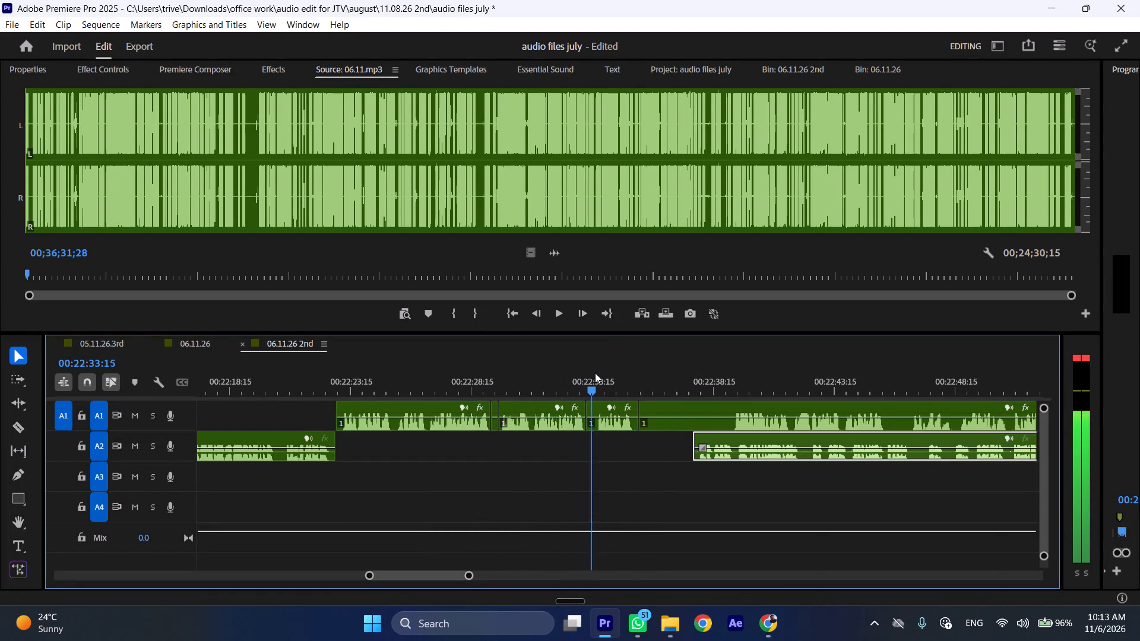
pyautogui.moveTo(595, 373); pyautogui.dragTo(597, 373)
pyautogui.hotkey('shift', 'c')
pyautogui.click(590, 410)
pyautogui.keyDown('shift'); pyautogui.click(496, 412); pyautogui.keyUp('shift')
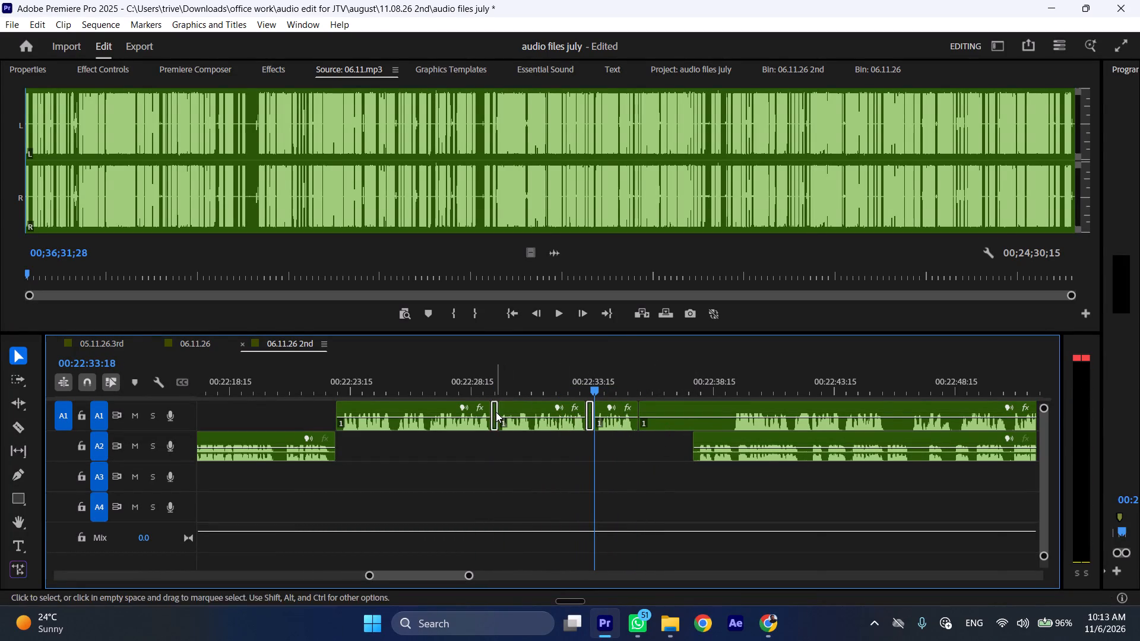
pyautogui.hotkey('ctrl', 'shift', 'd')
# Butt the A2 clip against the end of the A1 speech at 00:22:34:23 and shift the remaining A1 clip to about 00:22:45.
pyautogui.moveTo(710, 443); pyautogui.dragTo(645, 442)
pyautogui.scroll(-6, 644, 439)
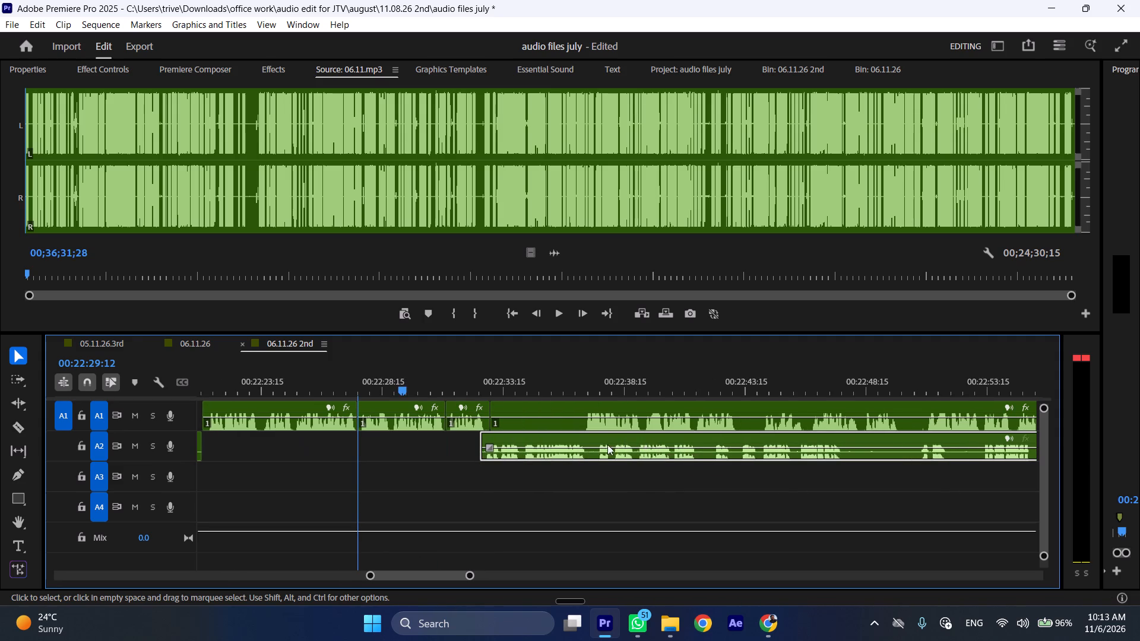
pyautogui.moveTo(572, 441); pyautogui.dragTo(586, 441)
pyautogui.moveTo(527, 412); pyautogui.dragTo(775, 412)
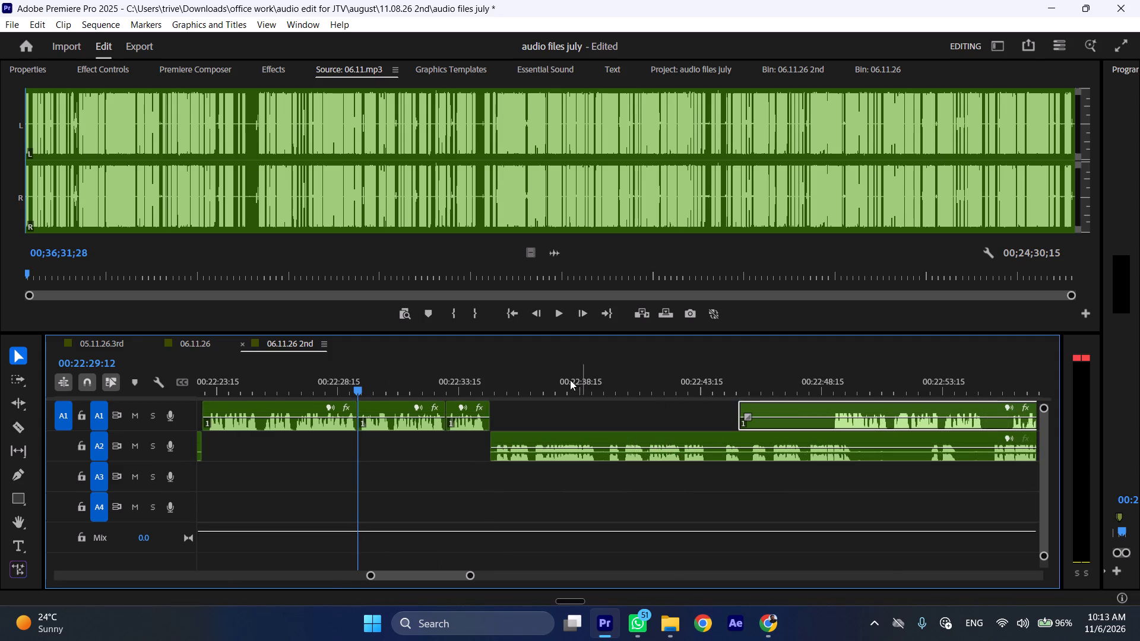
# Play the A2 speech from 00:22:34:23 at increased speed while trimming the silent start off the remaining A1 clip to about 00:22:49.
pyautogui.moveTo(499, 372); pyautogui.dragTo(489, 374)
pyautogui.press('space')
pyautogui.write('ll')
pyautogui.click(492, 384)
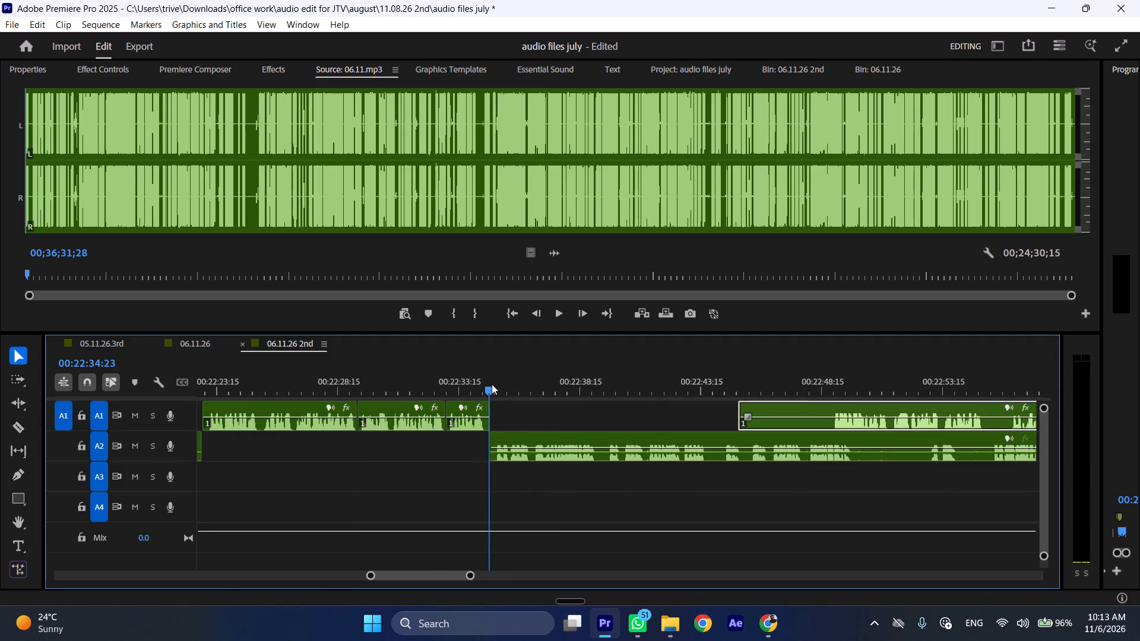
pyautogui.press('space')
pyautogui.write('l')
pyautogui.scroll(-6, 570, 460)
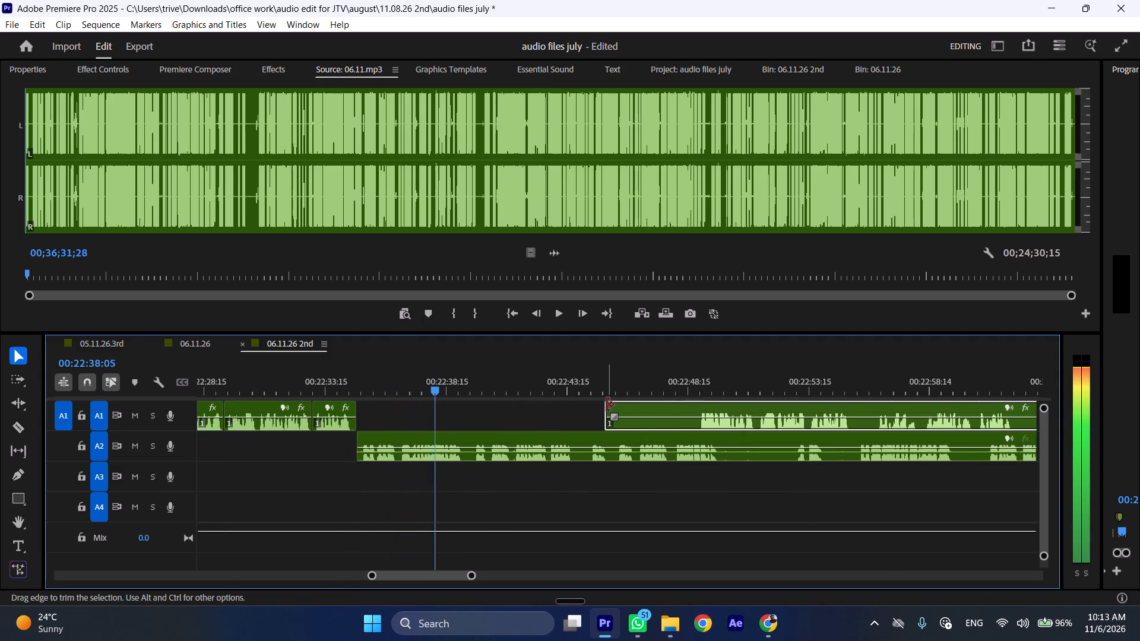
pyautogui.moveTo(607, 405); pyautogui.dragTo(698, 406)
# Cut A2 at 00:22:39:19 and ripple-delete the unwanted speech between 00:22:34:23 and the cut.
pyautogui.click(476, 376)
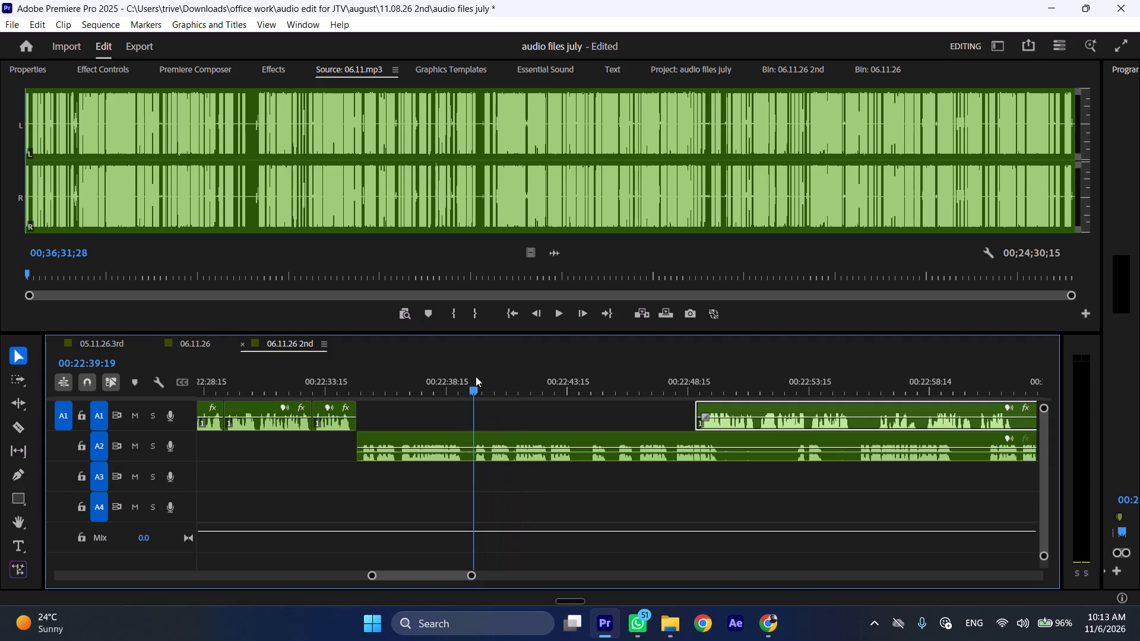
pyautogui.click(485, 434)
pyautogui.hotkey('shift', 'c')
pyautogui.hotkey('ctrl', 'shift', 'd')
# Split A2 after its speech at 00:22:39:07, start the A1 clip at that cut and shift the A2 remainder to about 00:22:47.
pyautogui.press('space')
pyautogui.write('l')
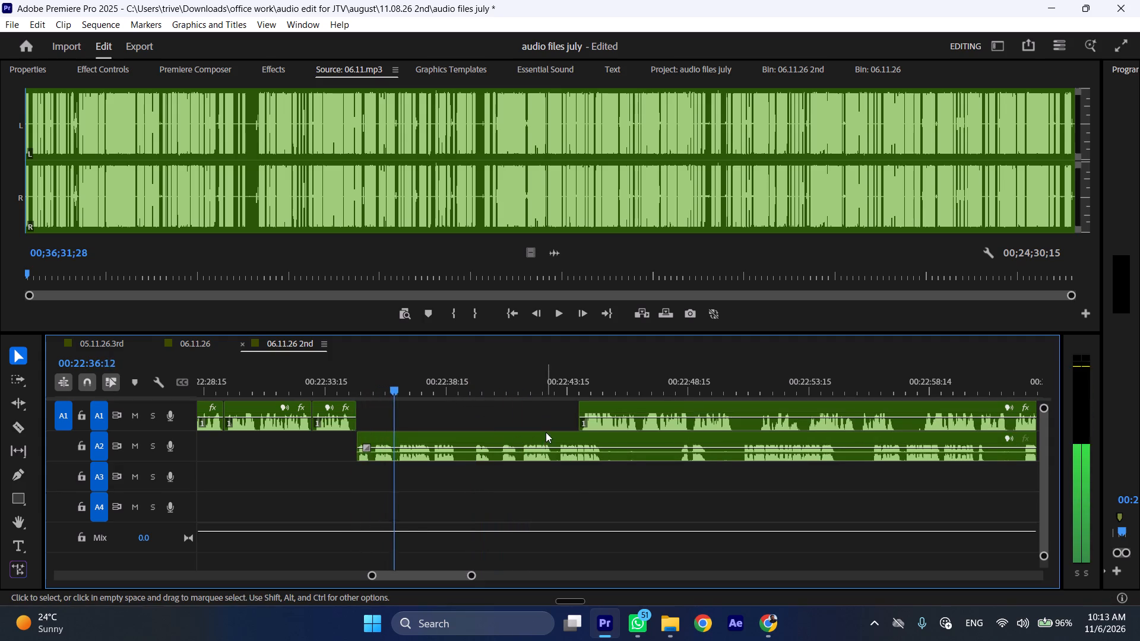
pyautogui.press('space')
pyautogui.hotkey('shift', 'c')
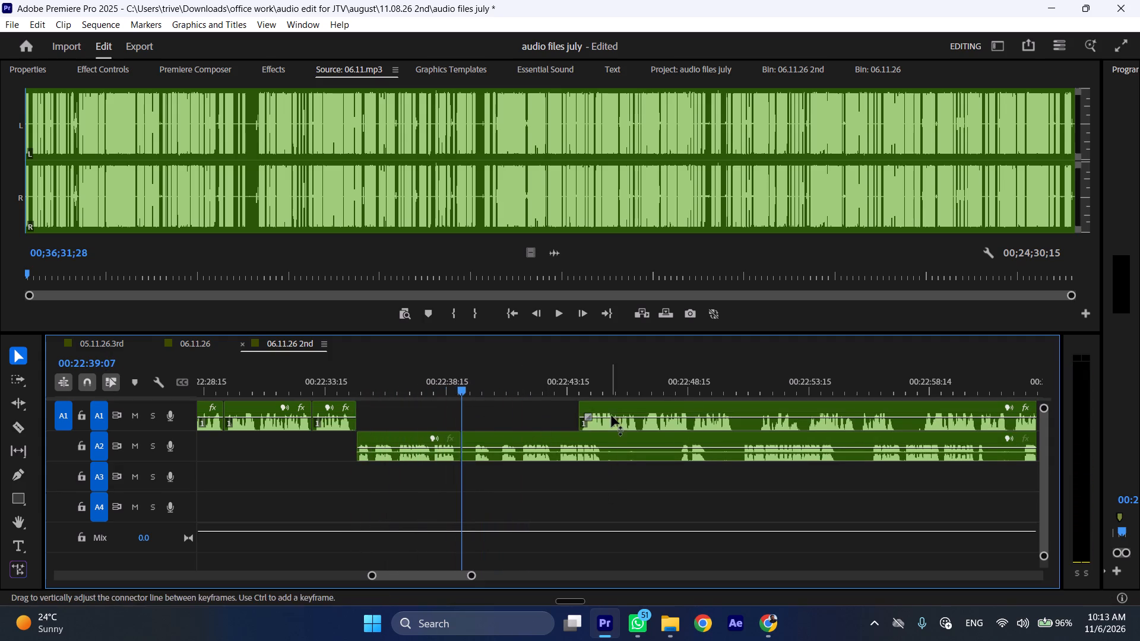
pyautogui.moveTo(609, 409); pyautogui.dragTo(497, 418)
pyautogui.moveTo(495, 445); pyautogui.dragTo(676, 445)
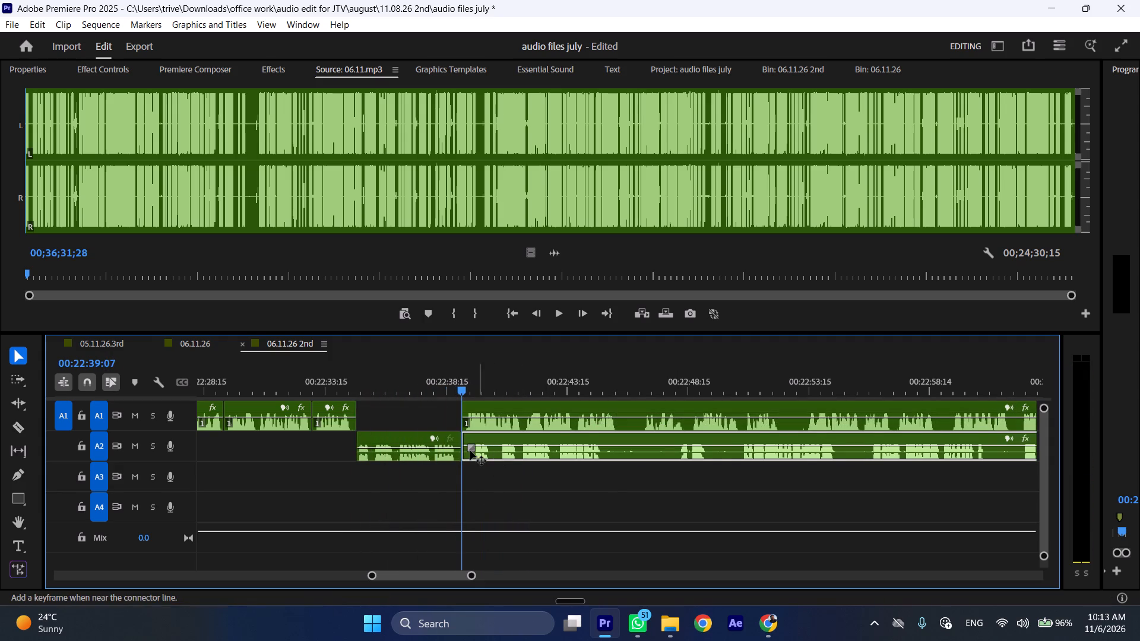
pyautogui.hotkey('ctrl', 'z')
pyautogui.moveTo(489, 438); pyautogui.dragTo(681, 448)
# Play the A1 speech from 00:22:39:07 at increased speed to review it.
pyautogui.press('space')
pyautogui.press('k')
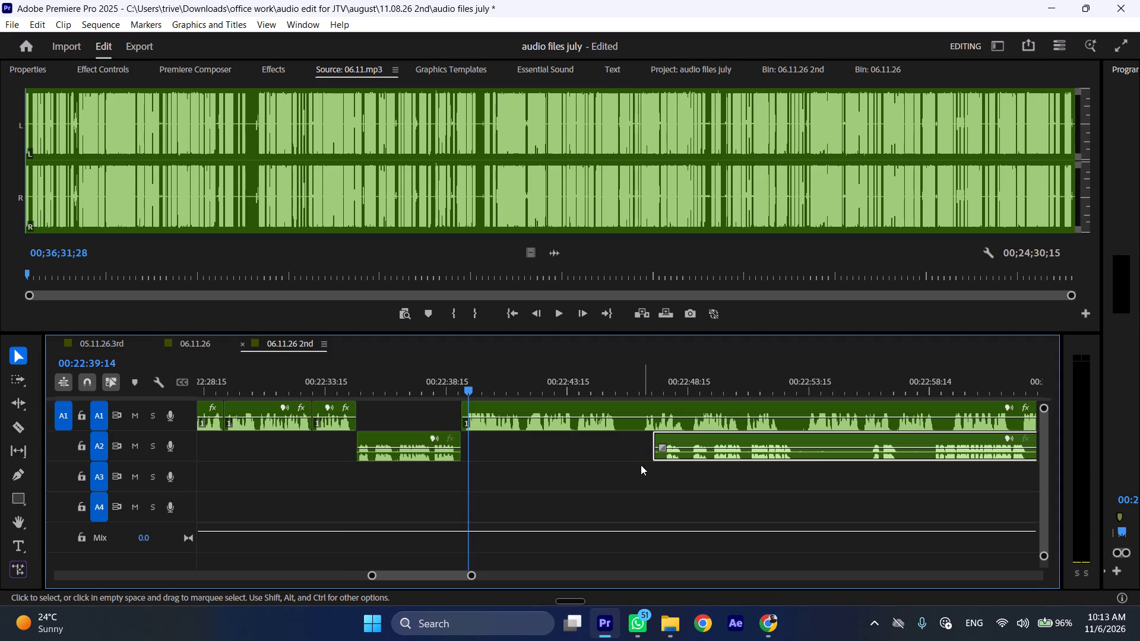
pyautogui.press('l')
pyautogui.press('l')
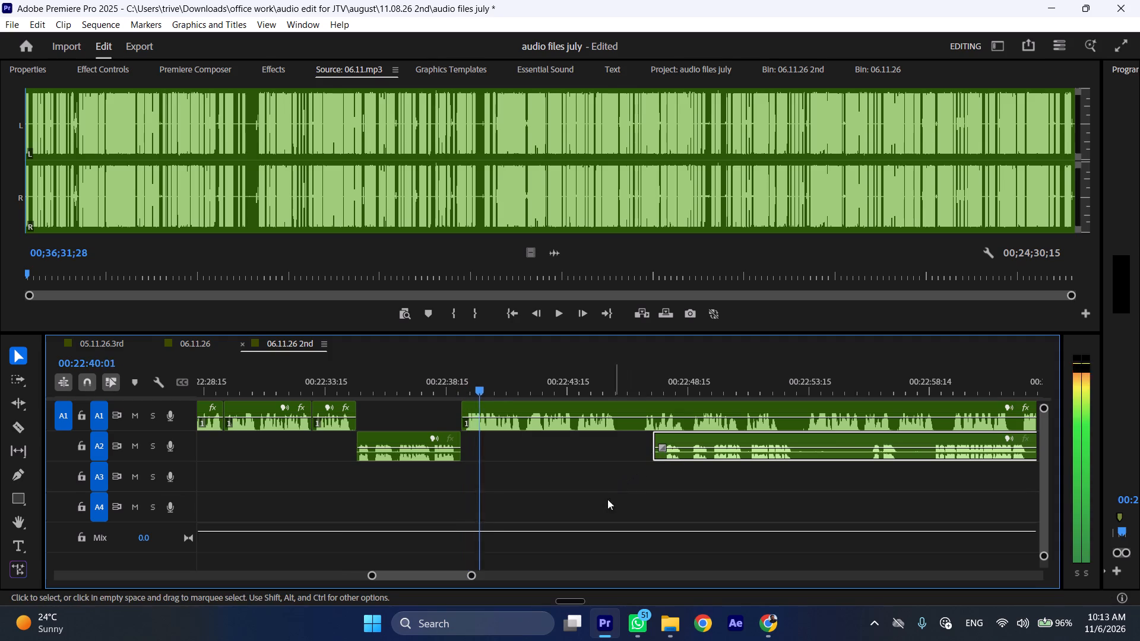
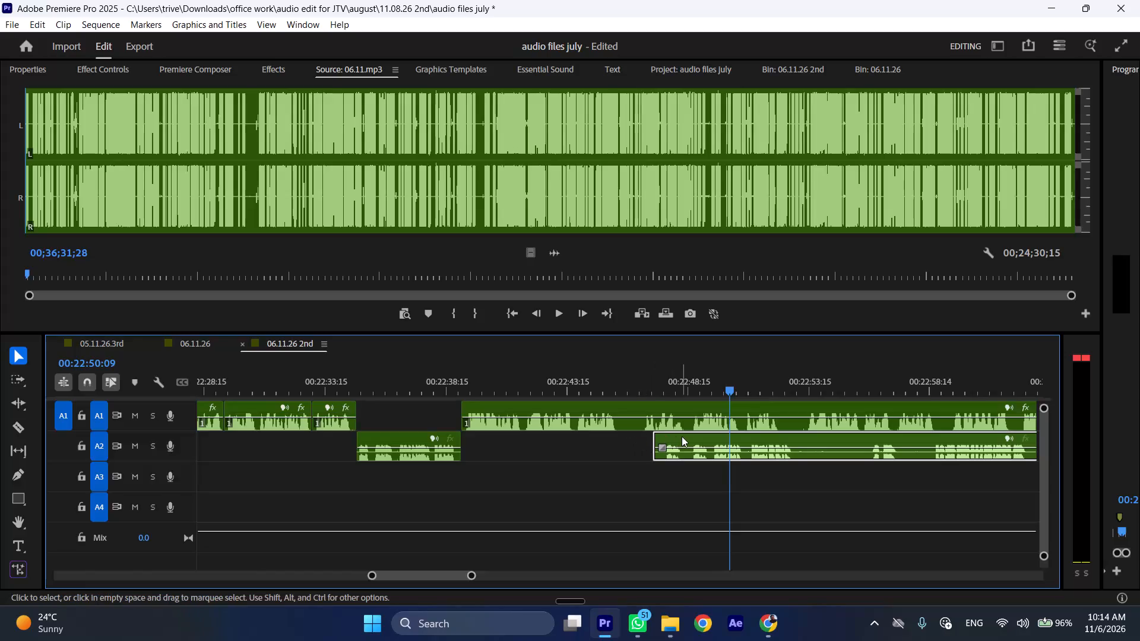
# Move the A2 remainder back to the cut at 00:22:39:07 and shift the A1 clip to about 00:22:47.
pyautogui.moveTo(682, 436); pyautogui.dragTo(490, 450)
pyautogui.moveTo(501, 407); pyautogui.dragTo(701, 407)
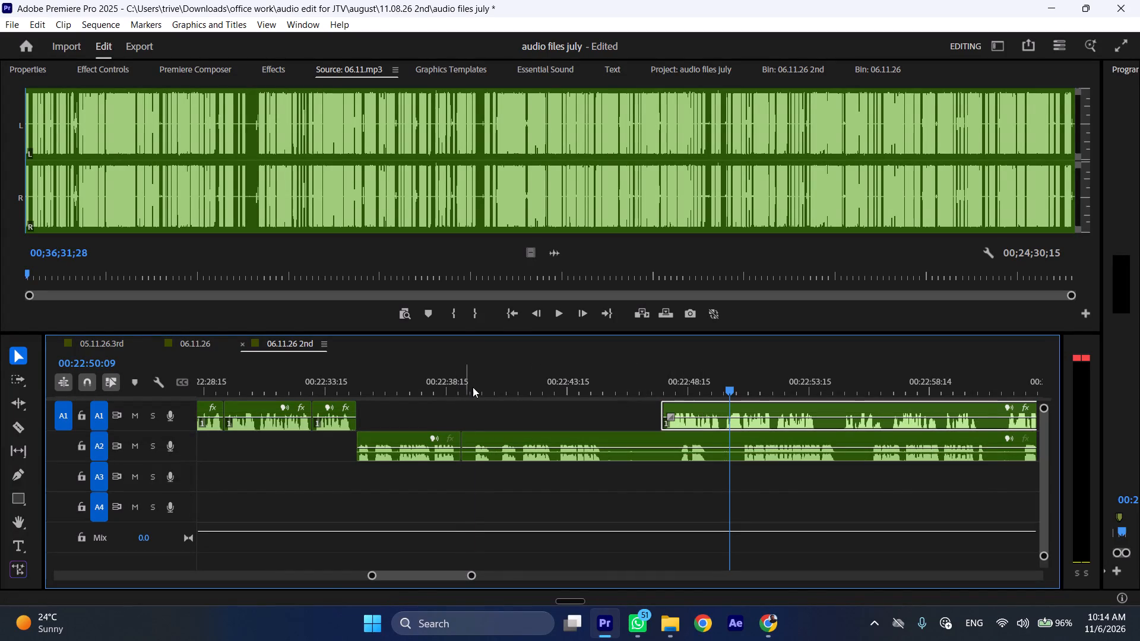
# Ripple-delete the silent start of the A2 clip at 00:22:39:07, and its first short sound up to a cut at 00:22:40:06.
pyautogui.click(473, 387)
pyautogui.click(508, 451)
pyautogui.hotkey('shift', 'c')
pyautogui.hotkey('ctrl', 'shift', 'd')
pyautogui.press('space')
pyautogui.write('l')
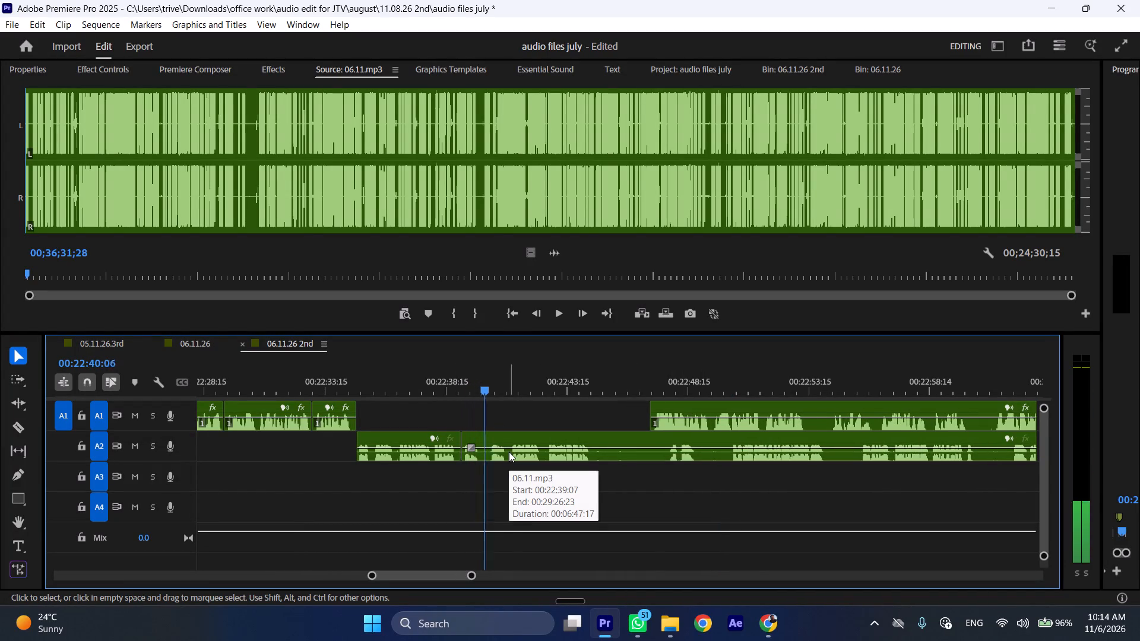
pyautogui.click(487, 379)
pyautogui.click(505, 438)
pyautogui.hotkey('shift', 'c')
pyautogui.hotkey('ctrl', 'shift', 'd')
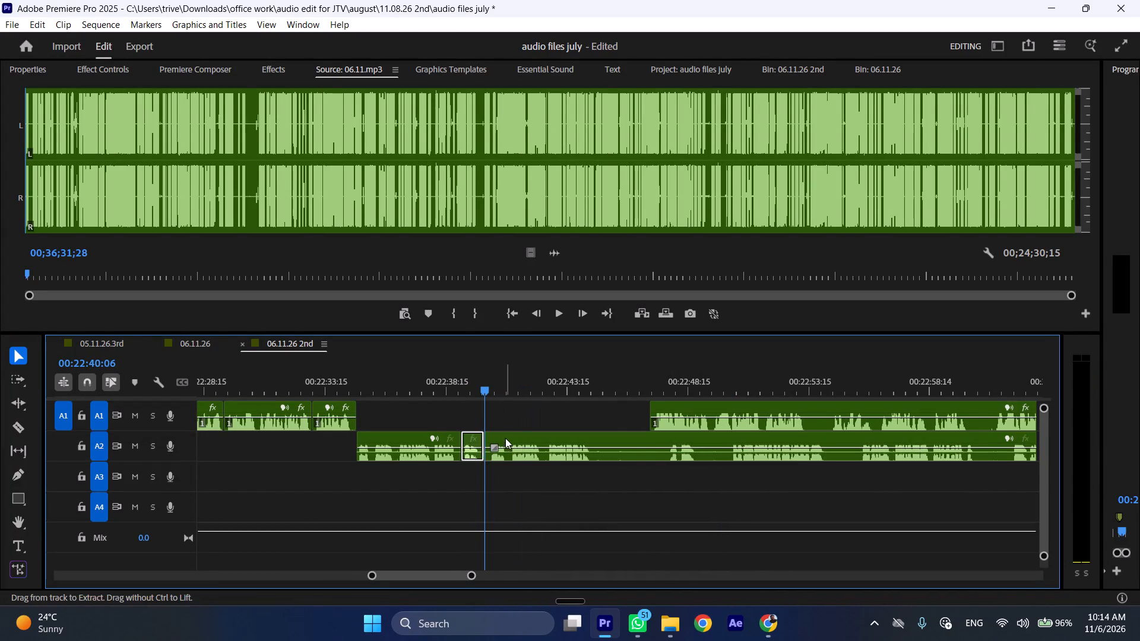
# Play the A2 speech from 00:22:39:07 at increased speed and split A2 after it at 00:22:43:17.
pyautogui.press('space')
pyautogui.write('l')
pyautogui.scroll(-5, 534, 453)
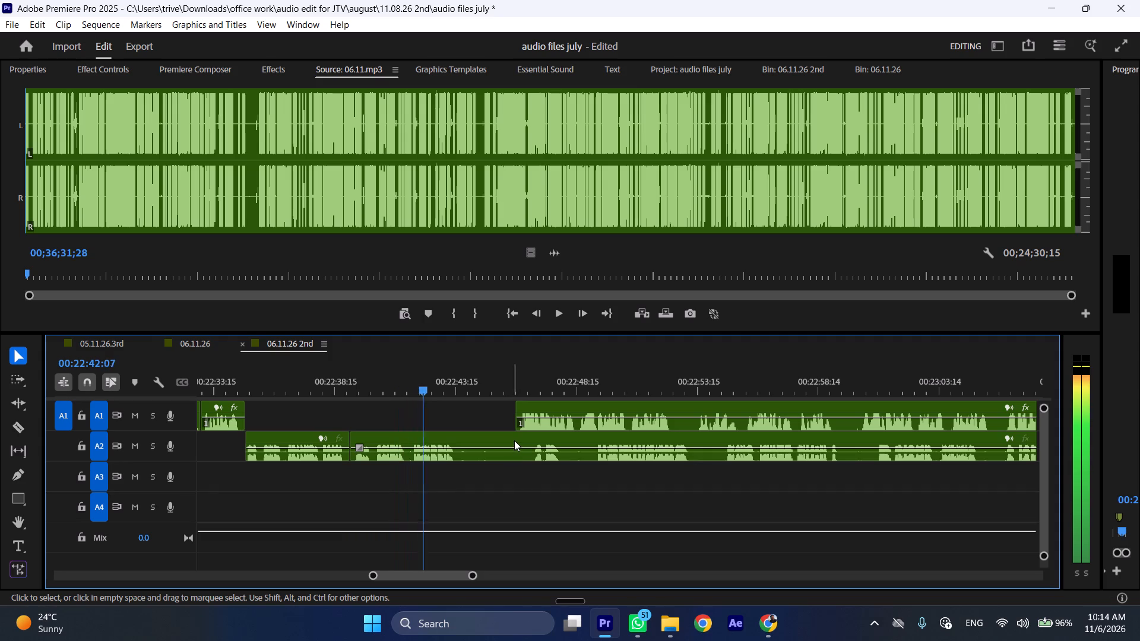
pyautogui.press('space')
pyautogui.hotkey('shift', 'c')
# Start the A1 clip at the 00:22:43:17 cut and shift the A2 remainder to about 00:22:54.
pyautogui.moveTo(537, 404); pyautogui.dragTo(490, 407)
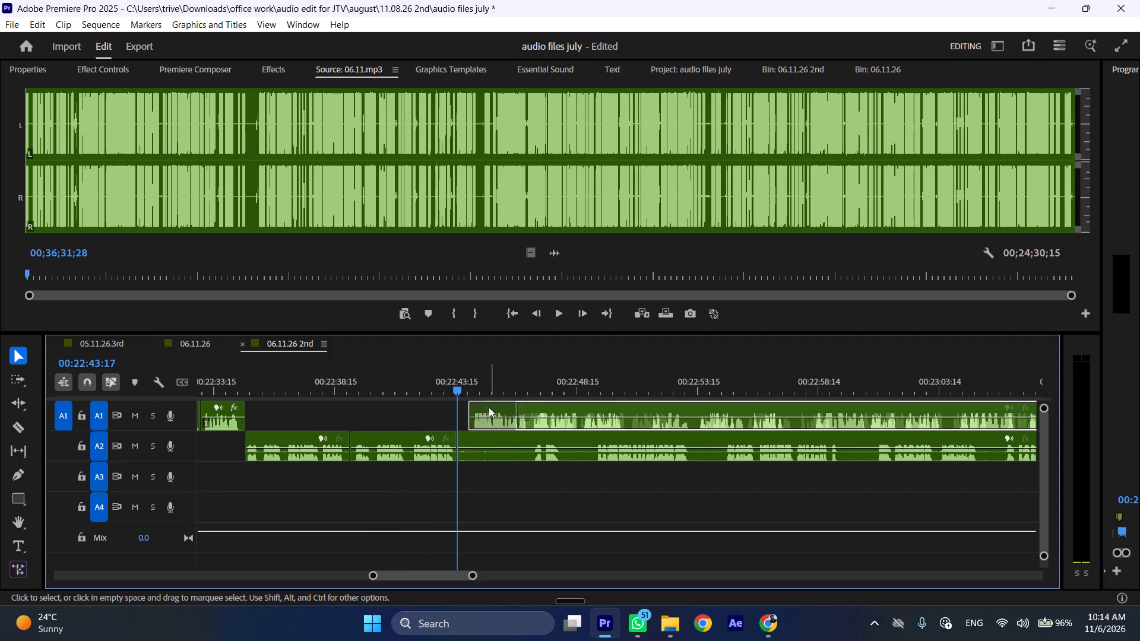
pyautogui.moveTo(487, 407); pyautogui.dragTo(473, 408)
pyautogui.moveTo(479, 437); pyautogui.dragTo(731, 439)
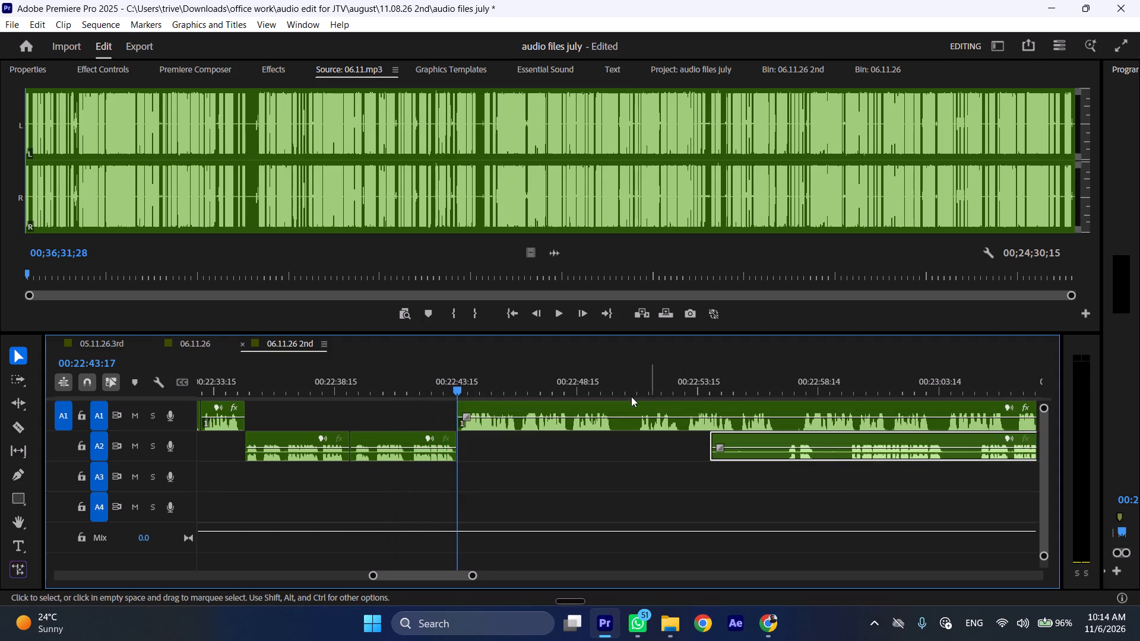
# Cut the A1 clip after its speech at about 00:22:50 and play it from 00:22:49:01 to check the ending.
pyautogui.moveTo(605, 386); pyautogui.dragTo(616, 389)
pyautogui.hotkey('shift', 'c')
pyautogui.click(588, 384)
pyautogui.press('space')
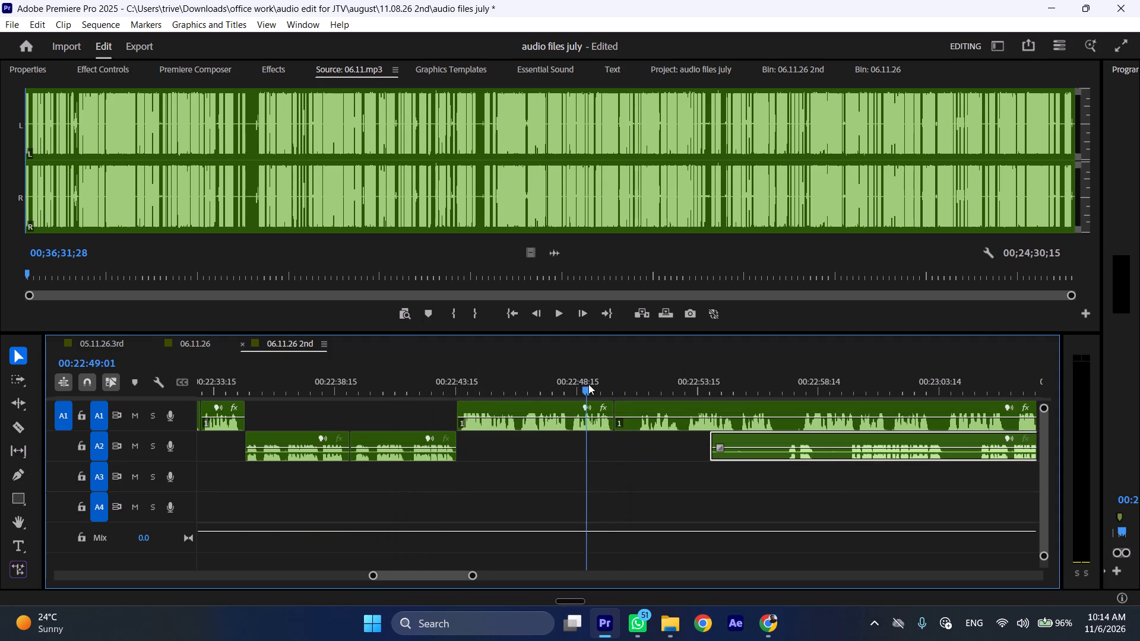
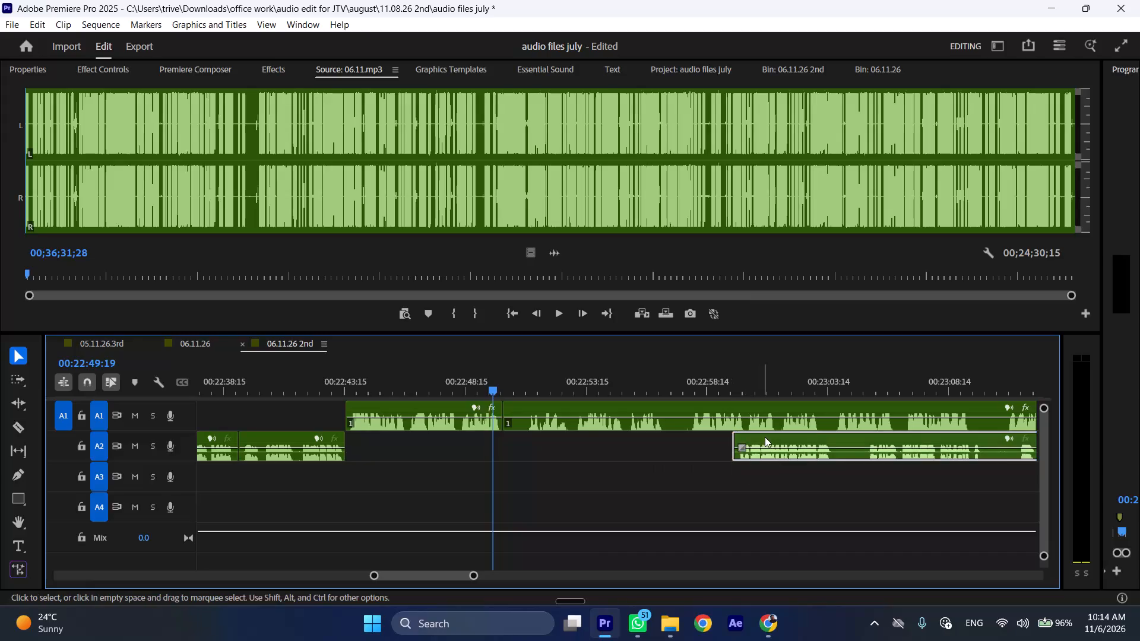
# Start the A2 clip at the A1 cut near 00:22:50 and shift the A1 remainder to about 00:22:58.
pyautogui.moveTo(765, 437); pyautogui.dragTo(707, 445)
pyautogui.moveTo(707, 445); pyautogui.dragTo(536, 445)
pyautogui.moveTo(537, 404); pyautogui.dragTo(733, 407)
# Play the A2 speech at increased speed and split A2 after it at 00:22:54:12.
pyautogui.press('space')
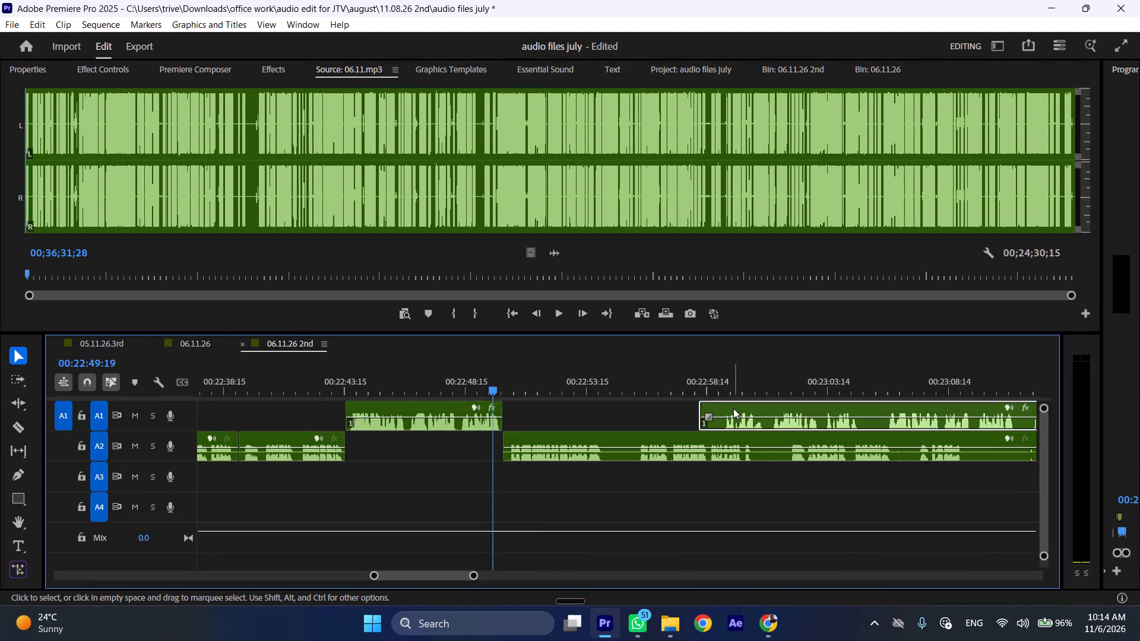
pyautogui.press('l')
pyautogui.scroll(-6, 667, 439)
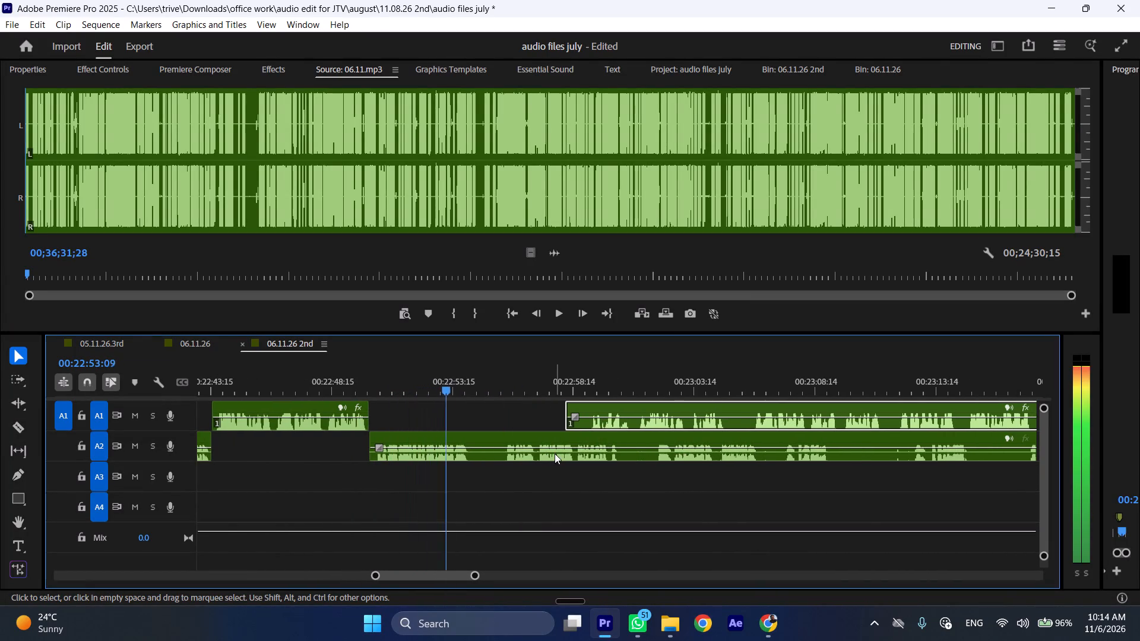
pyautogui.press('space')
pyautogui.hotkey('shift', 'c')
# Trim the silent start of the A1 clip, start it at the 00:22:54:12 cut, and shift the A2 remainder to about 00:23:14.
pyautogui.moveTo(571, 405); pyautogui.dragTo(590, 408)
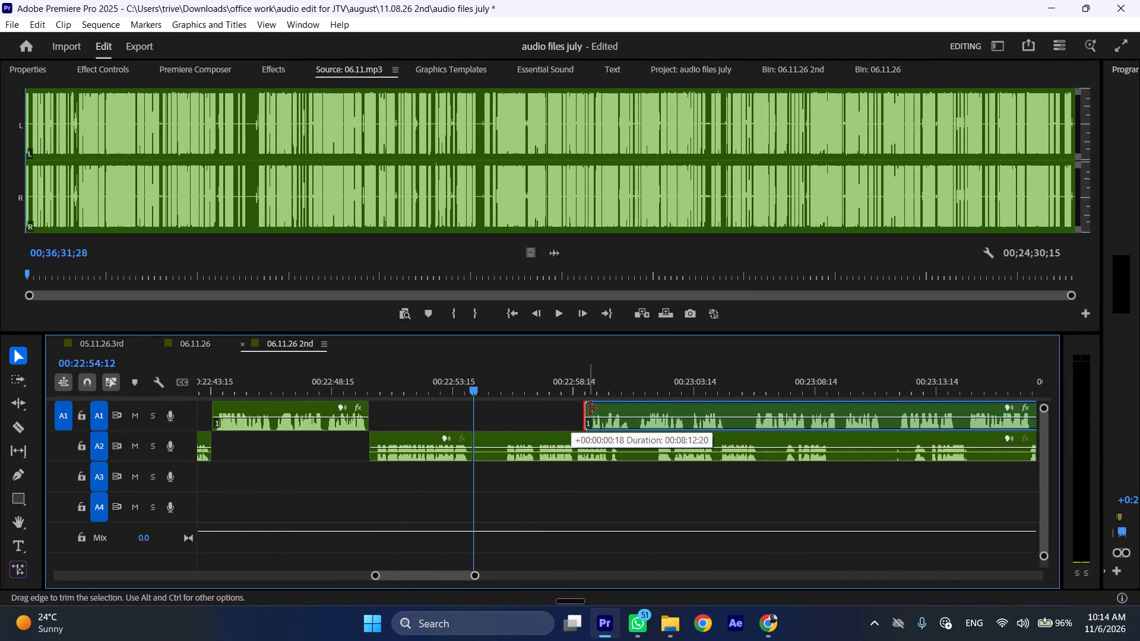
pyautogui.moveTo(590, 408); pyautogui.dragTo(593, 408)
pyautogui.moveTo(625, 407); pyautogui.dragTo(513, 414)
pyautogui.moveTo(503, 436); pyautogui.dragTo(924, 436)
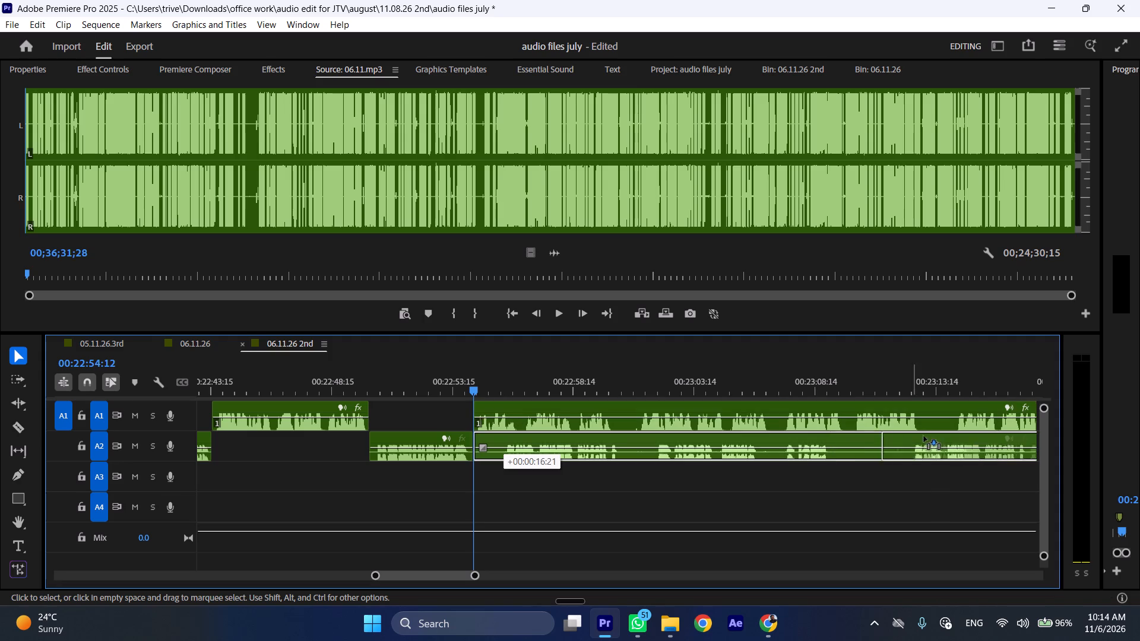
pyautogui.moveTo(924, 436); pyautogui.dragTo(980, 436)
# Play the A1 speech from 00:22:54:12 and ripple-delete the pause of about one second following 00:23:00:10.
pyautogui.press('space')
pyautogui.press('l')
pyautogui.scroll(-5, 503, 495)
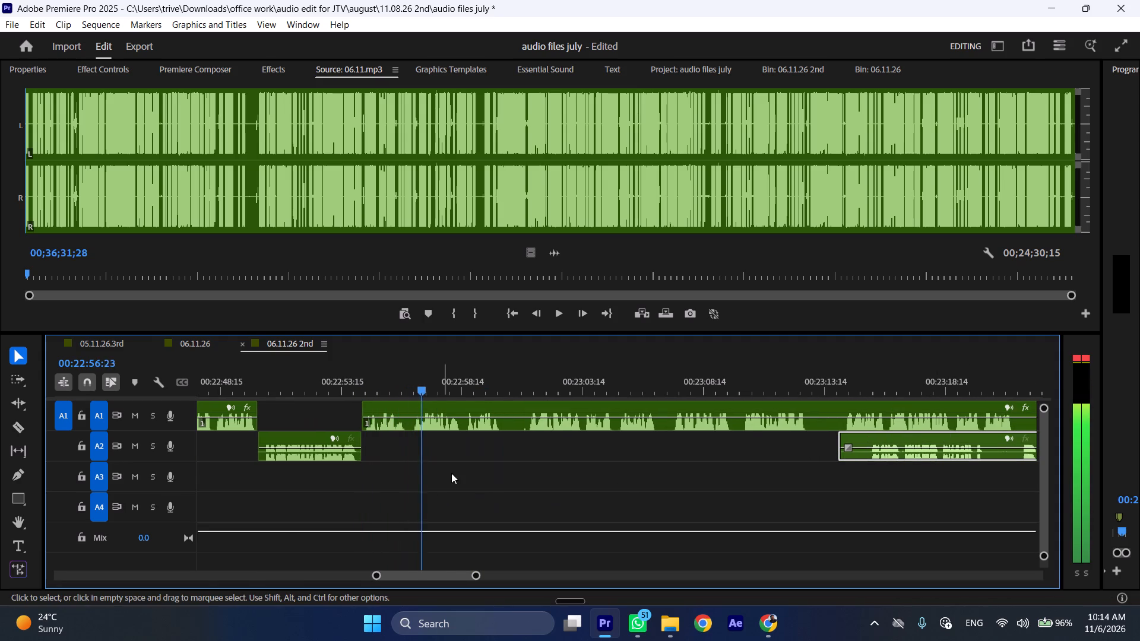
pyautogui.press('space')
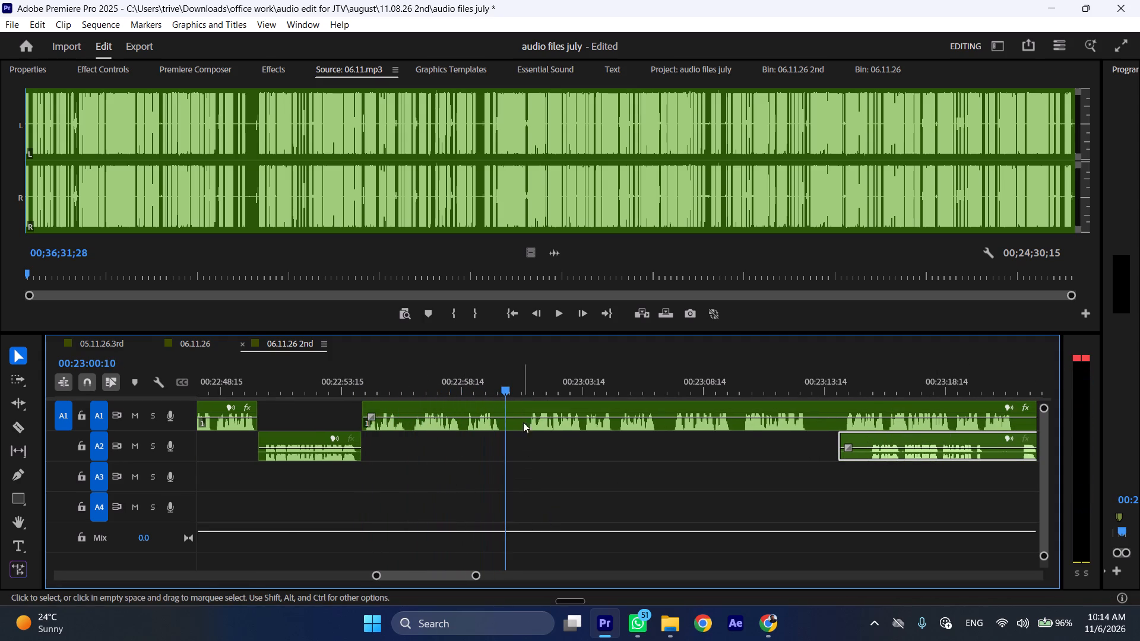
pyautogui.hotkey('shift', 'c')
pyautogui.moveTo(523, 388); pyautogui.dragTo(529, 388)
pyautogui.click(540, 404)
pyautogui.hotkey('shift', 'c')
pyautogui.hotkey('ctrl', 'shift', 'd')
# Play on from the 00:23:00:10 cut and replay from about 00:22:50 at increased speed to check the joined segments.
pyautogui.press('space')
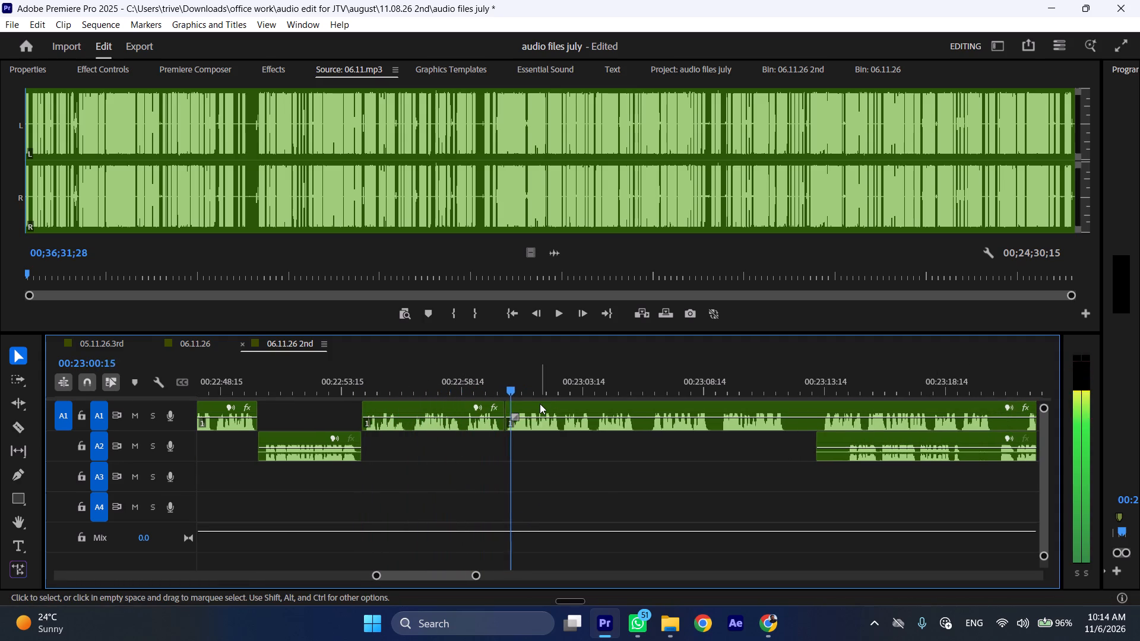
pyautogui.write('kll')
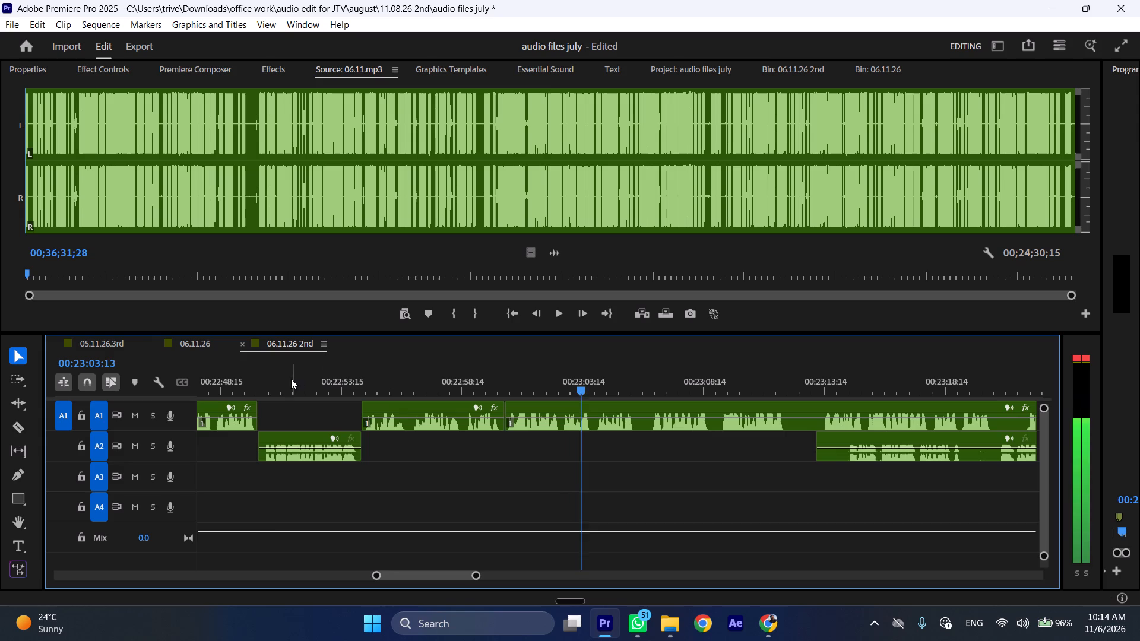
pyautogui.moveTo(278, 379); pyautogui.dragTo(270, 379)
pyautogui.press('space')
pyautogui.press('l')
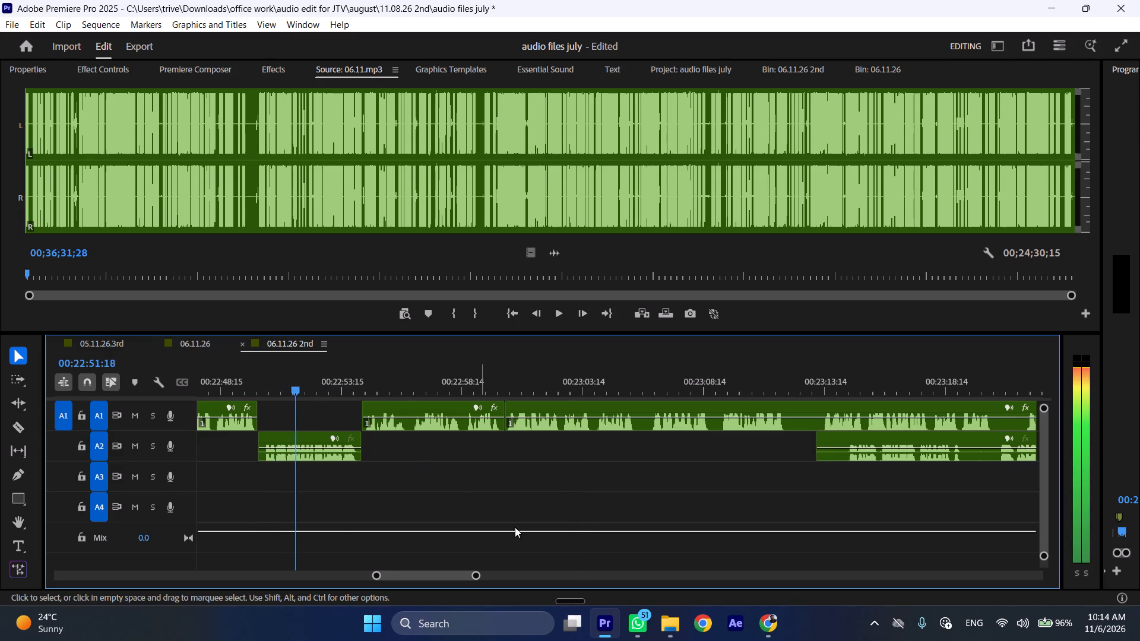
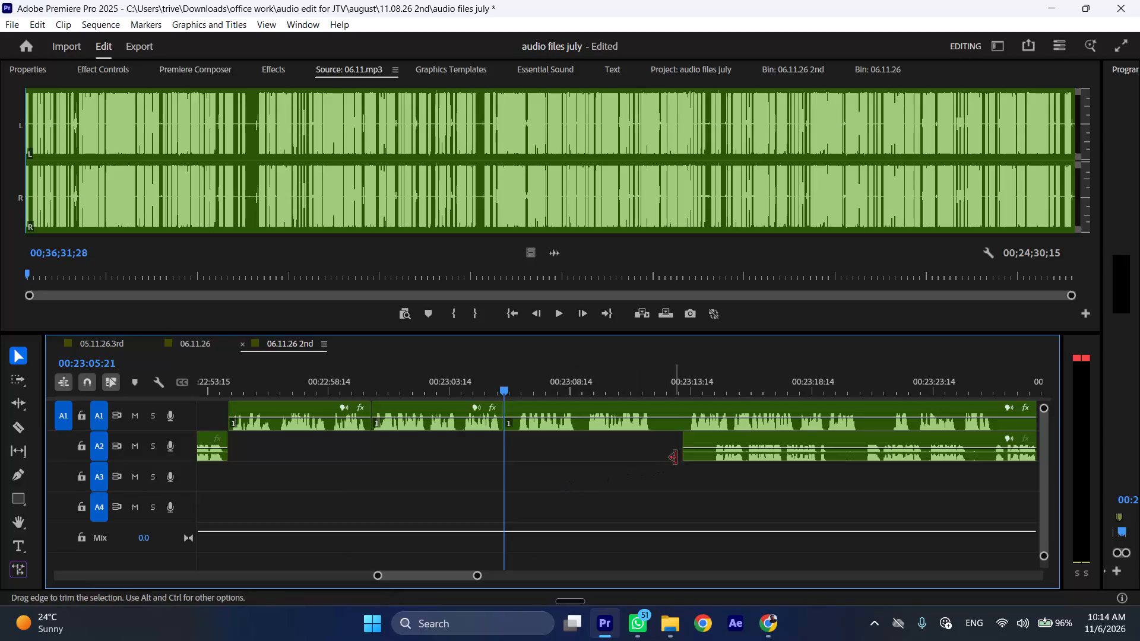
# Trim the silent start of the A2 clip, start it at the 00:23:05:21 cut, and shift the A1 remainder to about 00:23:18.
pyautogui.moveTo(679, 447); pyautogui.dragTo(710, 449)
pyautogui.moveTo(737, 439); pyautogui.dragTo(536, 445)
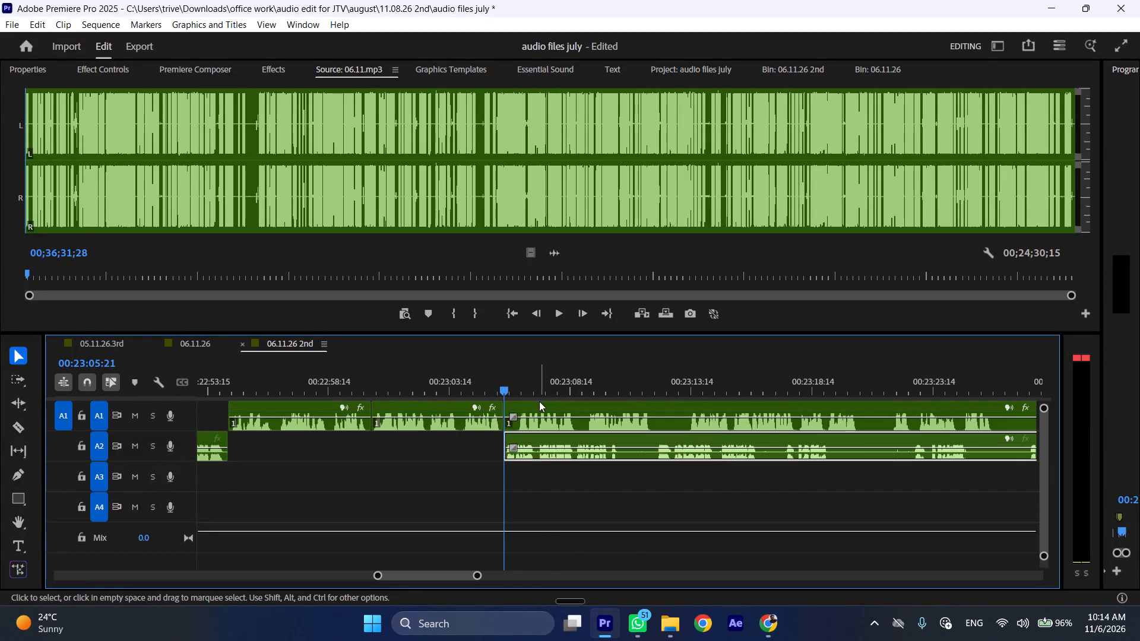
pyautogui.moveTo(546, 395); pyautogui.dragTo(800, 410)
pyautogui.moveTo(539, 408); pyautogui.dragTo(838, 415)
# Play the A2 speech from 00:23:05:21 at increased speed.
pyautogui.press('space')
pyautogui.press('l')
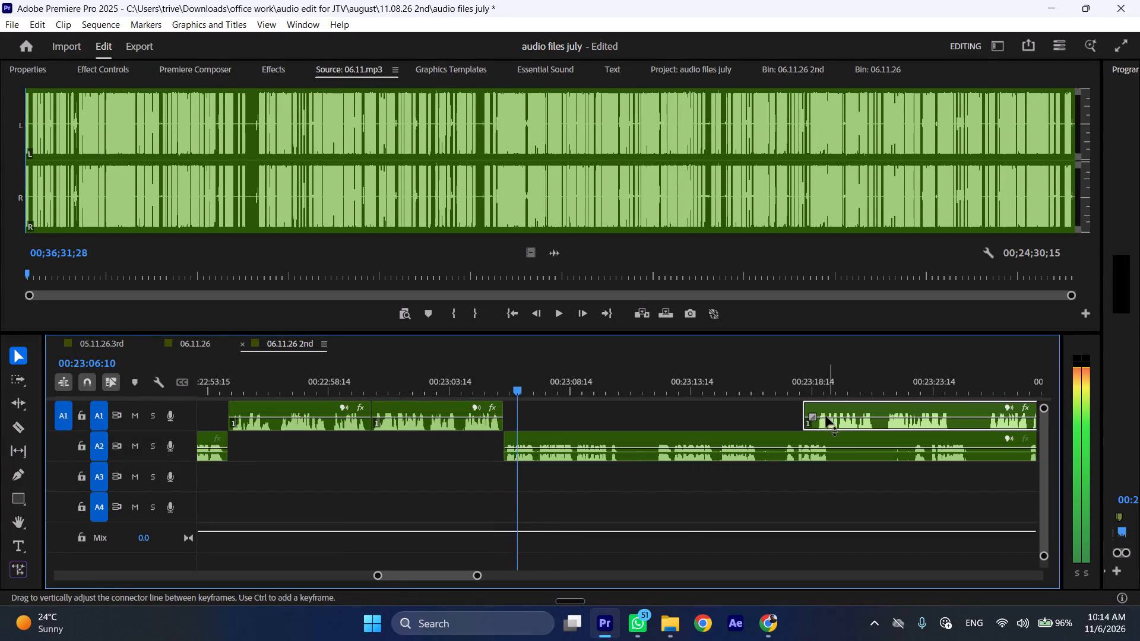
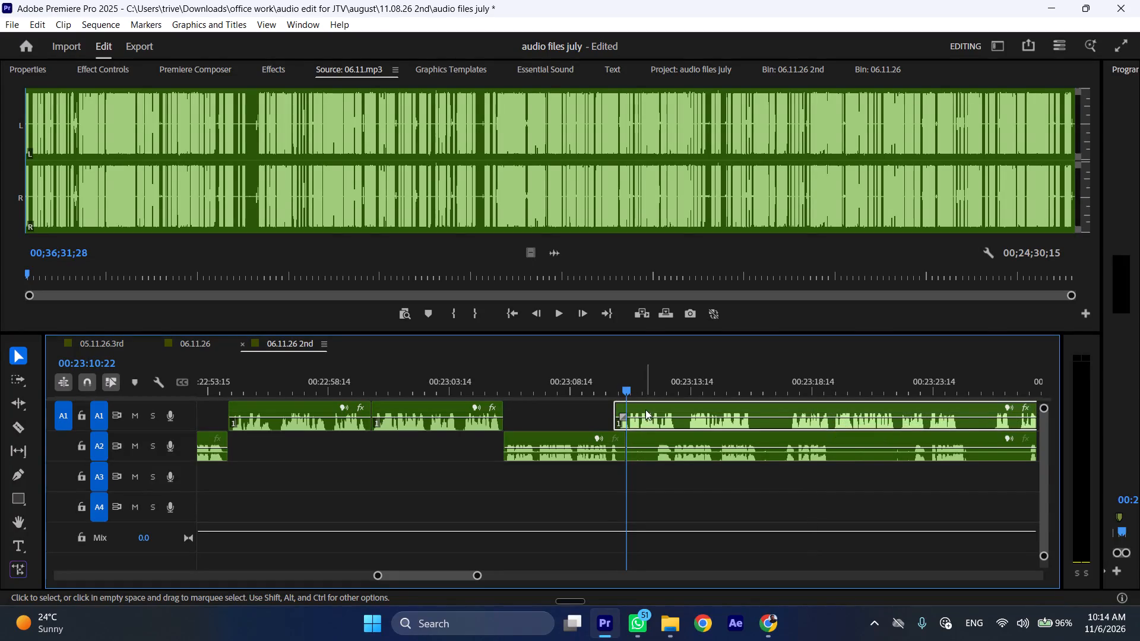
# Move the A1 clip to start at the 00:23:10:22 cut and shift the A2 remainder to about 00:23:19.
pyautogui.moveTo(647, 409); pyautogui.dragTo(660, 409)
pyautogui.moveTo(650, 440); pyautogui.dragTo(846, 441)
# Play the A1 speech from 00:23:10:22, then cut out its short pause ending at 00:23:13:22 and close the gap on both tracks.
pyautogui.press('space')
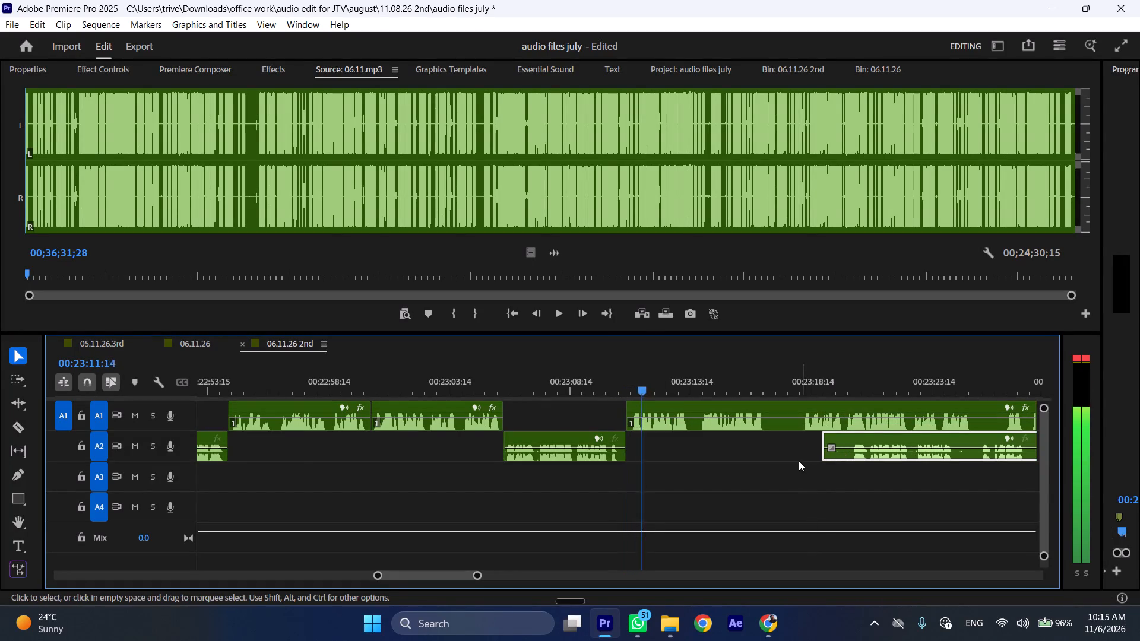
pyautogui.press('l')
pyautogui.scroll(-5, 648, 491)
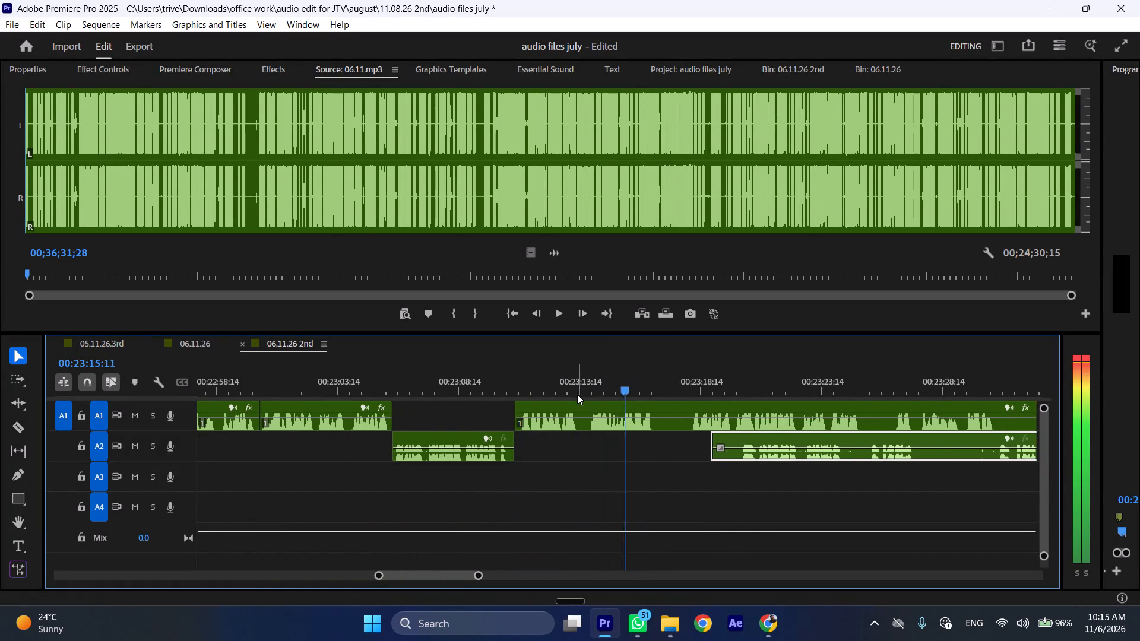
pyautogui.moveTo(581, 382); pyautogui.dragTo(589, 382)
pyautogui.hotkey('shift', 'c')
pyautogui.click(606, 418)
pyautogui.hotkey('shift', 'c')
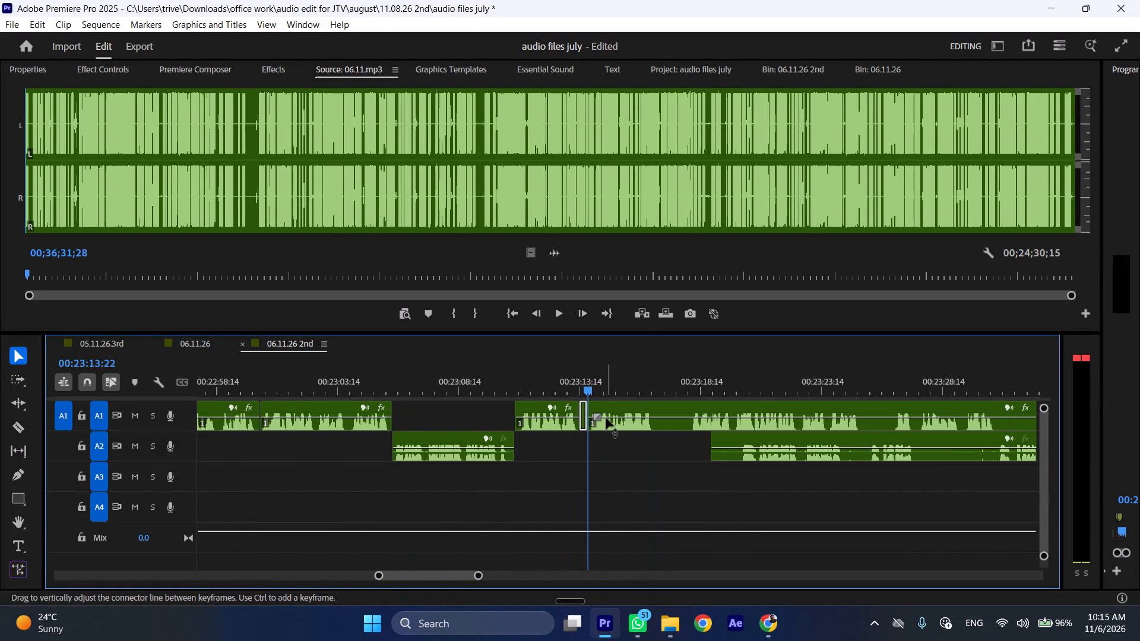
pyautogui.hotkey('ctrl', 'shift', 'd')
# Split the A1 clip at 00:23:16:15, in the pause after the second speech segment.
pyautogui.moveTo(643, 385); pyautogui.dragTo(655, 386)
pyautogui.hotkey('shift', 'c')
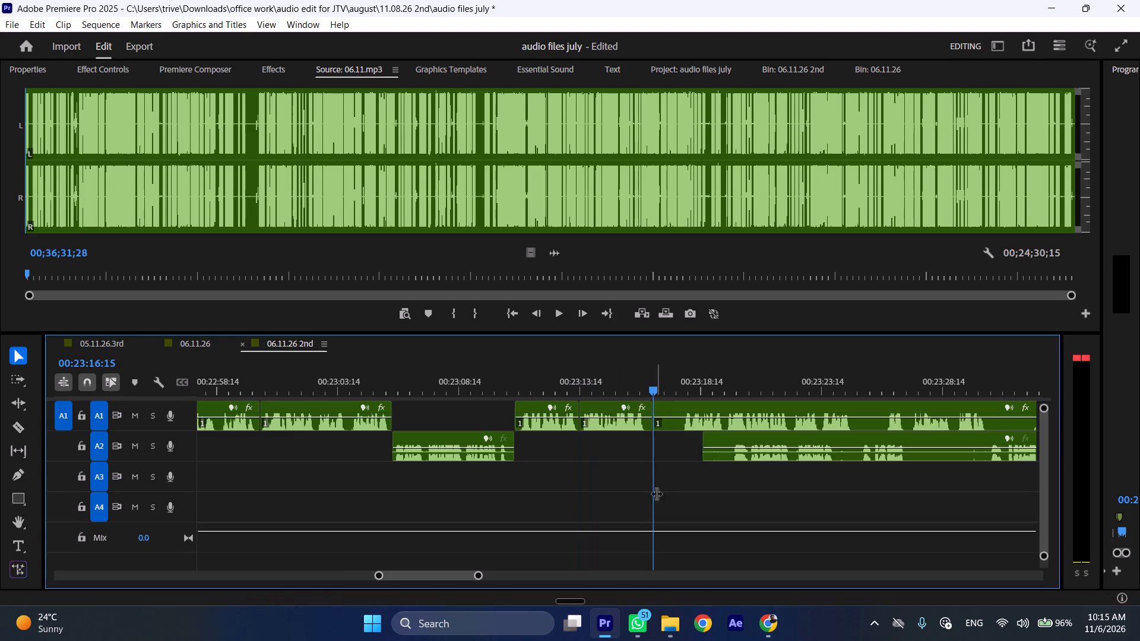
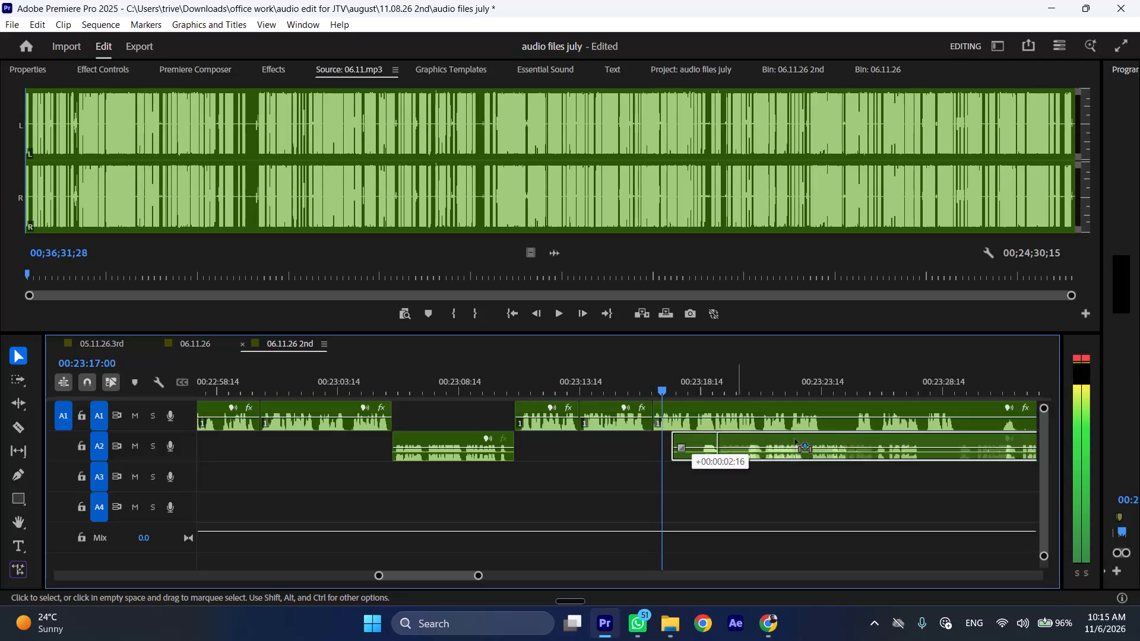
# Trim the silent head of the A2 clip so that it starts at about 00:23:30:16, just before its speech.
pyautogui.press('l')
pyautogui.scroll(-6, 784, 464)
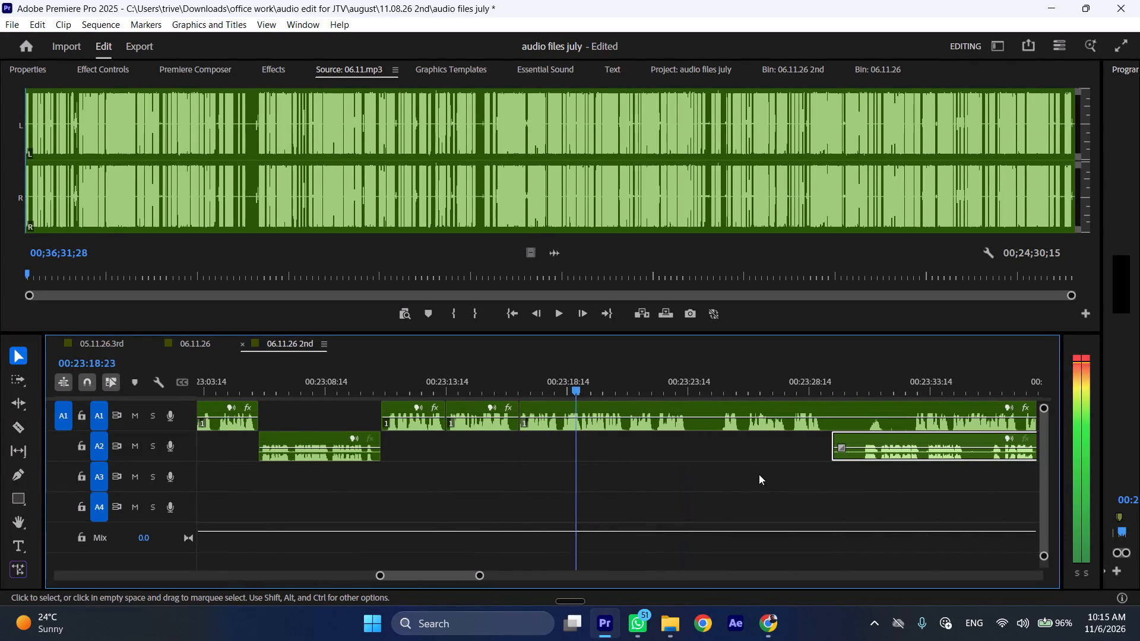
pyautogui.moveTo(834, 437); pyautogui.dragTo(862, 439)
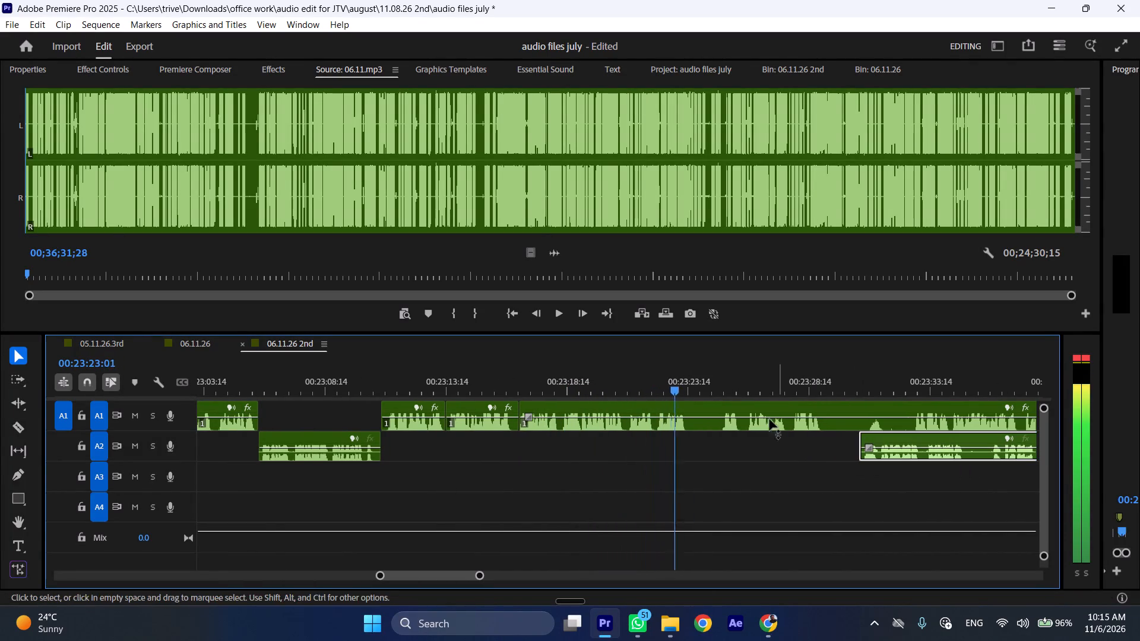
# Cut the pause from about 00:23:23:12 to 00:23:24:21 out of the A1 clip and close the gap on both tracks.
pyautogui.press('space')
pyautogui.hotkey('shift', 'c')
pyautogui.click(721, 385)
pyautogui.click(736, 407)
pyautogui.hotkey('shift', 'c')
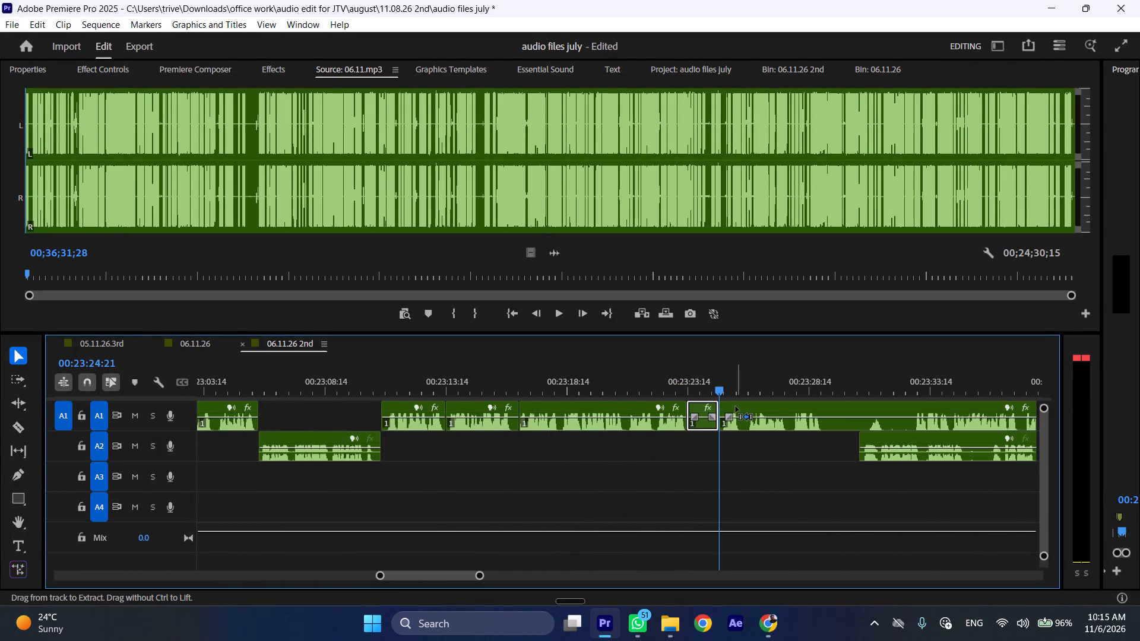
pyautogui.hotkey('ctrl', 'shift', 'd')
# Play the next A1 speech segment and split the A1 clip at its end, at 00:23:27:18.
pyautogui.press('space')
pyautogui.press('l')
pyautogui.scroll(-5, 749, 418)
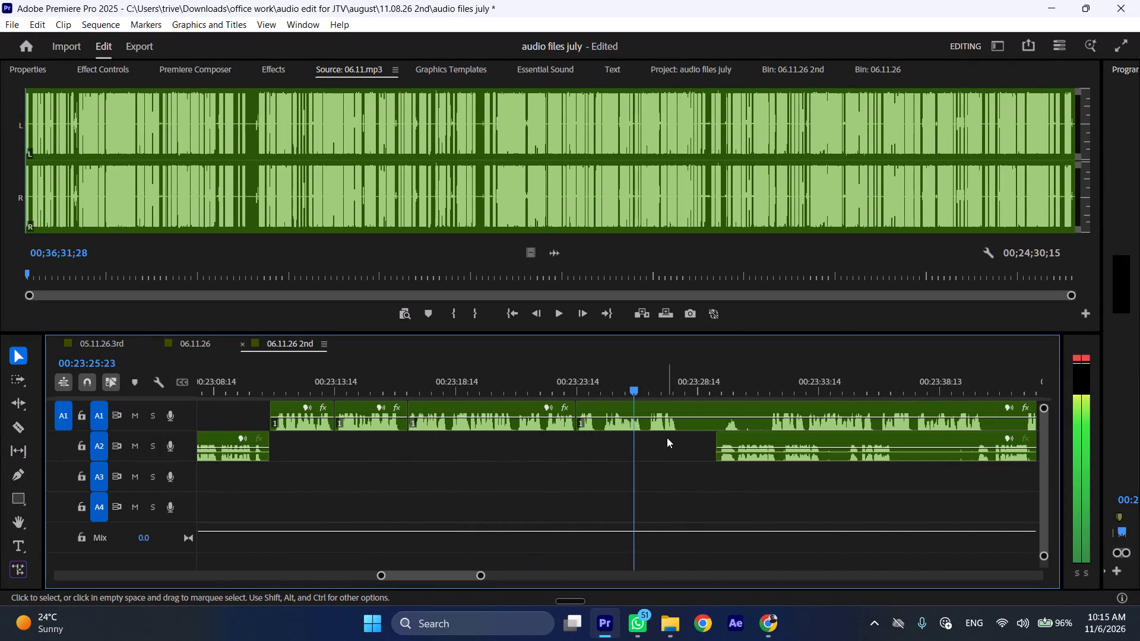
pyautogui.press('space')
pyautogui.write('C')
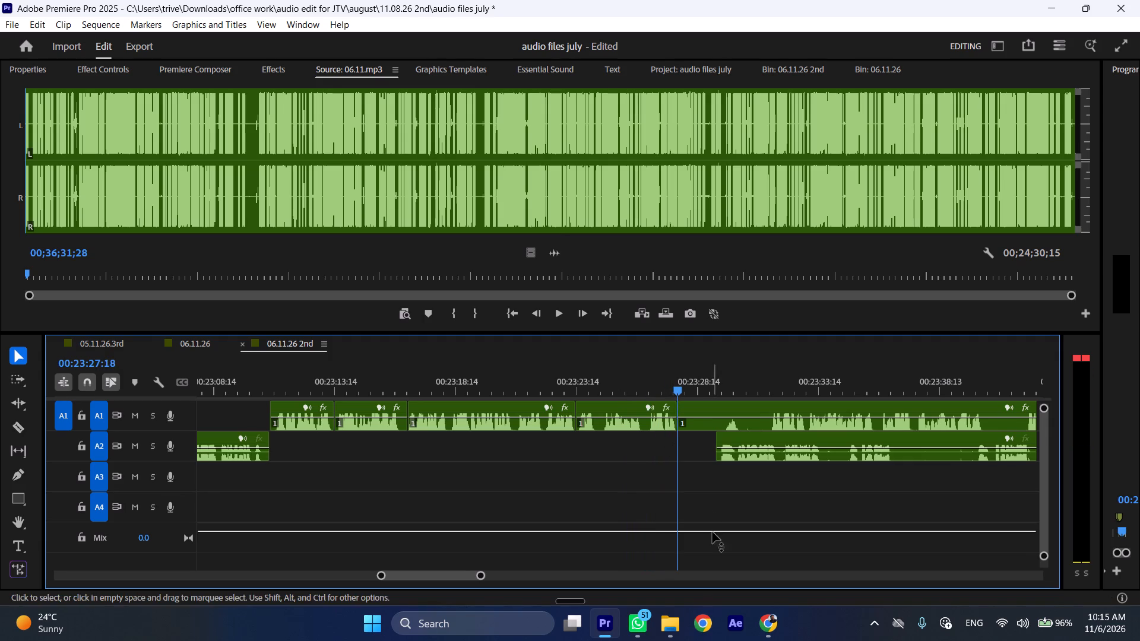
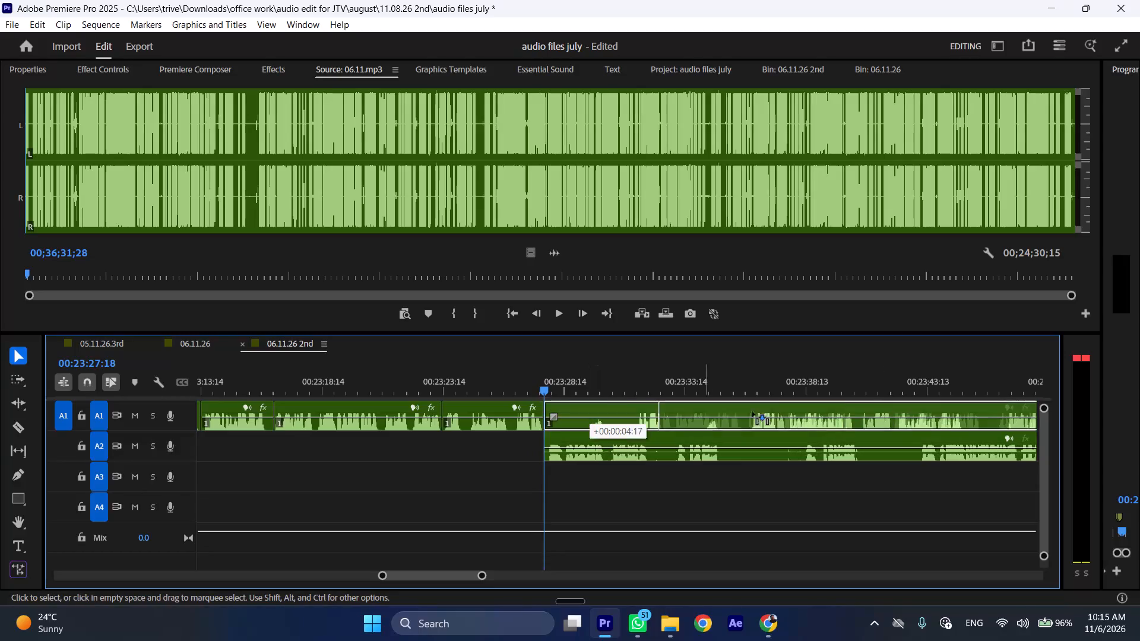
# Cut the pause from 00:23:32:04 to about 00:23:33:03 out of the A2 clip and close the gap on both tracks.
pyautogui.press('space')
pyautogui.press('l')
pyautogui.scroll(-5, 745, 454)
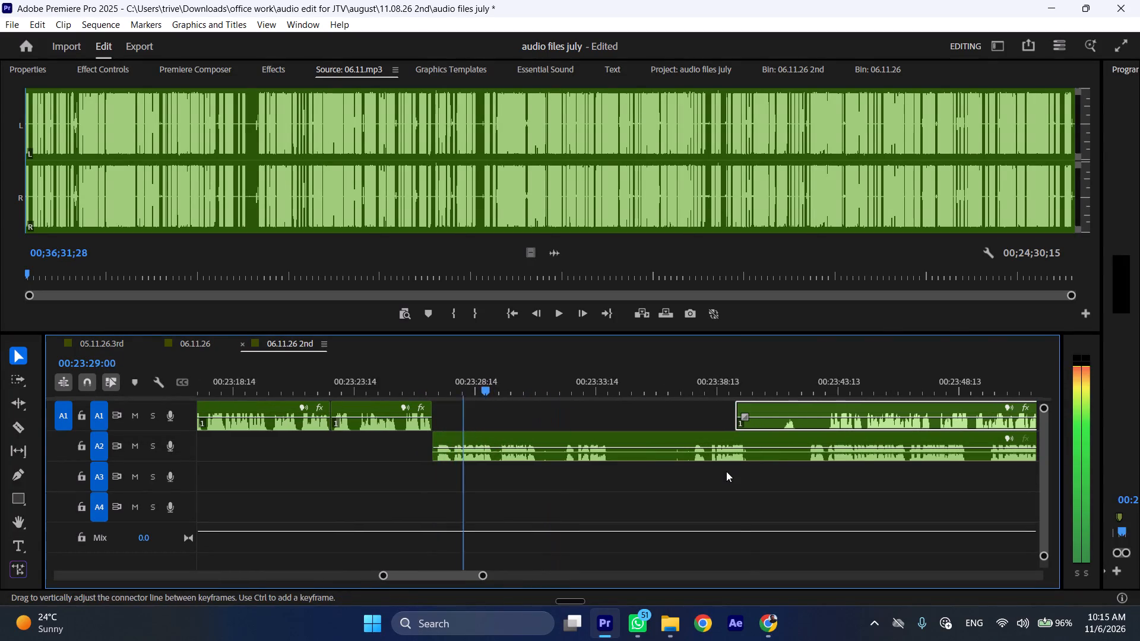
pyautogui.press('space')
pyautogui.hotkey('shift', 'c')
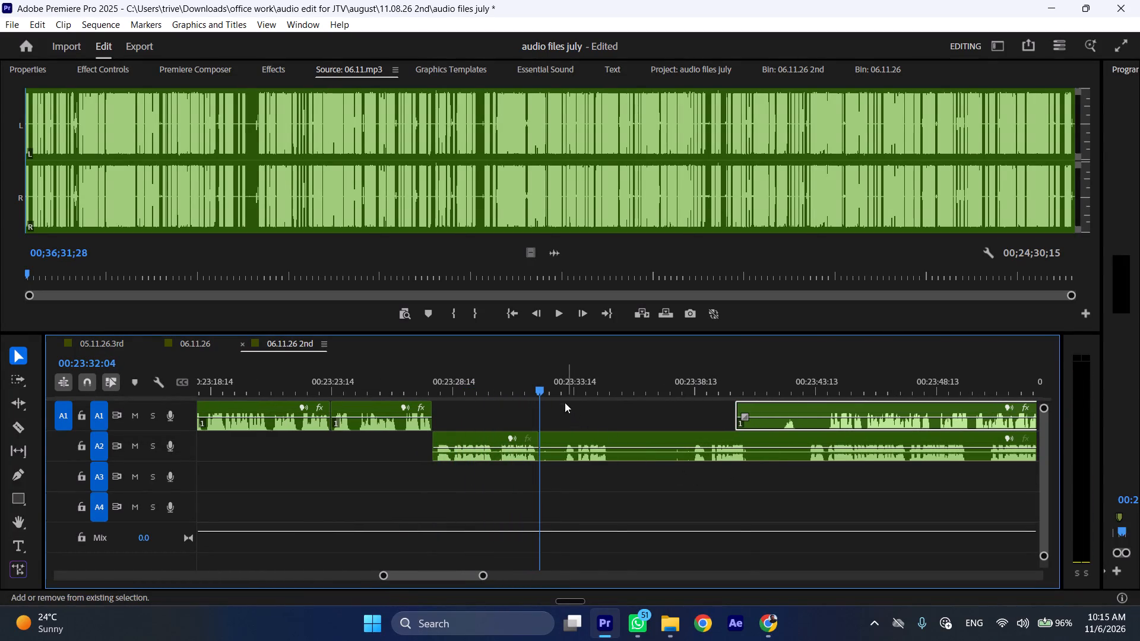
pyautogui.click(563, 389)
pyautogui.click(589, 448)
pyautogui.hotkey('shift', 'c')
pyautogui.hotkey('ctrl', 'shift', 'd')
# Cut the section from 00:23:32:04 to about 00:23:37:11 out of the A2 clip and close the gap on both tracks.
pyautogui.press('space')
pyautogui.write('l')
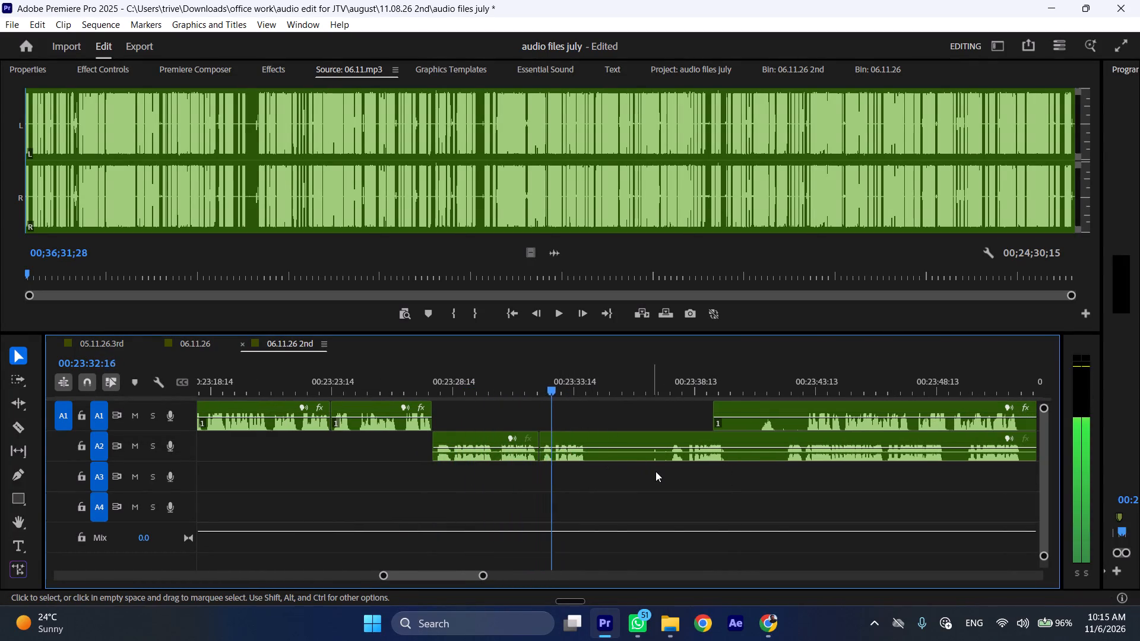
pyautogui.scroll(-5, 655, 471)
pyautogui.press('space')
pyautogui.moveTo(547, 383); pyautogui.dragTo(558, 385)
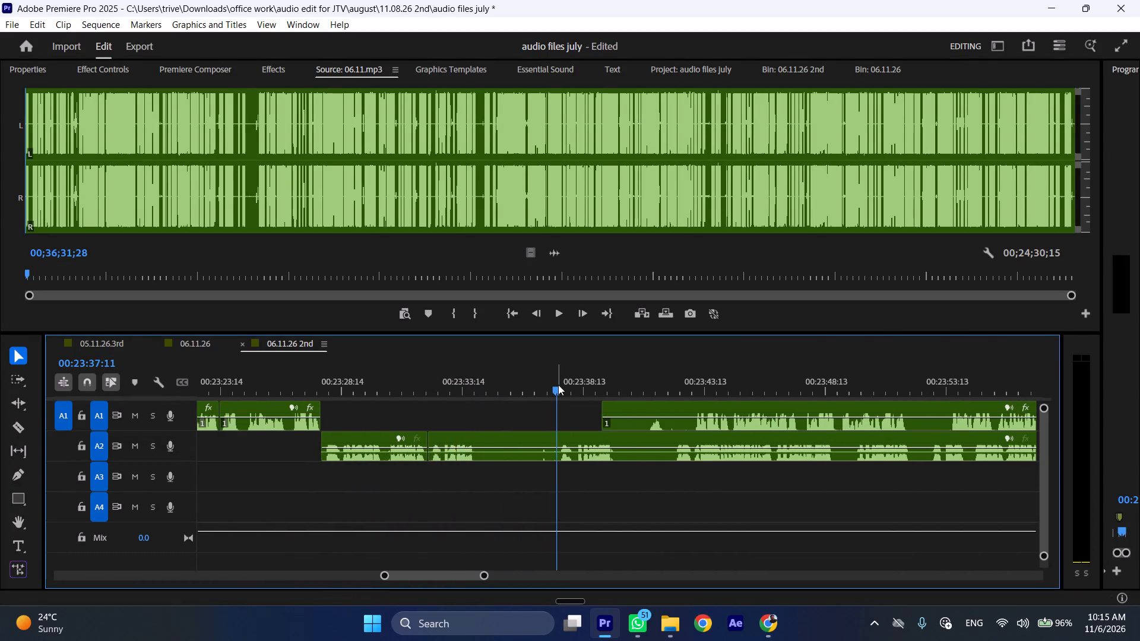
pyautogui.press('space')
pyautogui.click(558, 385)
pyautogui.click(580, 450)
pyautogui.hotkey('shift', 'c')
pyautogui.hotkey('ctrl', 'shift', 'd')
# Move the A1 clip later to about 00:23:41:12 and split the A2 clip at the end of its speech segment, at 00:23:34:14.
pyautogui.press('space')
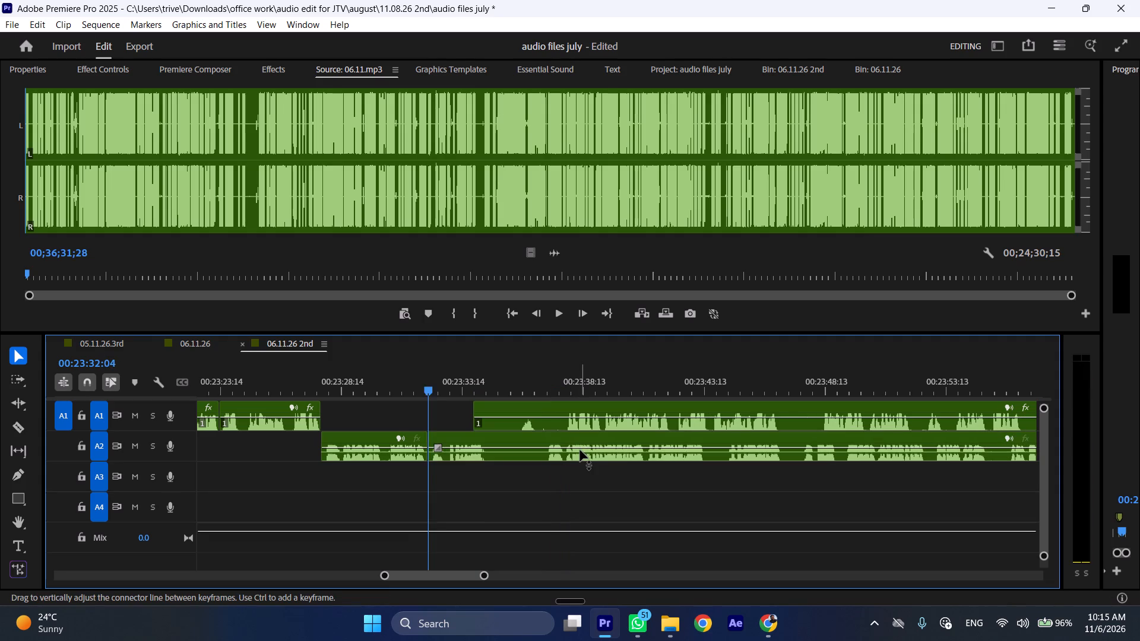
pyautogui.write('l')
pyautogui.moveTo(555, 405); pyautogui.dragTo(737, 412)
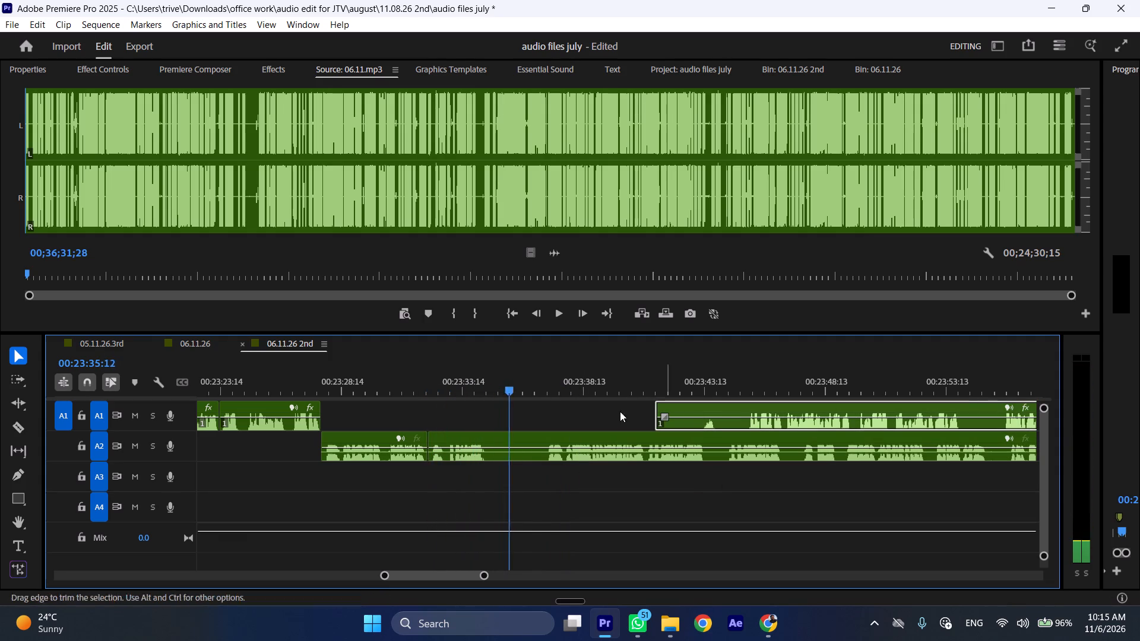
pyautogui.click(489, 382)
pyautogui.hotkey('shift', 'c')
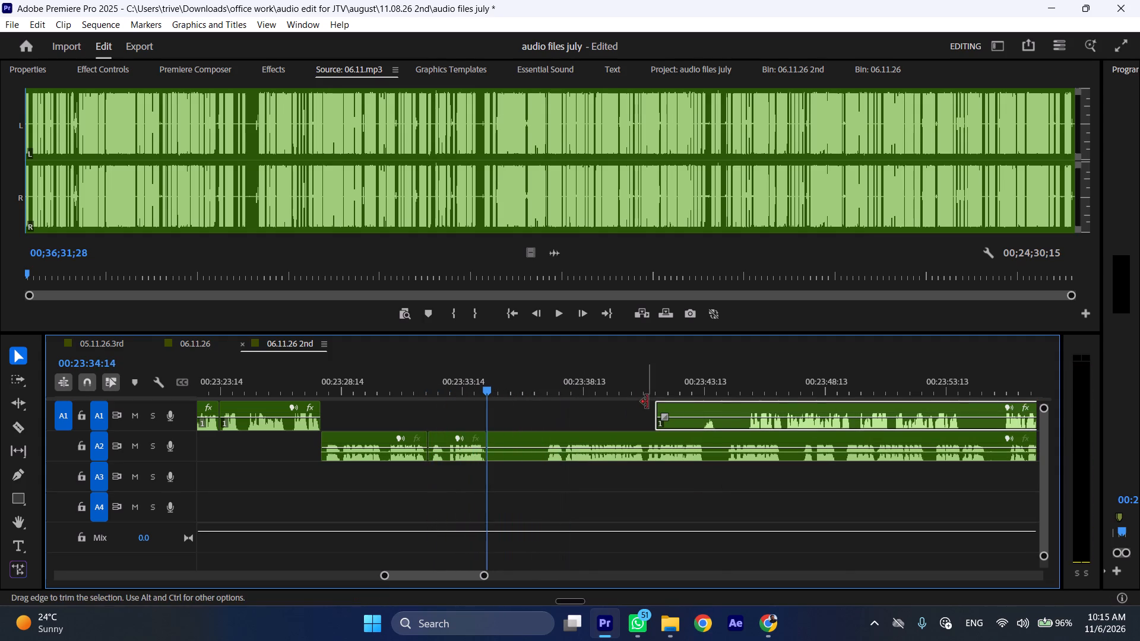
# Trim the A1 clip's head to just before its main speech and move the clip to start at the A2 split, 00:23:34:14.
pyautogui.moveTo(654, 403); pyautogui.dragTo(742, 407)
pyautogui.moveTo(781, 408); pyautogui.dragTo(523, 422)
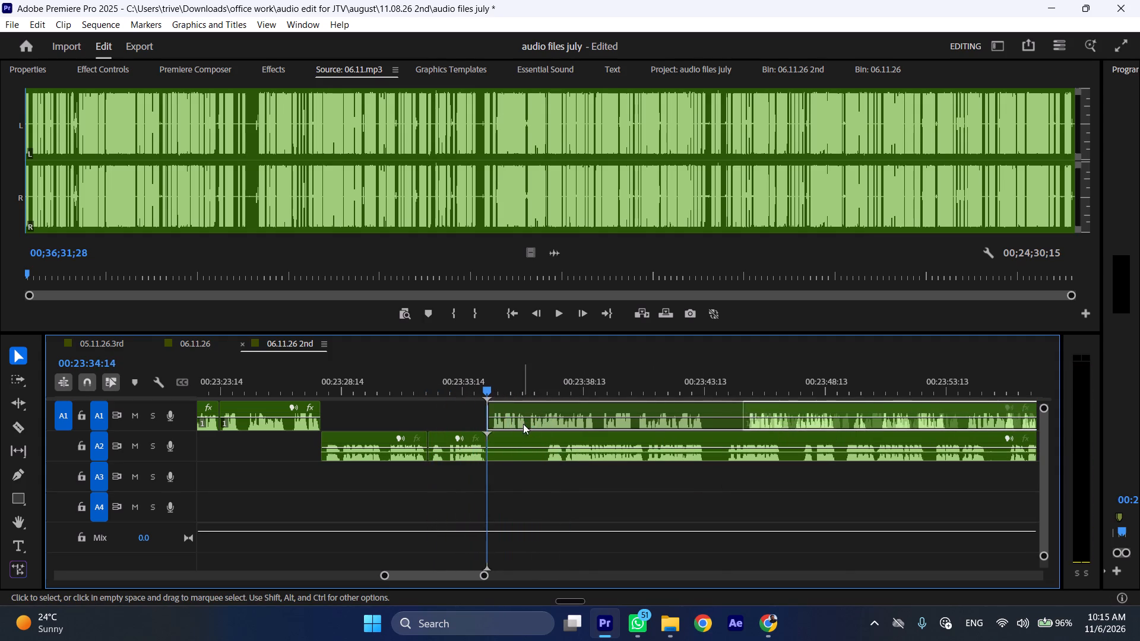
# Move the remaining A2 clip later to start at about 00:23:46:12 and play the A1 speech from 00:23:34:14.
pyautogui.moveTo(525, 438); pyautogui.dragTo(815, 438)
pyautogui.press('space')
pyautogui.press('l')
pyautogui.scroll(-6, 709, 476)
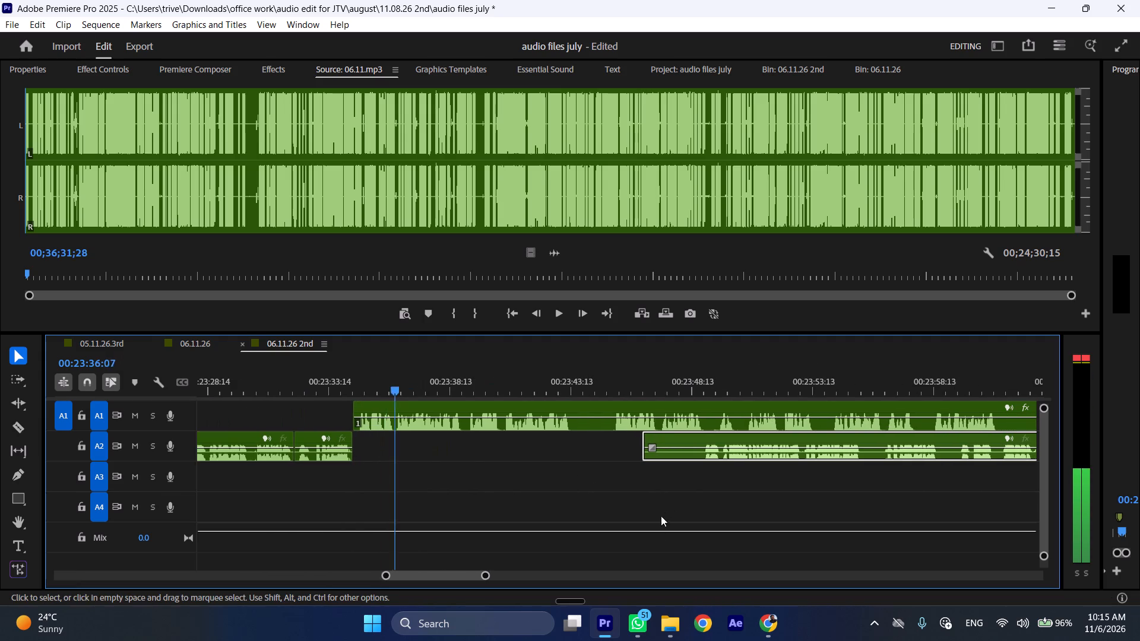
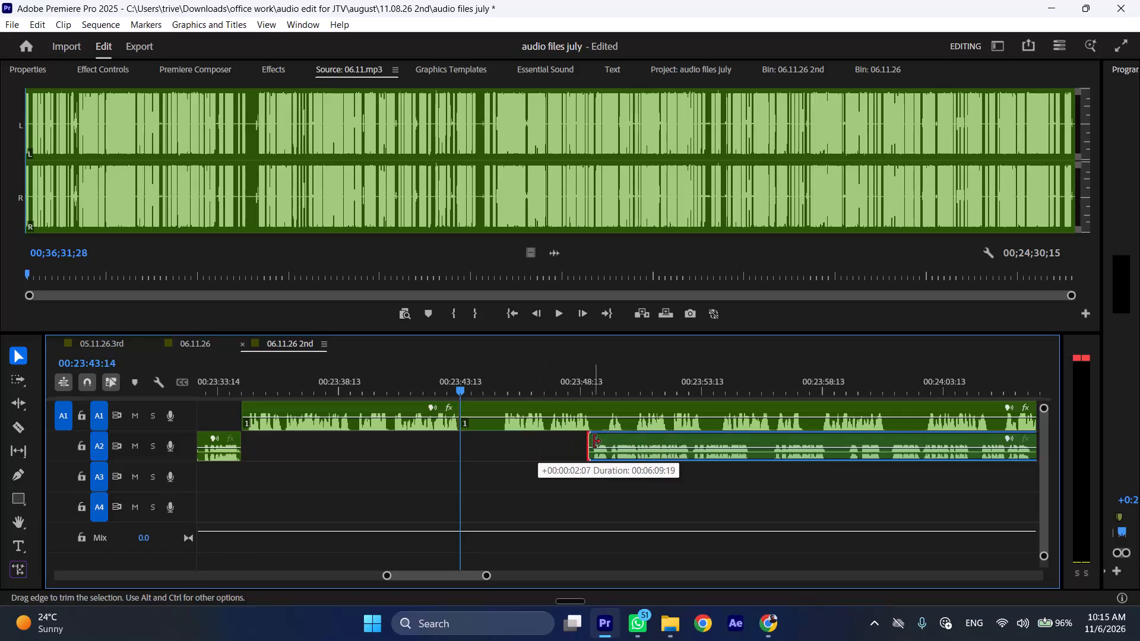
# Move the trimmed A2 clip to start at the A1 cut, 00:23:43:14, and the remaining A1 clip later to about 00:23:56:14.
pyautogui.moveTo(625, 439); pyautogui.dragTo(501, 443)
pyautogui.moveTo(476, 407); pyautogui.dragTo(791, 417)
# Play across the join from the A1 speech into the A2 clip, starting around 00:23:41, to check the transition.
pyautogui.click(412, 386)
pyautogui.press('space')
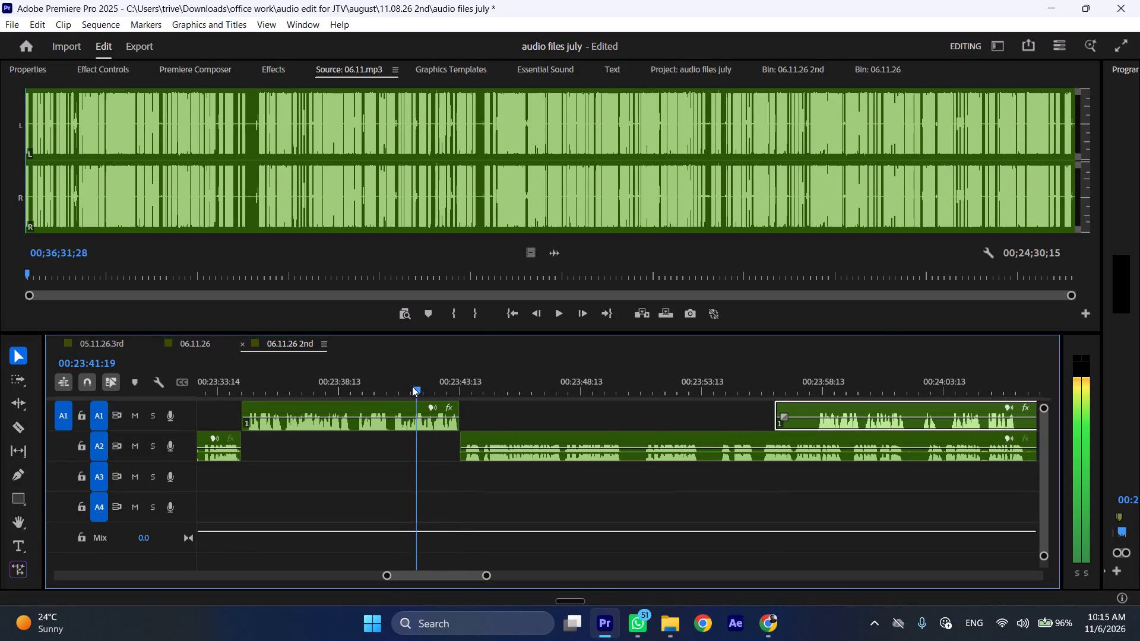
pyautogui.write('l')
pyautogui.click(426, 378)
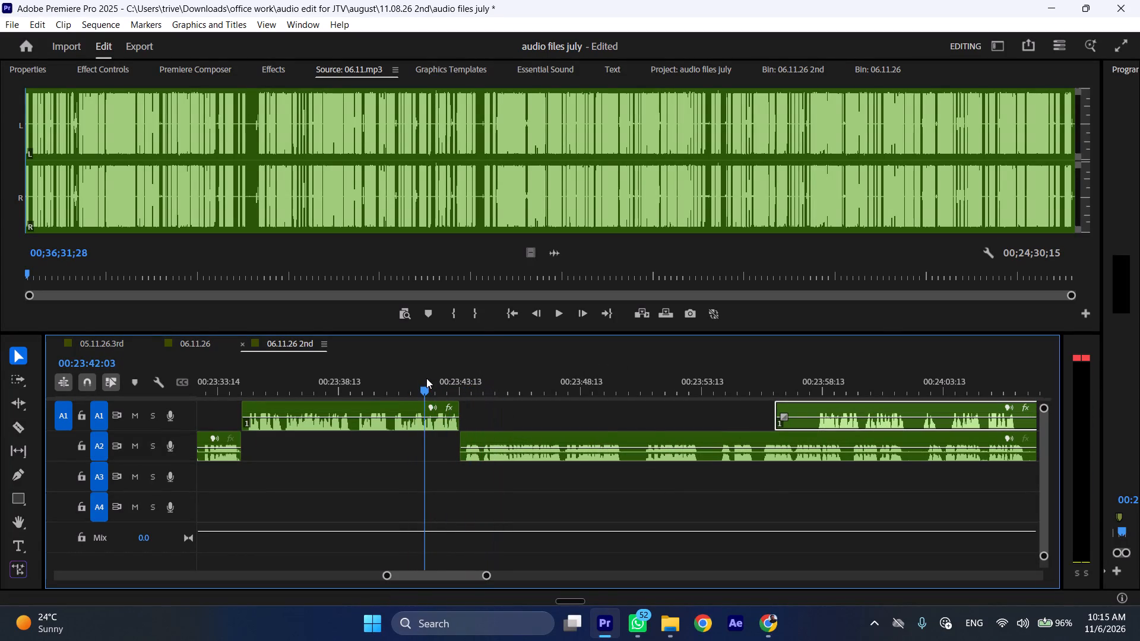
pyautogui.press('space')
pyautogui.press('space')
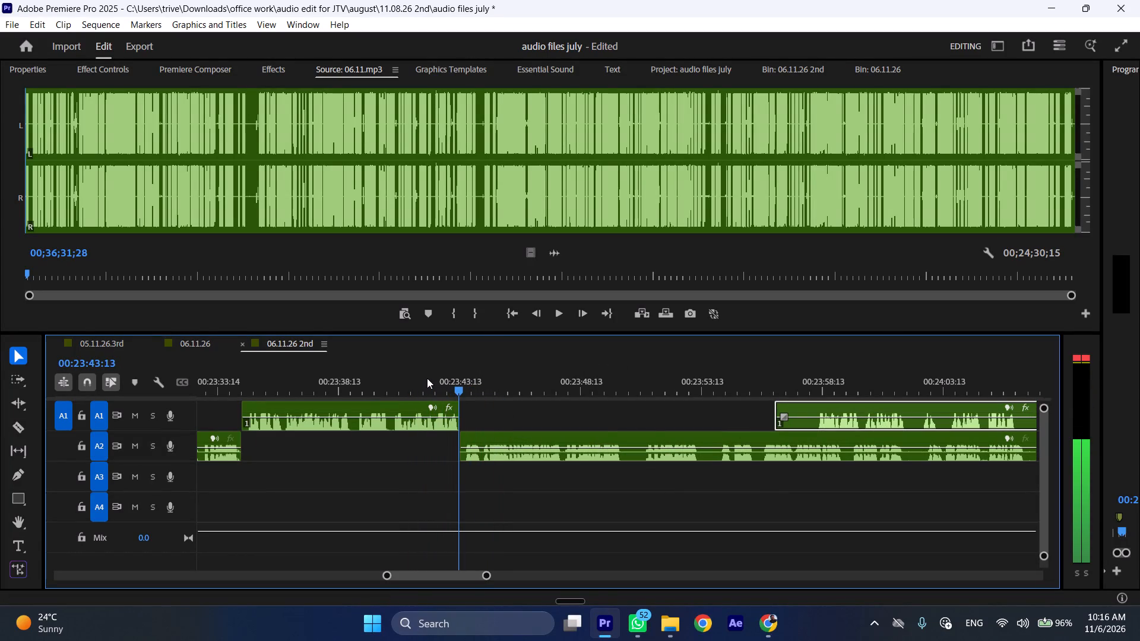
pyautogui.press('l')
pyautogui.press('l')
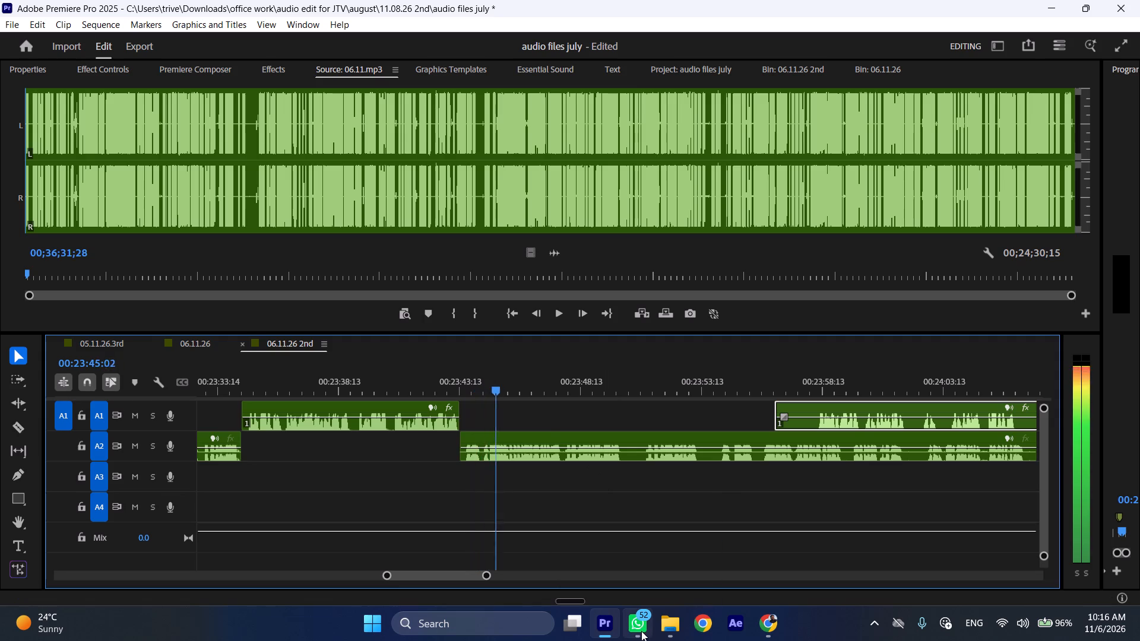
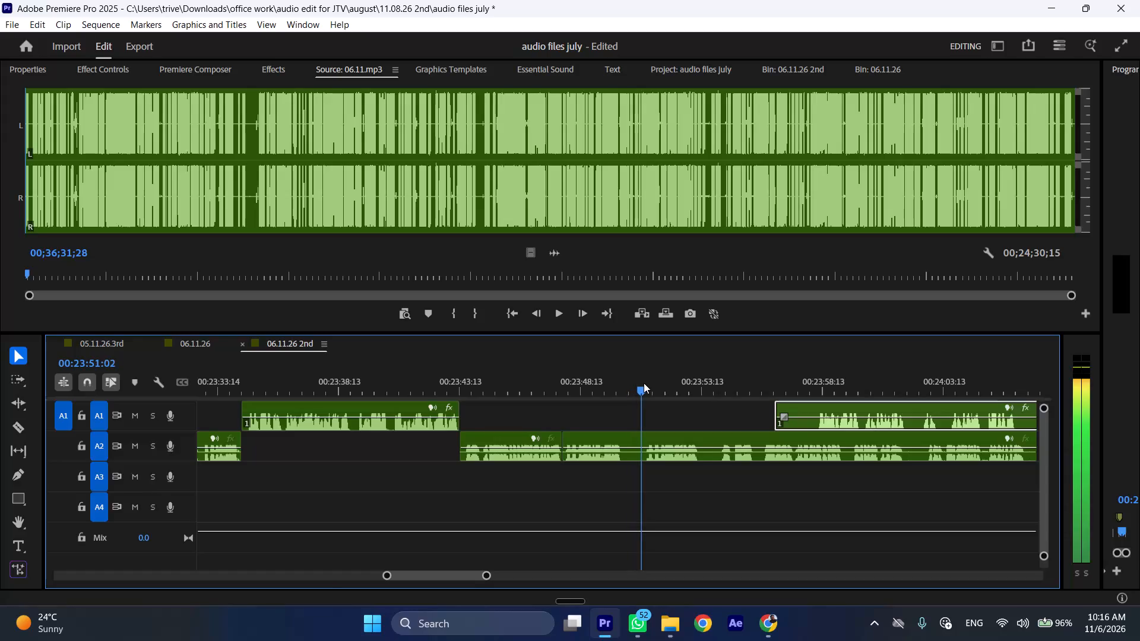
# Cut the A2 clip at 00:23:51:02 and ripple-remove the section between the previous A2 cut at 00:23:47:20 and that point.
pyautogui.click(667, 450)
pyautogui.hotkey('shift', 'c')
pyautogui.hotkey('ctrl', 'shift', 'd')
# Cut the A2 clip at 00:23:50:09, where its short speech segment ends.
pyautogui.scroll(-5, 635, 452)
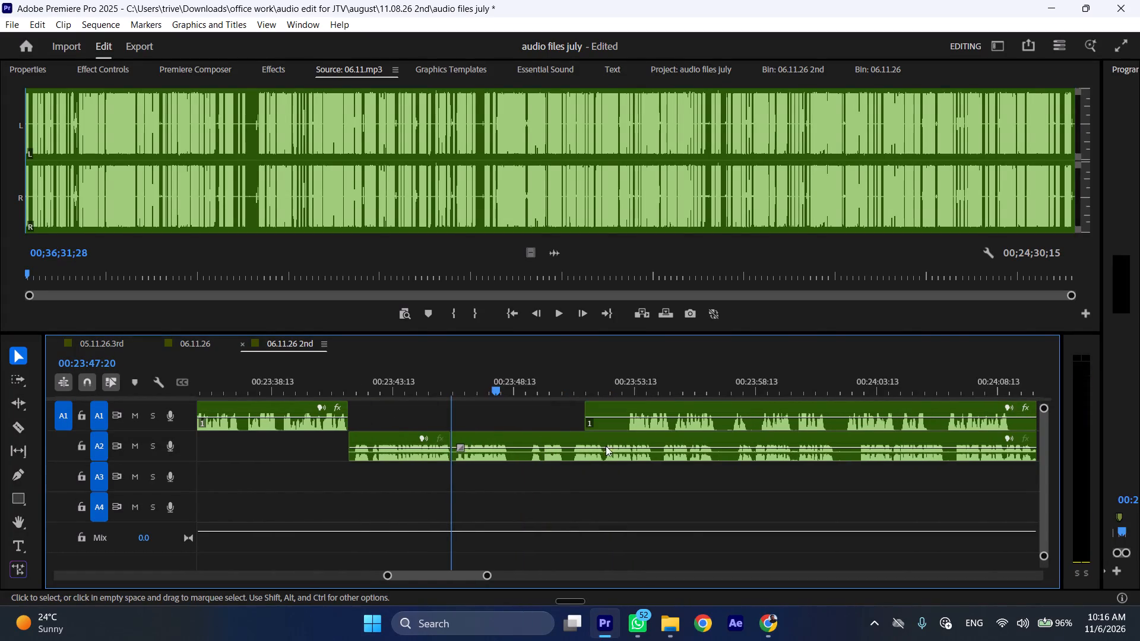
pyautogui.moveTo(503, 383); pyautogui.dragTo(515, 383)
pyautogui.hotkey('shift', 'c')
# Move the remaining A1 clip later so it starts at about 00:24:04.
pyautogui.moveTo(613, 407); pyautogui.dragTo(811, 407)
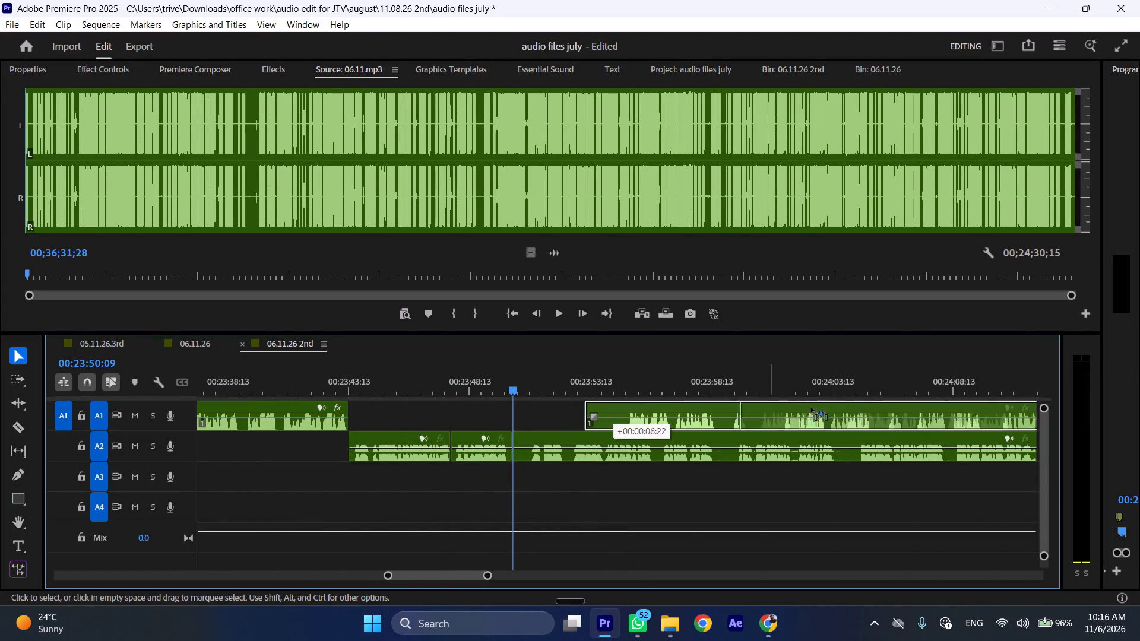
pyautogui.moveTo(811, 407); pyautogui.dragTo(891, 407)
# Cut the A2 clip at 00:23:52:21 and ripple-remove the section between the 00:23:50:09 cut and that point.
pyautogui.moveTo(566, 397); pyautogui.dragTo(575, 396)
pyautogui.click(575, 389)
pyautogui.click(606, 450)
pyautogui.hotkey('shift', 'c')
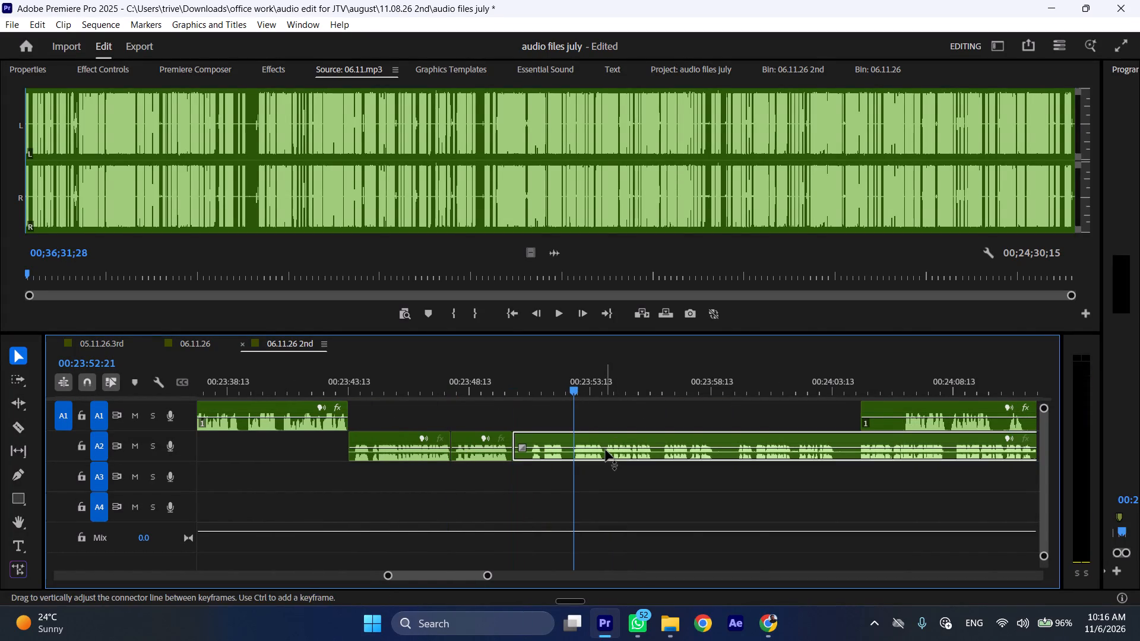
pyautogui.hotkey('ctrl', 'shift', 'd')
# Play on from the new A2 join and cut the A2 clip at 00:23:56:06, at the end of the speech segment.
pyautogui.press('space')
pyautogui.write('l')
pyautogui.scroll(-6, 606, 454)
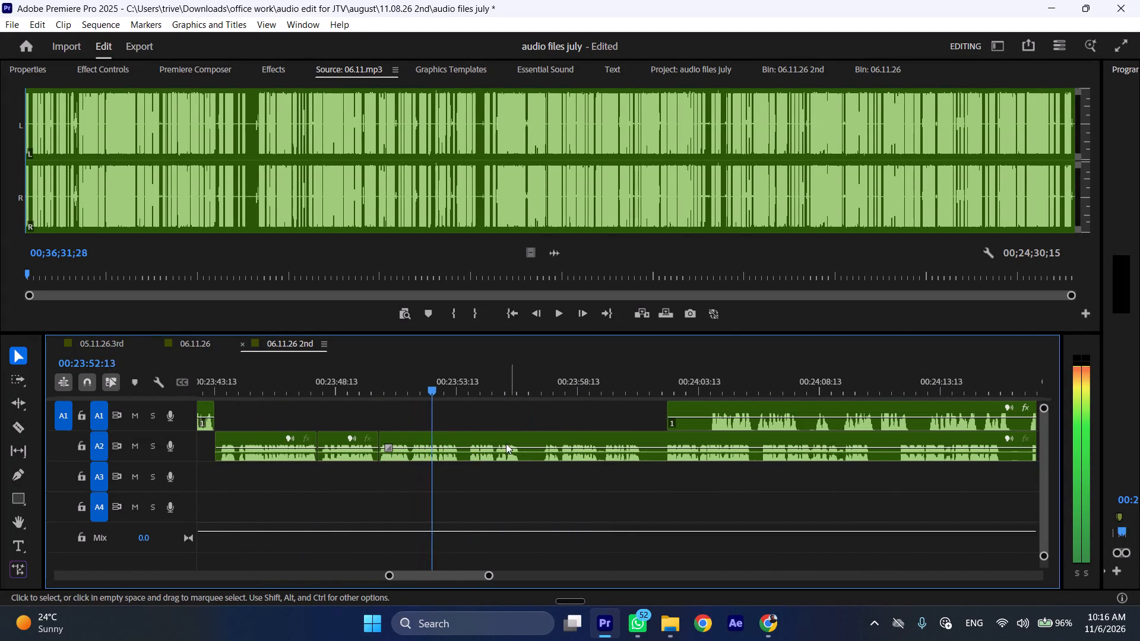
pyautogui.press('space')
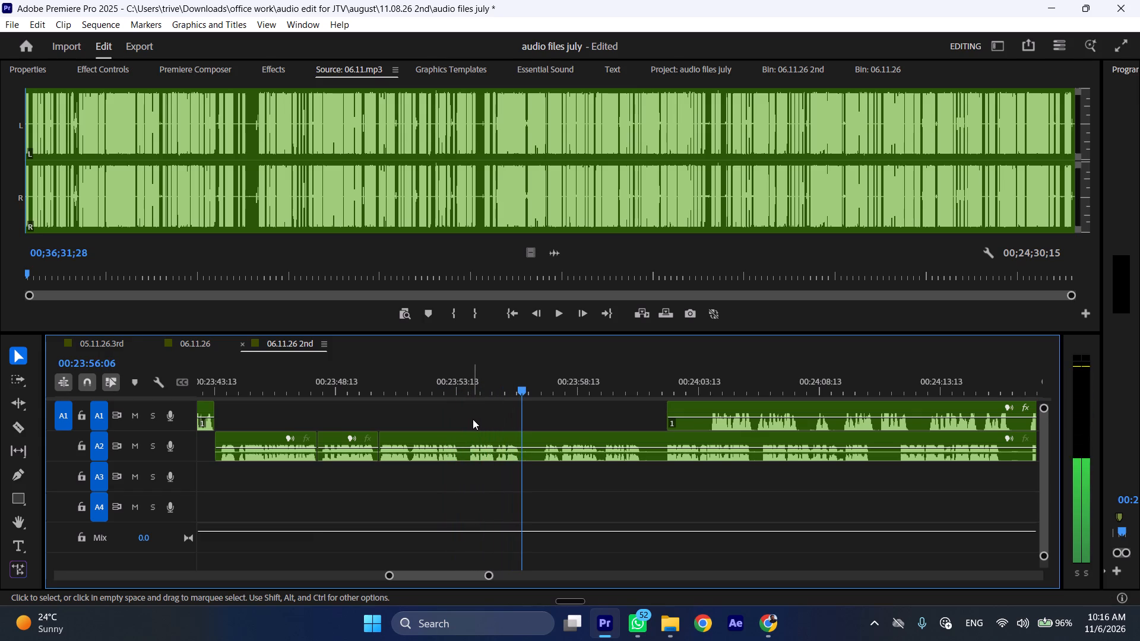
pyautogui.hotkey('shift', 'c')
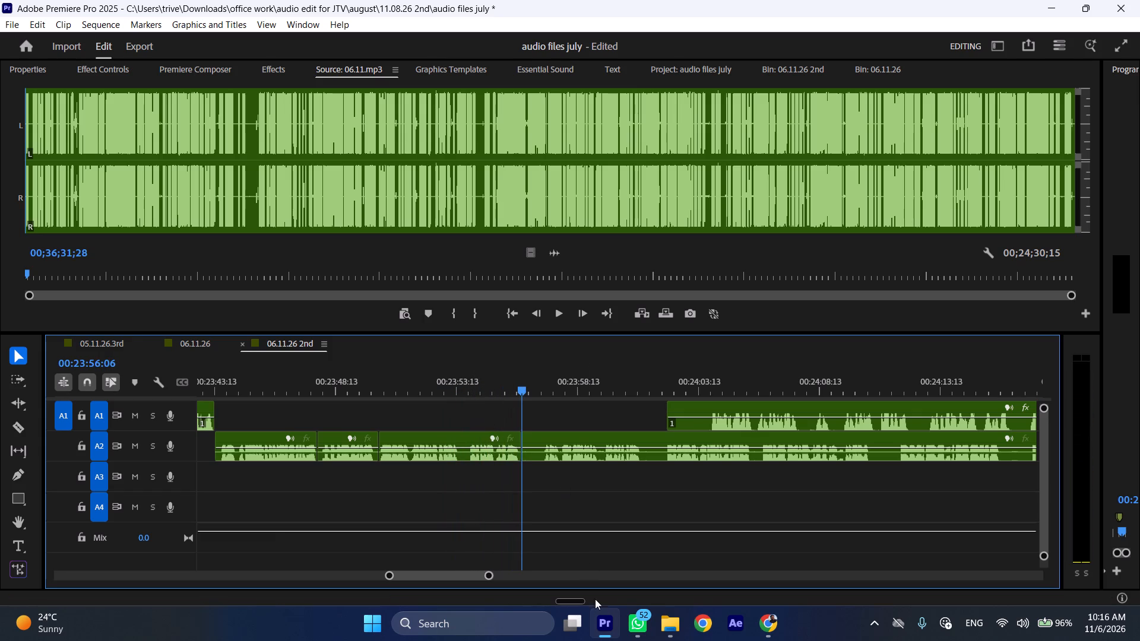
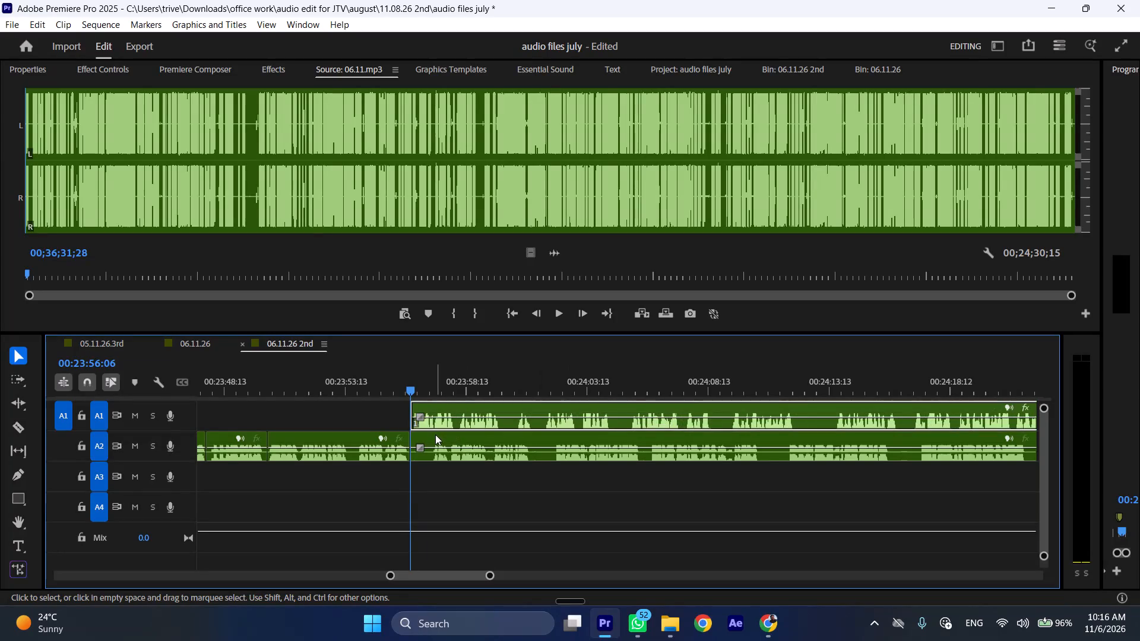
# Move the remaining A2 clip later so it starts at about 00:24:08, clear of the A1 speech being played.
pyautogui.moveTo(436, 439); pyautogui.dragTo(583, 439)
pyautogui.press('space')
pyautogui.write('l')
pyautogui.scroll(-5, 584, 443)
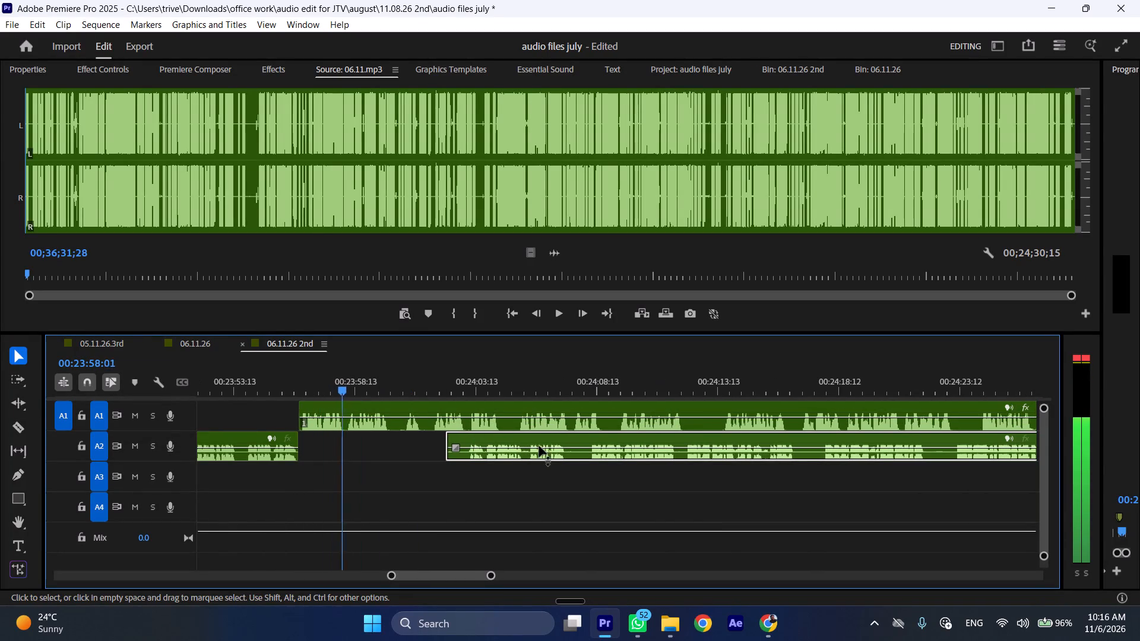
pyautogui.moveTo(480, 438); pyautogui.dragTo(605, 441)
pyautogui.moveTo(577, 441); pyautogui.dragTo(596, 441)
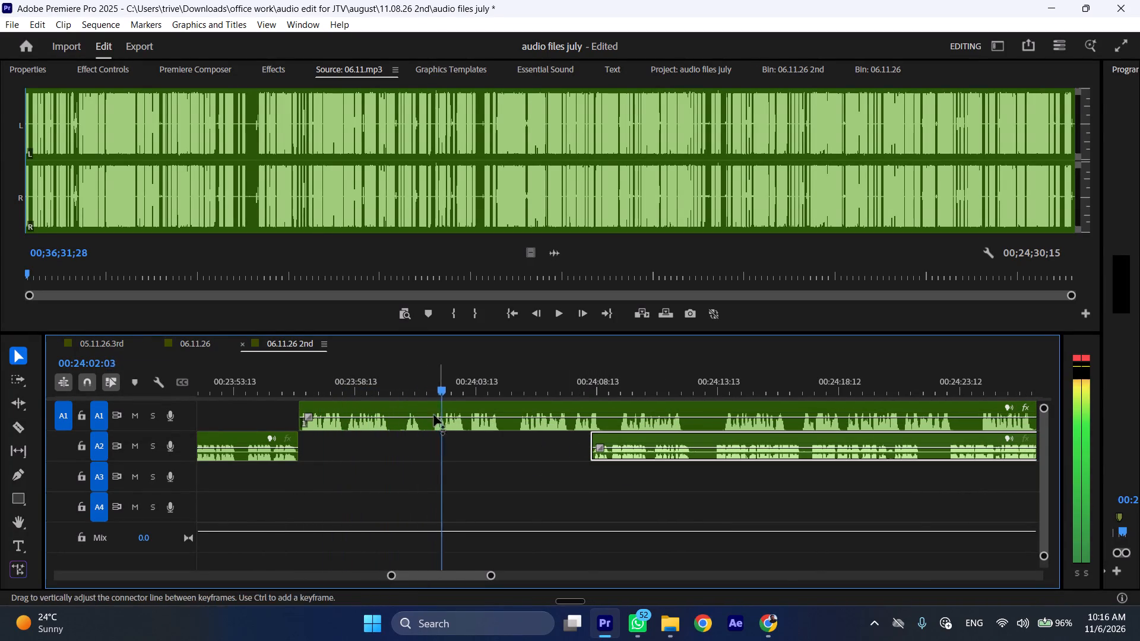
# Cut the A1 clip at about 00:23:58 and 00:24:02 and ripple-remove the section between the cuts.
pyautogui.click(350, 385)
pyautogui.press('space')
pyautogui.moveTo(348, 385); pyautogui.dragTo(436, 385)
pyautogui.hotkey('shift', 'c')
pyautogui.click(451, 417)
pyautogui.hotkey('shift', 'c')
pyautogui.hotkey('ctrl', 'shift', 'd')
# Play on from the new A1 join and cut the A1 clip at 00:24:00:23, at the end of the speech segment.
pyautogui.press('space')
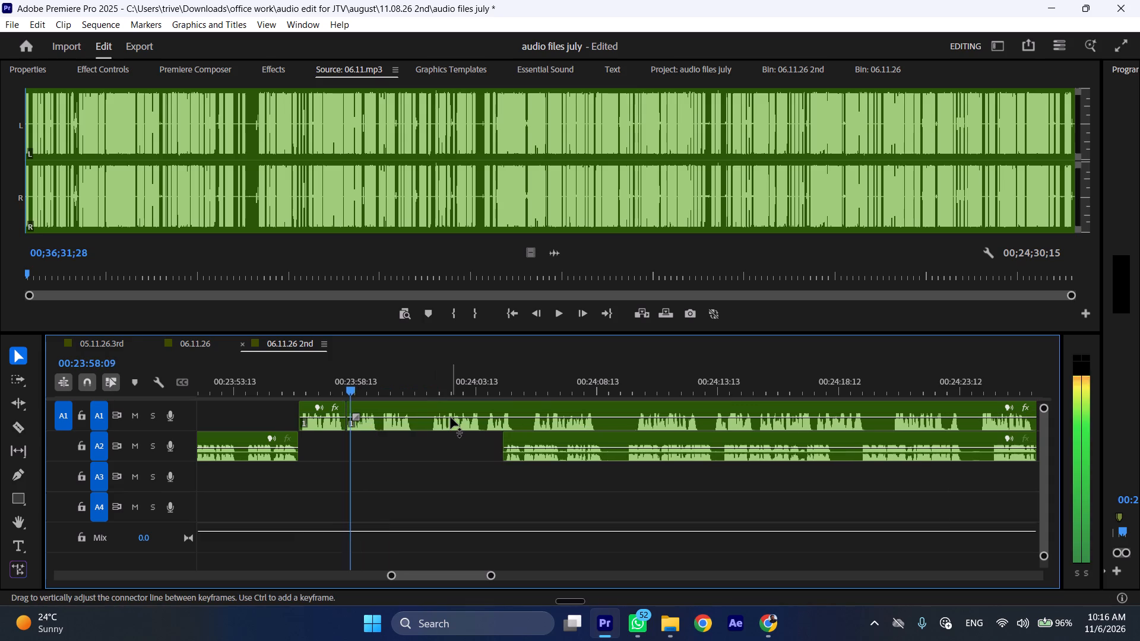
pyautogui.write('l')
pyautogui.press('space')
pyautogui.write('C')
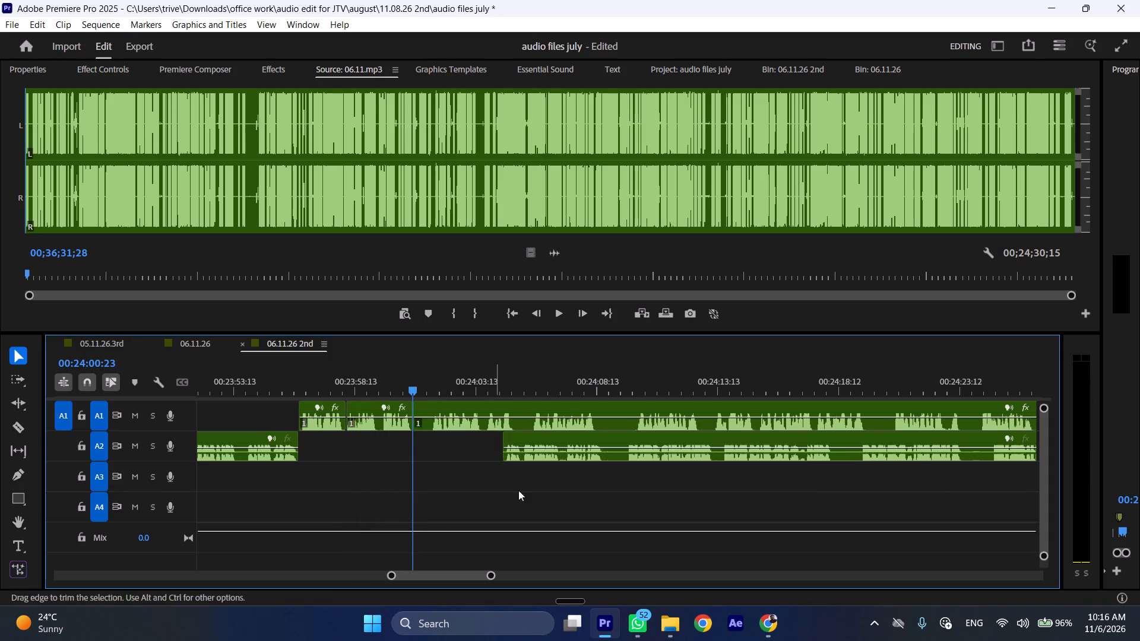
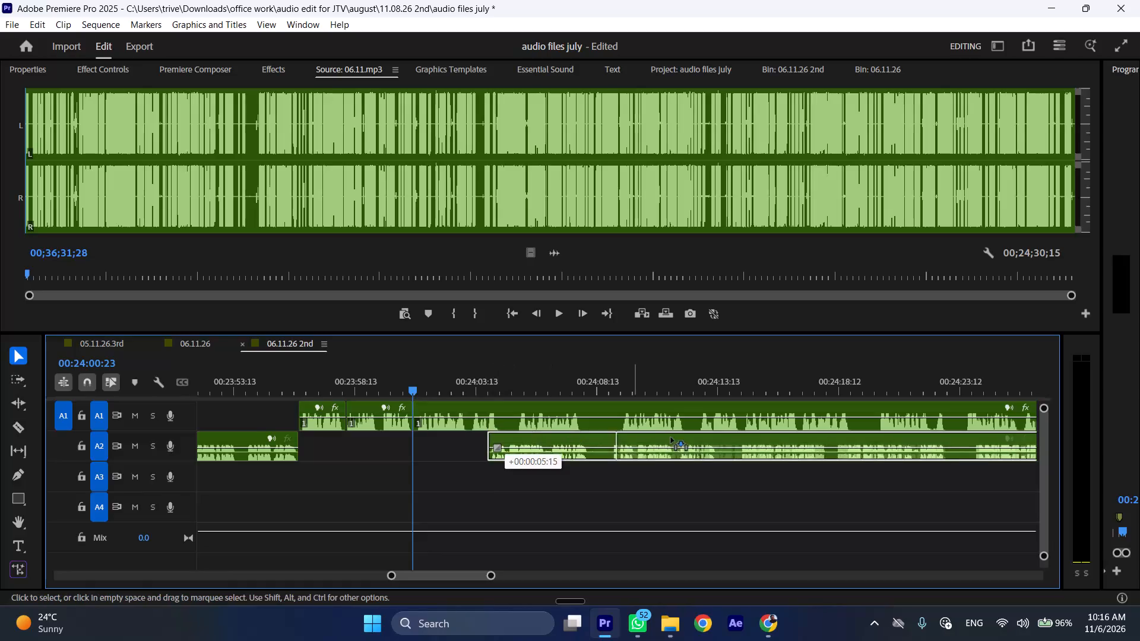
# Play on from the A1 cut, then cut the A1 clip at about 00:24:03 and 00:24:05 and ripple-remove the section between.
pyautogui.press('space')
pyautogui.press('l')
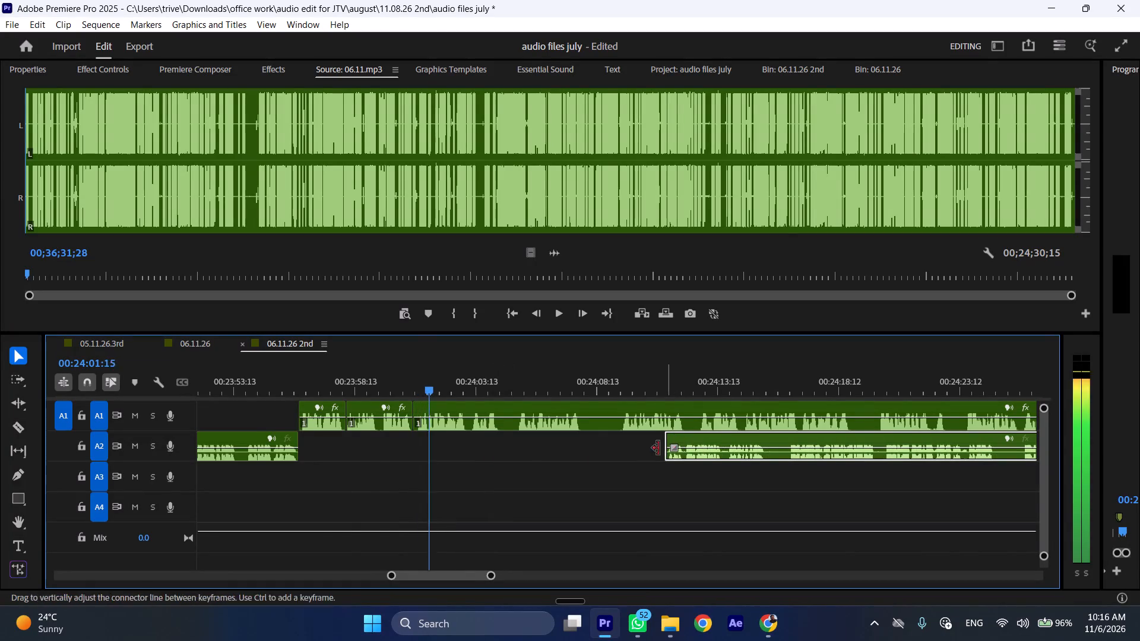
pyautogui.scroll(-5, 565, 445)
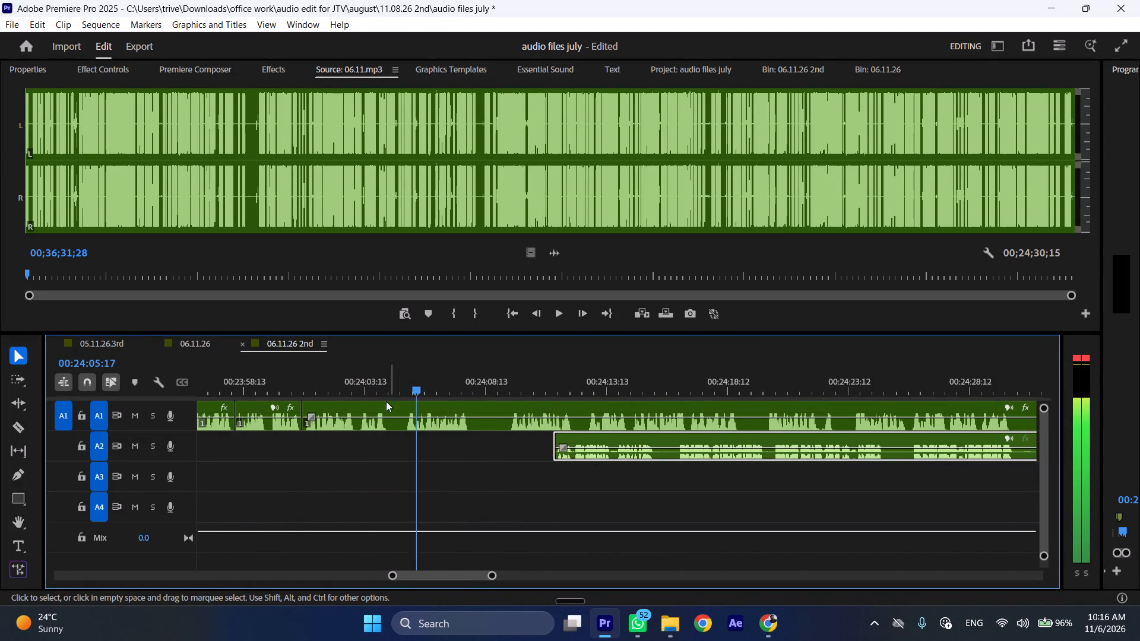
pyautogui.moveTo(359, 382); pyautogui.dragTo(406, 382)
pyautogui.hotkey('shift', 'c')
pyautogui.click(427, 407)
pyautogui.write('C')
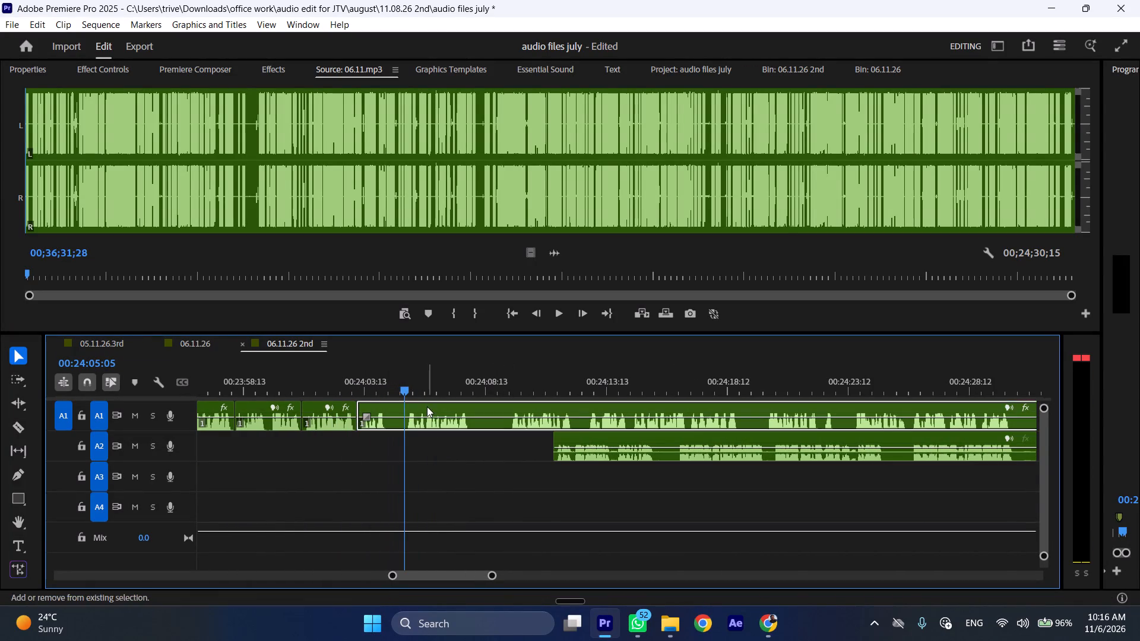
pyautogui.press('space')
pyautogui.hotkey('ctrl', 'shift', 'd')
# Play on from the new A1 join and cut the A1 clip at 00:24:06:02, at the end of the speech segment.
pyautogui.press('space')
pyautogui.write('l')
pyautogui.press('space')
pyautogui.write('C')
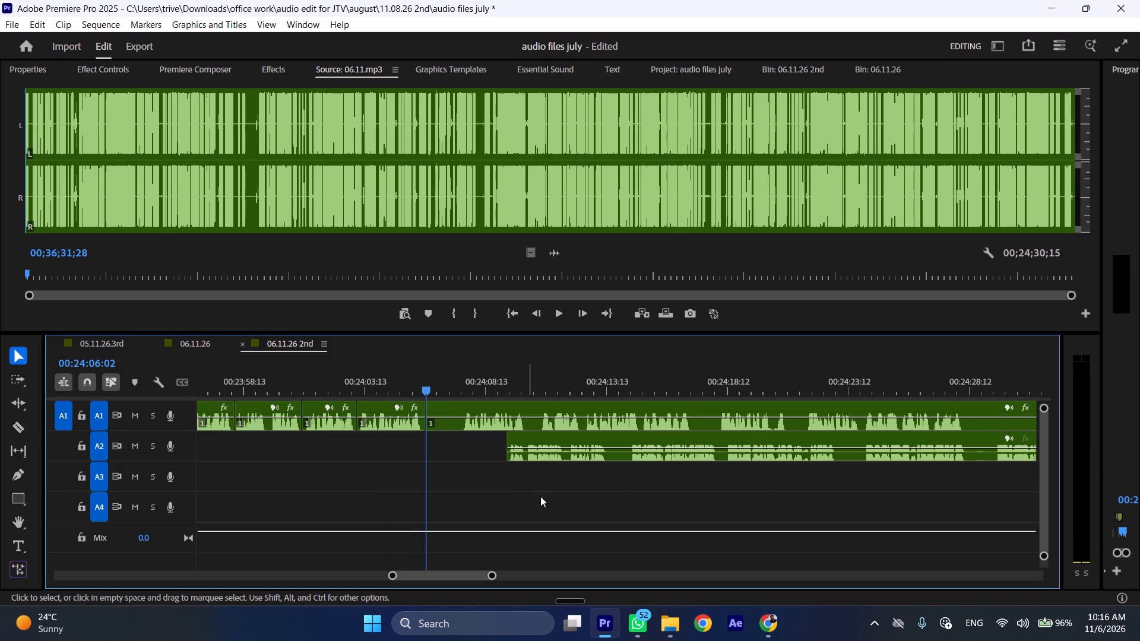
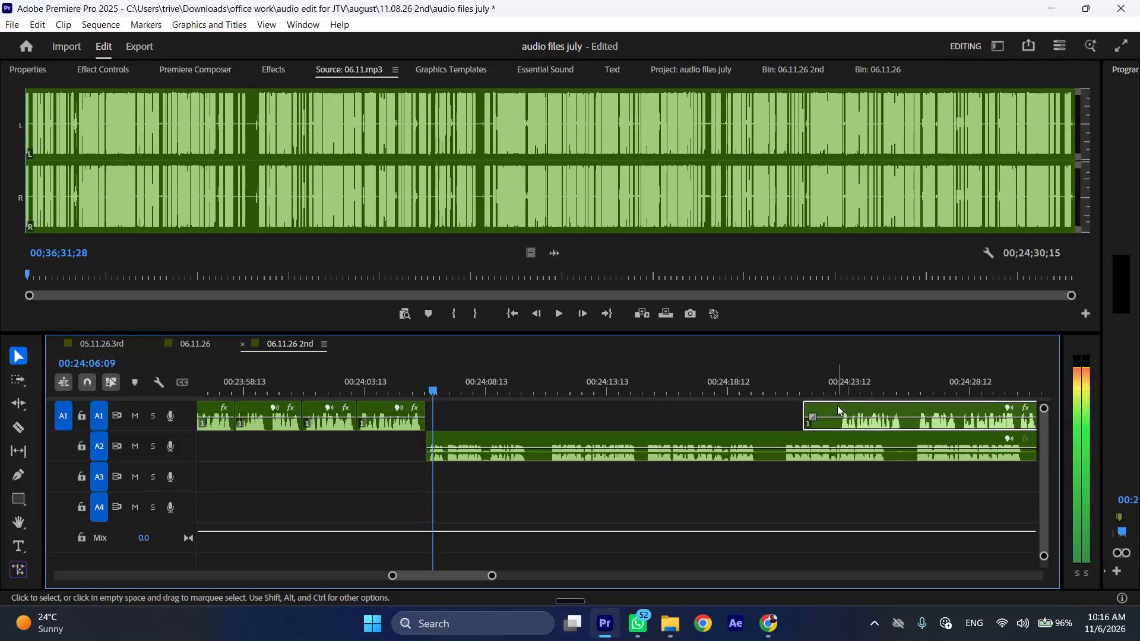
# Cut the A2 clip at about 00:24:10 and at 00:24:11:03, and ripple-remove the pause between the cuts.
pyautogui.press('space')
pyautogui.hotkey('shift', 'c')
pyautogui.click(549, 388)
pyautogui.click(572, 451)
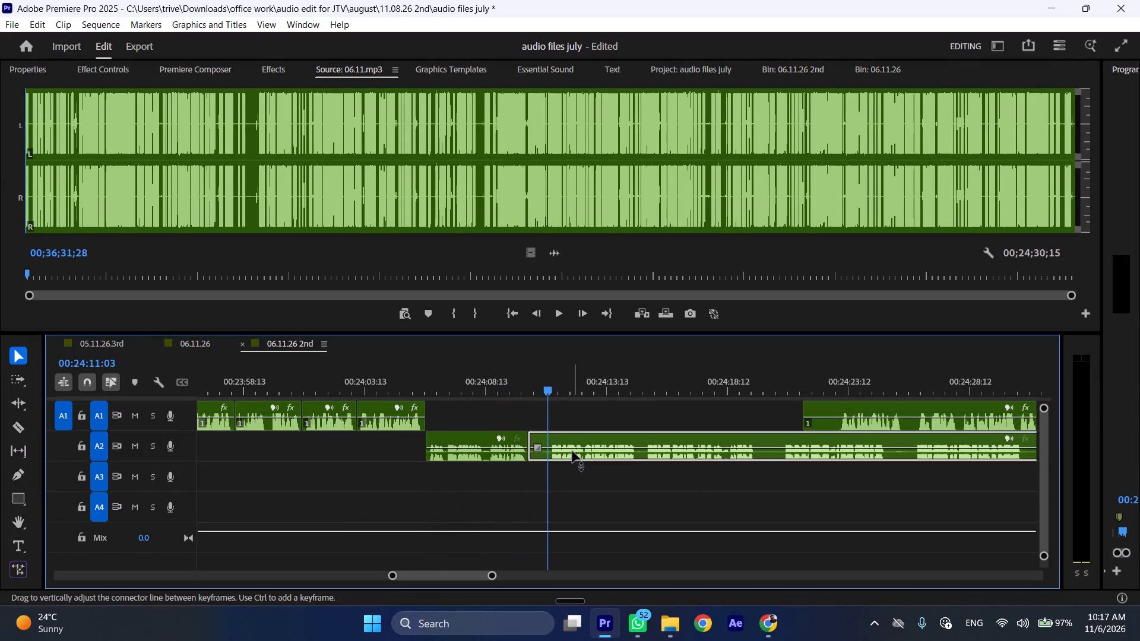
pyautogui.hotkey('shift', 'c')
pyautogui.hotkey('ctrl', 'shift', 'd')
# Play on from the new A2 join at faster speed and cut the A2 clip at 00:24:19:01, after the speech segment.
pyautogui.press('space')
pyautogui.write('l')
pyautogui.scroll(-5, 584, 445)
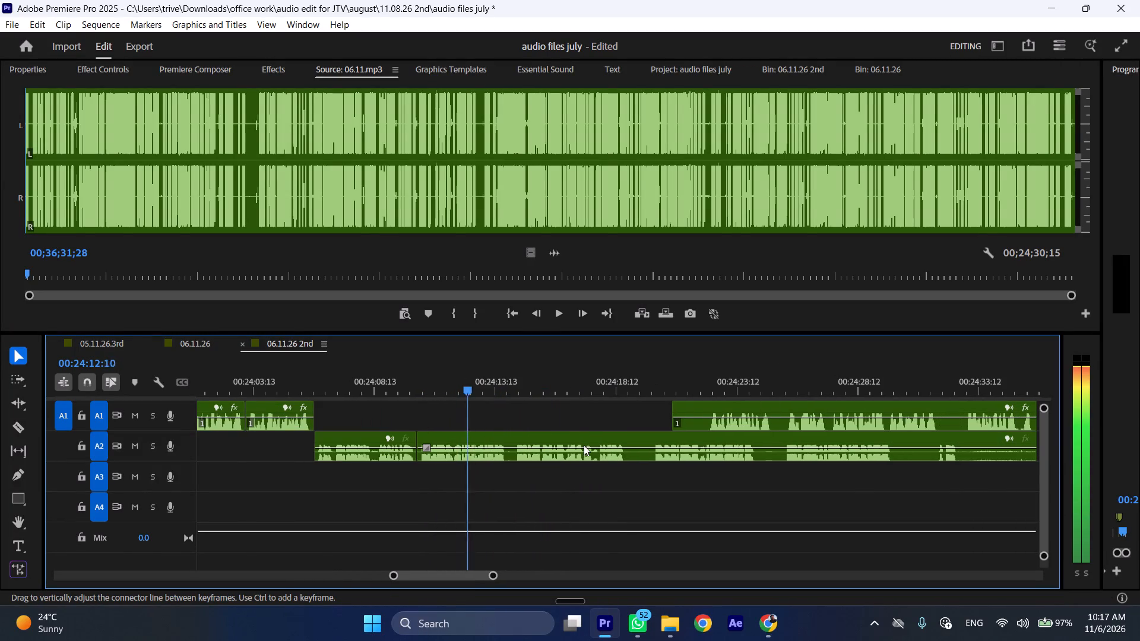
pyautogui.scroll(-5, 679, 442)
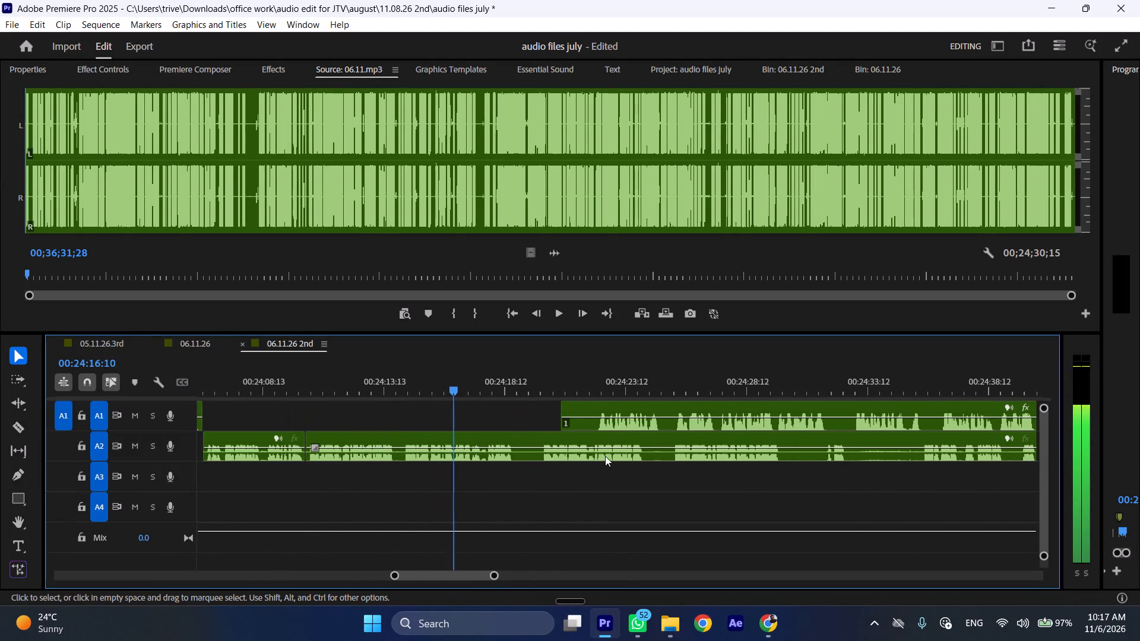
pyautogui.press('space')
pyautogui.write('C')
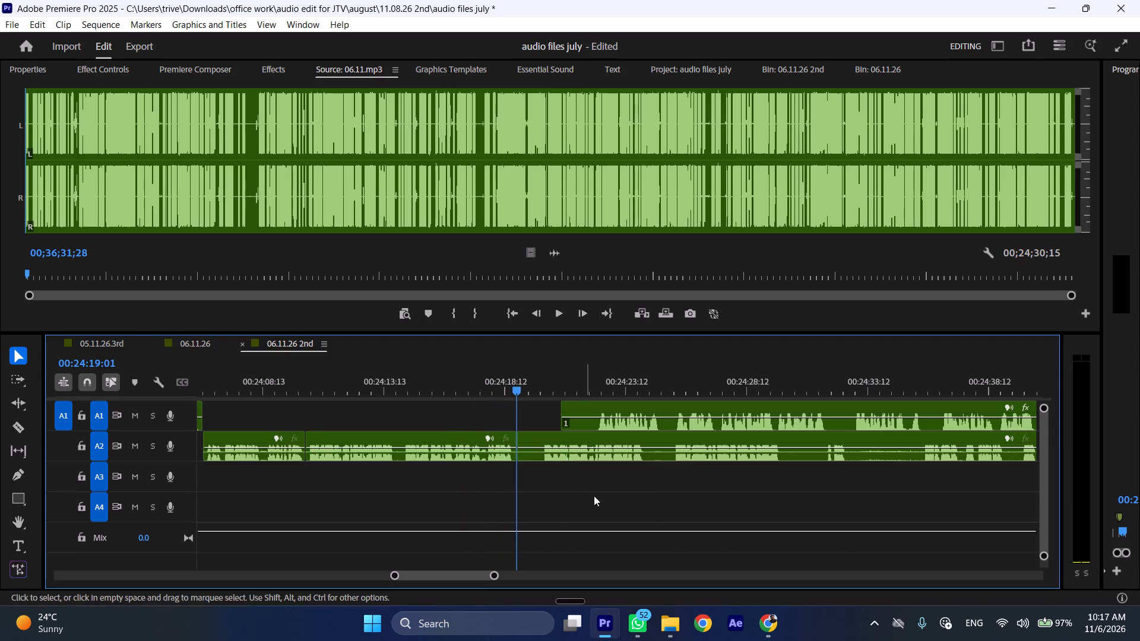
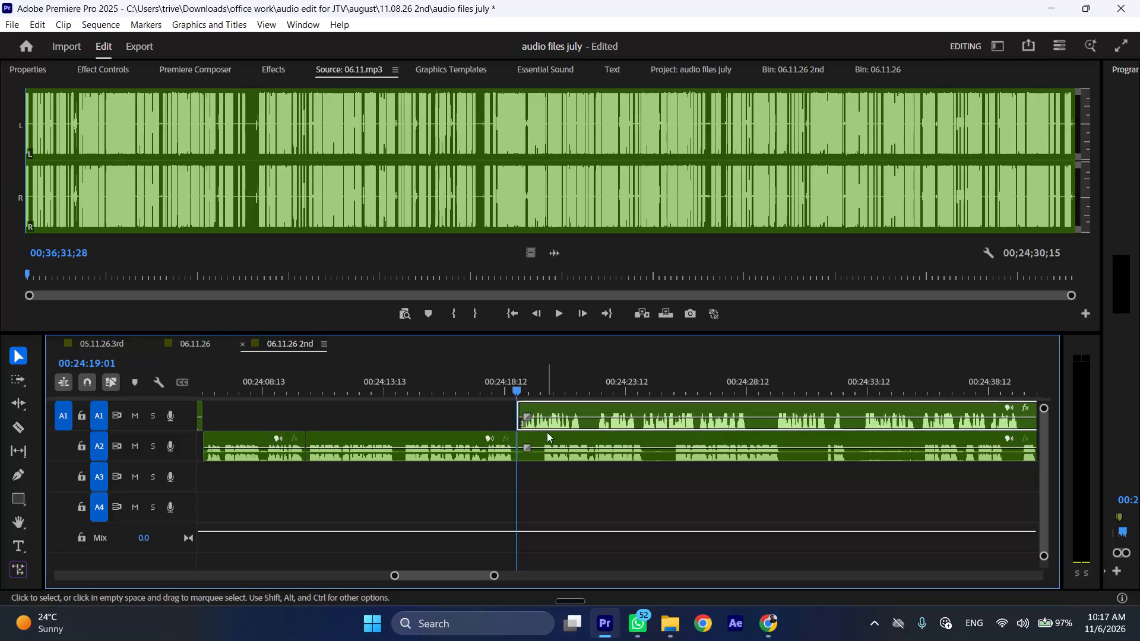
# Move the A2 clip following the cut later on its track, starting at about 00:24:34, while playing the A1 speech at faster speed.
pyautogui.moveTo(549, 433); pyautogui.dragTo(888, 434)
pyautogui.press('space')
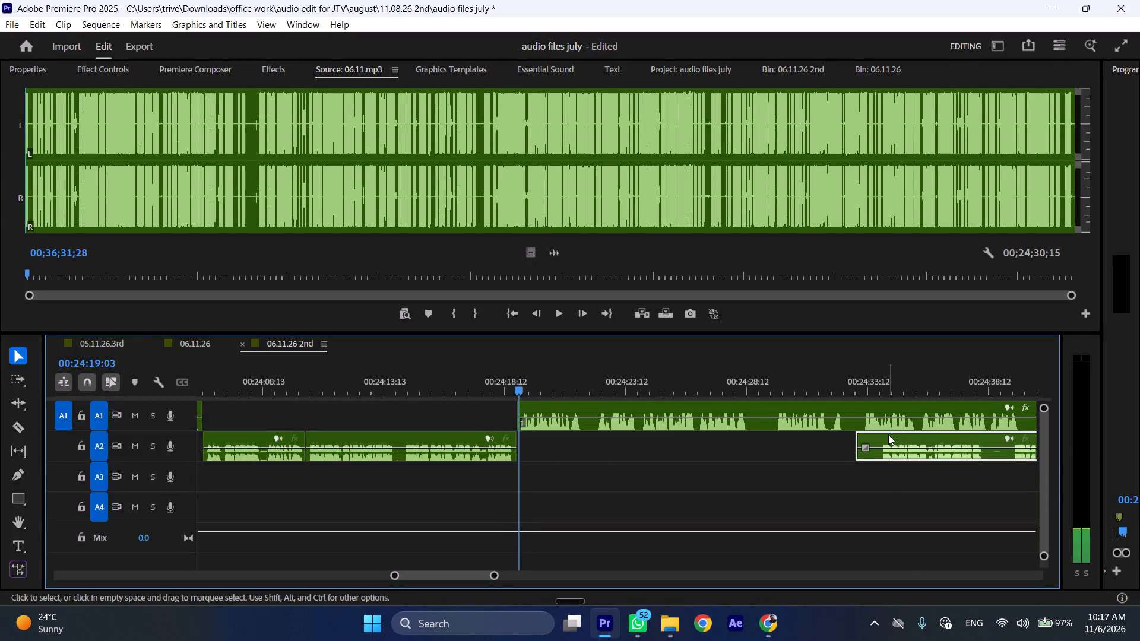
pyautogui.write('l')
pyautogui.scroll(-5, 867, 437)
pyautogui.moveTo(750, 437); pyautogui.dragTo(776, 439)
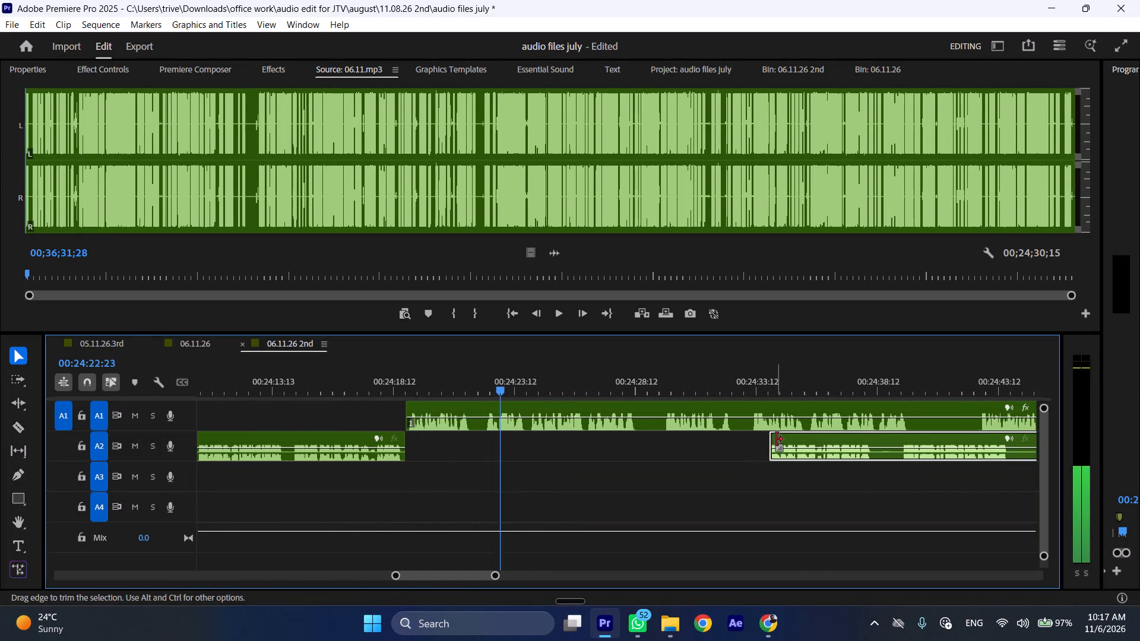
pyautogui.click(775, 439)
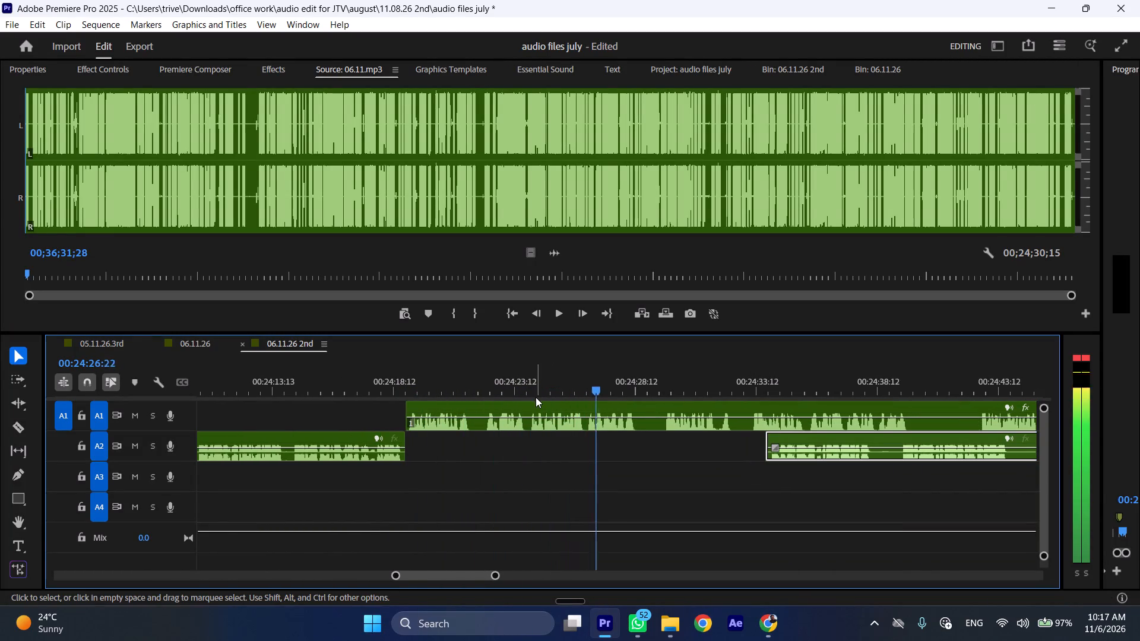
# Cut the A1 clip at 00:24:21:21 and at about 00:24:22:06, and ripple-remove the short pause between the cuts.
pyautogui.moveTo(471, 382); pyautogui.dragTo(479, 381)
pyautogui.hotkey('shift', 'c')
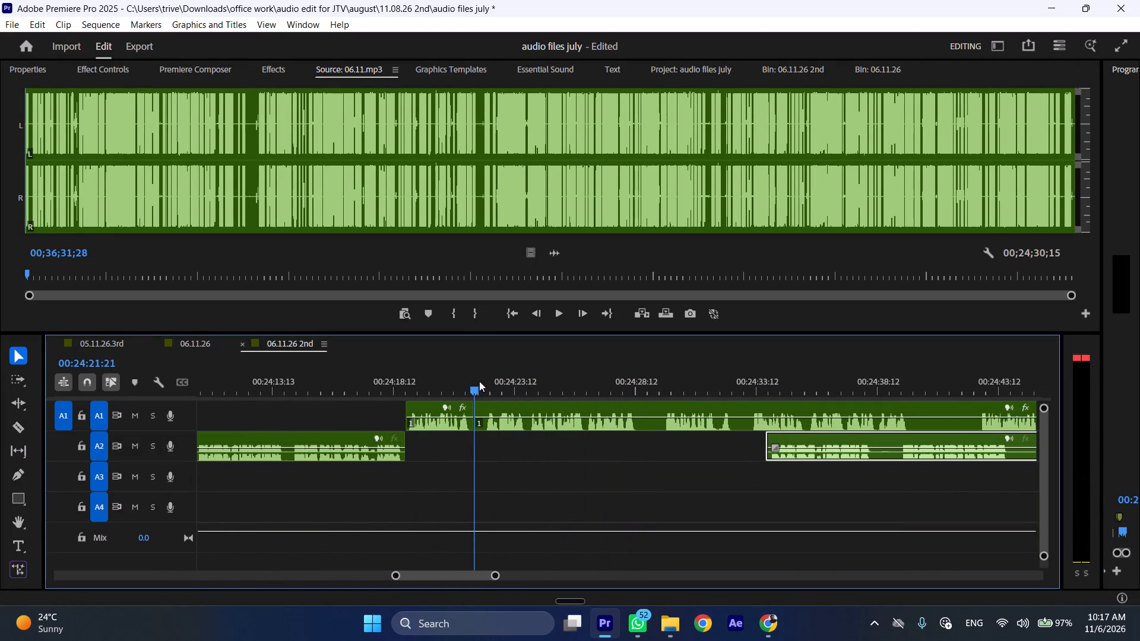
pyautogui.moveTo(479, 381); pyautogui.dragTo(486, 381)
pyautogui.click(506, 411)
pyautogui.hotkey('shift', 'c')
pyautogui.hotkey('ctrl', 'shift', 'd')
# Cut the A1 clip at 00:24:28:07 and 00:24:29:09, and ripple-remove the pause between the cuts.
pyautogui.moveTo(623, 383); pyautogui.dragTo(640, 388)
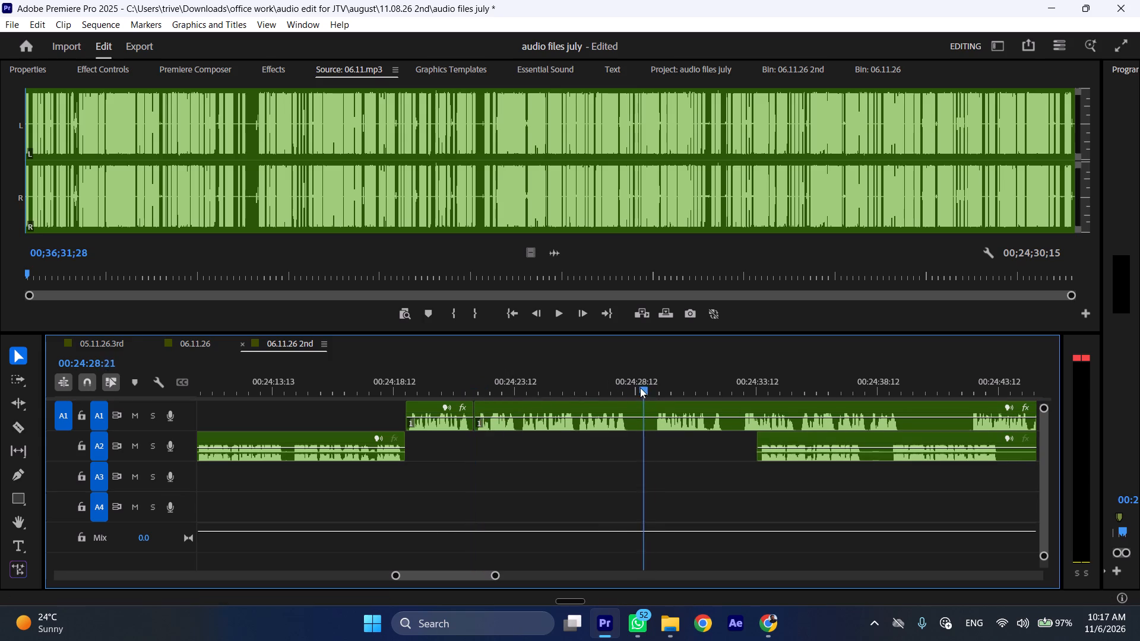
pyautogui.moveTo(640, 388); pyautogui.dragTo(632, 387)
pyautogui.hotkey('shift', 'c')
pyautogui.hotkey('ctrl', 'z')
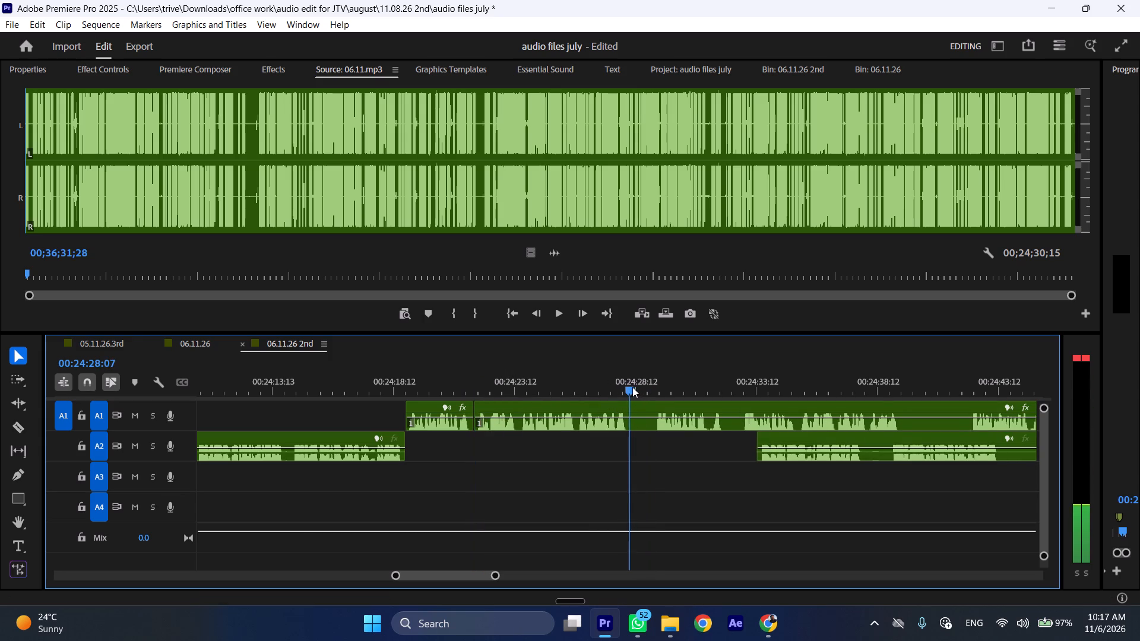
pyautogui.hotkey('shift', 'c')
pyautogui.moveTo(632, 387); pyautogui.dragTo(656, 387)
pyautogui.click(672, 412)
pyautogui.hotkey('shift', 'c')
pyautogui.press('space')
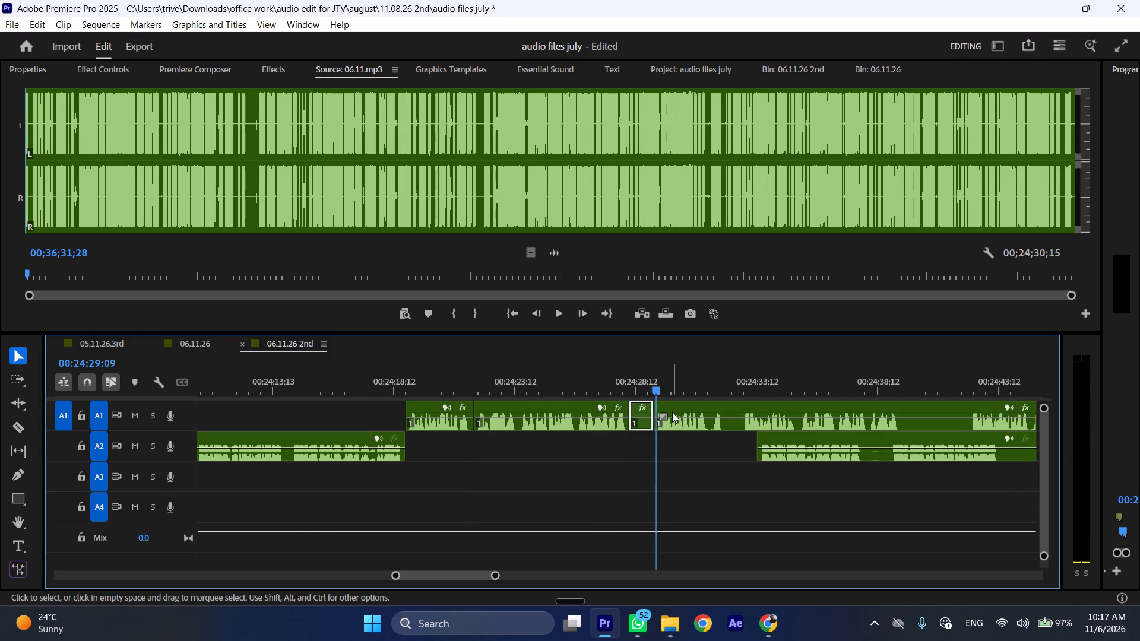
pyautogui.hotkey('ctrl', 'shift', 'd')
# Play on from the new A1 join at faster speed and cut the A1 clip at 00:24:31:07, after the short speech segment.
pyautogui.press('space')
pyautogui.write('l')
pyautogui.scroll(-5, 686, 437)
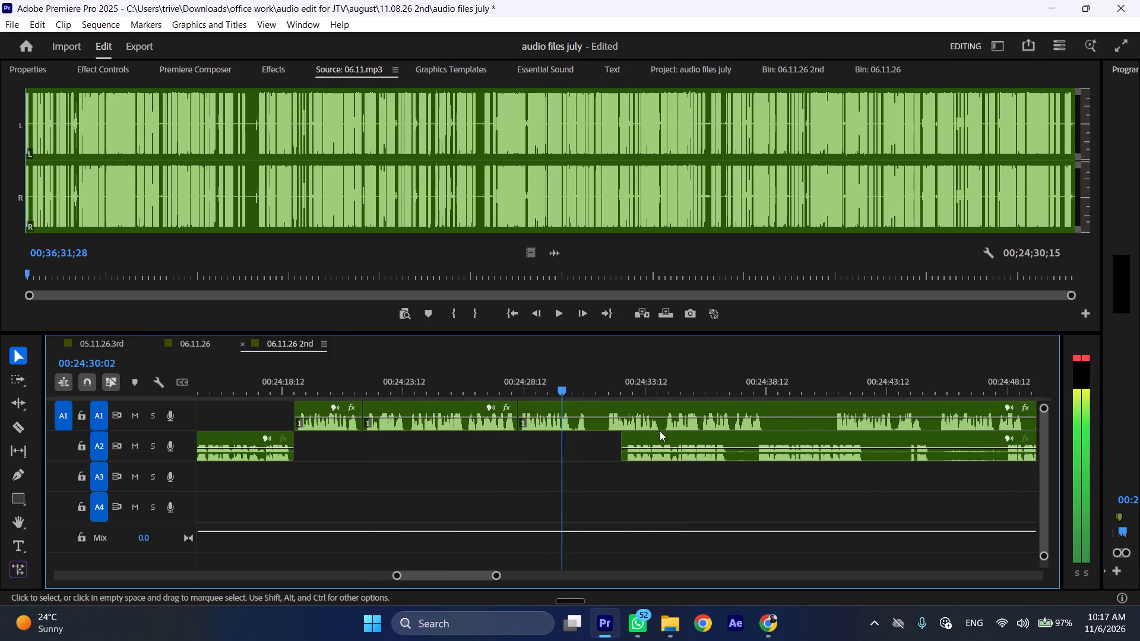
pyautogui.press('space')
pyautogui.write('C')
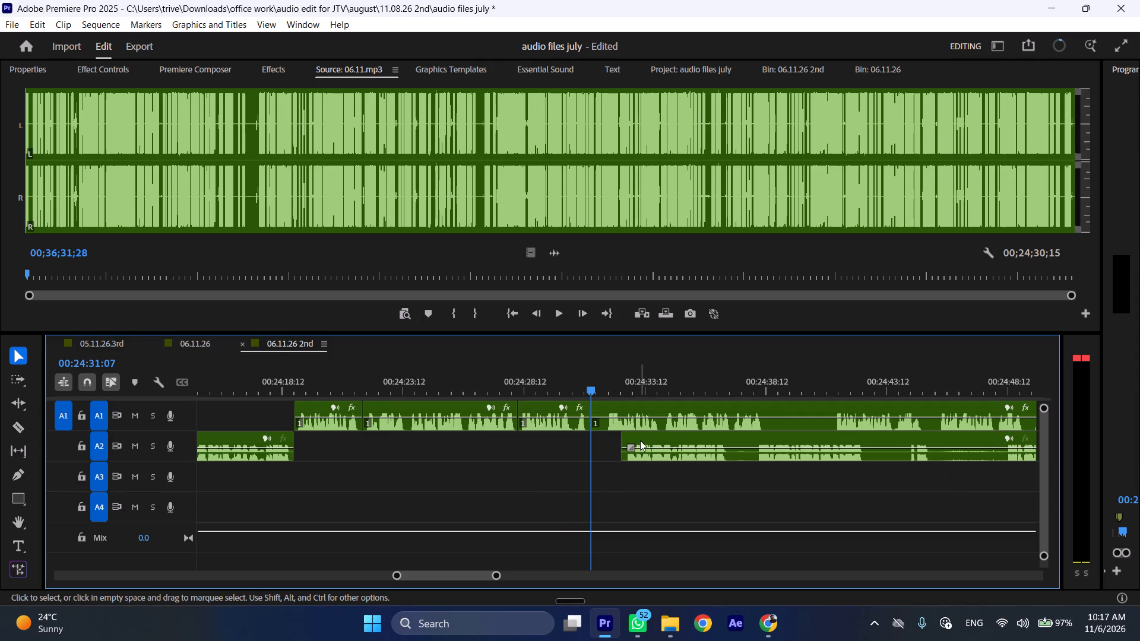
# Move the remaining A2 clip later on its track, starting at about 00:24:39, clear of the A1 speech.
pyautogui.moveTo(642, 436); pyautogui.dragTo(856, 442)
pyautogui.hotkey('ctrl', 'z')
pyautogui.press('space')
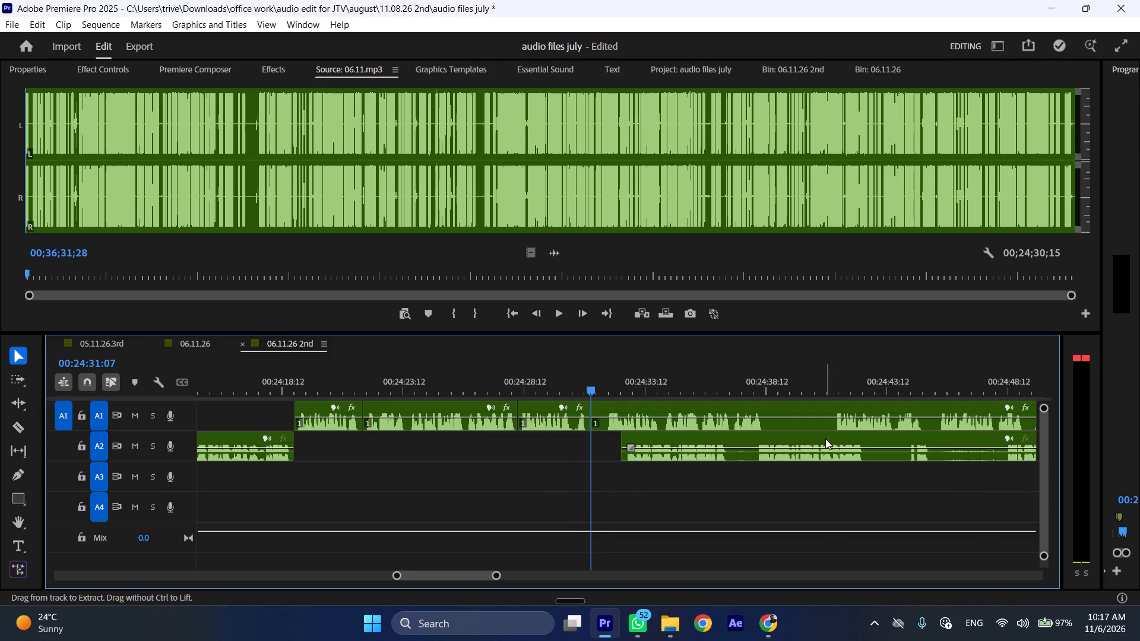
pyautogui.moveTo(696, 438); pyautogui.dragTo(863, 438)
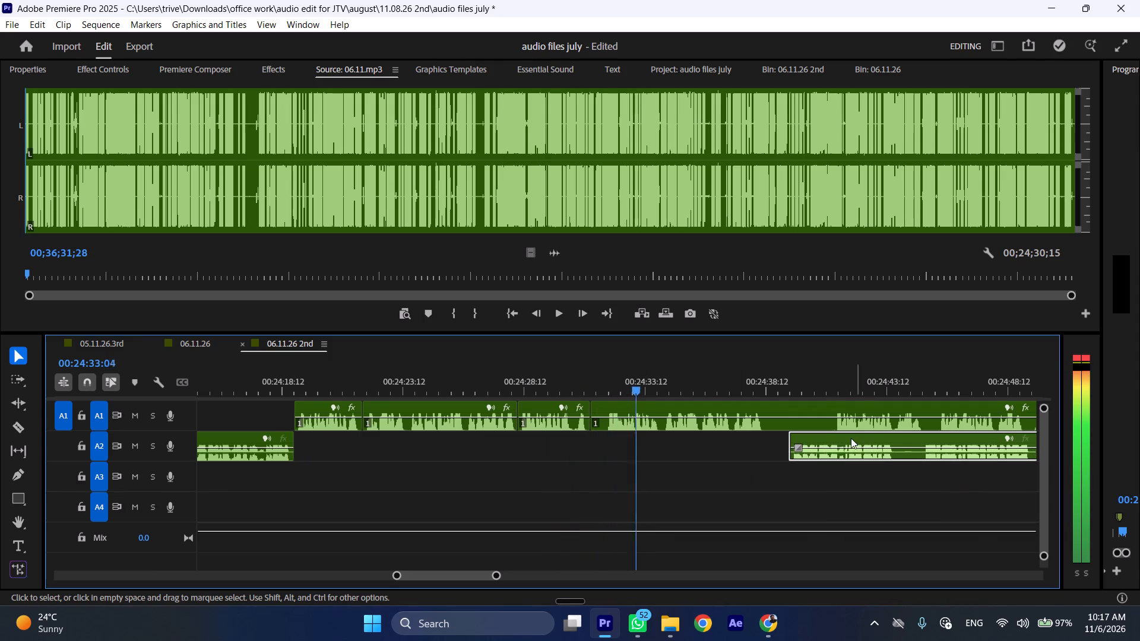
# Cut the A1 clip at 00:24:31:21 and ripple-remove the unwanted A1 speech and pause between 00:24:28:07 and that cut.
pyautogui.press('space')
pyautogui.click(523, 381)
pyautogui.press('space')
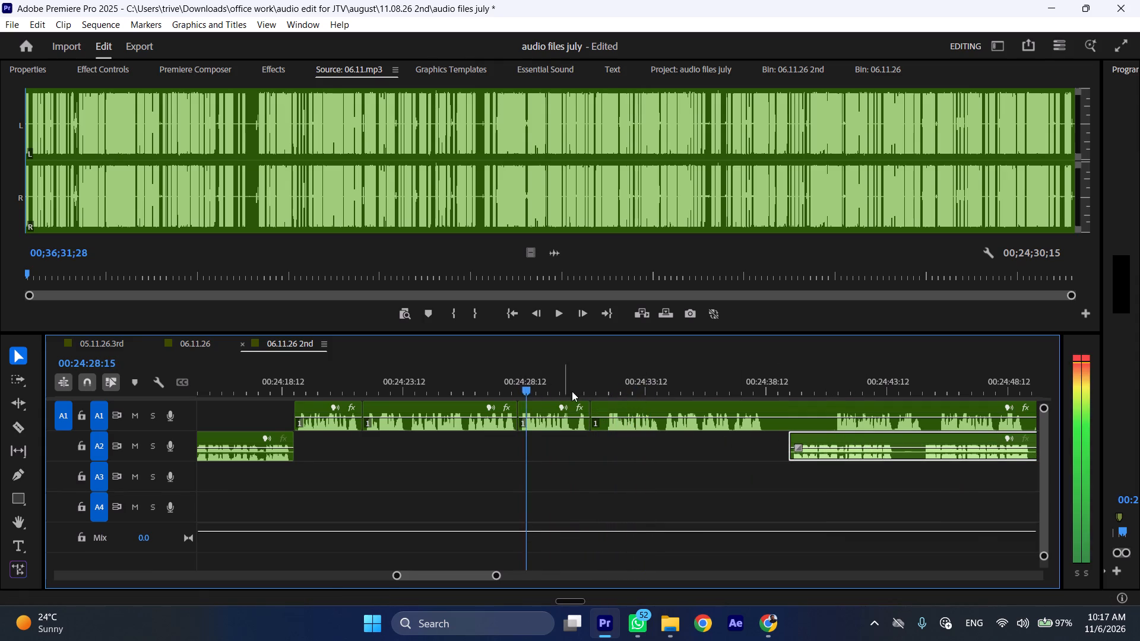
pyautogui.moveTo(614, 386); pyautogui.dragTo(607, 386)
pyautogui.hotkey('shift', 'c')
pyautogui.moveTo(574, 443); pyautogui.dragTo(597, 438)
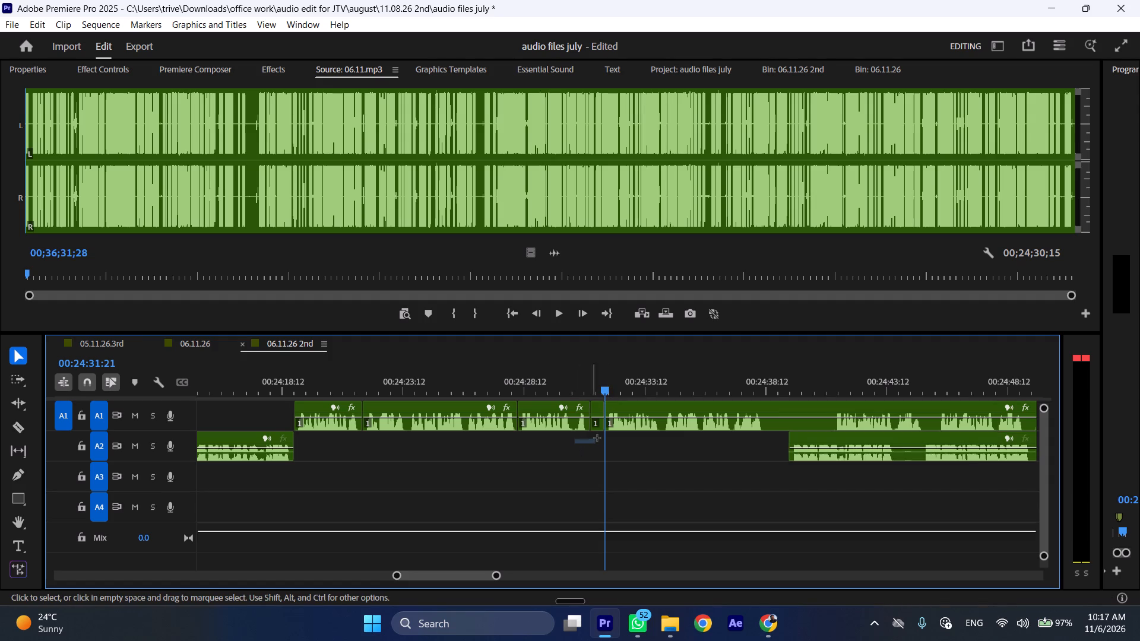
pyautogui.moveTo(597, 438); pyautogui.dragTo(601, 429)
pyautogui.hotkey('ctrl', 'shift', 'd')
# Play back the edited A1 segments from 00:24:19:16 at faster speed to check the joins.
pyautogui.click(312, 386)
pyautogui.press('space')
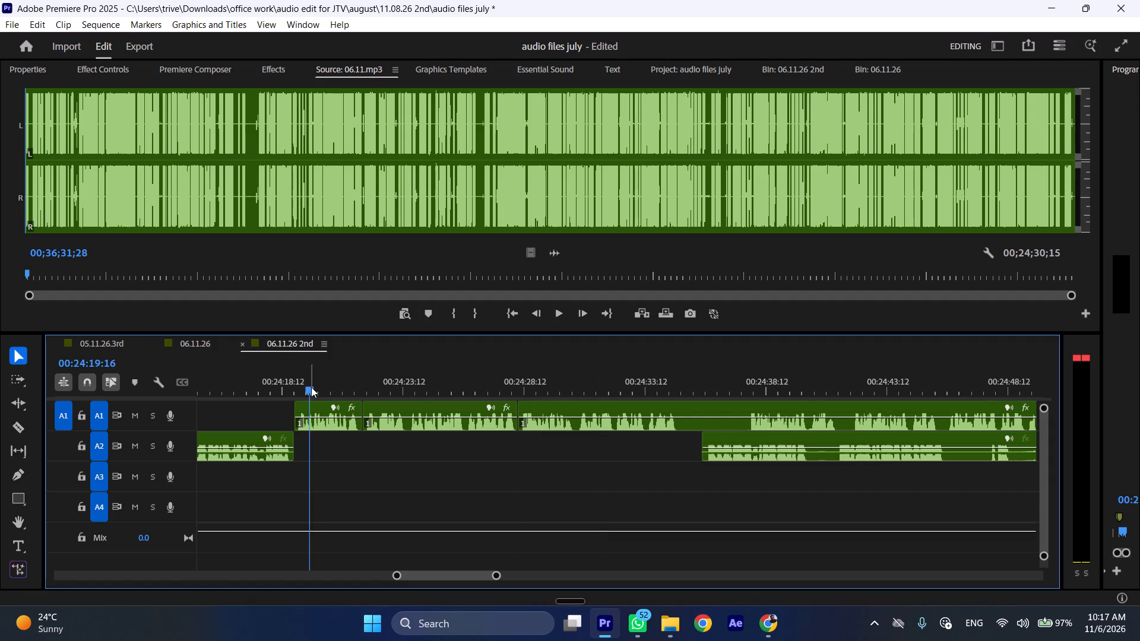
pyautogui.press('l')
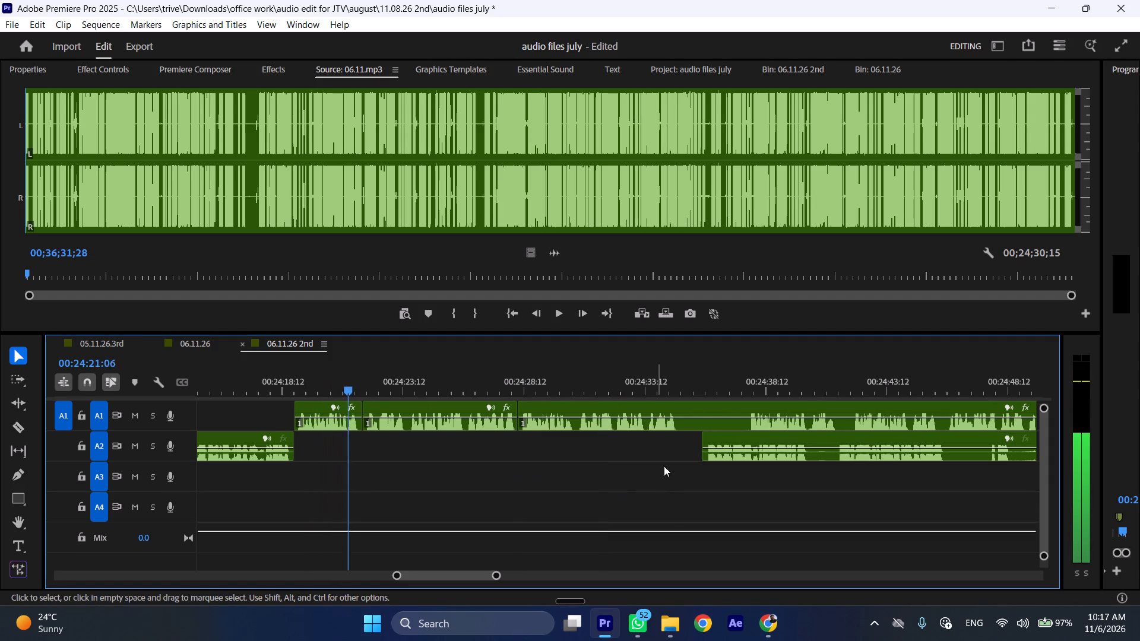
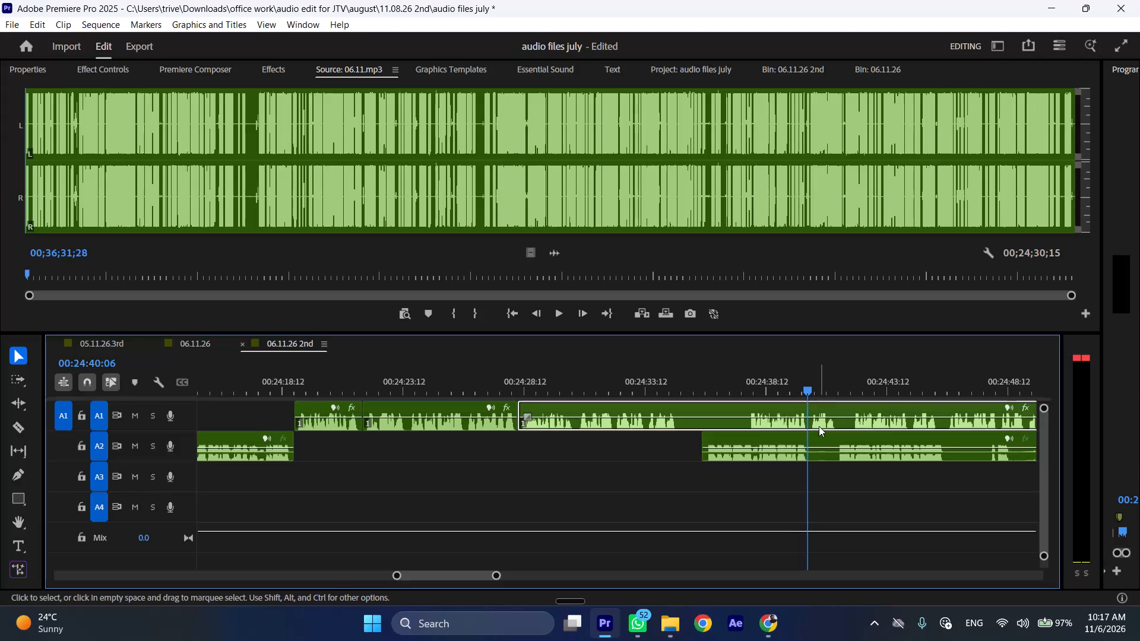
# Cut the A2 clip at 00:24:40:06 and move its first segment 14 seconds earlier, to the A1 clip join near 00:24:22.
pyautogui.click(819, 448)
pyautogui.hotkey('shift', 'c')
pyautogui.moveTo(752, 439); pyautogui.dragTo(410, 439)
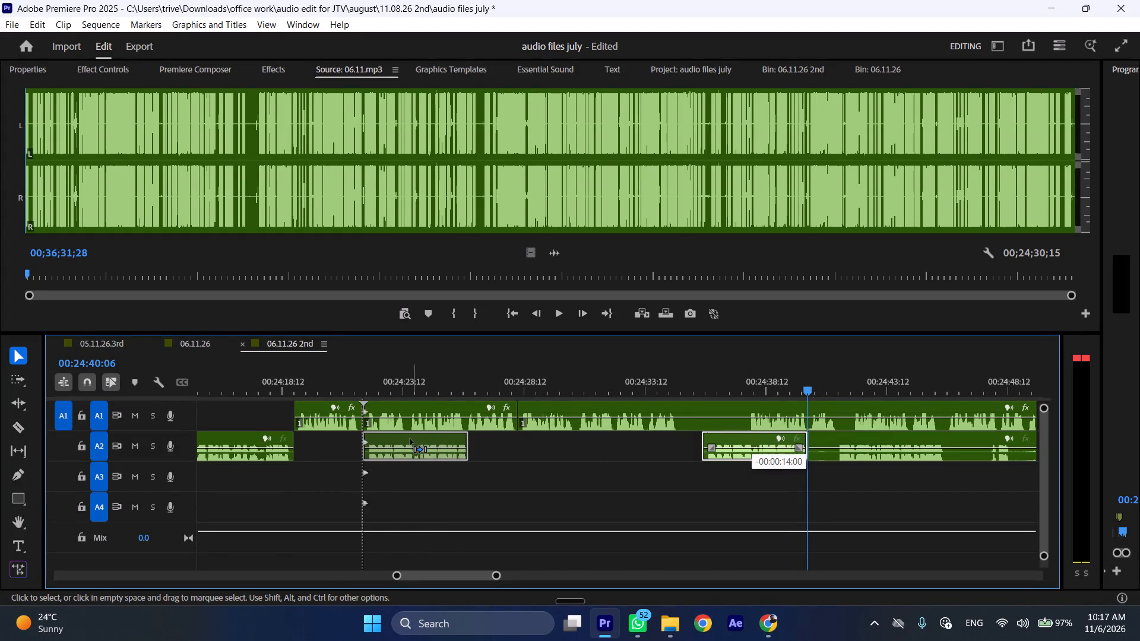
pyautogui.moveTo(410, 439); pyautogui.dragTo(404, 439)
pyautogui.click(395, 440)
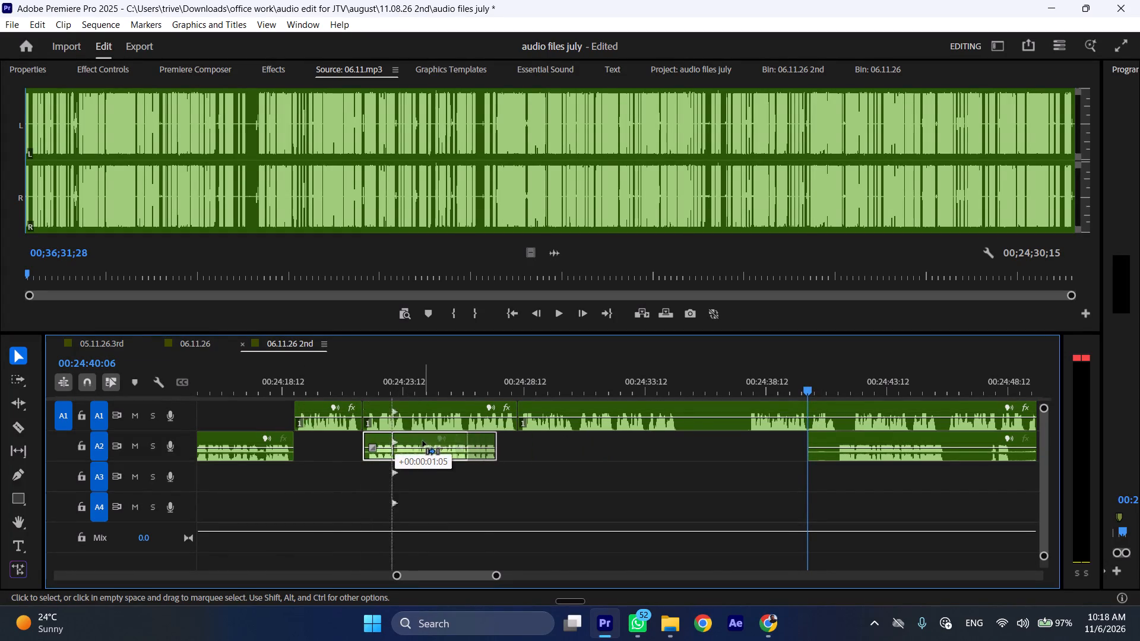
# Shift the two A1 clips above and after the moved A2 segment later by 00:00:04:09, so they start at that segment's end.
pyautogui.moveTo(518, 445); pyautogui.dragTo(547, 424)
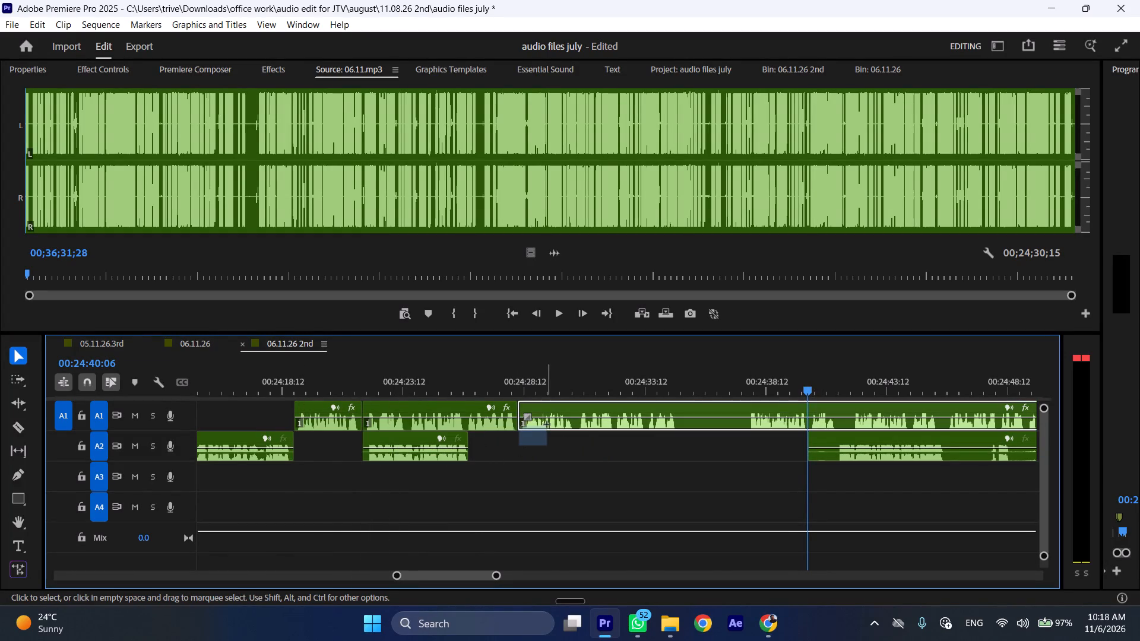
pyautogui.moveTo(547, 424); pyautogui.dragTo(512, 436)
pyautogui.moveTo(502, 446); pyautogui.dragTo(537, 427)
pyautogui.moveTo(541, 404); pyautogui.dragTo(653, 407)
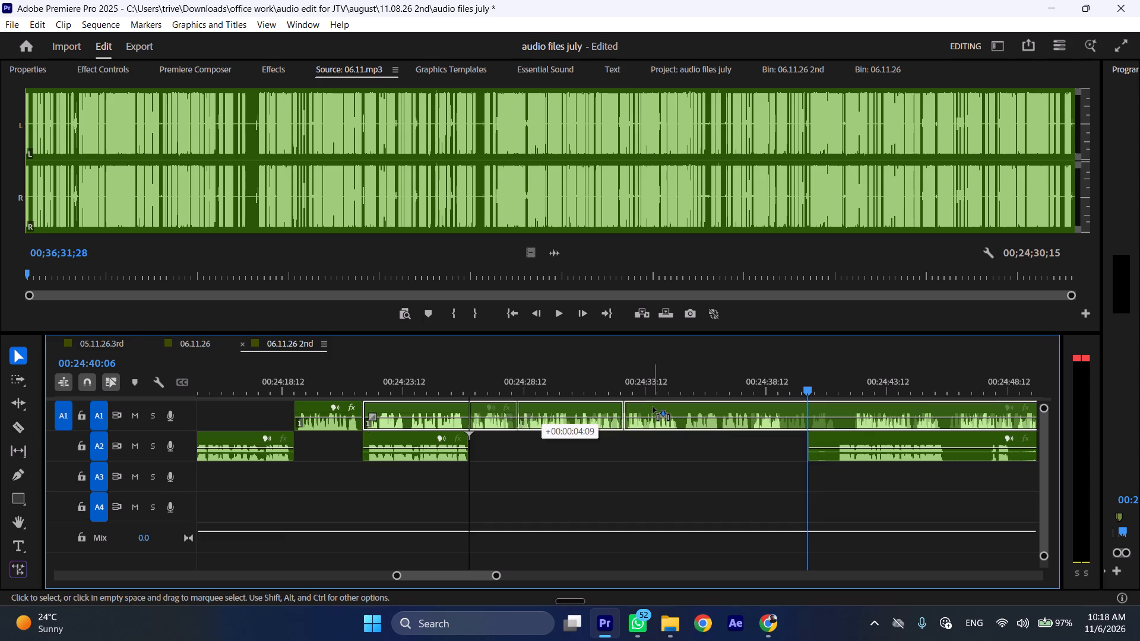
pyautogui.moveTo(653, 407); pyautogui.dragTo(653, 408)
# Play back from just before the A1 segment at about 00:24:19 at faster speed to check the alternating A1 and A2 speech.
pyautogui.click(286, 394)
pyautogui.press('space')
pyautogui.write('l')
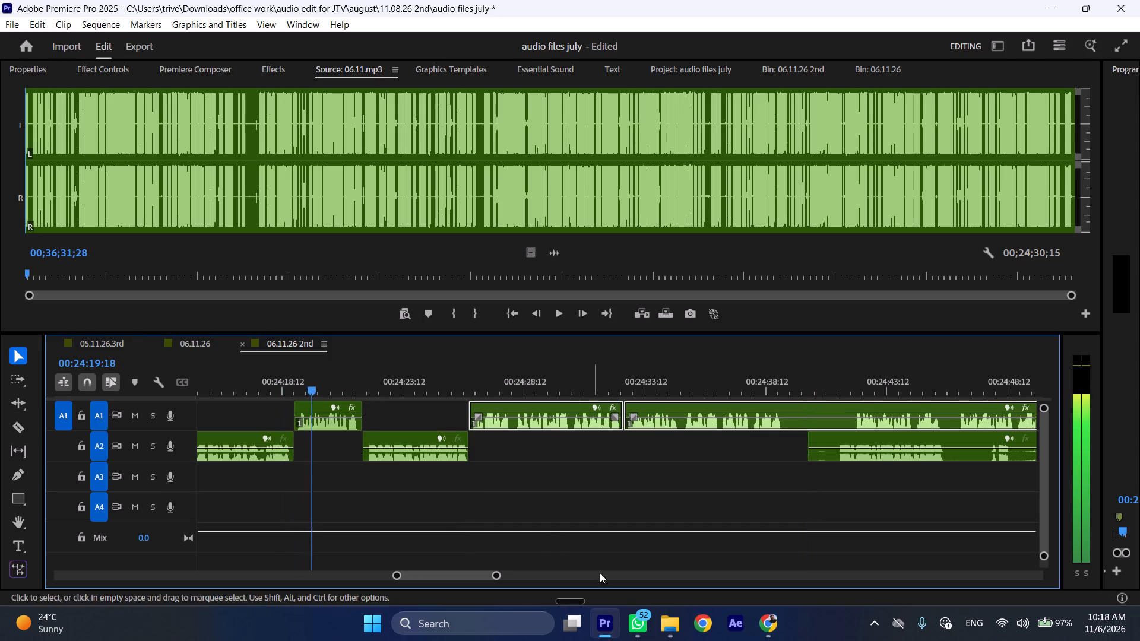
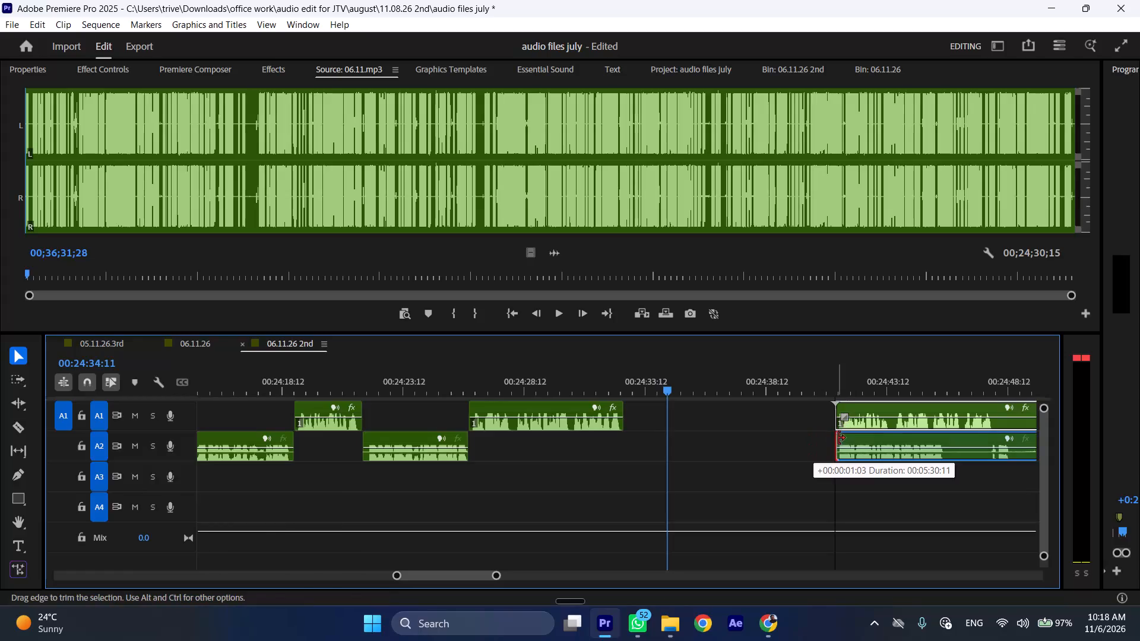
# Move the A2 clip earlier to the A1 clip's end near 00:24:32 and cut it at 00:24:37:08.
pyautogui.moveTo(859, 438); pyautogui.dragTo(649, 444)
pyautogui.moveTo(722, 384); pyautogui.dragTo(740, 386)
pyautogui.hotkey('shift', 'c')
# Move the following A1 clip earlier to the A2 cut at 00:24:37:08 and shift the remaining A2 segment about 8 seconds later.
pyautogui.moveTo(864, 406); pyautogui.dragTo(783, 410)
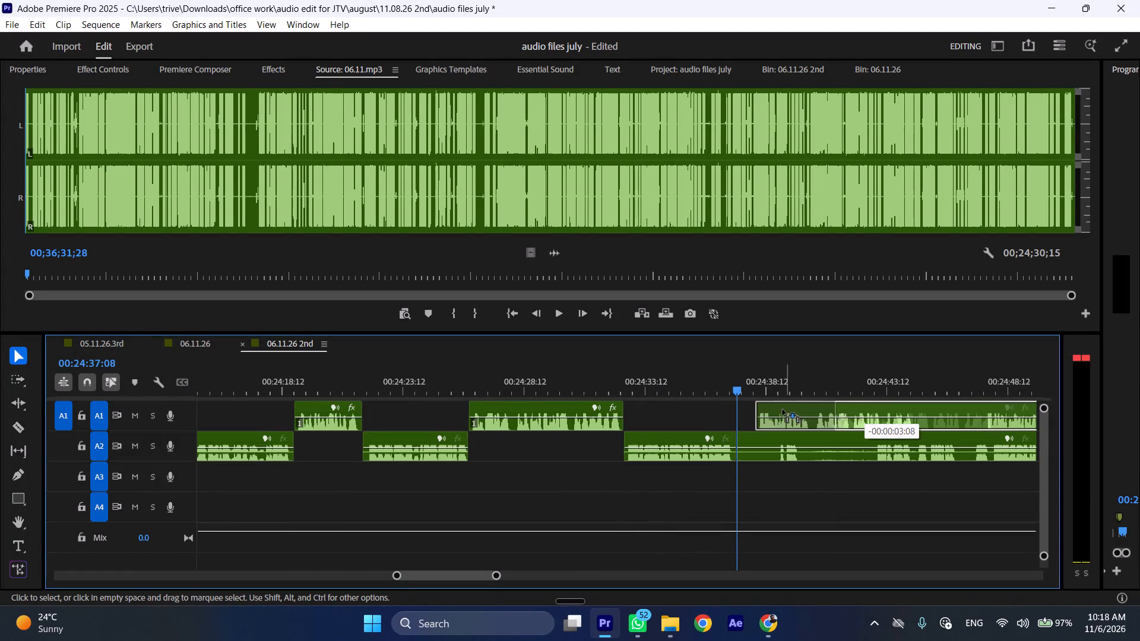
pyautogui.moveTo(783, 410); pyautogui.dragTo(768, 413)
pyautogui.moveTo(768, 436); pyautogui.dragTo(964, 437)
# Play back from about 00:24:30 at faster speed to check the A1-to-A2 transition and the speech after it.
pyautogui.click(581, 367)
pyautogui.press('space')
pyautogui.write('l')
pyautogui.scroll(-6, 657, 462)
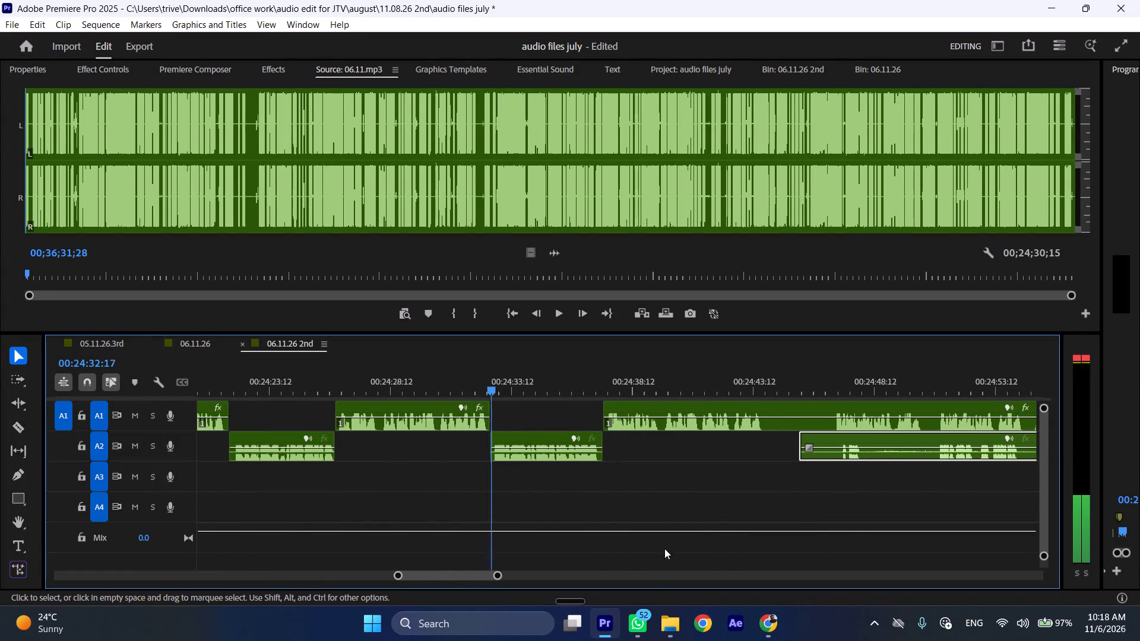
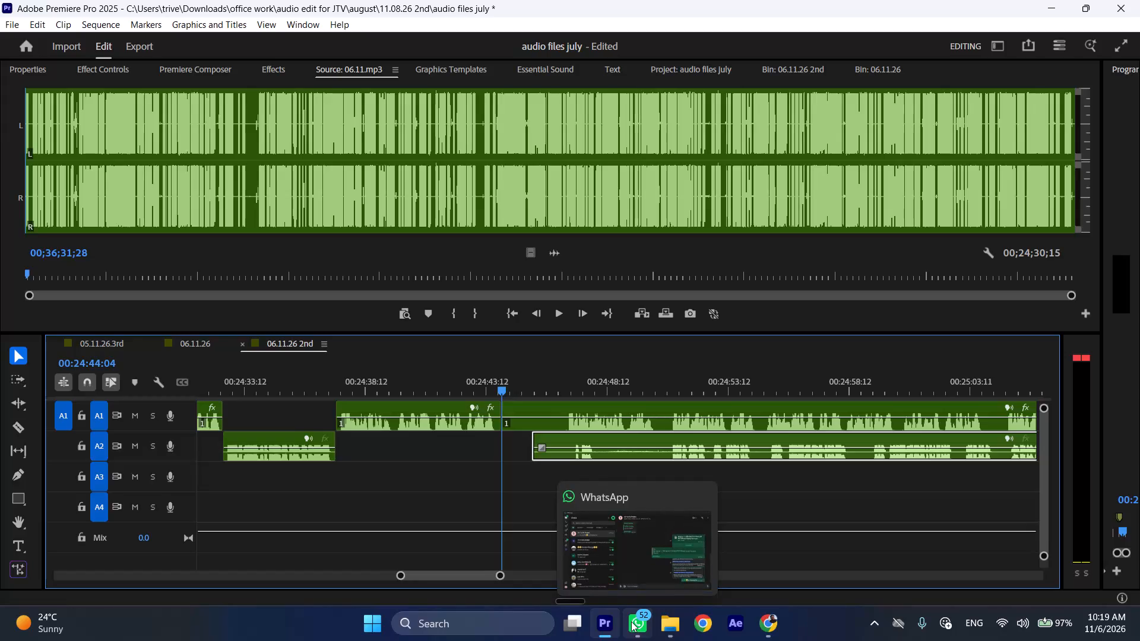
# Play back from about 00:24:37, at the A2-to-A1 transition, to check the A1 speech that follows.
pyautogui.moveTo(351, 385); pyautogui.dragTo(333, 385)
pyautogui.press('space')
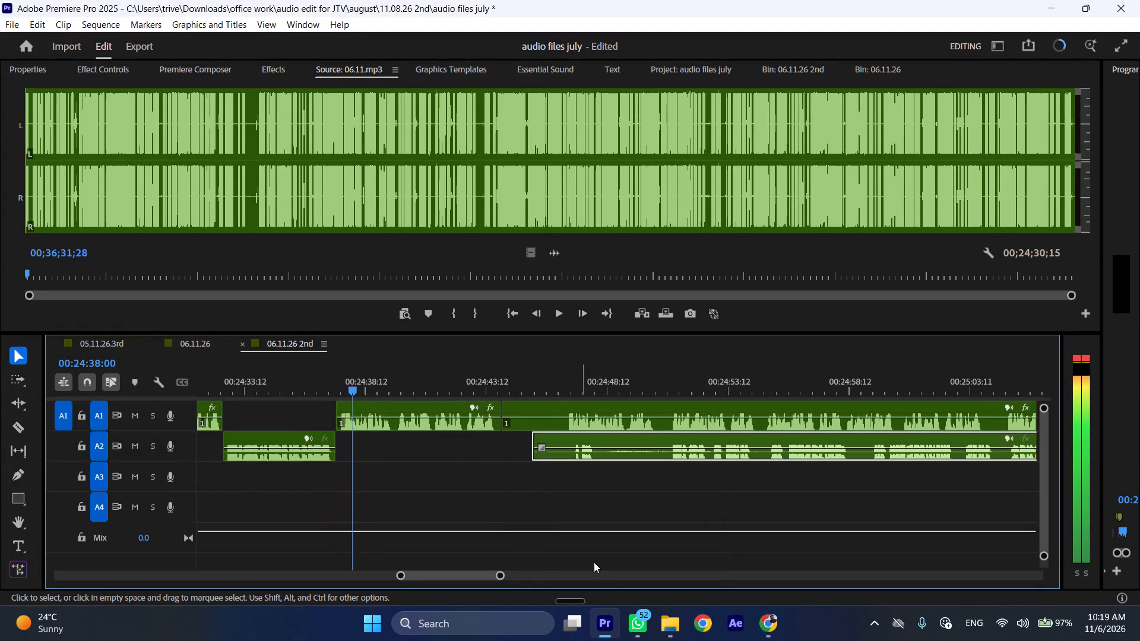
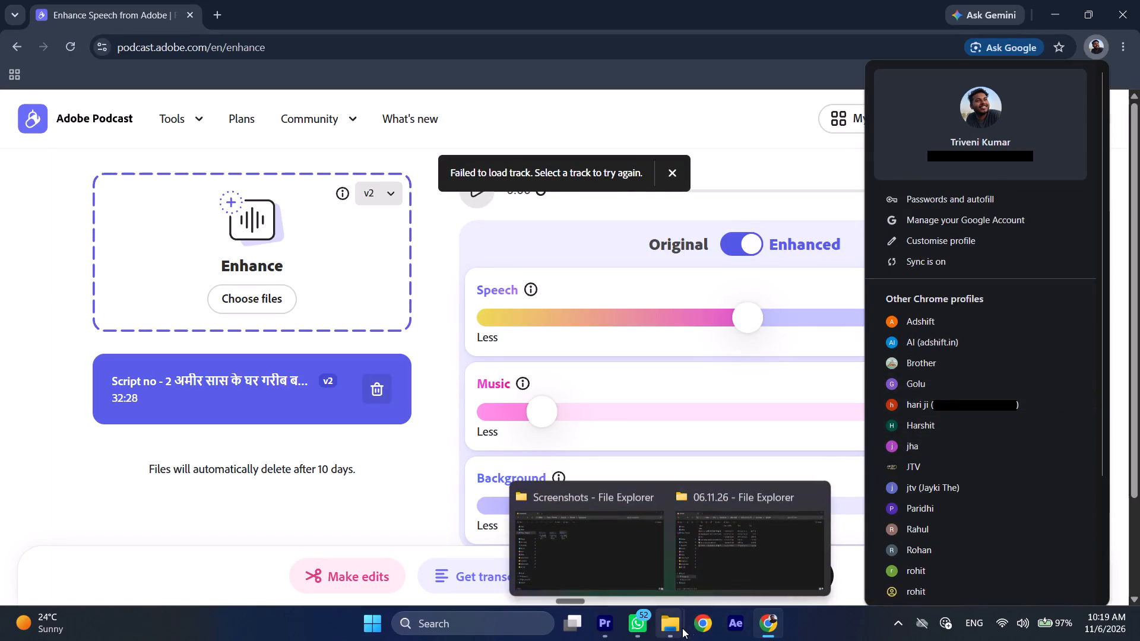
# Open a new Chrome window with the jha profile from the Adobe Podcast Enhance page.
pyautogui.click(920, 446)
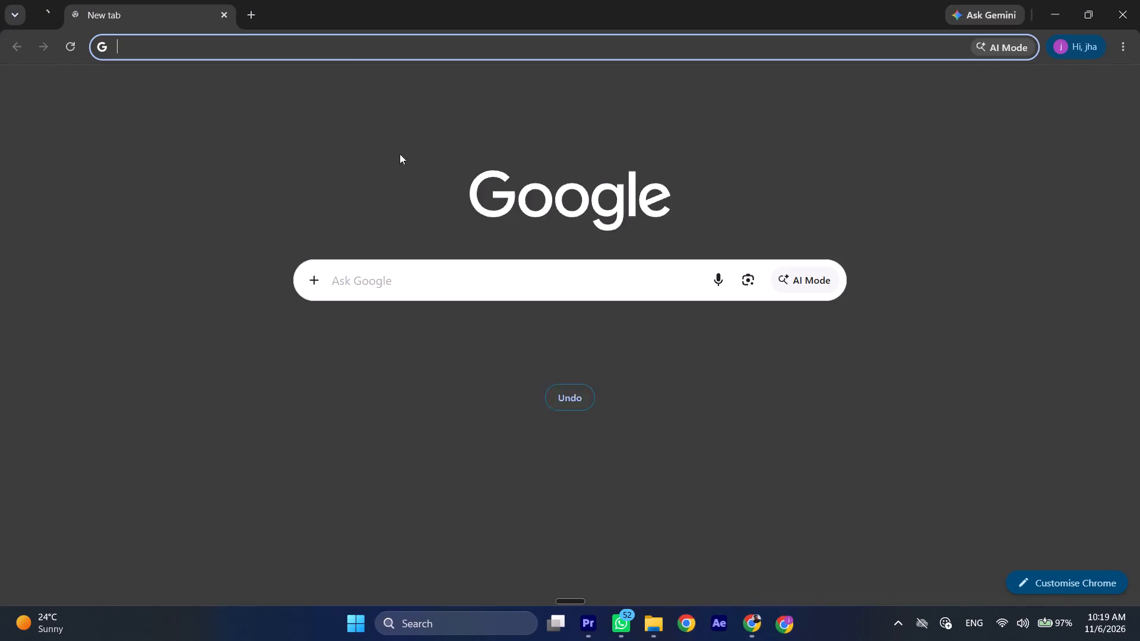
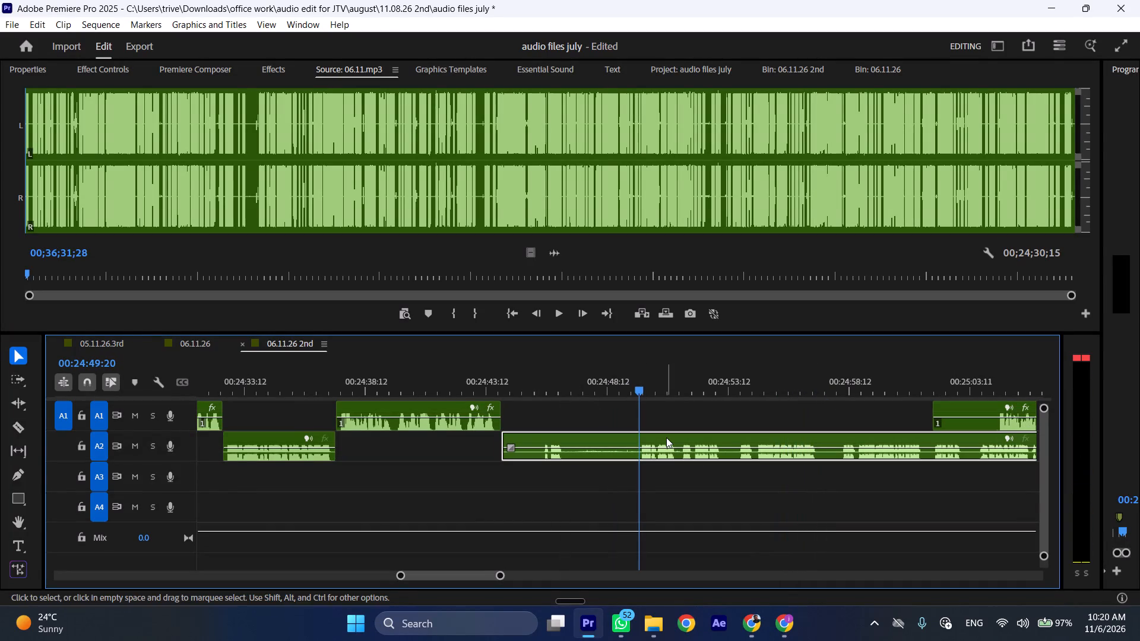
# Cut the A2 clip at 00:24:49:20 and ripple-delete its near-silent opening section from about 00:24:44.
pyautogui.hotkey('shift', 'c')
pyautogui.hotkey('ctrl', 'shift', 'd')
# Move the next A1 clip about 9 seconds later to start near 00:25:05 while playing the A2 speech at faster speed.
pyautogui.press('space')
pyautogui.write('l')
pyautogui.scroll(-5, 651, 437)
pyautogui.moveTo(690, 410); pyautogui.dragTo(748, 409)
pyautogui.moveTo(771, 407); pyautogui.dragTo(938, 410)
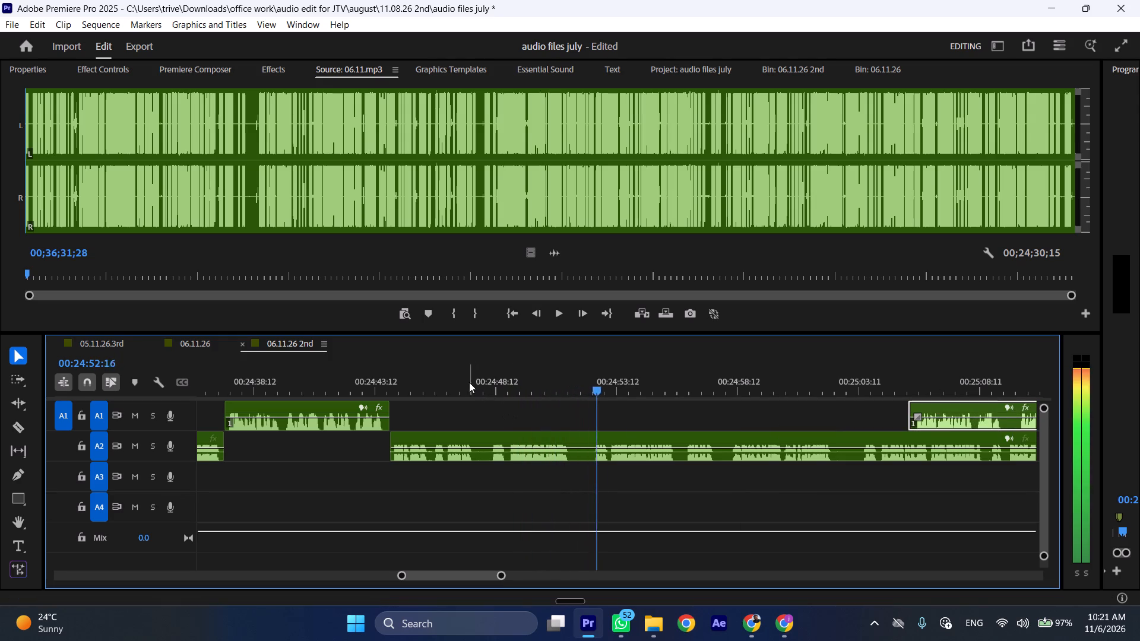
# Replay the A2 speech from about 00:24:46 to check the passage around 00:24:47.
pyautogui.moveTo(458, 382); pyautogui.dragTo(444, 384)
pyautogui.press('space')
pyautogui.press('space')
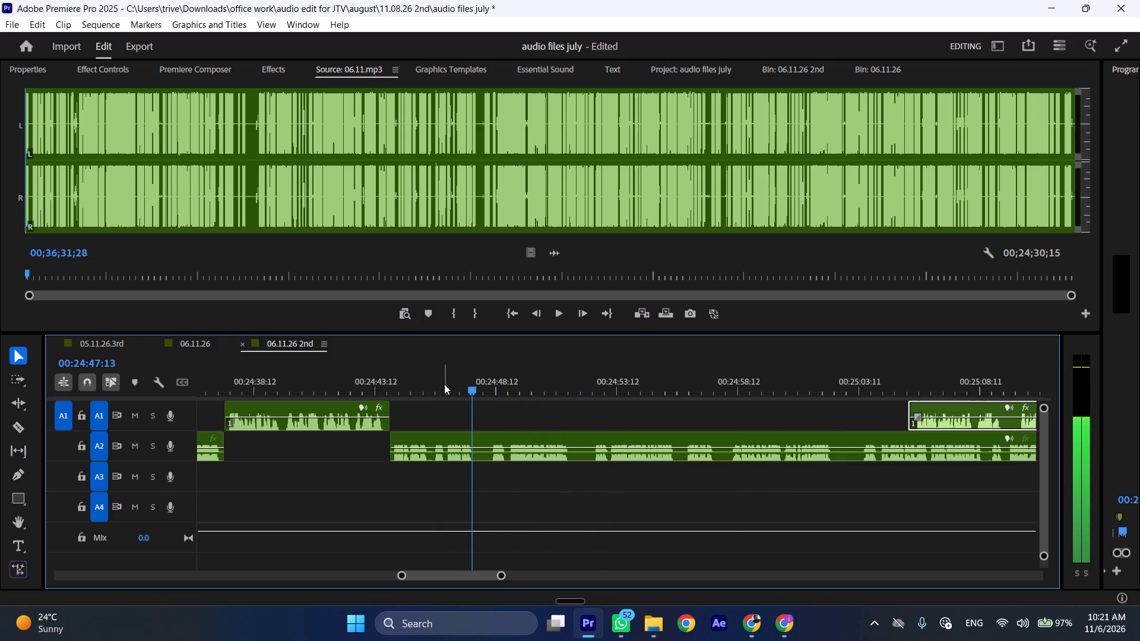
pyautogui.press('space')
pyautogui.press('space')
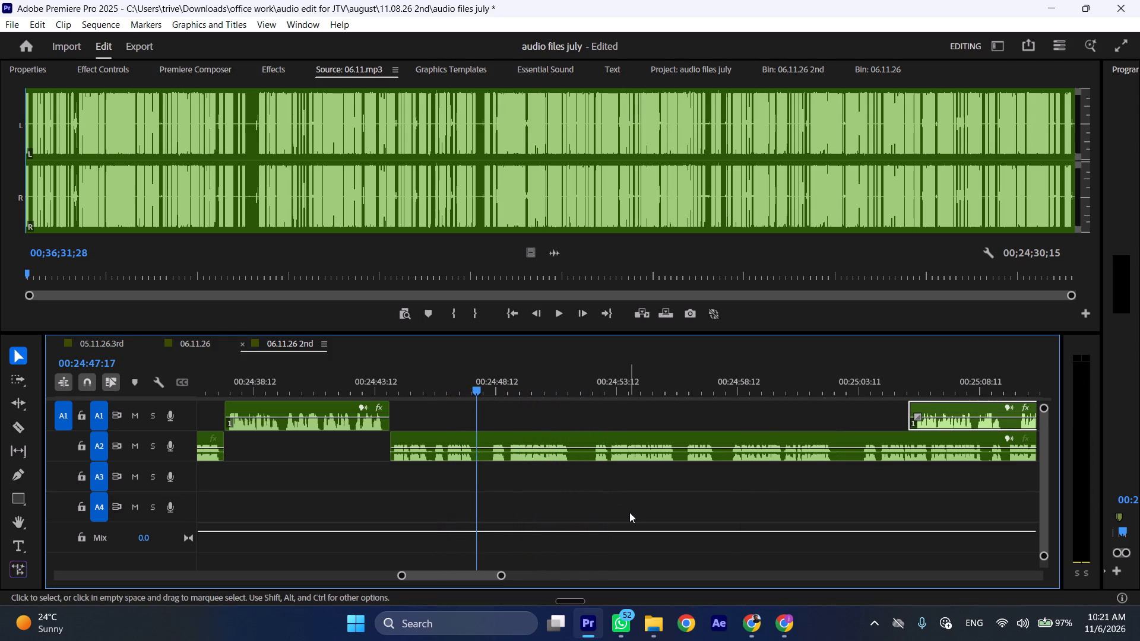
pyautogui.click(440, 385)
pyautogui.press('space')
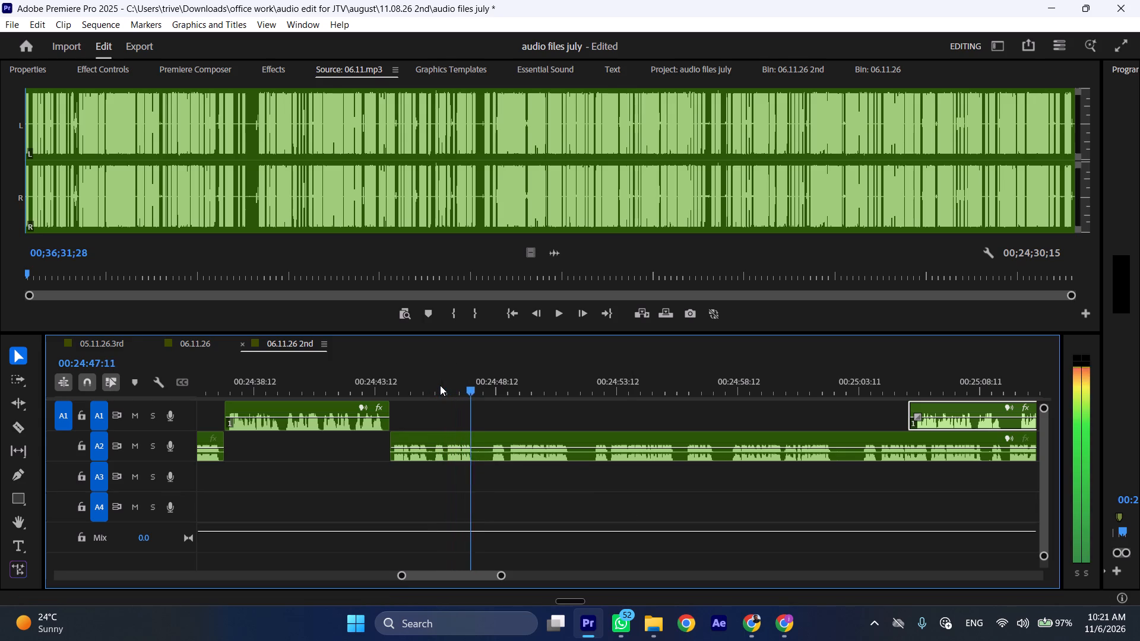
# Cut out the A2 pause from about 00:24:47:16 to 00:24:48:07 and close the gap.
pyautogui.press('space')
pyautogui.hotkey('shift', 'c')
pyautogui.moveTo(480, 389); pyautogui.dragTo(493, 391)
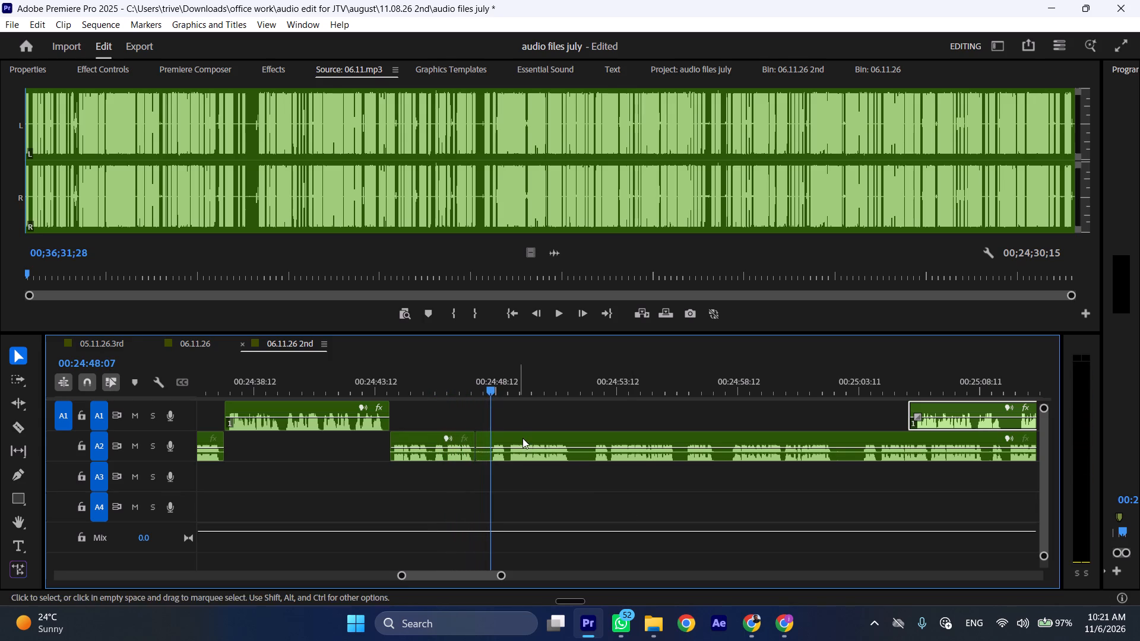
pyautogui.click(524, 439)
pyautogui.hotkey('shift', 'c')
pyautogui.hotkey('ctrl', 'shift', 'd')
# Play on at faster speed, then cut out the A2 pause from about 00:24:51 to 00:24:51:18 and close the gap.
pyautogui.press('space')
pyautogui.write('l')
pyautogui.scroll(-4, 547, 452)
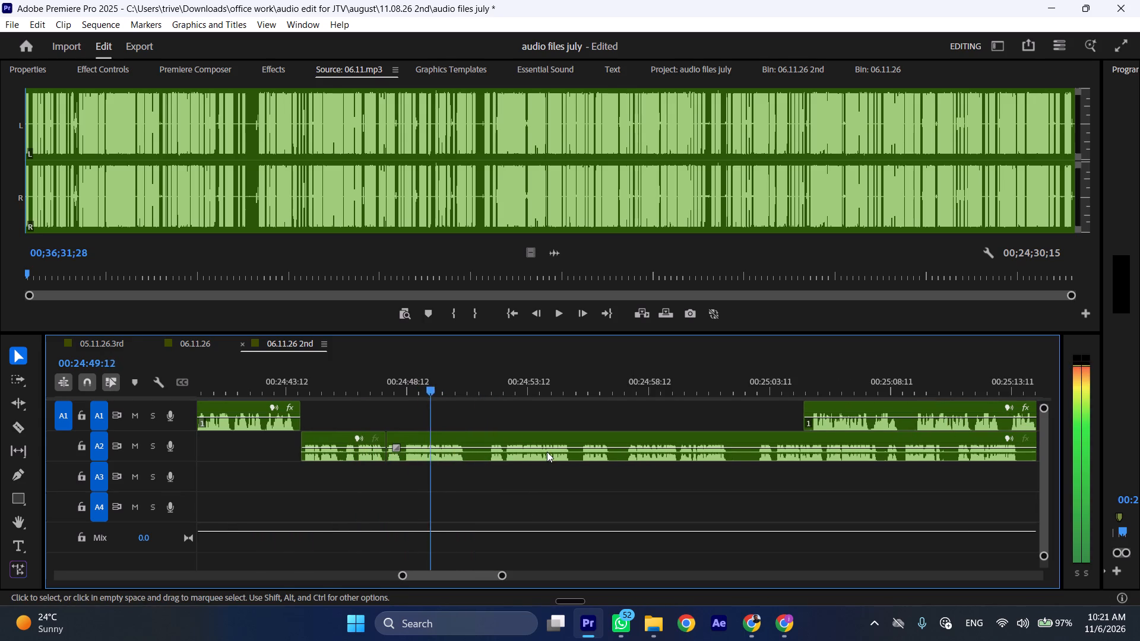
pyautogui.press('space')
pyautogui.hotkey('shift', 'c')
pyautogui.click(486, 385)
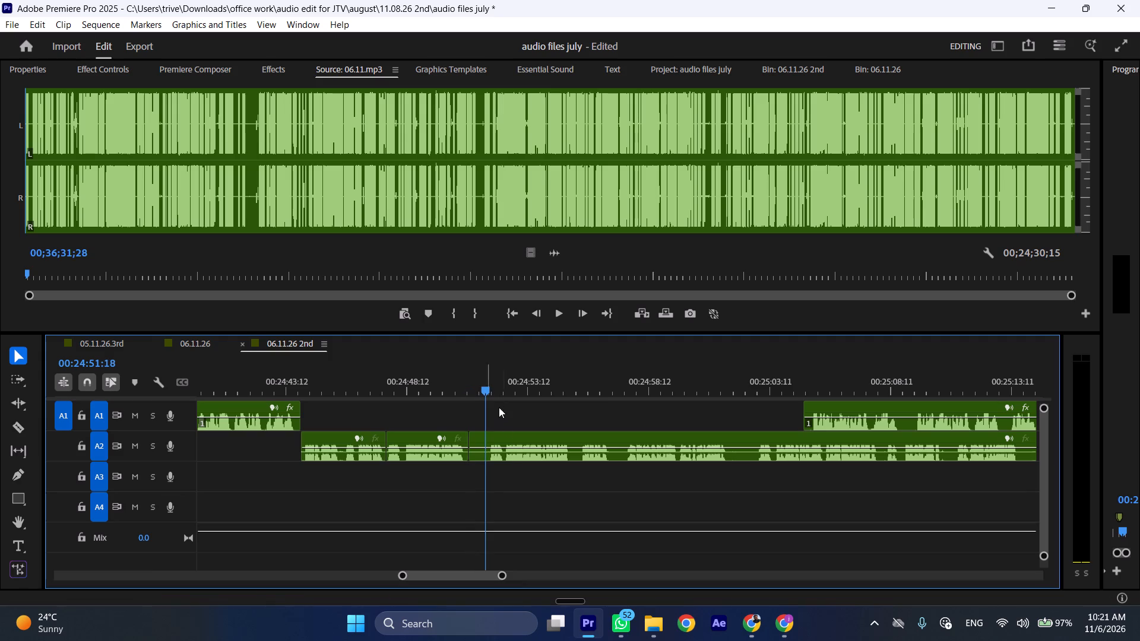
pyautogui.click(515, 448)
pyautogui.hotkey('shift', 'c')
pyautogui.hotkey('ctrl', 'shift', 'd')
# Ripple delete the A2 segment between the cuts near 00:24:47:16 and 00:24:51.
pyautogui.press('space')
pyautogui.click(424, 454)
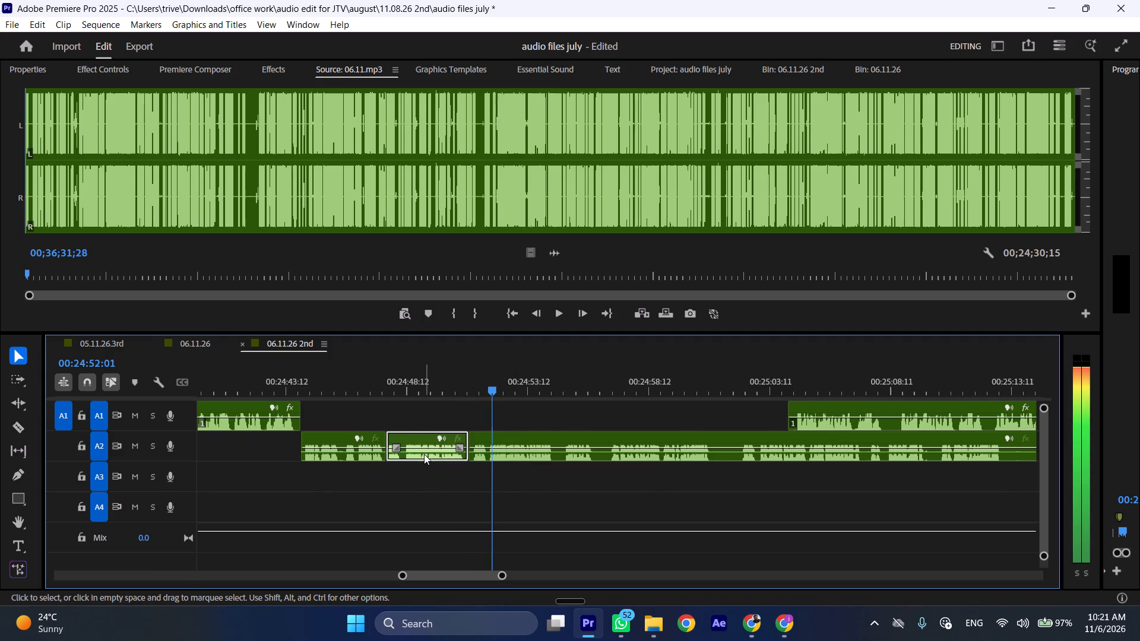
pyautogui.hotkey('ctrl', 'shift', 'd')
# Cut out the A2 section from about 00:24:51 to 00:24:53:10 and close the gap.
pyautogui.press('space')
pyautogui.press('l')
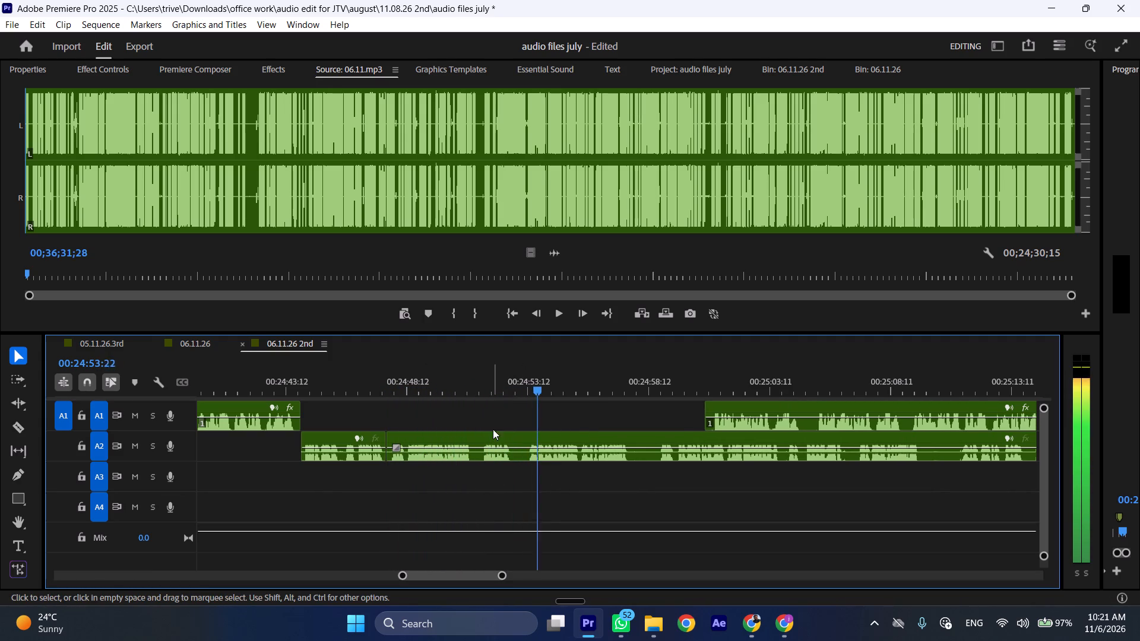
pyautogui.moveTo(475, 383); pyautogui.dragTo(528, 386)
pyautogui.hotkey('shift', 'c')
pyautogui.click(555, 458)
pyautogui.hotkey('shift', 'c')
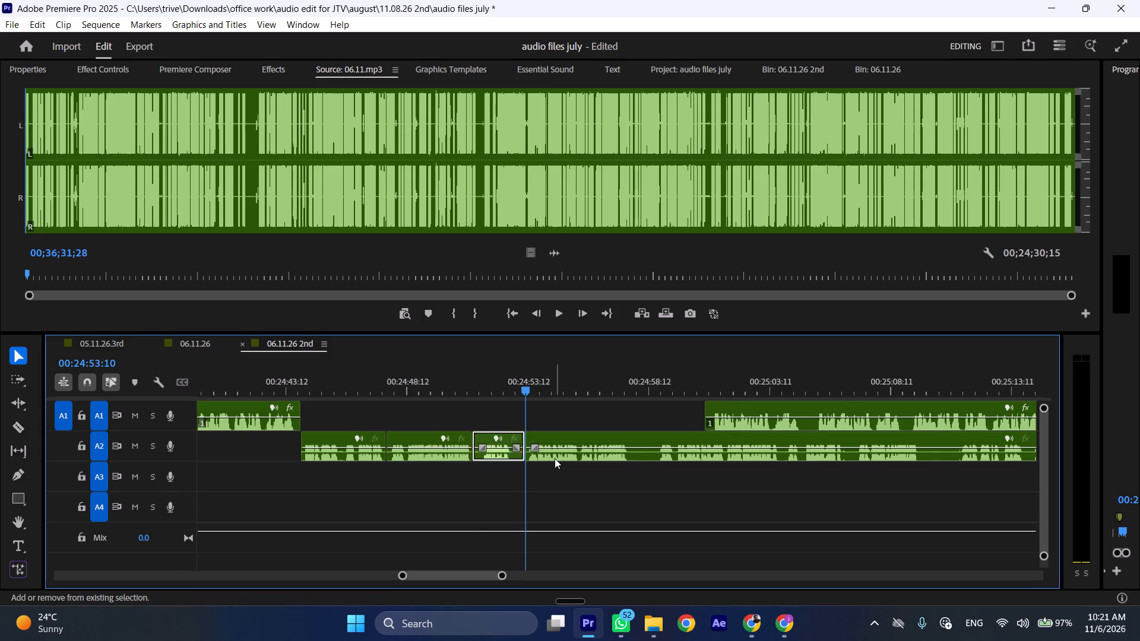
pyautogui.hotkey('ctrl', 'shift', 'd')
# Move the following A1 clip about 17 seconds later so it starts near 00:25:16.
pyautogui.press('space')
pyautogui.write('l')
pyautogui.scroll(-6, 556, 460)
pyautogui.moveTo(554, 405); pyautogui.dragTo(610, 408)
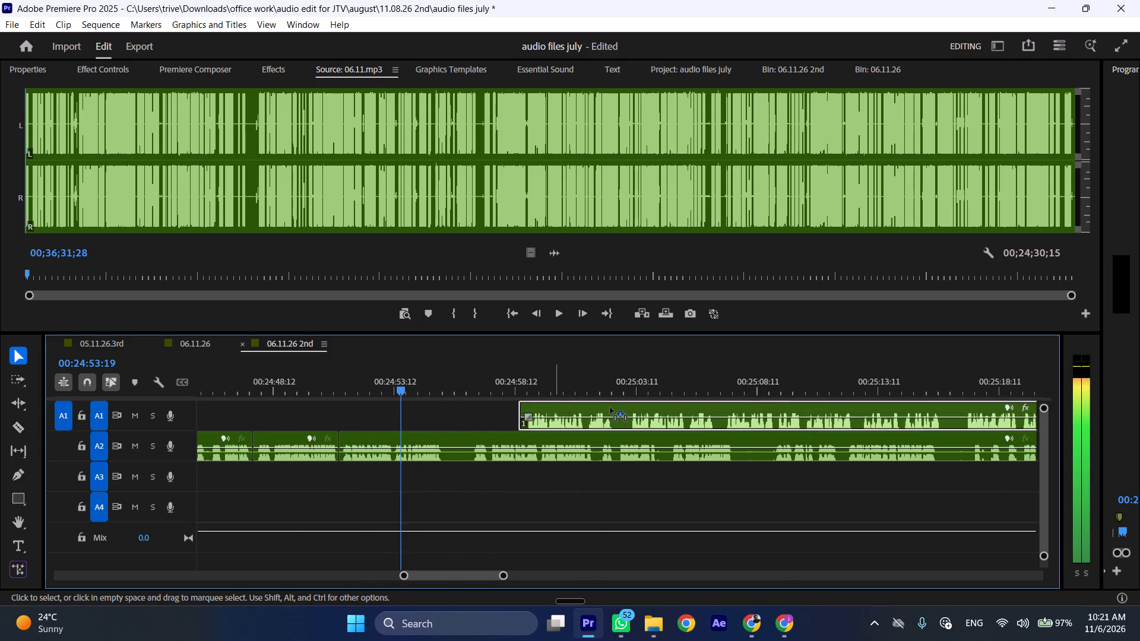
pyautogui.moveTo(610, 408); pyautogui.dragTo(973, 408)
# Cut A2 at about 00:24:55:18, remove roughly one second of pause after it and close the gap.
pyautogui.press('space')
pyautogui.hotkey('shift', 'c')
pyautogui.moveTo(471, 391); pyautogui.dragTo(477, 390)
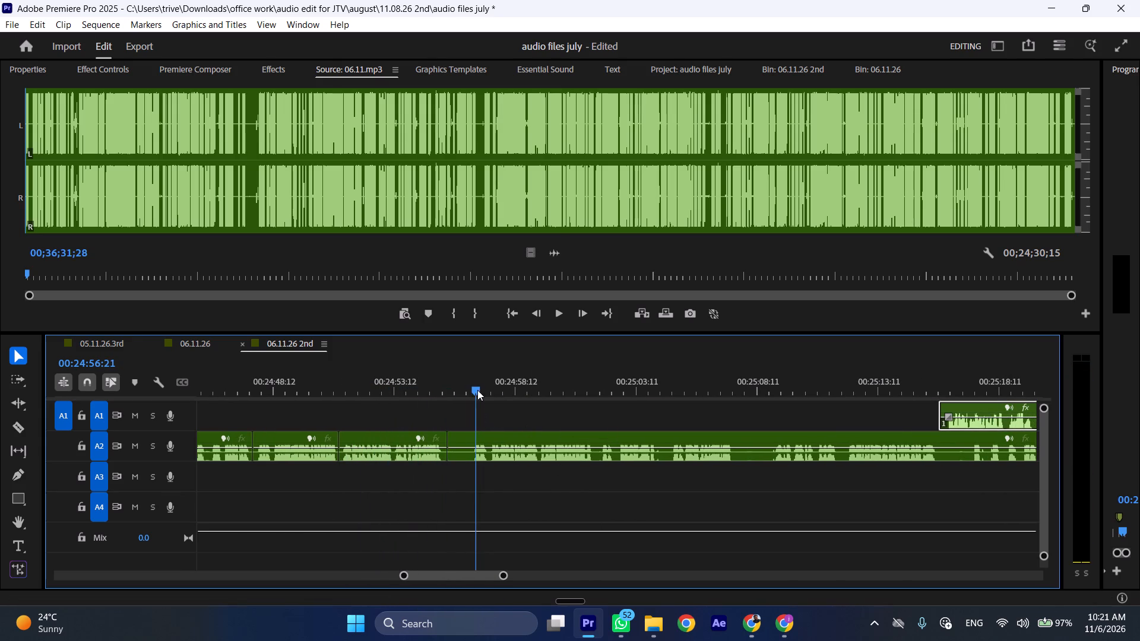
pyautogui.click(479, 391)
pyautogui.click(511, 449)
pyautogui.hotkey('shift', 'c')
pyautogui.hotkey('ctrl', 'shift', 'd')
# Play on at faster speed, cut A2 near 00:25:00:18, remove about three seconds after it and close the gap.
pyautogui.press('space')
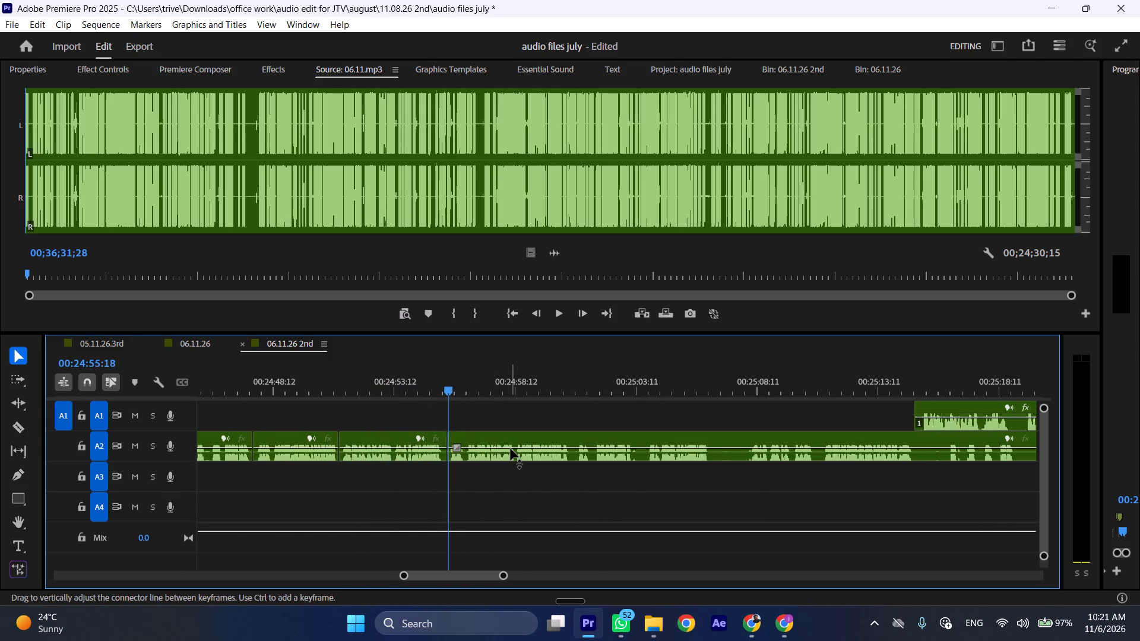
pyautogui.write('l')
pyautogui.scroll(-5, 515, 464)
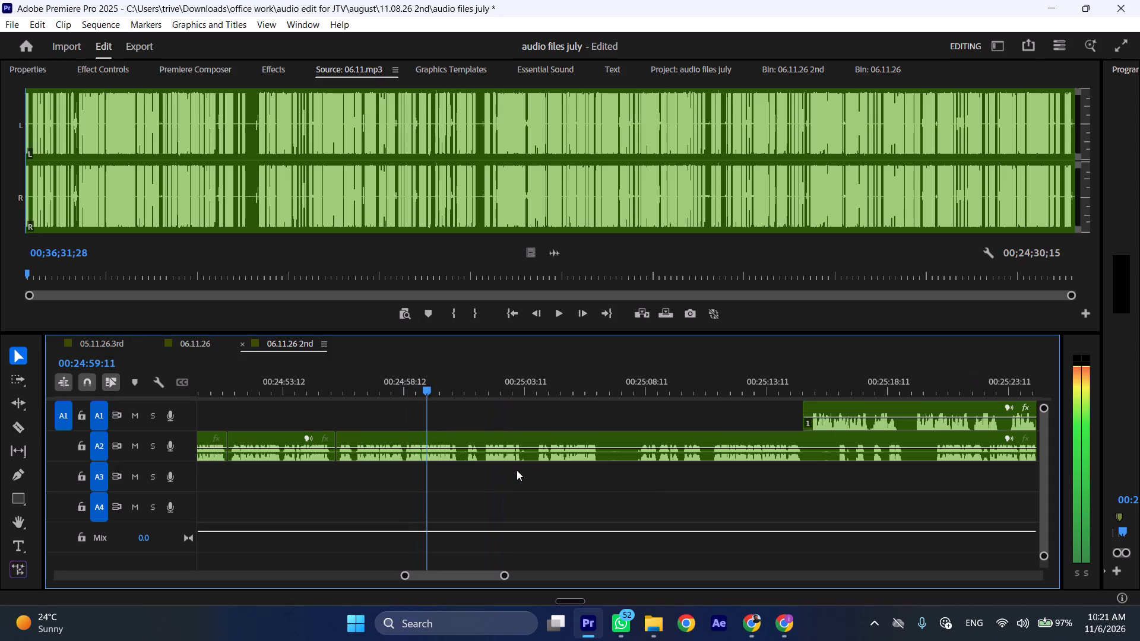
pyautogui.scroll(-2, 496, 480)
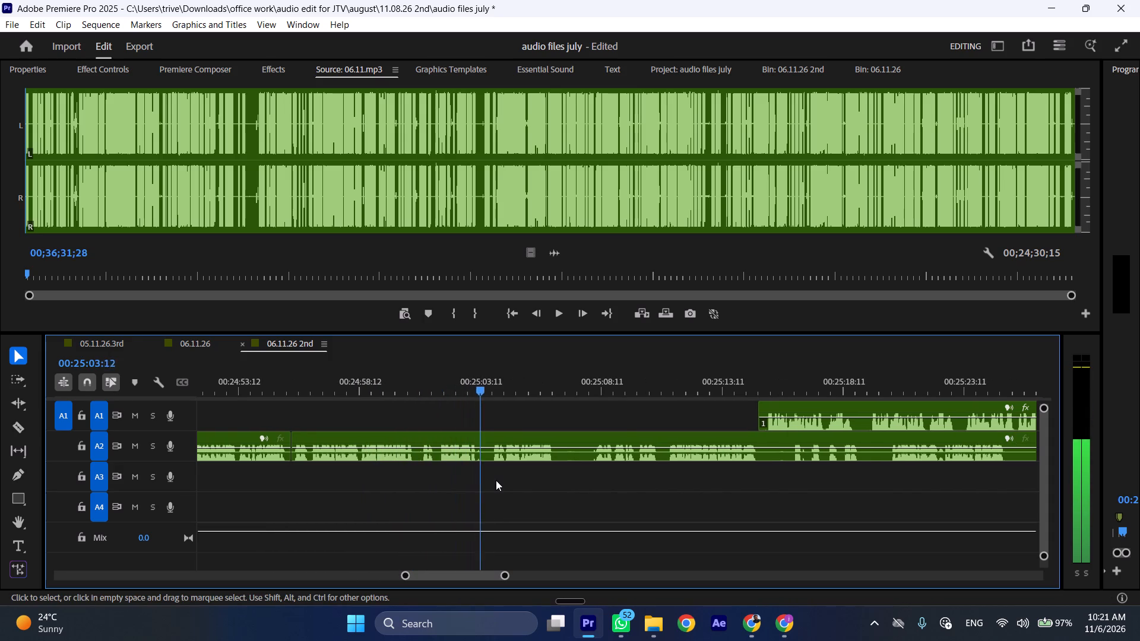
pyautogui.moveTo(412, 386); pyautogui.dragTo(464, 386)
pyautogui.hotkey('shift', 'c')
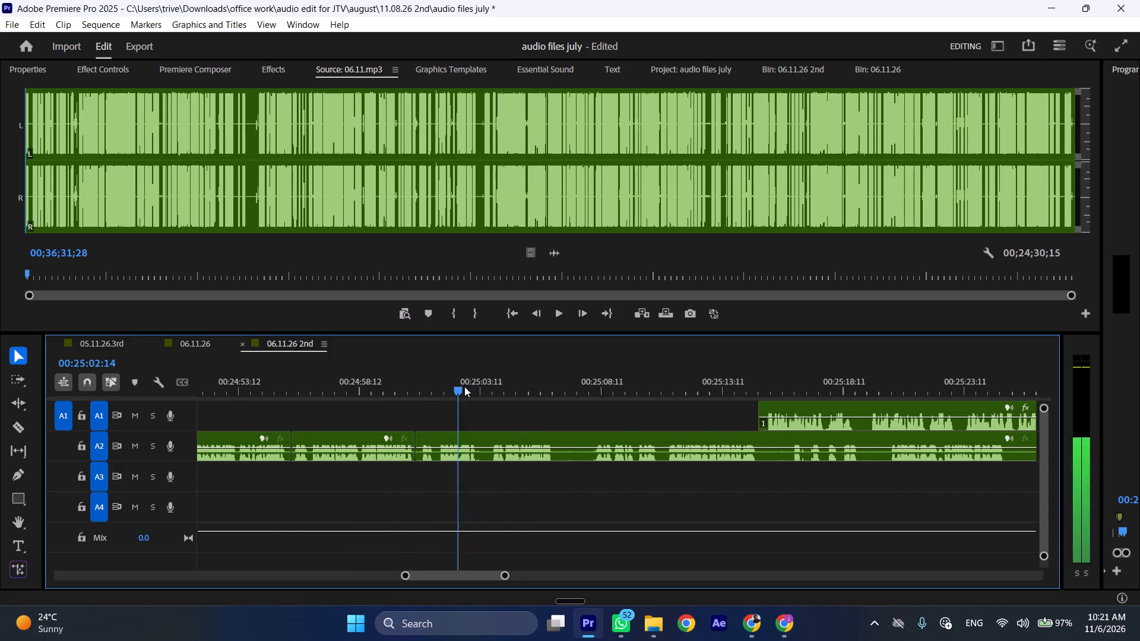
pyautogui.moveTo(464, 386); pyautogui.dragTo(490, 386)
pyautogui.click(512, 439)
pyautogui.hotkey('shift', 'c')
pyautogui.hotkey('ctrl', 'shift', 'd')
# Cut out the A2 pause from 00:25:03:15 to about 00:25:05, close the gap and play back the following speech.
pyautogui.press('space')
pyautogui.write('l')
pyautogui.press('space')
pyautogui.hotkey('shift', 'c')
pyautogui.click(521, 380)
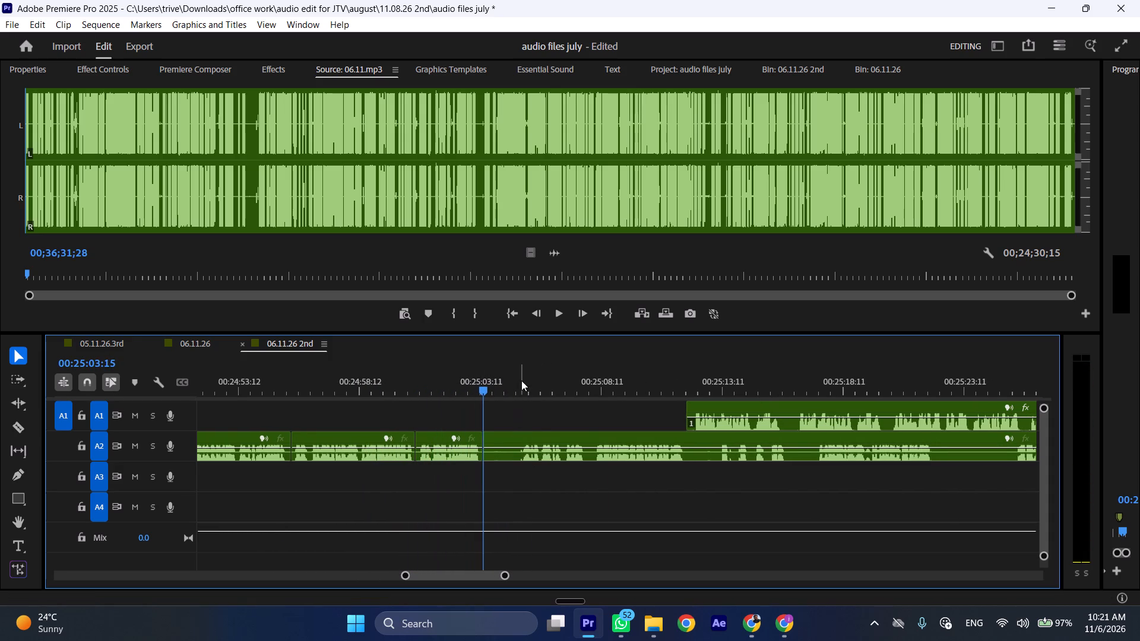
pyautogui.click(542, 440)
pyautogui.hotkey('shift', 'c')
pyautogui.hotkey('ctrl', 'shift', 'd')
pyautogui.press('space')
pyautogui.write('l')
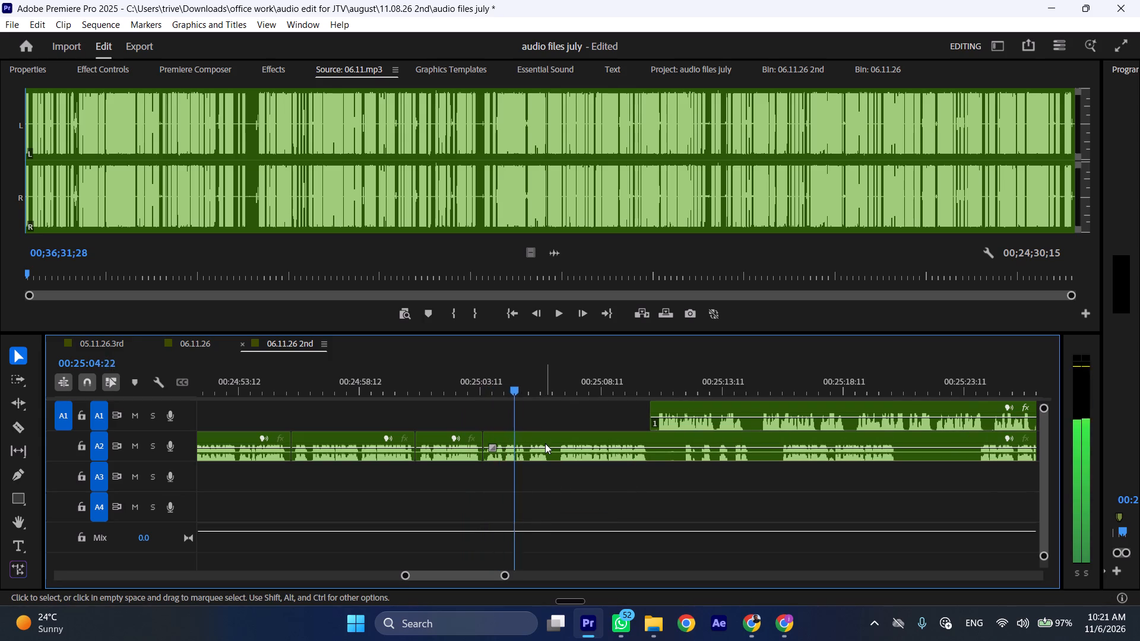
pyautogui.press('space')
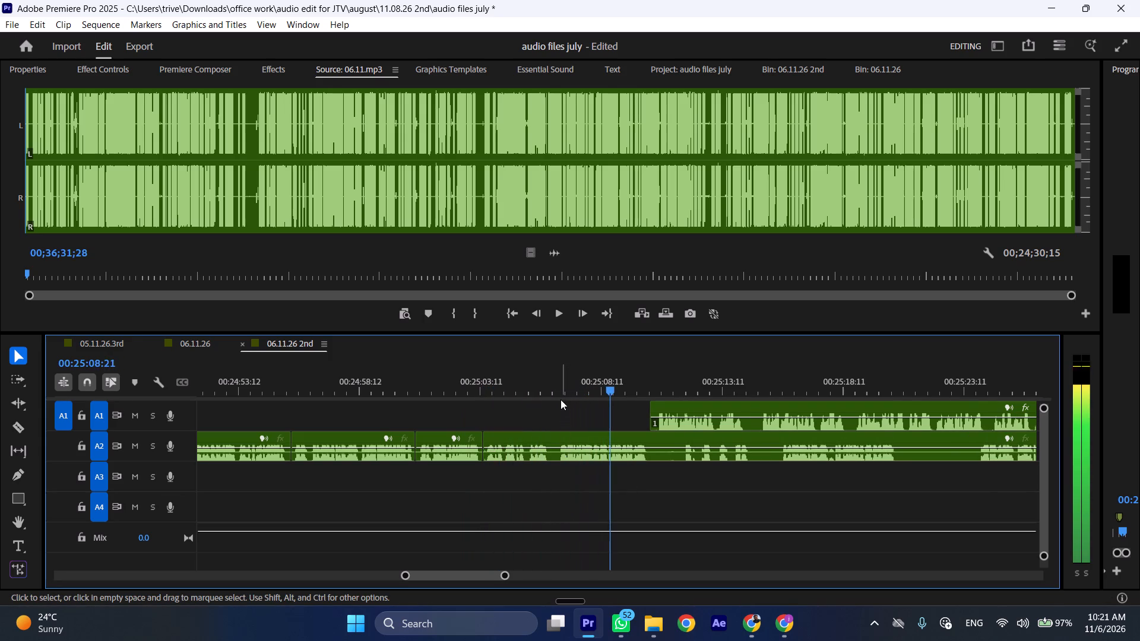
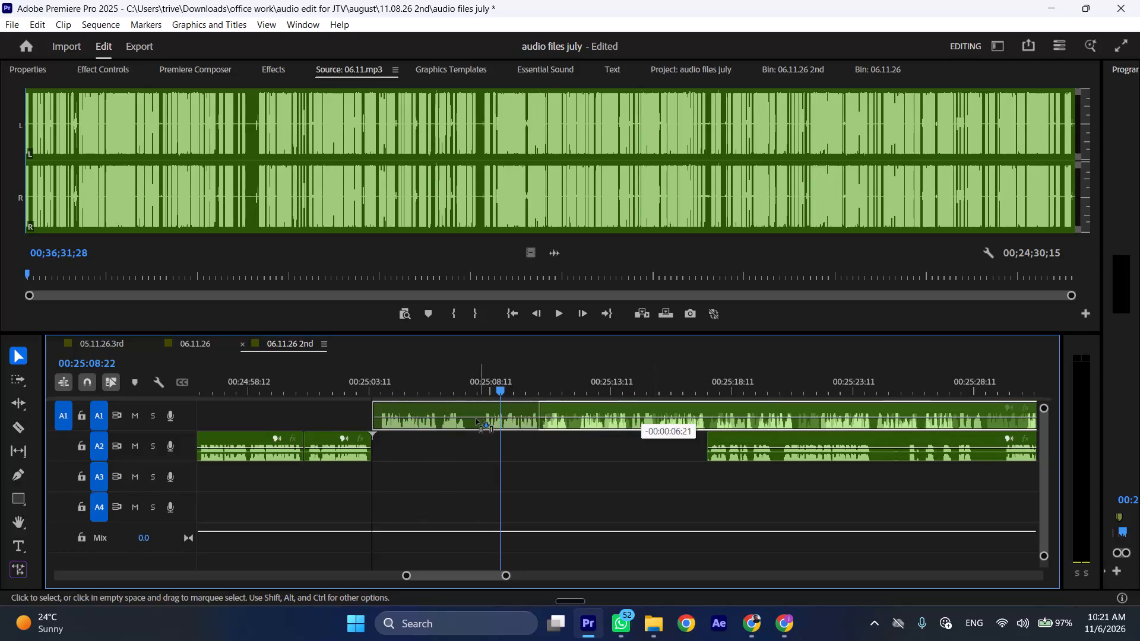
# Play A1 from about 00:25:04 at faster speed, cut it near 00:25:08, remove the roughly four-second segment before the cut and close the gap.
pyautogui.click(387, 383)
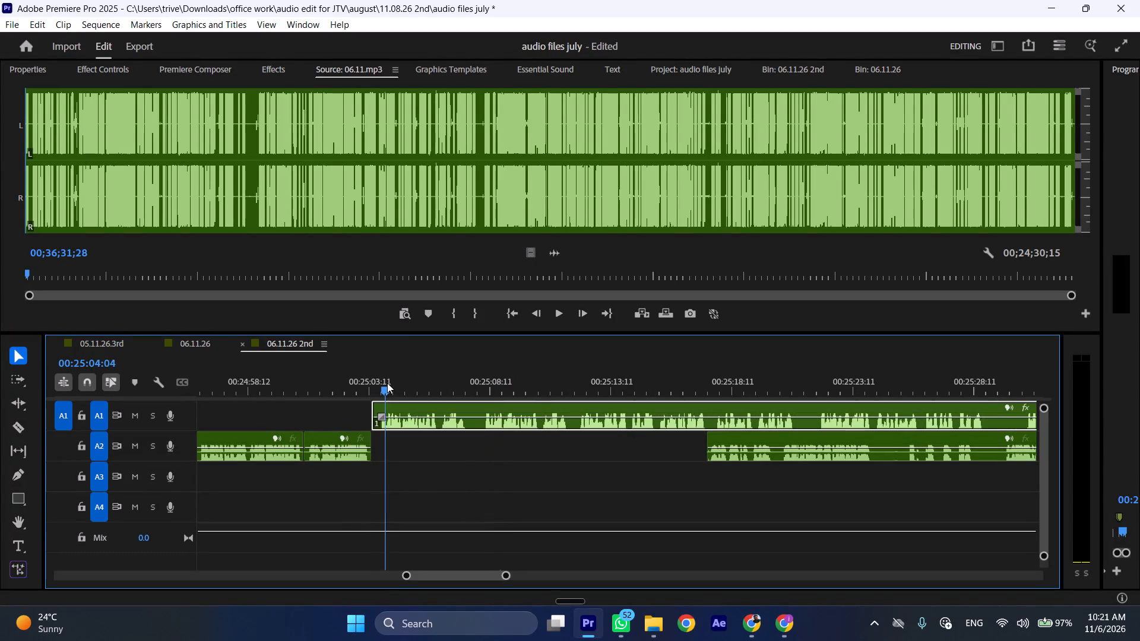
pyautogui.press('space')
pyautogui.press('l')
pyautogui.scroll(-5, 475, 428)
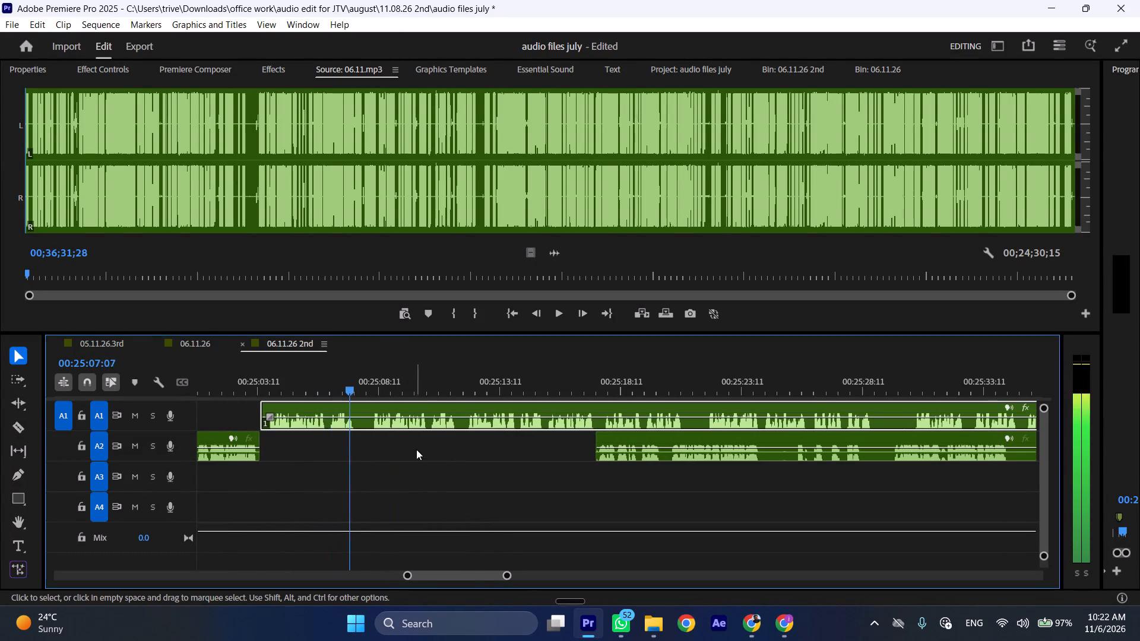
pyautogui.click(365, 384)
pyautogui.hotkey('shift', 'c')
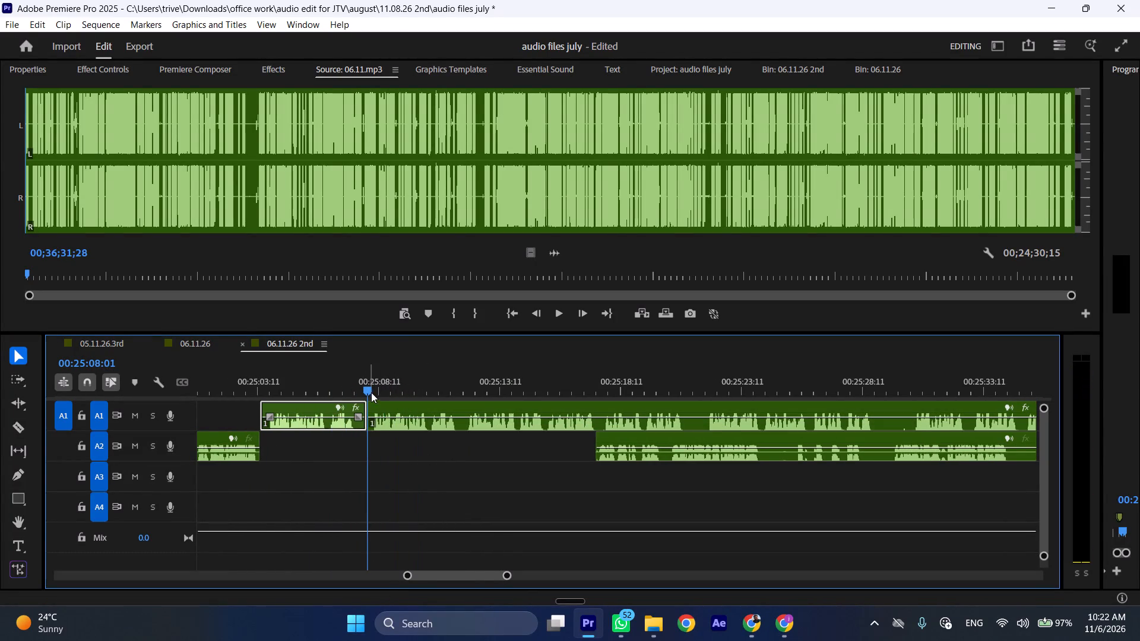
pyautogui.hotkey('ctrl', 'shift', 'd')
# Play on at faster speed and move the following A2 clip about five seconds later so it starts near 00:25:18.
pyautogui.press('space')
pyautogui.press('l')
pyautogui.scroll(-5, 439, 427)
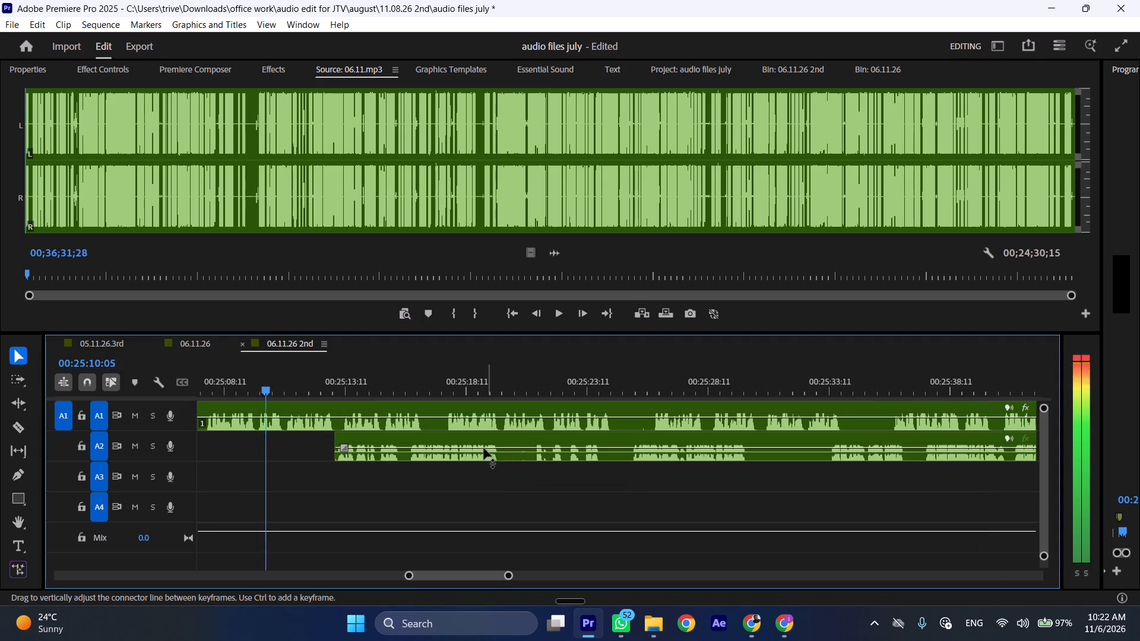
pyautogui.moveTo(386, 435); pyautogui.dragTo(512, 438)
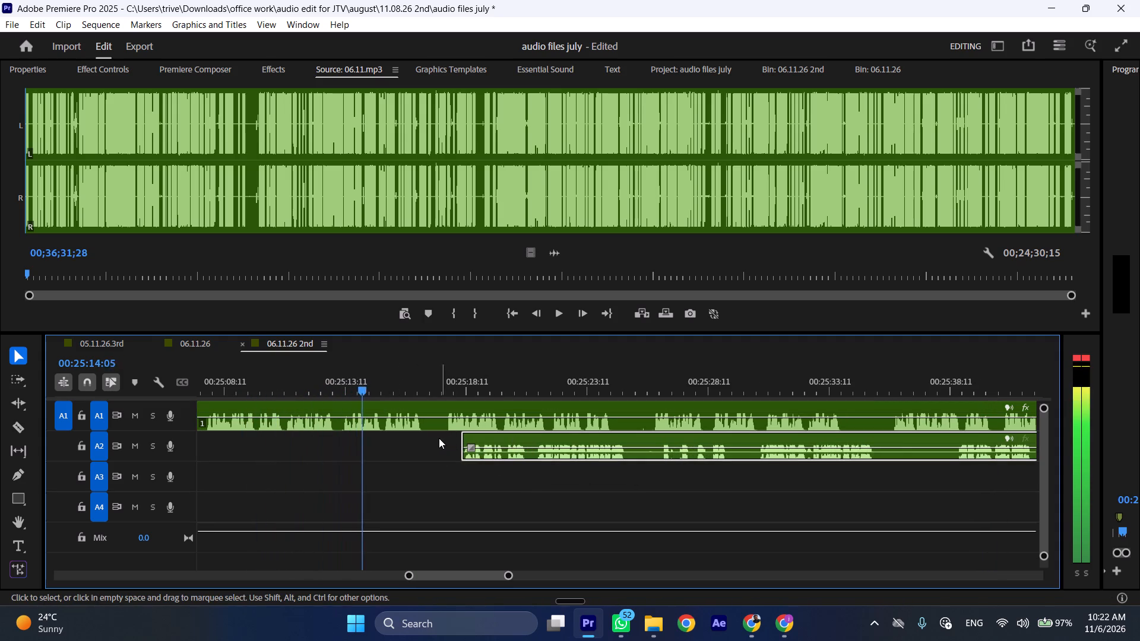
# Stop playback in the pause after the A1 speech and cut A1 at 00:25:17:03.
pyautogui.press('space')
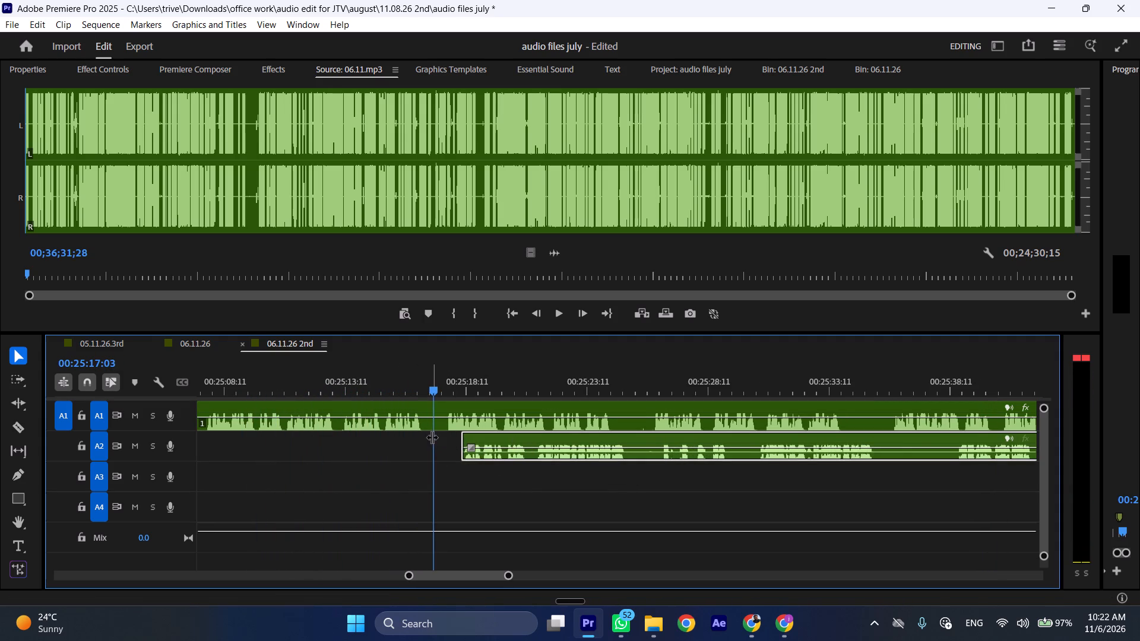
pyautogui.write('C')
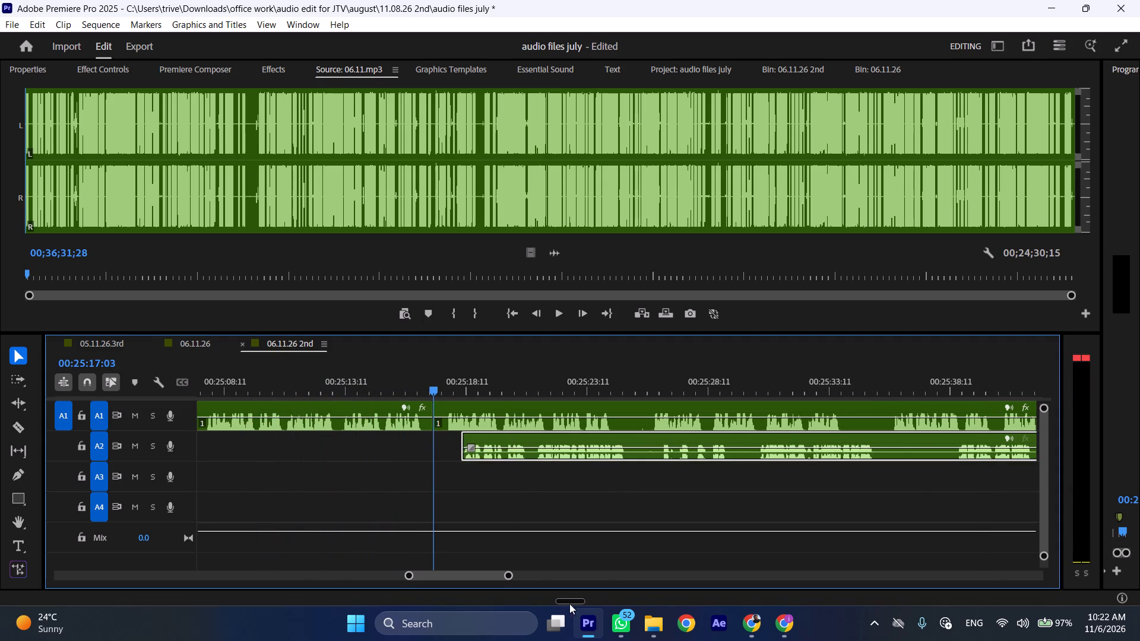
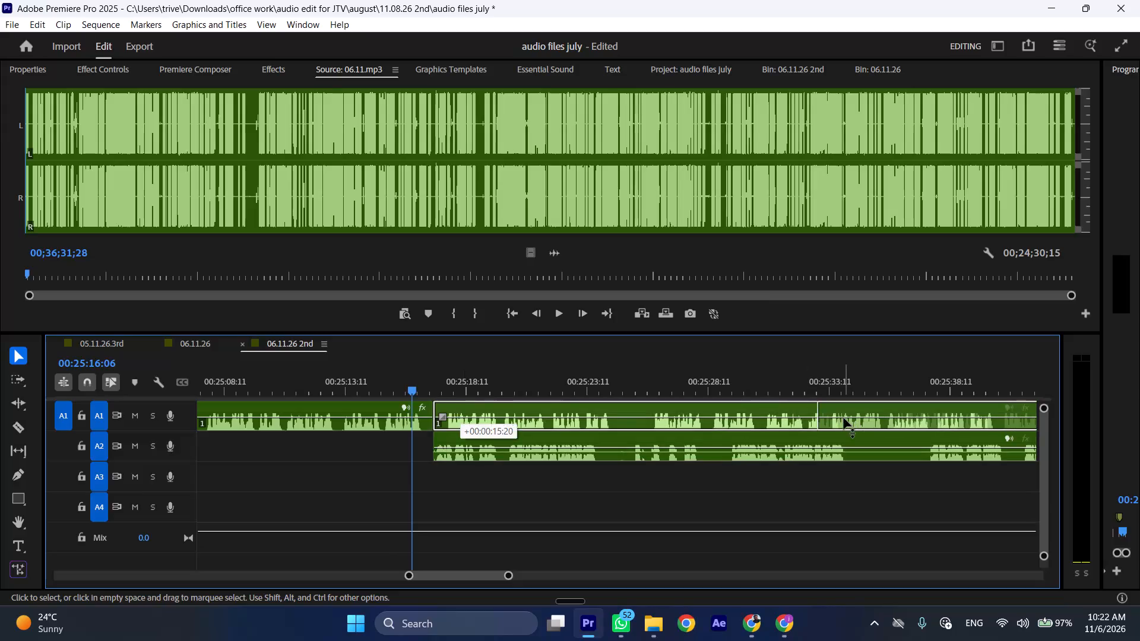
# Play on at faster speed and move the following A1 clip about 3.6 seconds later so it starts near 00:25:36.
pyautogui.press('space')
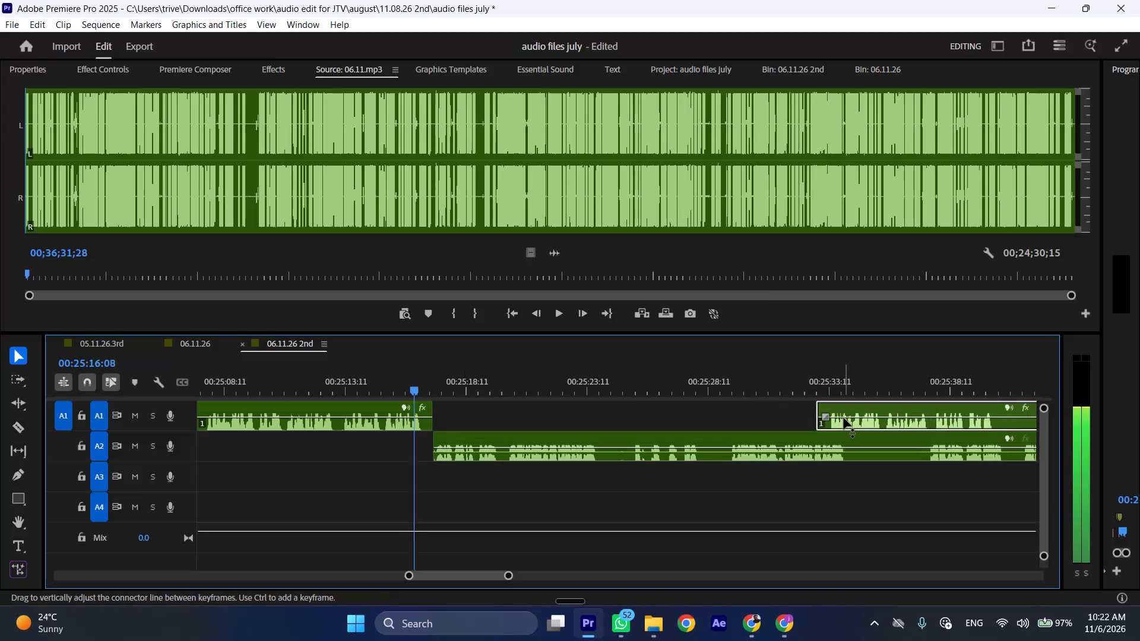
pyautogui.write('l')
pyautogui.scroll(-5, 715, 436)
pyautogui.moveTo(734, 406); pyautogui.dragTo(821, 414)
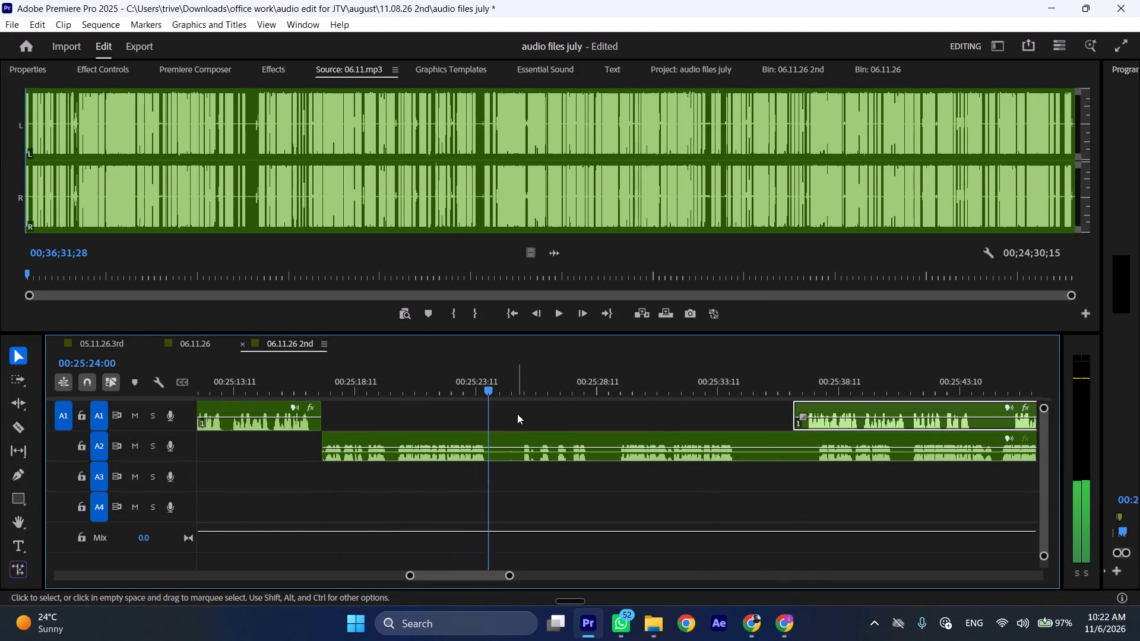
# Cut A2 in the pause near 00:25:24 and again near 00:25:25, remove the roughly one-second silent segment between and close the gap.
pyautogui.press('space')
pyautogui.hotkey('shift', 'c')
pyautogui.click(521, 379)
pyautogui.press('space')
pyautogui.write('l')
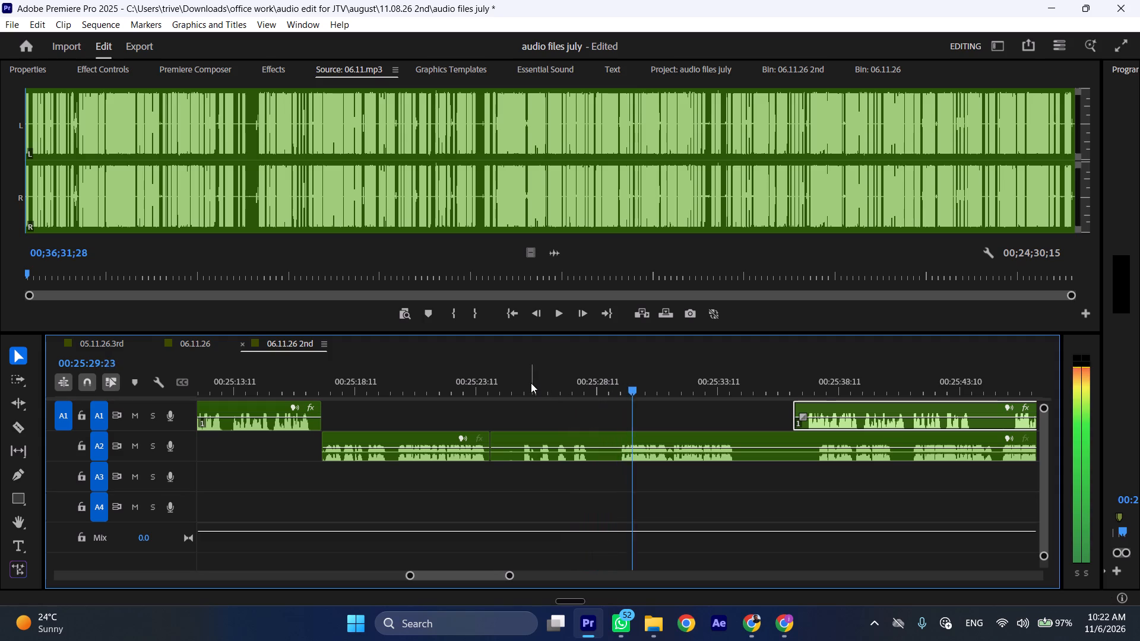
pyautogui.click(518, 380)
pyautogui.click(540, 439)
pyautogui.hotkey('shift', 'c')
pyautogui.hotkey('ctrl', 'shift', 'd')
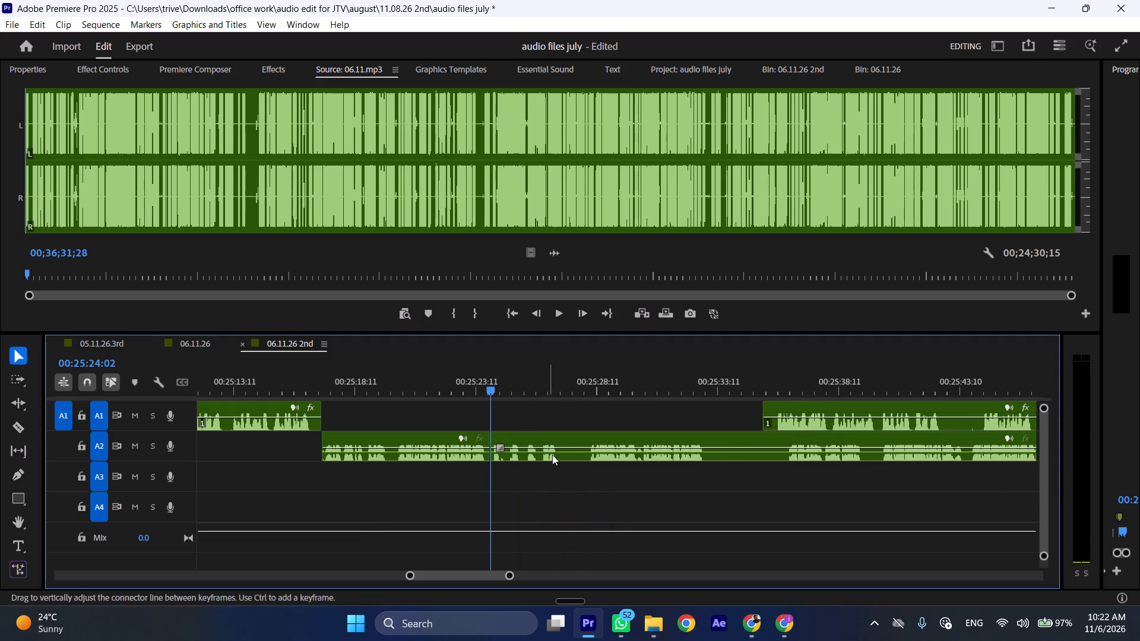
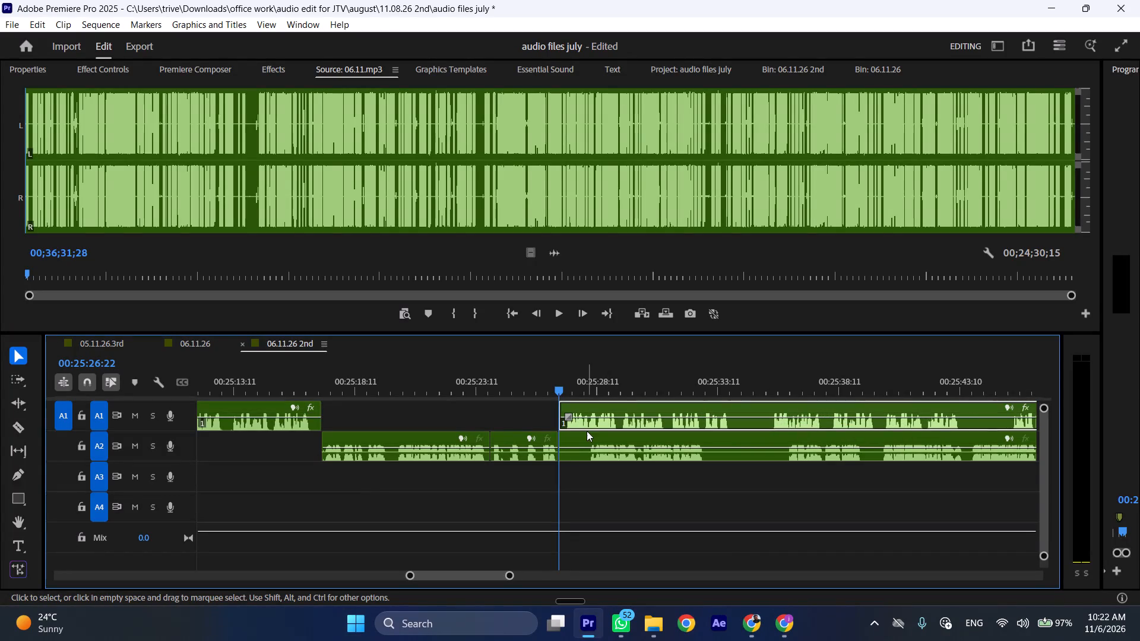
# Move the A2 clip after the 00:25:26:22 cut about 8.6 seconds later and trim roughly one second of silence off its start during playback.
pyautogui.moveTo(587, 431); pyautogui.dragTo(793, 433)
pyautogui.press('space')
pyautogui.press('l')
pyautogui.scroll(-5, 749, 465)
pyautogui.moveTo(659, 434); pyautogui.dragTo(670, 434)
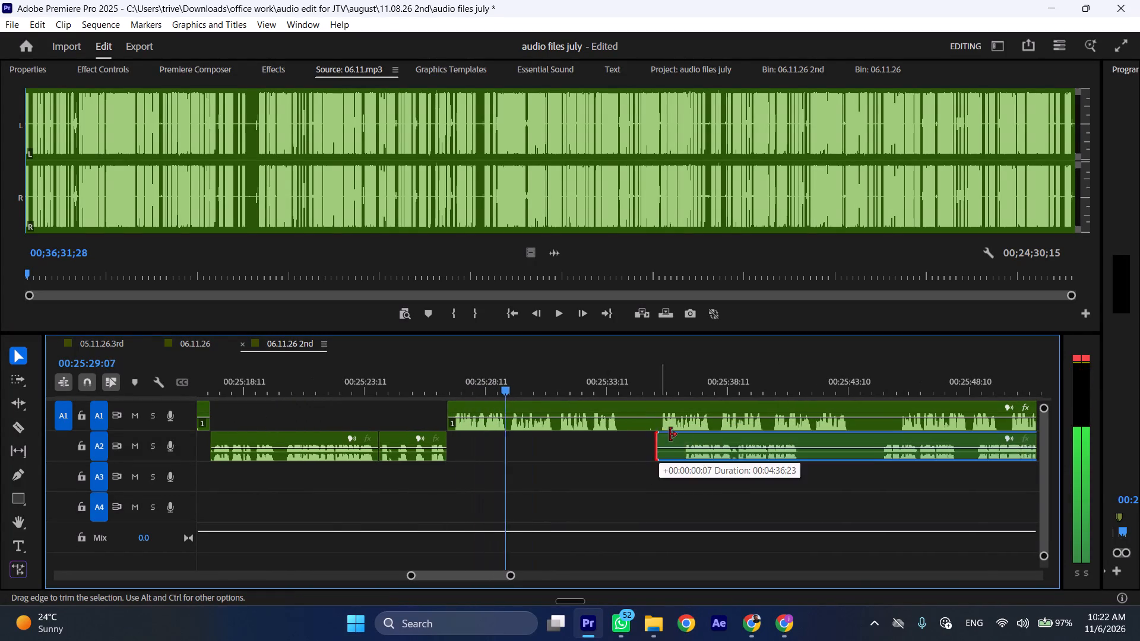
pyautogui.moveTo(670, 434); pyautogui.dragTo(687, 436)
# Cut A1 in the pause at 00:25:34:03 and pull the following A2 clip back about 2.5 seconds to start at that cut.
pyautogui.scroll(-4, 692, 445)
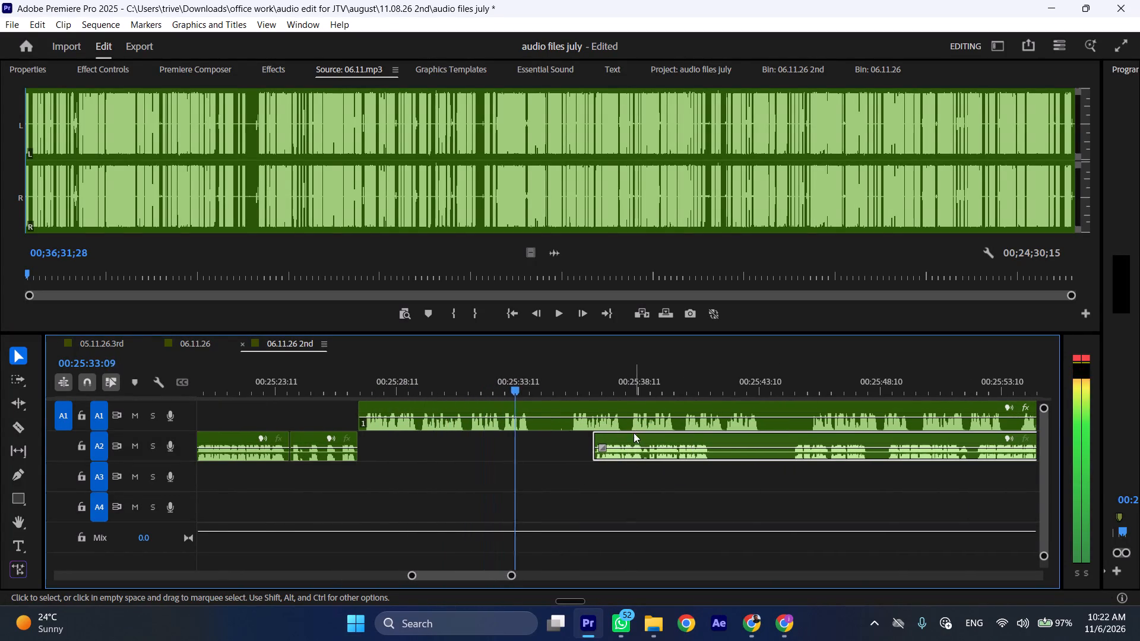
pyautogui.press('space')
pyautogui.hotkey('shift', 'c')
pyautogui.moveTo(619, 440); pyautogui.dragTo(559, 440)
# Move the A1 clip after the cut about 7.6 seconds later and trim about 1.3 seconds of silence off its start during faster playback.
pyautogui.moveTo(562, 399); pyautogui.dragTo(602, 404)
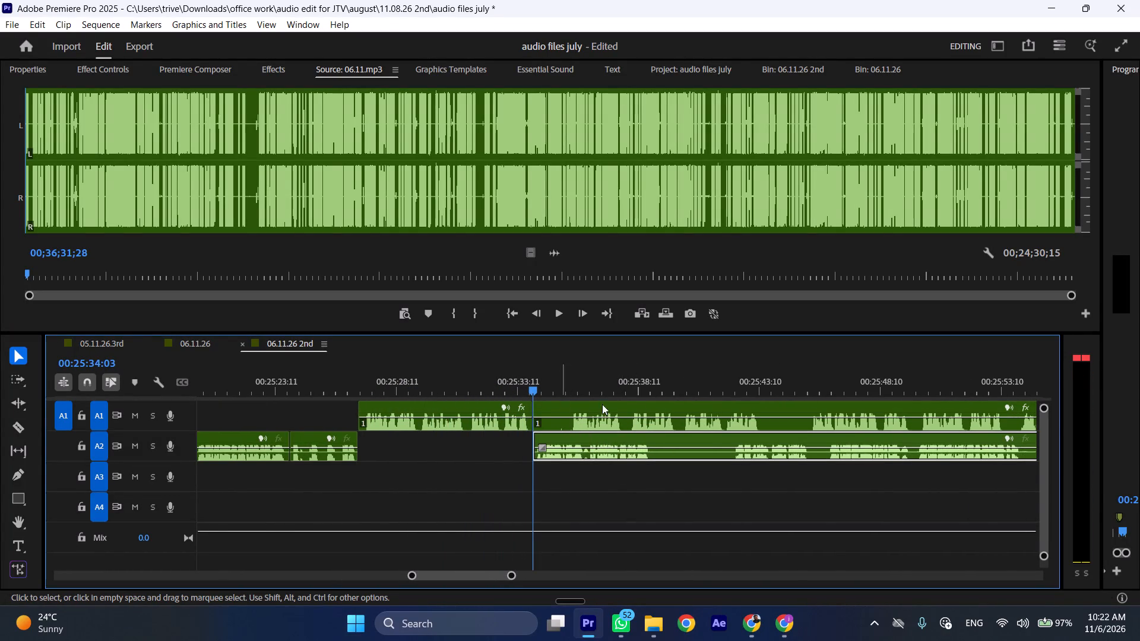
pyautogui.moveTo(602, 404); pyautogui.dragTo(707, 404)
pyautogui.moveTo(561, 408); pyautogui.dragTo(745, 410)
pyautogui.press('space')
pyautogui.press('l')
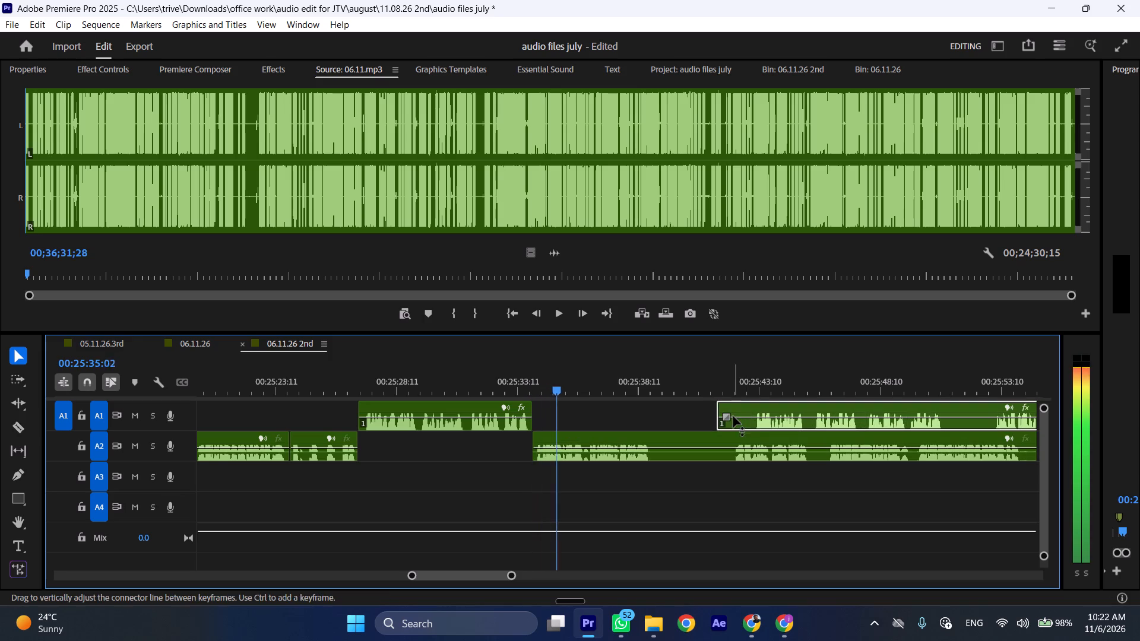
pyautogui.moveTo(717, 411); pyautogui.dragTo(749, 412)
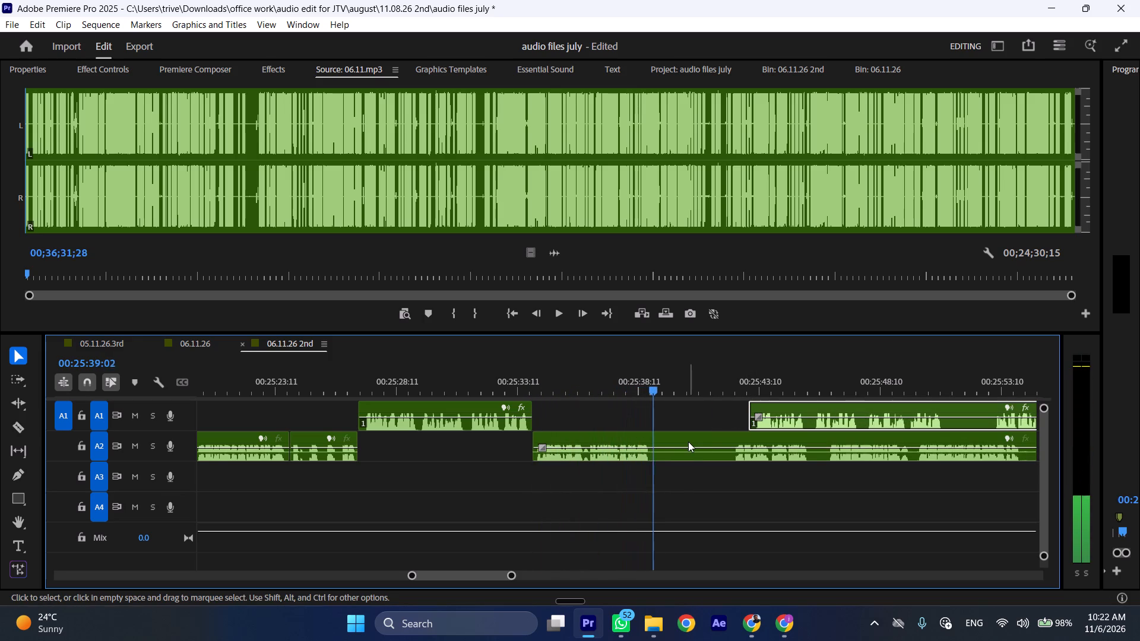
# Stop playback at the end of the A2 speech and cut A2 at 00:25:39:04.
pyautogui.press('space')
pyautogui.hotkey('shift', 'c')
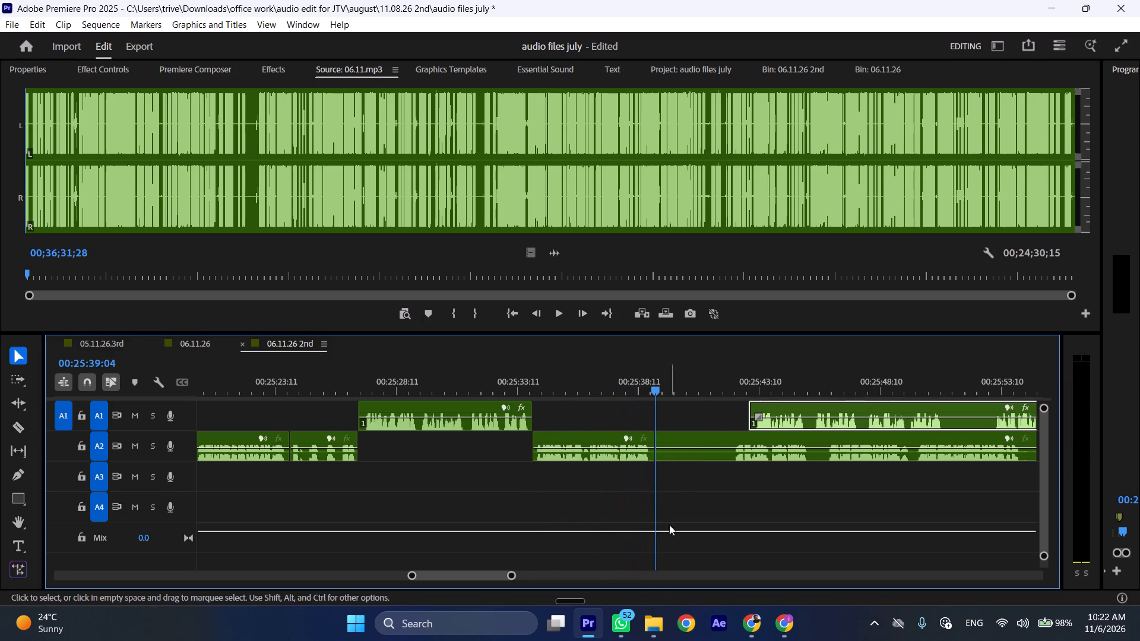
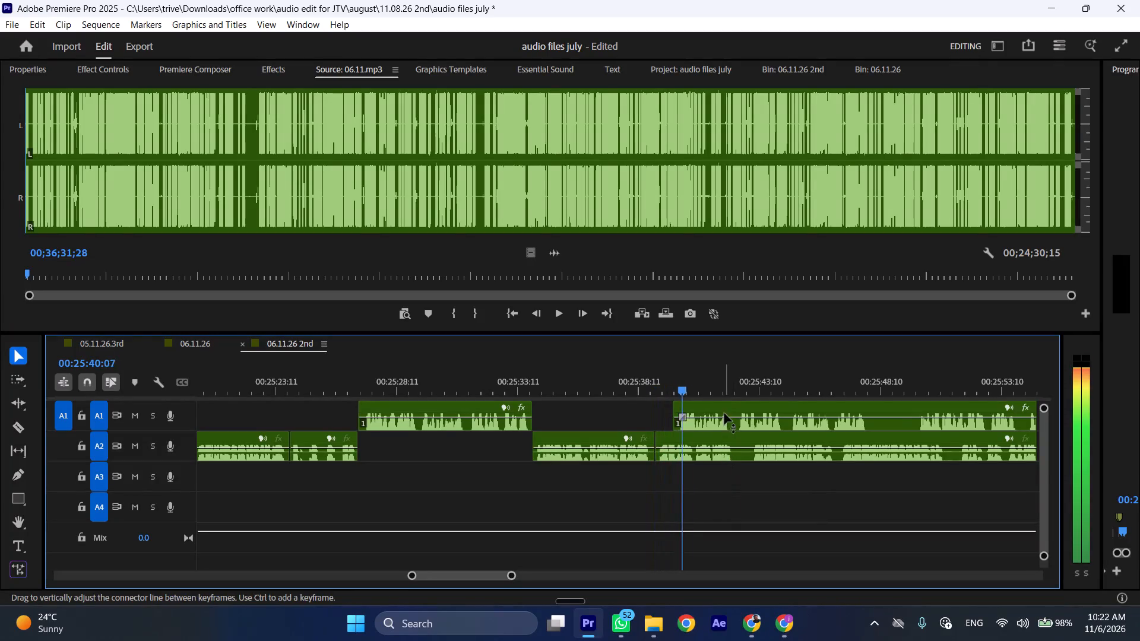
# Move the A1 clip about 13.7 seconds later, to start near 00:25:53:13, while the A2 speech plays.
pyautogui.moveTo(724, 410); pyautogui.dragTo(892, 408)
pyautogui.scroll(-5, 784, 430)
pyautogui.moveTo(752, 402); pyautogui.dragTo(859, 404)
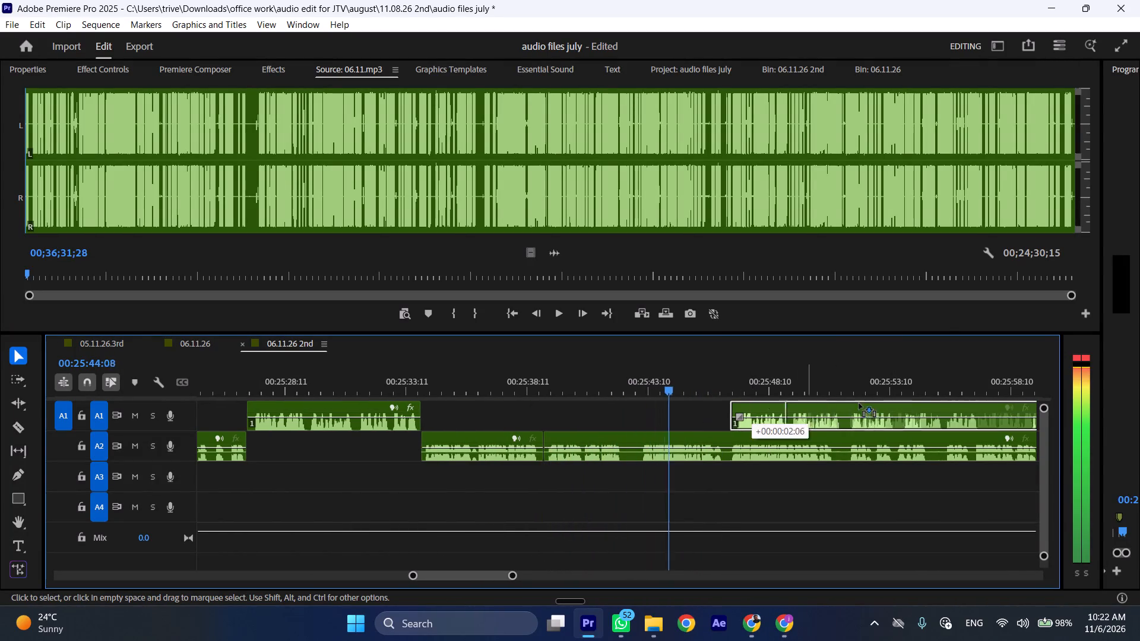
pyautogui.moveTo(859, 404); pyautogui.dragTo(926, 398)
pyautogui.moveTo(762, 407); pyautogui.dragTo(924, 404)
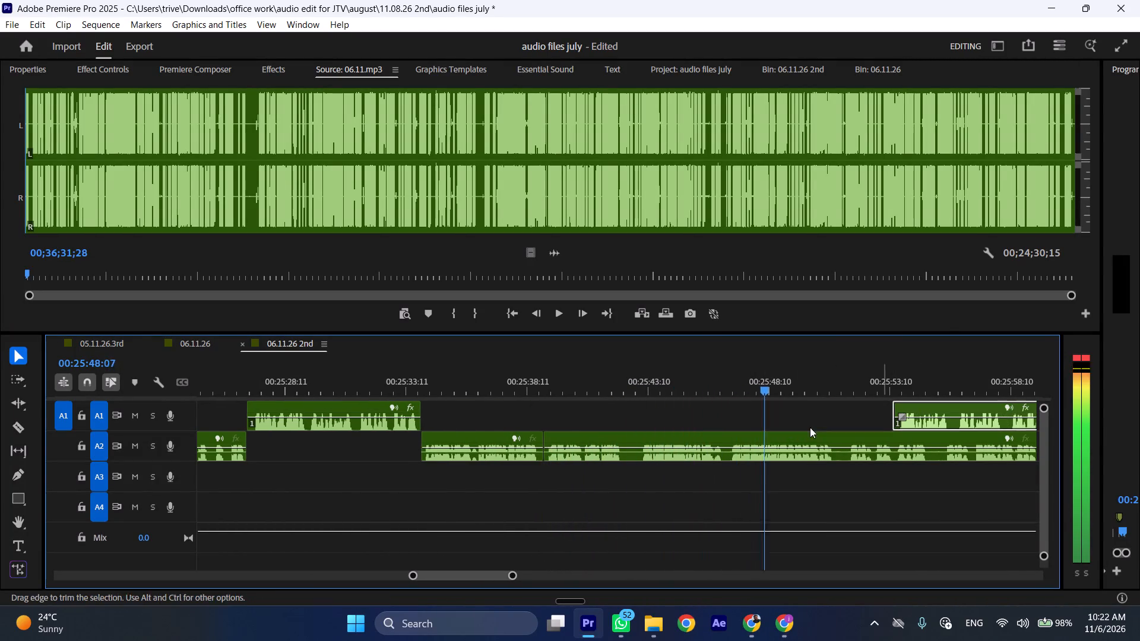
# Cut A2 in the pause near 00:25:42:12 and remove the following stretch of about 4.3 seconds, closing the gap on both tracks.
pyautogui.scroll(-5, 655, 440)
pyautogui.moveTo(509, 387); pyautogui.dragTo(511, 387)
pyautogui.hotkey('shift', 'c')
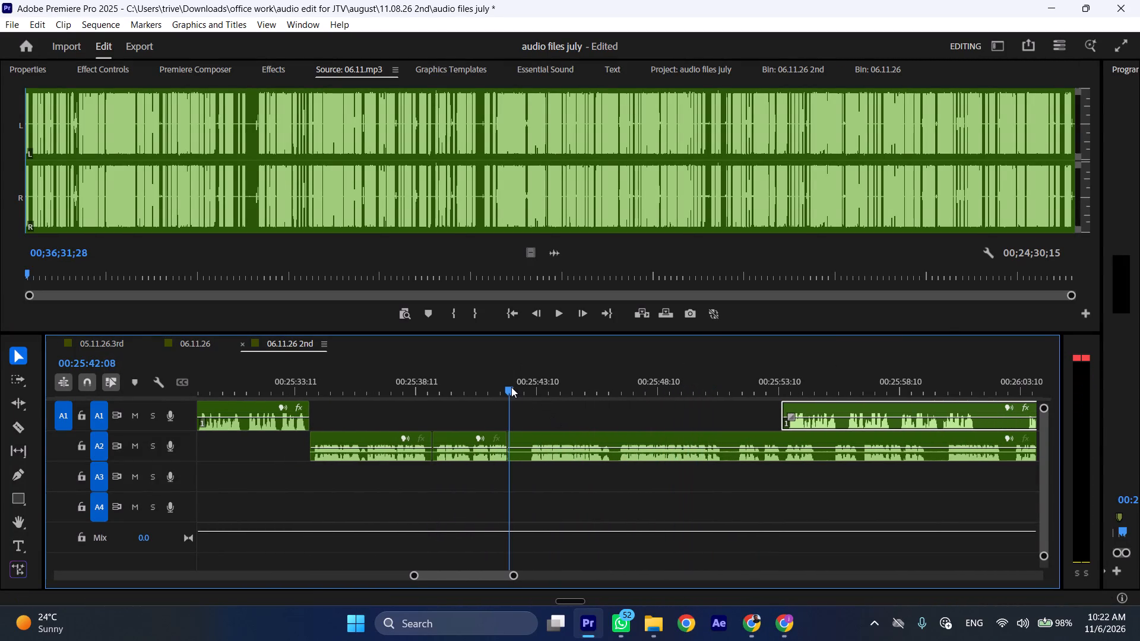
pyautogui.moveTo(511, 387); pyautogui.dragTo(618, 385)
pyautogui.hotkey('ctrl', 'z')
pyautogui.hotkey('shift', 'c')
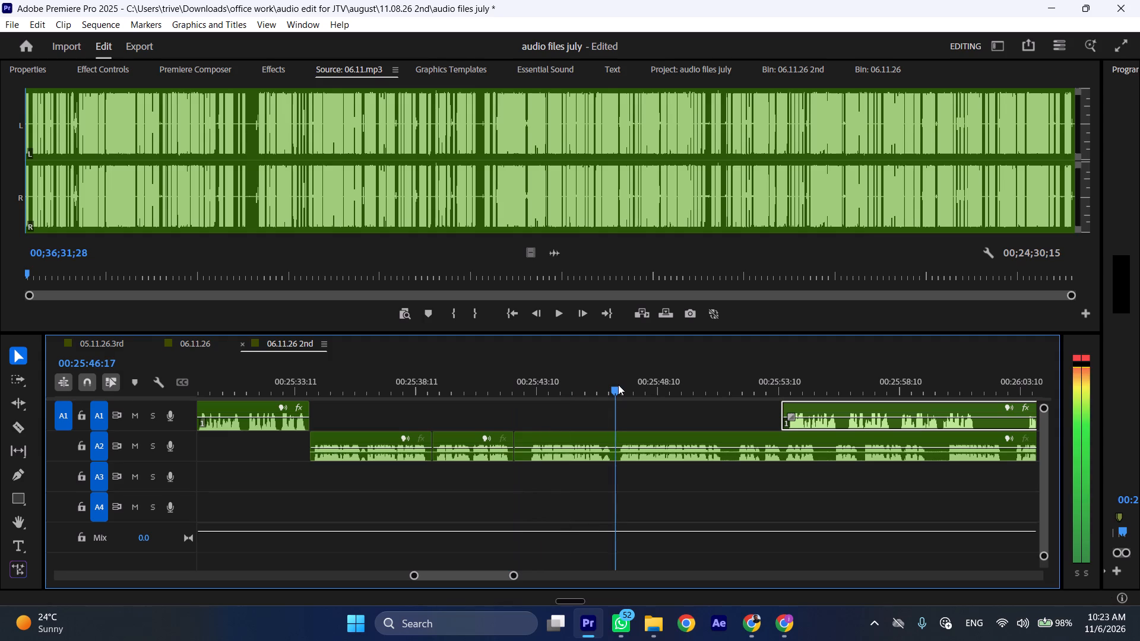
pyautogui.moveTo(618, 385); pyautogui.dragTo(620, 385)
pyautogui.click(652, 453)
pyautogui.hotkey('shift', 'c')
pyautogui.hotkey('ctrl', 'shift', 'd')
# Play on from the new cut at faster speed and move the A1 clip about 12 seconds later.
pyautogui.press('space')
pyautogui.write('l')
pyautogui.scroll(-6, 654, 461)
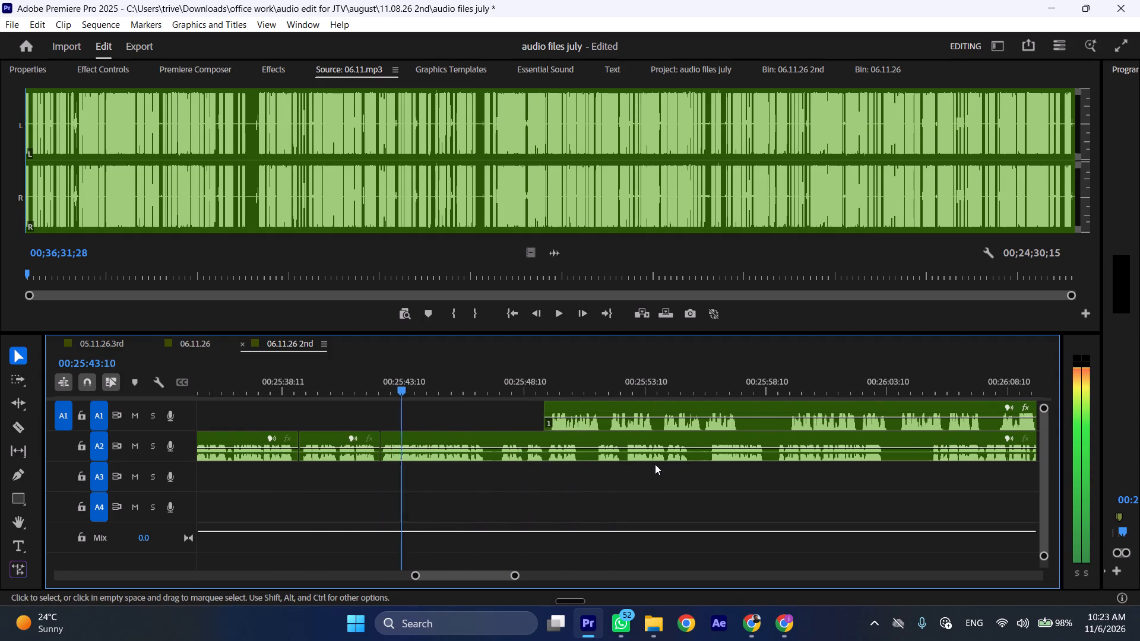
pyautogui.moveTo(583, 404); pyautogui.dragTo(874, 405)
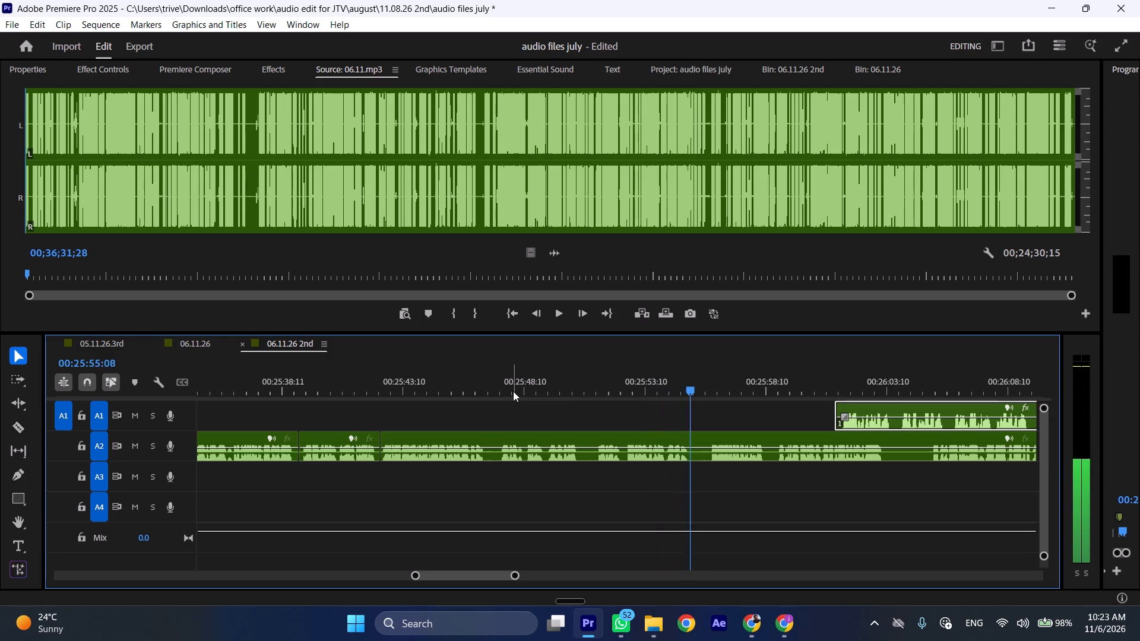
# Cut A2 at 00:25:46:23 and remove the following stretch of about 4.5 seconds, closing the gap on both tracks.
pyautogui.moveTo(489, 385); pyautogui.dragTo(496, 385)
pyautogui.hotkey('shift', 'c')
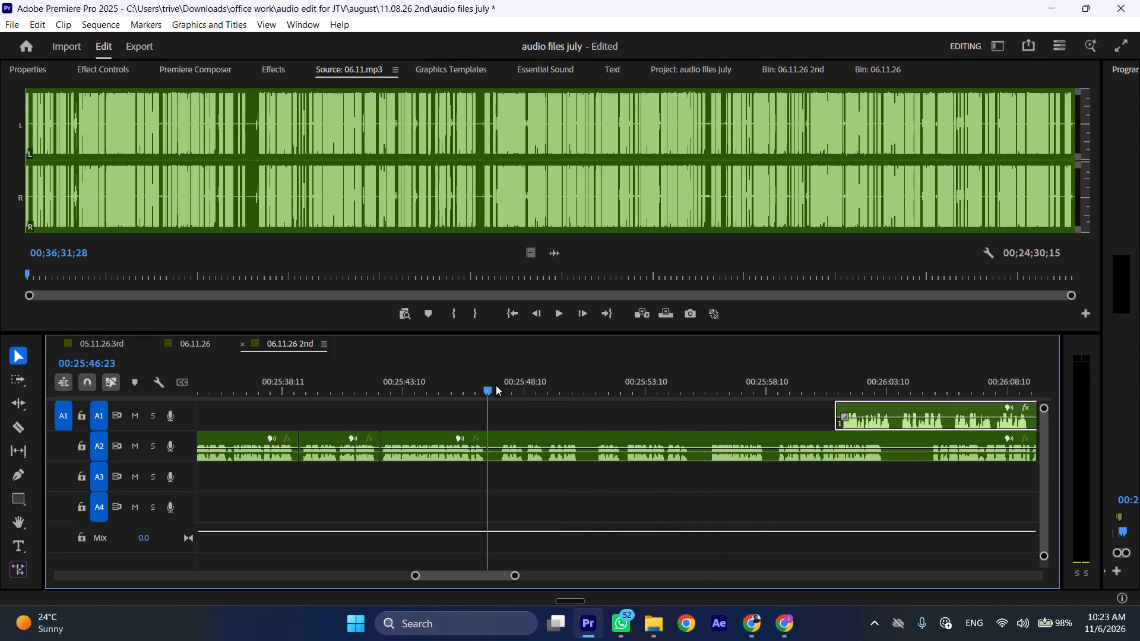
pyautogui.moveTo(496, 385); pyautogui.dragTo(599, 385)
pyautogui.click(618, 450)
pyautogui.hotkey('shift', 'c')
pyautogui.hotkey('ctrl', 'shift', 'd')
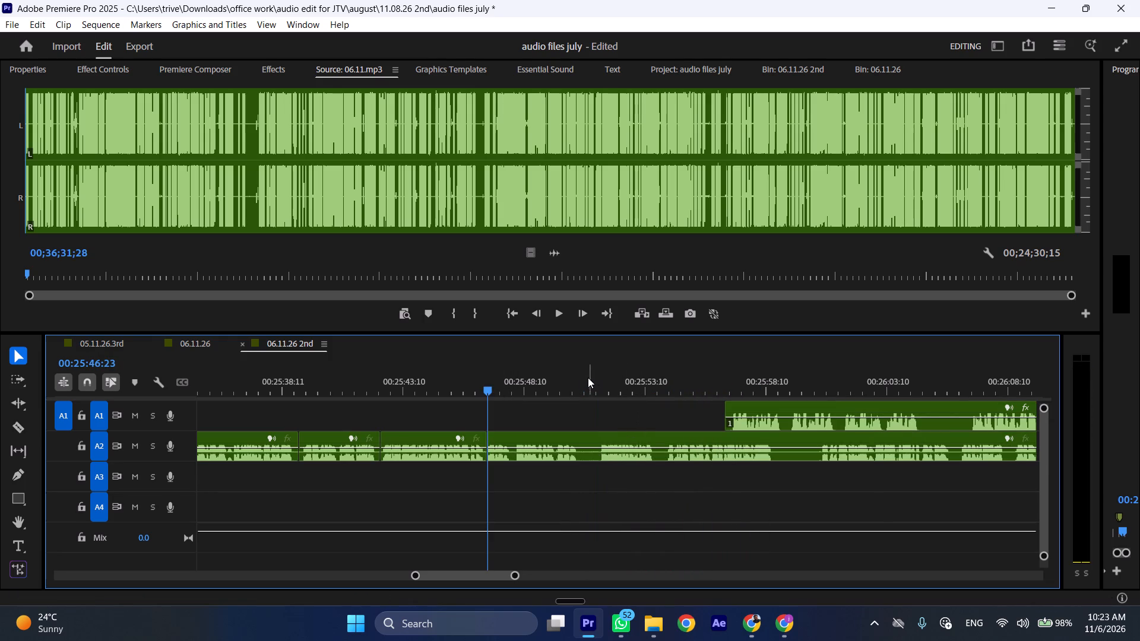
# Cut A2 in the pause at 00:25:50:18.
pyautogui.click(582, 377)
pyautogui.hotkey('shift', 'c')
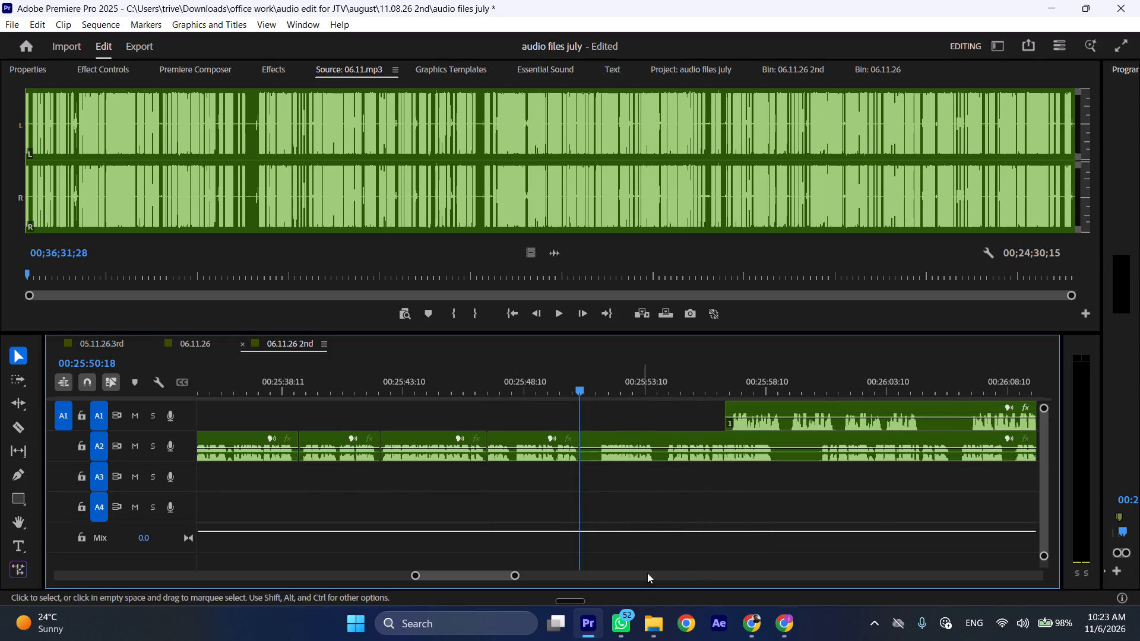
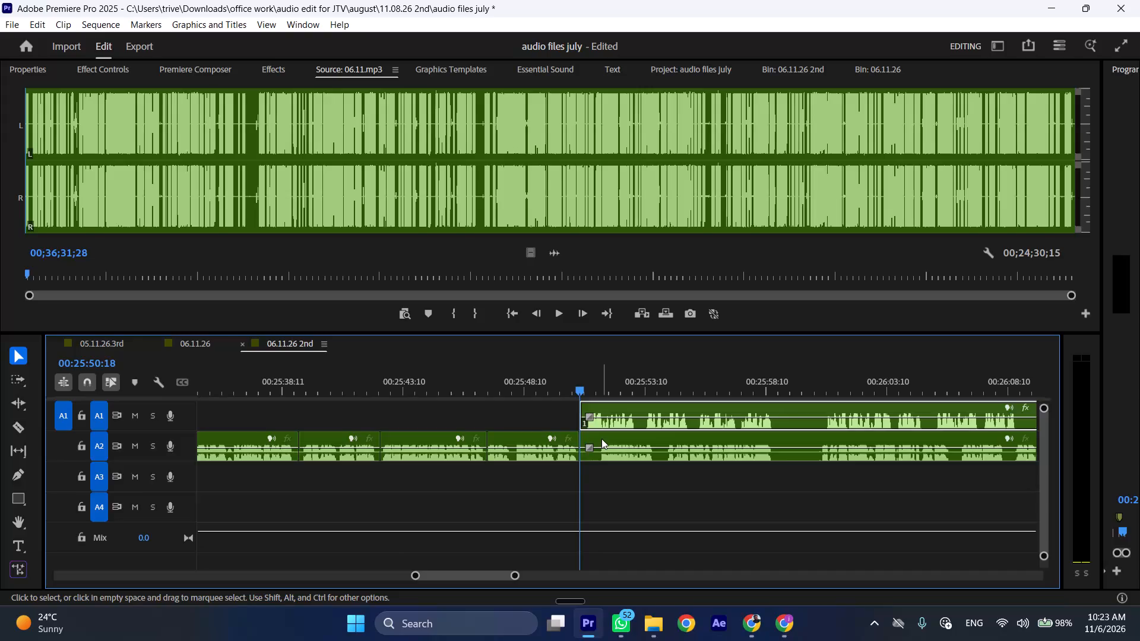
# Move the remaining A2 clip about 11 seconds later and cut A1 in the pause at 00:25:58:21.
pyautogui.moveTo(603, 439); pyautogui.dragTo(869, 439)
pyautogui.press('space')
pyautogui.press('l')
pyautogui.scroll(-5, 707, 466)
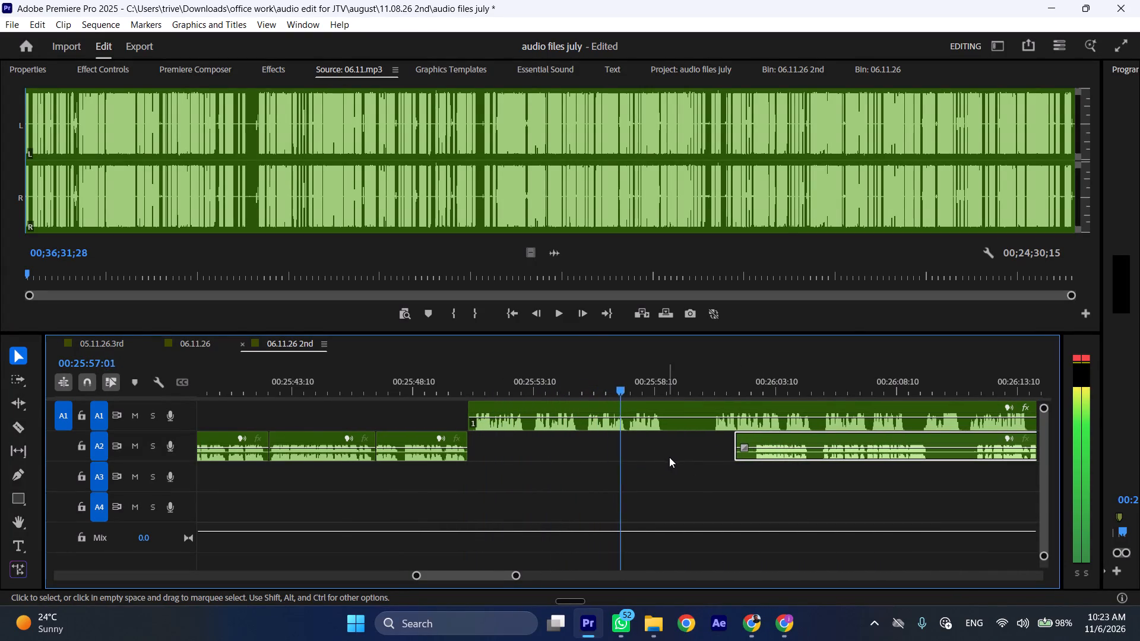
pyautogui.press('space')
pyautogui.hotkey('shift', 'c')
# Trim the silent start of the A2 clip, join it to the A1 cut, and move the remaining A1 clip about 10 seconds later.
pyautogui.moveTo(741, 438); pyautogui.dragTo(743, 439)
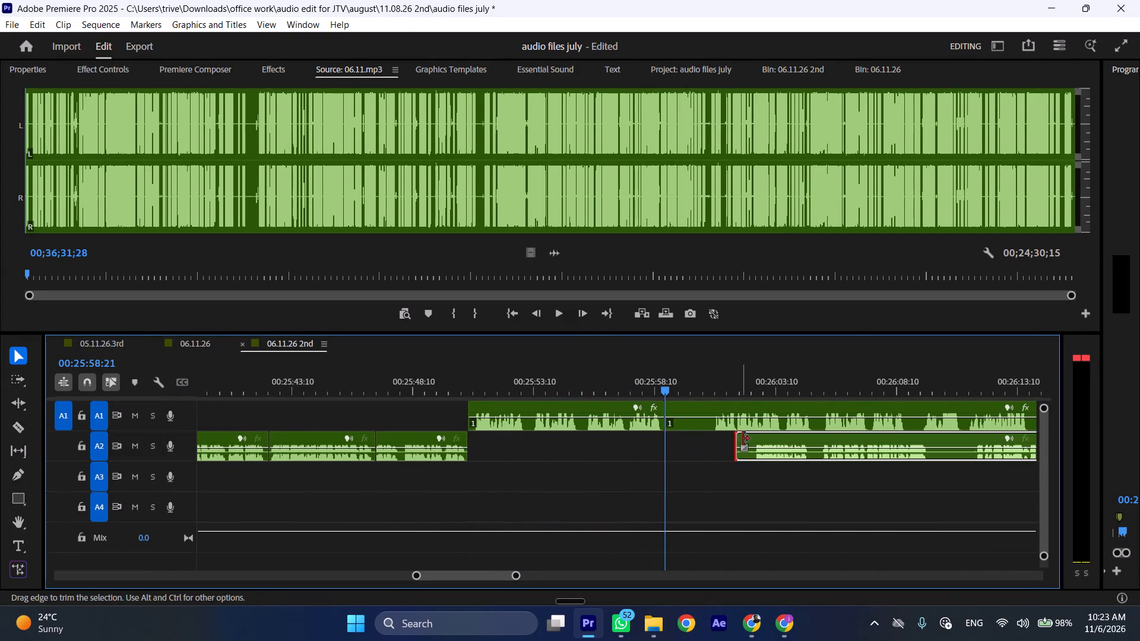
pyautogui.moveTo(743, 439); pyautogui.dragTo(756, 439)
pyautogui.moveTo(777, 440); pyautogui.dragTo(694, 440)
pyautogui.moveTo(693, 403); pyautogui.dragTo(939, 404)
# Play on through the A2 speech at faster speed and cut A2 in the pause at 00:26:01:14.
pyautogui.press('space')
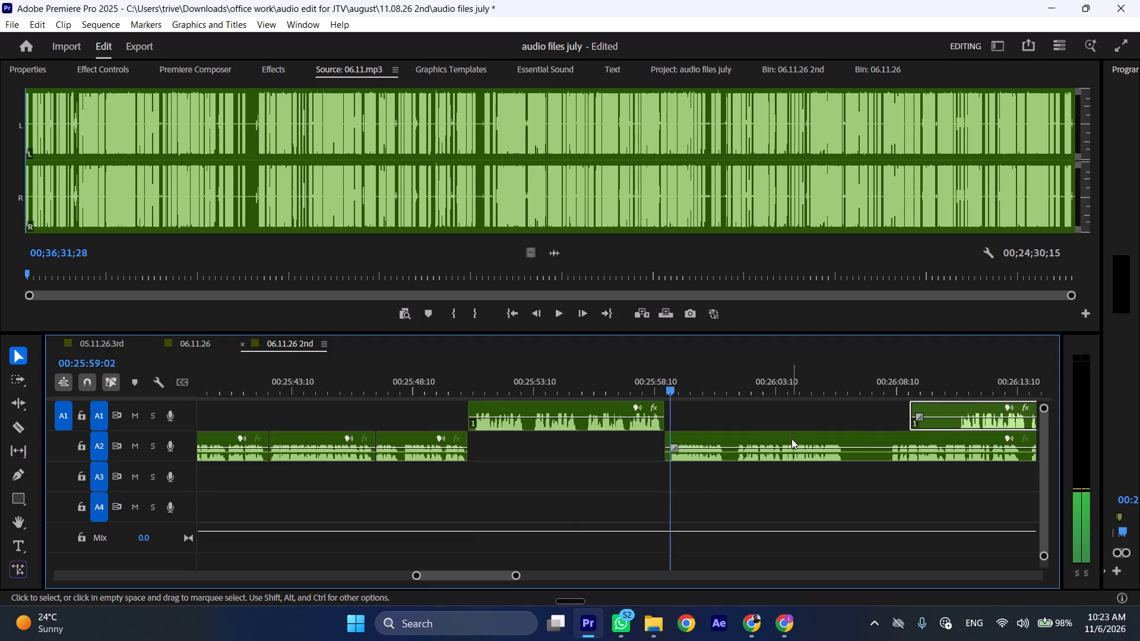
pyautogui.press('l')
pyautogui.scroll(-10, 784, 444)
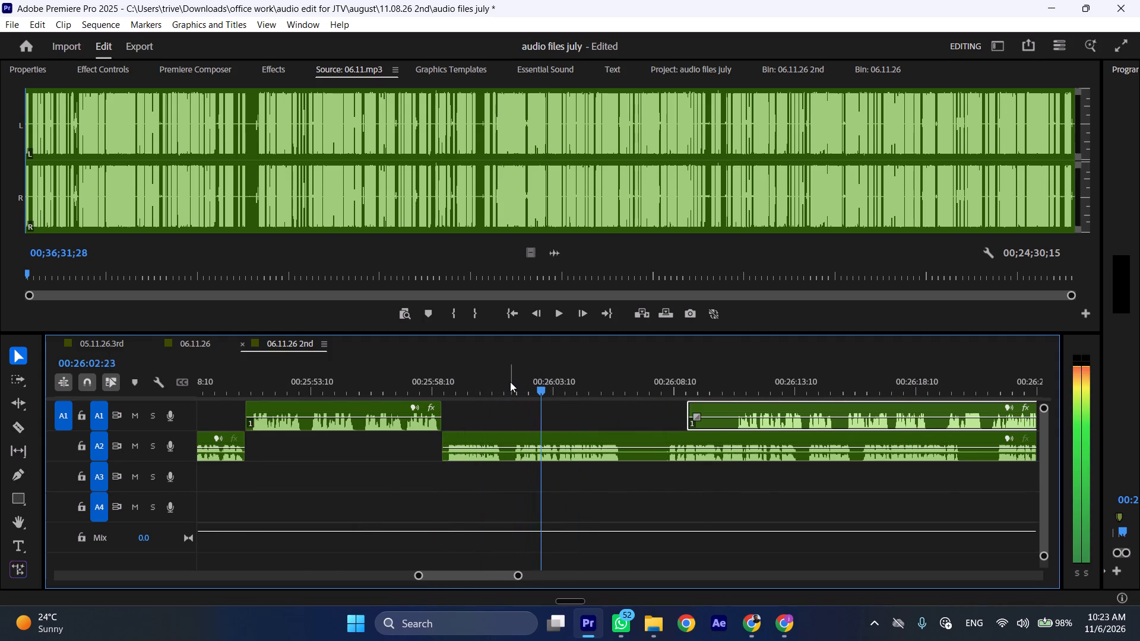
pyautogui.click(509, 380)
pyautogui.hotkey('shift', 'c')
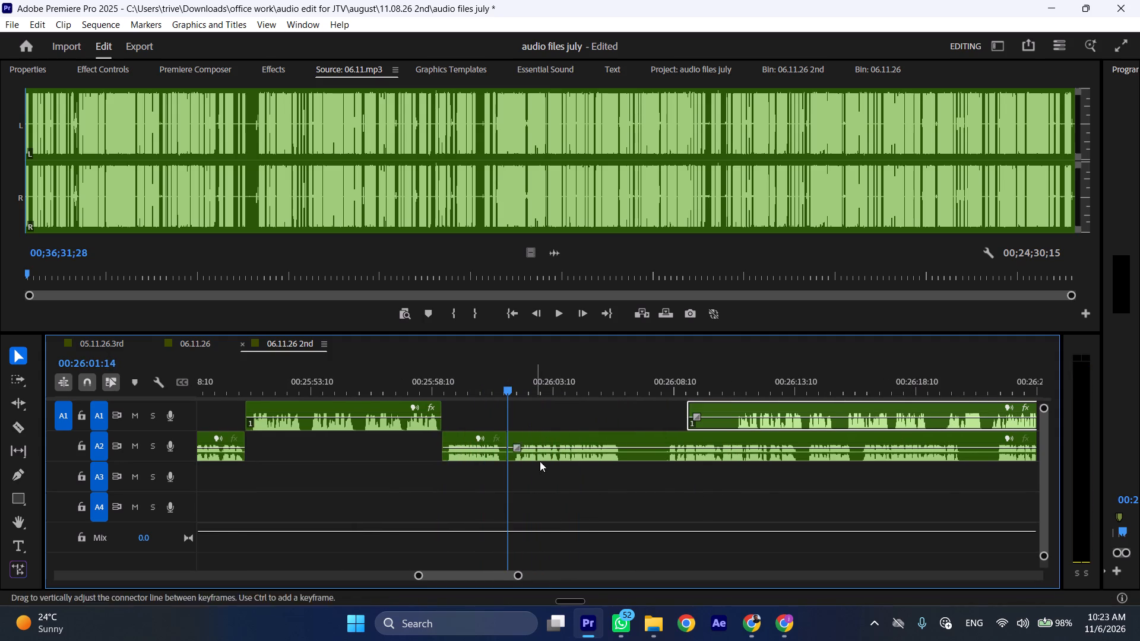
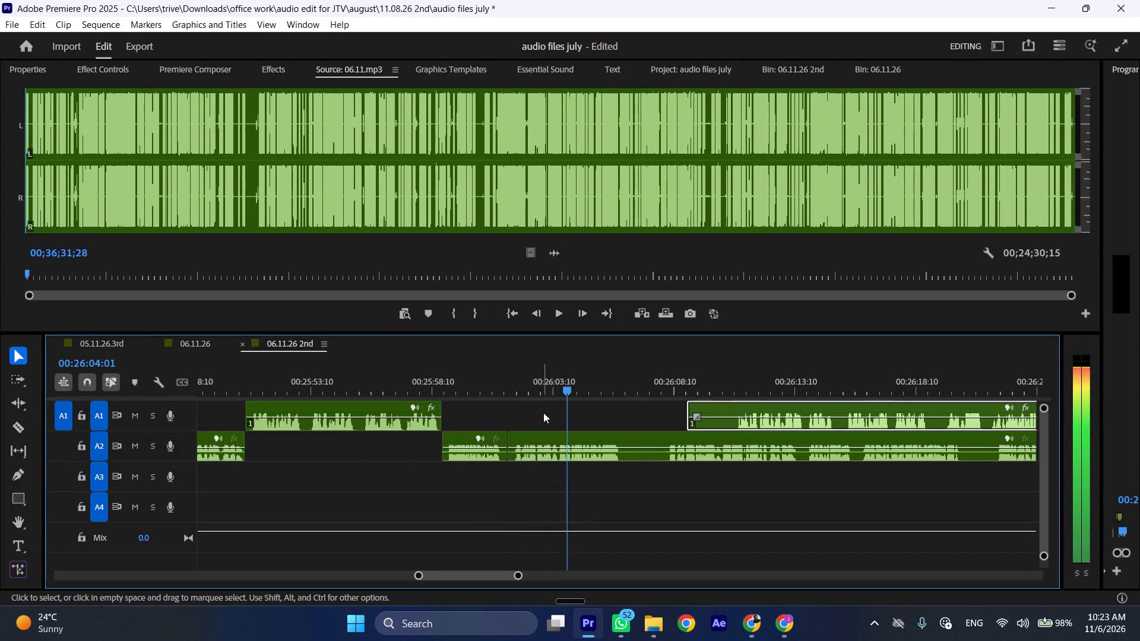
# Play on through the A2 speech and cut A2 in the pause at 00:26:06:11.
pyautogui.scroll(-5, 549, 420)
pyautogui.press('space')
pyautogui.write('C')
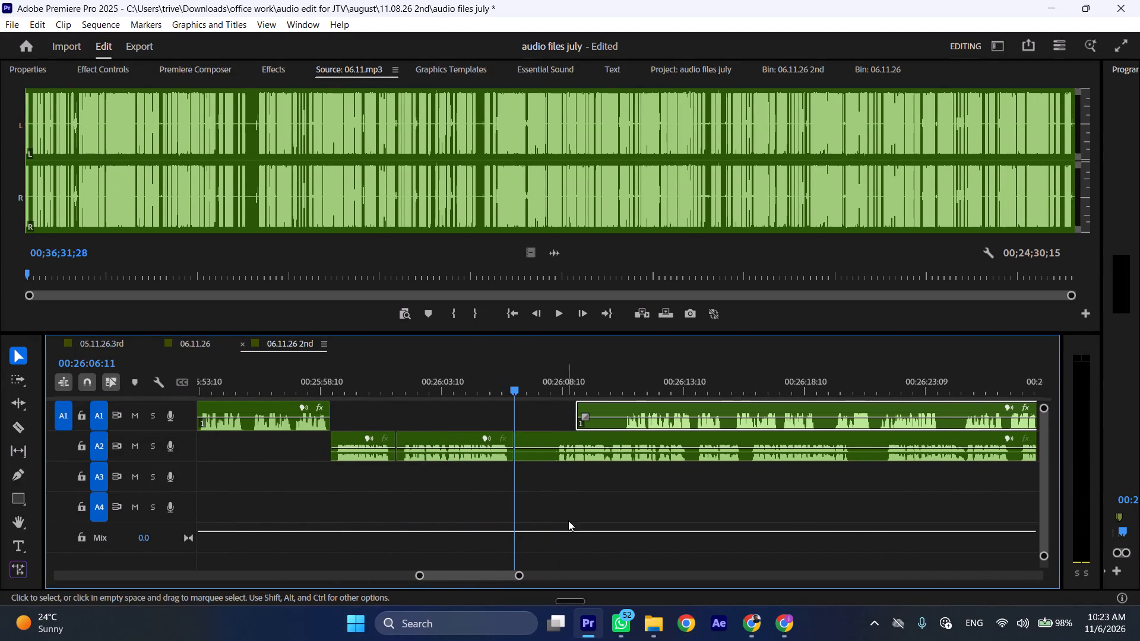
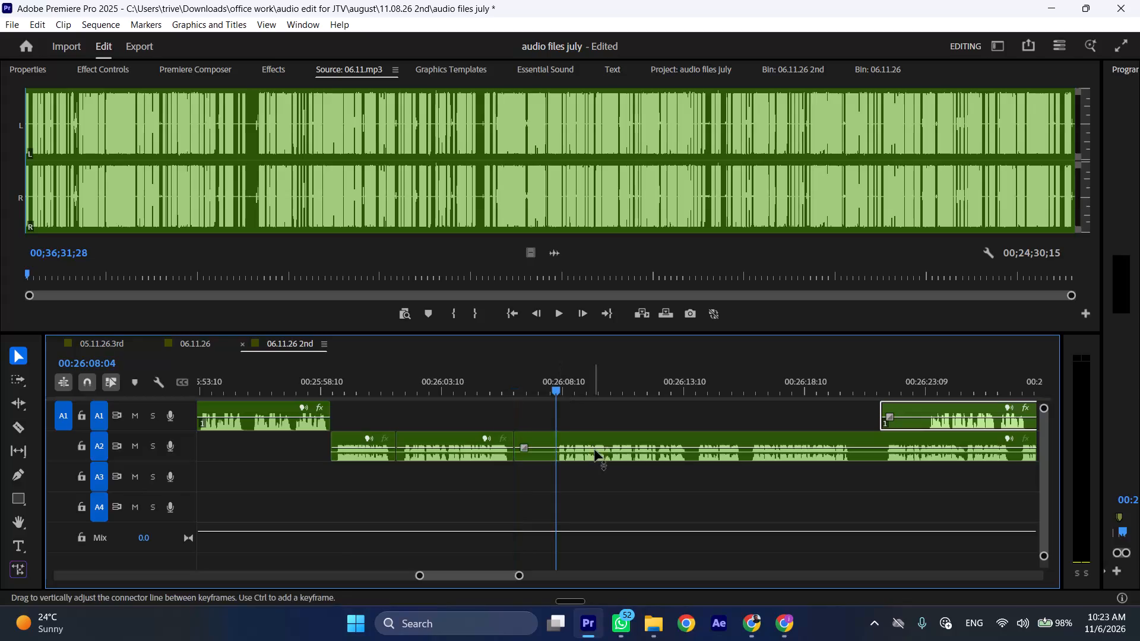
# Cut the A2 speech clip at 00:26:08:04.
pyautogui.keyDown('shift'); pyautogui.click(595, 450); pyautogui.keyUp('shift')
pyautogui.hotkey('shift', 'c')
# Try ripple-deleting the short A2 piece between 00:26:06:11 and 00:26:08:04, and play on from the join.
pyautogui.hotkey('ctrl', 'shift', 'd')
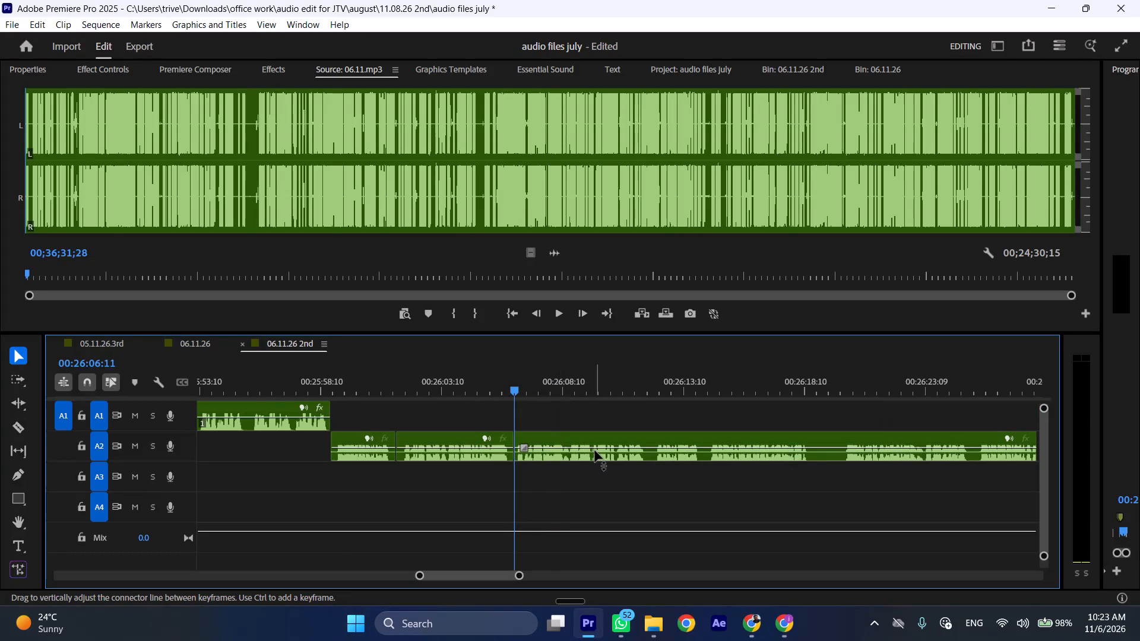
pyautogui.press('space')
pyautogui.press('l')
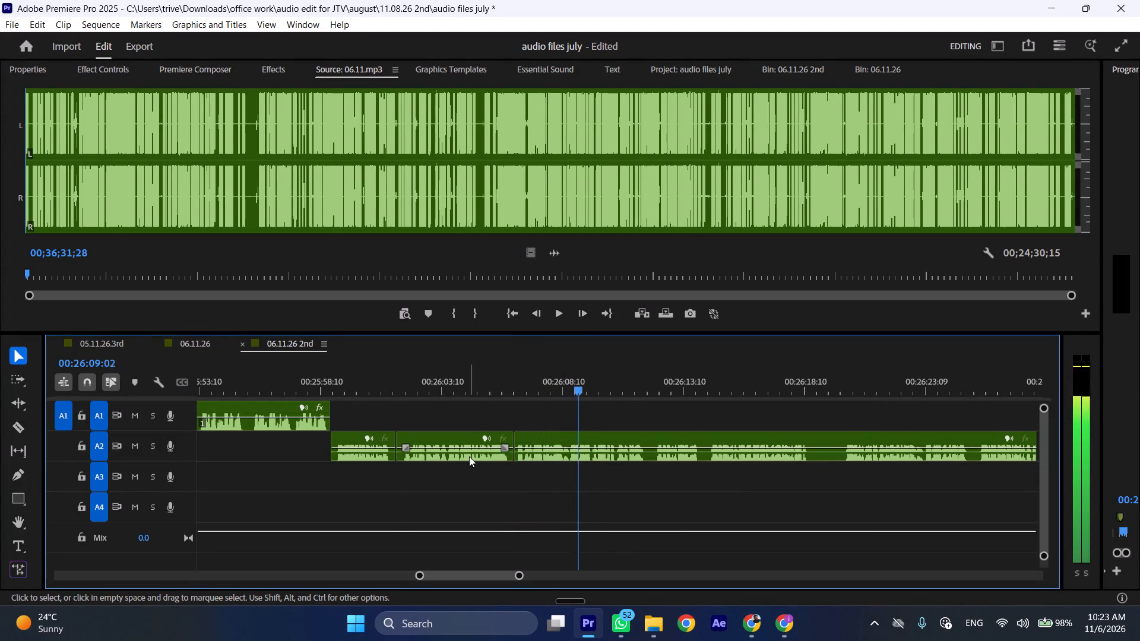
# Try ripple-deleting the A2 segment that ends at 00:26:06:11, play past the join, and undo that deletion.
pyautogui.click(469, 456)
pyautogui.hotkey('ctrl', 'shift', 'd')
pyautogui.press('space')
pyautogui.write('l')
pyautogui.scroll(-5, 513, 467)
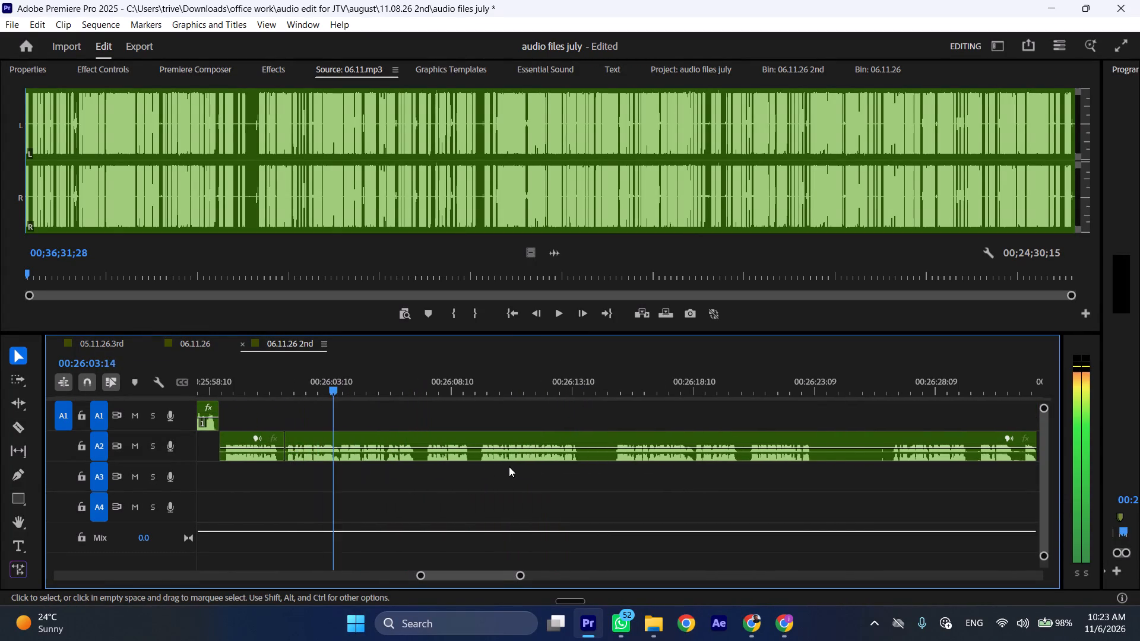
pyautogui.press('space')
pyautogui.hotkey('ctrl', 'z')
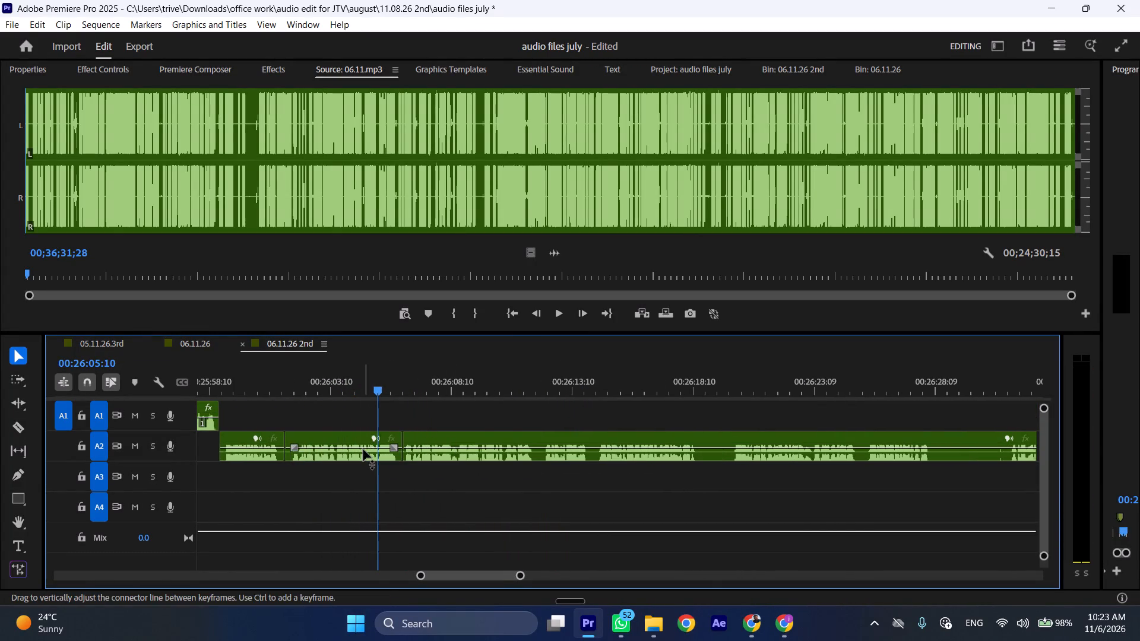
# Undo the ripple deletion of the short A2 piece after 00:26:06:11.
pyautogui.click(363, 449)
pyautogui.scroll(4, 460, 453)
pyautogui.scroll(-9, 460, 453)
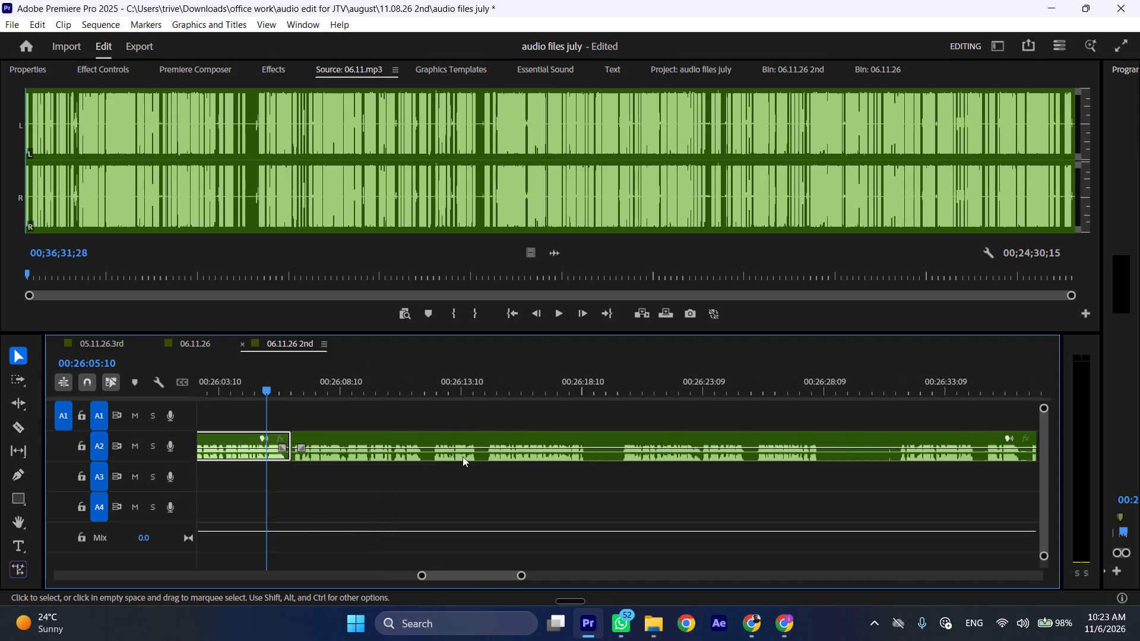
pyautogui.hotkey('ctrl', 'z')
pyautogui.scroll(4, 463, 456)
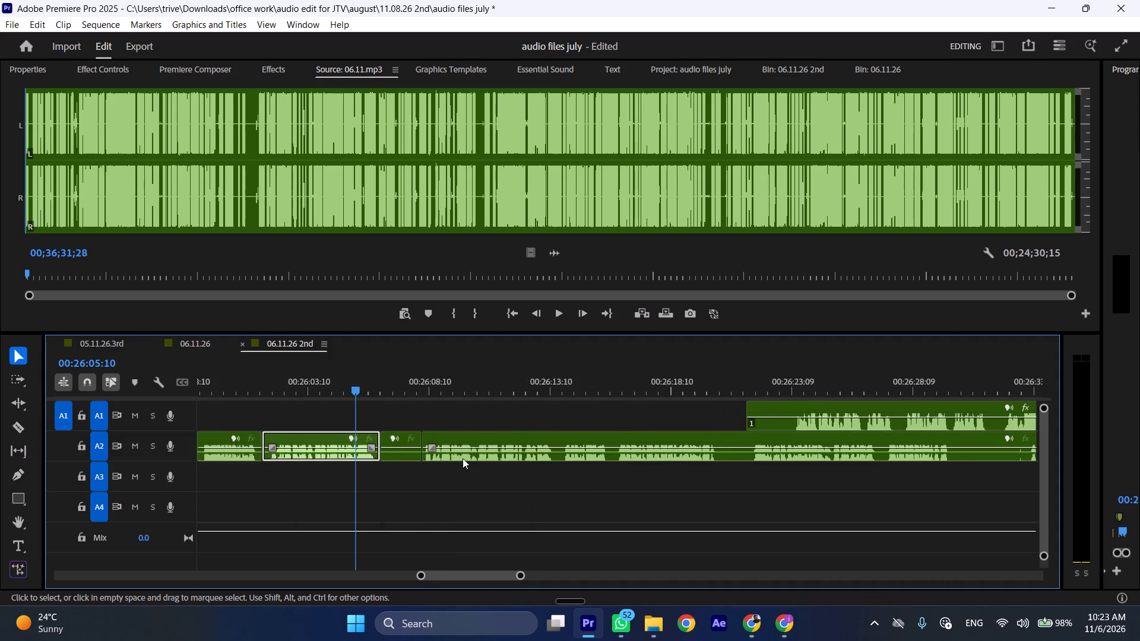
# Replay from about 00:26:00 and ripple-delete the two A2 segments between about 00:26:01 and 00:26:08:04.
pyautogui.scroll(4, 463, 458)
pyautogui.click(319, 362)
pyautogui.click(315, 385)
pyautogui.press('space')
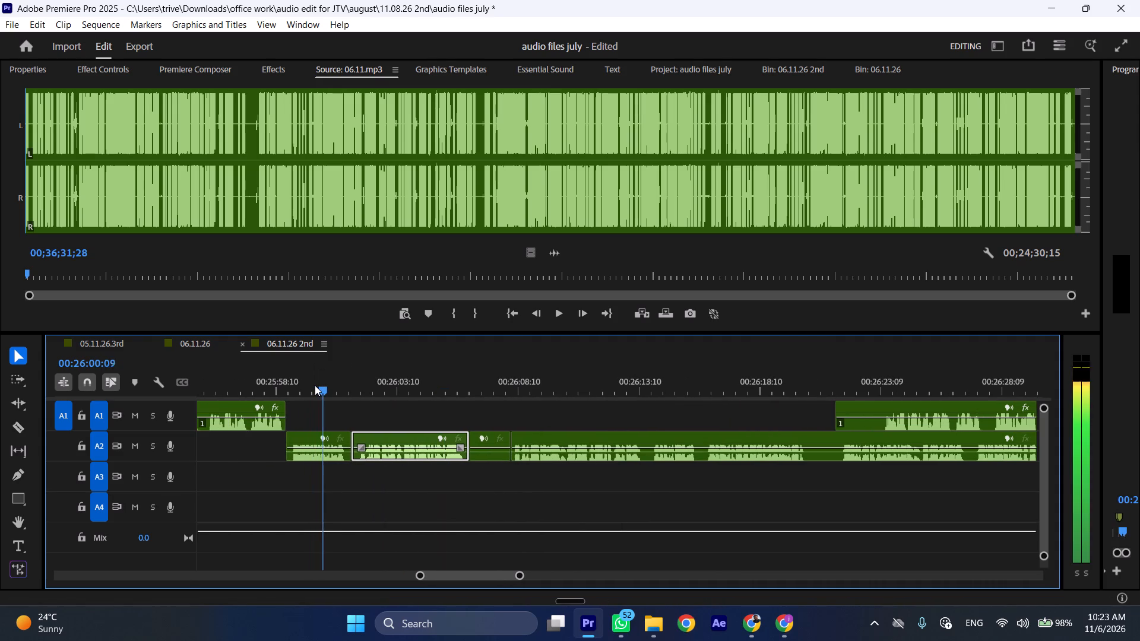
pyautogui.write('kll')
pyautogui.press('space')
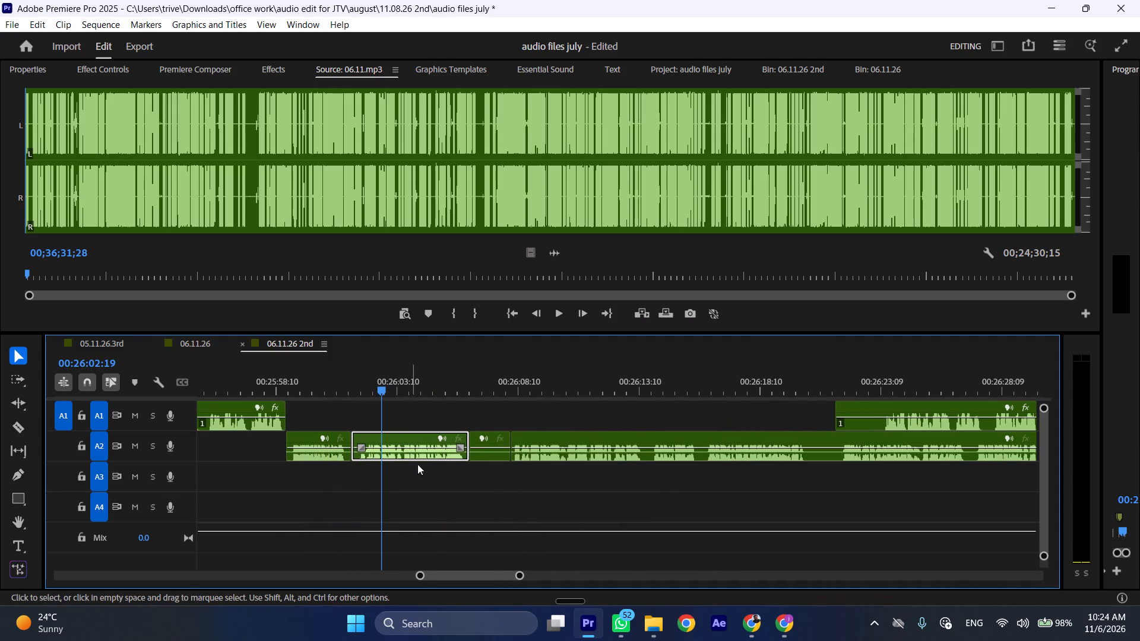
pyautogui.moveTo(423, 472); pyautogui.dragTo(479, 452)
pyautogui.hotkey('ctrl', 'shift', 'd')
# Play on, cut A2 at about 00:26:07 and at 00:26:09:15, and ripple-delete the segment between the cuts.
pyautogui.press('space')
pyautogui.write('l')
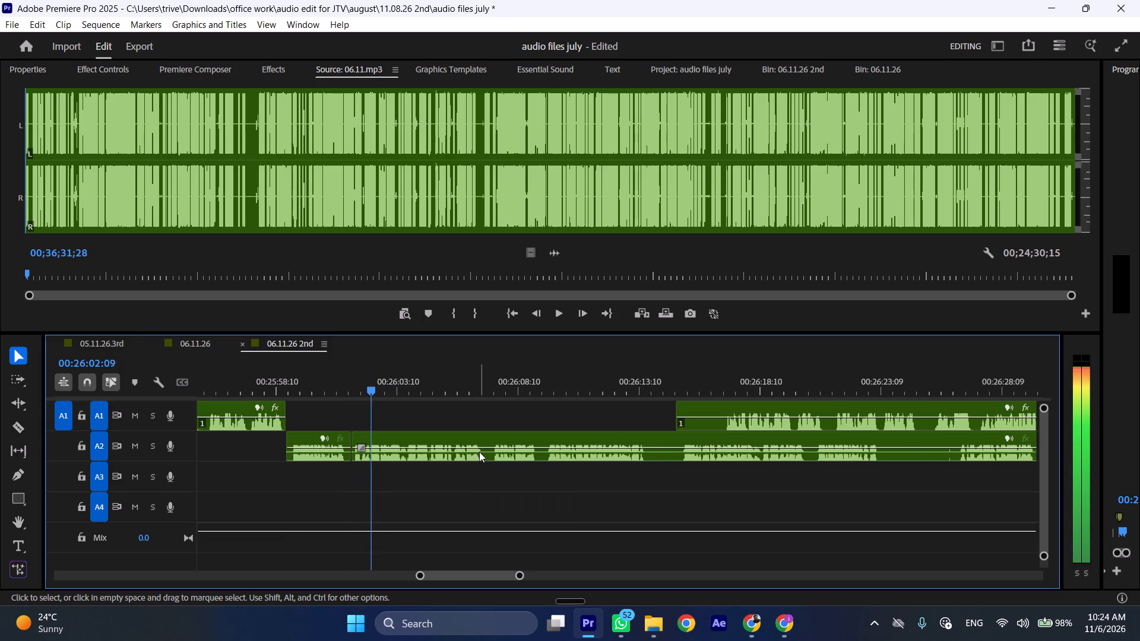
pyautogui.scroll(-5, 464, 455)
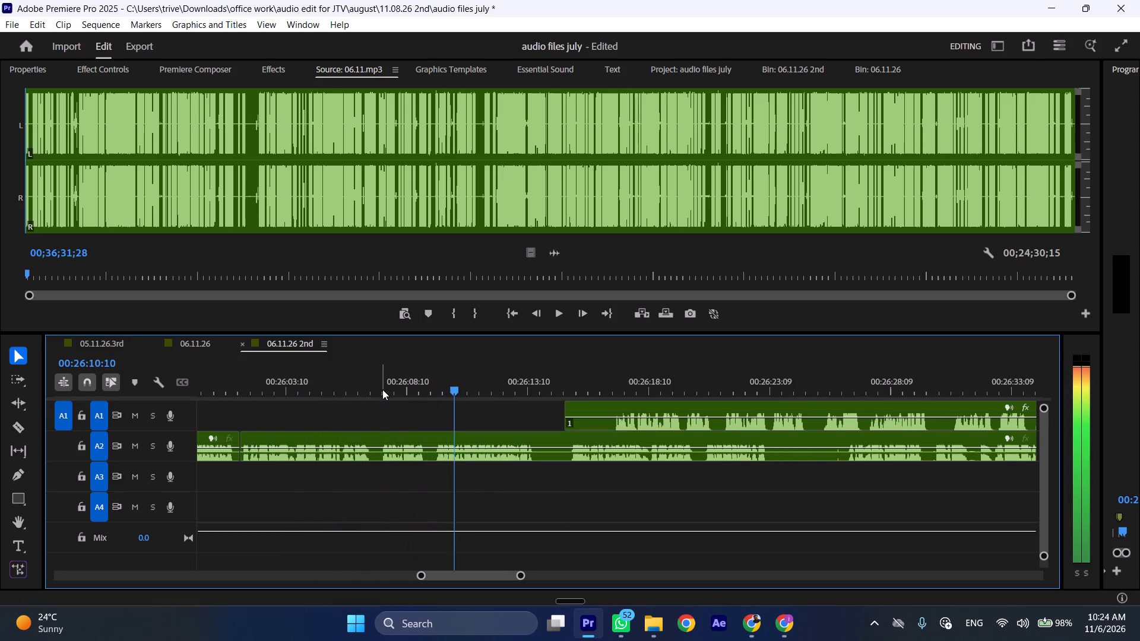
pyautogui.moveTo(379, 382); pyautogui.dragTo(438, 382)
pyautogui.hotkey('shift', 'c')
pyautogui.click(454, 436)
pyautogui.hotkey('shift', 'c')
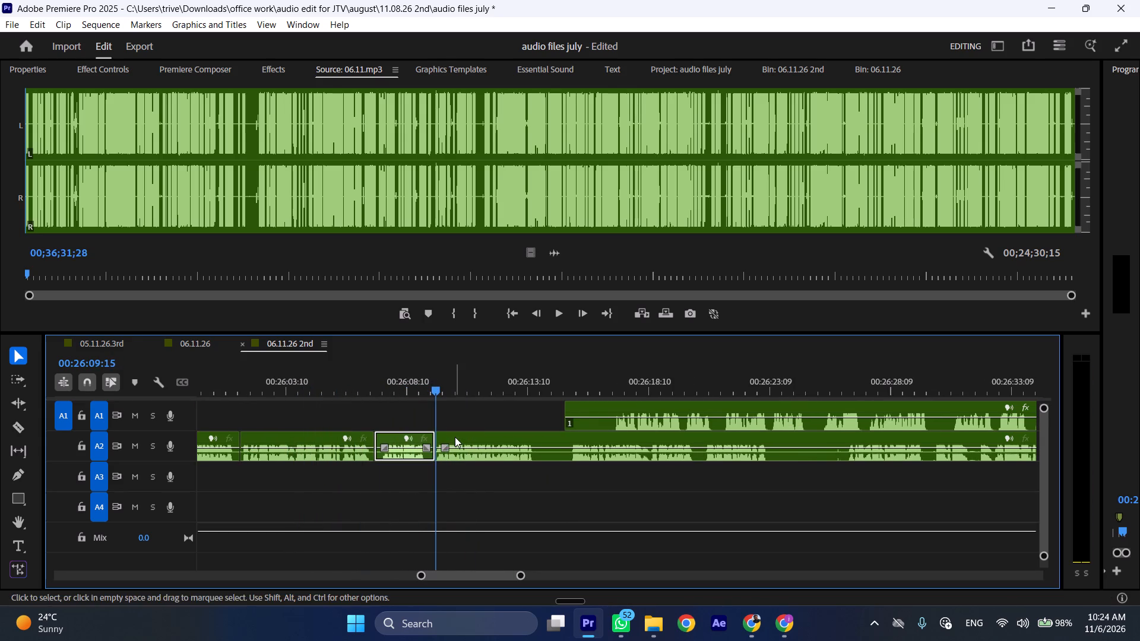
pyautogui.hotkey('ctrl', 'shift', 'd')
# During playback, trim the silent start off the next A1 clip and move it to start at about 00:26:26.
pyautogui.press('space')
pyautogui.write('l')
pyautogui.moveTo(504, 404); pyautogui.dragTo(537, 405)
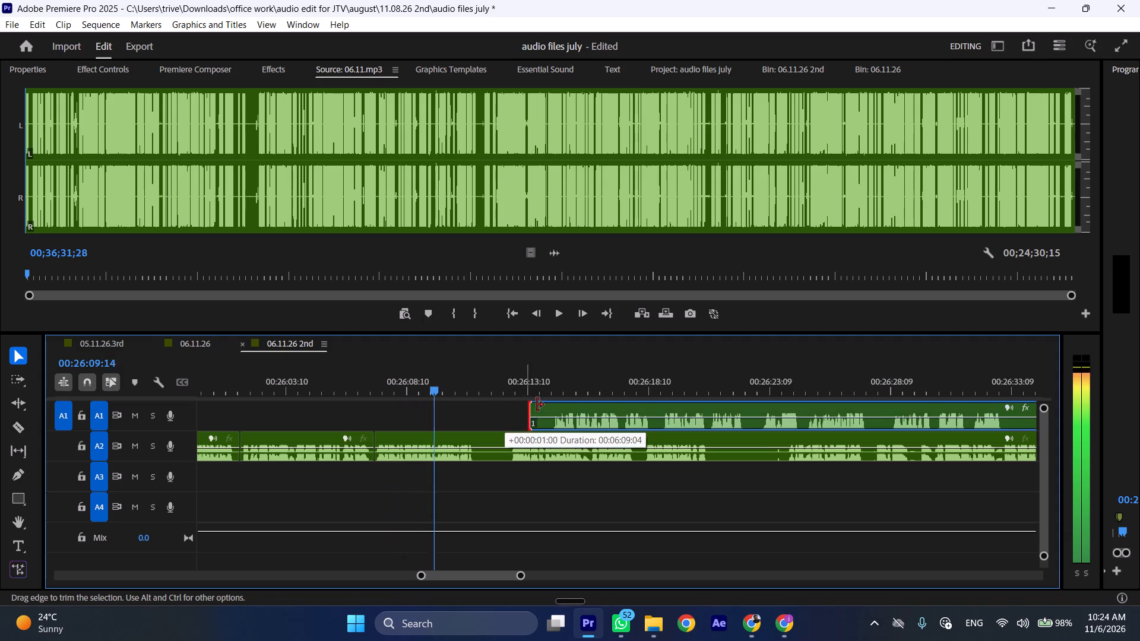
pyautogui.moveTo(537, 405); pyautogui.dragTo(552, 405)
pyautogui.moveTo(579, 405); pyautogui.dragTo(875, 405)
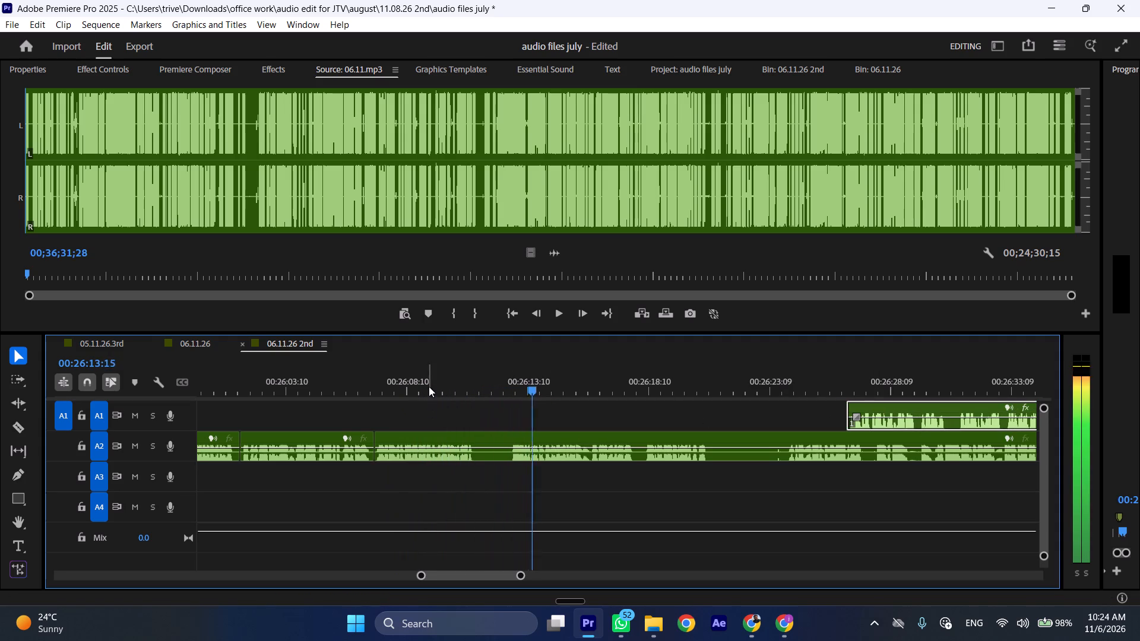
# Add a sequence marker at 00:26:09:05.
pyautogui.click(427, 380)
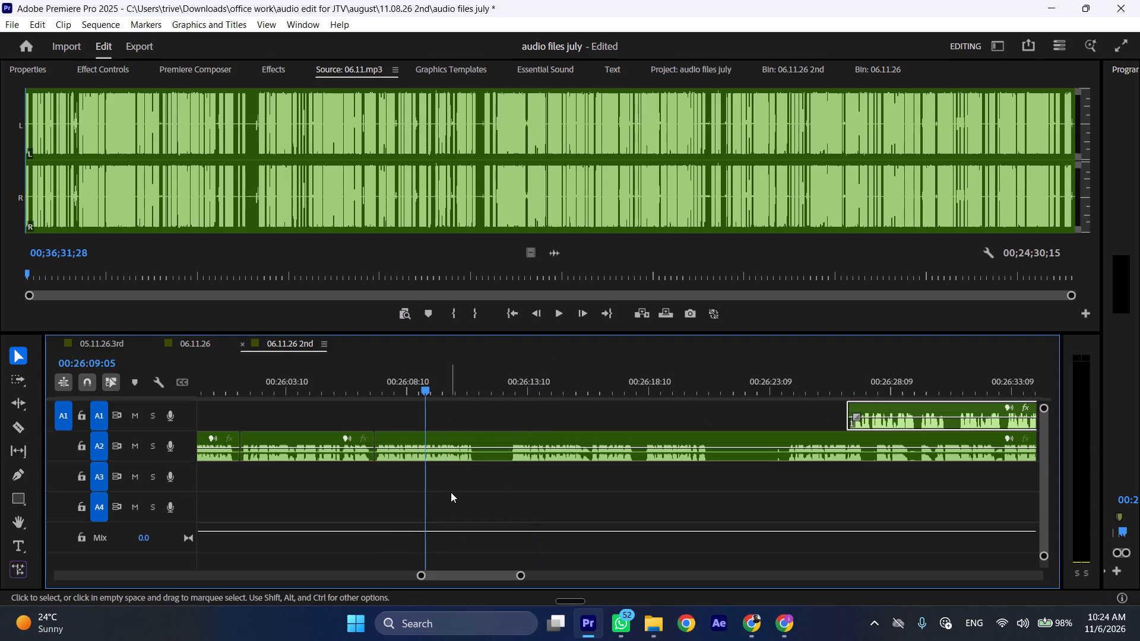
pyautogui.press('m')
# Cut A2 at 00:26:11:13 and 00:26:12:17 and ripple-delete the pause between the cuts.
pyautogui.moveTo(476, 379); pyautogui.dragTo(483, 379)
pyautogui.hotkey('shift', 'c')
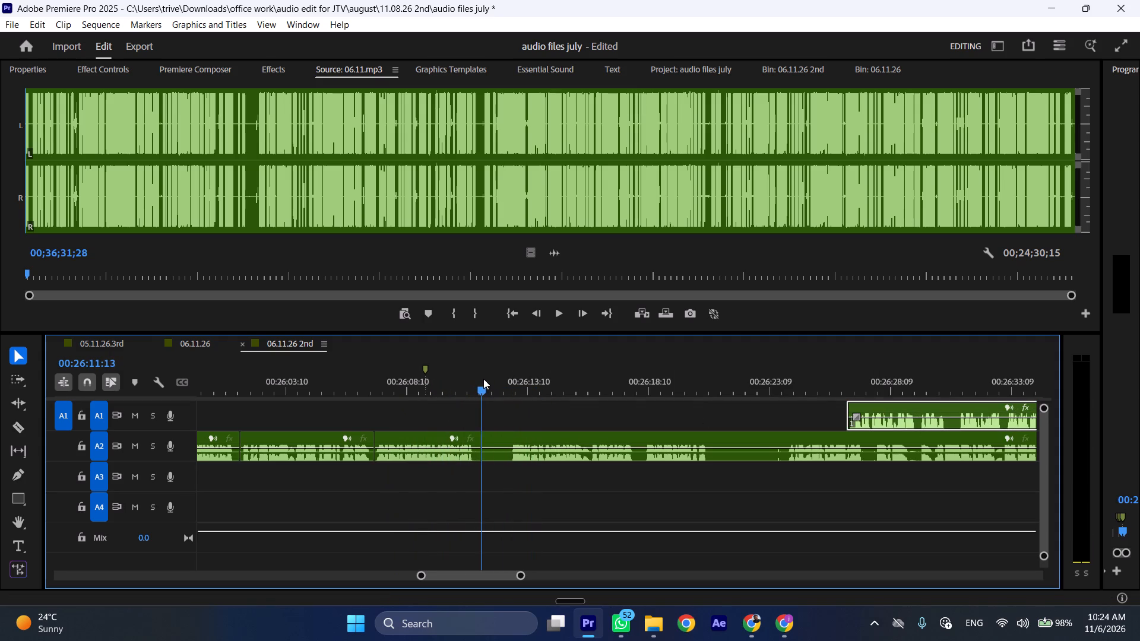
pyautogui.moveTo(483, 379); pyautogui.dragTo(507, 379)
pyautogui.moveTo(502, 387); pyautogui.dragTo(508, 387)
pyautogui.click(526, 434)
pyautogui.hotkey('shift', 'c')
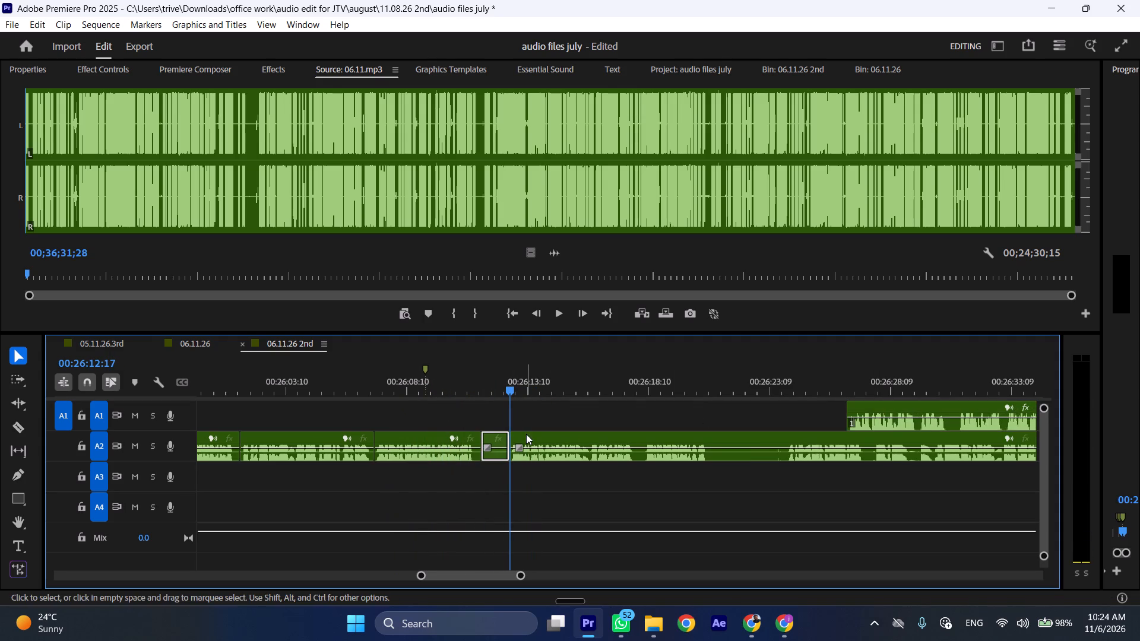
pyautogui.hotkey('ctrl', 'shift', 'd')
# Play on through the A2 speech and cut A2 in the pause at 00:26:19:20.
pyautogui.press('space')
pyautogui.write('kll')
pyautogui.scroll(-5, 523, 434)
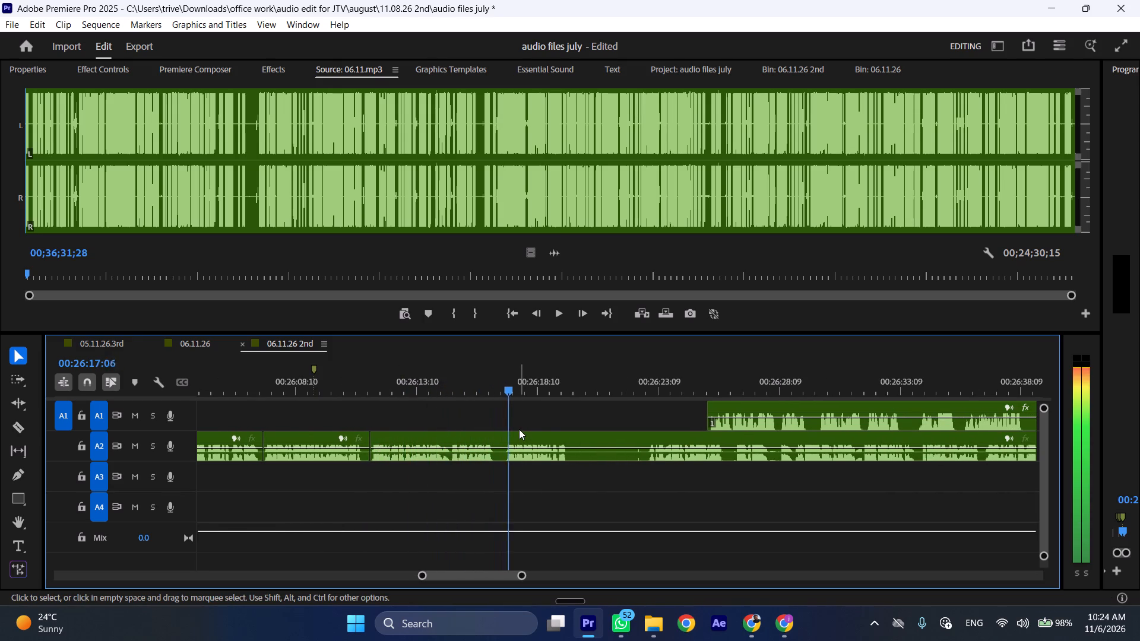
pyautogui.press('space')
pyautogui.press('space')
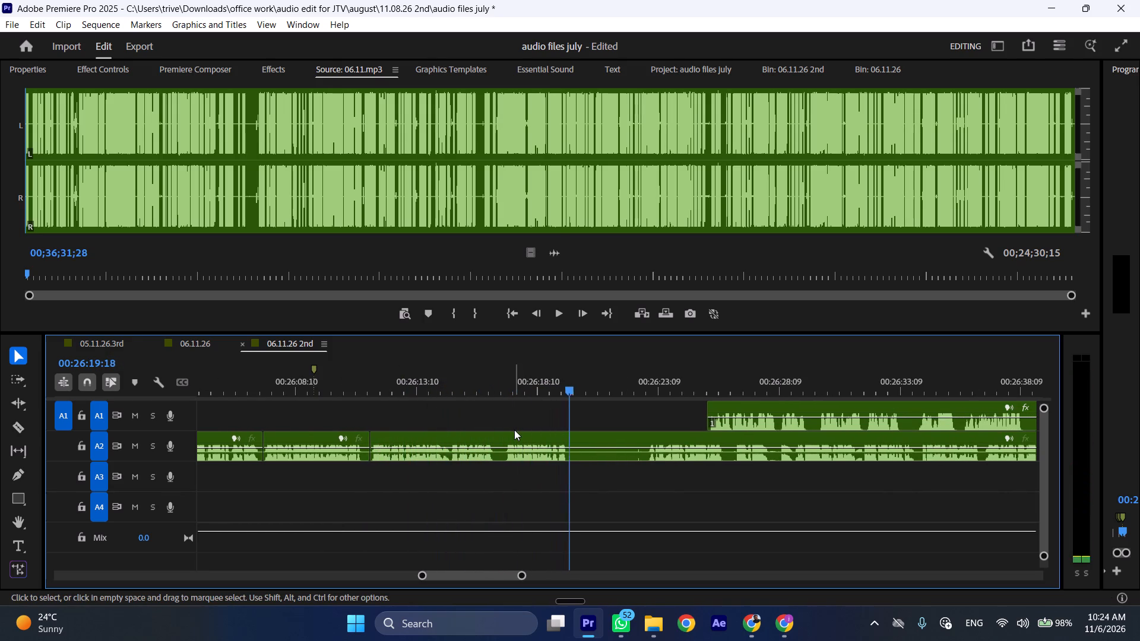
pyautogui.press('space')
pyautogui.hotkey('shift', 'c')
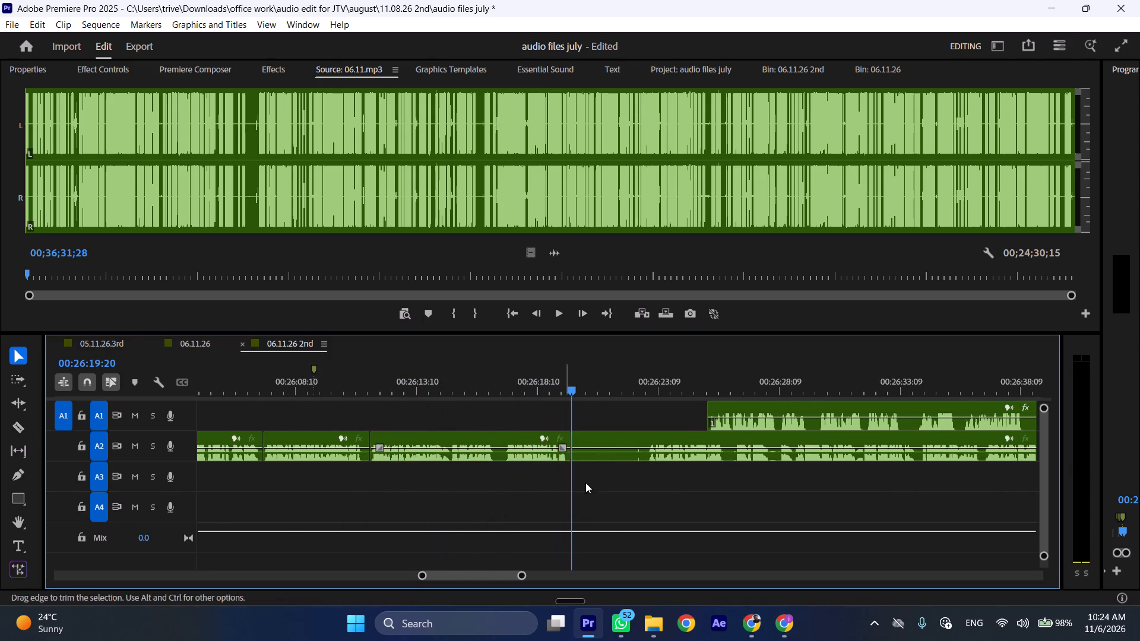
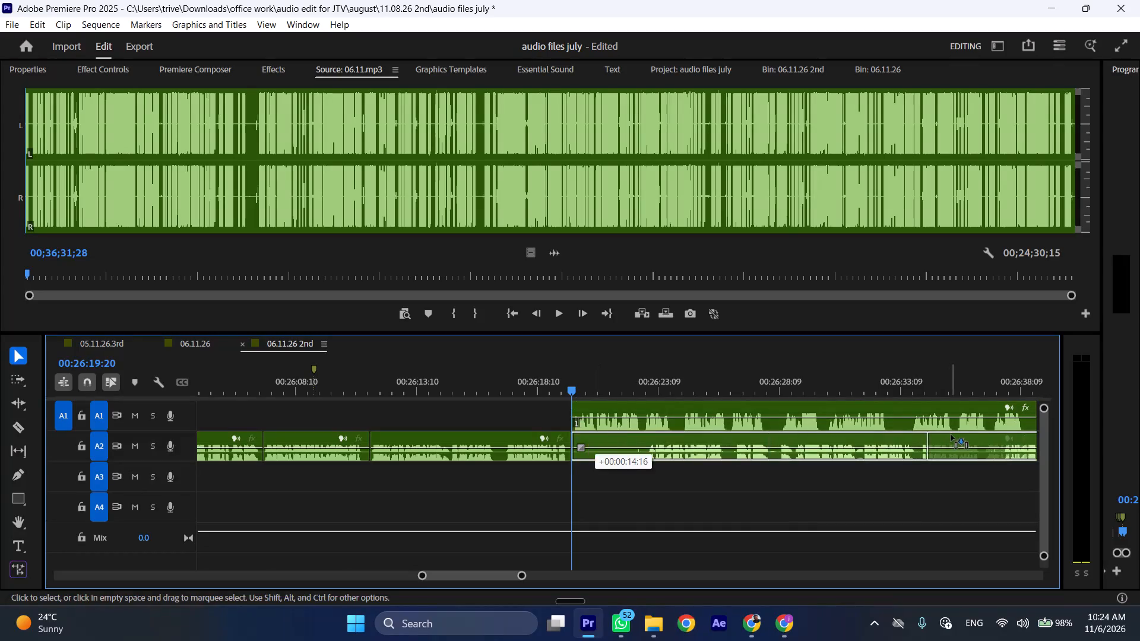
# Play on from 00:26:19:20 and trim the silent start off the next A2 clip, so it starts at about 00:26:37.
pyautogui.press('space')
pyautogui.press('l')
pyautogui.scroll(-5, 628, 472)
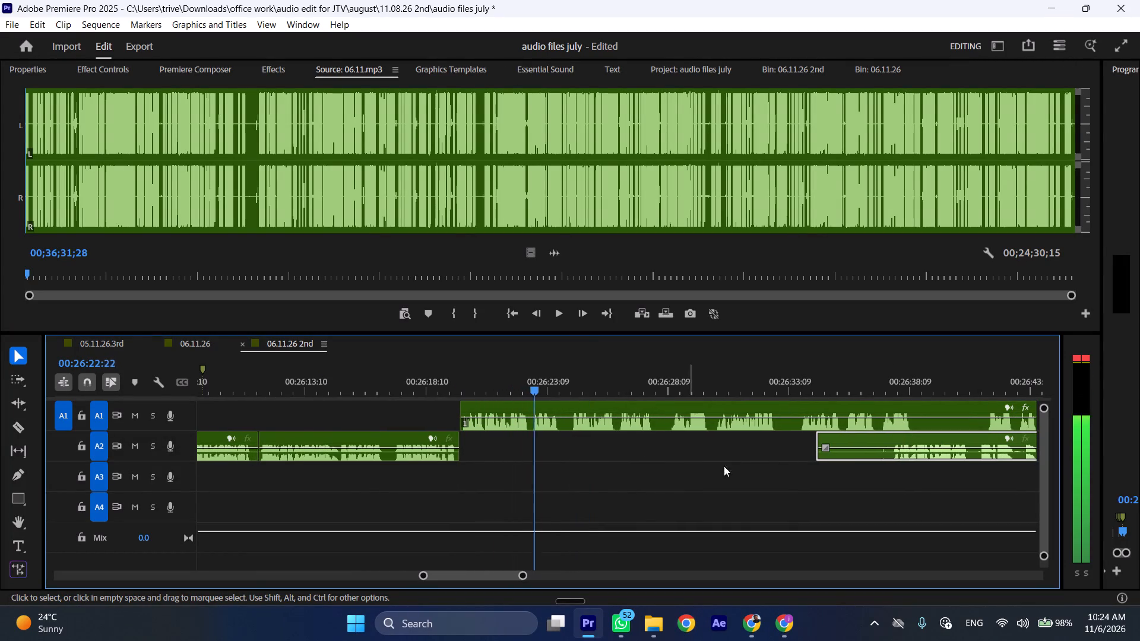
pyautogui.moveTo(822, 441); pyautogui.dragTo(889, 443)
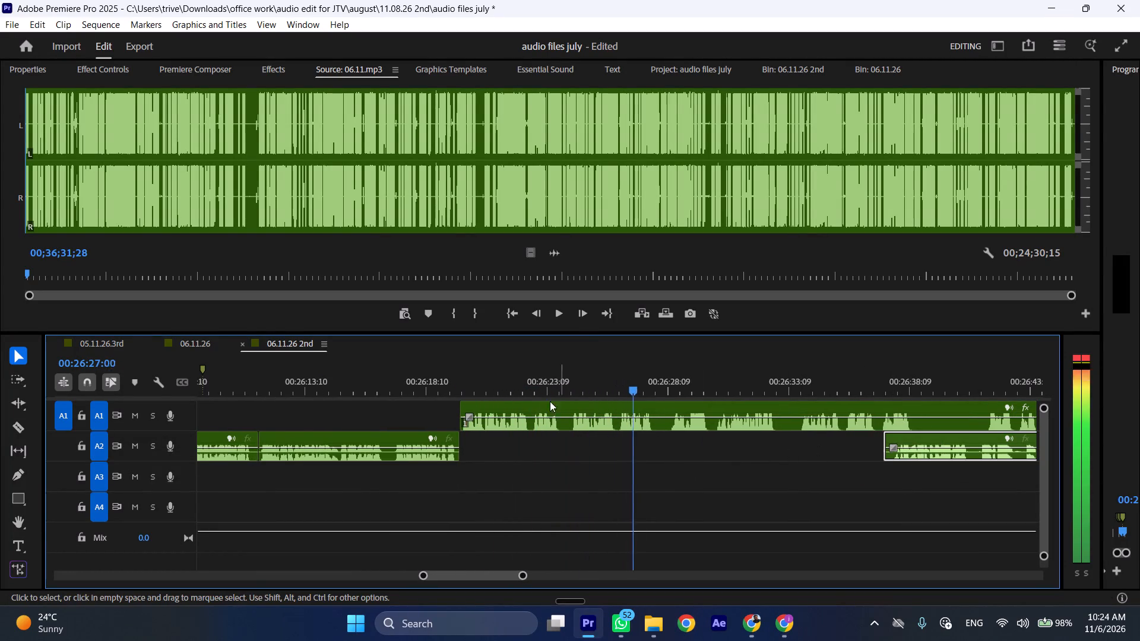
# Cut A1 at about 00:26:22:20 and at 00:26:24:12, and ripple-delete the section between the cuts.
pyautogui.moveTo(536, 395); pyautogui.dragTo(575, 389)
pyautogui.hotkey('shift', 'c')
pyautogui.click(584, 405)
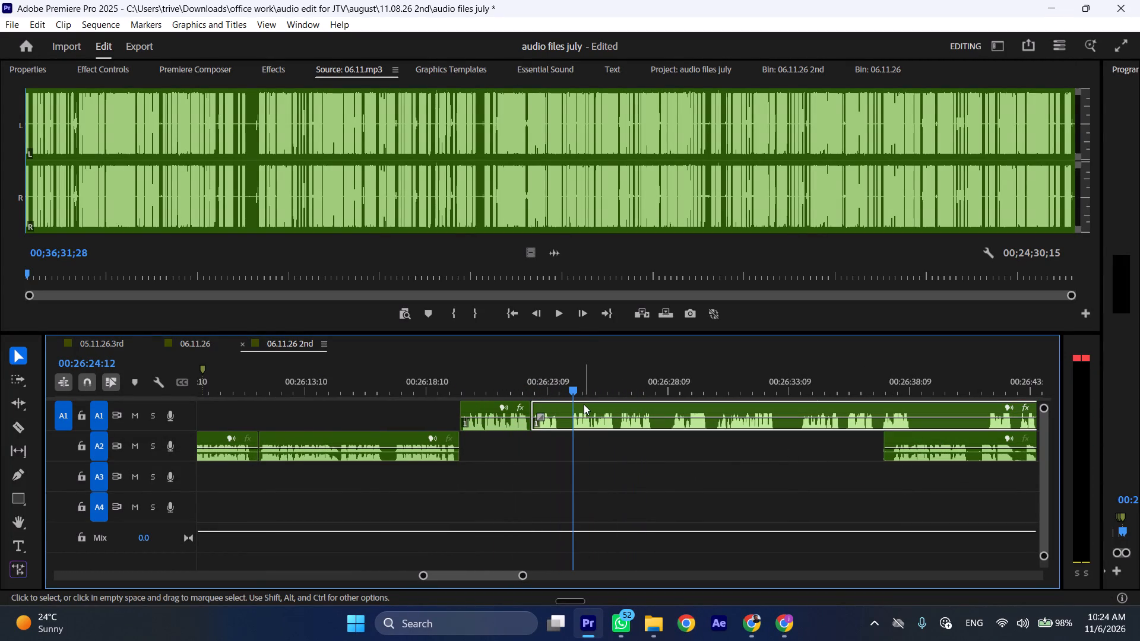
pyautogui.hotkey('shift', 'c')
pyautogui.hotkey('ctrl', 'shift', 'd')
# During playback, move the next A2 clip later on its track to start at about 00:26:39.
pyautogui.press('space')
pyautogui.write('l')
pyautogui.scroll(-5, 597, 429)
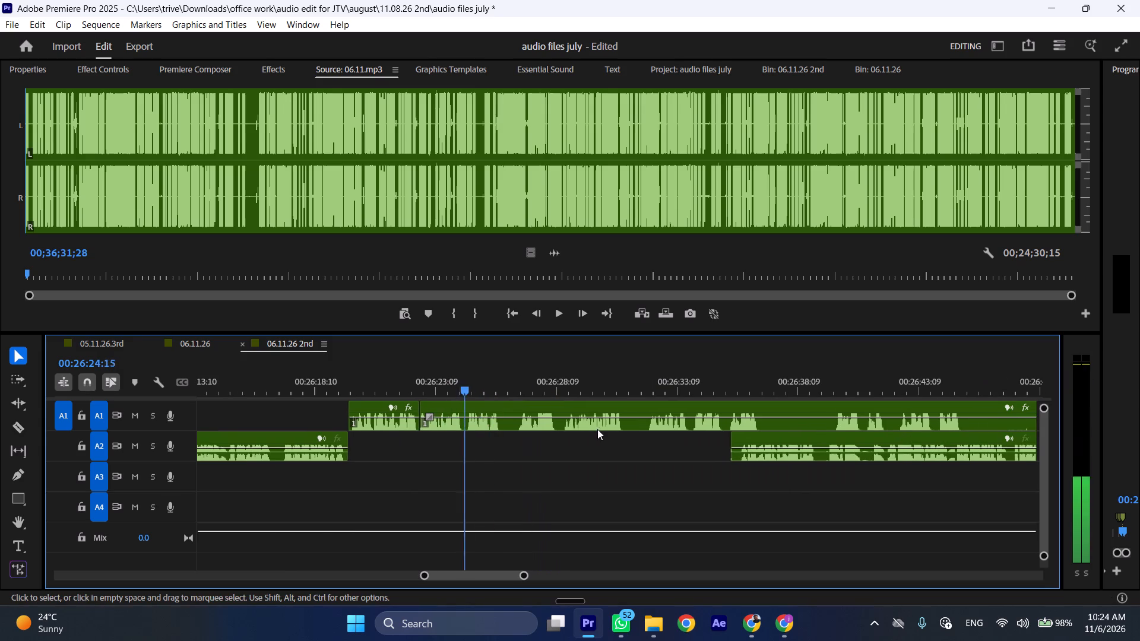
pyautogui.moveTo(752, 437); pyautogui.dragTo(833, 437)
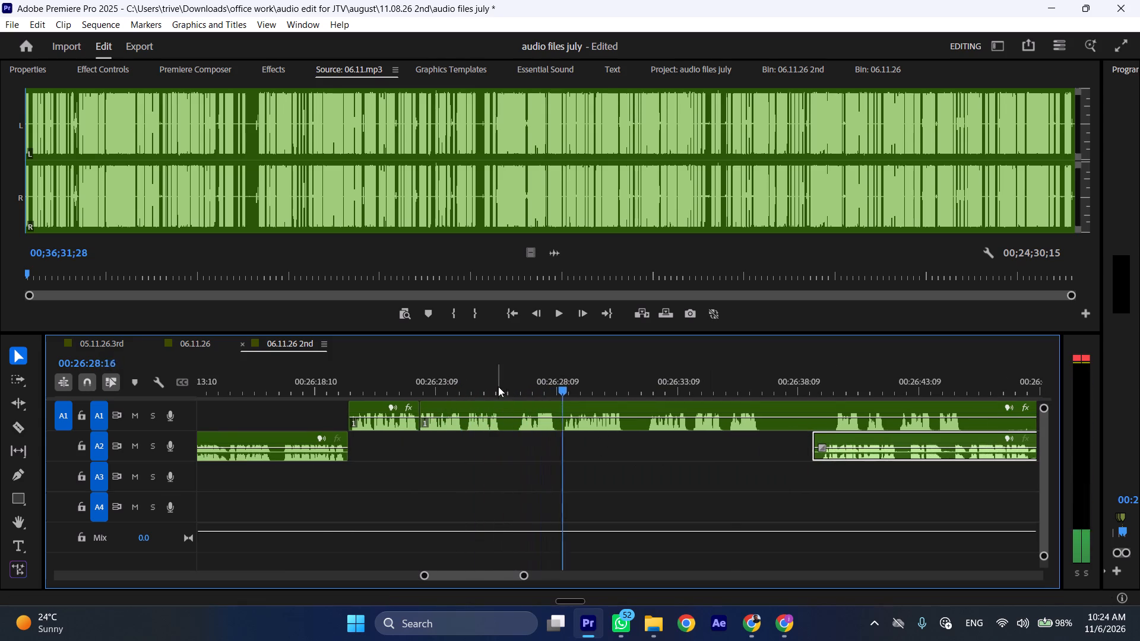
# Cut A1 at 00:26:26:05 and 00:26:26:16 and ripple-delete the pause between the cuts.
pyautogui.moveTo(501, 385); pyautogui.dragTo(522, 385)
pyautogui.hotkey('shift', 'c')
pyautogui.moveTo(524, 389); pyautogui.dragTo(517, 389)
pyautogui.click(526, 406)
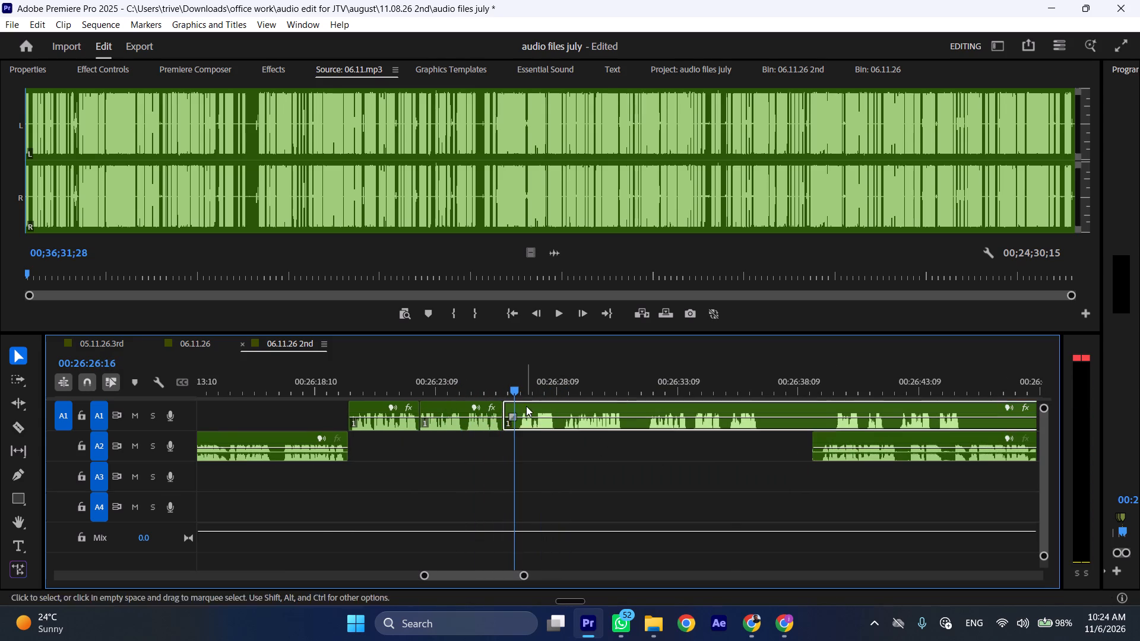
pyautogui.hotkey('shift', 'c')
pyautogui.hotkey('ctrl', 'shift', 'd')
# Play on through the A1 speech and cut A1 at the start of the pause at 00:26:30:19.
pyautogui.press('space')
pyautogui.write('l')
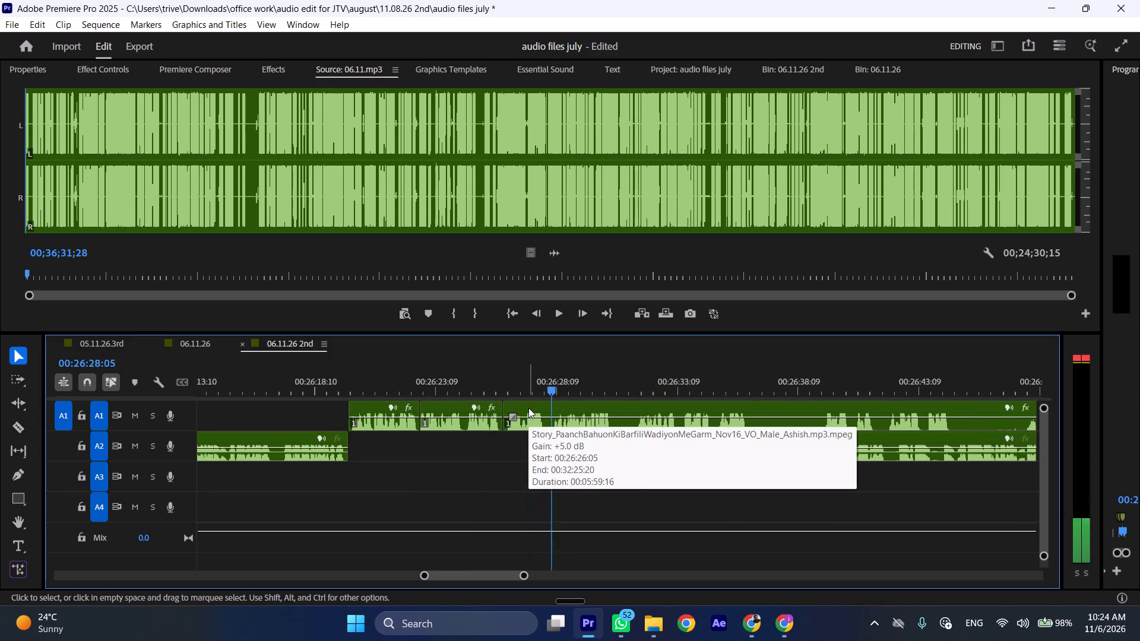
pyautogui.press('space')
pyautogui.write('C')
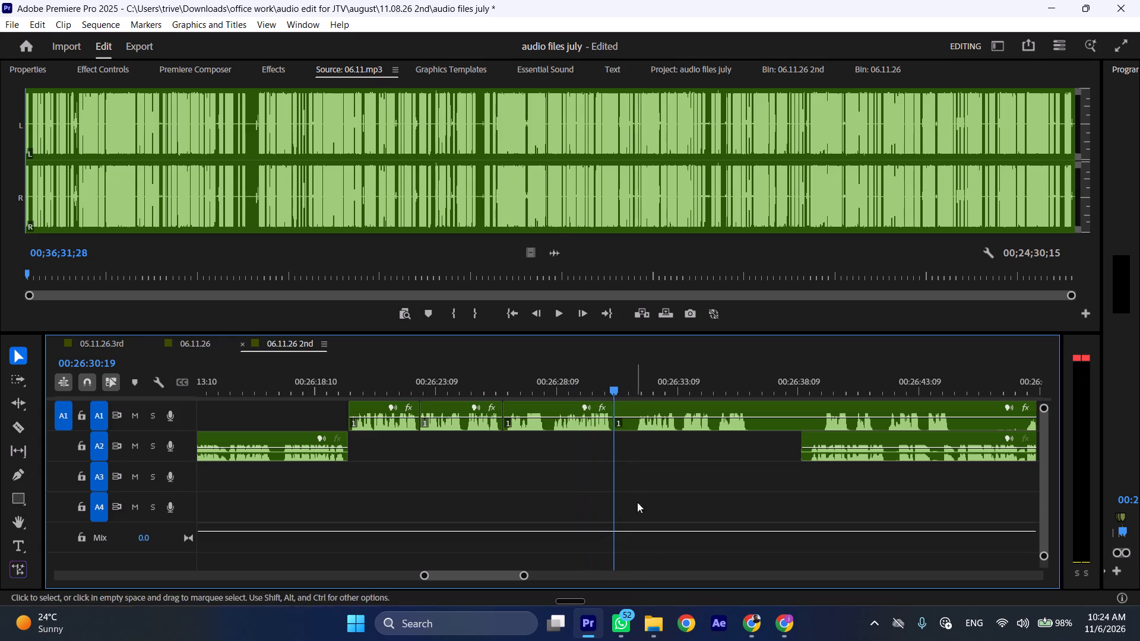
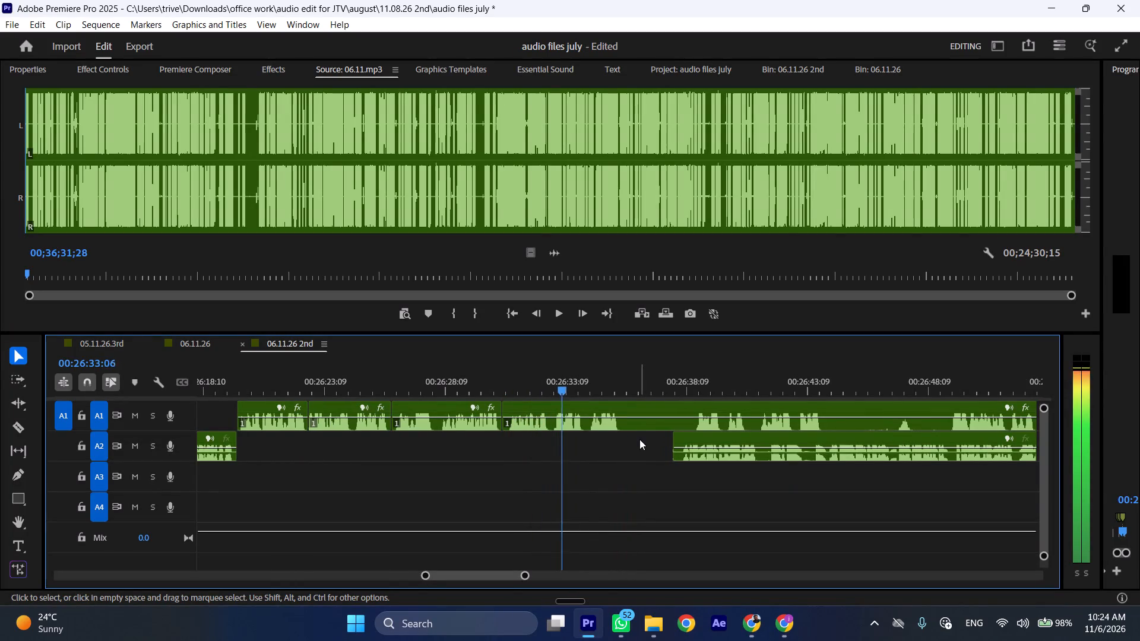
# Stop playback after the A1 speech and cut A1 at the start of the pause at 00:26:35:18.
pyautogui.press('space')
pyautogui.write('C')
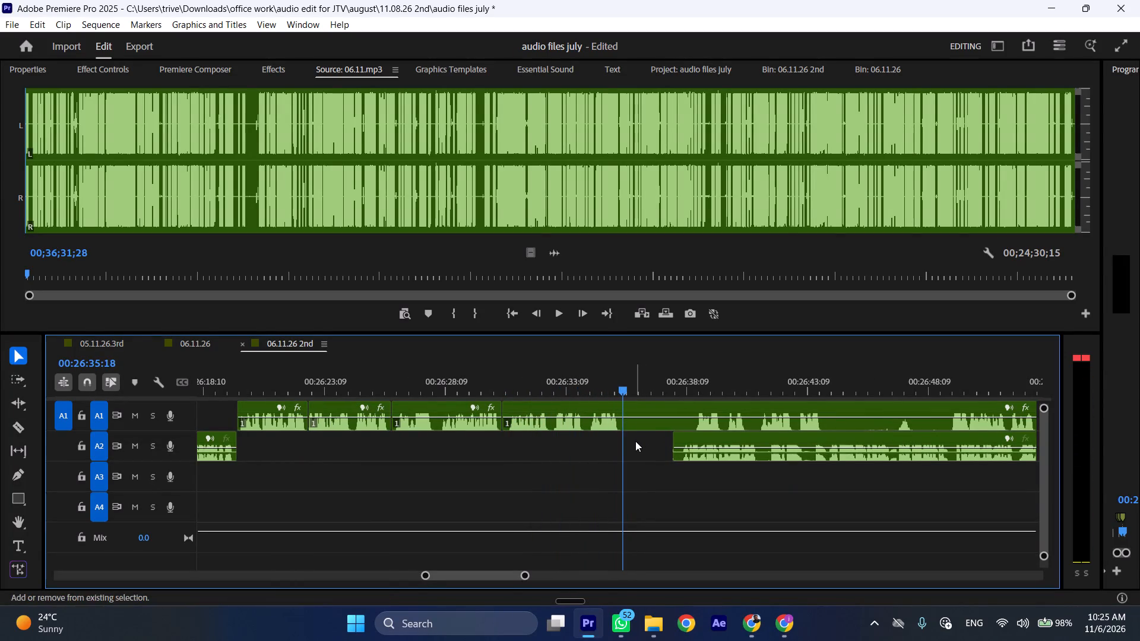
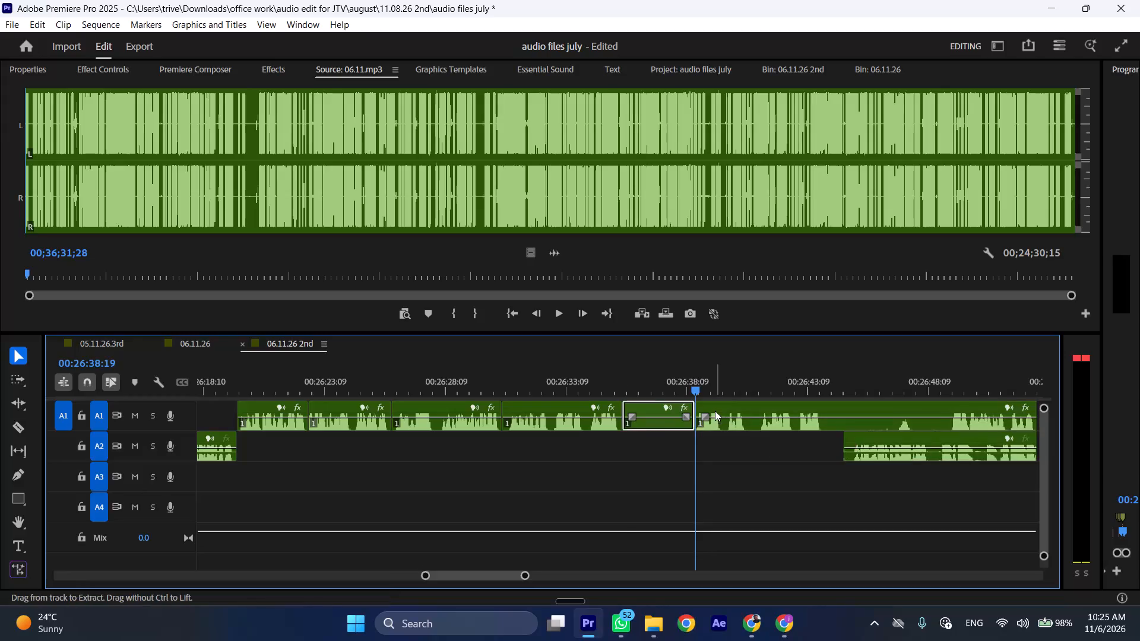
# Play the A1 speech, cut A1 at 00:26:38:05 and ripple delete the unwanted segment between the previous cut and this one.
pyautogui.press('space')
pyautogui.write('l')
pyautogui.scroll(-6, 730, 437)
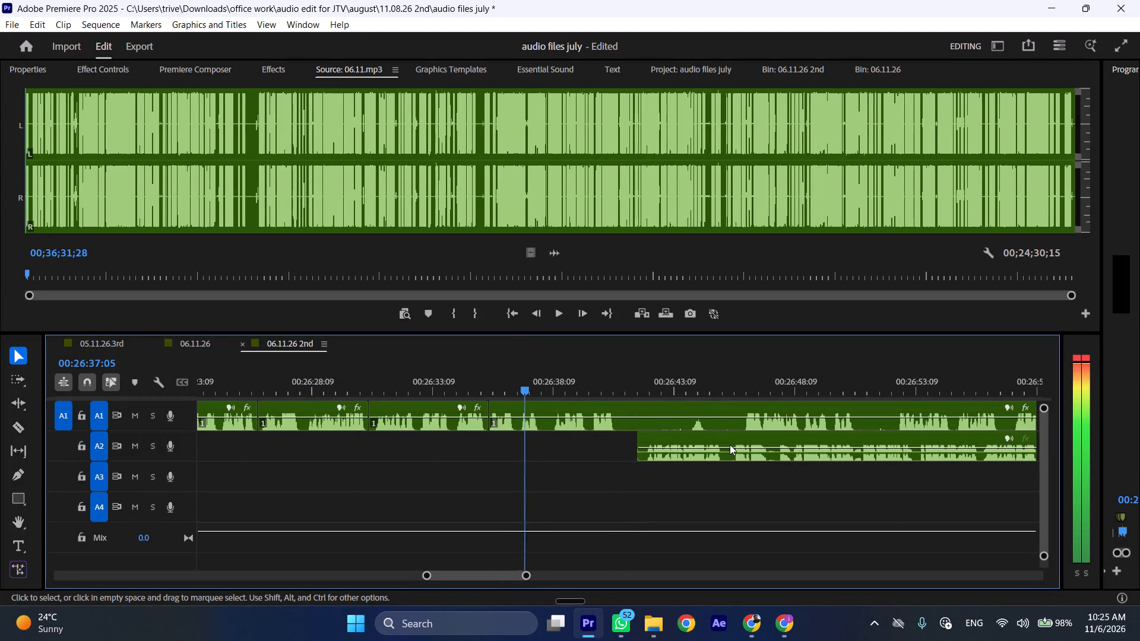
pyautogui.moveTo(560, 378); pyautogui.dragTo(550, 377)
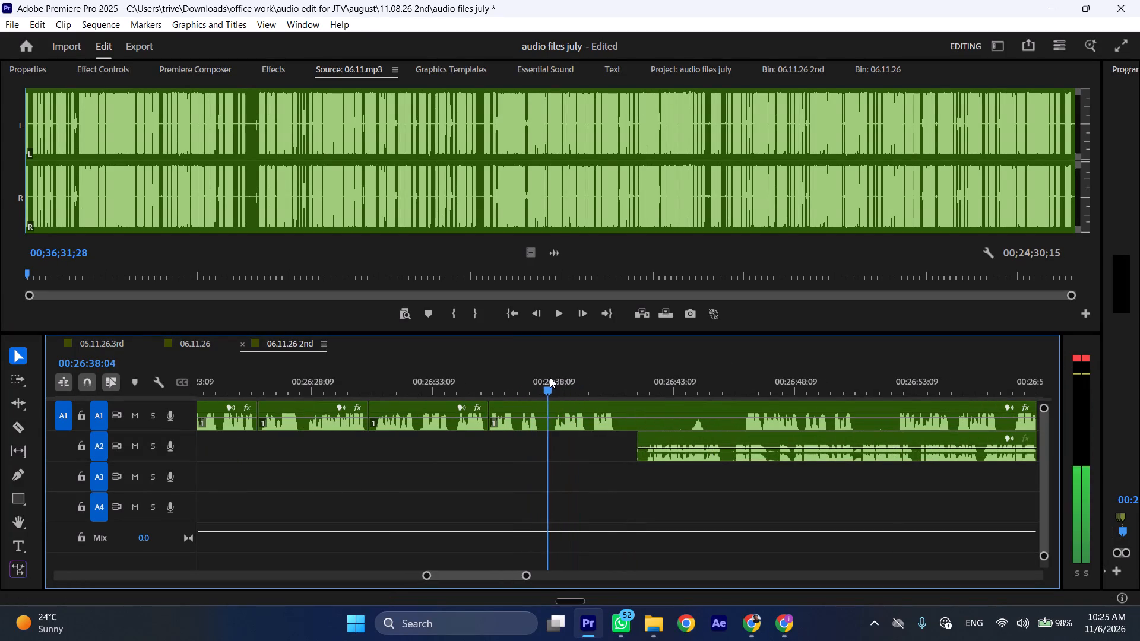
pyautogui.moveTo(550, 377); pyautogui.dragTo(550, 377)
pyautogui.press('space')
pyautogui.click(549, 379)
pyautogui.click(572, 412)
pyautogui.hotkey('shift', 'c')
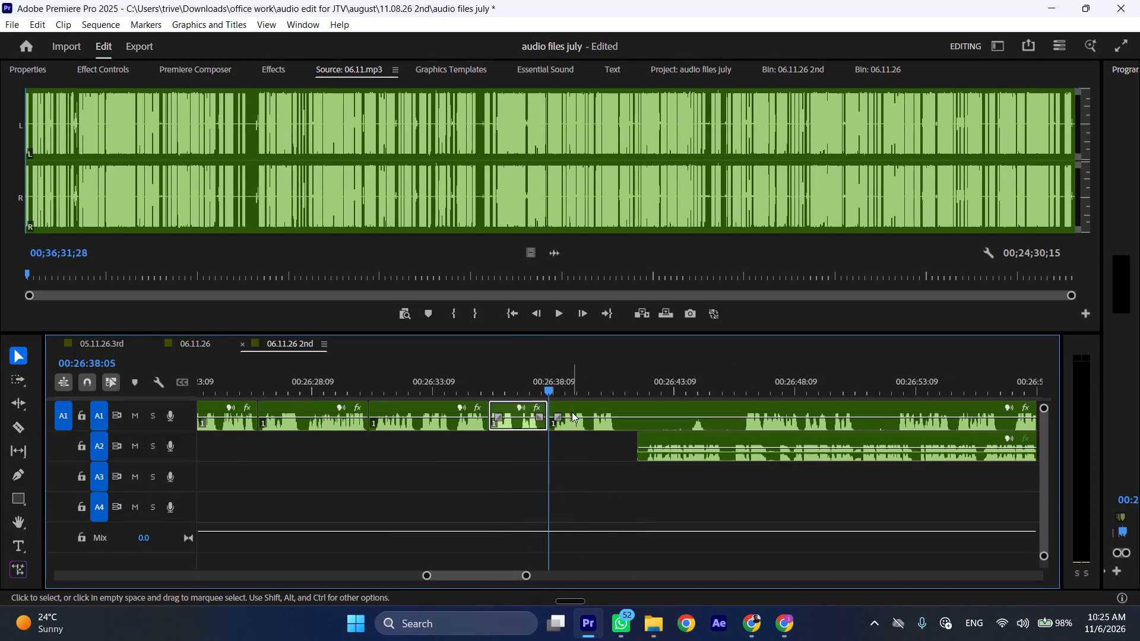
pyautogui.hotkey('ctrl', 'shift', 'd')
# Play the remaining A1 speech at faster speed and cut A1 just after it ends, at 00:26:38:15.
pyautogui.press('space')
pyautogui.press('l')
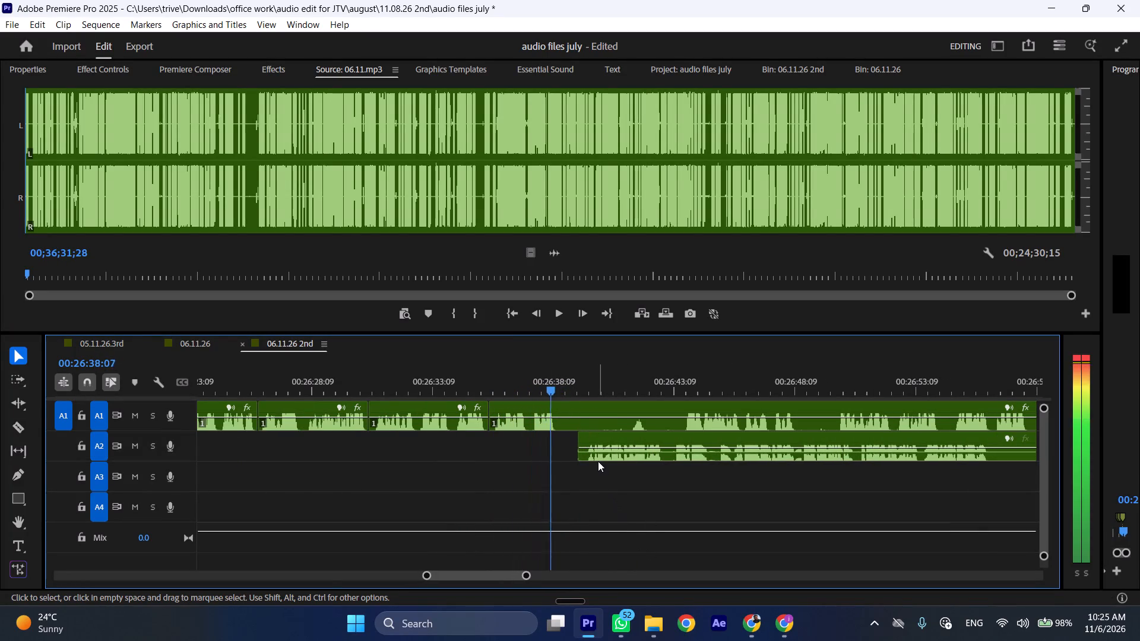
pyautogui.press('space')
pyautogui.write('C')
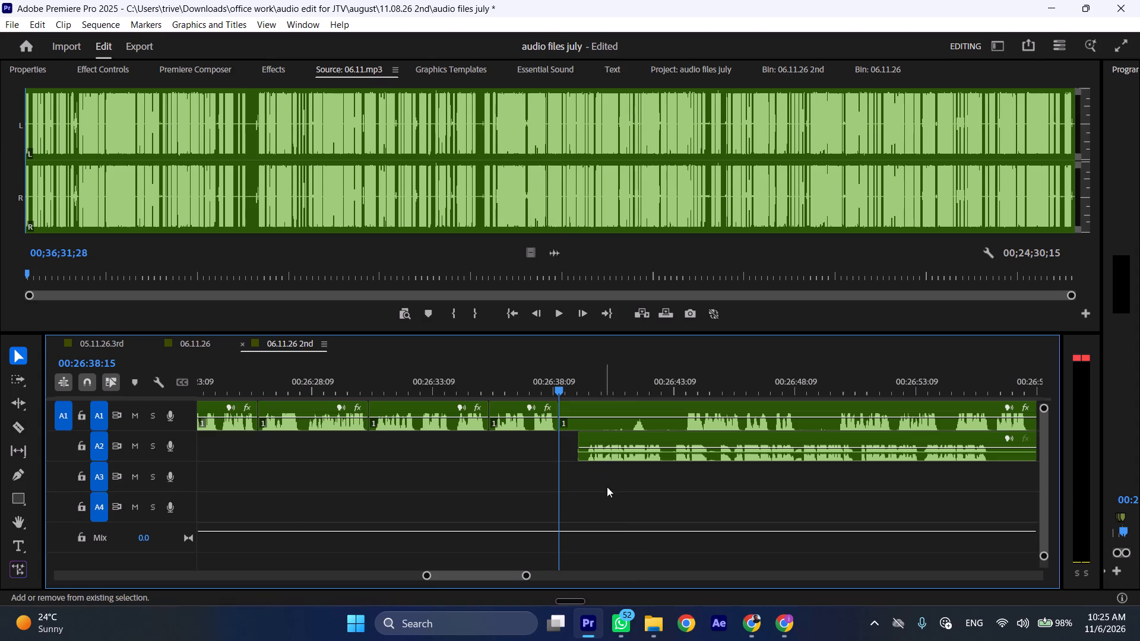
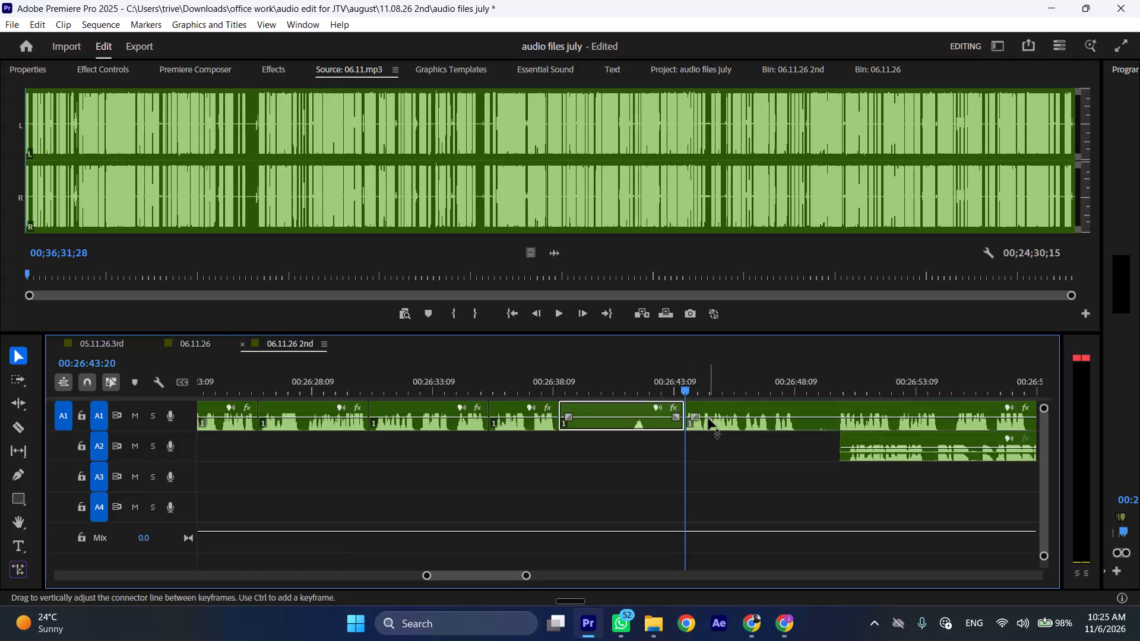
# Ripple delete the selected A1 segment between the cuts at 00:26:38:15 and 00:26:43:20.
pyautogui.hotkey('ctrl', 'shift', 'd')
# Play the following A1 speech at faster speed and move the A2 clip later so it starts at about 00:26:56.
pyautogui.press('space')
pyautogui.write('kll')
pyautogui.scroll(-5, 657, 430)
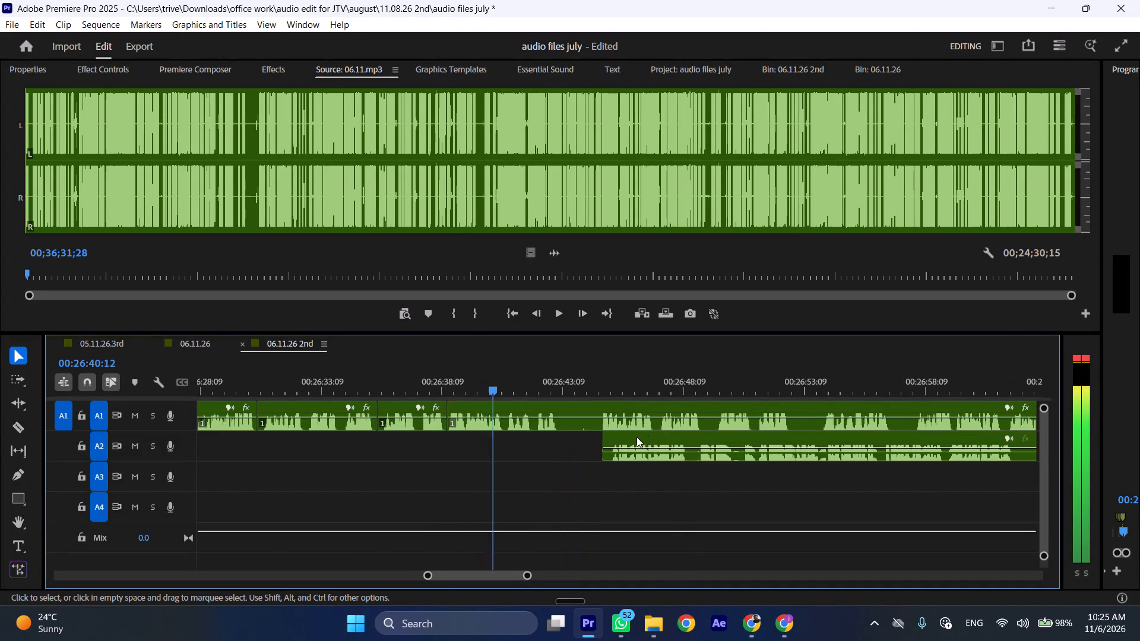
pyautogui.moveTo(634, 437); pyautogui.dragTo(900, 437)
# Cut A1 at 00:26:43:08, at 00:26:45:00 and at about 00:26:42, and ripple delete the two segments between these cuts.
pyautogui.press('space')
pyautogui.hotkey('shift', 'c')
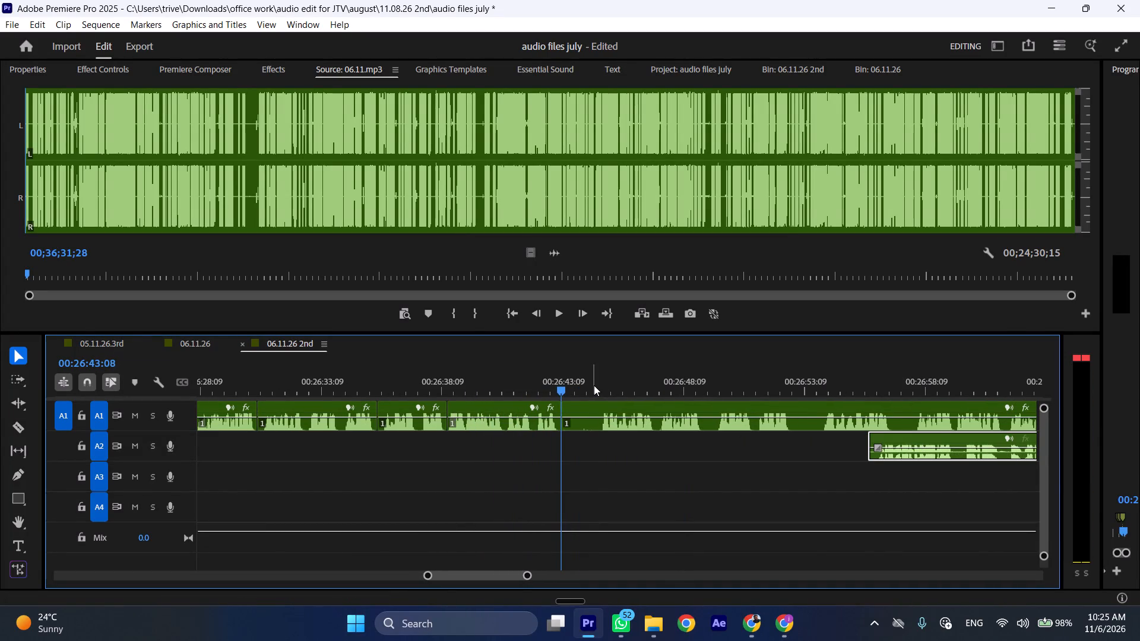
pyautogui.moveTo(594, 385); pyautogui.dragTo(602, 386)
pyautogui.hotkey('shift', 'c')
pyautogui.press('space')
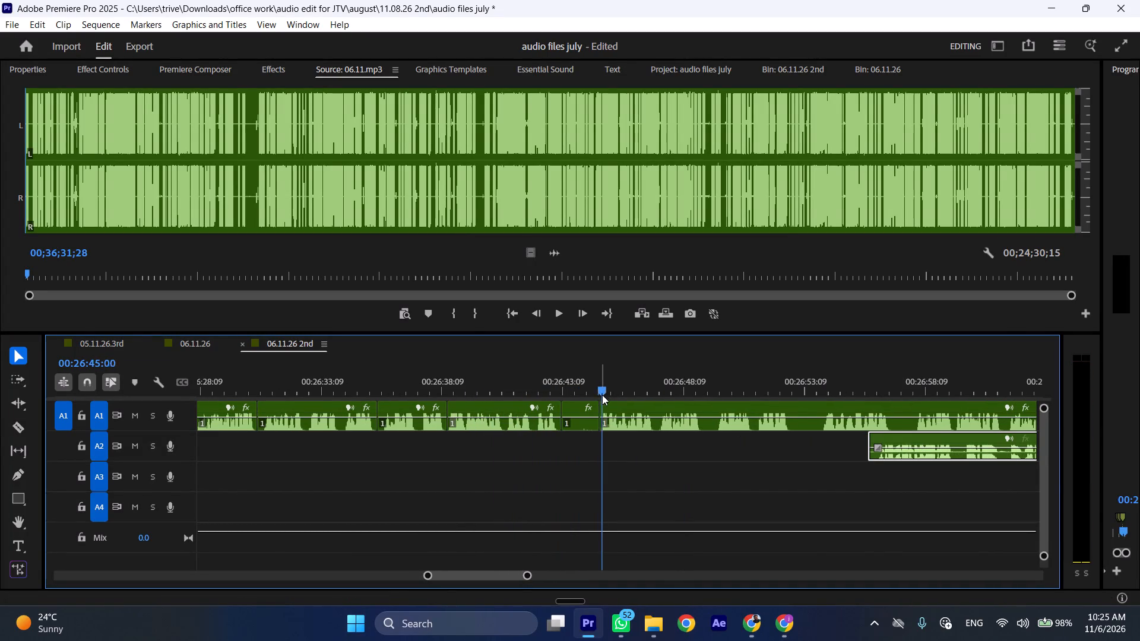
pyautogui.click(538, 377)
pyautogui.hotkey('shift', 'c')
pyautogui.moveTo(546, 442); pyautogui.dragTo(572, 429)
pyautogui.hotkey('ctrl', 'shift', 'd')
# Play the A1 speech, cut around the short pause ending at 00:26:47:01, and ripple delete that pause segment.
pyautogui.press('space')
pyautogui.write('l')
pyautogui.scroll(-5, 579, 432)
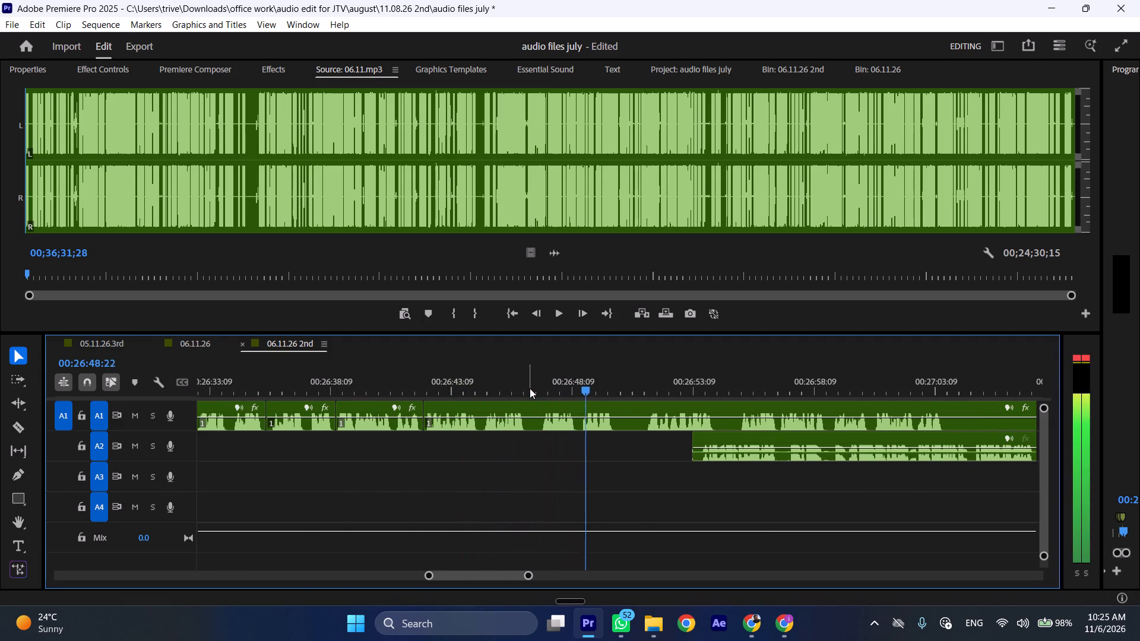
pyautogui.moveTo(530, 388); pyautogui.dragTo(542, 389)
pyautogui.hotkey('shift', 'c')
pyautogui.click(559, 414)
pyautogui.hotkey('shift', 'c')
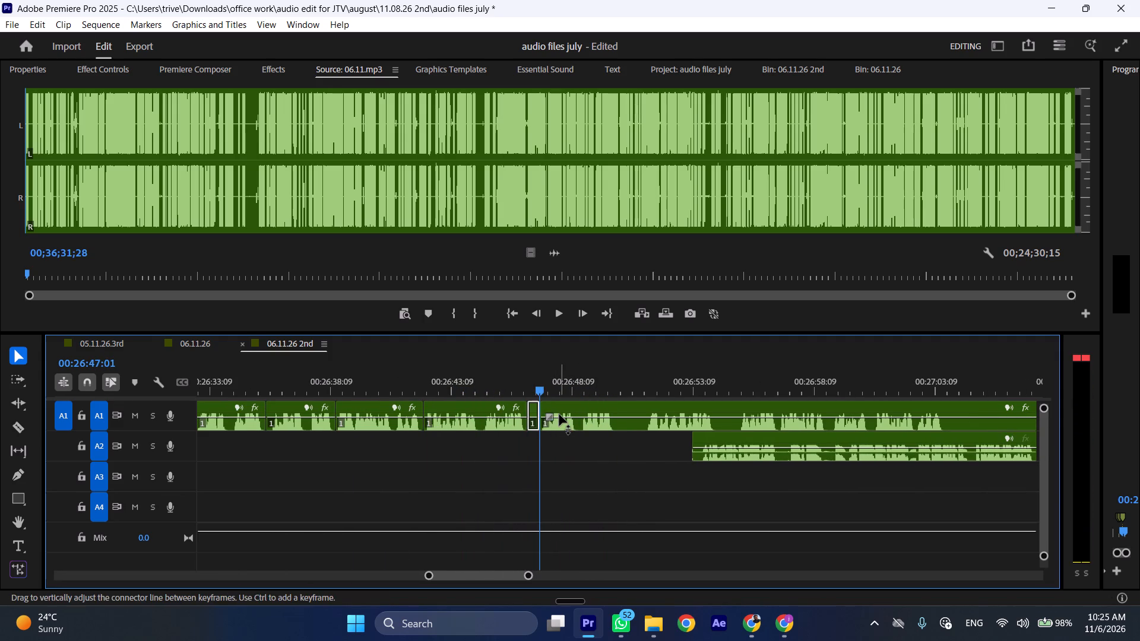
pyautogui.hotkey('ctrl', 'shift', 'd')
# Cut A1 where the phrase ends at about 00:26:49:17 and again at 00:26:50:22, and ripple delete the pause between.
pyautogui.moveTo(585, 387); pyautogui.dragTo(635, 387)
pyautogui.hotkey('shift', 'c')
pyautogui.click(651, 410)
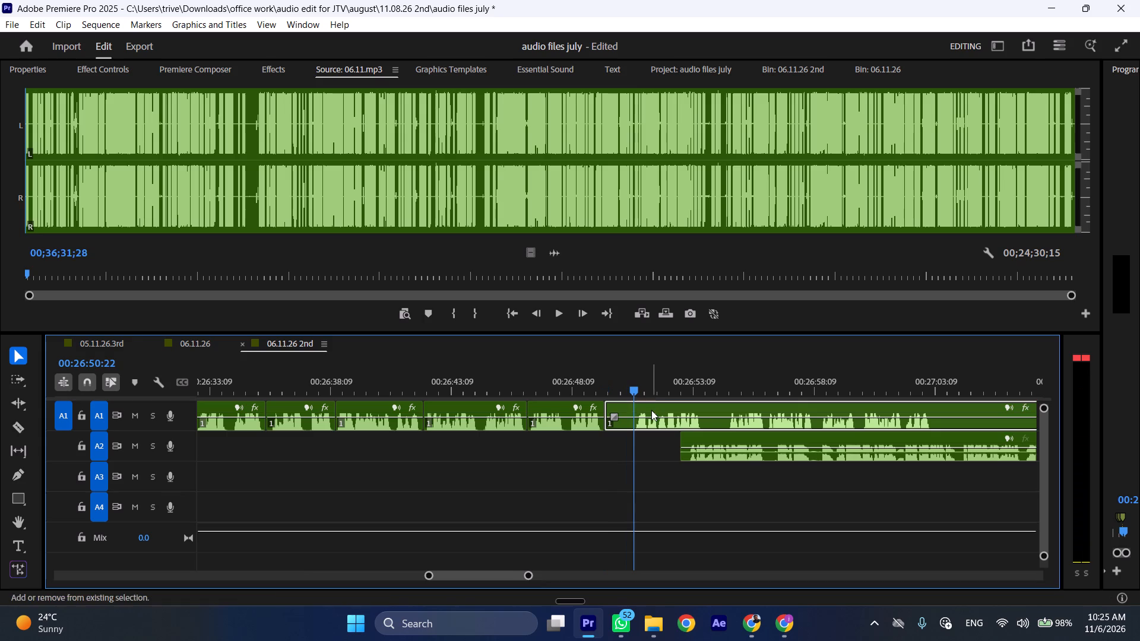
pyautogui.hotkey('shift', 'c')
pyautogui.hotkey('ctrl', 'shift', 'd')
# Move the A2 clip later so it starts at about 00:27:05, clear of the A1 speech being edited.
pyautogui.moveTo(685, 439); pyautogui.dragTo(1005, 439)
# Play the A1 speech, cut at 00:26:52:13 and about one second later, and ripple delete the pause between the cuts.
pyautogui.press('space')
pyautogui.press('l')
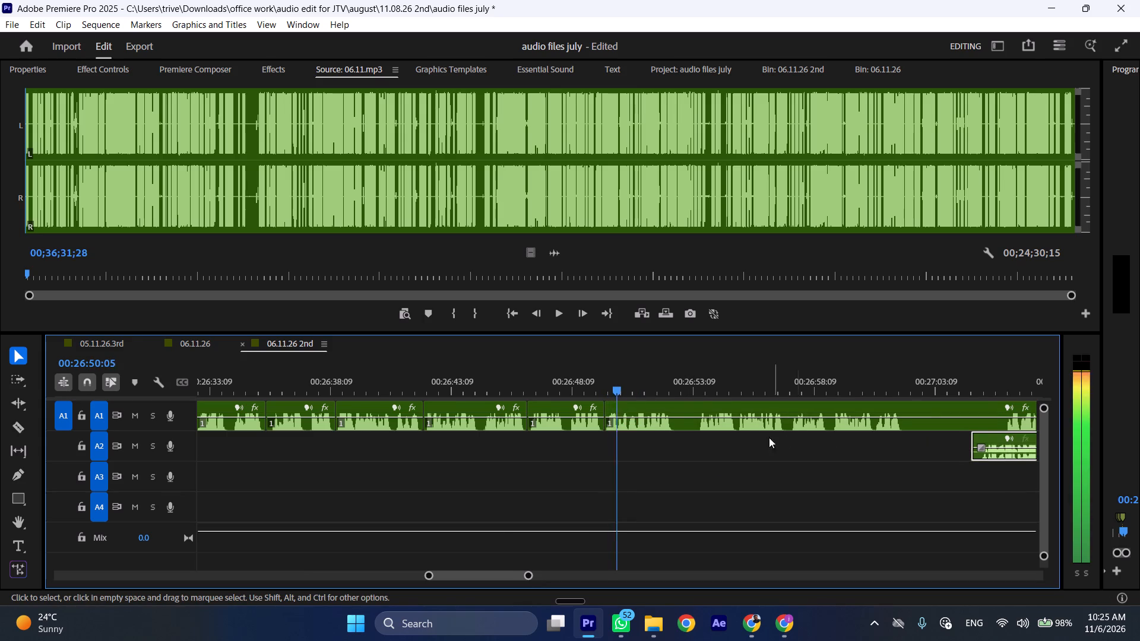
pyautogui.scroll(-6, 664, 448)
pyautogui.press('space')
pyautogui.hotkey('shift', 'c')
pyautogui.moveTo(556, 390); pyautogui.dragTo(565, 390)
pyautogui.click(576, 405)
pyautogui.hotkey('shift', 'c')
pyautogui.hotkey('ctrl', 'shift', 'd')
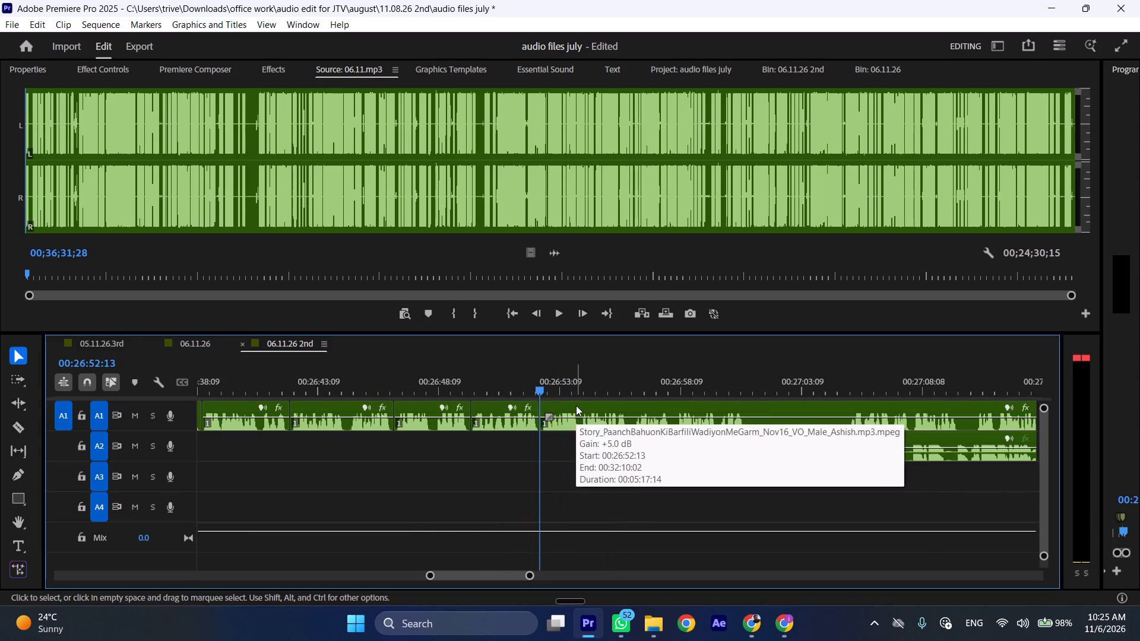
# Play the A1 speech from 00:26:52:13 at faster speed to find the next pause.
pyautogui.press('space')
pyautogui.press('l')
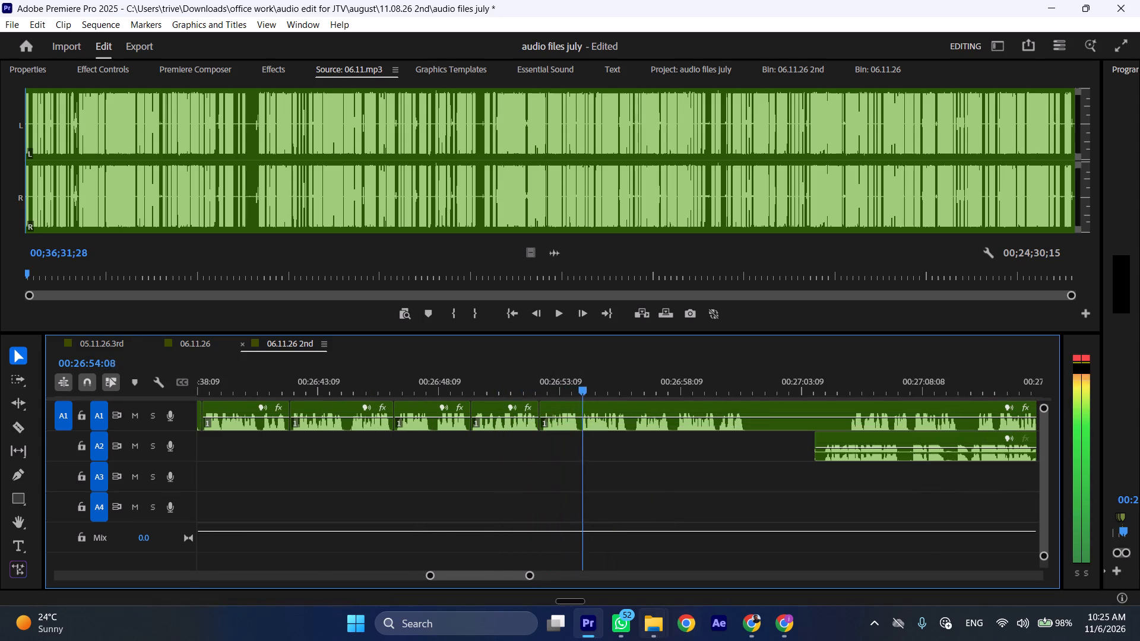
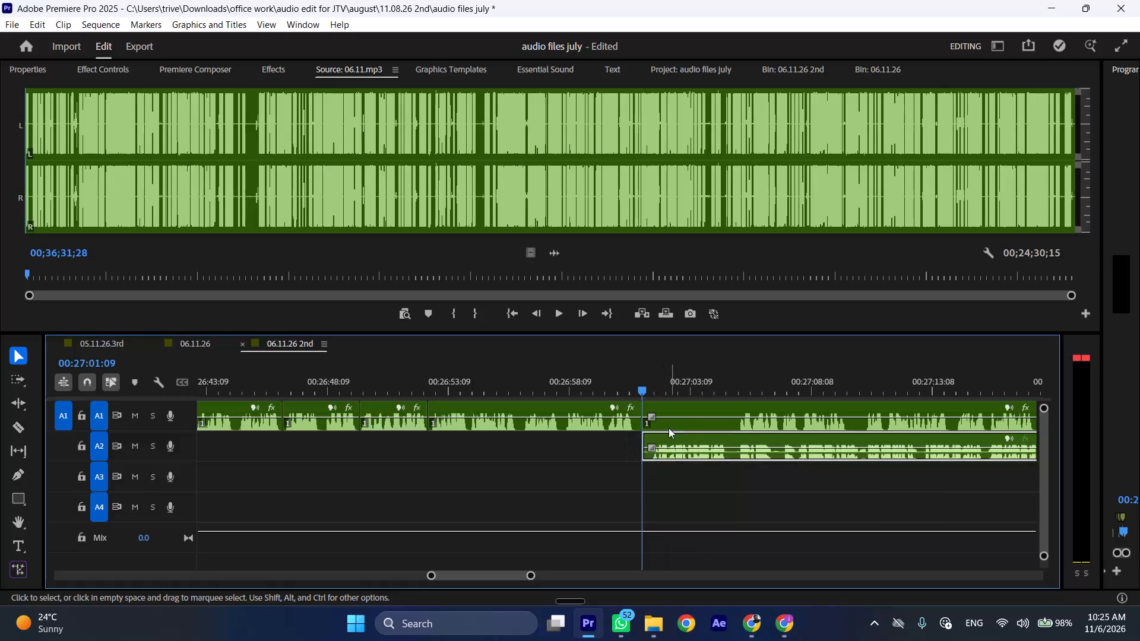
# Move the A1 clip after 00:27:01:09 later so it starts at about 00:27:07, clear of the A2 speech.
pyautogui.moveTo(668, 410); pyautogui.dragTo(813, 410)
# Play the A2 speech from 00:27:01:09 and cut the A2 clip just after its start.
pyautogui.press('space')
pyautogui.press('l')
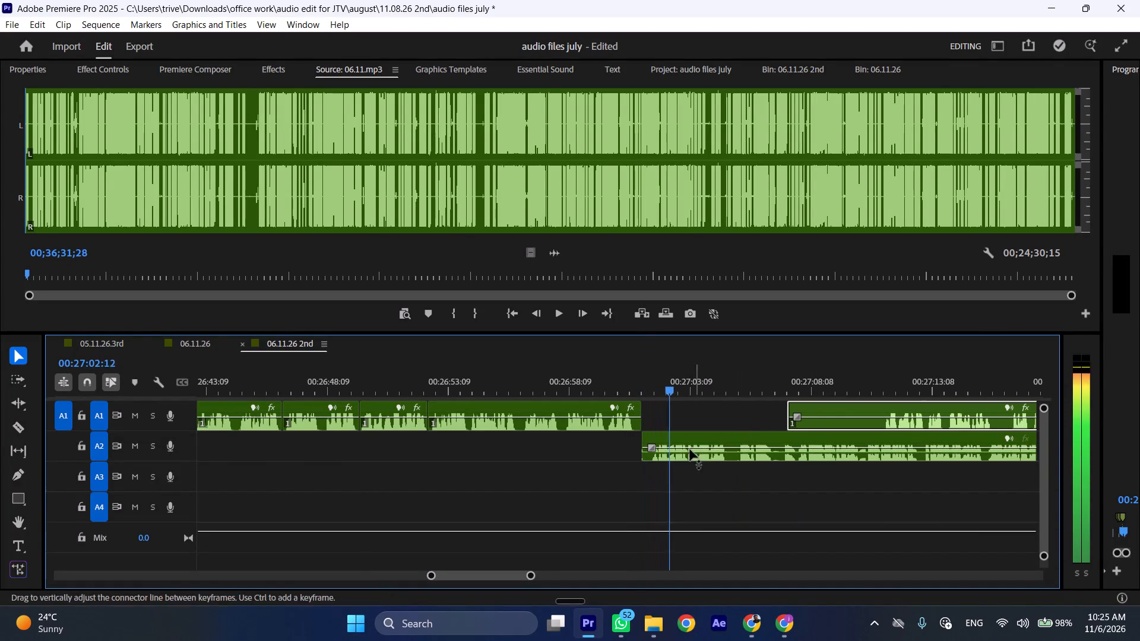
pyautogui.click(647, 383)
pyautogui.keyDown('shift'); pyautogui.click(680, 445); pyautogui.keyUp('shift')
pyautogui.hotkey('shift', 'c')
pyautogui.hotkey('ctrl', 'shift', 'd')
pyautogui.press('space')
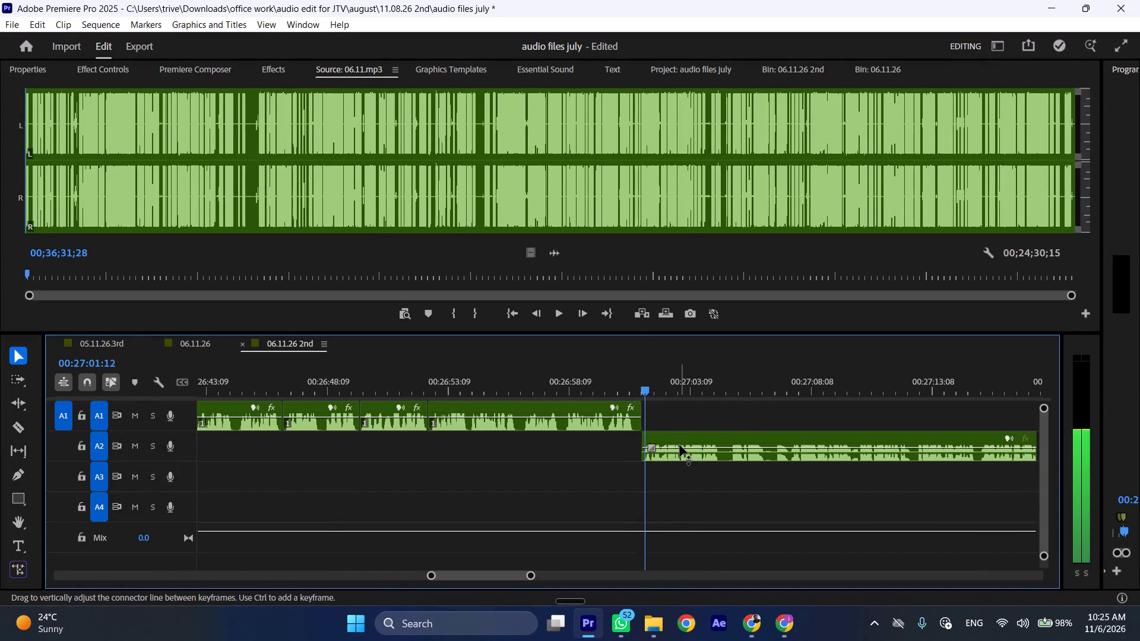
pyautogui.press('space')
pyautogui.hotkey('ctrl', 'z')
# Ripple delete the short piece at the start of the A2 clip and play the speech from there.
pyautogui.click(646, 443)
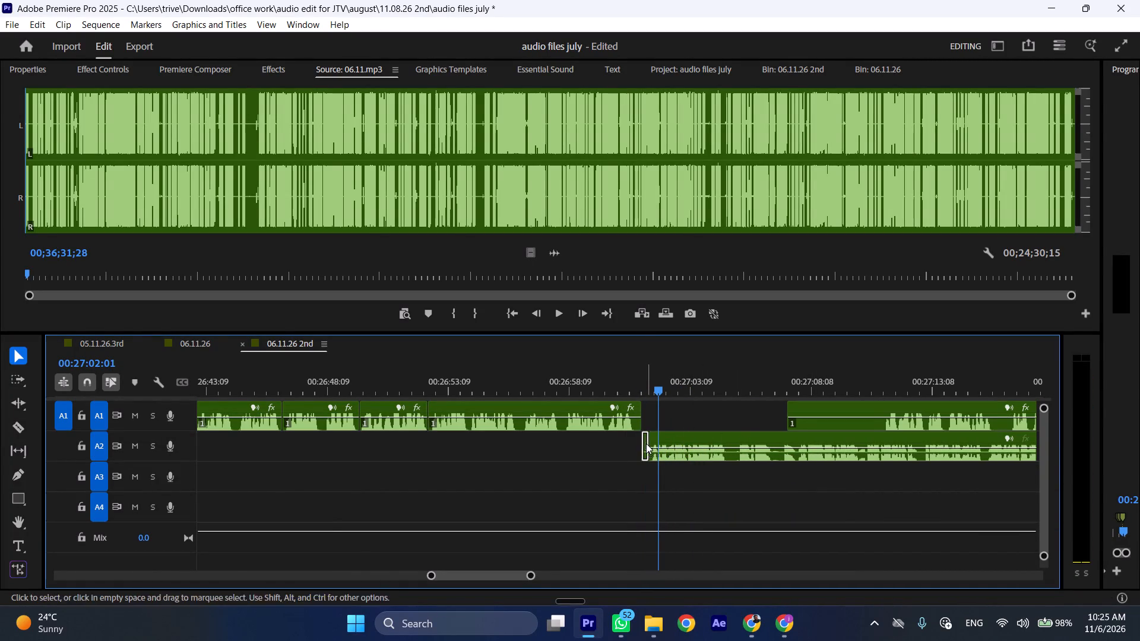
pyautogui.hotkey('ctrl', 'shift', 'd')
pyautogui.press('space')
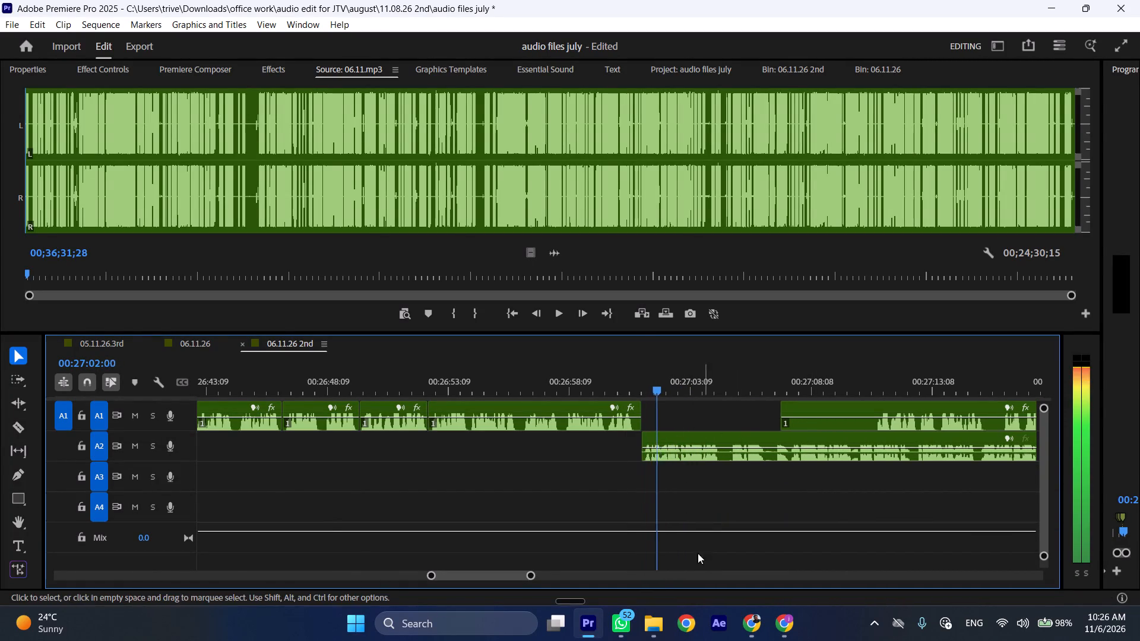
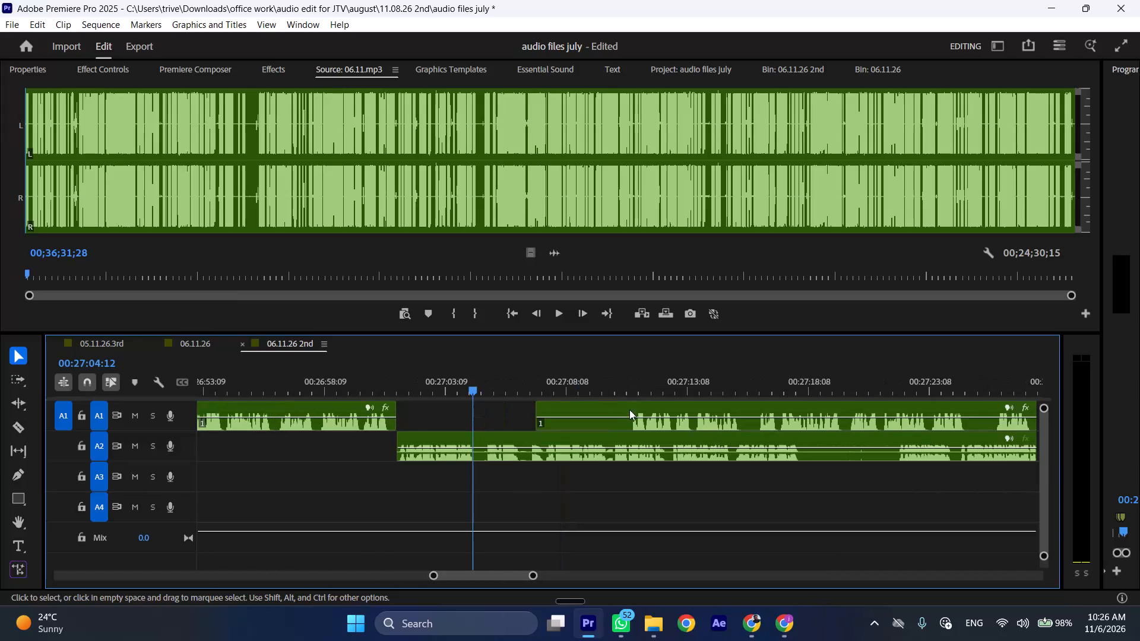
# Move the A1 clip after the gap later so it starts at about 00:27:21, clear of the A2 speech.
pyautogui.moveTo(594, 410); pyautogui.dragTo(925, 410)
# Play the A2 speech from 00:27:04:12 at faster speed, and return the playhead to 00:27:04:16 in the pause.
pyautogui.press('space')
pyautogui.press('l')
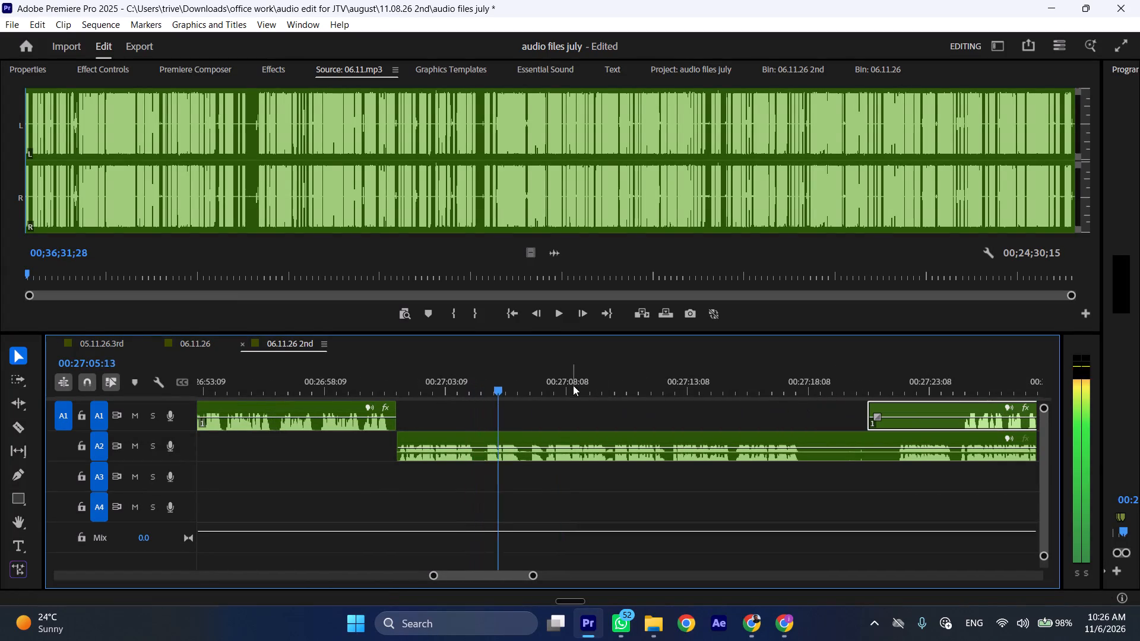
pyautogui.click(481, 382)
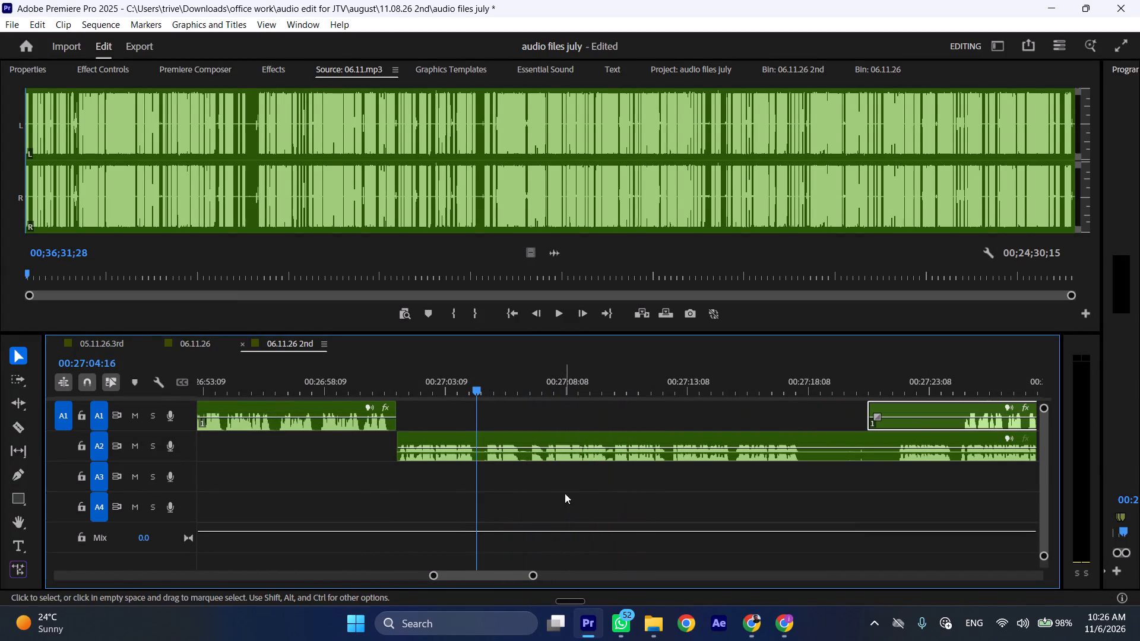
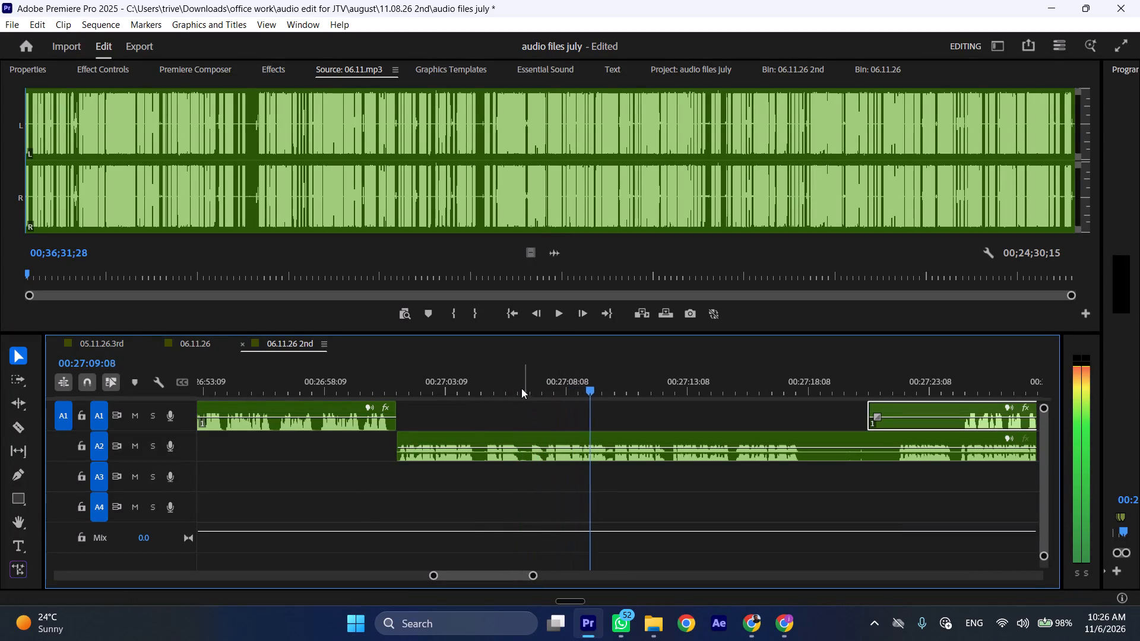
# Ripple delete the A2 pause between about 00:27:04:16 and 00:27:06:20, and play on from the join at faster speed.
pyautogui.moveTo(474, 389); pyautogui.dragTo(531, 393)
pyautogui.hotkey('shift', 'c')
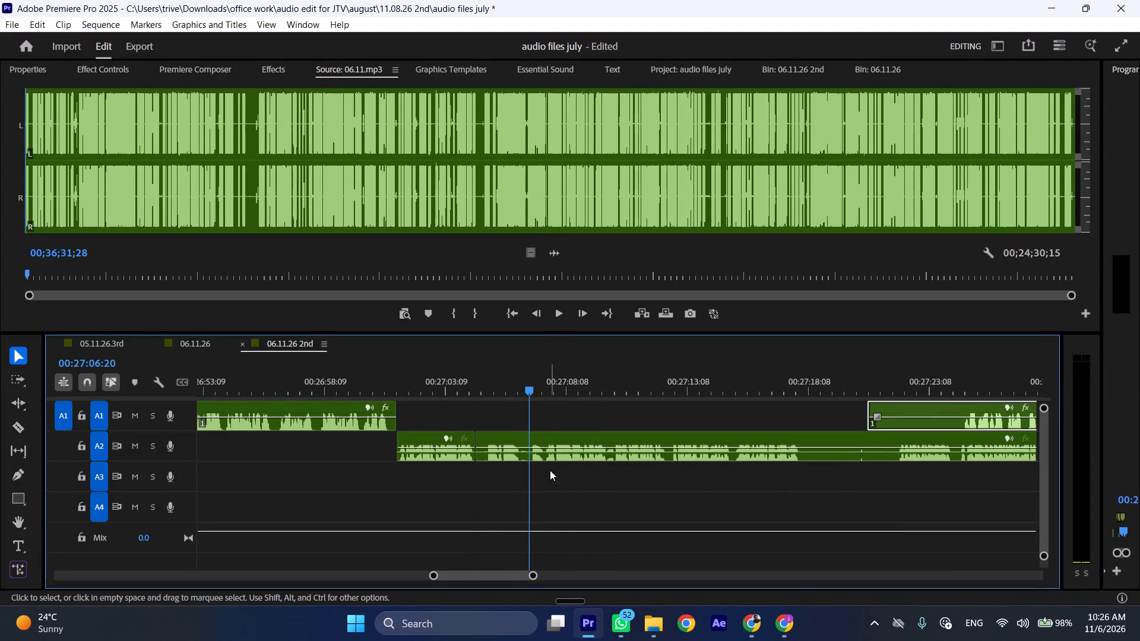
pyautogui.click(550, 470)
pyautogui.click(552, 454)
pyautogui.hotkey('shift', 'c')
pyautogui.hotkey('ctrl', 'shift', 'd')
pyautogui.press('space')
pyautogui.write('l')
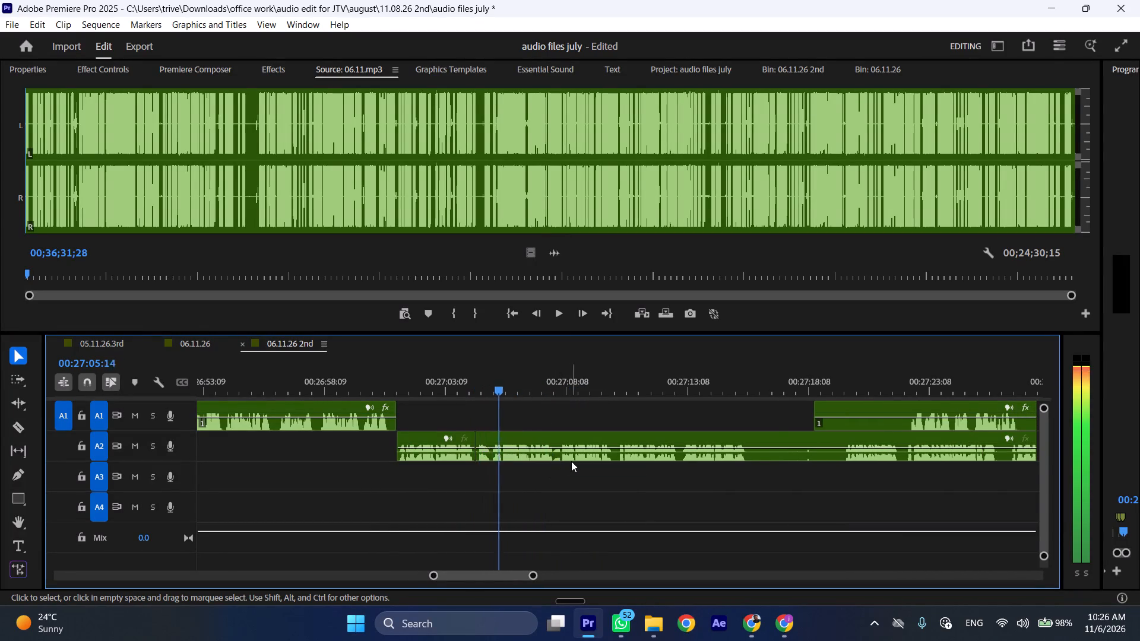
# Trim the silent beginning off the A1 clip after the gap so it starts at about 00:27:22, where its speech begins.
pyautogui.scroll(-6, 571, 461)
pyautogui.moveTo(680, 406); pyautogui.dragTo(771, 404)
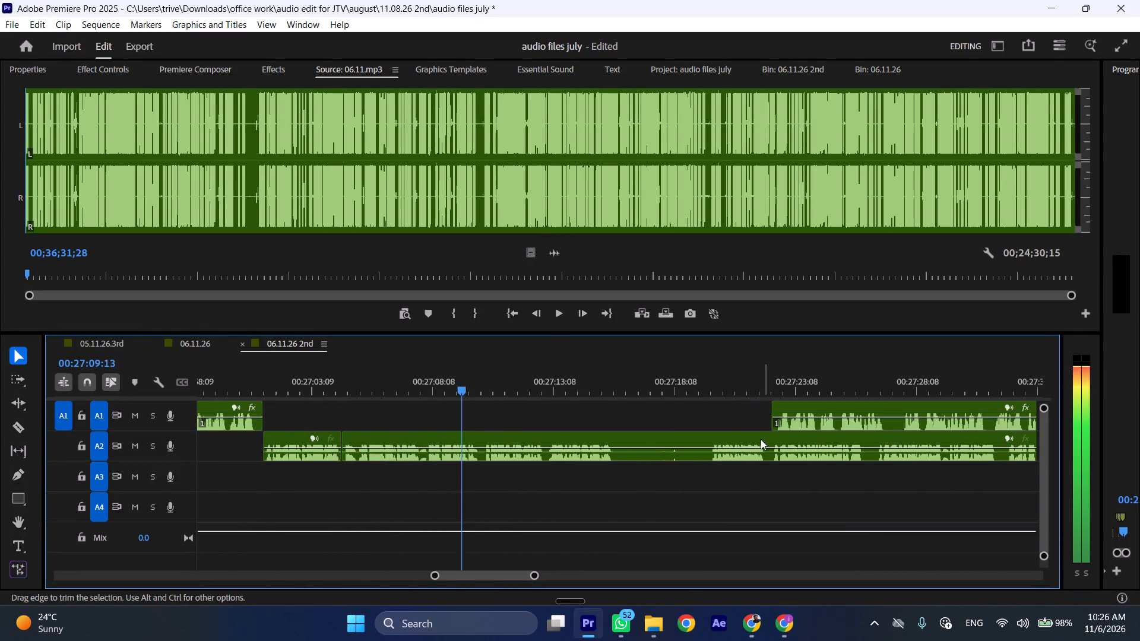
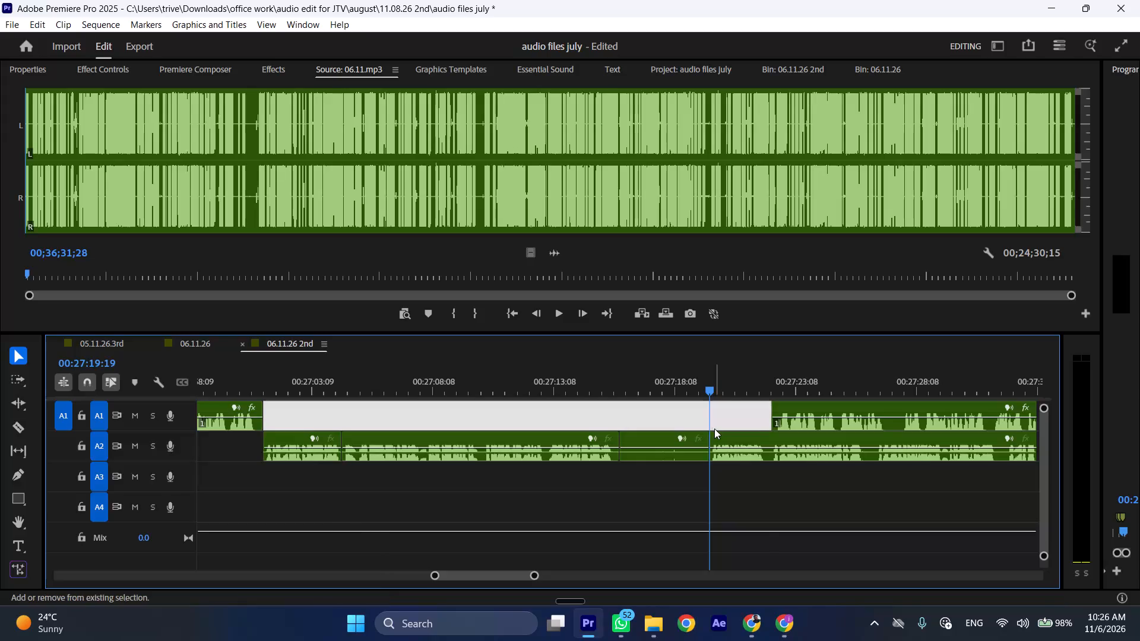
# Ripple delete the quiet A2 segment between about 00:27:16:02 and 00:27:19:19.
pyautogui.click(689, 451)
pyautogui.hotkey('ctrl', 'shift', 'd')
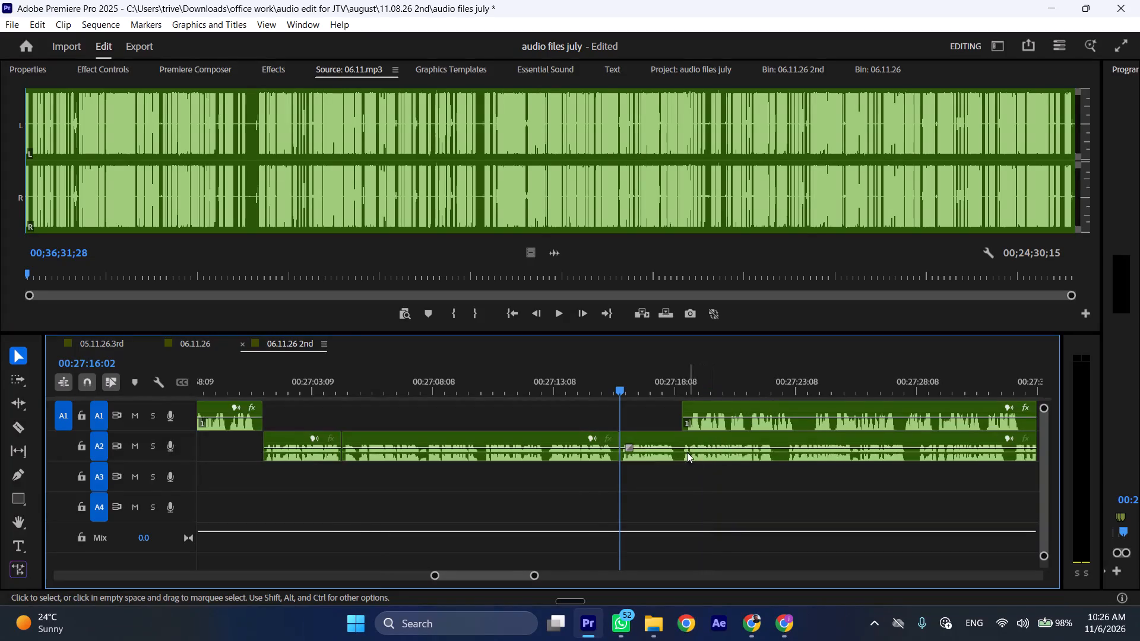
# Move the A1 clip after the gap further along the timeline so it starts at about 00:27:32.
pyautogui.scroll(-6, 685, 452)
pyautogui.moveTo(615, 402); pyautogui.dragTo(939, 409)
# Play on from the A2 join at faster speed, and ripple delete the unwanted A2 speech from about 00:27:16:02 to 00:27:18:17.
pyautogui.press('space')
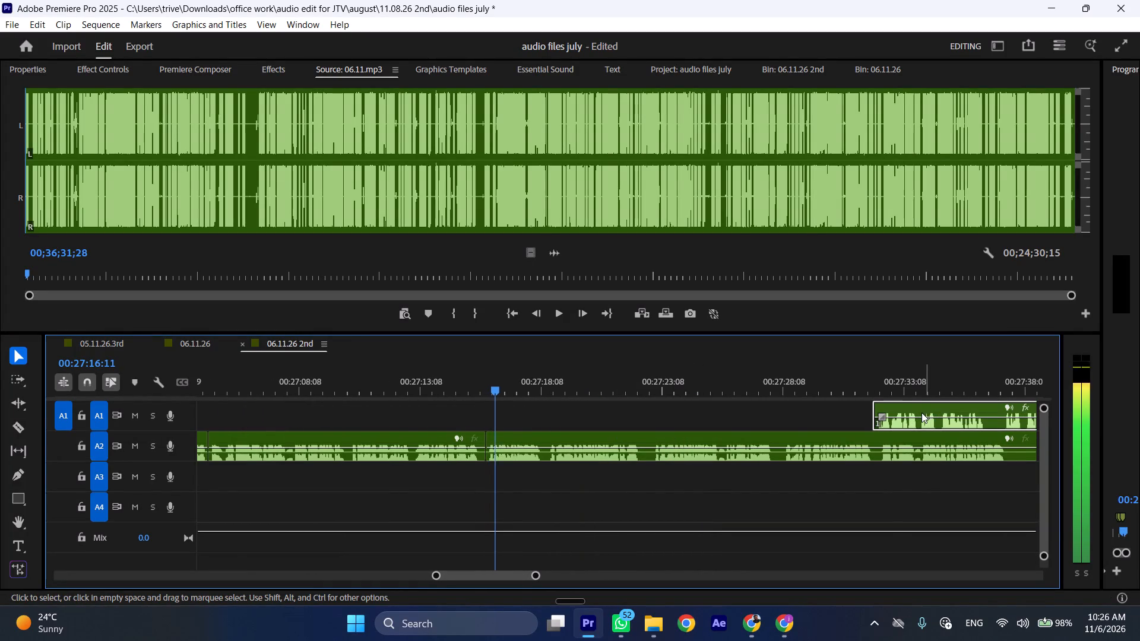
pyautogui.press('l')
pyautogui.scroll(-5, 686, 456)
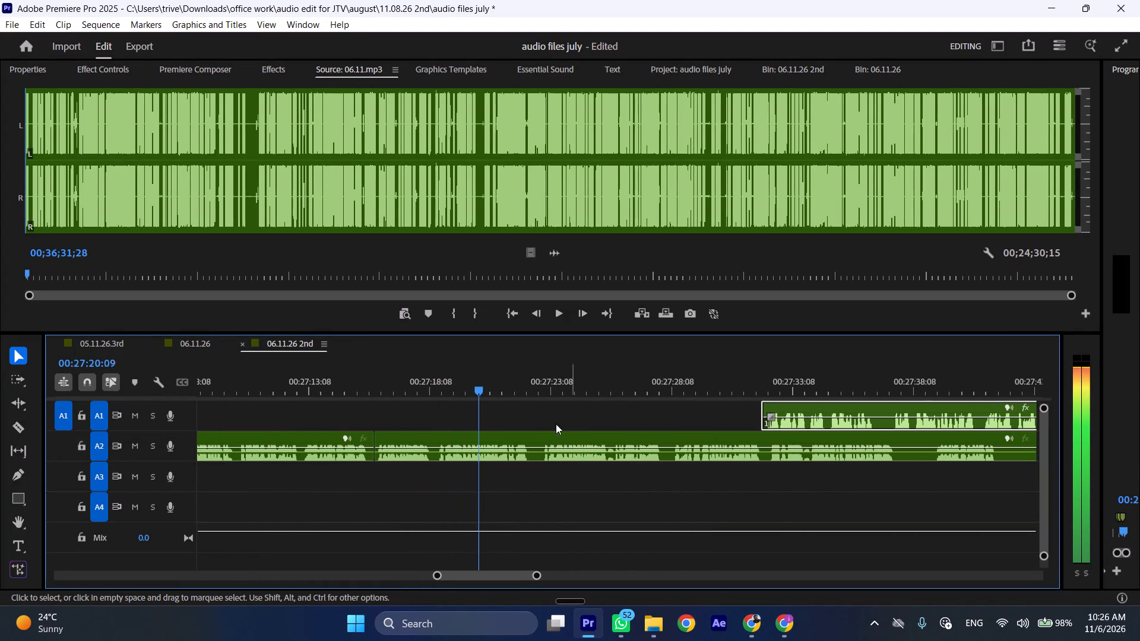
pyautogui.click(438, 386)
pyautogui.click(489, 449)
pyautogui.hotkey('shift', 'c')
pyautogui.hotkey('ctrl', 'shift', 'd')
# Play on from the new A2 join and ripple delete the unwanted A2 speech from about 00:27:16:02 to 00:27:20:09.
pyautogui.press('space')
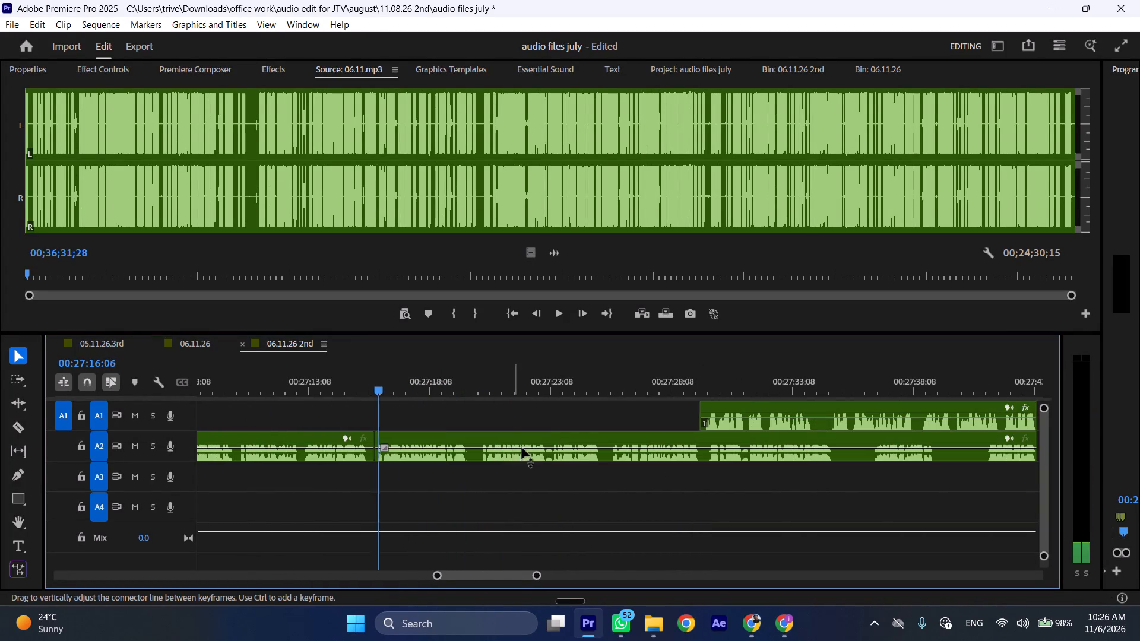
pyautogui.press('l')
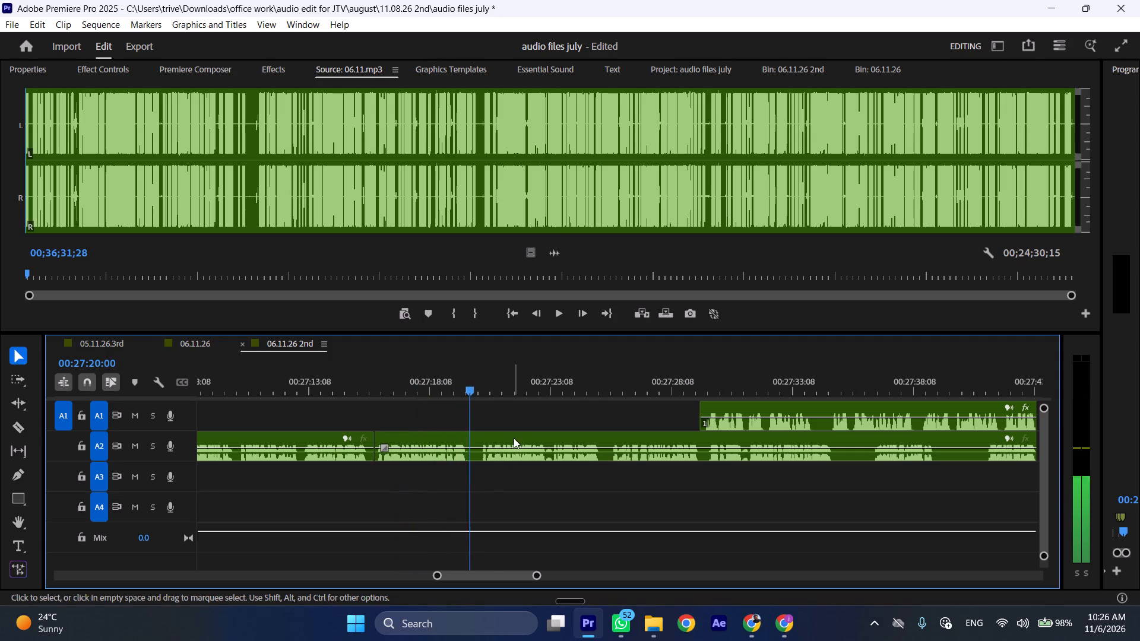
pyautogui.click(480, 391)
pyautogui.click(511, 450)
pyautogui.hotkey('shift', 'c')
pyautogui.hotkey('ctrl', 'shift', 'd')
# Play on from the join at faster speed, and move the A1 clip along so it starts at about 00:27:34.
pyautogui.press('space')
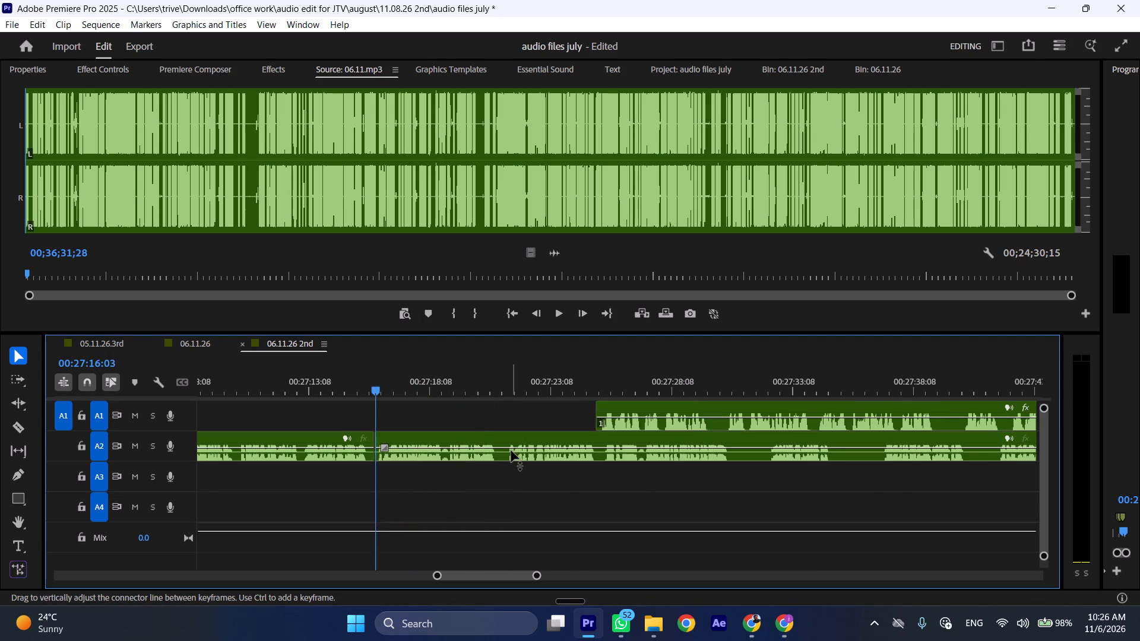
pyautogui.write('l')
pyautogui.moveTo(617, 407); pyautogui.dragTo(829, 412)
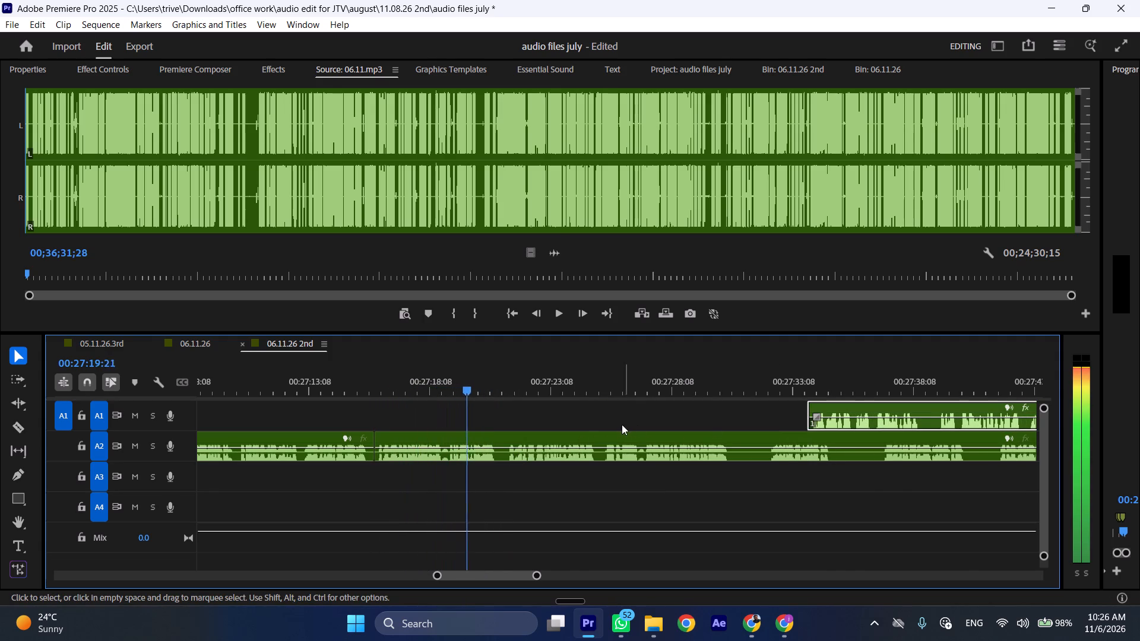
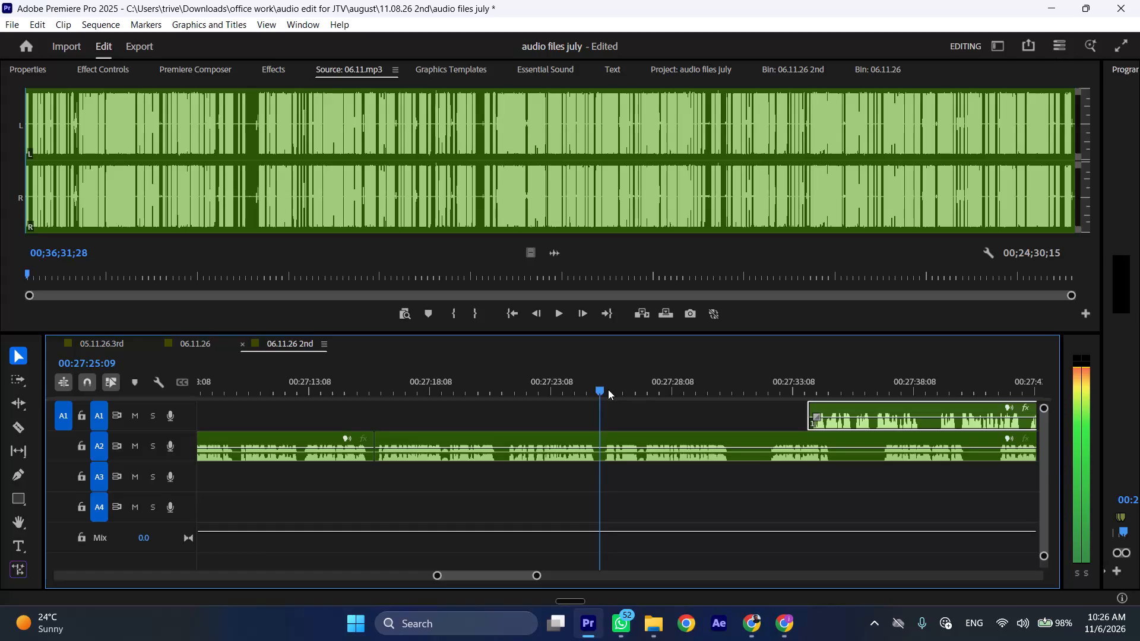
# Play on from the last join and split the A2 clip at about 00:27:25:15 and about 00:27:30:25.
pyautogui.hotkey('shift', 'c')
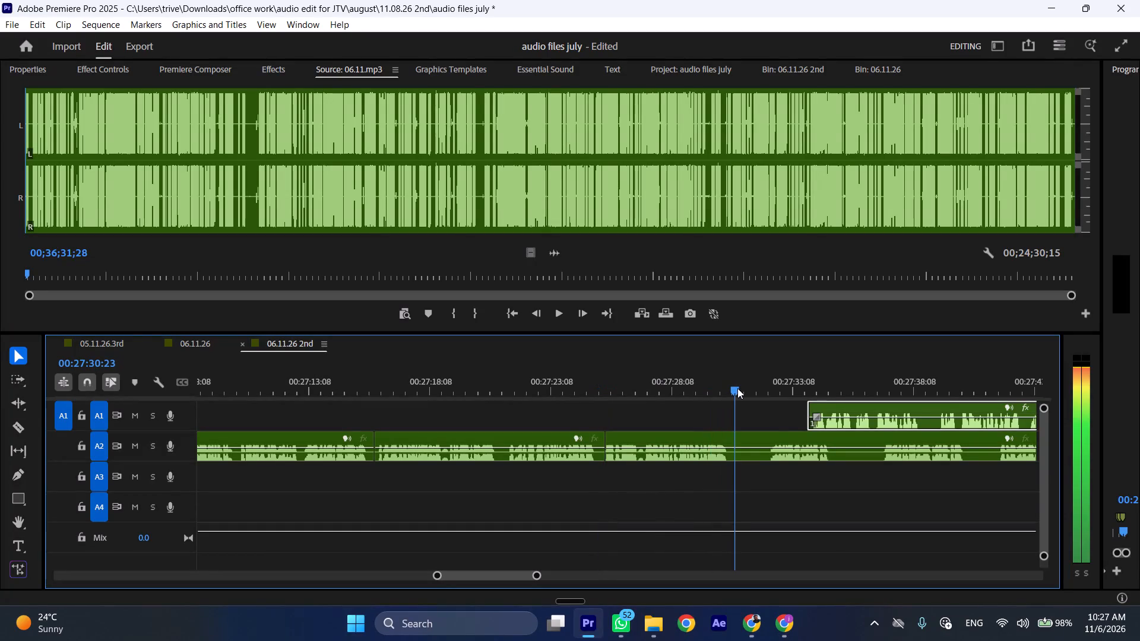
pyautogui.hotkey('shift', 'c')
# Place a sequence marker at 00:27:28:00, between the two new A2 cuts.
pyautogui.click(665, 386)
pyautogui.press('m')
pyautogui.scroll(-6, 696, 410)
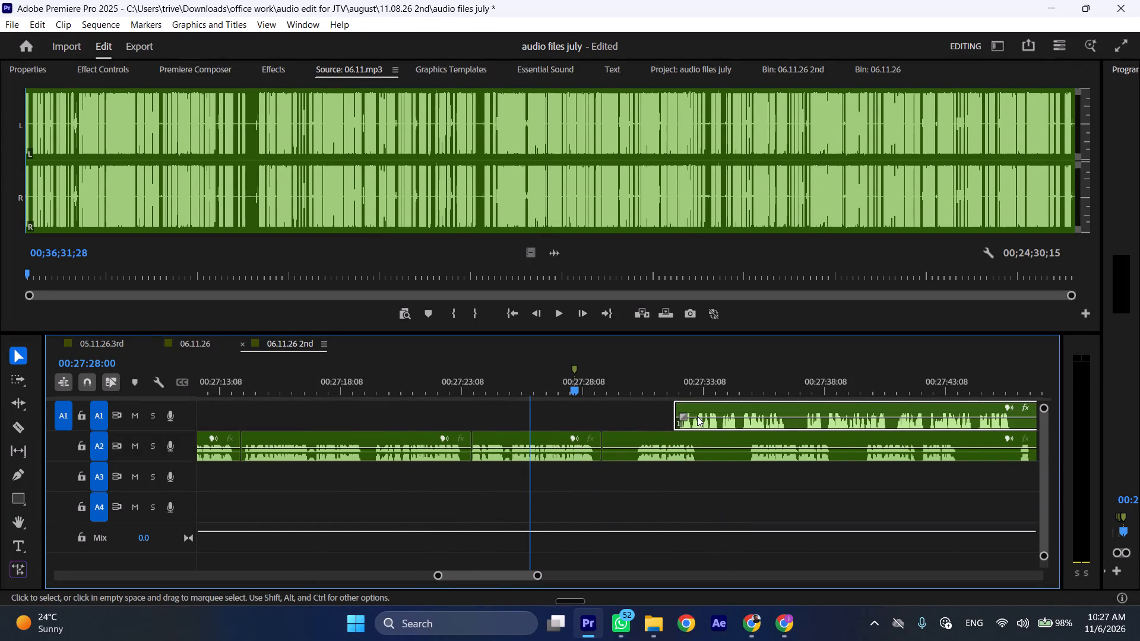
pyautogui.scroll(-4, 682, 417)
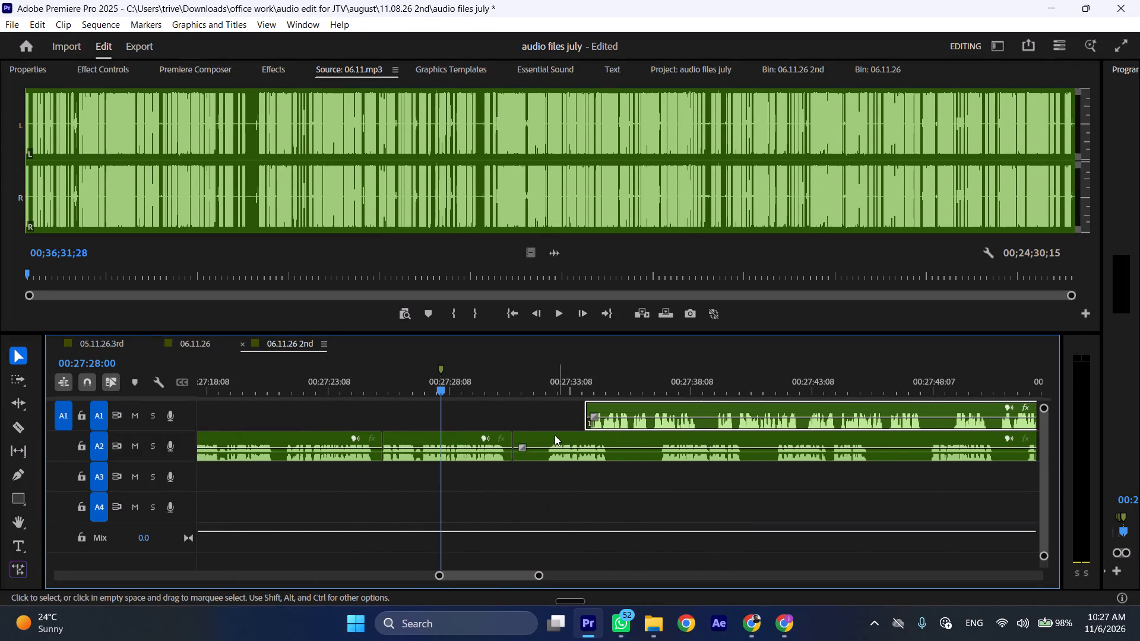
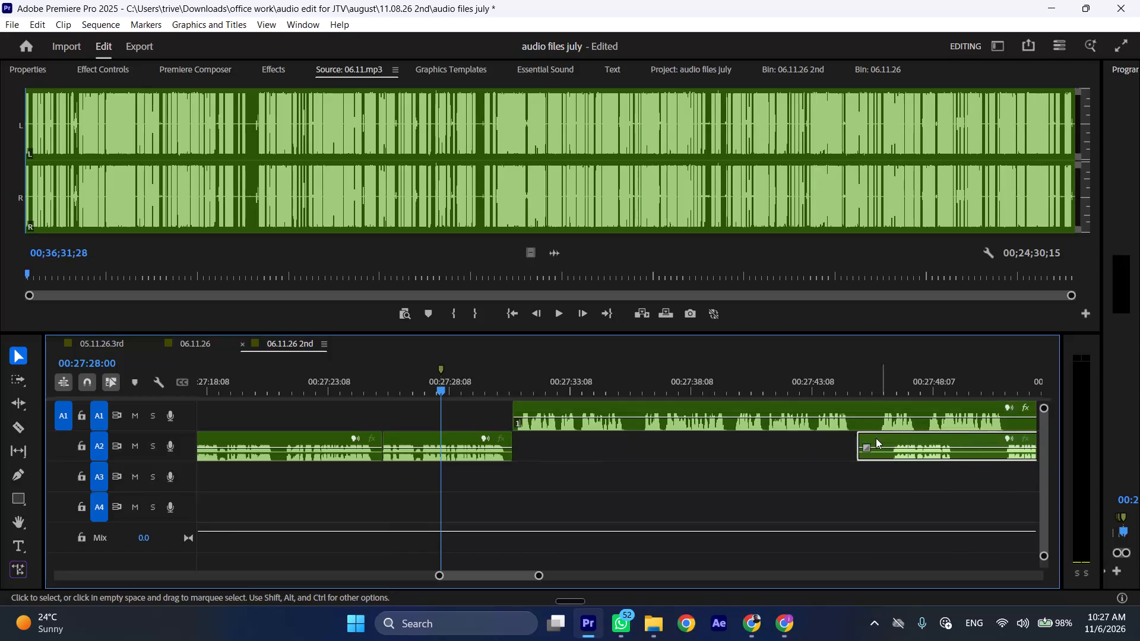
# Play on from 00:27:30:09, trim about 1 second off the next A2 clip's start, and move that clip to begin at about 00:27:52.
pyautogui.click(500, 382)
pyautogui.press('space')
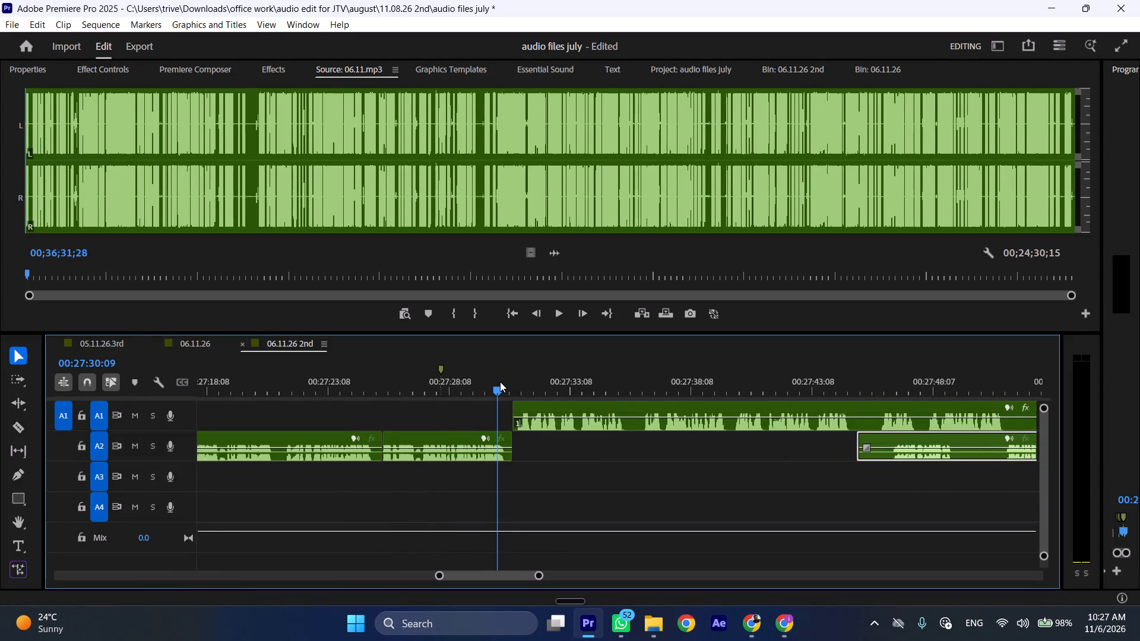
pyautogui.write('l')
pyautogui.scroll(-6, 576, 417)
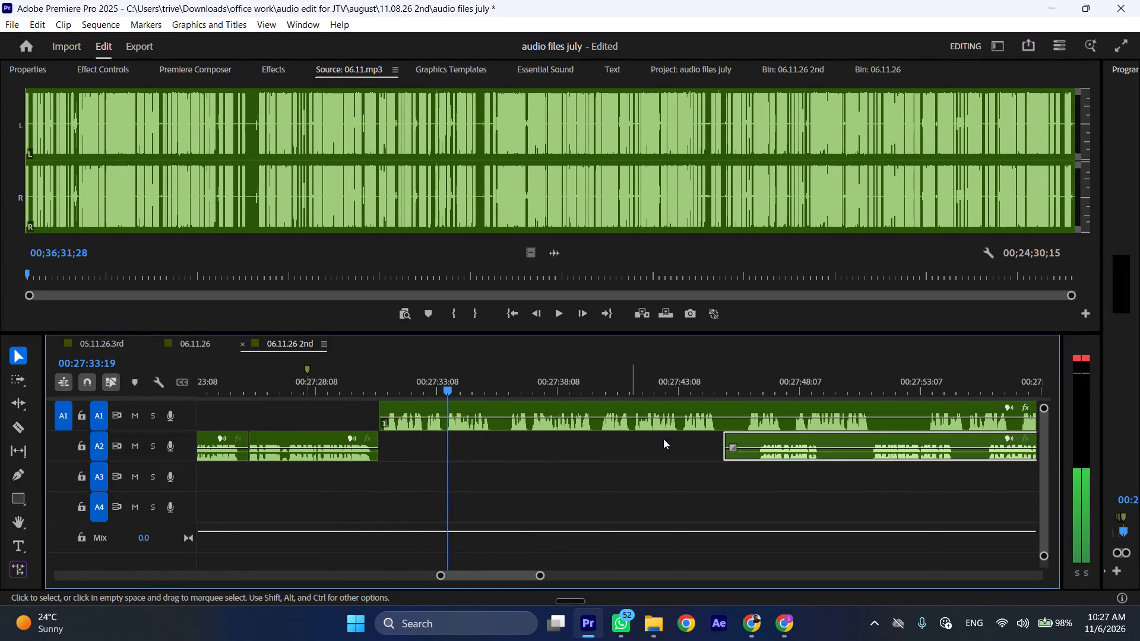
pyautogui.moveTo(732, 442); pyautogui.dragTo(762, 442)
pyautogui.moveTo(777, 438); pyautogui.dragTo(925, 436)
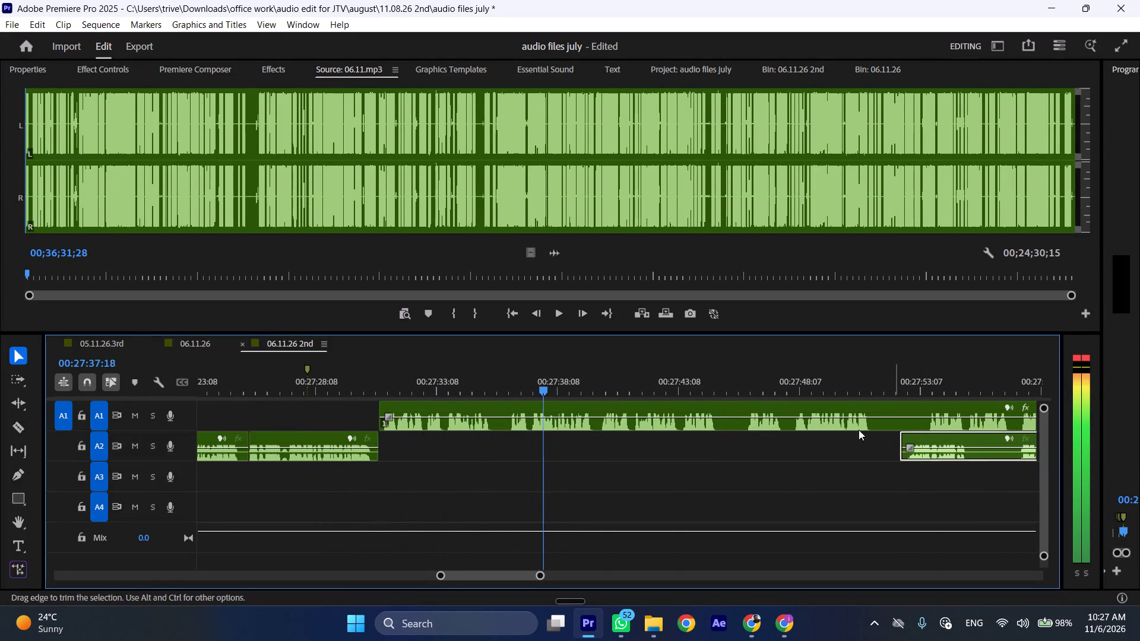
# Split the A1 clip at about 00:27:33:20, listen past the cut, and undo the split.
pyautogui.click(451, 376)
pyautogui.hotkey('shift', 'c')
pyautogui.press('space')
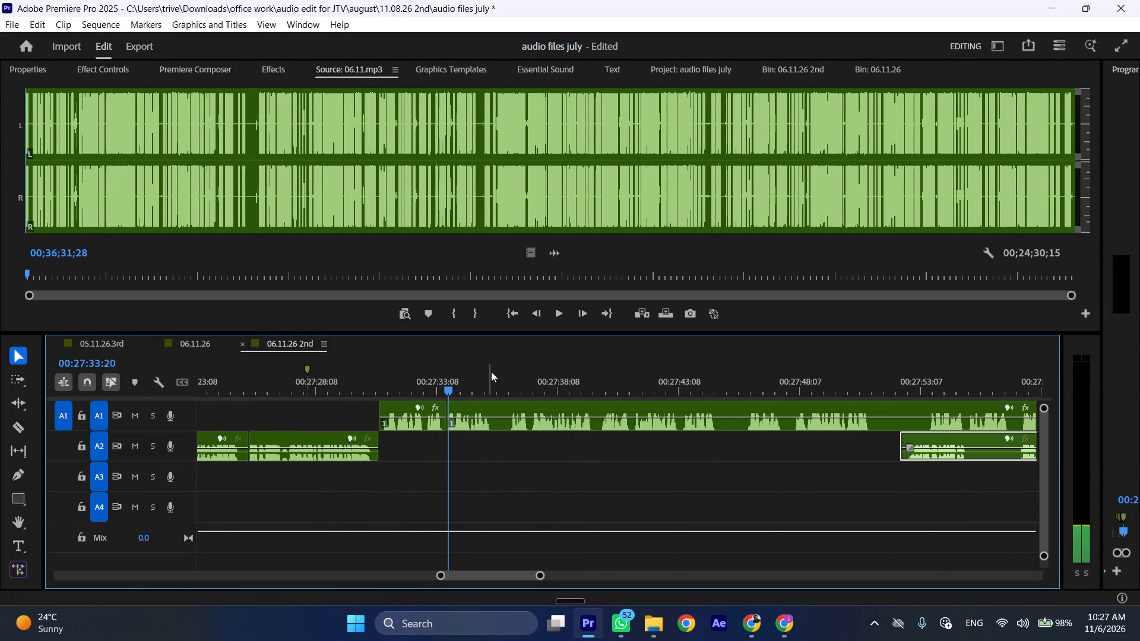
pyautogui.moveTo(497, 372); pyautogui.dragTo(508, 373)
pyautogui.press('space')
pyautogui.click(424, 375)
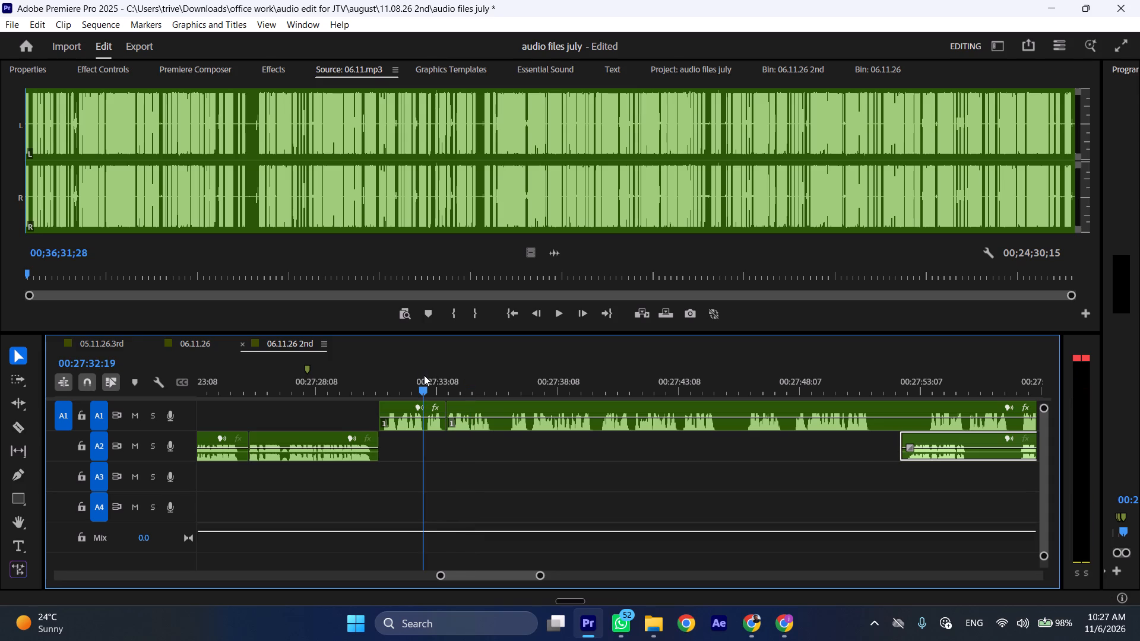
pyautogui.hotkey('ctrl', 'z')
# Split the A1 clip at about 00:27:32:22 and 00:27:36:06, and ripple delete the segment between the cuts.
pyautogui.write('C')
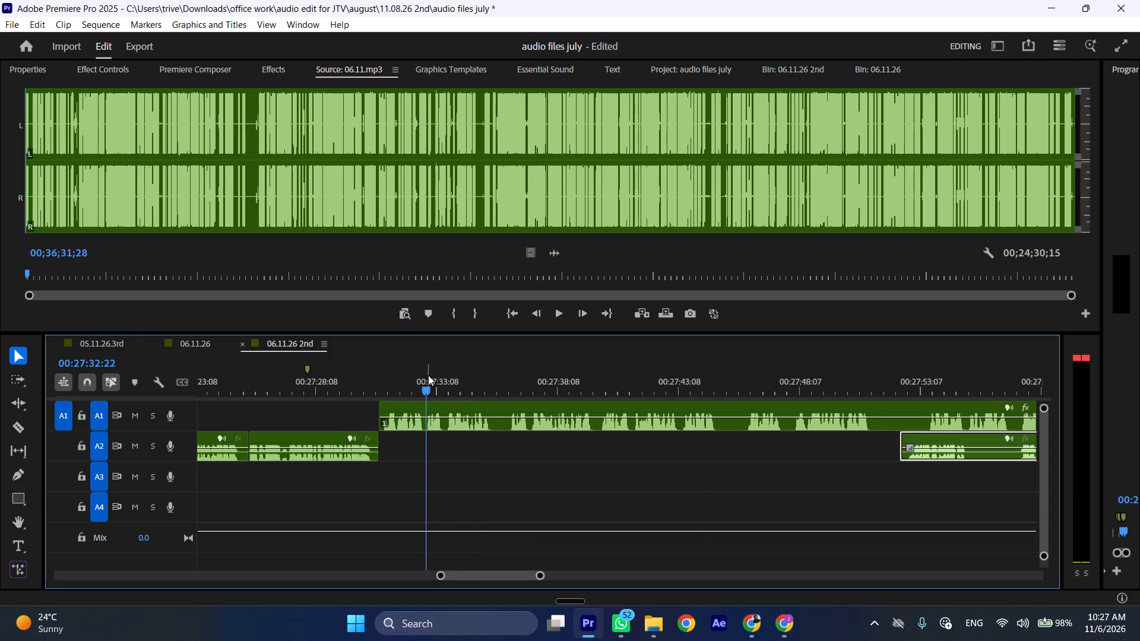
pyautogui.press('space')
pyautogui.moveTo(478, 377); pyautogui.dragTo(509, 377)
pyautogui.click(520, 411)
pyautogui.hotkey('shift', 'c')
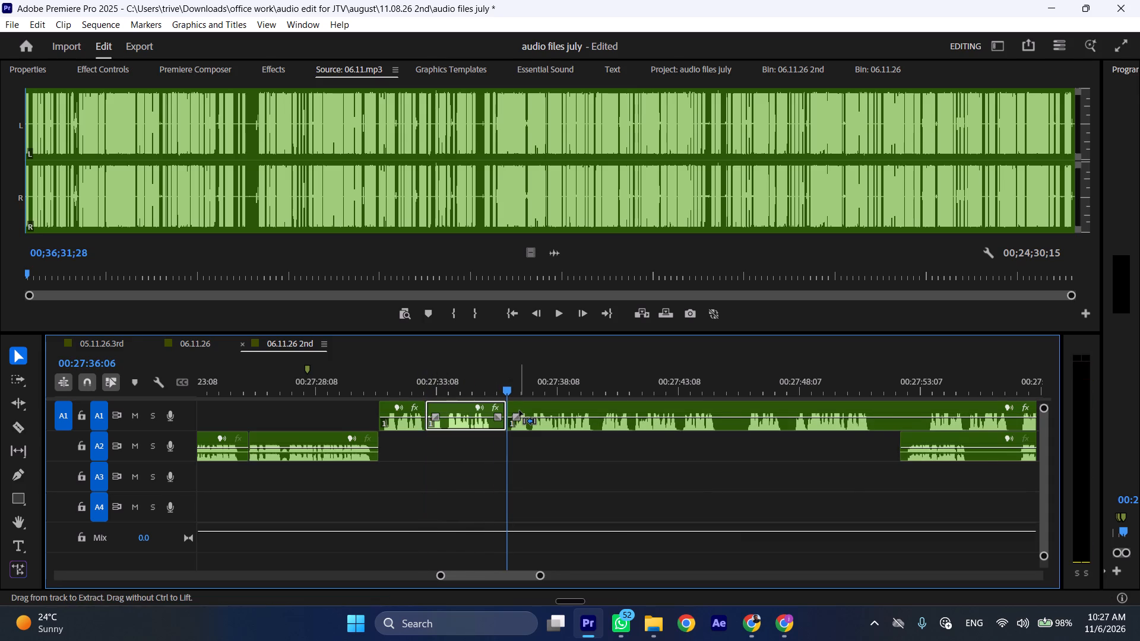
pyautogui.hotkey('ctrl', 'shift', 'd')
# Play on from the new A1 join and split the A1 clip at 00:27:41:18.
pyautogui.press('space')
pyautogui.write('l')
pyautogui.scroll(-5, 564, 442)
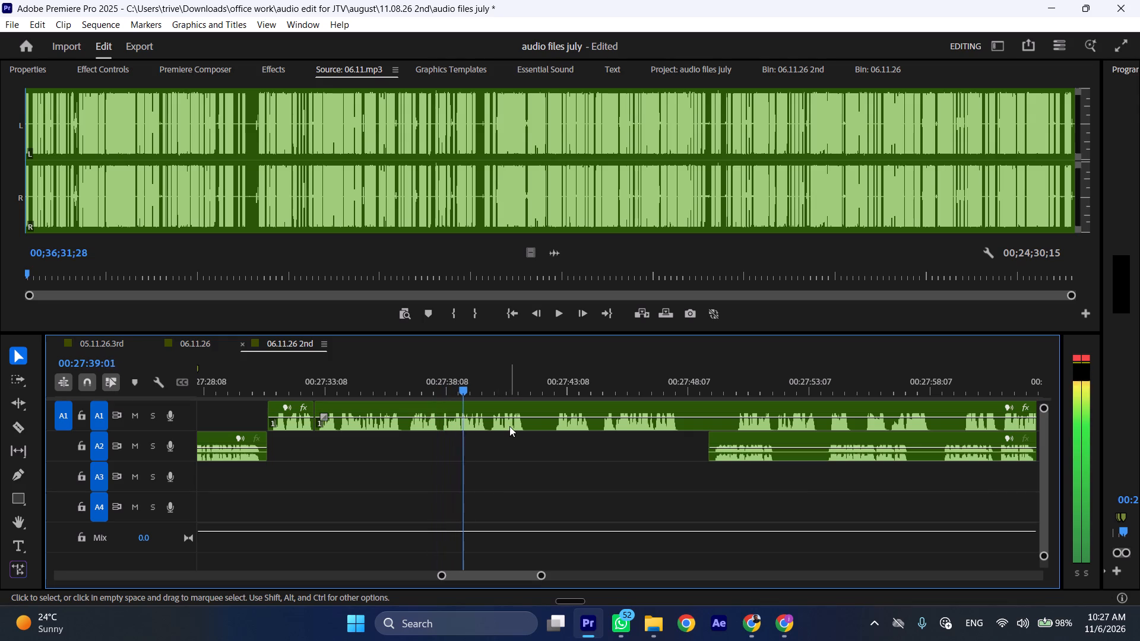
pyautogui.press('space')
pyautogui.hotkey('shift', 'c')
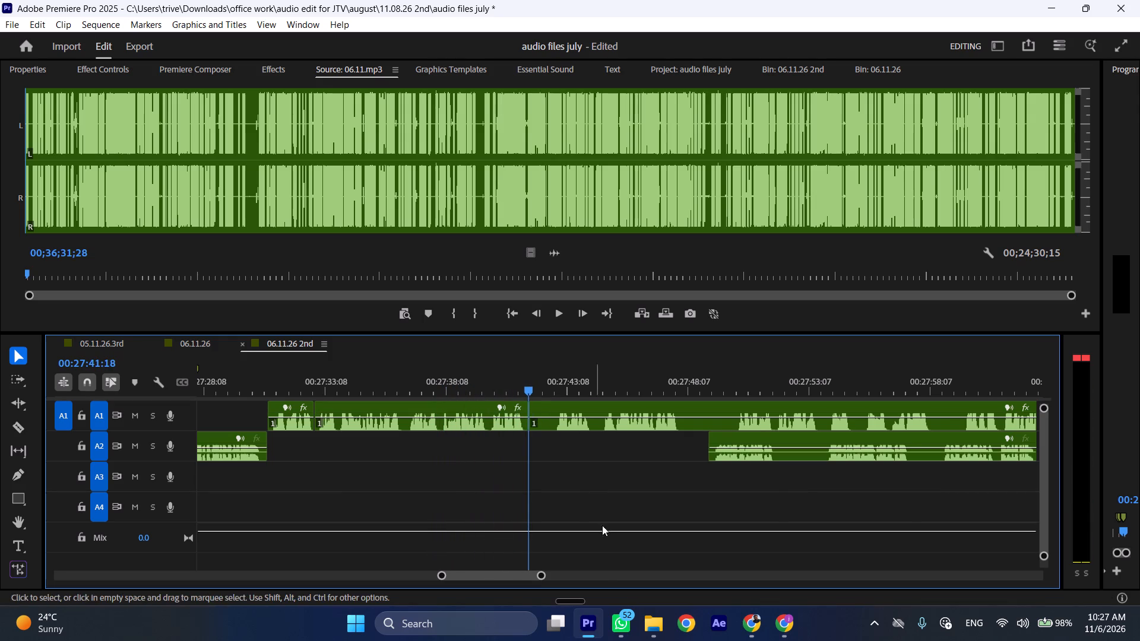
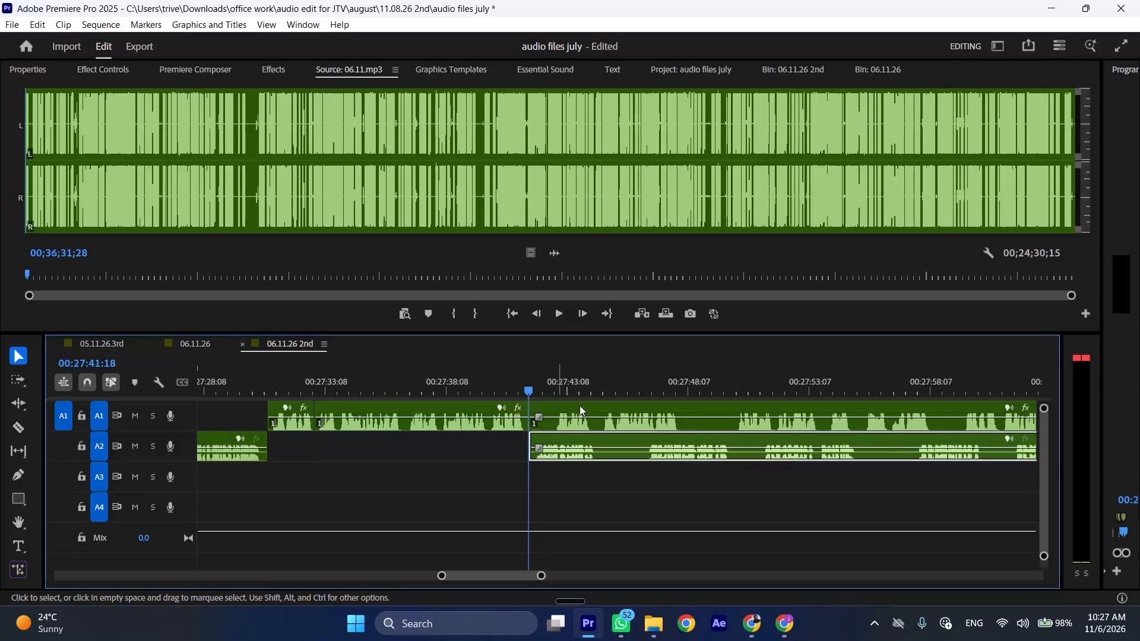
# Play on from 00:27:41:18, shift the overlapping A1 clip clear of the A2 speech, and split the A2 clip at about 00:27:44:28.
pyautogui.press('space')
pyautogui.write('l')
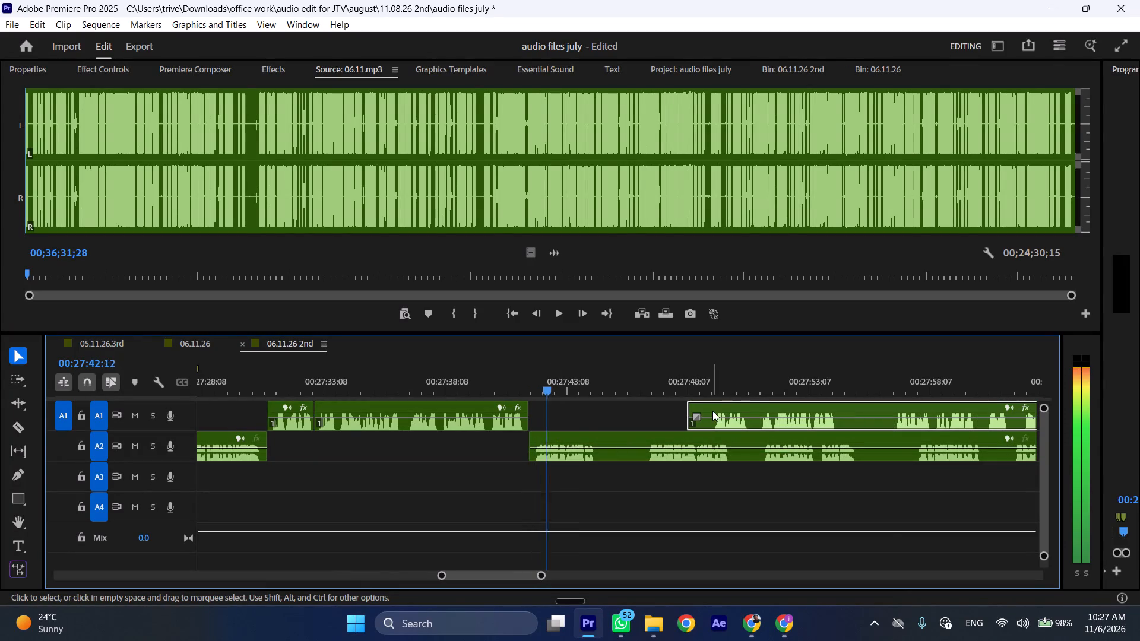
pyautogui.moveTo(695, 405); pyautogui.dragTo(713, 405)
pyautogui.press('space')
pyautogui.hotkey('shift', 'c')
# Place the A1 clip directly against the A2 cut and move the remaining A2 clip to begin at about 00:27:53:10.
pyautogui.moveTo(739, 403); pyautogui.dragTo(647, 412)
pyautogui.moveTo(639, 440); pyautogui.dragTo(844, 441)
# Play on from the A1 join, split the A1 clip at about 00:27:46:21 and 00:27:47:04, and ripple delete the short segment between.
pyautogui.press('space')
pyautogui.press('l')
pyautogui.scroll(-5, 774, 455)
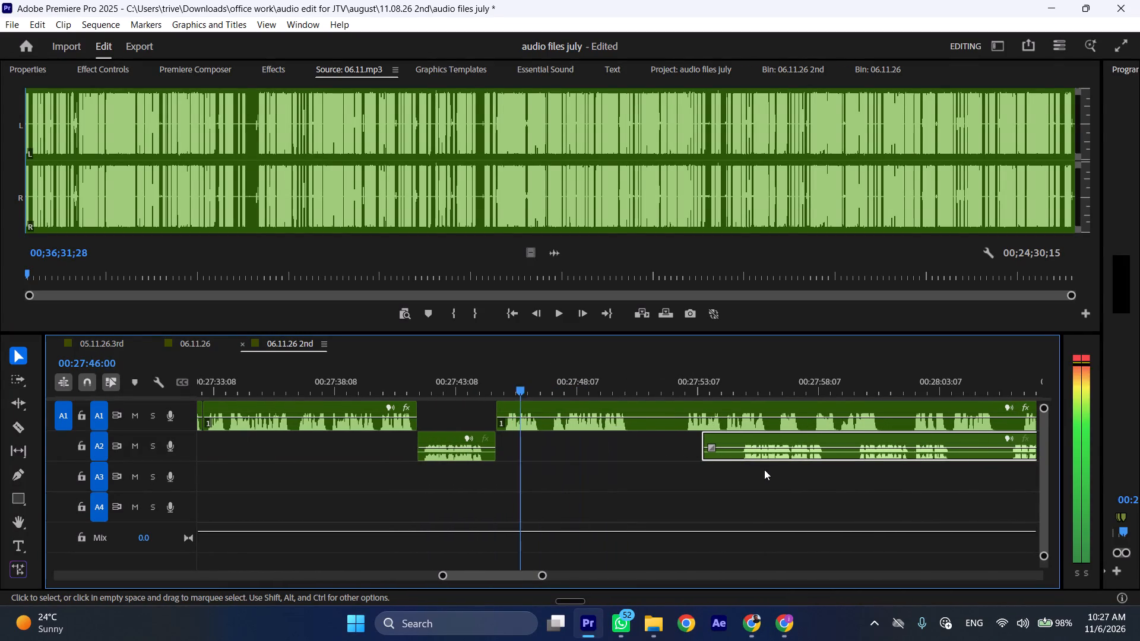
pyautogui.moveTo(540, 385); pyautogui.dragTo(550, 386)
pyautogui.hotkey('shift', 'c')
pyautogui.click(571, 411)
pyautogui.hotkey('shift', 'c')
pyautogui.hotkey('ctrl', 'shift', 'd')
# Listen on past the new A1 join at about 00:27:46:21 and stop at 00:27:50:03.
pyautogui.press('space')
pyautogui.press('l')
pyautogui.scroll(-4, 646, 441)
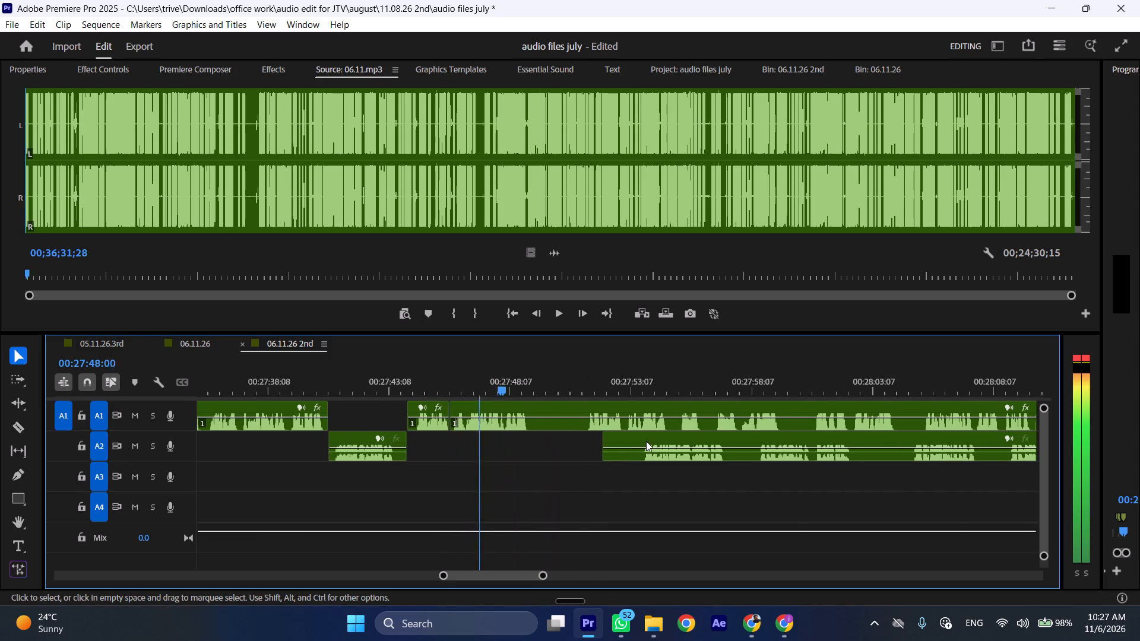
pyautogui.press('space')
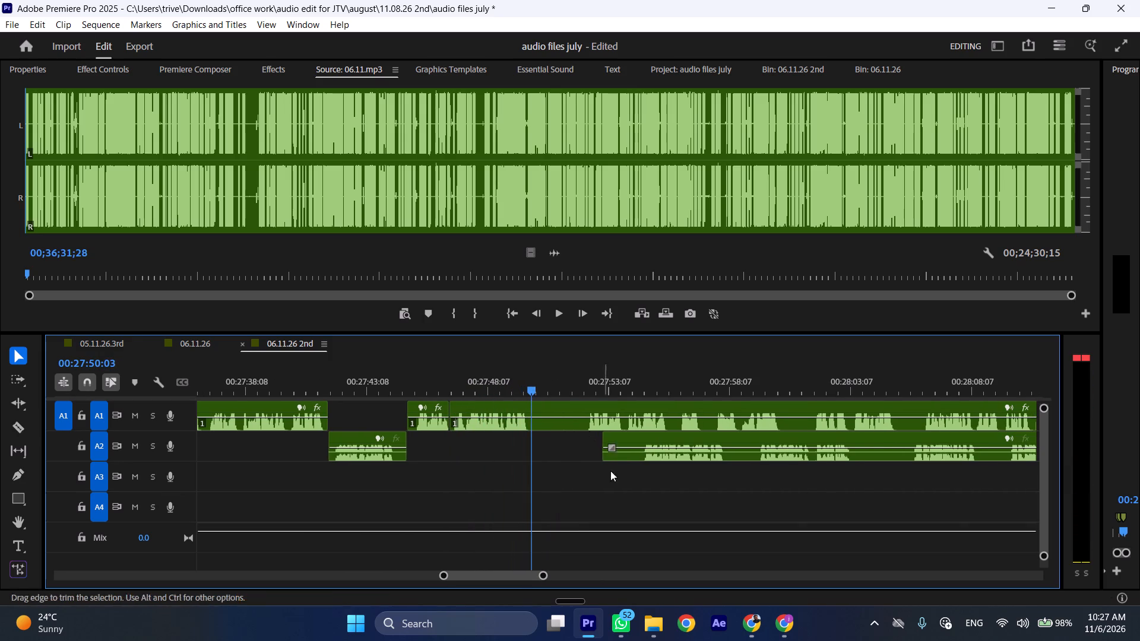
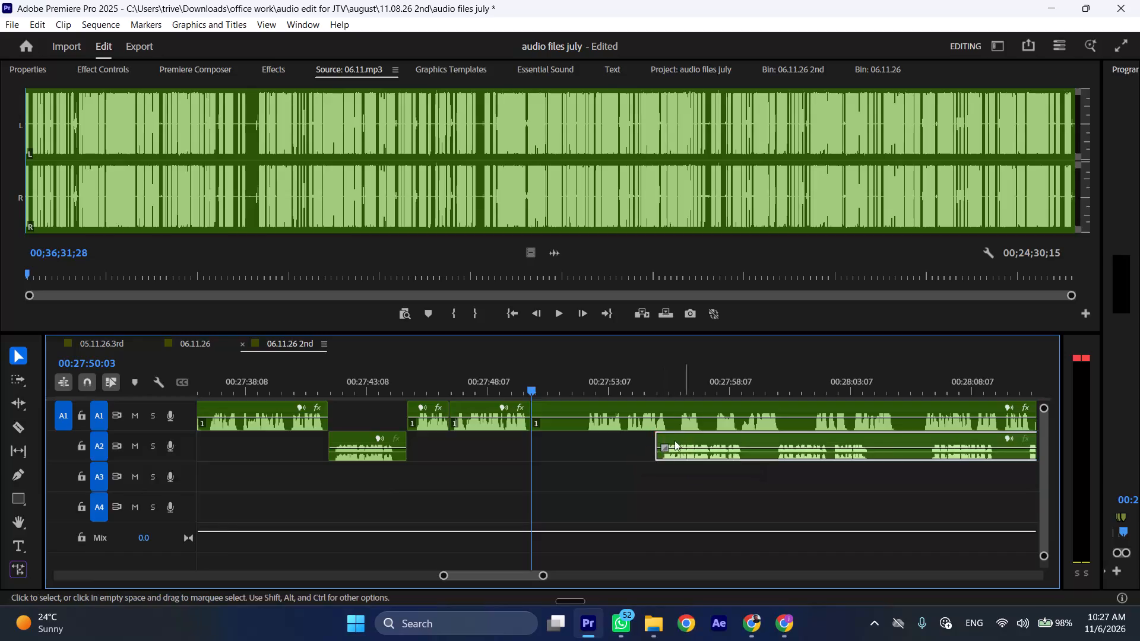
# Shift the A1 clip clear of the A2 speech, trim its silent start up to the speech, and split the A2 clip at 00:27:53:22.
pyautogui.moveTo(564, 408); pyautogui.dragTo(672, 412)
pyautogui.press('space')
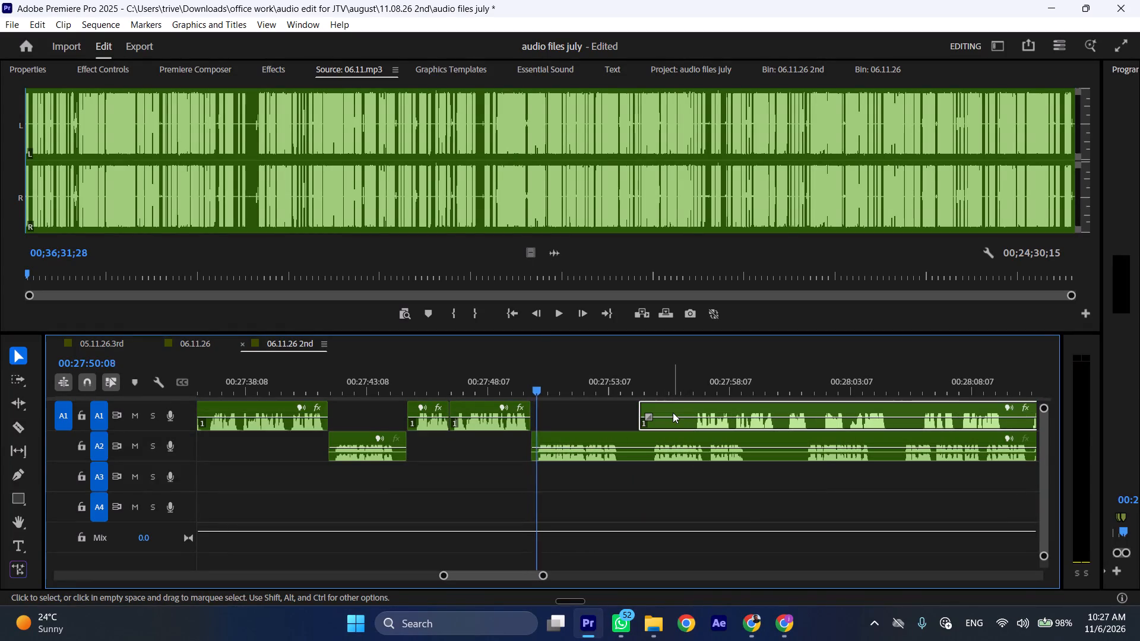
pyautogui.write('l')
pyautogui.moveTo(645, 407); pyautogui.dragTo(698, 407)
pyautogui.press('space')
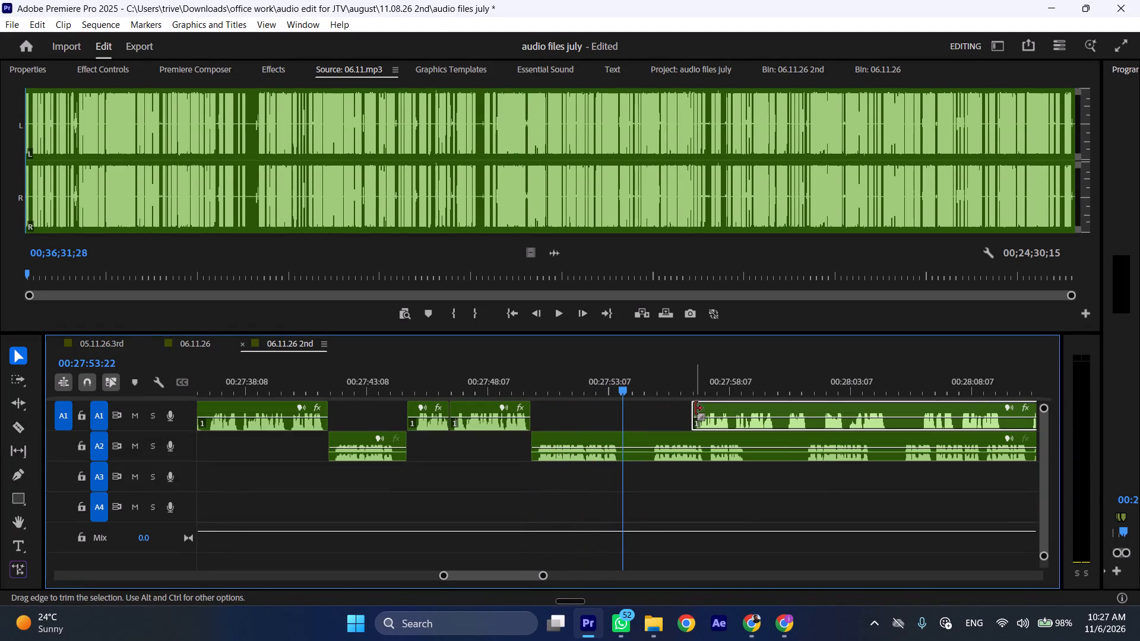
pyautogui.hotkey('shift', 'c')
# Move the remaining A2 clip to begin at about 00:28:07:00 and place the A1 clip directly against the A2 cut at 00:27:53:22.
pyautogui.moveTo(717, 410); pyautogui.dragTo(639, 412)
pyautogui.moveTo(653, 445); pyautogui.dragTo(790, 439)
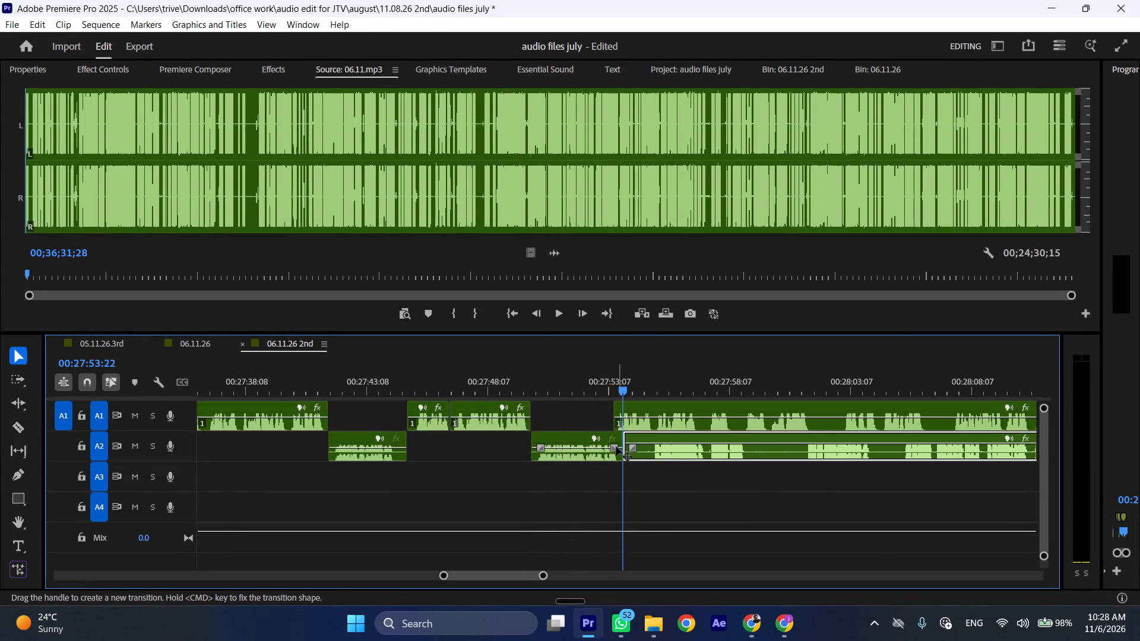
pyautogui.hotkey('ctrl', 'z')
pyautogui.moveTo(638, 441); pyautogui.dragTo(957, 443)
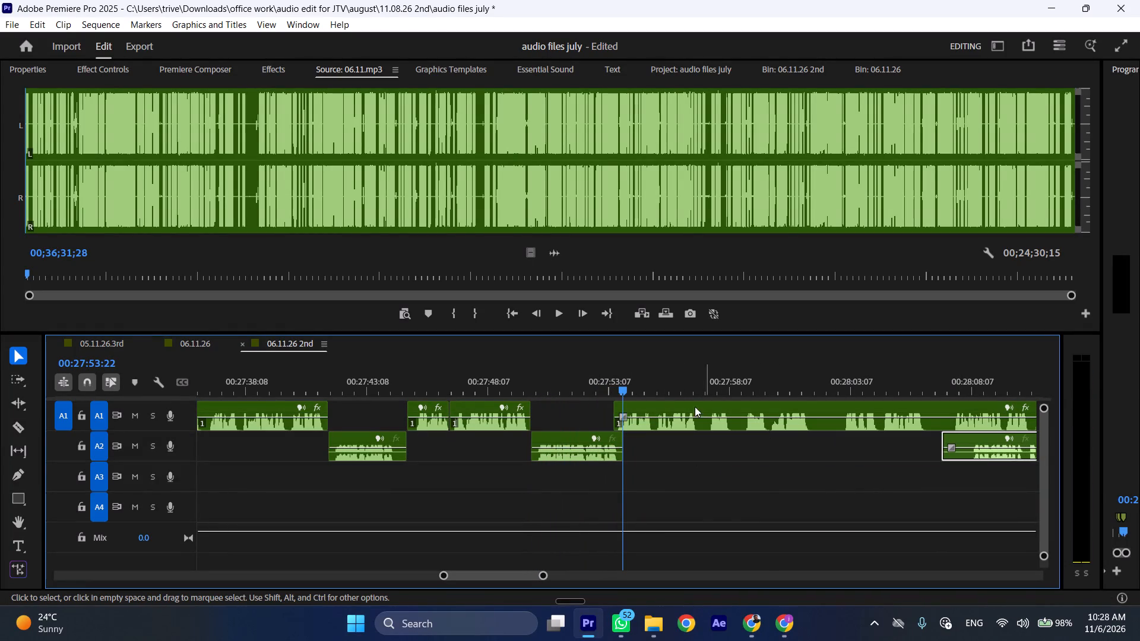
pyautogui.moveTo(670, 406); pyautogui.dragTo(680, 407)
# Play on from the A1 join, shift the A2 clip to about 00:28:16:00, and split the A1 clip at about 00:27:57:08 and 00:27:59:05.
pyautogui.press('space')
pyautogui.press('l')
pyautogui.scroll(-10, 655, 445)
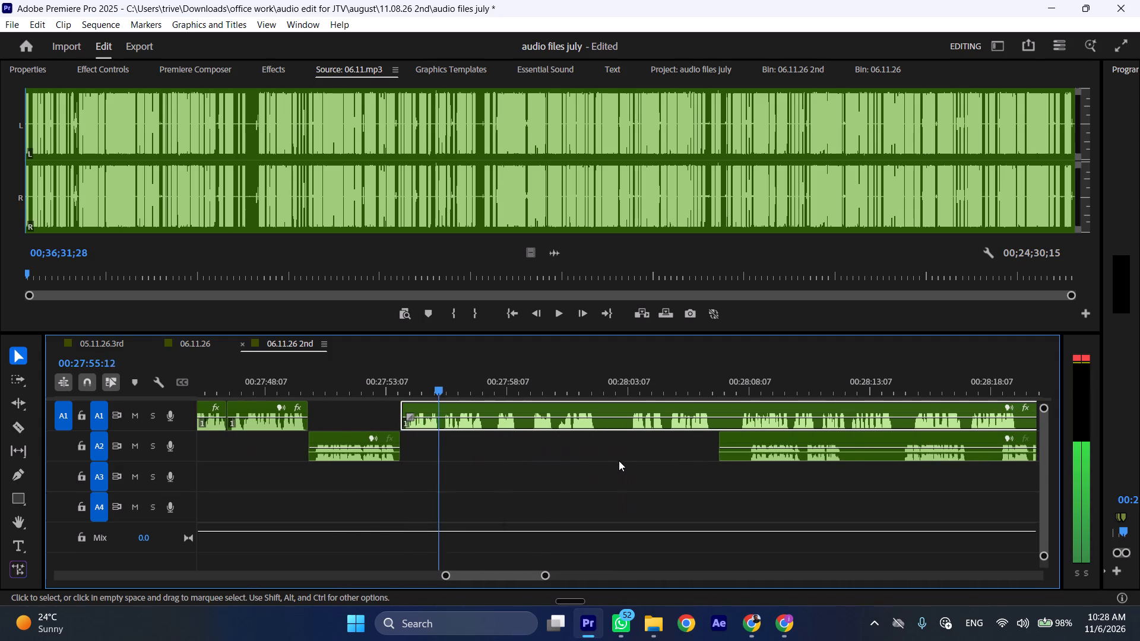
pyautogui.moveTo(740, 439); pyautogui.dragTo(958, 438)
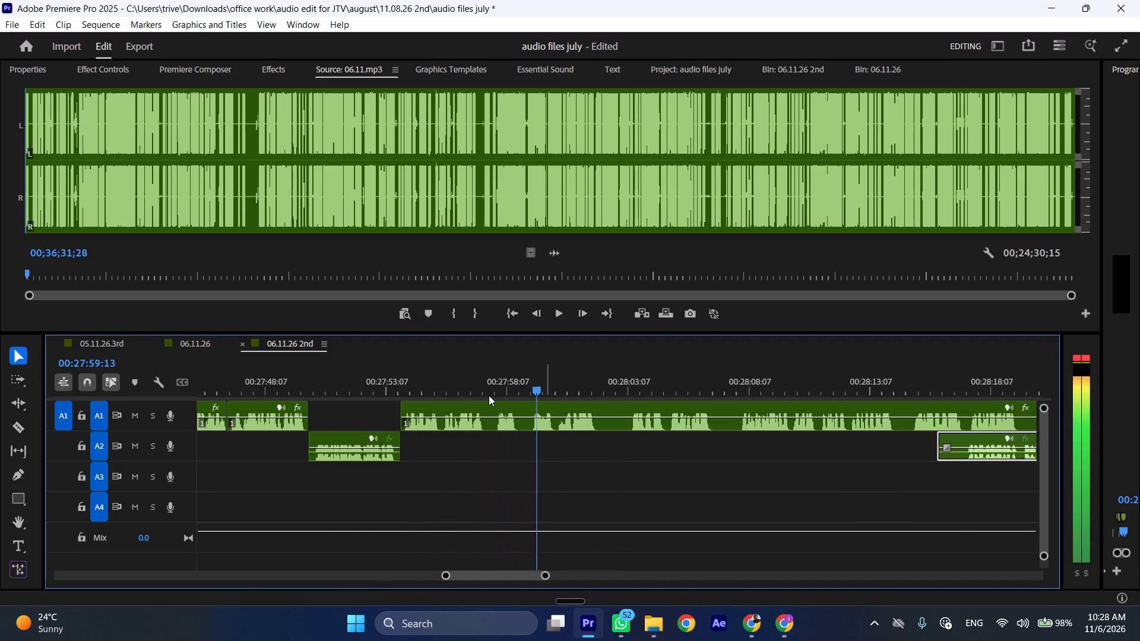
pyautogui.moveTo(485, 382); pyautogui.dragTo(531, 382)
pyautogui.hotkey('shift', 'c')
pyautogui.keyDown('shift'); pyautogui.click(549, 407); pyautogui.keyUp('shift')
pyautogui.hotkey('shift', 'c')
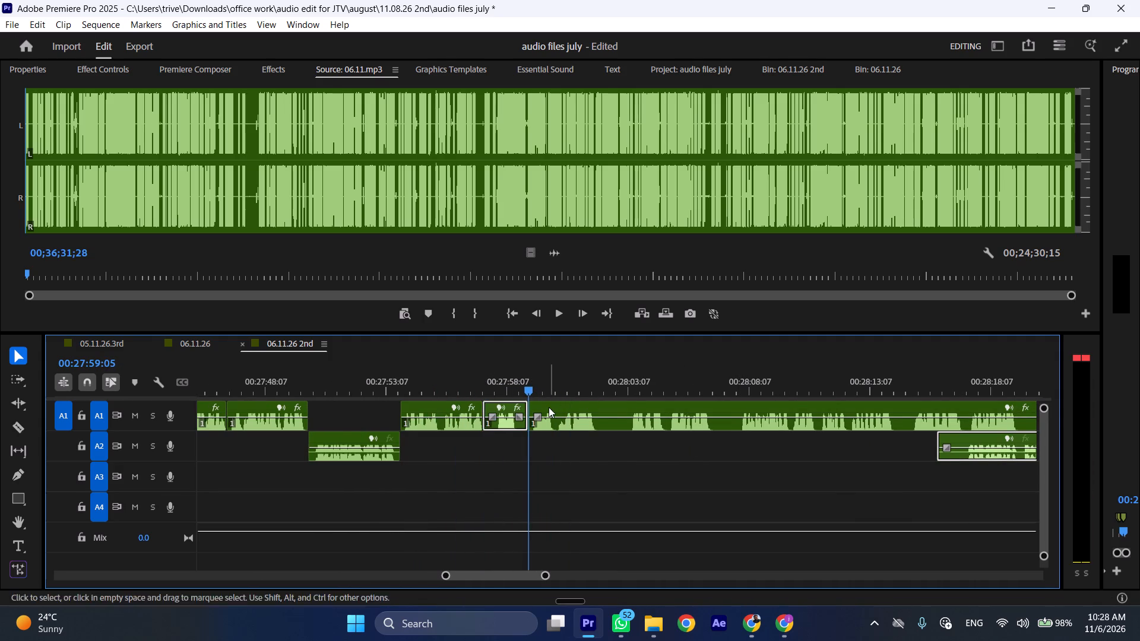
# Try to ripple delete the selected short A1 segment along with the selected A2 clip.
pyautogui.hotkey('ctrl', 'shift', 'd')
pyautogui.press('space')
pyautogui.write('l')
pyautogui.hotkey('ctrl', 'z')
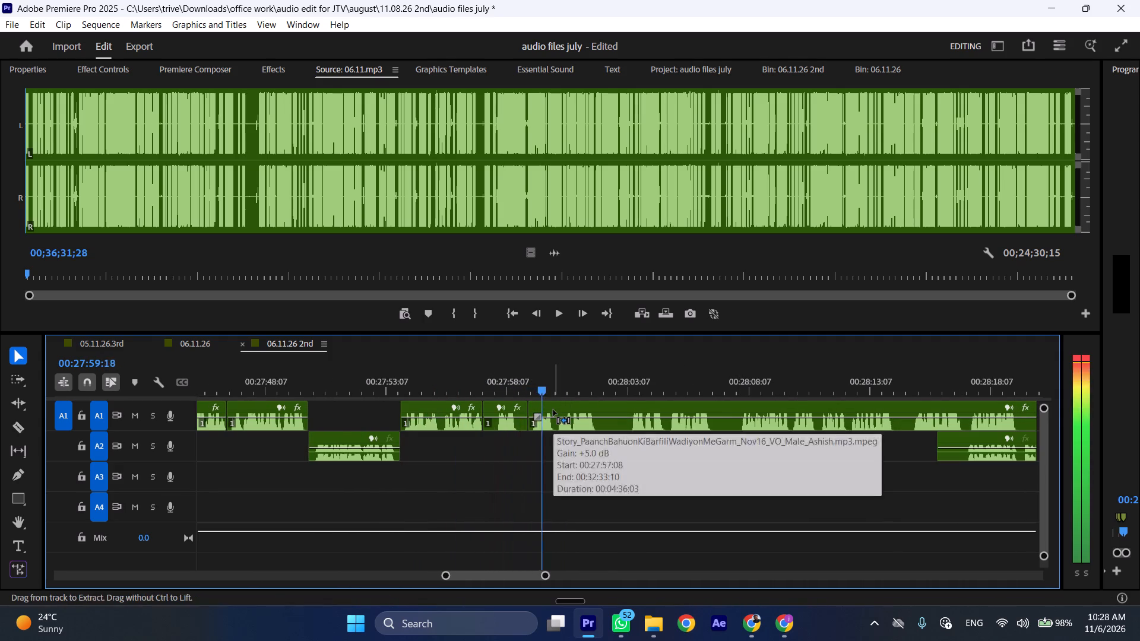
# Ripple delete only the A1 segment between about 00:27:57:08 and 00:27:59:05.
pyautogui.click(509, 419)
pyautogui.hotkey('ctrl', 'shift', 's')
pyautogui.press('space')
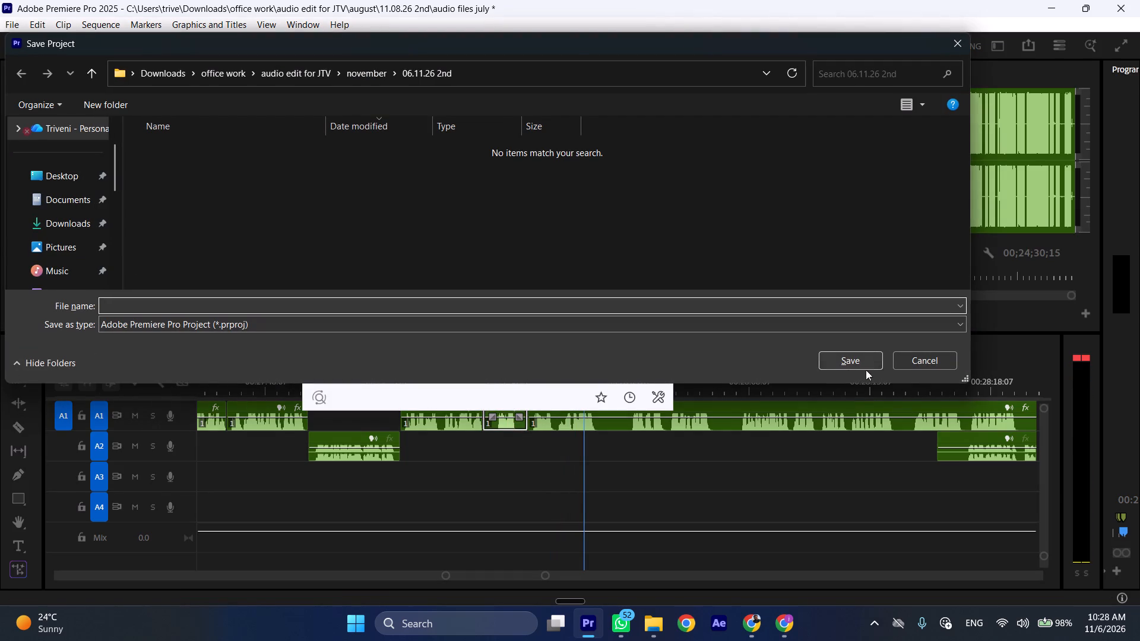
pyautogui.click(916, 361)
pyautogui.hotkey('ctrl', 'shift', 'd')
# Play on from the new join, split the A1 clip at 00:28:00:04 and about 00:28:01:15, and ripple delete the pause between.
pyautogui.press('space')
pyautogui.press('l')
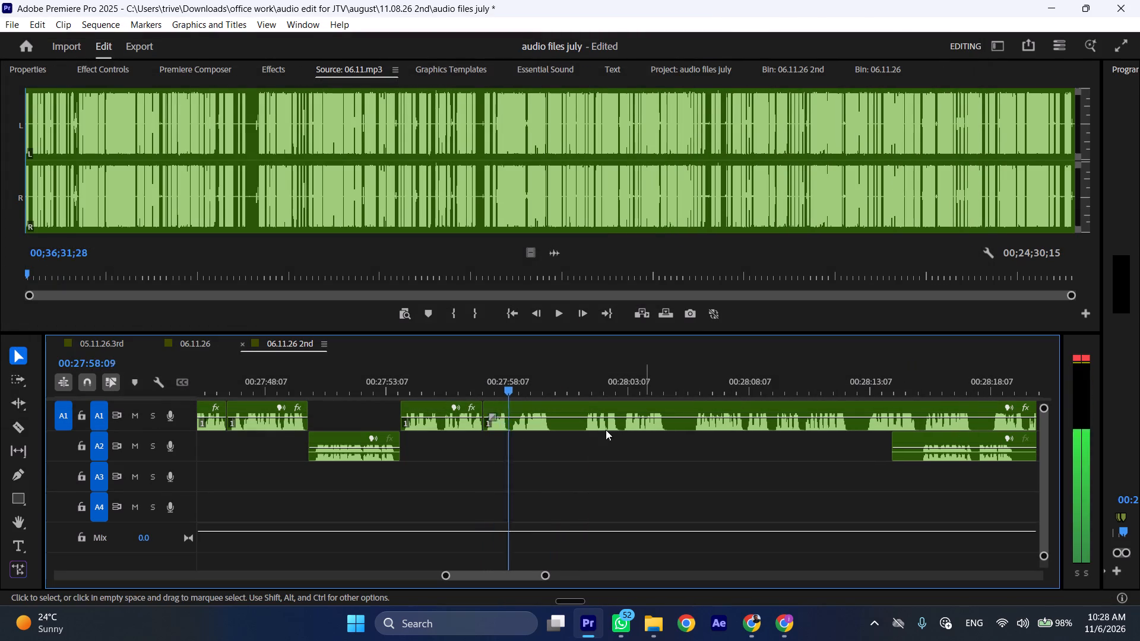
pyautogui.press('space')
pyautogui.press('space')
pyautogui.press('space')
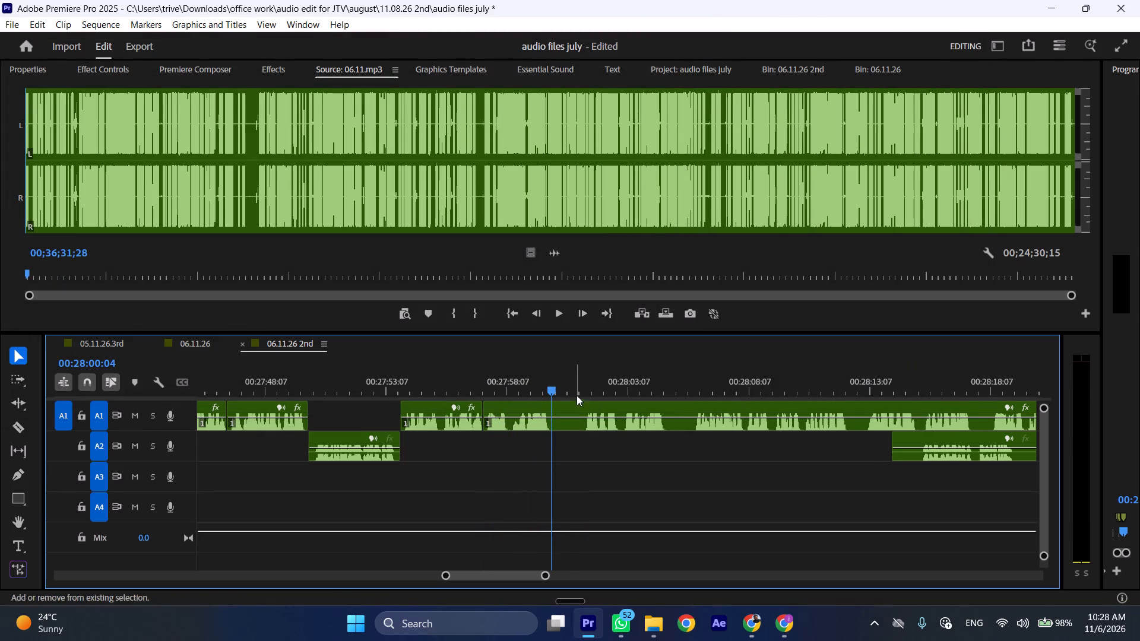
pyautogui.hotkey('shift', 'c')
pyautogui.moveTo(578, 392); pyautogui.dragTo(588, 392)
pyautogui.click(596, 415)
pyautogui.hotkey('shift', 'c')
pyautogui.hotkey('ctrl', 'shift', 'd')
# Play on past the join, split the A1 clip at 00:28:03:16 and 00:28:04:13, and ripple delete the pause between.
pyautogui.press('space')
pyautogui.write('k')
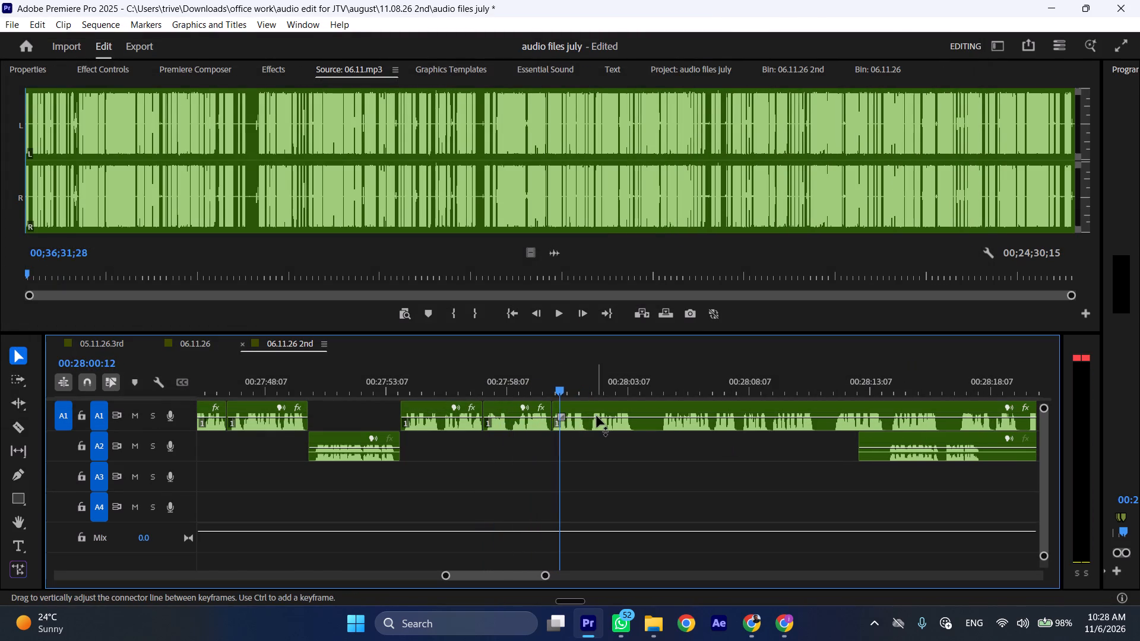
pyautogui.write('ll')
pyautogui.scroll(-5, 598, 423)
pyautogui.press('space')
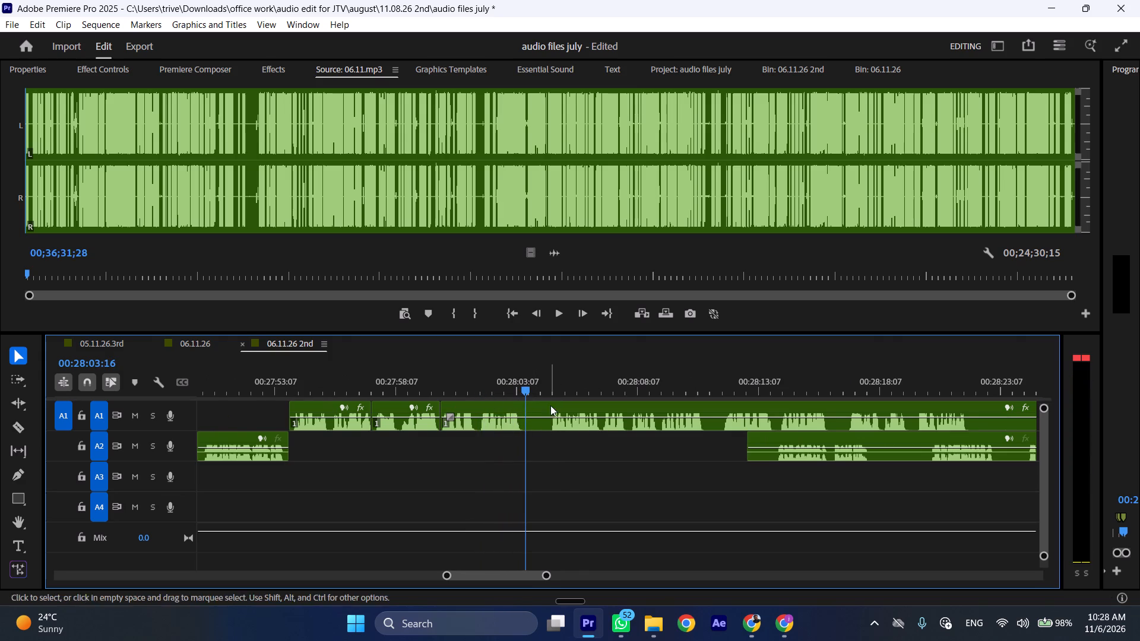
pyautogui.hotkey('shift', 'c')
pyautogui.click(548, 390)
pyautogui.click(563, 417)
pyautogui.hotkey('shift', 'c')
pyautogui.hotkey('ctrl', 'shift', 'd')
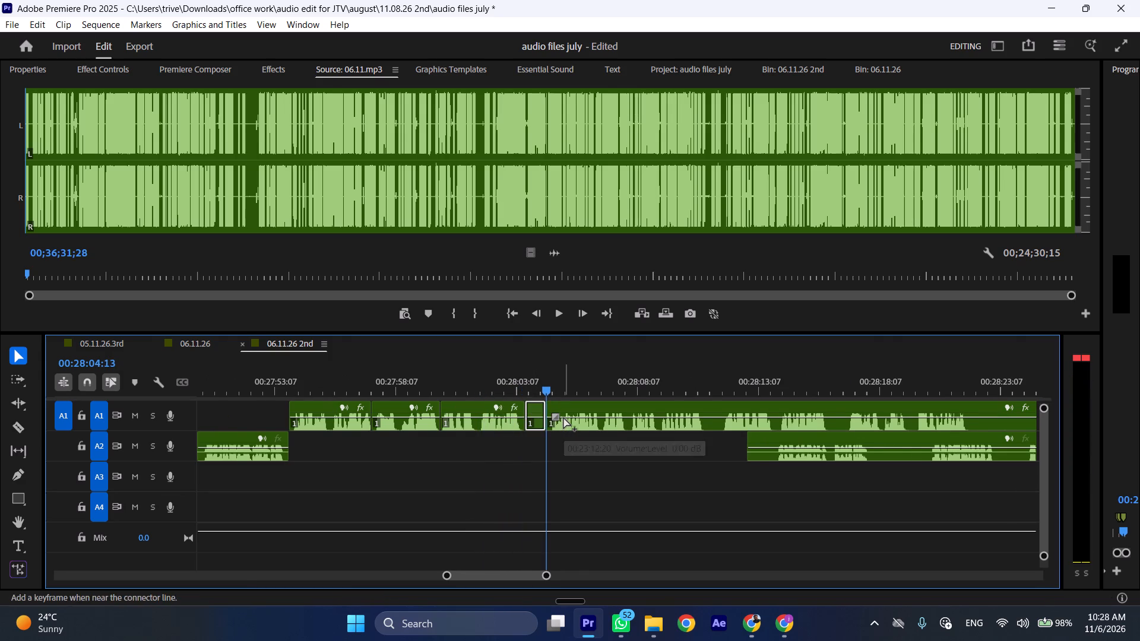
# Play on from the join, shift the A2 clip to about 00:28:20:12, and split the A1 clip at 00:28:10:06.
pyautogui.press('space')
pyautogui.press('l')
pyautogui.moveTo(741, 436); pyautogui.dragTo(948, 437)
pyautogui.scroll(-3, 708, 450)
pyautogui.press('space')
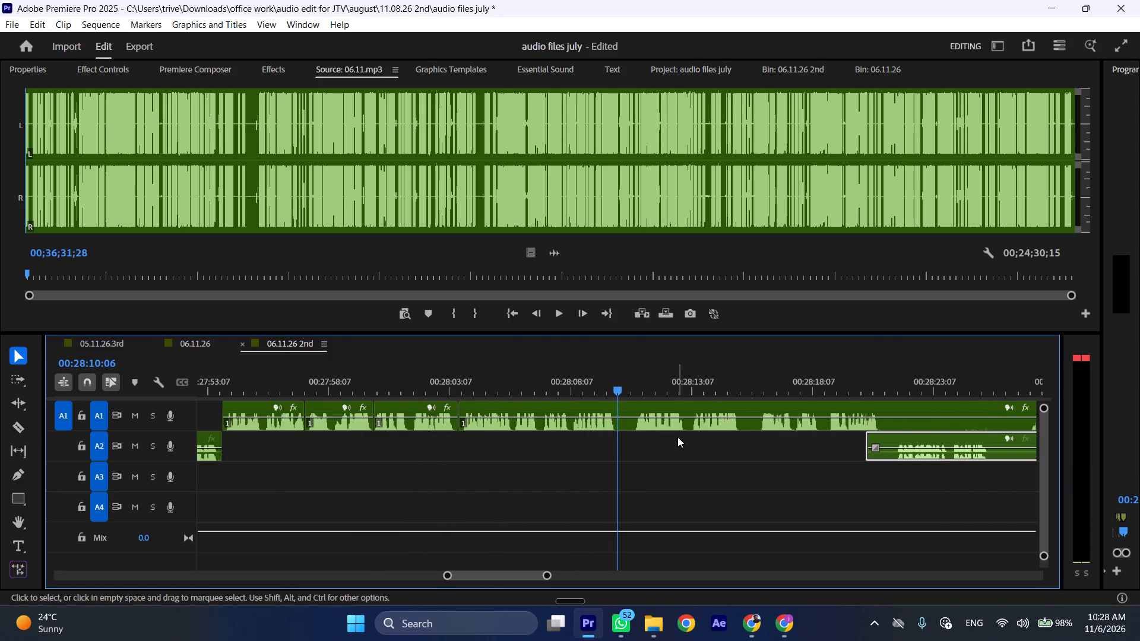
pyautogui.hotkey('shift', 'c')
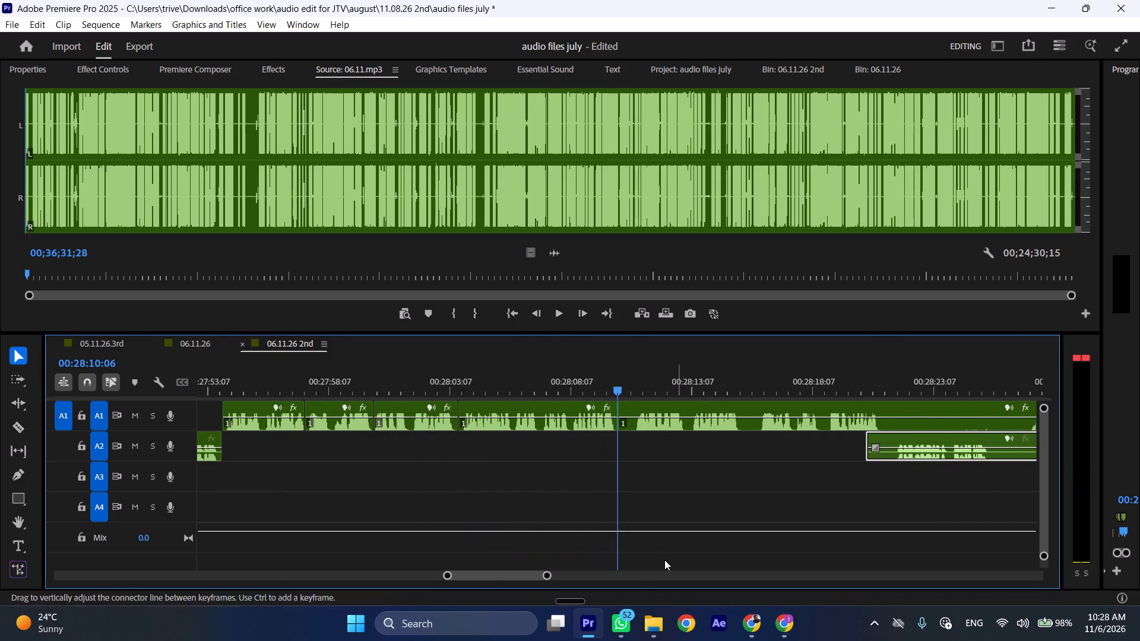
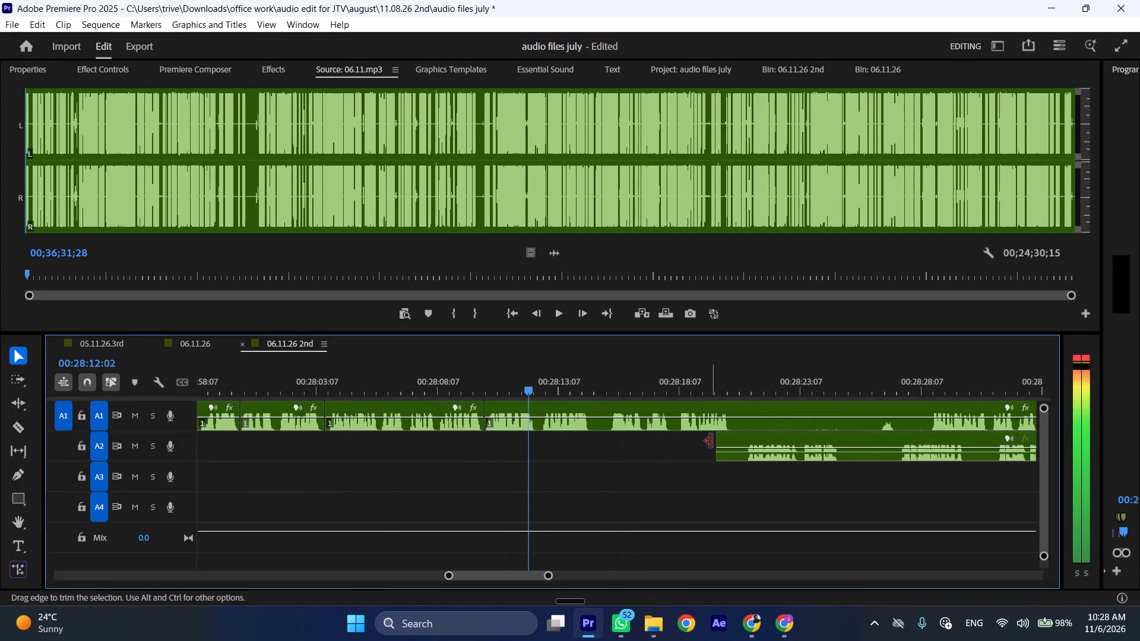
# Trim the opening of the A2 clip by about one second and move the clip to start at about 00:28:25.
pyautogui.moveTo(716, 441); pyautogui.dragTo(744, 442)
pyautogui.moveTo(775, 440); pyautogui.dragTo(874, 440)
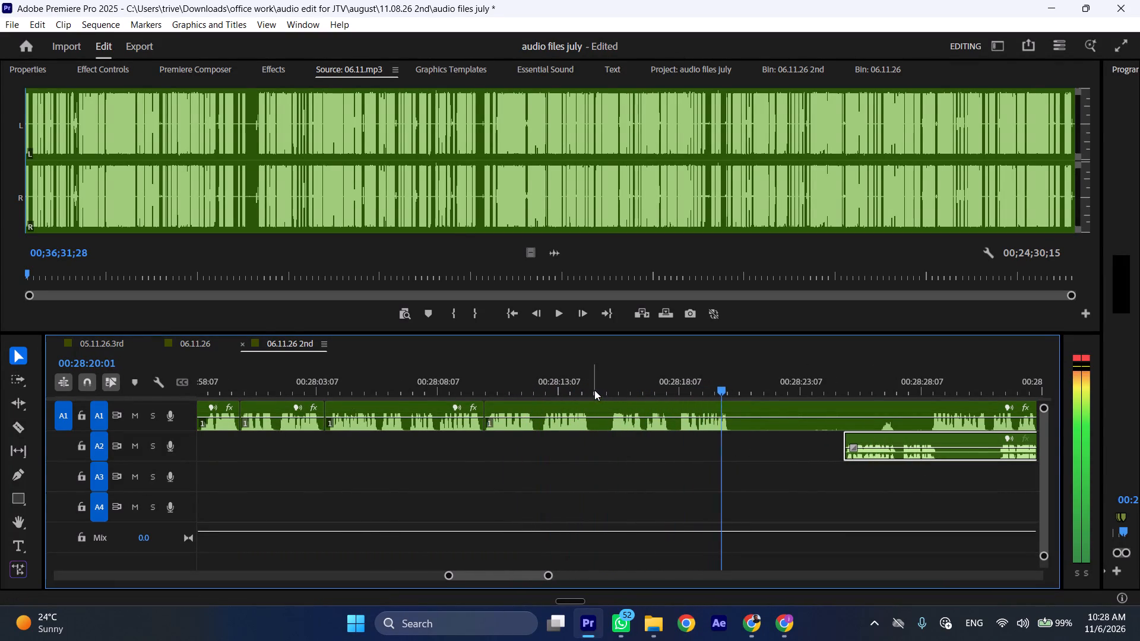
# Split the A1 clip at about 00:28:14:15 and at 00:28:15:10, and ripple delete the pause between.
pyautogui.moveTo(592, 386); pyautogui.dragTo(606, 386)
pyautogui.hotkey('shift', 'c')
pyautogui.click(625, 412)
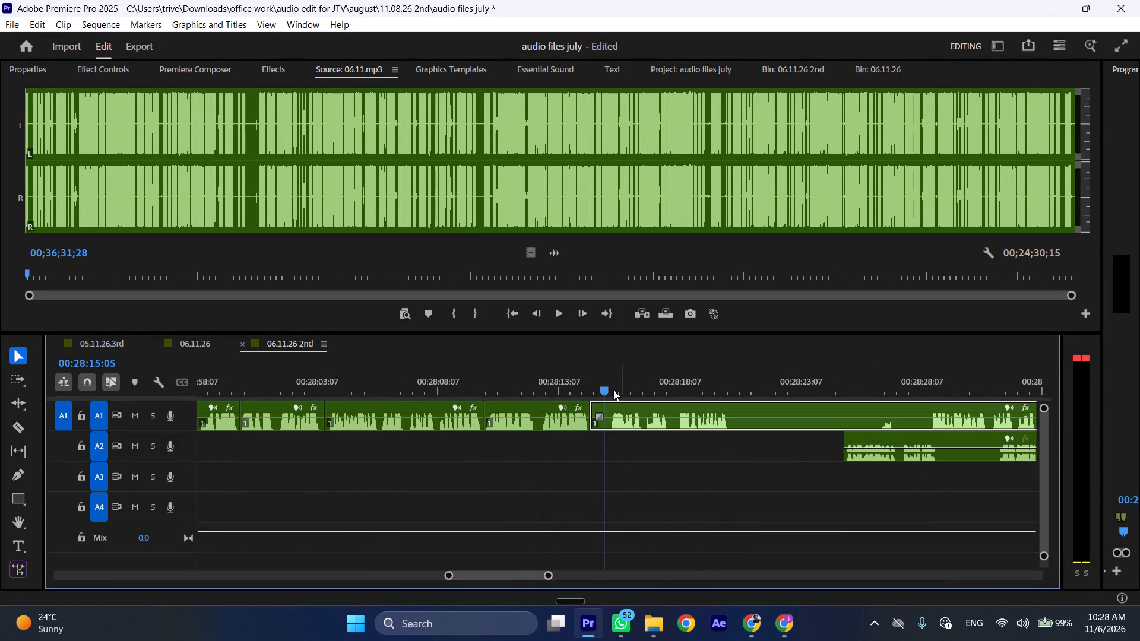
pyautogui.click(613, 388)
pyautogui.moveTo(613, 388); pyautogui.dragTo(607, 388)
pyautogui.moveTo(607, 388); pyautogui.dragTo(584, 388)
pyautogui.moveTo(595, 389); pyautogui.dragTo(639, 395)
pyautogui.moveTo(639, 392); pyautogui.dragTo(621, 392)
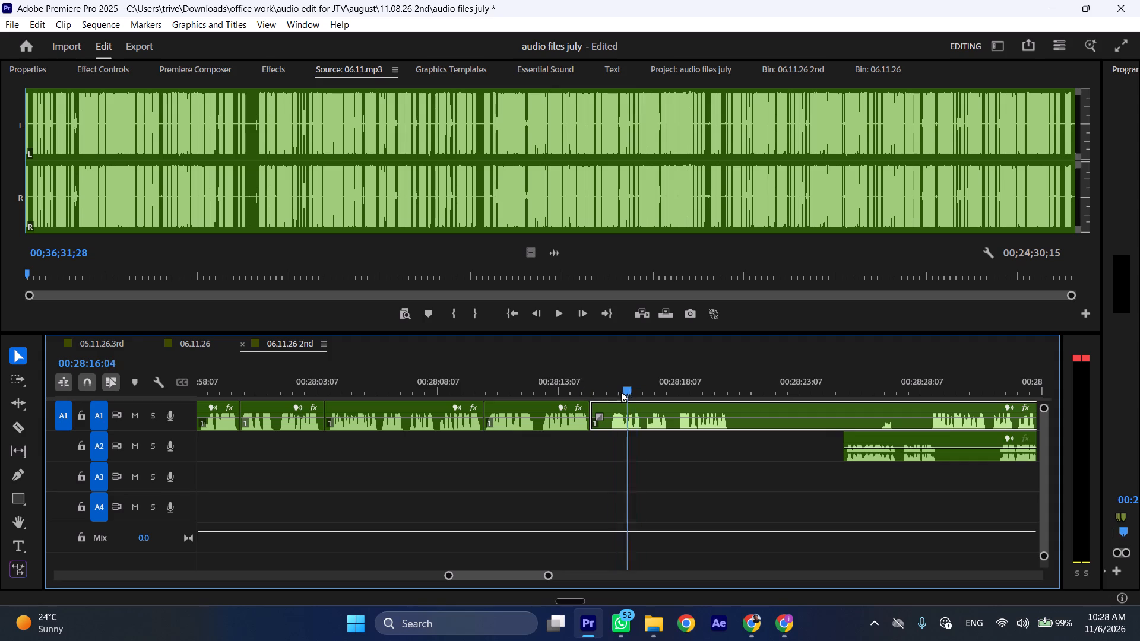
pyautogui.moveTo(621, 392); pyautogui.dragTo(612, 392)
pyautogui.hotkey('shift', 'v')
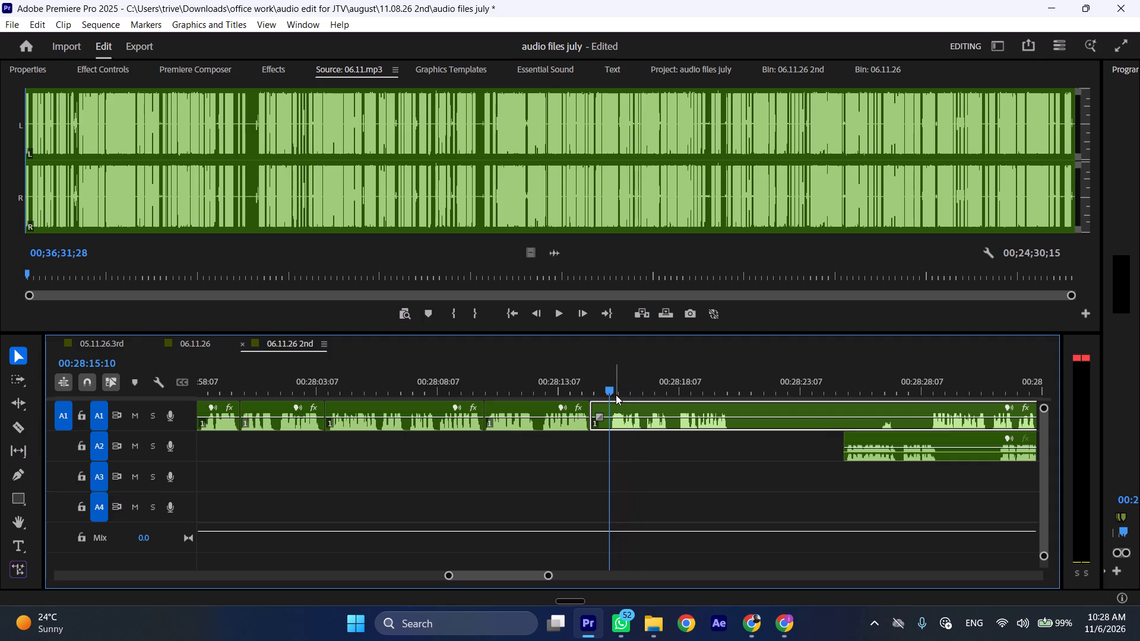
pyautogui.hotkey('shift', 'c')
pyautogui.hotkey('ctrl', 'shift', 'd')
# Split the A1 clip at 00:28:19:13, start the A2 clip at that cut, and push the remaining A1 clip to about 00:28:34.
pyautogui.press('space')
pyautogui.moveTo(680, 384); pyautogui.dragTo(711, 384)
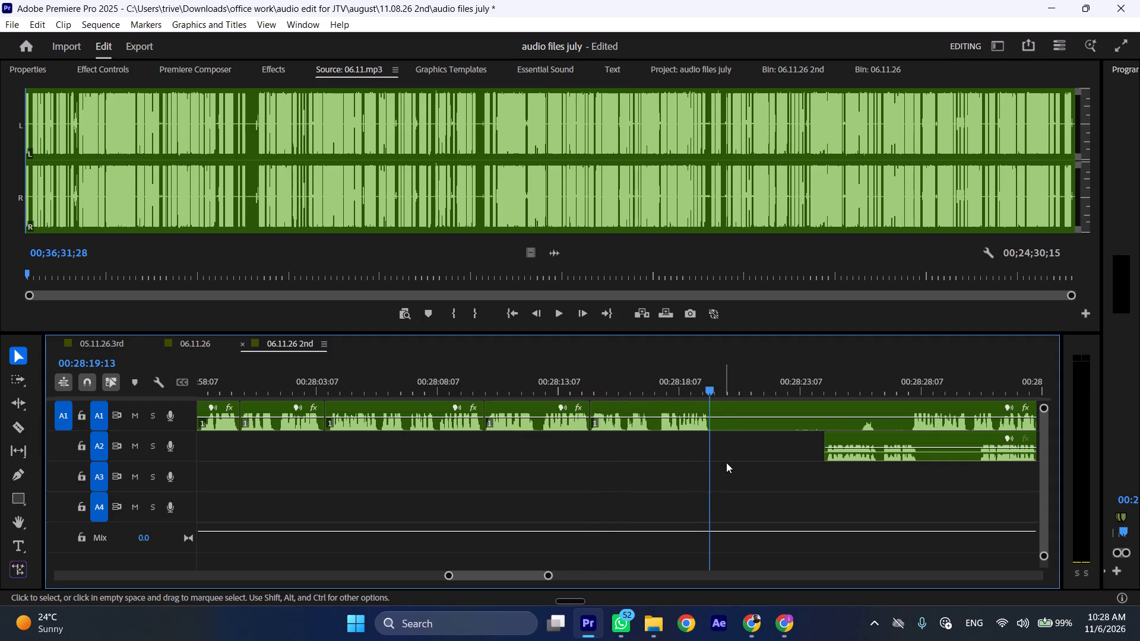
pyautogui.hotkey('shift', 'c')
pyautogui.scroll(-5, 702, 495)
pyautogui.moveTo(725, 433); pyautogui.dragTo(612, 435)
pyautogui.moveTo(616, 402); pyautogui.dragTo(967, 402)
# Play on into the A2 clip and split it at 00:28:23:14, at the start of the pause.
pyautogui.press('space')
pyautogui.press('l')
pyautogui.scroll(-7, 771, 434)
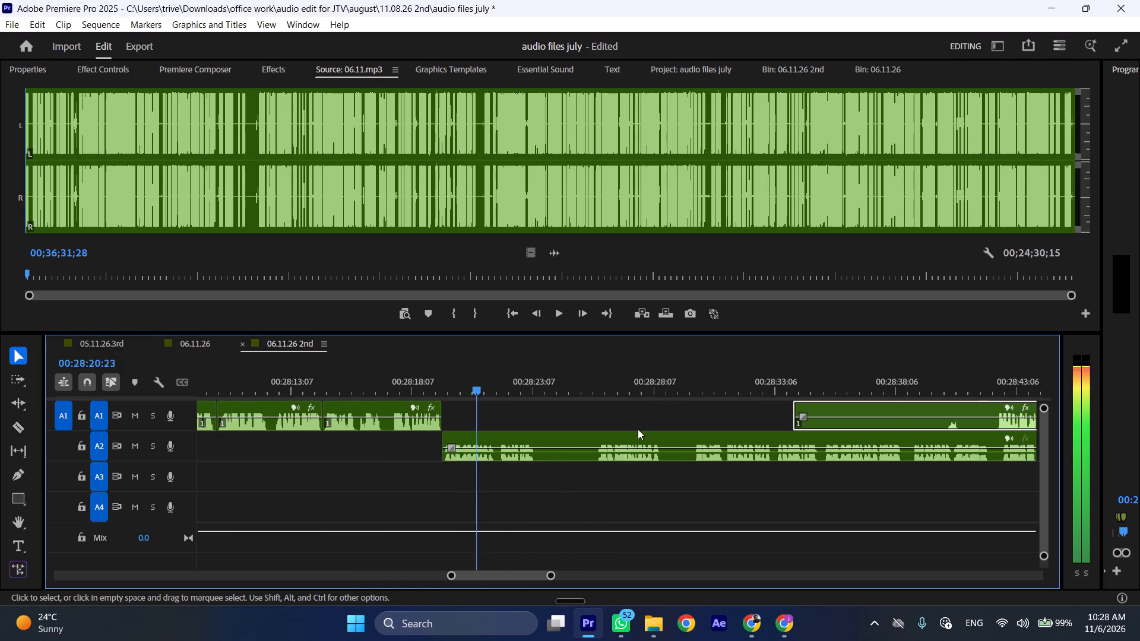
pyautogui.press('space')
pyautogui.hotkey('shift', 'c')
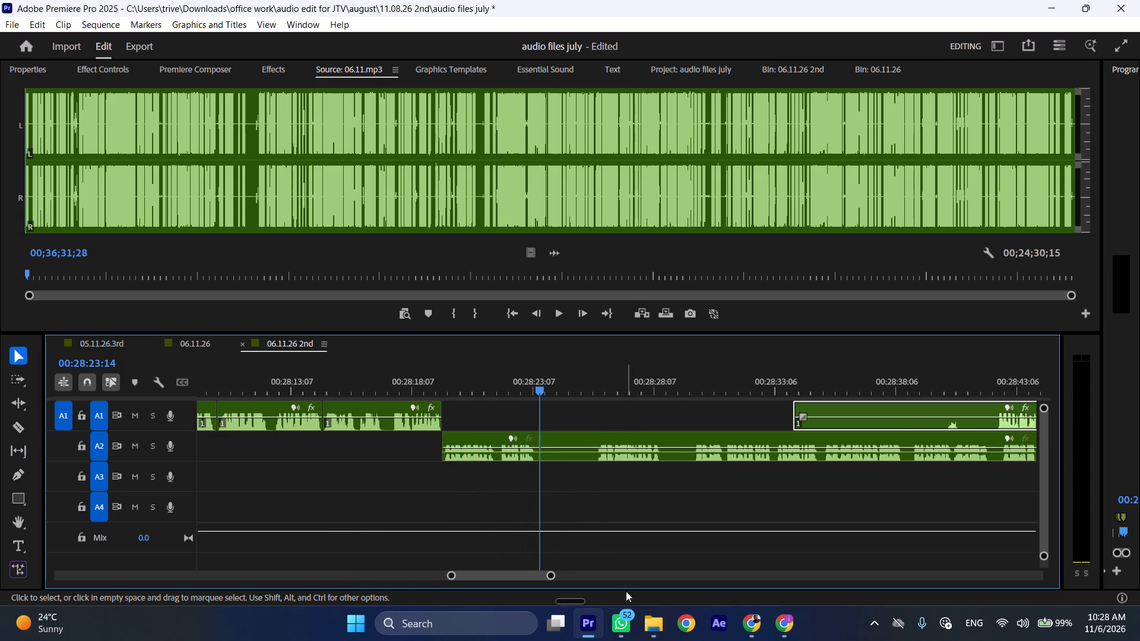
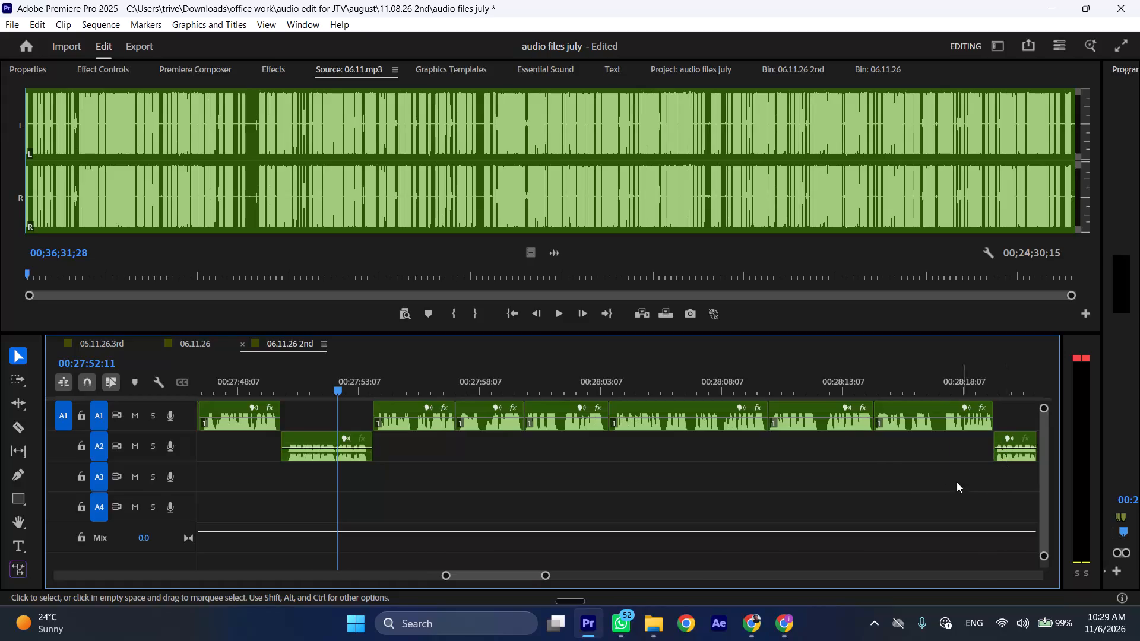
# Park the A2 segment from 00:28:19 on A3 near 00:27:57, and the A2 clip from 00:27:50 on A4 near 00:27:44.
pyautogui.scroll(-6, 943, 485)
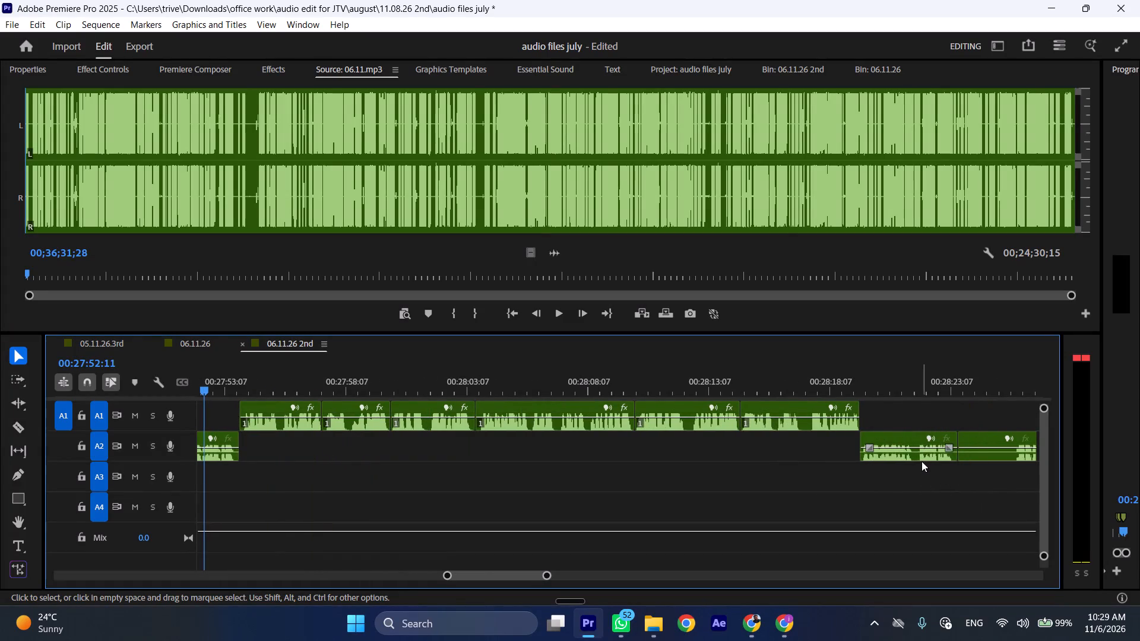
pyautogui.moveTo(920, 458); pyautogui.dragTo(391, 471)
pyautogui.scroll(12, 401, 478)
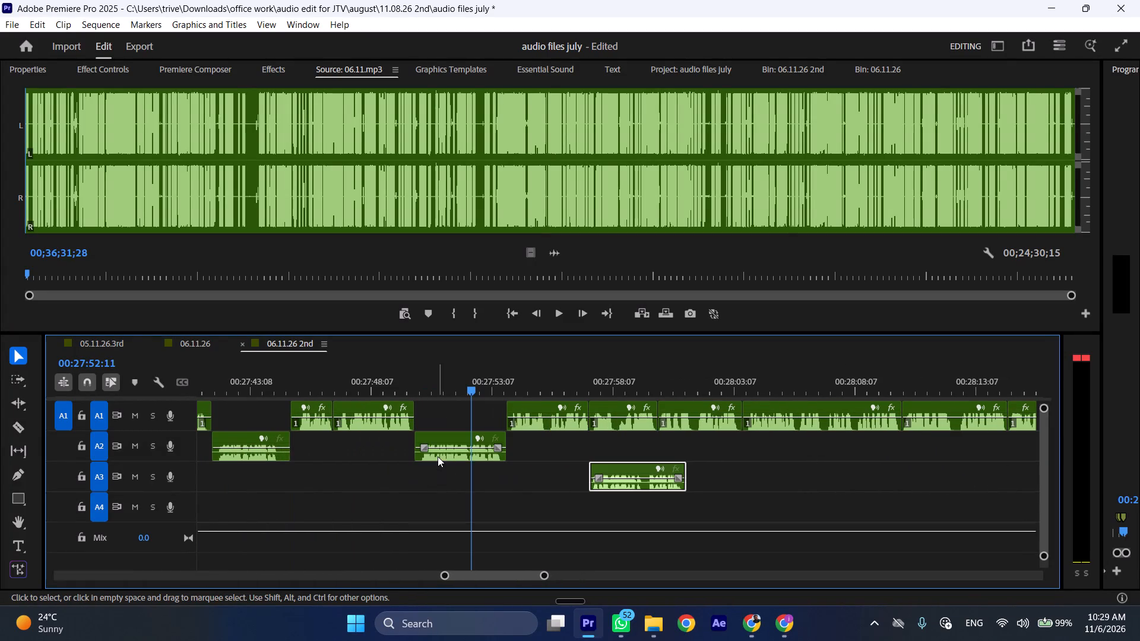
pyautogui.moveTo(438, 456); pyautogui.dragTo(362, 490)
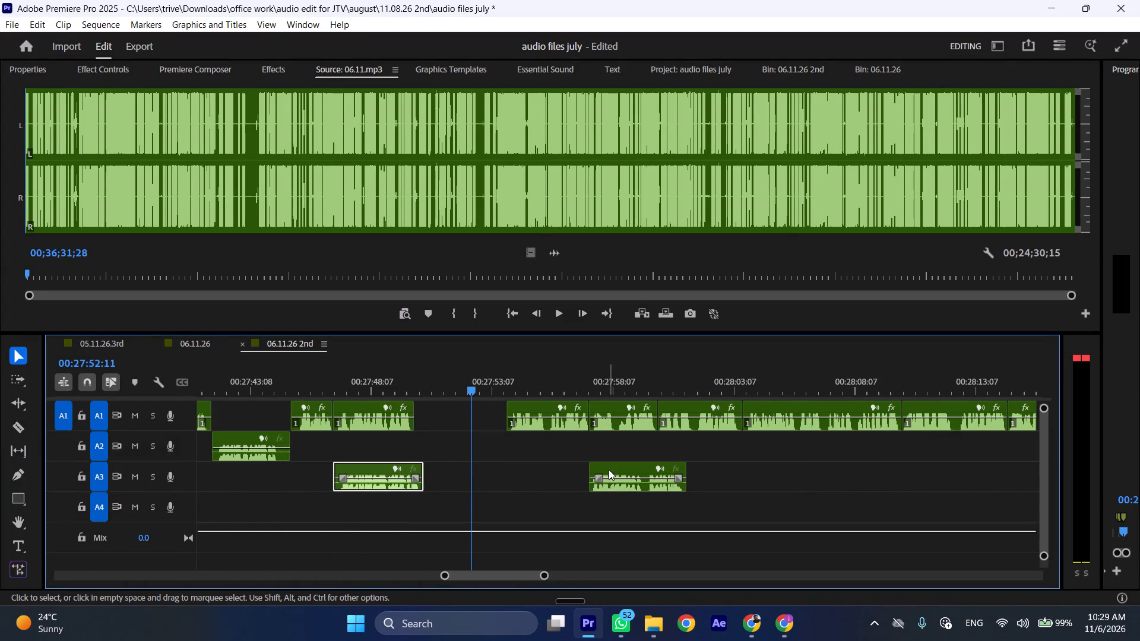
pyautogui.moveTo(609, 469); pyautogui.dragTo(433, 449)
pyautogui.hotkey('ctrl', 'z')
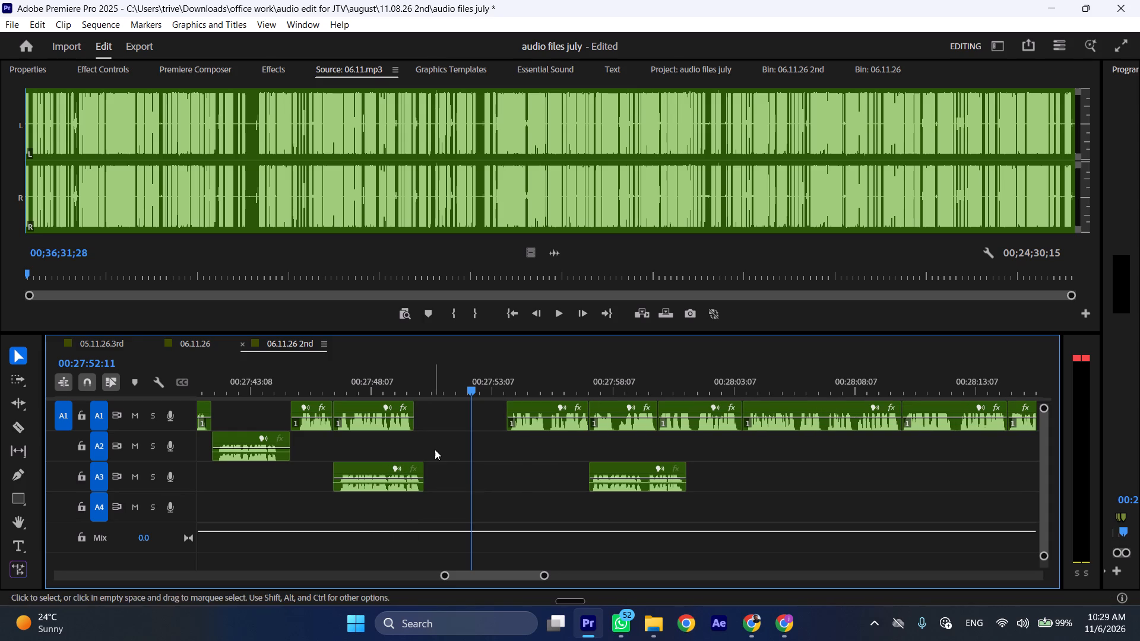
pyautogui.moveTo(387, 485); pyautogui.dragTo(329, 499)
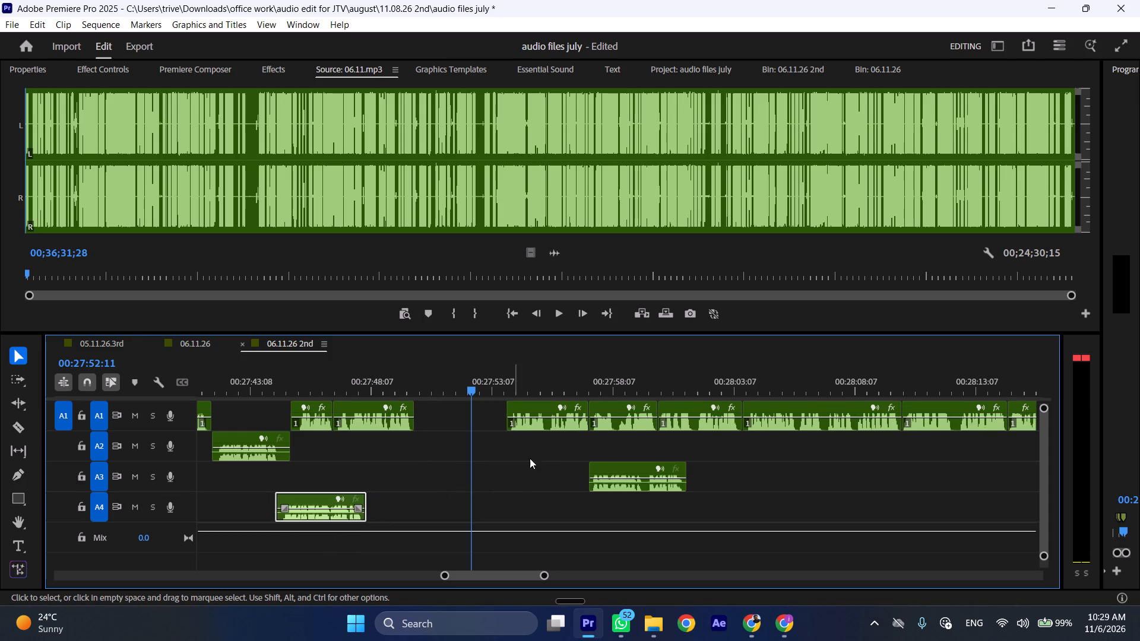
# Place the A3 segment on A2 right after the A1 clip ending at about 00:27:50, with the later clips pushed back to follow without a gap.
pyautogui.moveTo(619, 467); pyautogui.dragTo(450, 440)
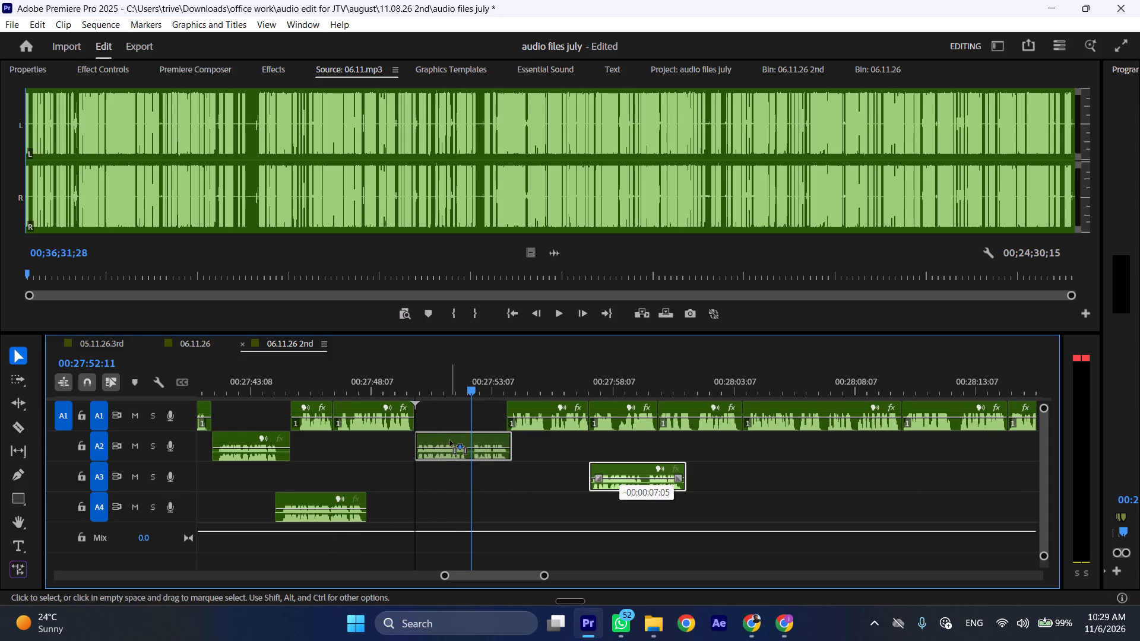
pyautogui.moveTo(450, 440); pyautogui.dragTo(439, 457)
pyautogui.press('a')
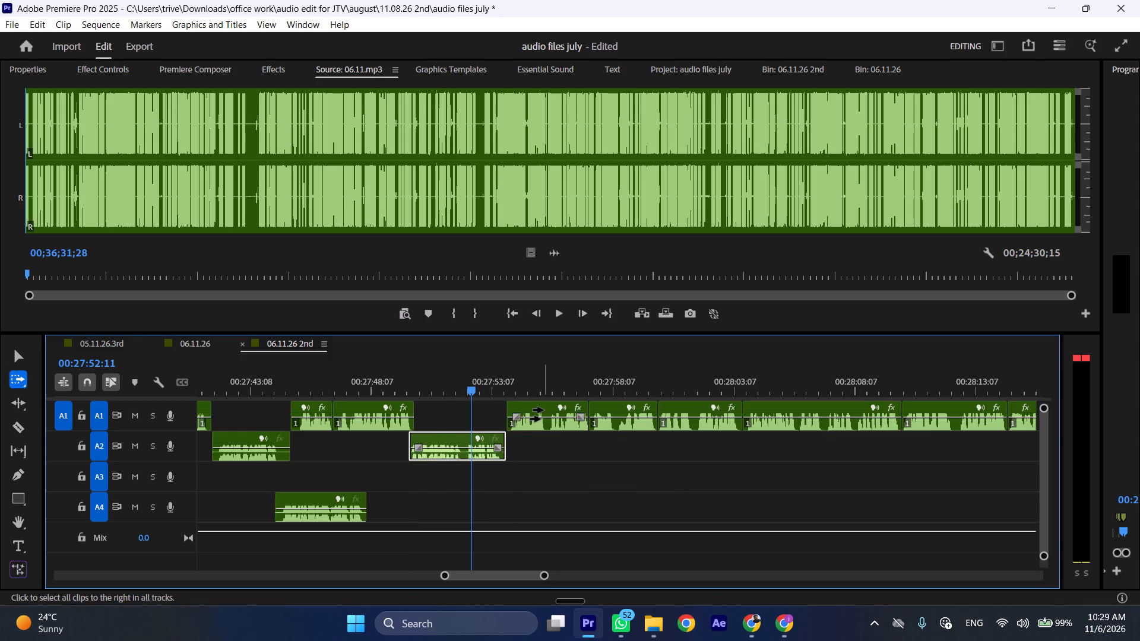
pyautogui.moveTo(543, 409); pyautogui.dragTo(569, 411)
pyautogui.press('v')
pyautogui.click(566, 459)
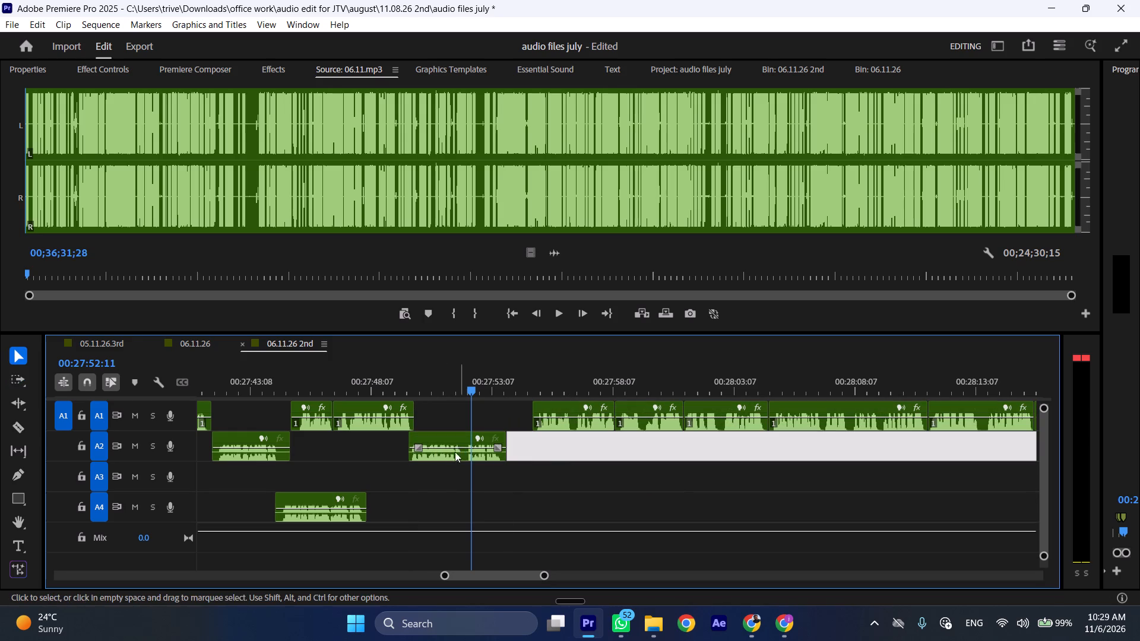
pyautogui.moveTo(432, 435); pyautogui.dragTo(439, 435)
pyautogui.moveTo(454, 436); pyautogui.dragTo(458, 424)
pyautogui.click(524, 421)
pyautogui.rightClick(524, 421)
pyautogui.click(531, 438)
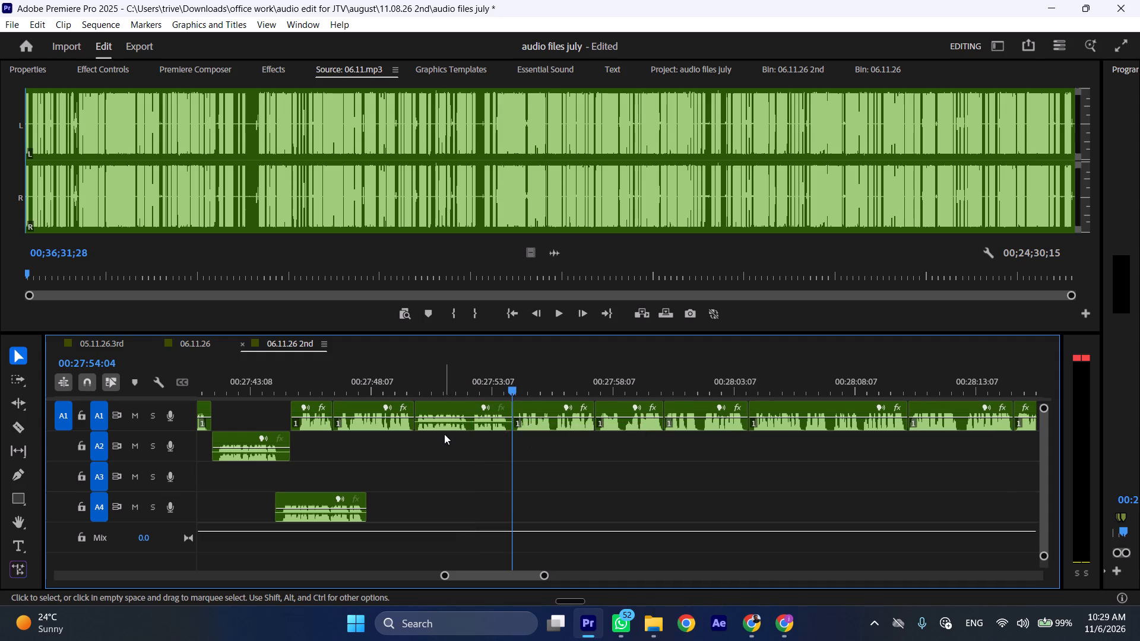
pyautogui.moveTo(444, 426); pyautogui.dragTo(444, 437)
# Play the A2 clip at about 00:27:42, and delete it with the parked A4 clip shifted clear to about 00:27:45.
pyautogui.scroll(4, 444, 452)
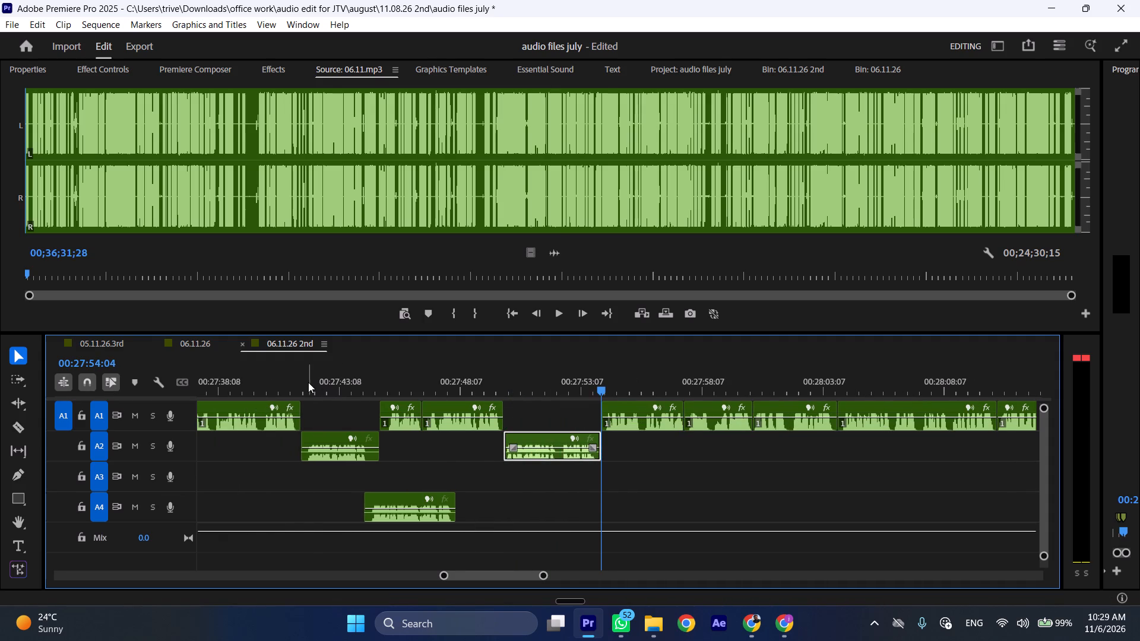
pyautogui.click(308, 382)
pyautogui.press('space')
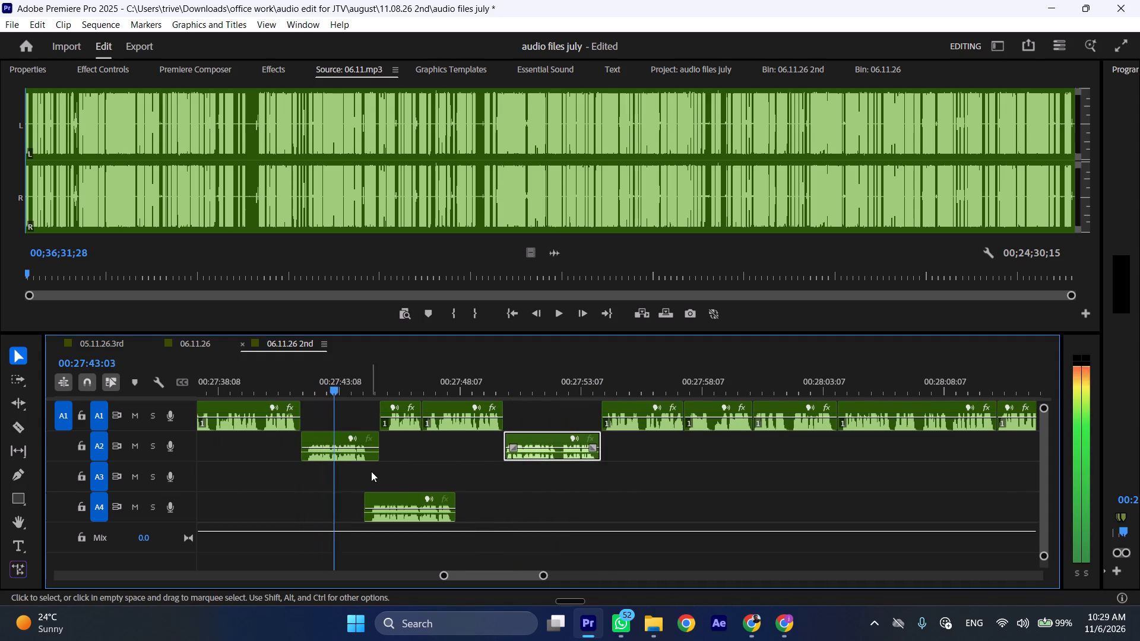
pyautogui.press('space')
pyautogui.moveTo(393, 501); pyautogui.dragTo(387, 491)
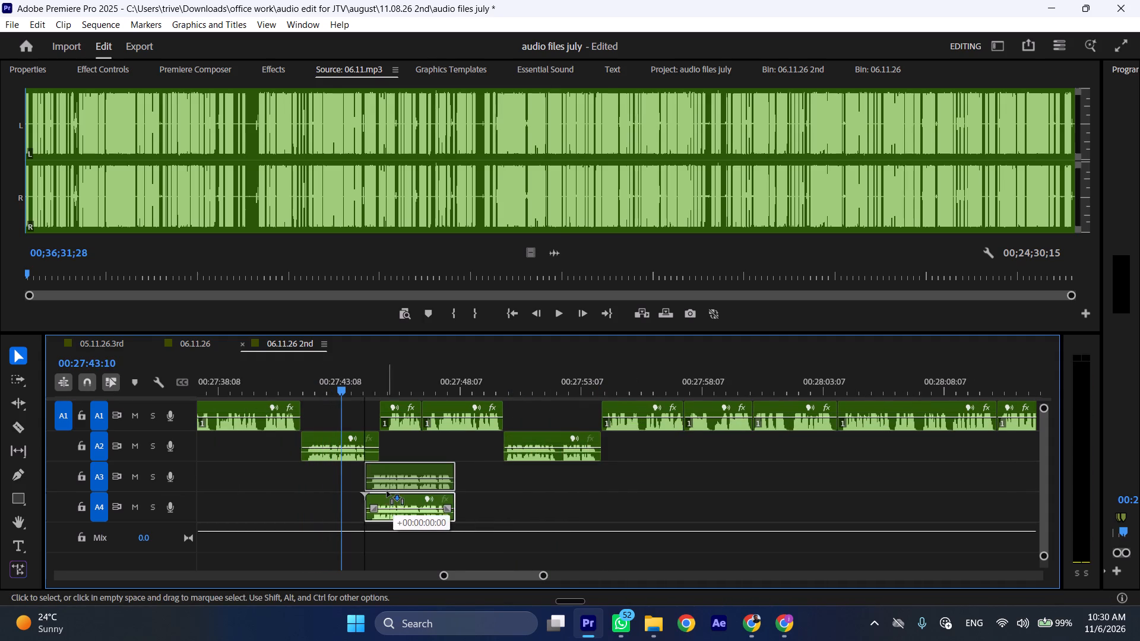
pyautogui.moveTo(387, 491); pyautogui.dragTo(423, 504)
pyautogui.click(340, 453)
pyautogui.press('BackSpace')
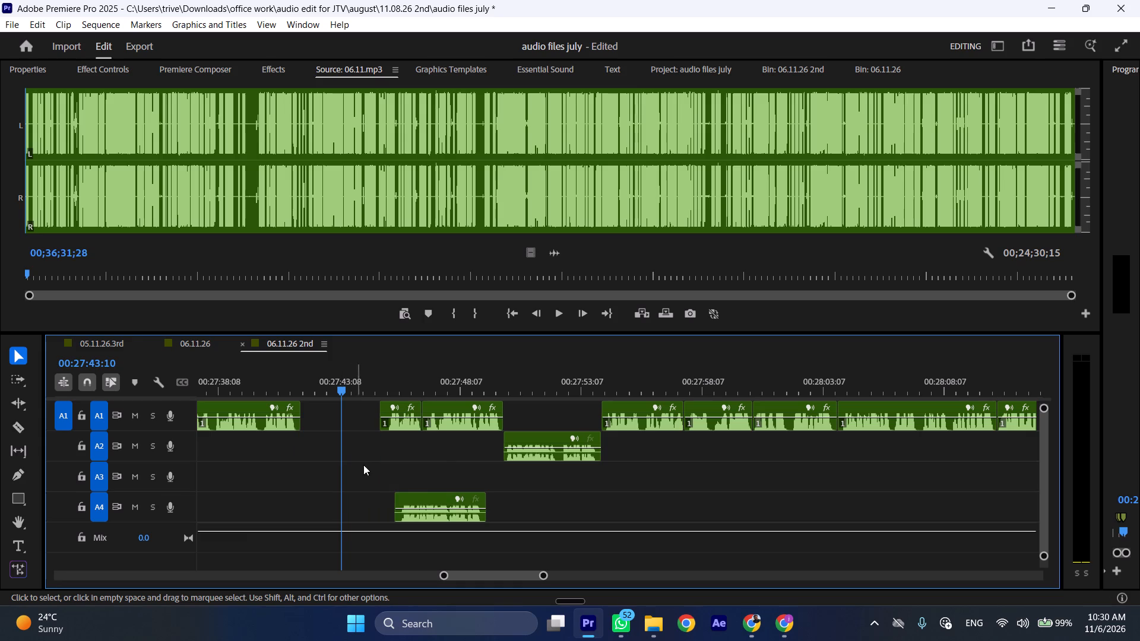
# Place the parked A4 clip on A2 in the slot at about 00:27:42, with the later clips pushed back to follow without a gap.
pyautogui.moveTo(425, 503); pyautogui.dragTo(330, 447)
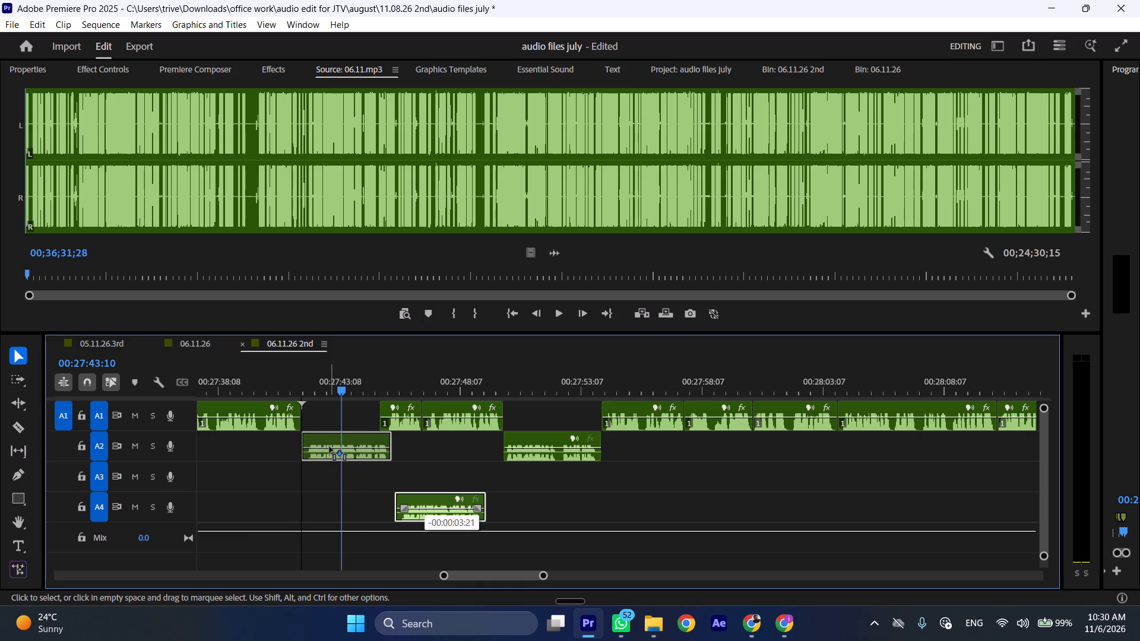
pyautogui.moveTo(330, 447); pyautogui.dragTo(263, 471)
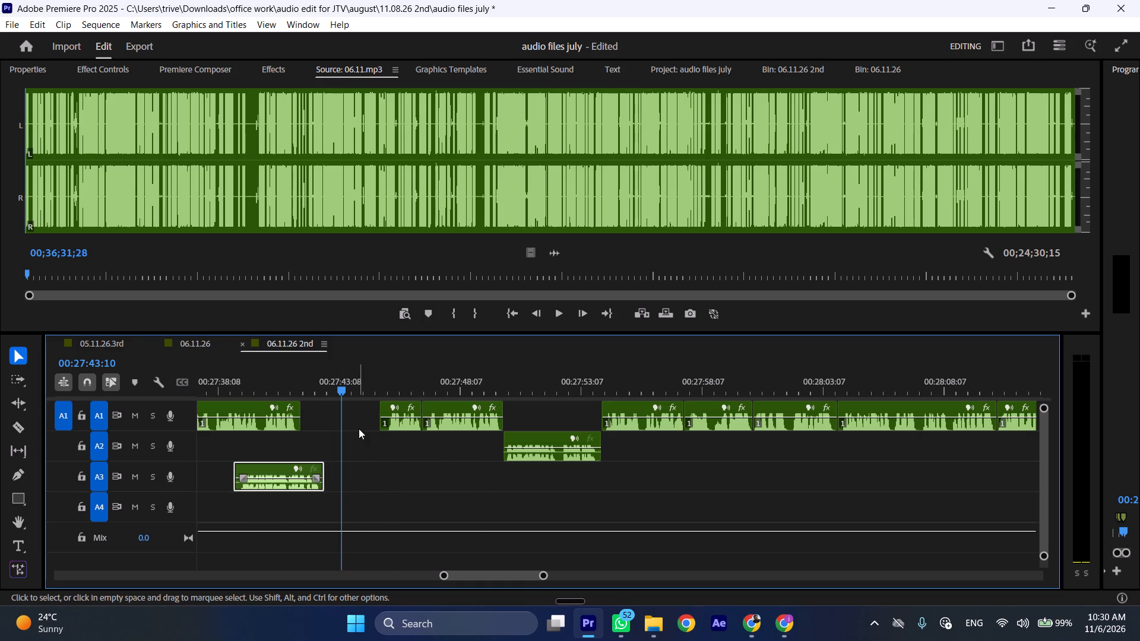
pyautogui.press('a')
pyautogui.moveTo(406, 422); pyautogui.dragTo(446, 427)
pyautogui.press('v')
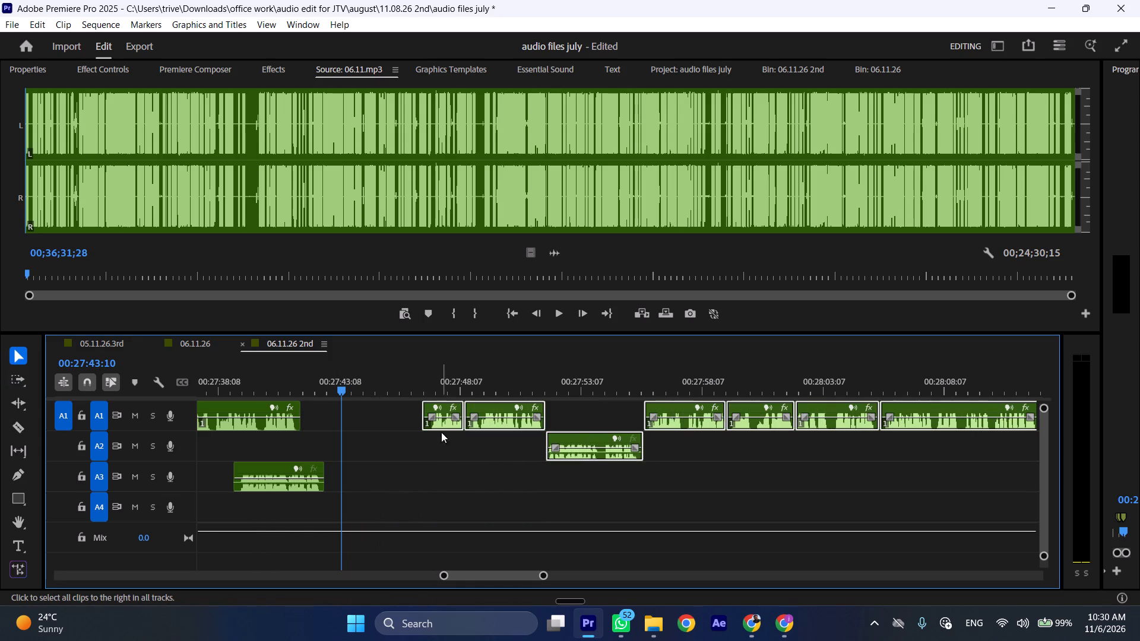
pyautogui.click(427, 456)
pyautogui.moveTo(279, 469); pyautogui.dragTo(338, 448)
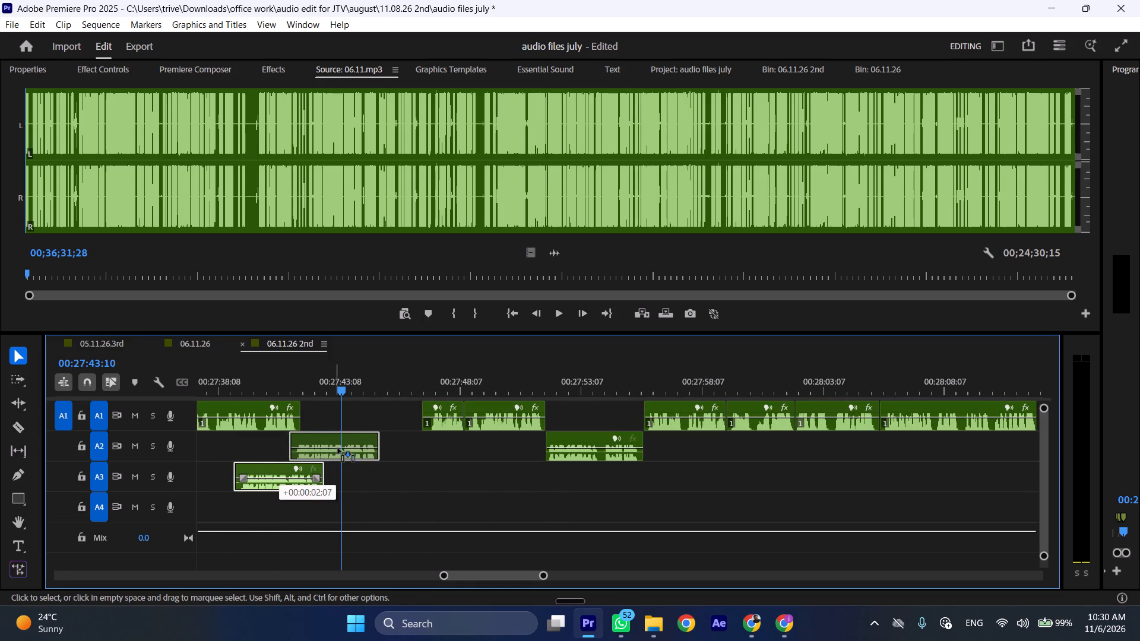
pyautogui.moveTo(338, 448); pyautogui.dragTo(350, 426)
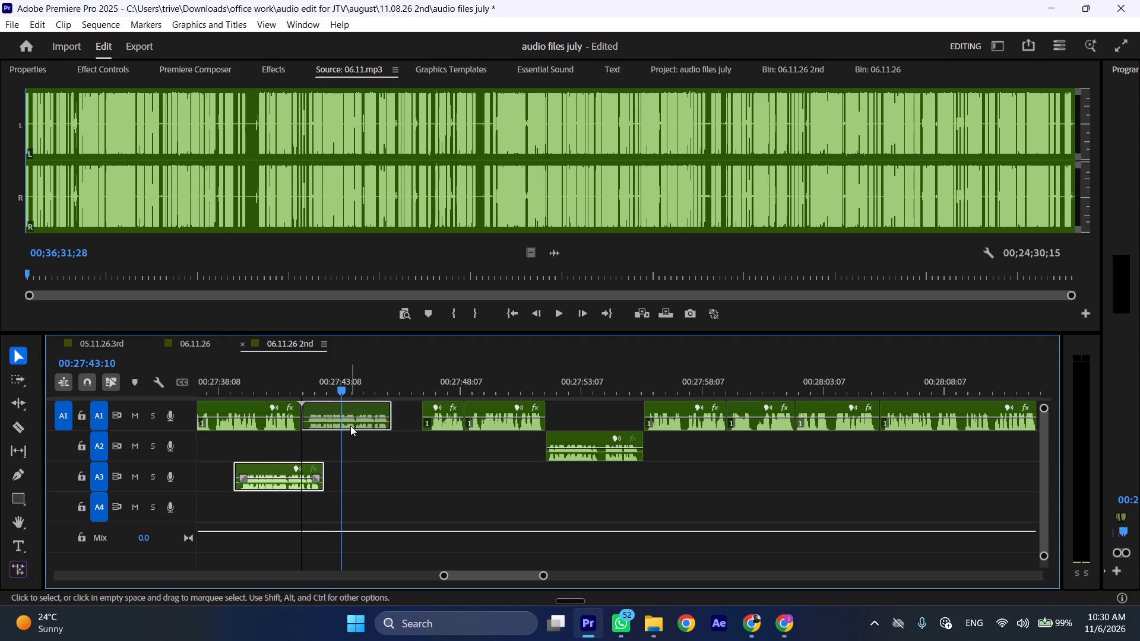
pyautogui.click(406, 421)
pyautogui.rightClick(406, 421)
pyautogui.click(416, 431)
pyautogui.moveTo(326, 429); pyautogui.dragTo(326, 440)
# Trim about two seconds of silence from the start of the remaining A2 clip and start it at the A1 clip's end, about 00:28:20.
pyautogui.scroll(-20, 590, 493)
pyautogui.scroll(-2, 590, 493)
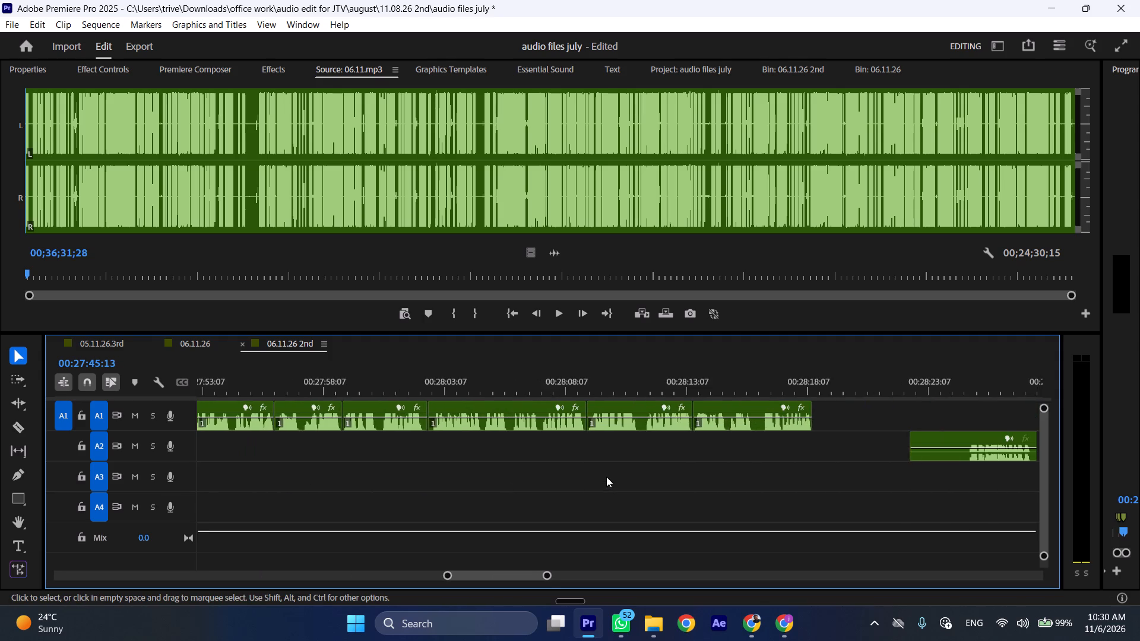
pyautogui.scroll(-8, 606, 477)
pyautogui.moveTo(665, 436); pyautogui.dragTo(719, 435)
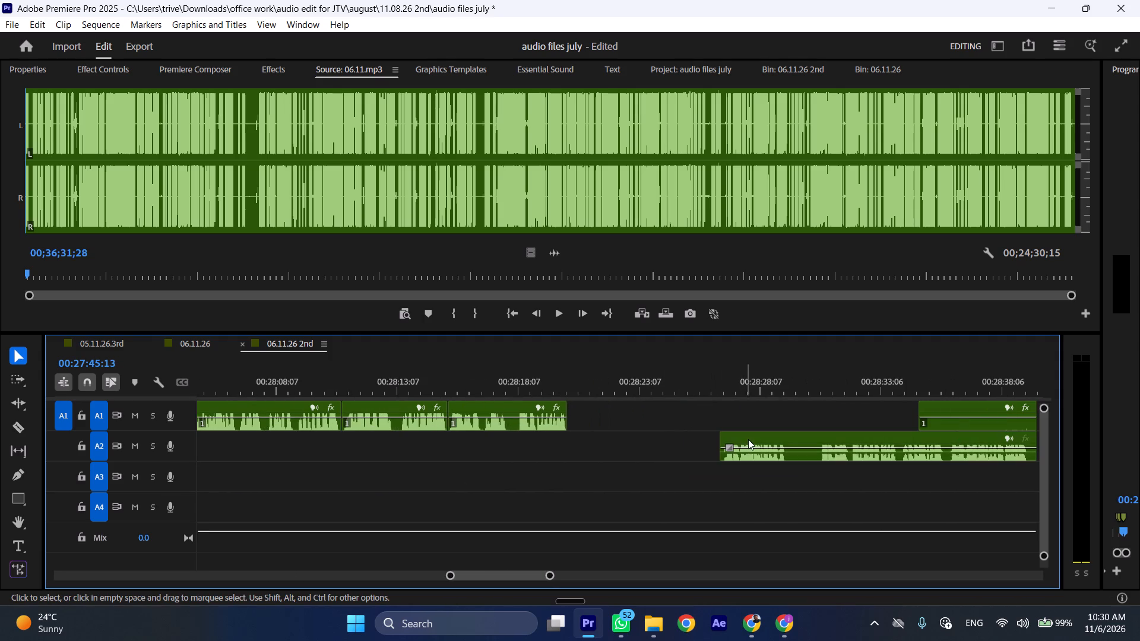
pyautogui.moveTo(749, 439); pyautogui.dragTo(597, 440)
# Review the rearranged A1 and A2 clips from about 00:27:26.
pyautogui.click(496, 398)
pyautogui.press('space')
pyautogui.click(500, 385)
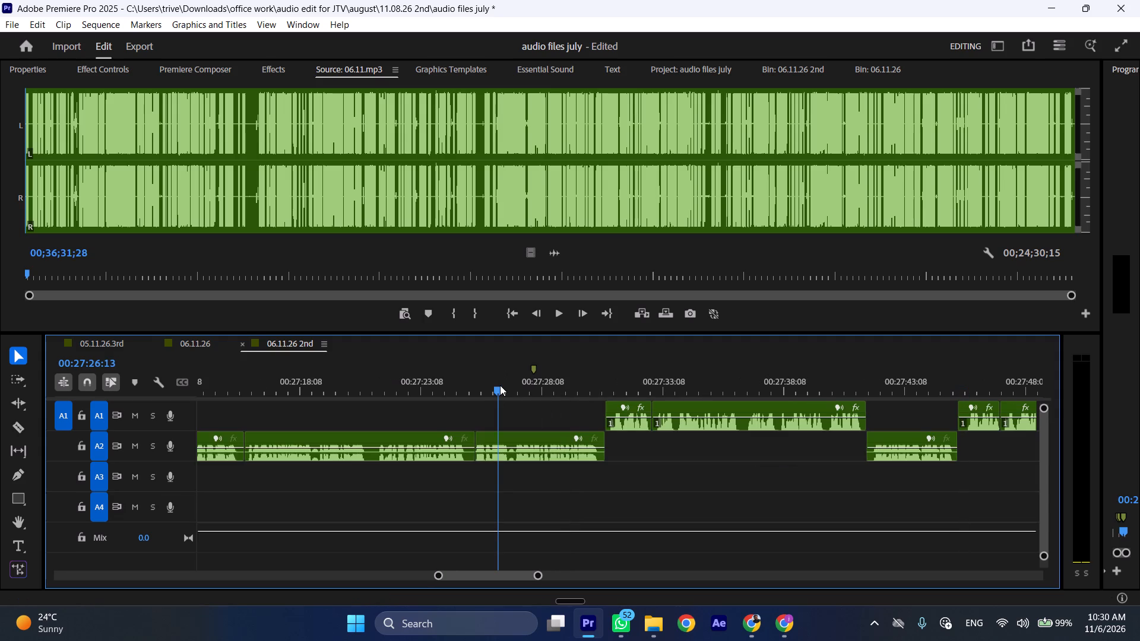
pyautogui.click(500, 385)
pyautogui.hscroll(-3, 503, 387)
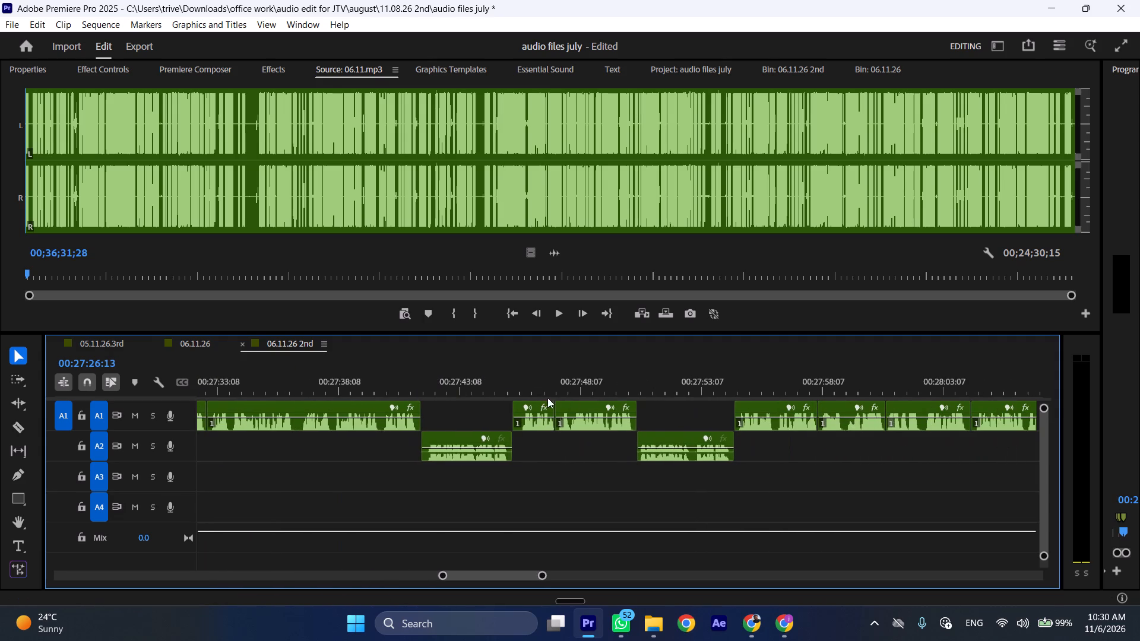
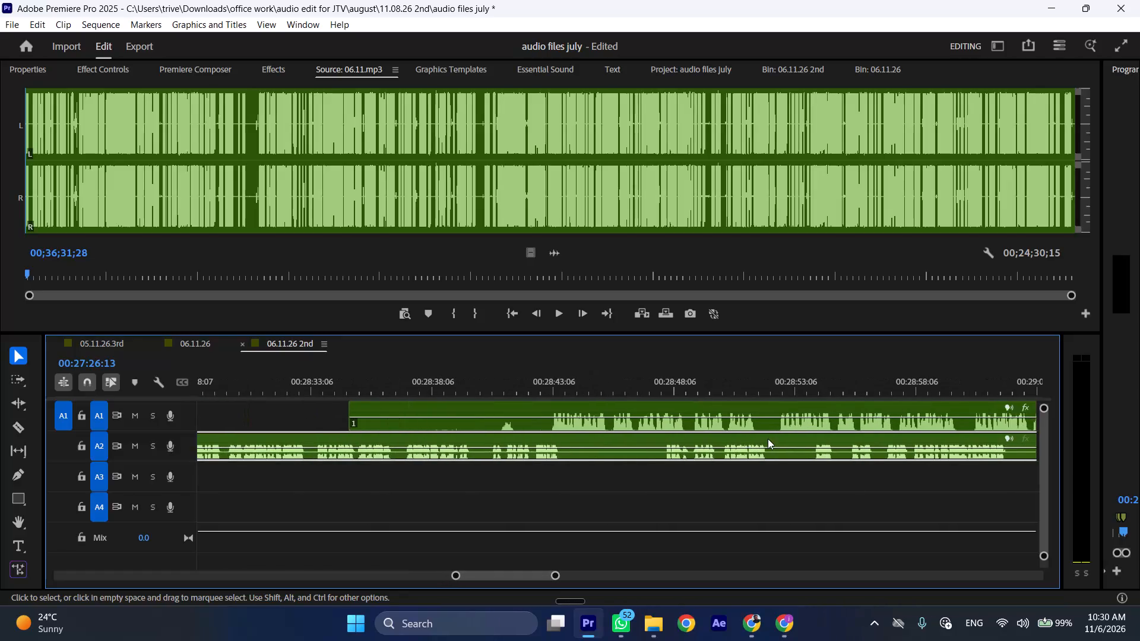
# Play the transition from the A1 clip into the A2 clip at faster speed, starting from about 00:28:18.
pyautogui.scroll(20, 636, 453)
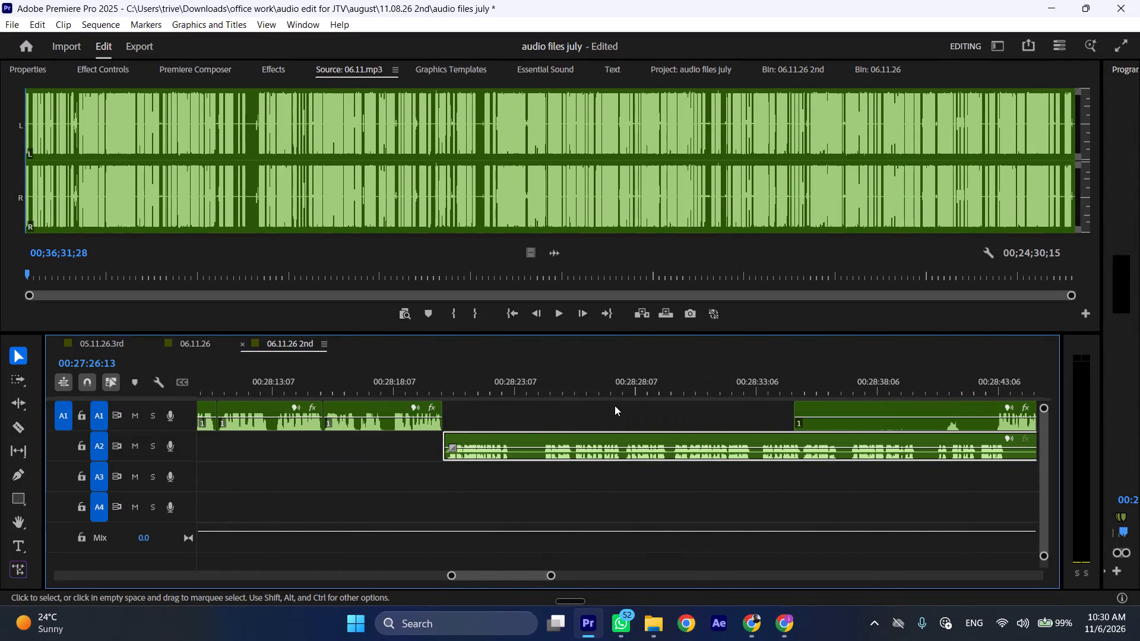
pyautogui.click(396, 382)
pyautogui.press('space')
pyautogui.write('l')
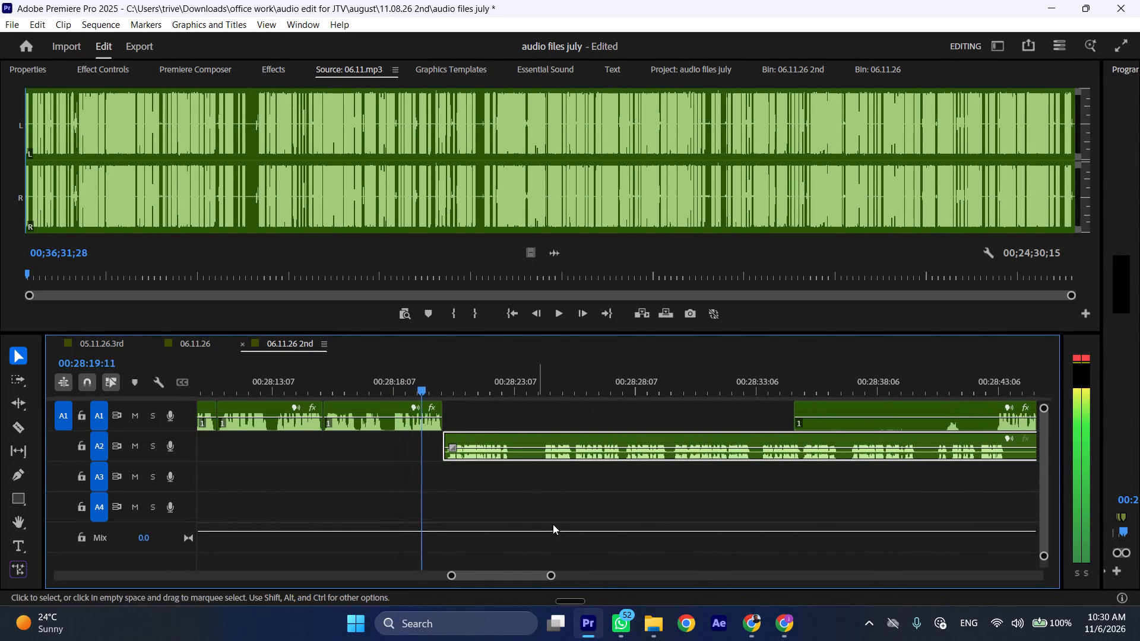
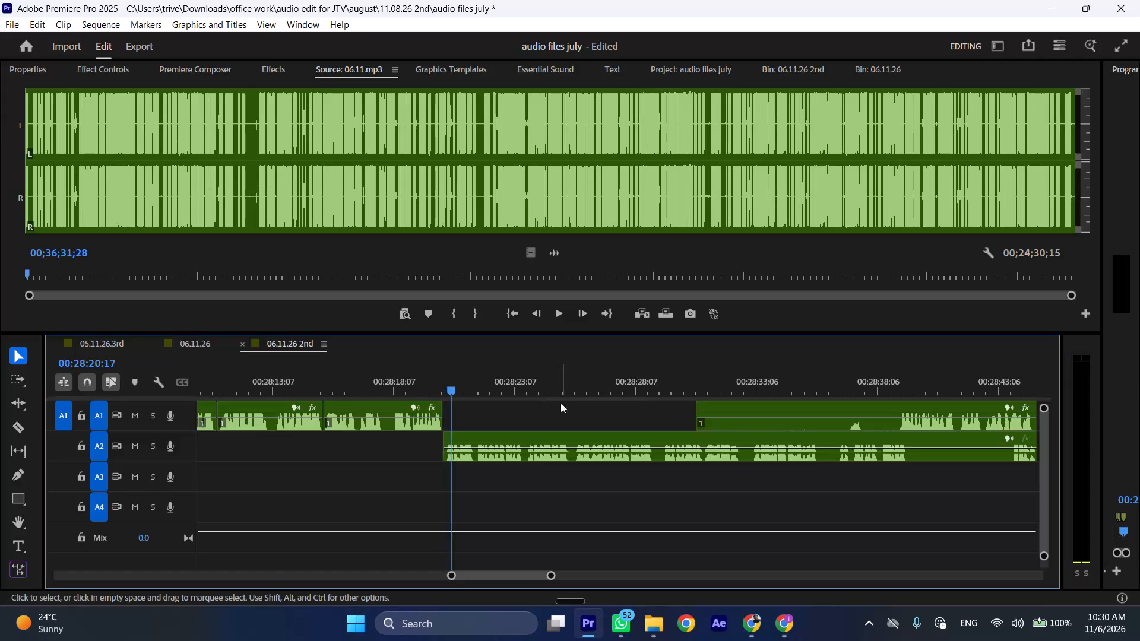
# Continue fast playback of the A2 speech and move the following A1 clip further along its track, starting at about 00:28:41.
pyautogui.press('l')
pyautogui.press('l')
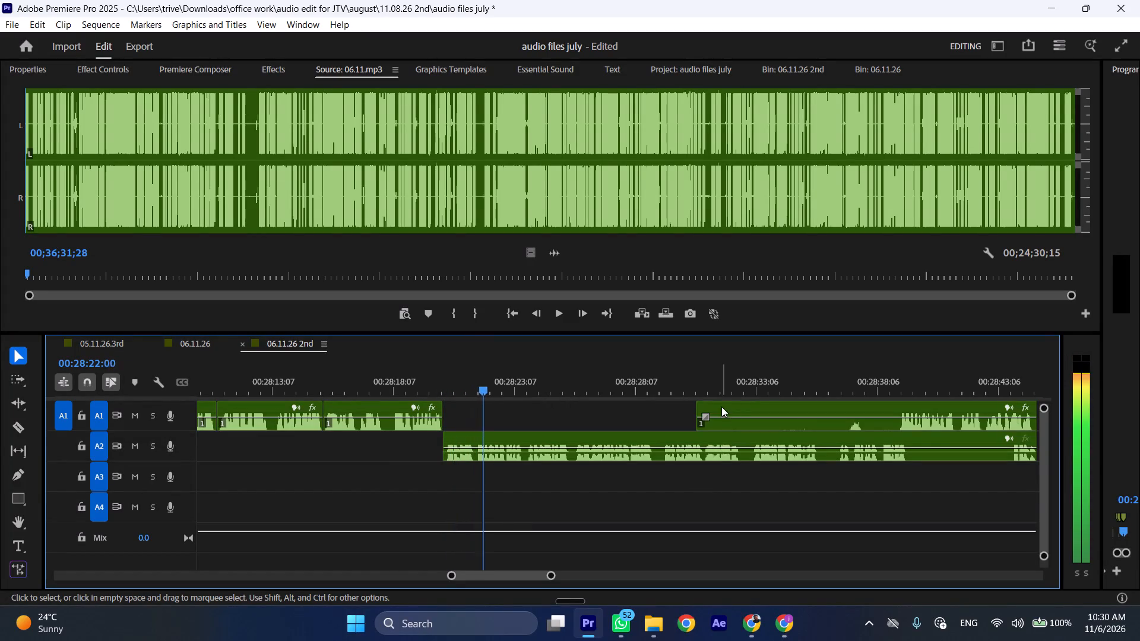
pyautogui.moveTo(721, 407); pyautogui.dragTo(971, 407)
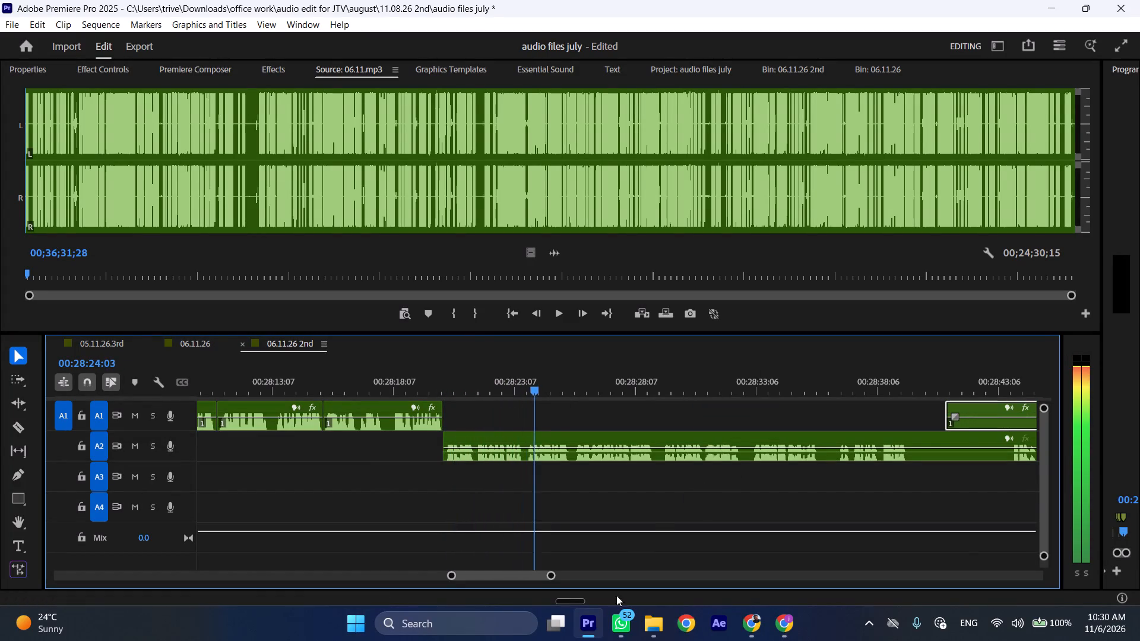
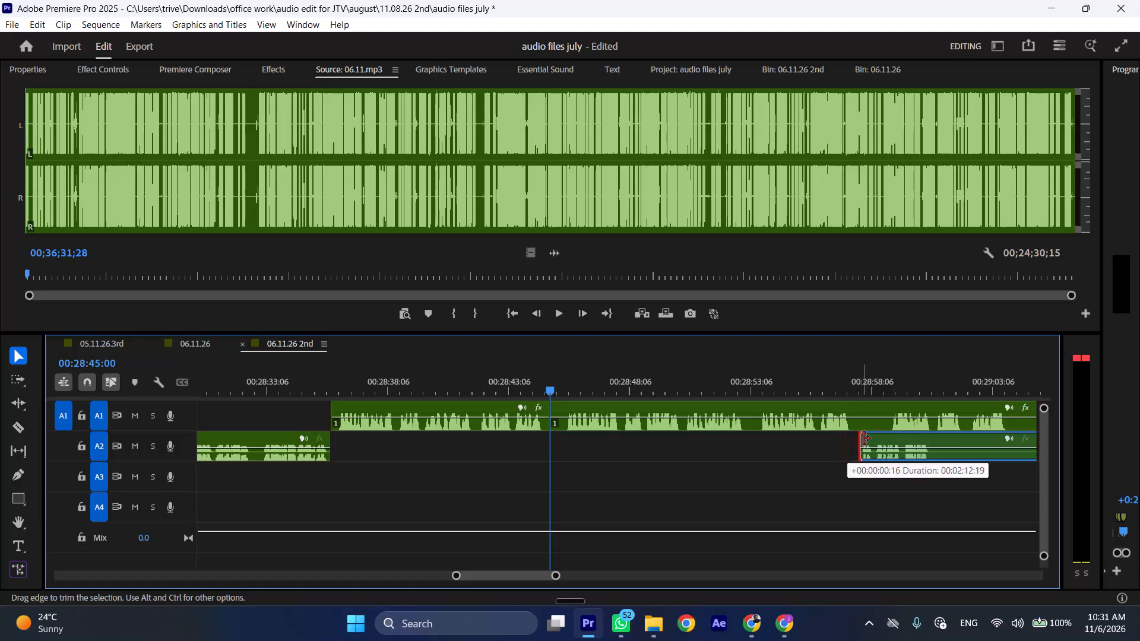
# Move the trimmed A2 clip earlier to start at 00:28:45:00, directly after the preceding A1 segment.
pyautogui.moveTo(886, 437); pyautogui.dragTo(578, 440)
# Play the A2 speech from 00:28:45:00 at faster speed and move the following A1 clip further along, starting at about 00:28:49.
pyautogui.moveTo(574, 399); pyautogui.dragTo(652, 405)
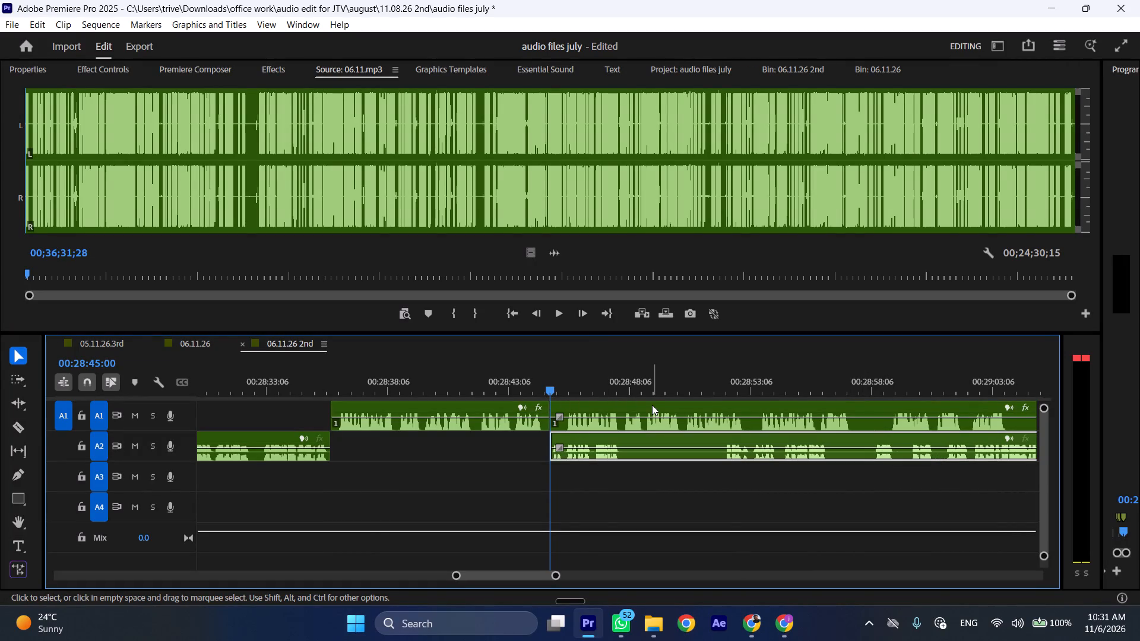
pyautogui.press('space')
pyautogui.moveTo(598, 410); pyautogui.dragTo(698, 410)
pyautogui.press('l')
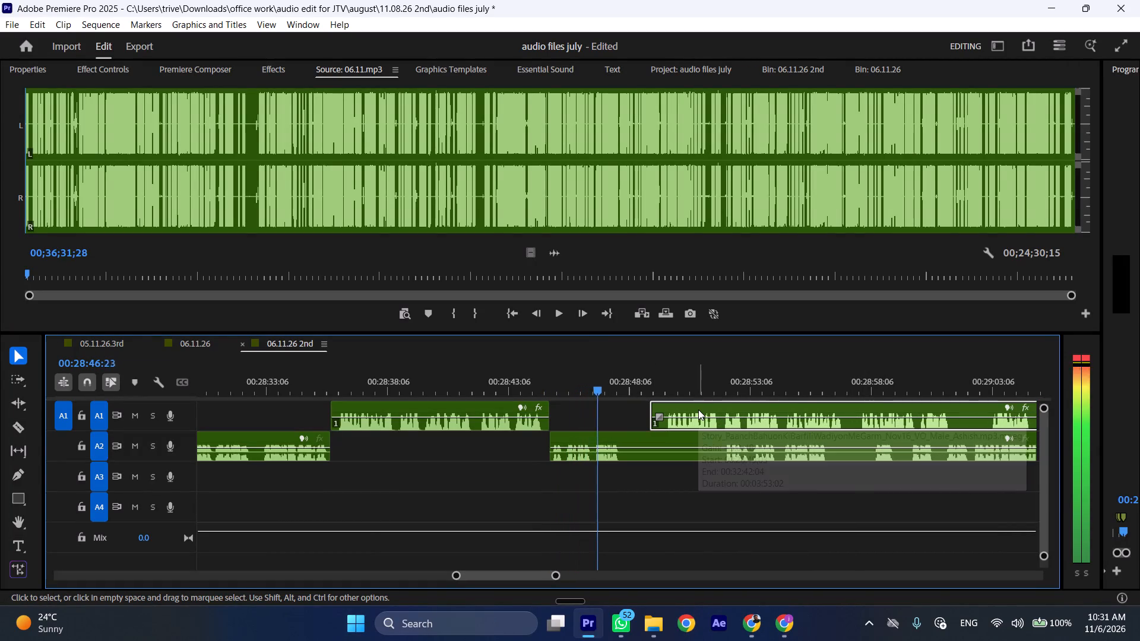
# Stop playback and split the A2 clip at 00:28:48:00, in the pause after its first phrases.
pyautogui.press('space')
pyautogui.click(645, 458)
pyautogui.hotkey('shift', 'c')
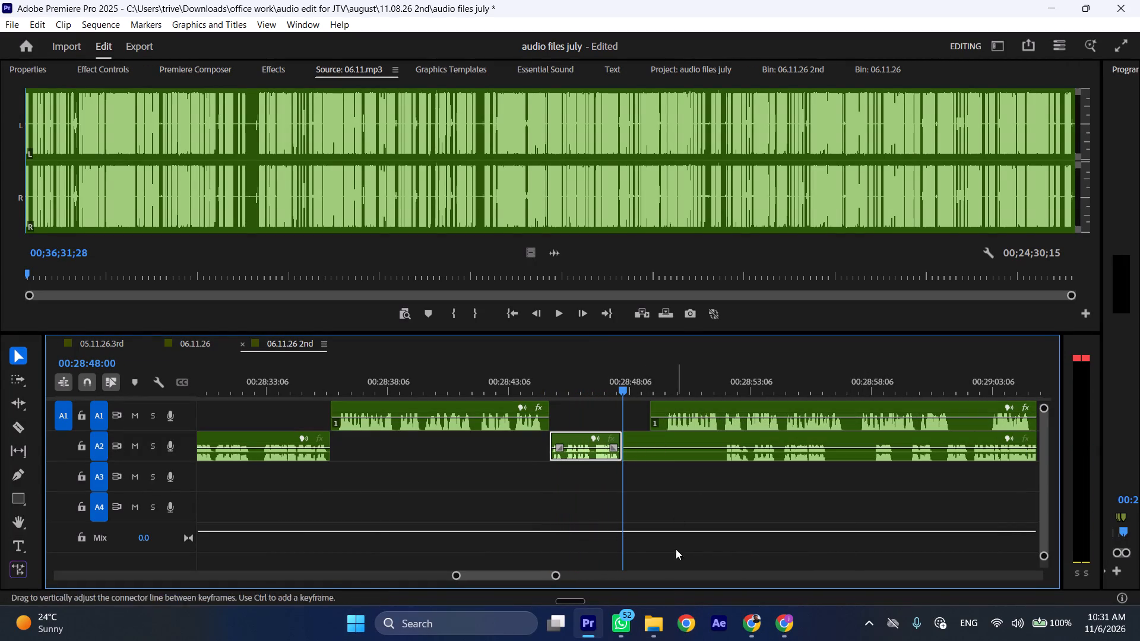
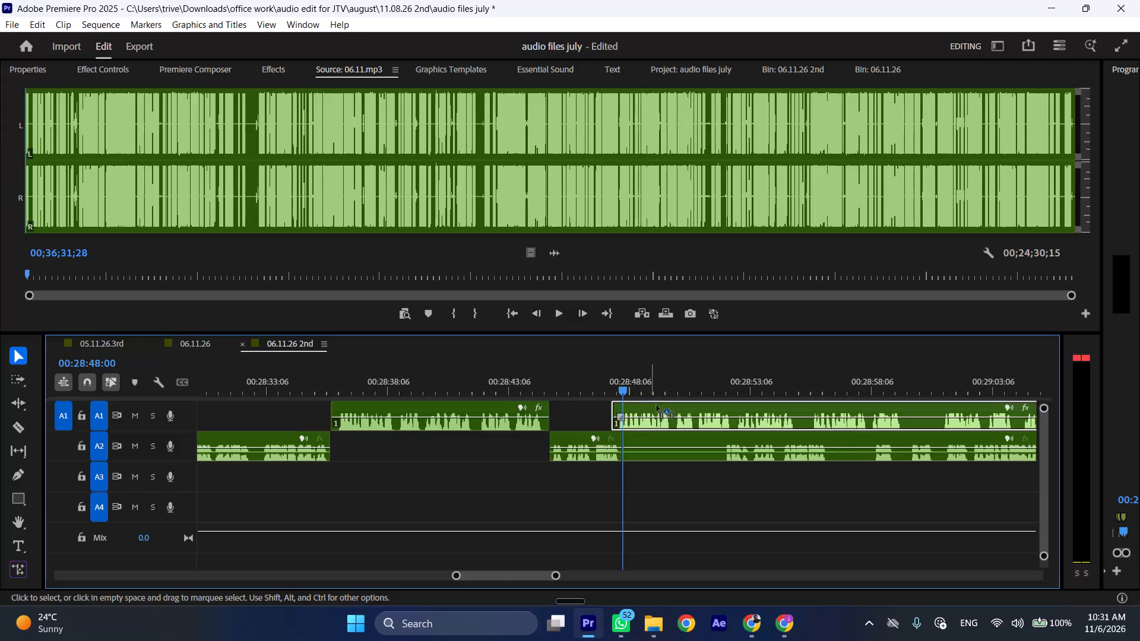
# Move the A2 clip after the 00:28:48:00 split out to about 00:29:12 and trim about 4 seconds off its start.
pyautogui.scroll(-12, 658, 405)
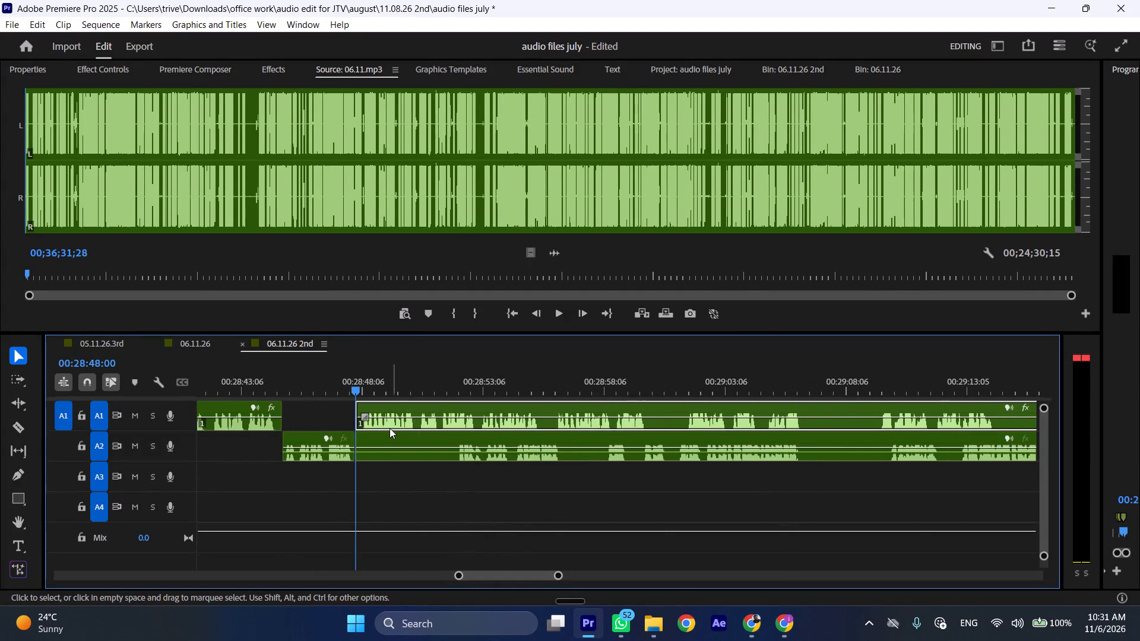
pyautogui.moveTo(373, 437); pyautogui.dragTo(951, 445)
pyautogui.press('space')
pyautogui.write('l')
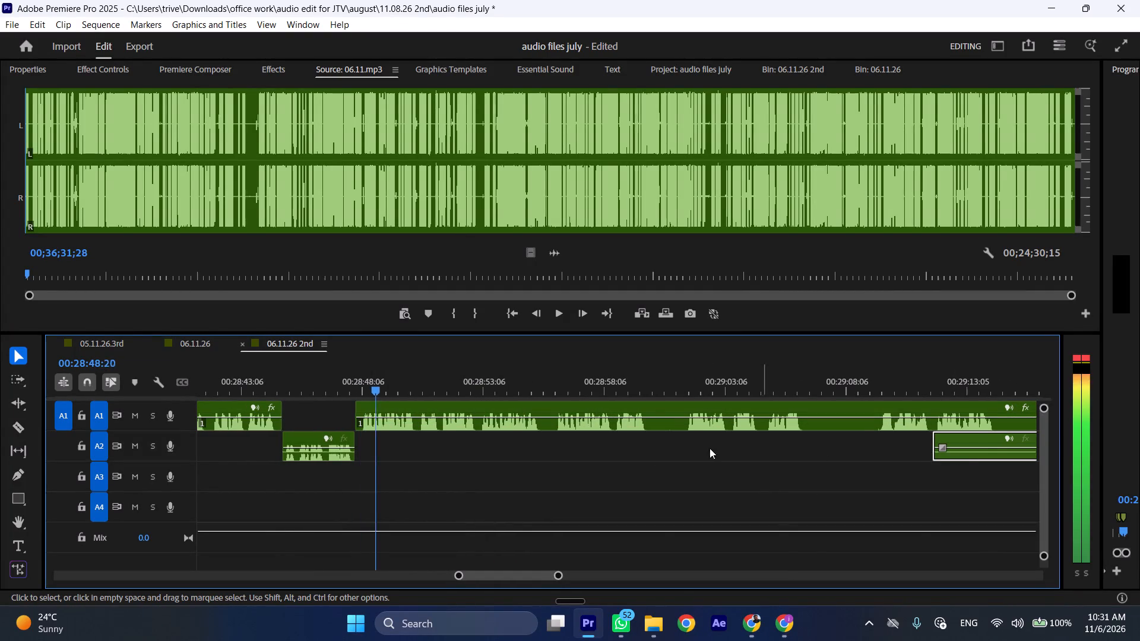
pyautogui.scroll(-5, 641, 455)
pyautogui.moveTo(830, 440); pyautogui.dragTo(930, 441)
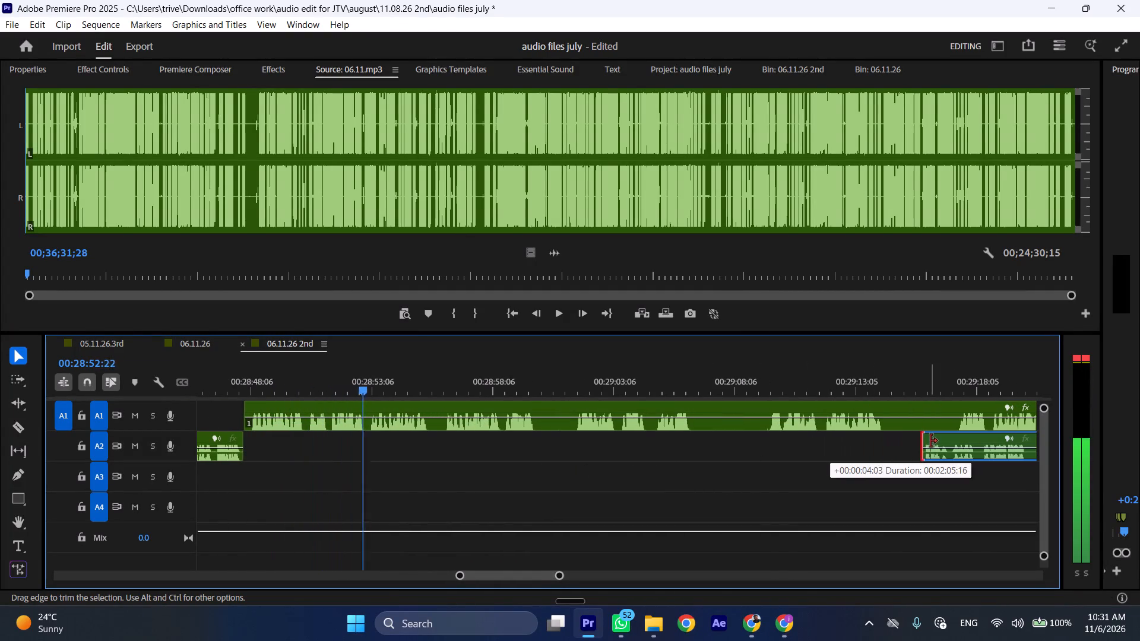
pyautogui.moveTo(930, 441); pyautogui.dragTo(931, 441)
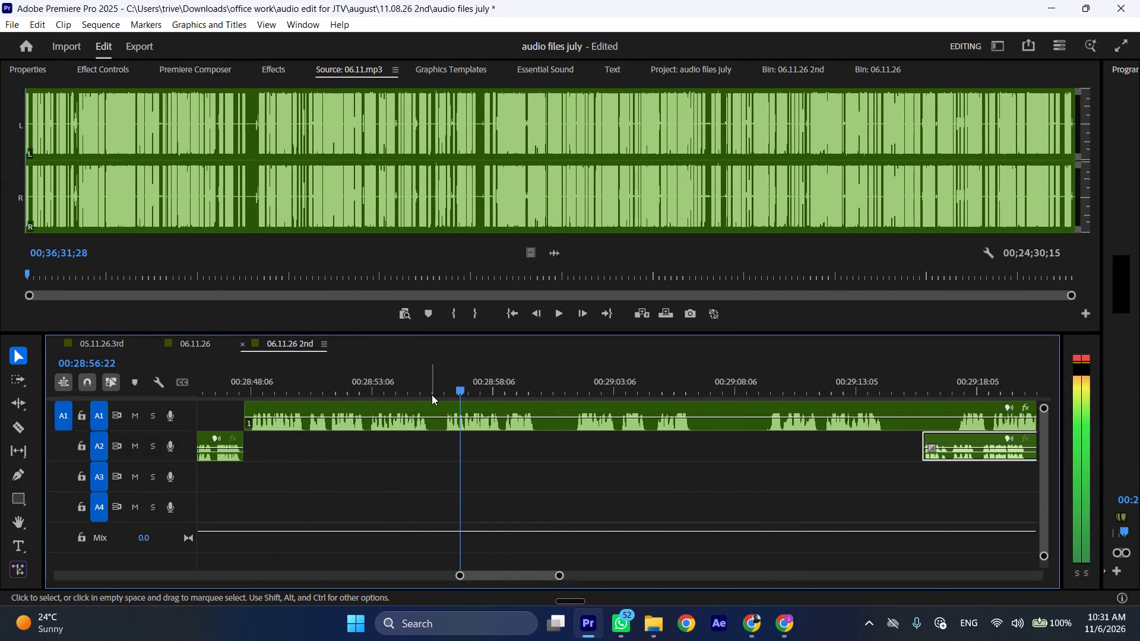
# Cut the unwanted A1 stretch from about 00:28:53 to 00:28:56:06 and close the gap.
pyautogui.click(370, 383)
pyautogui.hotkey('shift', 'c')
pyautogui.moveTo(427, 383); pyautogui.dragTo(446, 383)
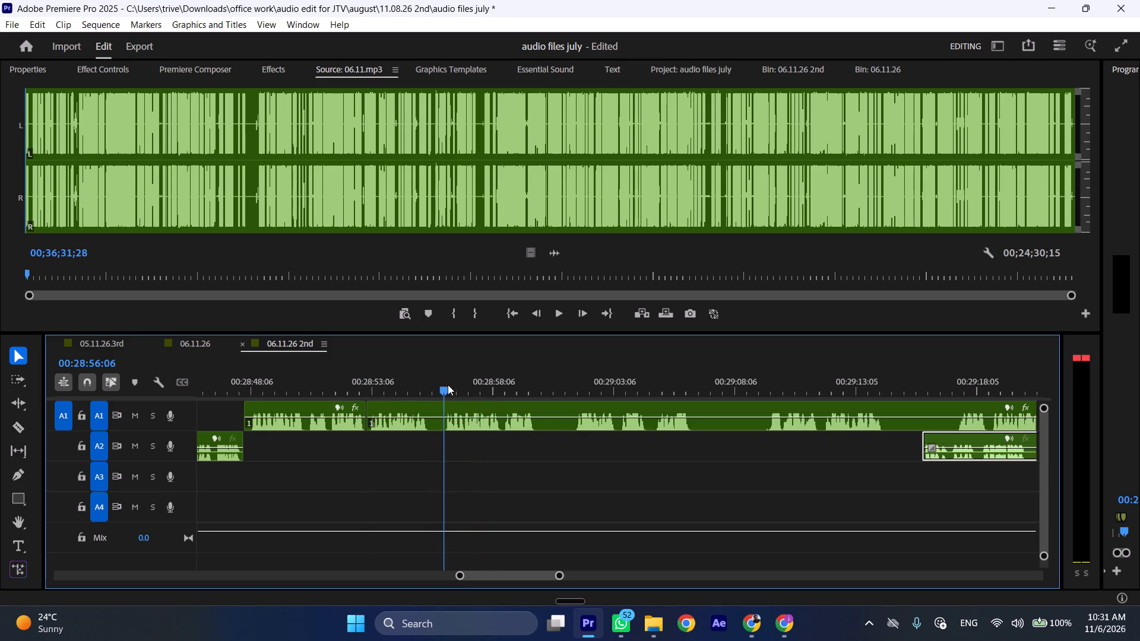
pyautogui.click(454, 402)
pyautogui.hotkey('shift', 'c')
pyautogui.hotkey('ctrl', 'shift', 'd')
# Play A1 on at faster speed and remove the pause from 00:28:56:22 to about 00:28:58, closing the gap.
pyautogui.press('space')
pyautogui.write('l')
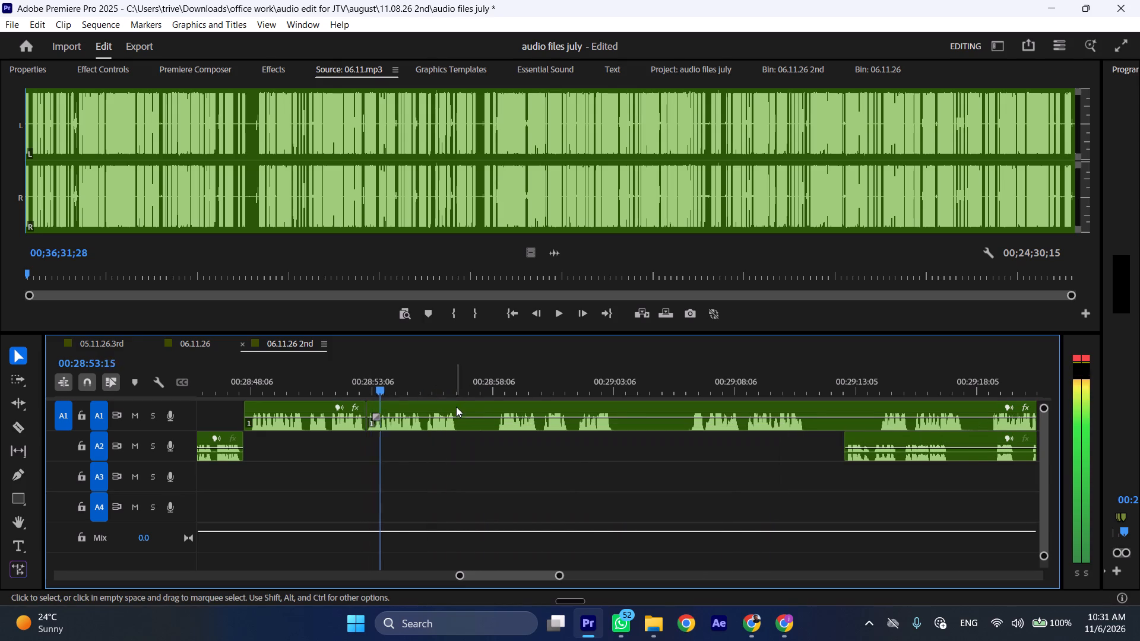
pyautogui.press('space')
pyautogui.hotkey('shift', 'c')
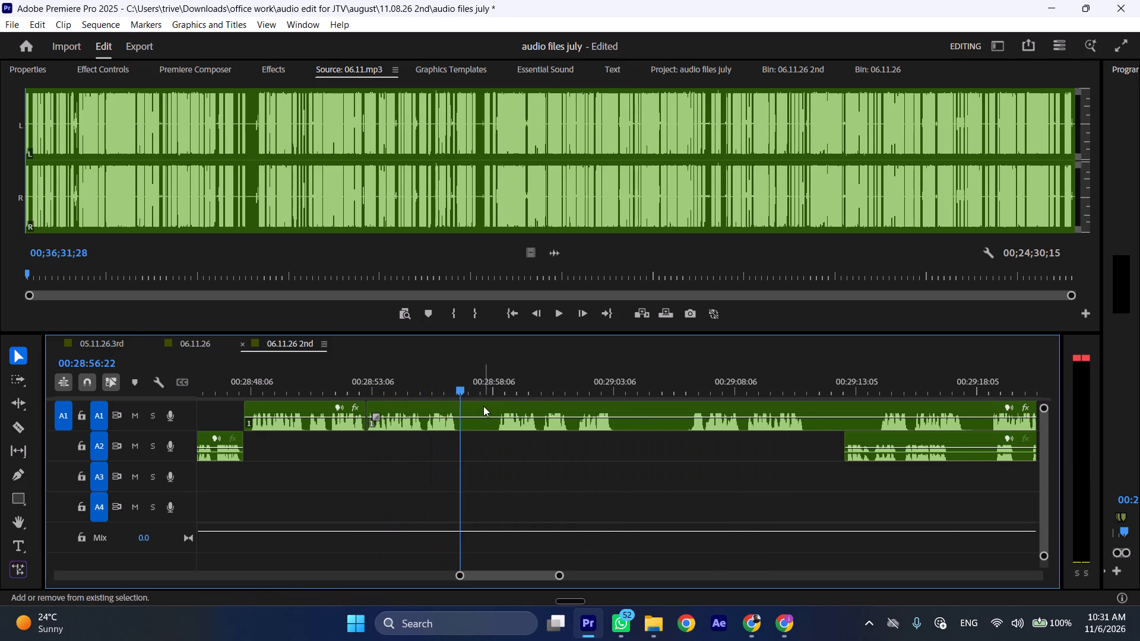
pyautogui.moveTo(492, 385); pyautogui.dragTo(497, 385)
pyautogui.click(516, 413)
pyautogui.hotkey('shift', 'c')
pyautogui.hotkey('ctrl', 'shift', 'd')
# Play the next A1 phrases and remove the pause from 00:29:01:22 to about 00:29:04, closing the gap.
pyautogui.press('space')
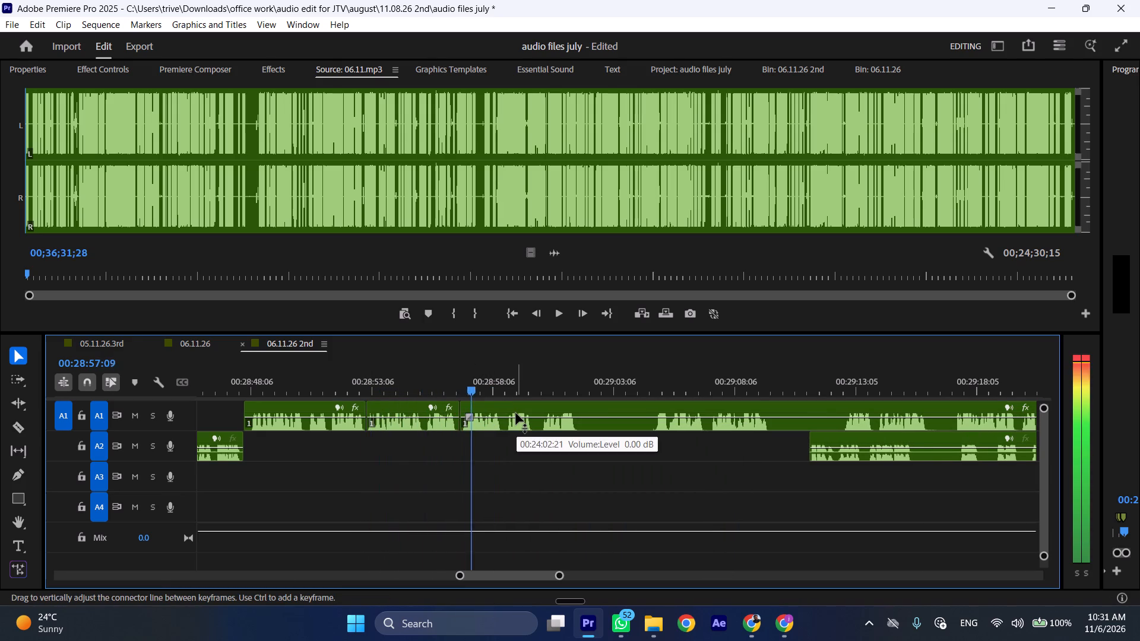
pyautogui.write('l')
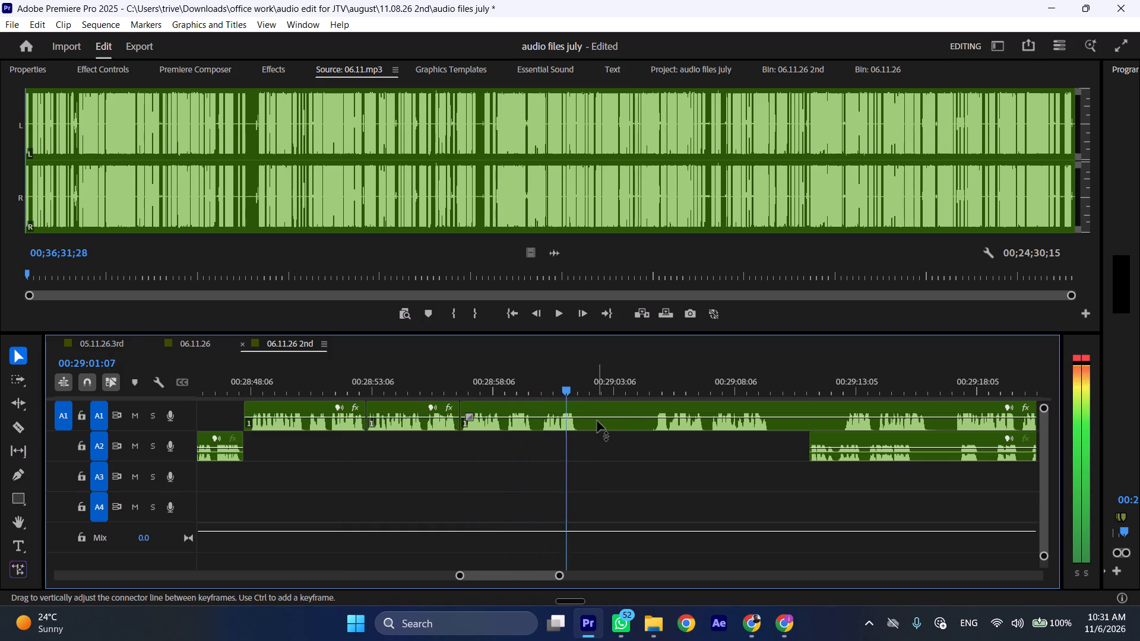
pyautogui.press('space')
pyautogui.hotkey('shift', 'c')
pyautogui.moveTo(640, 388); pyautogui.dragTo(649, 391)
pyautogui.click(665, 417)
pyautogui.hotkey('shift', 'c')
pyautogui.hotkey('ctrl', 'shift', 'd')
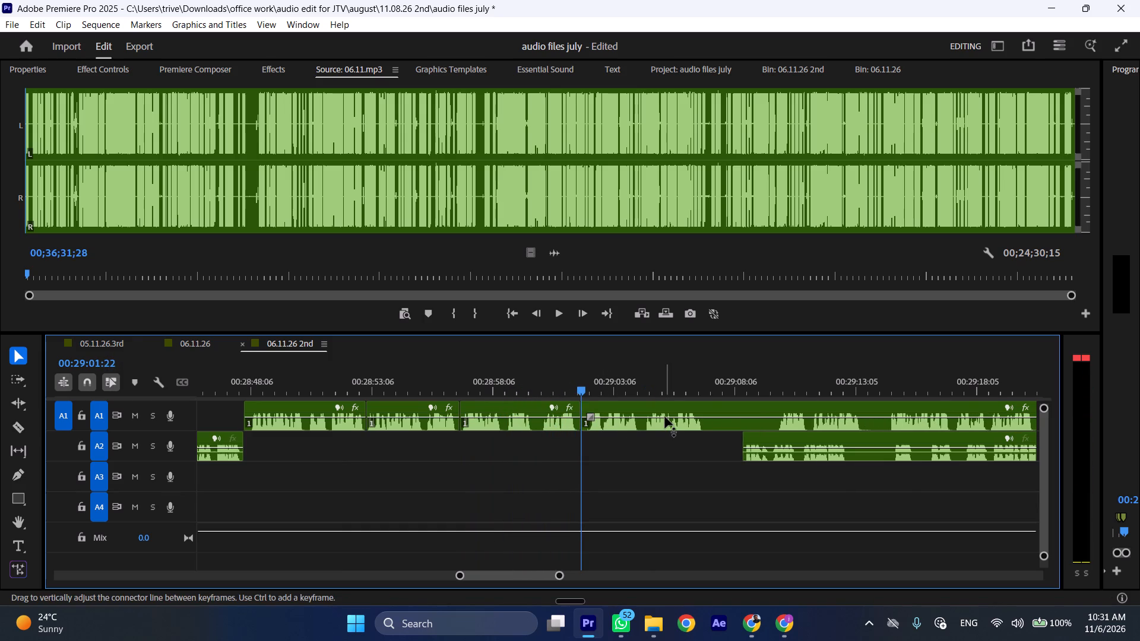
# Play A1 on from 00:29:01:22 at faster speed and move the A2 clip later, starting at about 00:29:16.
pyautogui.press('space')
pyautogui.write('l')
pyautogui.scroll(-5, 662, 427)
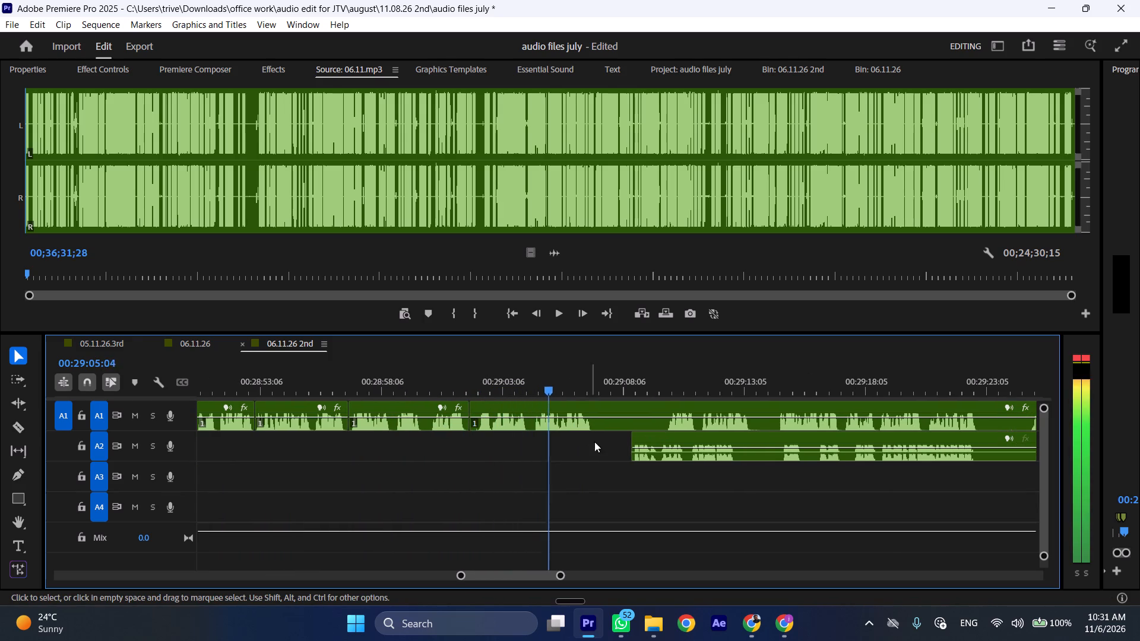
pyautogui.moveTo(650, 440); pyautogui.dragTo(841, 441)
# Stop playback and remove the A1 pause from 00:29:07:04 to about 00:29:10, closing the gap.
pyautogui.press('space')
pyautogui.moveTo(583, 391); pyautogui.dragTo(598, 391)
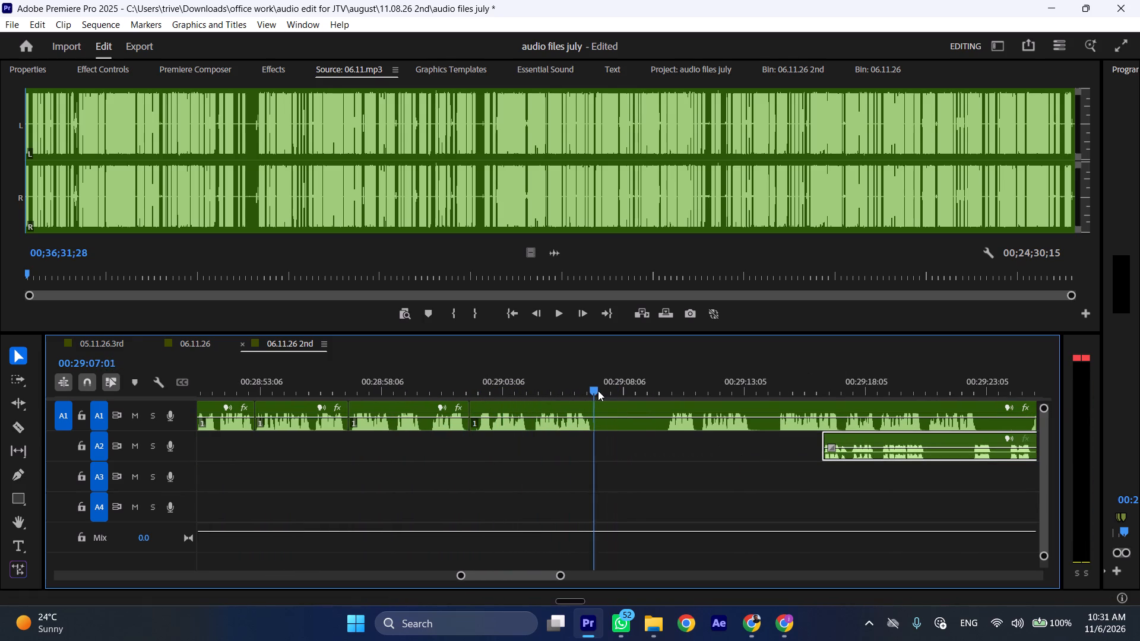
pyautogui.moveTo(598, 391); pyautogui.dragTo(664, 391)
pyautogui.hotkey('shift', 'c')
pyautogui.click(679, 409)
pyautogui.hotkey('shift', 'c')
pyautogui.hotkey('ctrl', 'shift', 'd')
# Play A1 on from 00:29:07:04 at faster speed and move the A2 clip later, starting at about 00:29:22.
pyautogui.press('space')
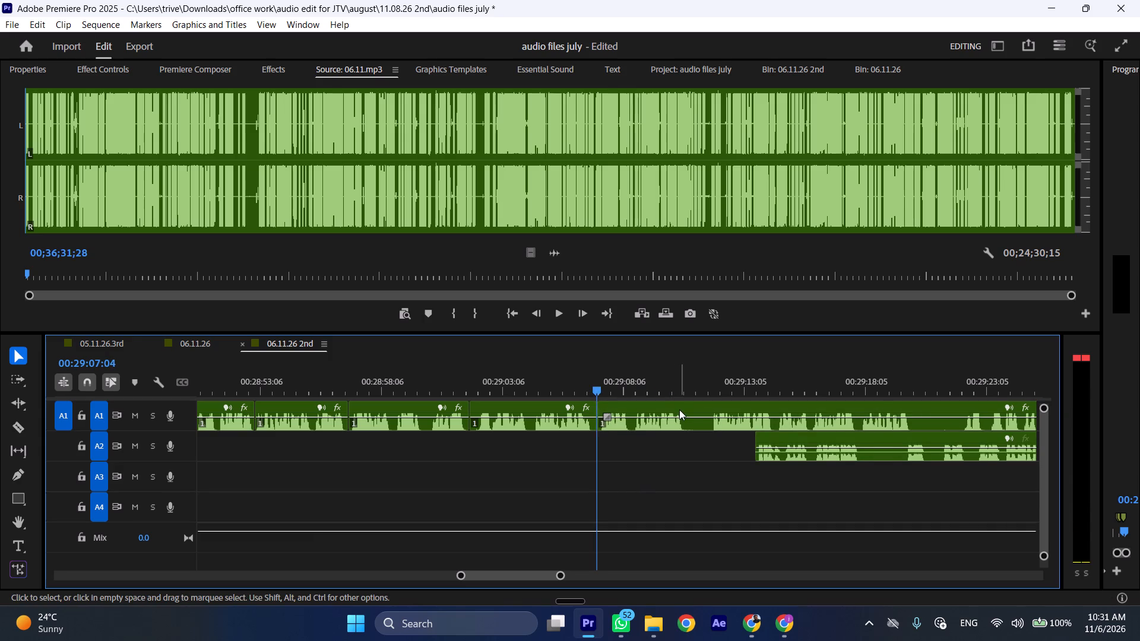
pyautogui.press('l')
pyautogui.scroll(-6, 677, 427)
pyautogui.moveTo(652, 436); pyautogui.dragTo(873, 436)
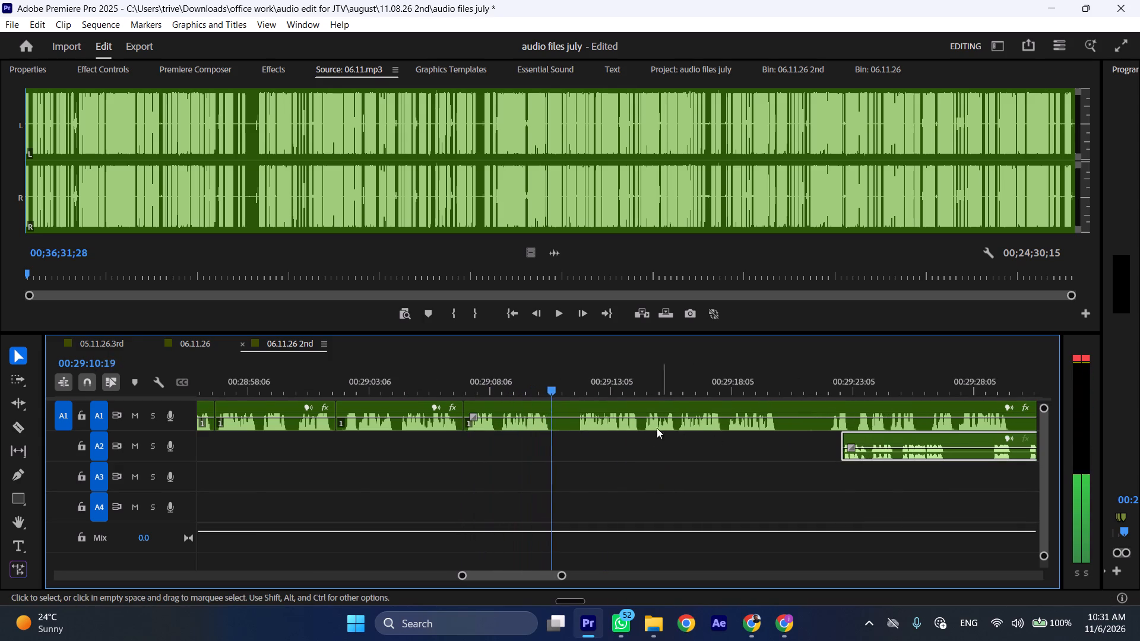
# Stop playback and remove the A1 pause from 00:29:11:00 to about 00:29:12, closing the gap.
pyautogui.press('space')
pyautogui.hotkey('shift', 'c')
pyautogui.click(579, 376)
pyautogui.click(609, 416)
pyautogui.hotkey('shift', 'c')
pyautogui.hotkey('ctrl', 'shift', 'd')
# Play A1 on from 00:29:11:00 at faster speed and split it at 00:29:19:06, in the pause after the speech.
pyautogui.press('space')
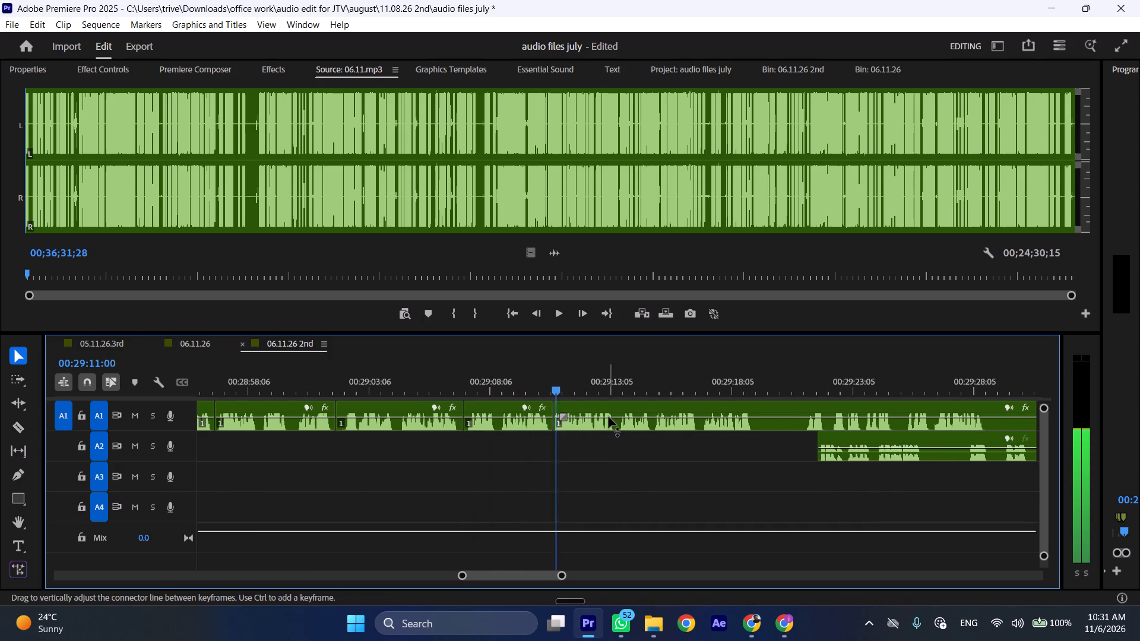
pyautogui.press('l')
pyautogui.scroll(-6, 635, 430)
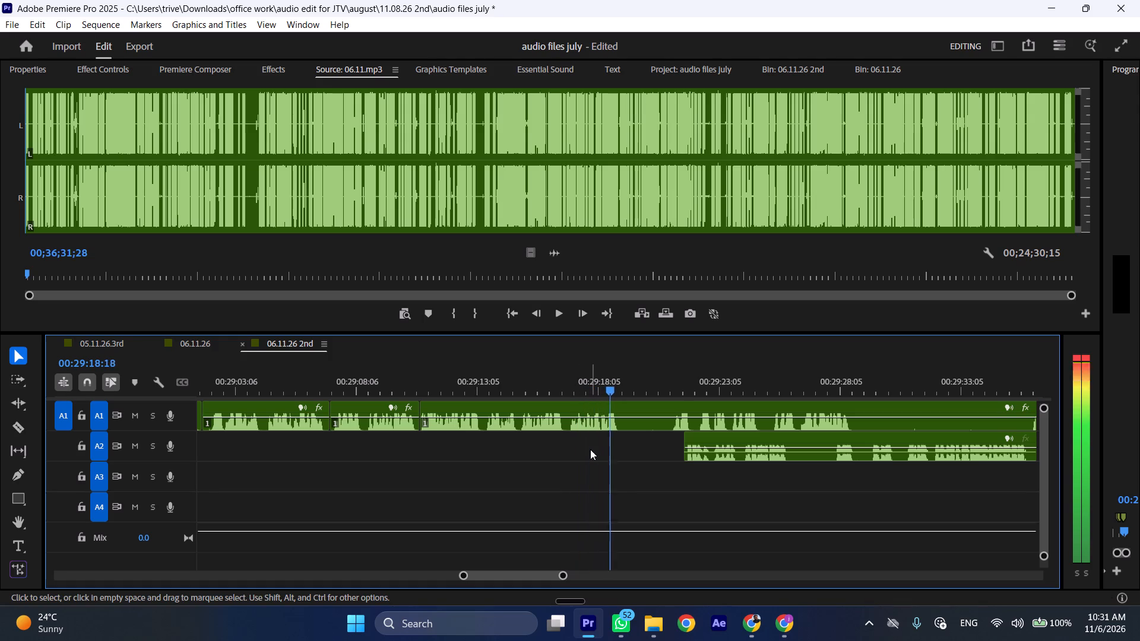
pyautogui.press('space')
pyautogui.hotkey('shift', 'c')
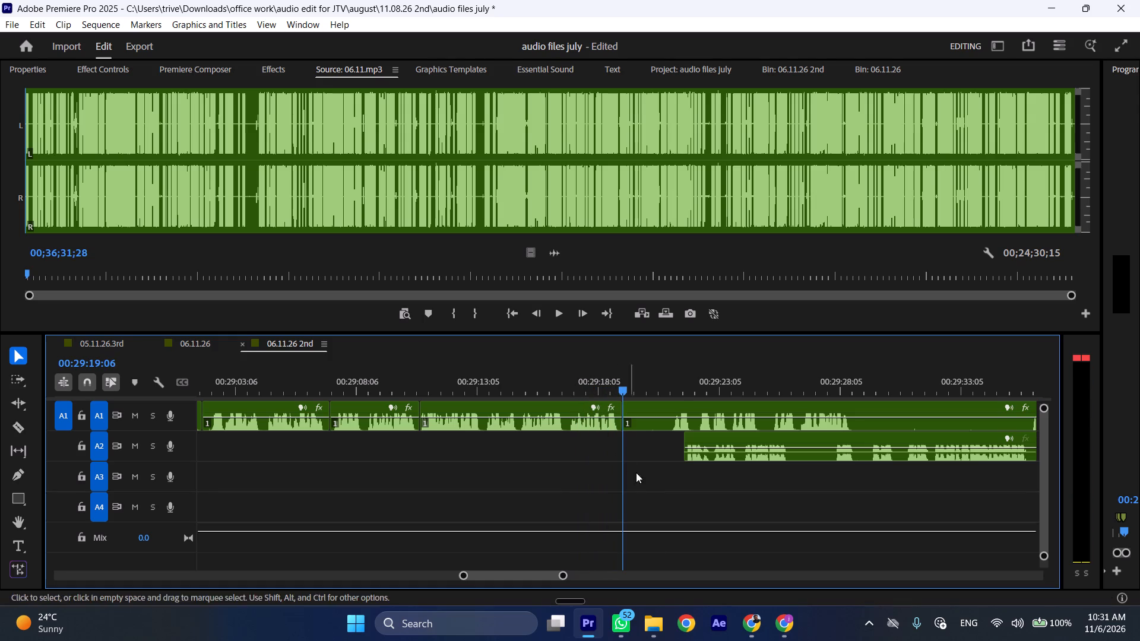
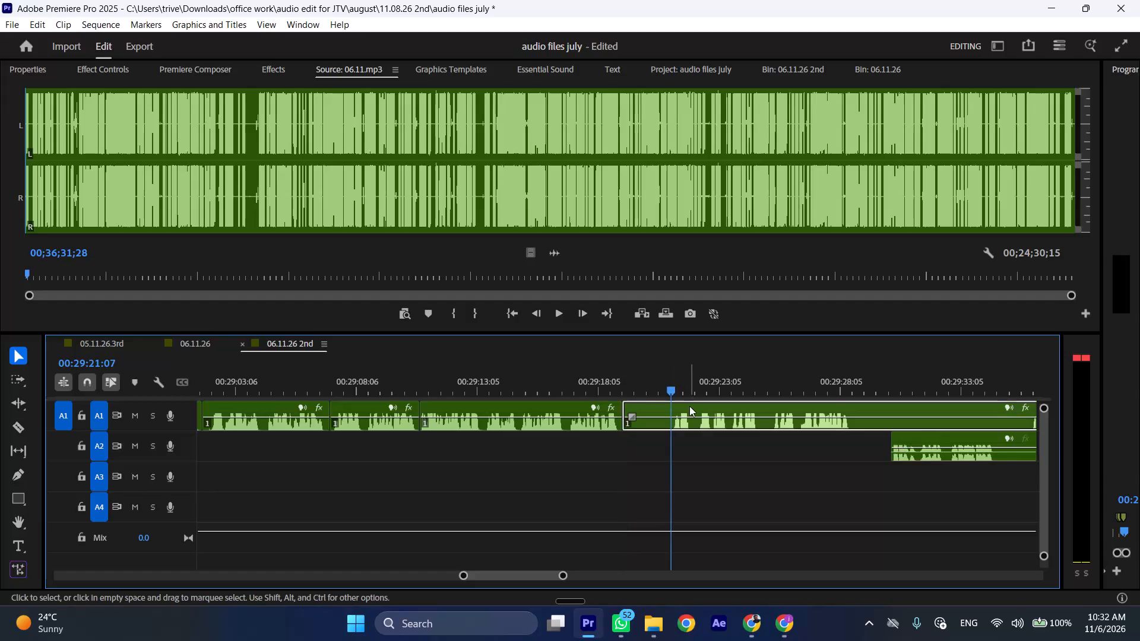
# Remove the A1 pause from 00:29:19:06 to 00:29:21:07, closing the gap.
pyautogui.hotkey('shift', 'c')
pyautogui.hotkey('ctrl', 'shift', 'd')
# Play A1 on at faster speed and cut out its pause from 00:29:21:18 to about 00:29:23:05, closing the gap.
pyautogui.press('space')
pyautogui.write('l')
pyautogui.scroll(-5, 691, 409)
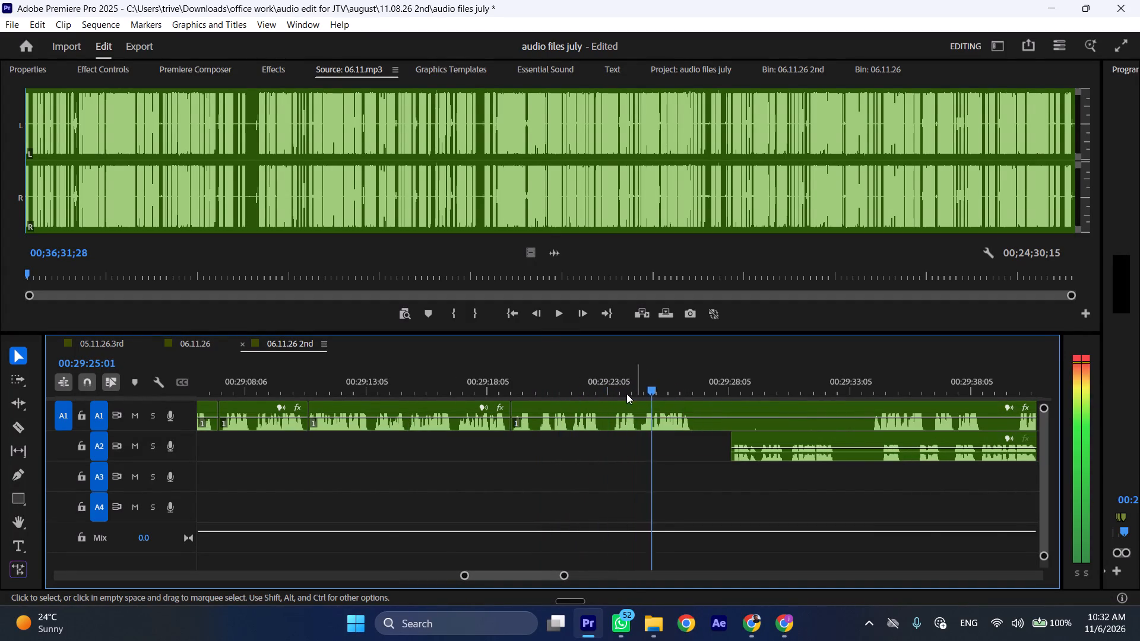
pyautogui.click(575, 386)
pyautogui.hotkey('shift', 'c')
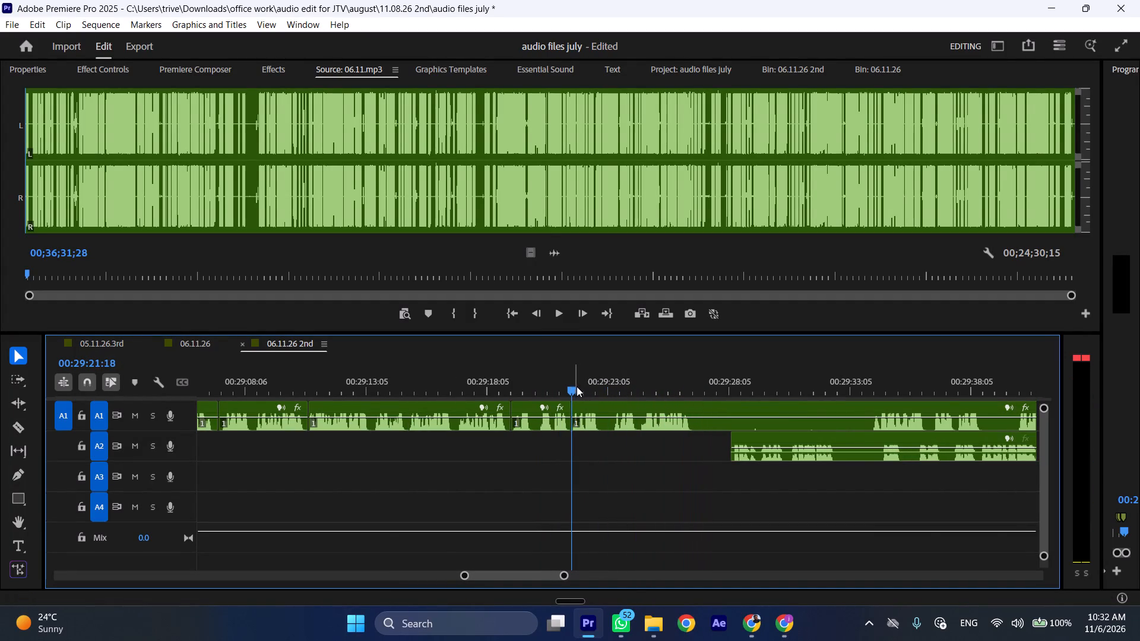
pyautogui.press('space')
pyautogui.moveTo(603, 388); pyautogui.dragTo(611, 390)
pyautogui.click(625, 412)
pyautogui.hotkey('shift', 'c')
pyautogui.hotkey('ctrl', 'shift', 'd')
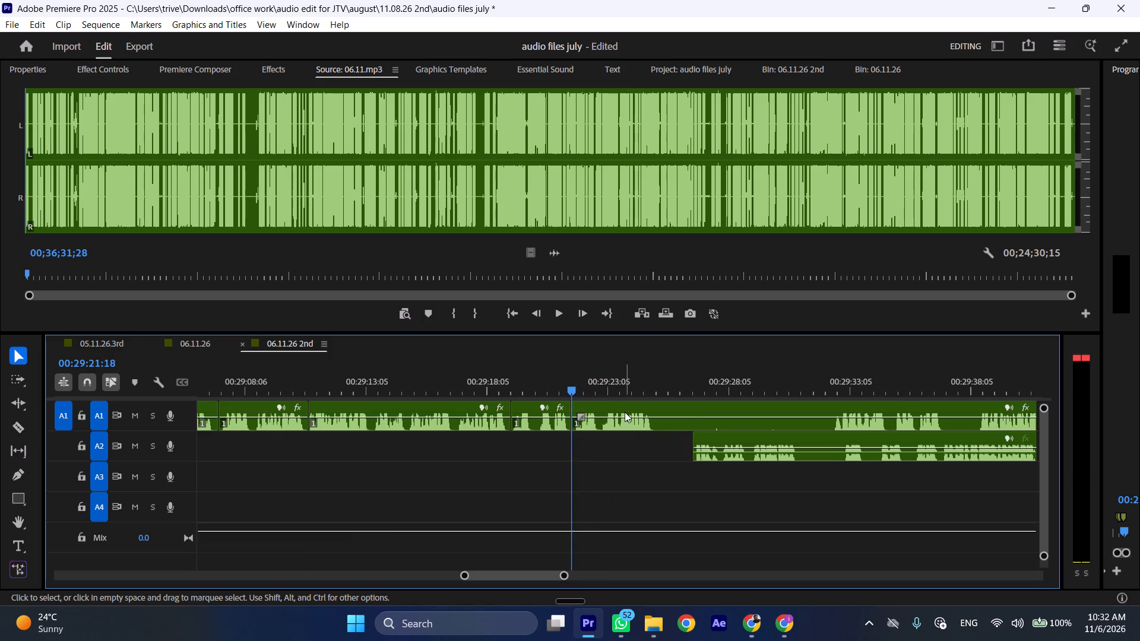
# Play A1 on from 00:29:21:18 at faster speed, split it at 00:29:25:06 and move the A2 clip to start there.
pyautogui.press('space')
pyautogui.write('l')
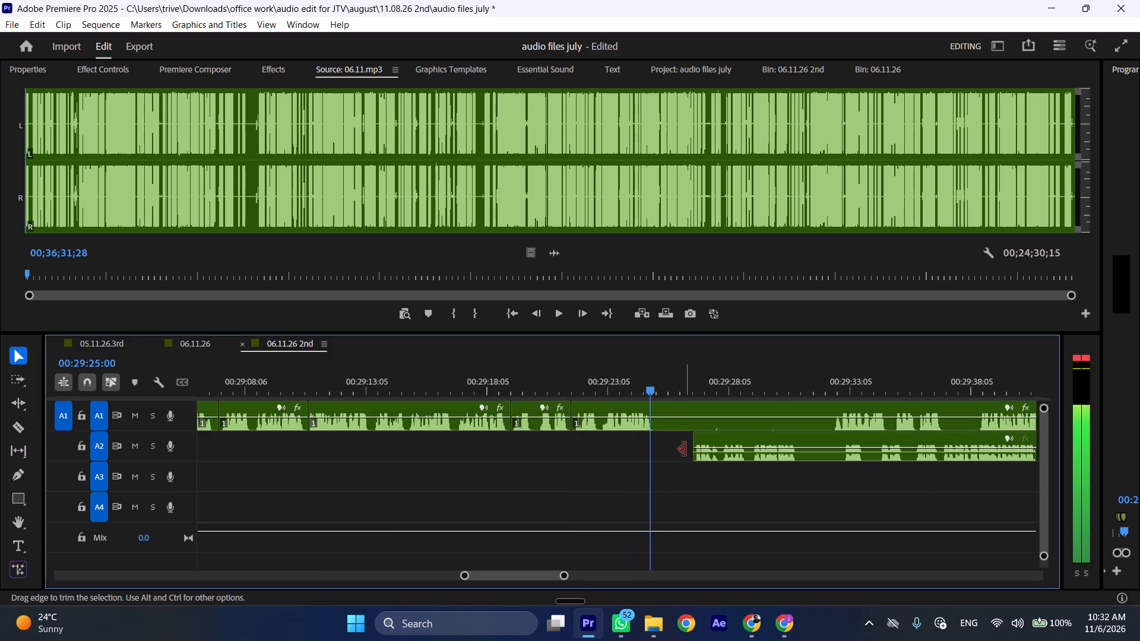
pyautogui.press('space')
pyautogui.hotkey('shift', 'c')
pyautogui.moveTo(723, 443); pyautogui.dragTo(689, 443)
pyautogui.scroll(-6, 689, 442)
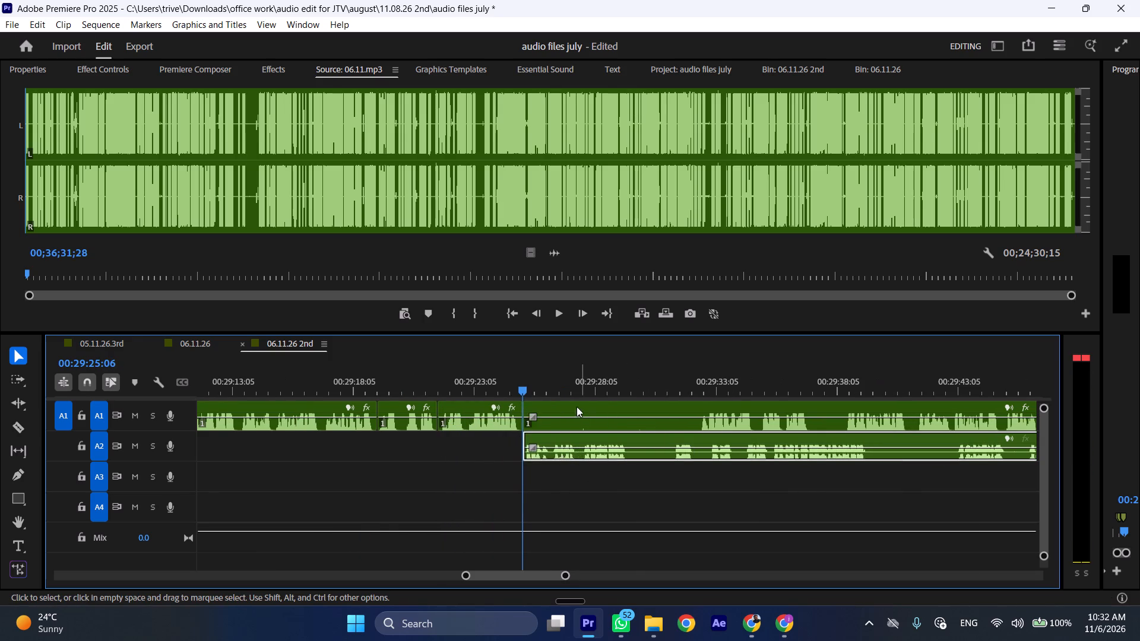
# Move the rest of A1 to start at about 00:29:30, then play A2 at faster speed and split it at 00:29:29:15.
pyautogui.moveTo(577, 407); pyautogui.dragTo(699, 408)
pyautogui.press('space')
pyautogui.press('l')
pyautogui.scroll(-5, 683, 415)
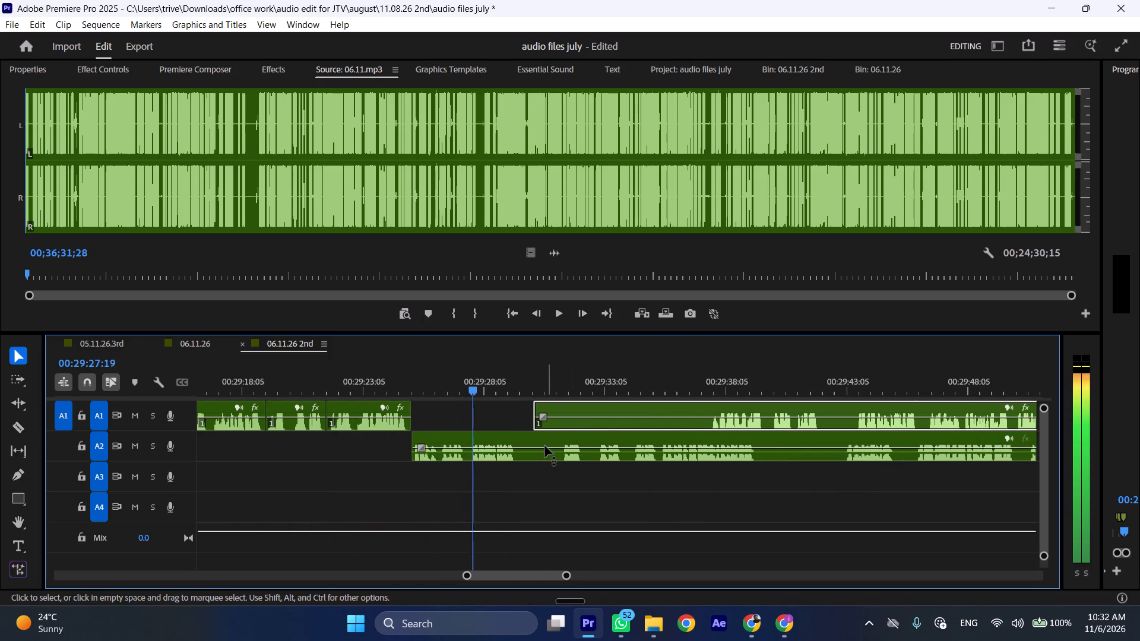
pyautogui.press('space')
pyautogui.click(537, 452)
pyautogui.hotkey('shift', 'c')
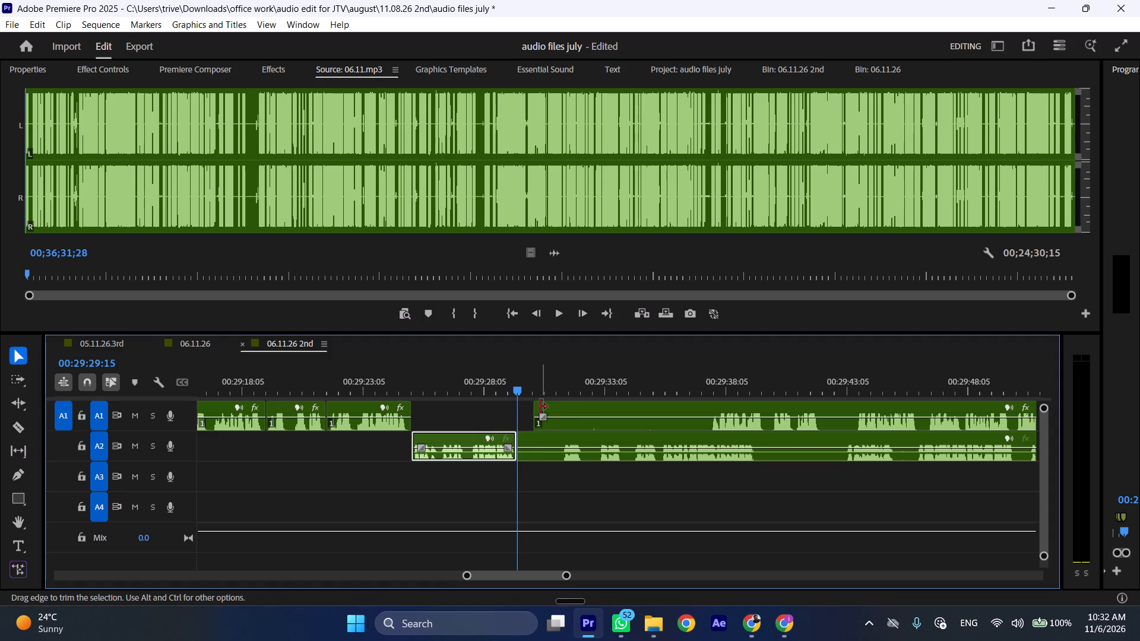
# Trim the silence off the start of the remaining A1 clip and move it to start at 00:29:29:15.
pyautogui.moveTo(544, 405); pyautogui.dragTo(714, 411)
pyautogui.moveTo(750, 408); pyautogui.dragTo(571, 421)
# Move the rest of A2 to start at about 00:29:36, then play A1 at faster speed and split it at 00:29:34:14.
pyautogui.moveTo(555, 439); pyautogui.dragTo(714, 439)
pyautogui.press('space')
pyautogui.press('l')
pyautogui.scroll(-5, 667, 448)
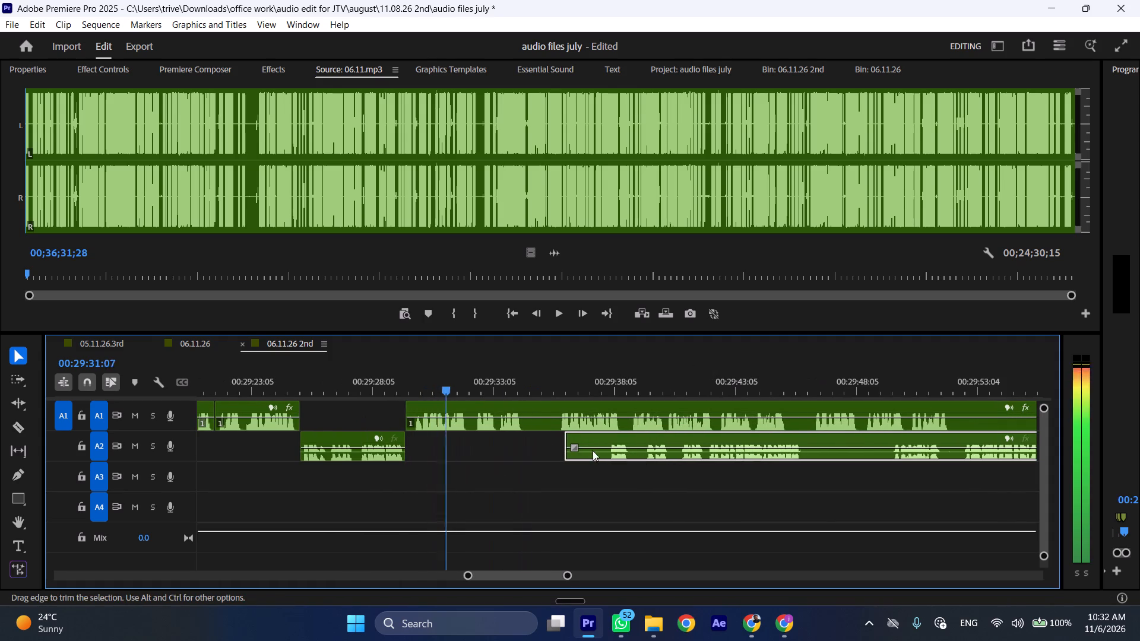
pyautogui.press('space')
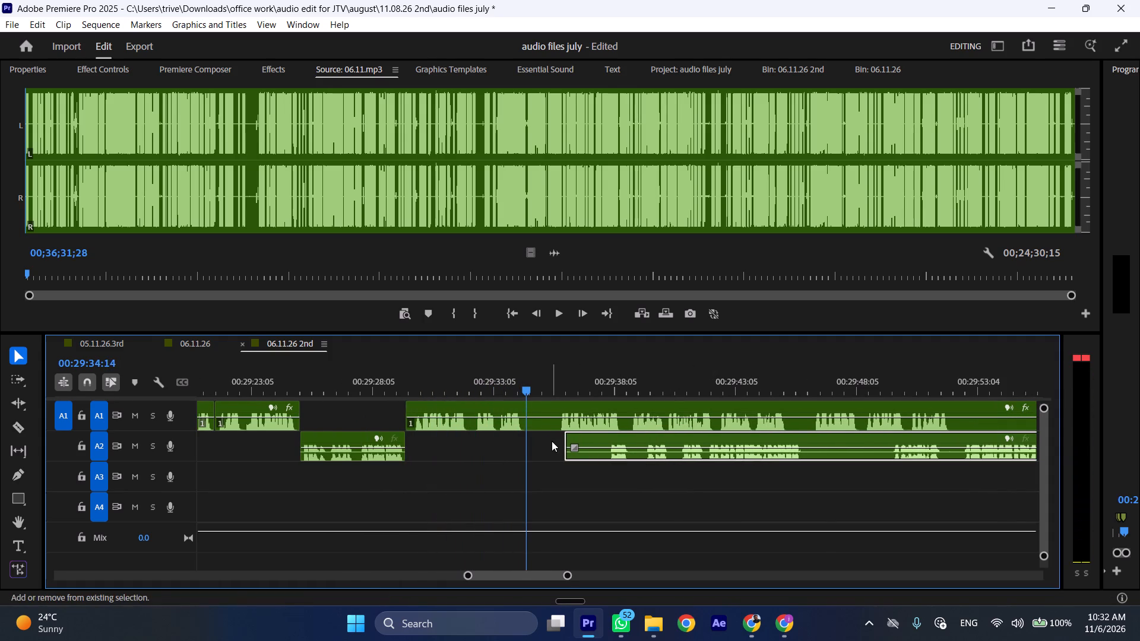
pyautogui.hotkey('shift', 'c')
# Trim the silence off the start of the remaining A2 clip and move it to start at 00:29:34:14.
pyautogui.moveTo(571, 436); pyautogui.dragTo(613, 440)
pyautogui.moveTo(660, 438); pyautogui.dragTo(578, 437)
# Move the rest of A1 to about 00:29:46, play A2, and remove its part from 00:29:34:14 to about 00:29:38:18, closing the gap.
pyautogui.moveTo(558, 404); pyautogui.dragTo(832, 406)
pyautogui.press('space')
pyautogui.press('l')
pyautogui.scroll(-5, 683, 461)
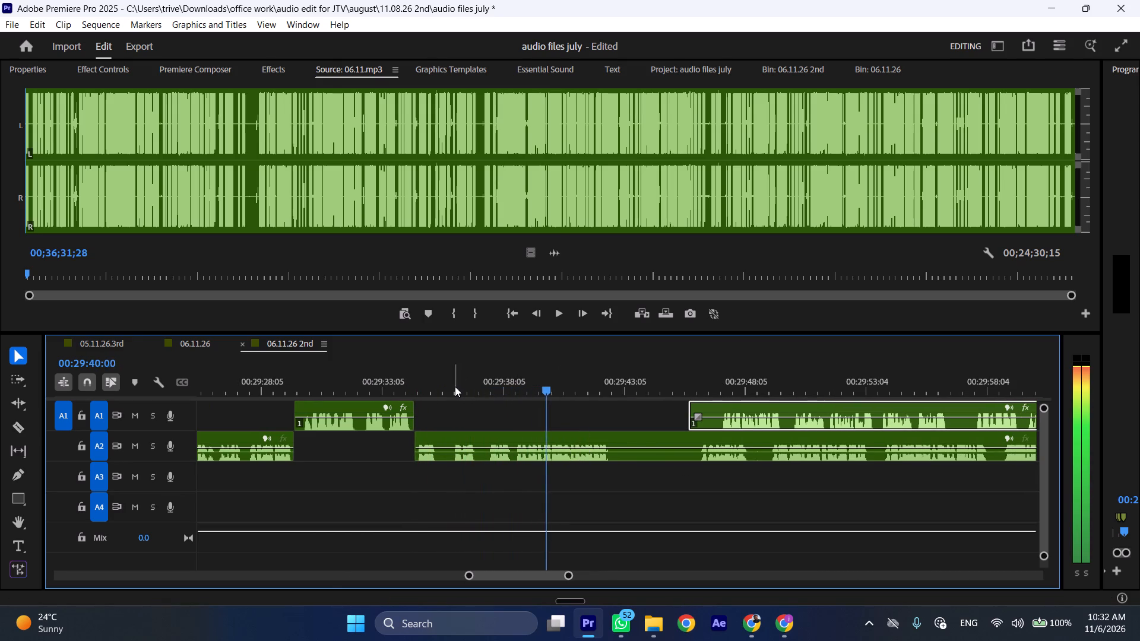
pyautogui.moveTo(506, 383); pyautogui.dragTo(516, 385)
pyautogui.click(530, 446)
pyautogui.hotkey('shift', 'c')
pyautogui.hotkey('ctrl', 'shift', 'd')
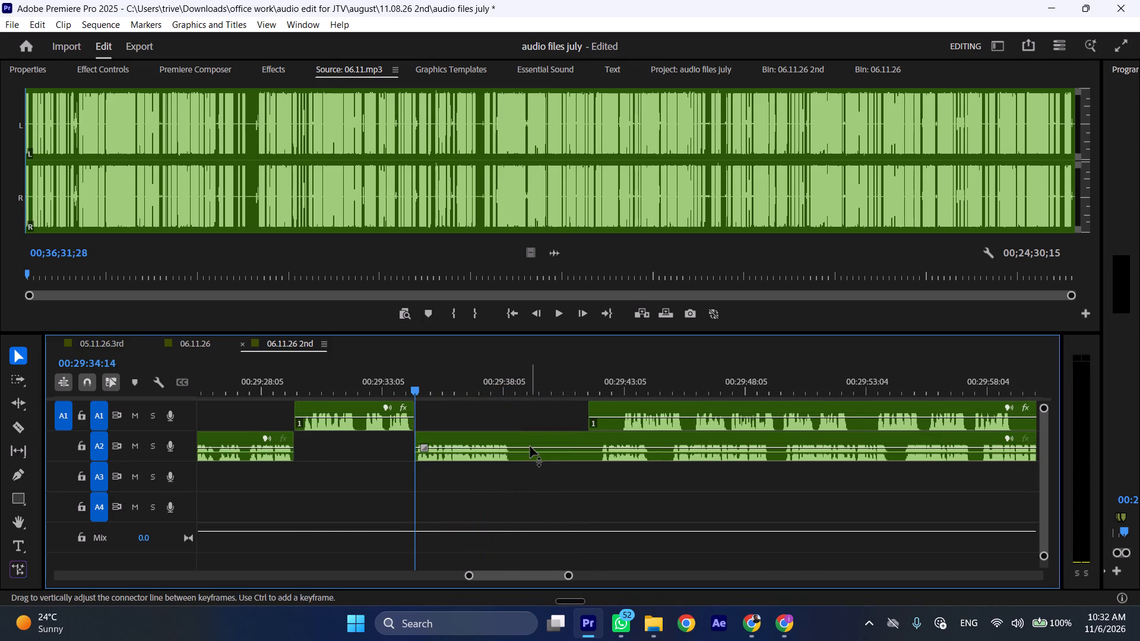
# Play A2 on from 00:29:34:14 at faster speed and split it at 00:29:38:14, in the pause after the speech.
pyautogui.press('space')
pyautogui.press('l')
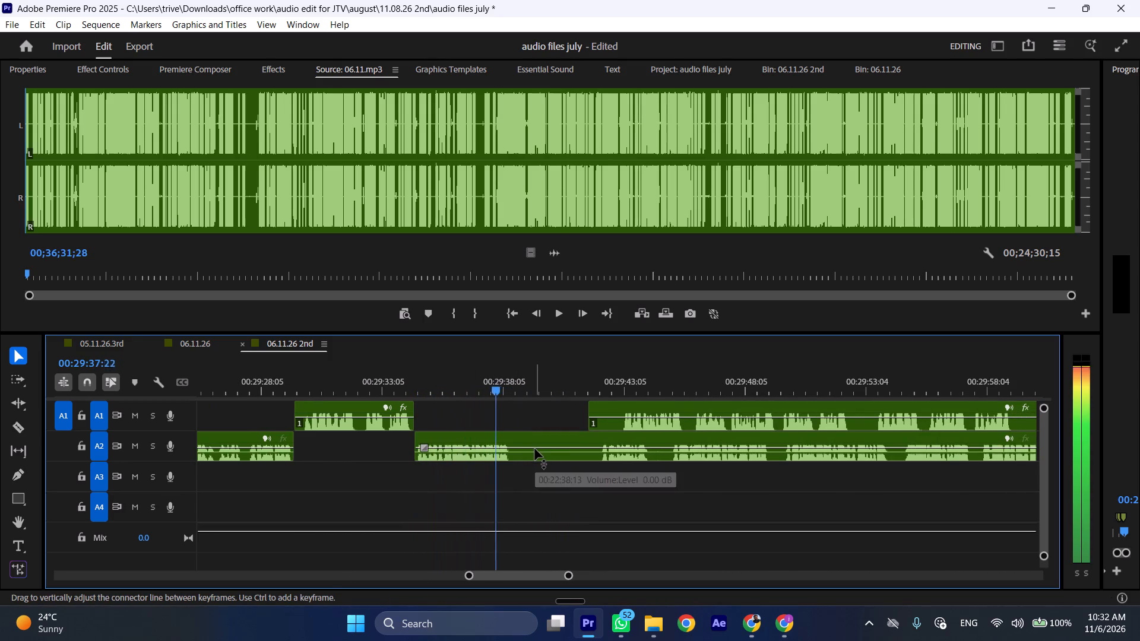
pyautogui.press('space')
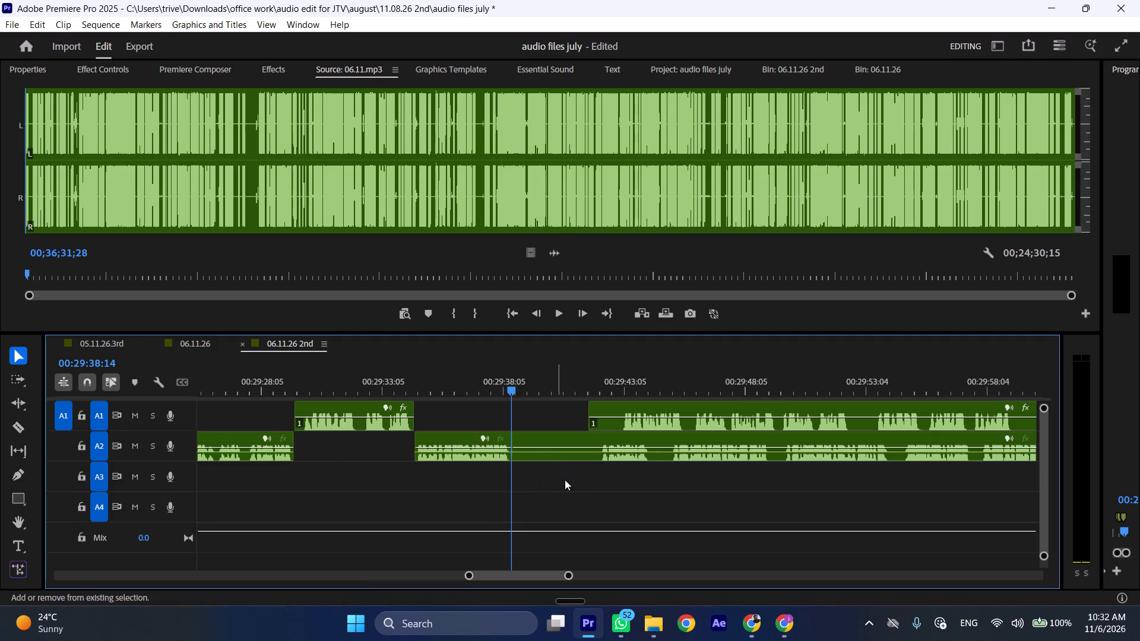
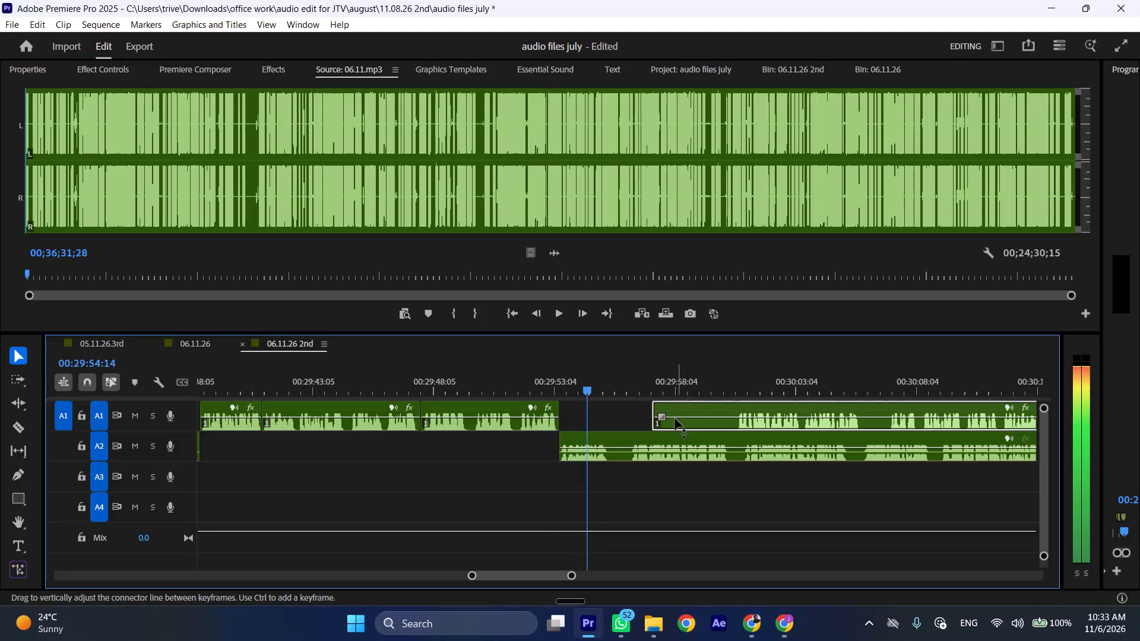
# Play A2 up to the pause after its first short speech segment and split the clip there, at 00:29:55:19.
pyautogui.press('space')
pyautogui.click(650, 442)
pyautogui.hotkey('shift', 'c')
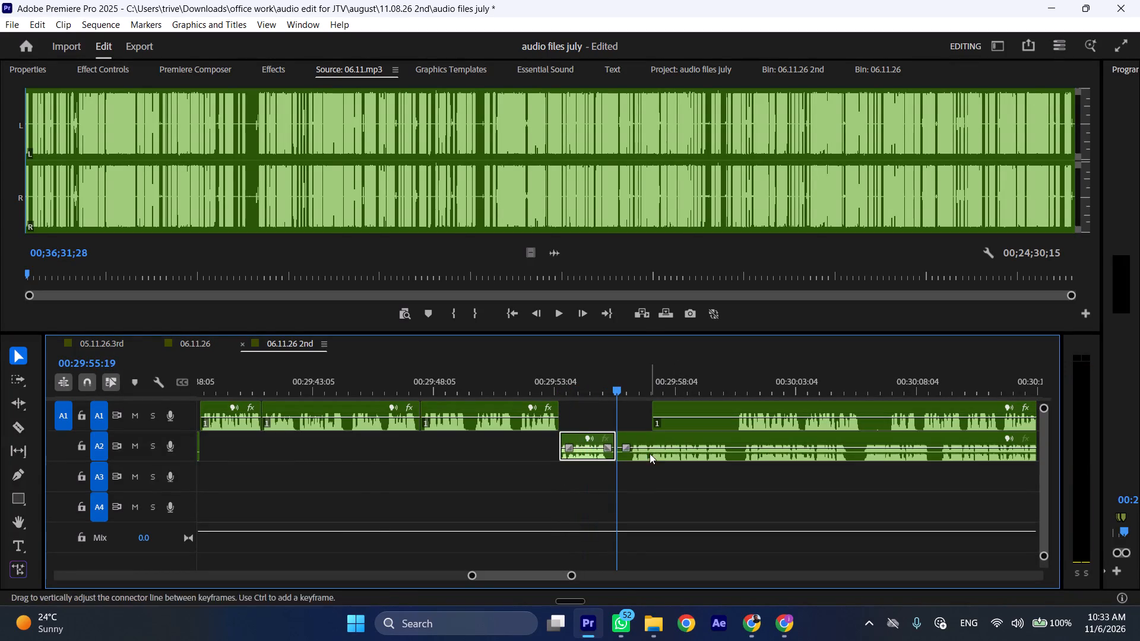
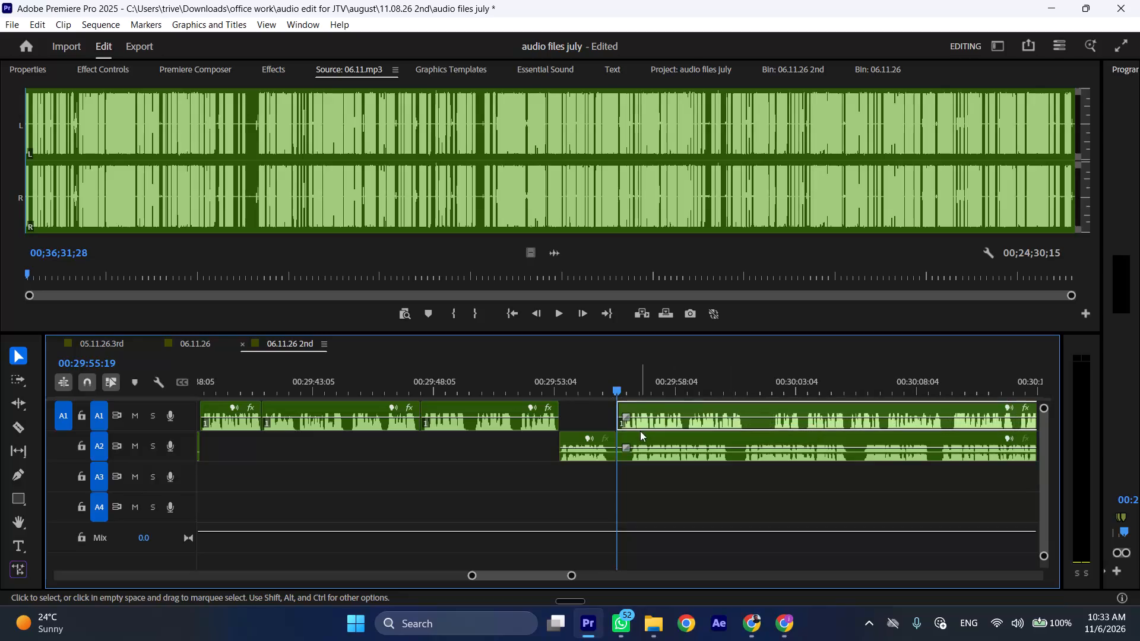
# Split A1 after its next speech segment at 00:30:01:04 and move the A2 remainder to start there.
pyautogui.moveTo(645, 434); pyautogui.dragTo(779, 434)
pyautogui.press('space')
pyautogui.press('l')
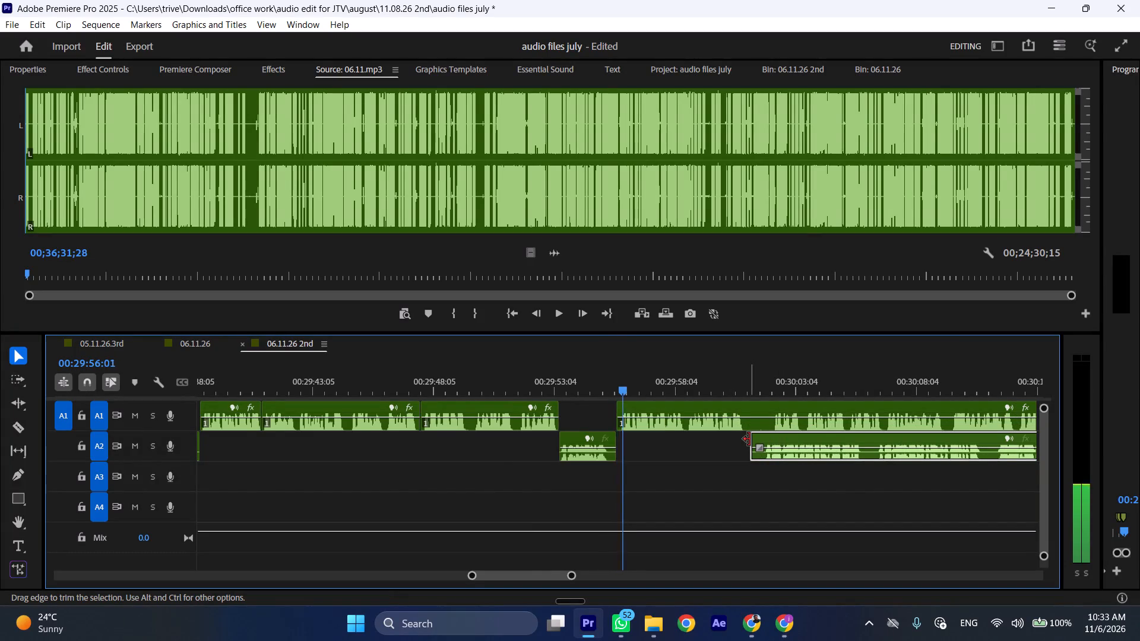
pyautogui.scroll(-5, 747, 445)
pyautogui.moveTo(661, 438); pyautogui.dragTo(710, 439)
pyautogui.moveTo(692, 441); pyautogui.dragTo(703, 441)
pyautogui.press('space')
pyautogui.hotkey('shift', 'c')
pyautogui.moveTo(729, 439); pyautogui.dragTo(669, 444)
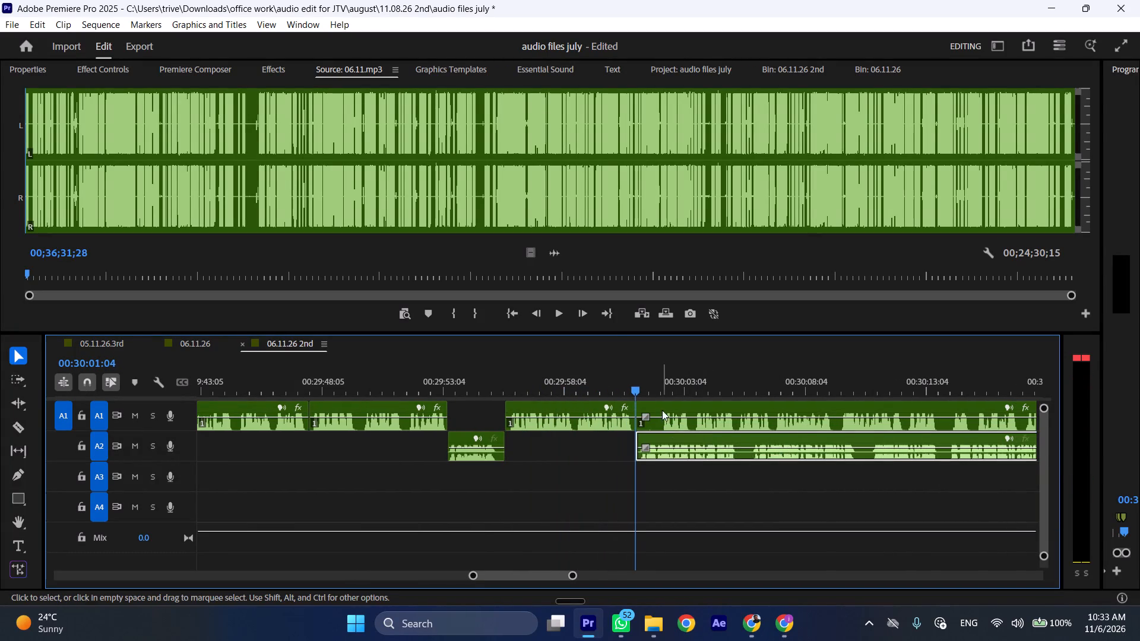
# Shift the A1 remainder later to start at about 00:30:18, leaving A2's speech playing alone.
pyautogui.moveTo(665, 409); pyautogui.dragTo(973, 412)
pyautogui.press('space')
pyautogui.press('l')
pyautogui.scroll(-10, 804, 480)
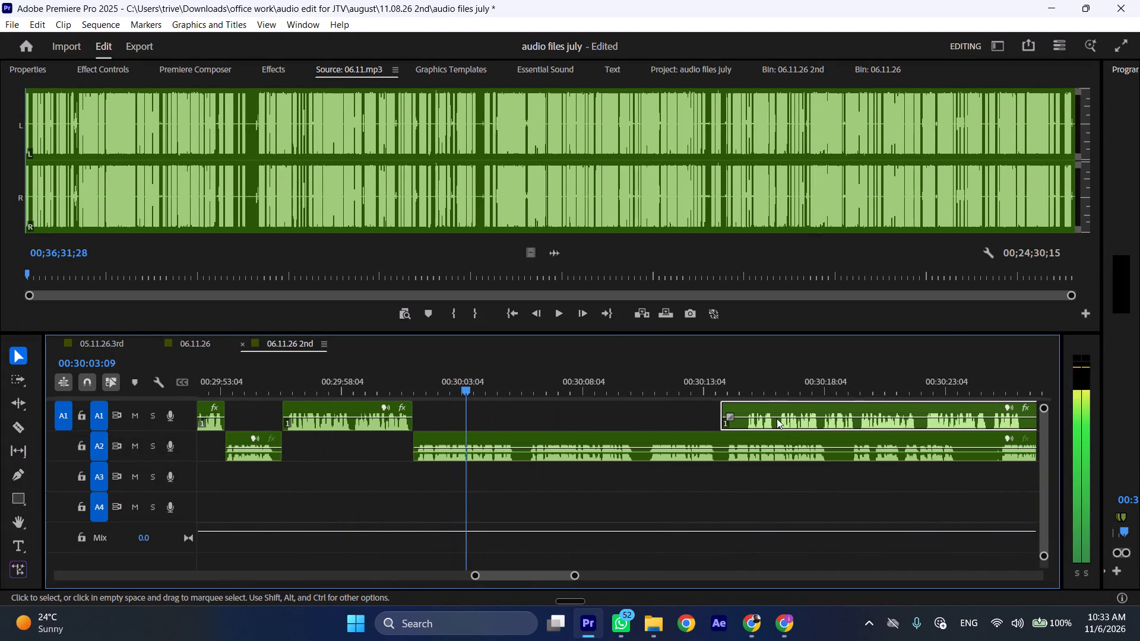
pyautogui.moveTo(744, 408); pyautogui.dragTo(846, 408)
pyautogui.press('space')
pyautogui.press('space')
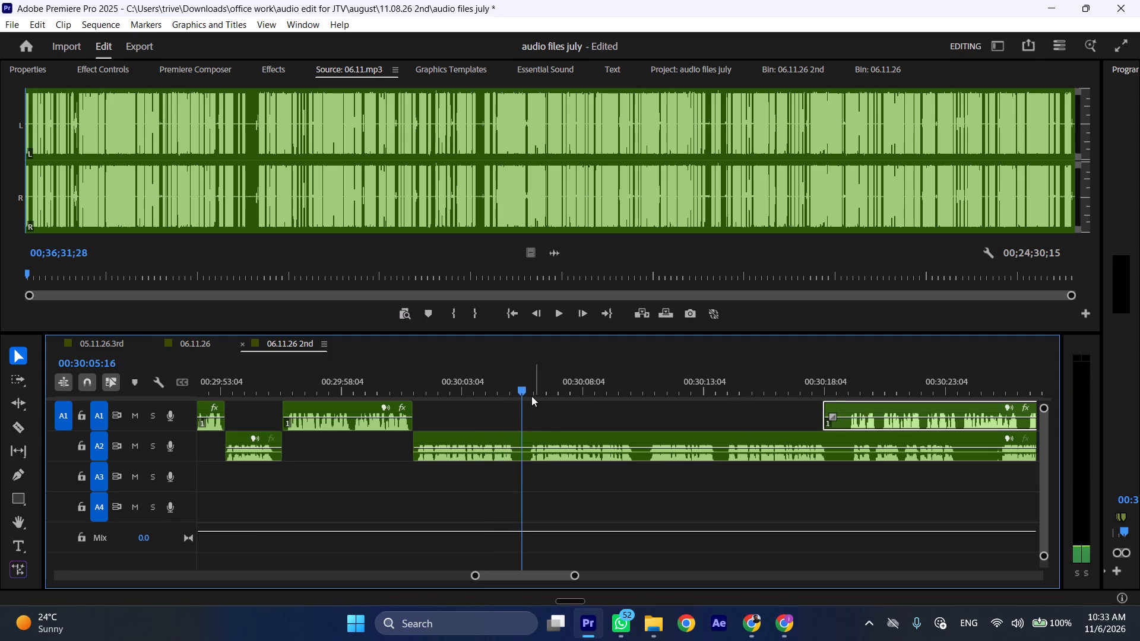
# Split A2 at the pause near 00:30:06 and ripple delete the speech segment between 00:30:01:04 and that cut.
pyautogui.press('space')
pyautogui.click(553, 440)
pyautogui.hotkey('shift', 'c')
pyautogui.hotkey('ctrl', 'shift', 'd')
# Play A2 through its next speech segment and ripple delete the pause after it, joining the pieces at 00:30:05:13.
pyautogui.press('space')
pyautogui.press('l')
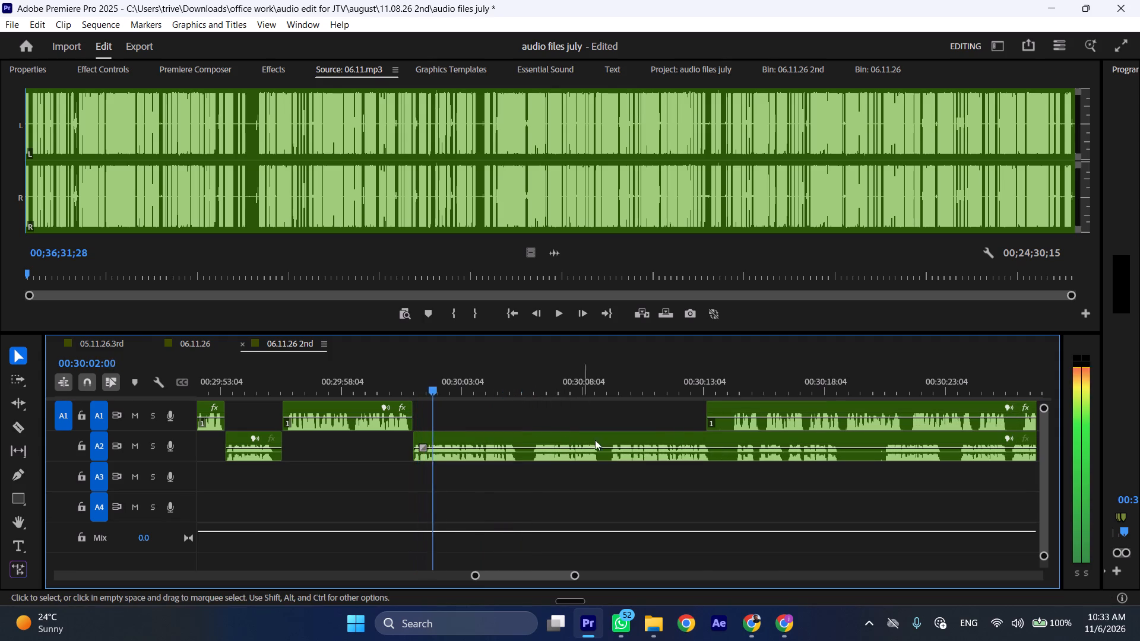
pyautogui.moveTo(702, 407); pyautogui.dragTo(726, 408)
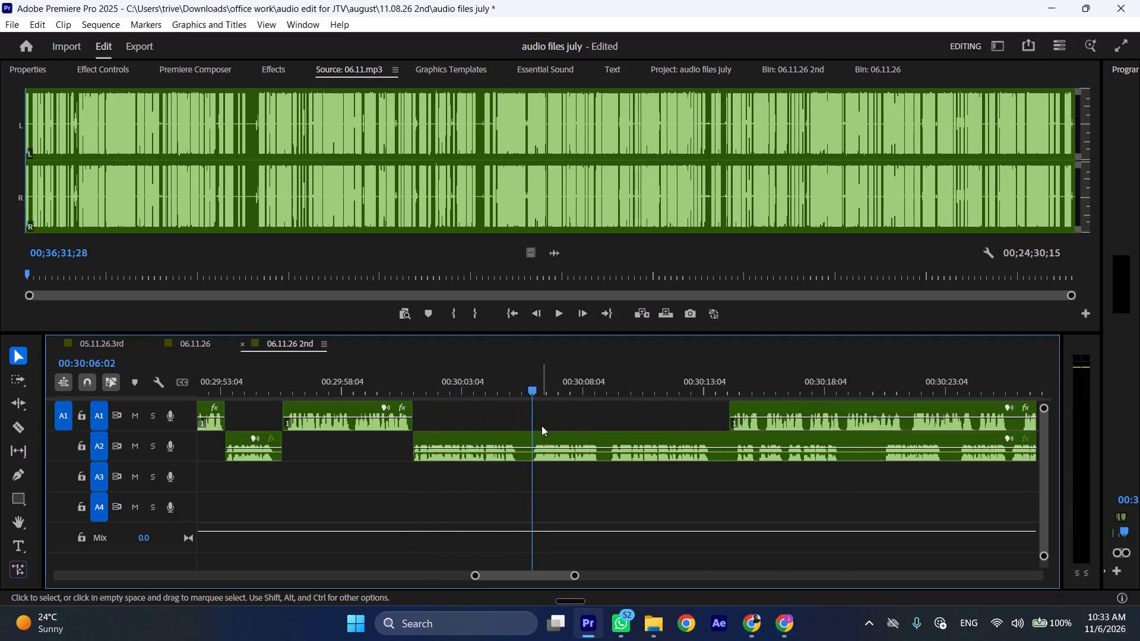
pyautogui.moveTo(521, 390); pyautogui.dragTo(534, 390)
pyautogui.hotkey('shift', 'c')
pyautogui.click(549, 439)
pyautogui.hotkey('shift', 'c')
pyautogui.hotkey('ctrl', 'shift', 'd')
# Split A2 around the next pause, near 00:30:08, and ripple delete that pause.
pyautogui.moveTo(584, 386); pyautogui.dragTo(590, 386)
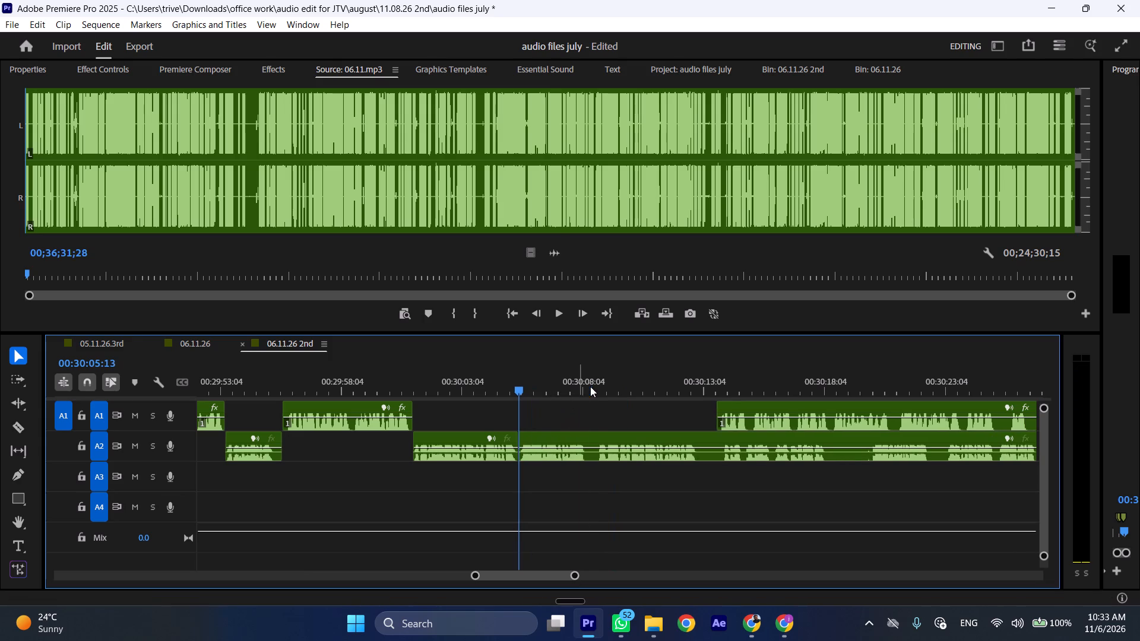
pyautogui.moveTo(590, 386); pyautogui.dragTo(600, 389)
pyautogui.hotkey('shift', 'c')
pyautogui.click(619, 453)
pyautogui.hotkey('shift', 'c')
pyautogui.hotkey('ctrl', 'shift', 'd')
# Play on through A2 and shift the A1 remainder later to start at about 00:30:19, clear of A2's speech.
pyautogui.press('space')
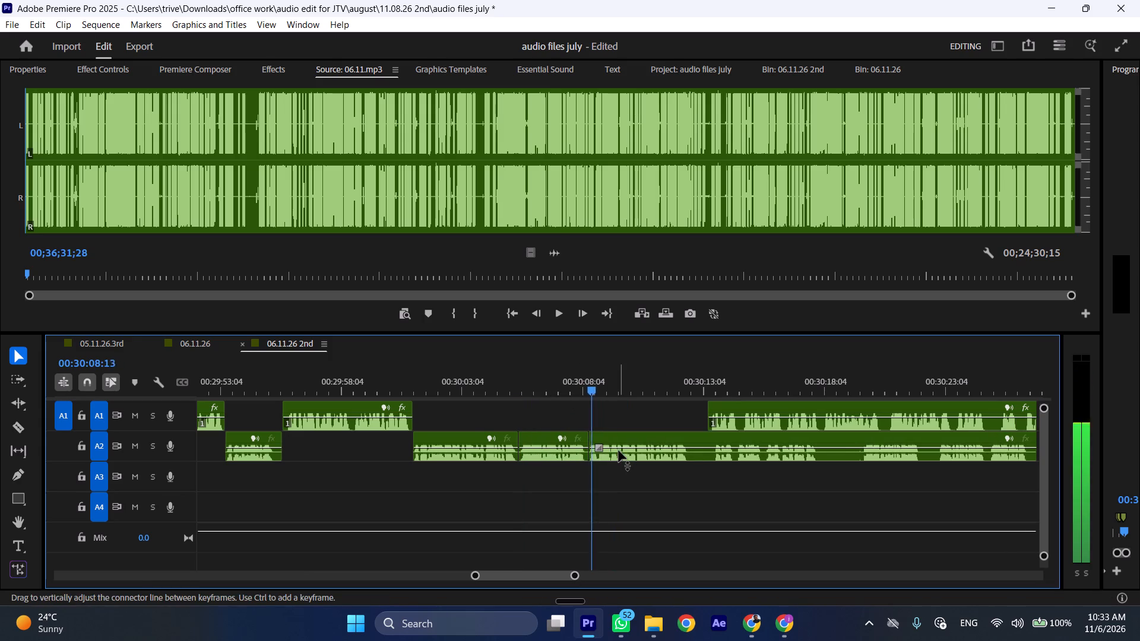
pyautogui.press('l')
pyautogui.scroll(-6, 621, 455)
pyautogui.moveTo(605, 400); pyautogui.dragTo(722, 407)
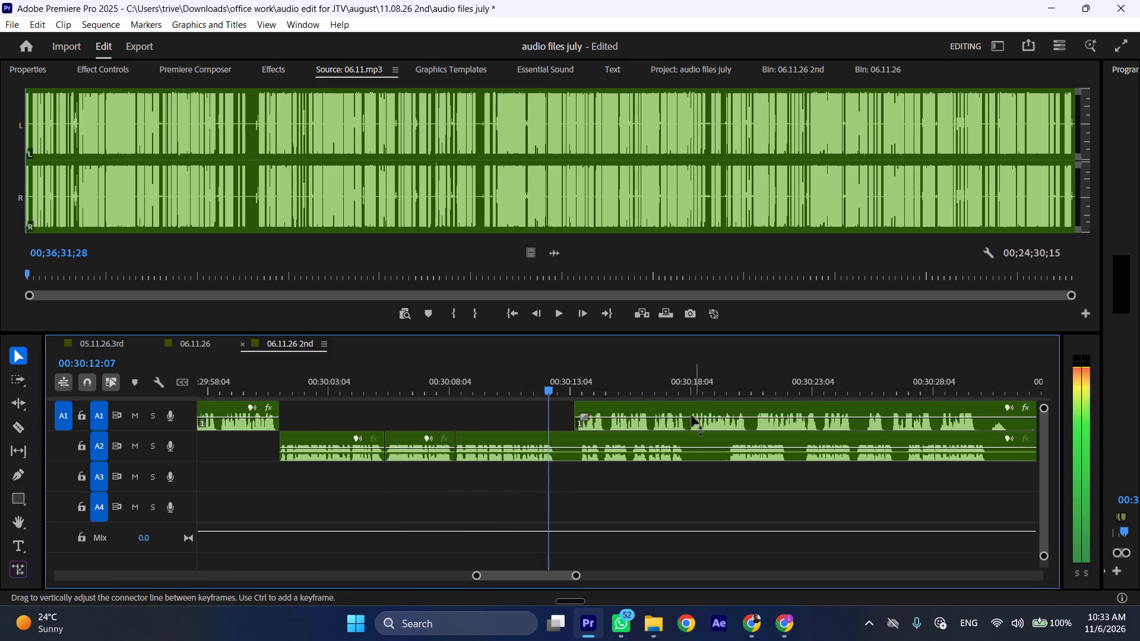
pyautogui.moveTo(642, 407); pyautogui.dragTo(799, 407)
# Split A2 around the following pause and ripple delete it, joining the pieces at 00:30:12:20.
pyautogui.moveTo(563, 386); pyautogui.dragTo(579, 386)
pyautogui.hotkey('shift', 'c')
pyautogui.click(603, 448)
pyautogui.hotkey('shift', 'c')
pyautogui.hotkey('ctrl', 'shift', 'd')
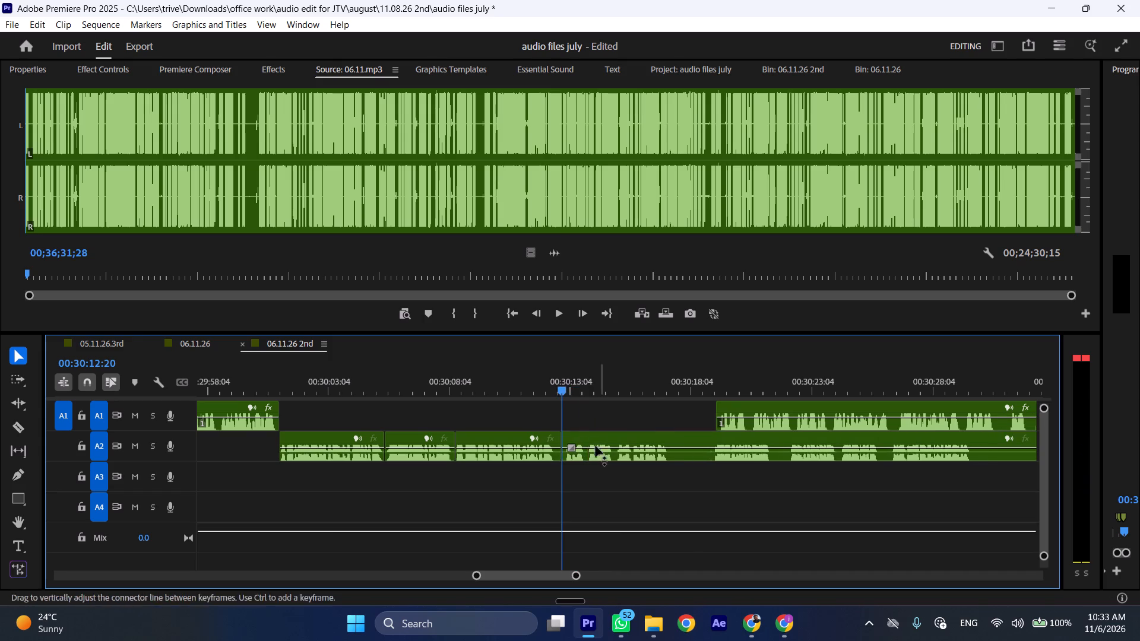
# Go back to 00:30:11:11, just before the latest A2 cut, to check the join.
pyautogui.click(530, 380)
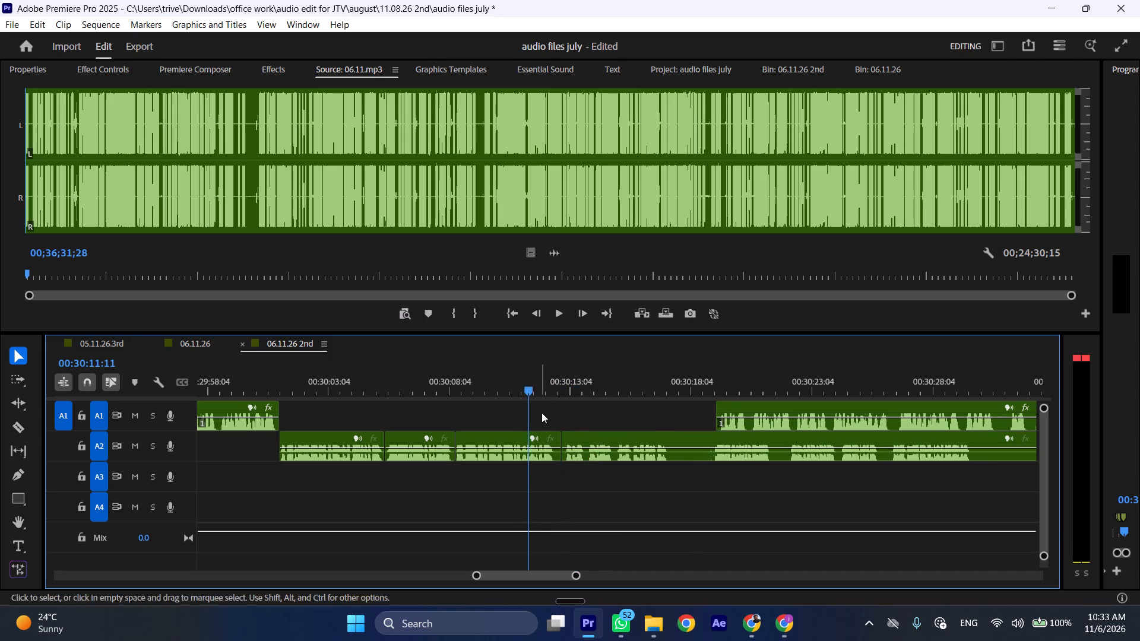
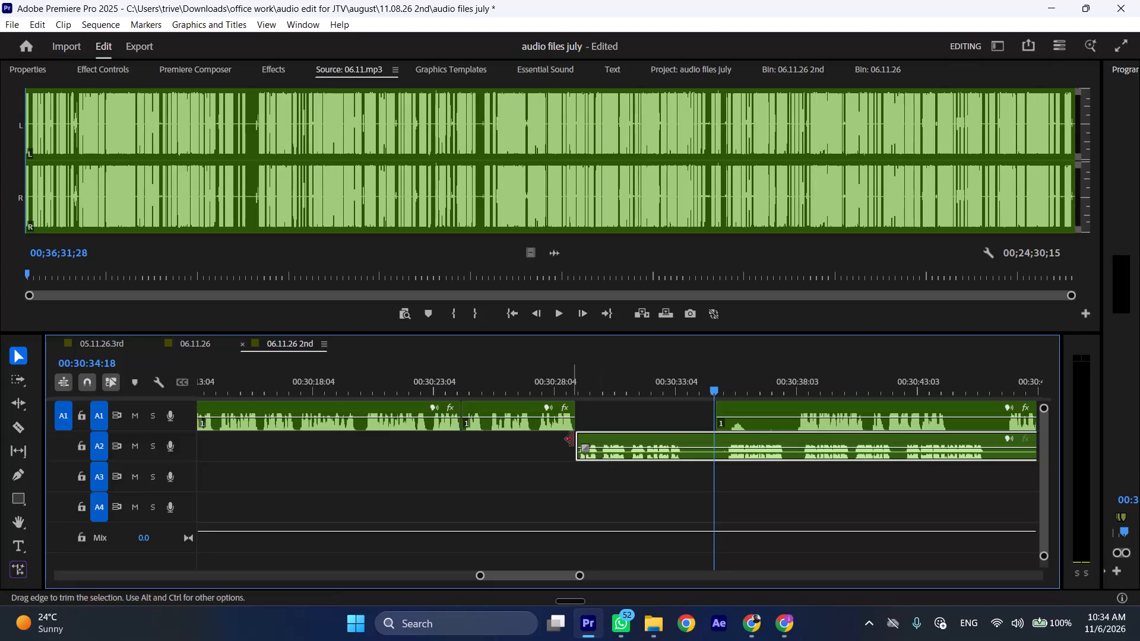
# Shift A2 later to about 00:30:40, then split A1 at 00:30:38:01 and ripple delete the quiet piece before its speech.
pyautogui.moveTo(595, 440); pyautogui.dragTo(867, 445)
pyautogui.click(790, 395)
pyautogui.click(815, 411)
pyautogui.hotkey('shift', 'c')
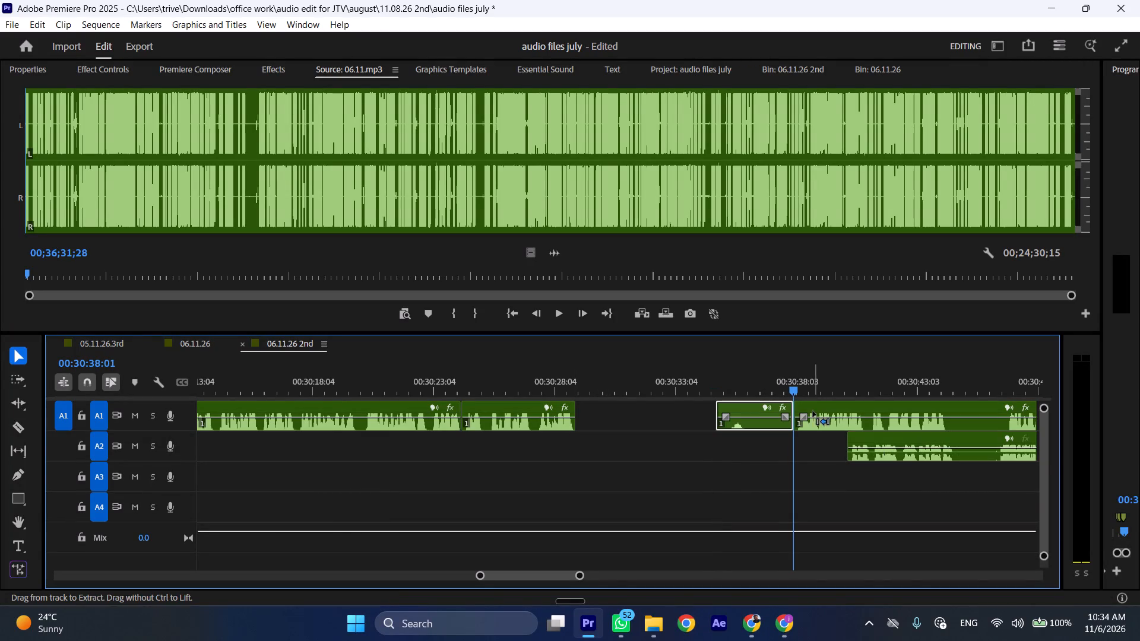
pyautogui.hotkey('ctrl', 'shift', 'd')
# Move the remaining A1 clip earlier so it butts against the end of the preceding A1 clip at about 00:30:29.
pyautogui.moveTo(795, 405); pyautogui.dragTo(670, 405)
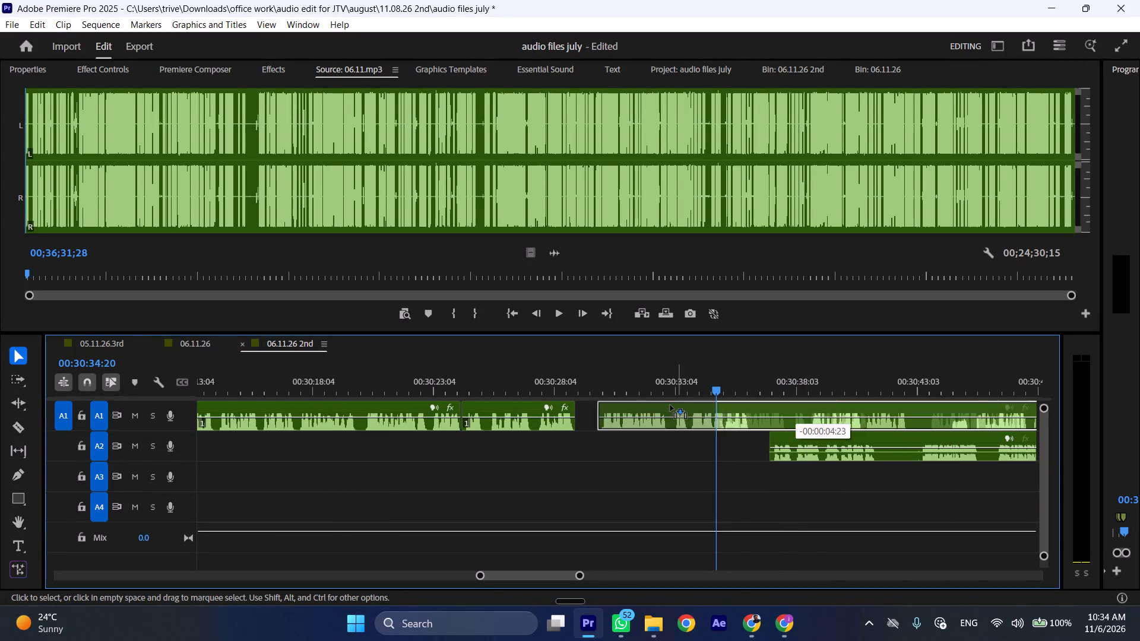
pyautogui.moveTo(670, 405); pyautogui.dragTo(655, 405)
# Play A1 on from the new join and split it after this speech segment, at 00:30:35:10.
pyautogui.click(579, 388)
pyautogui.press('space')
pyautogui.write('k')
pyautogui.write('ll')
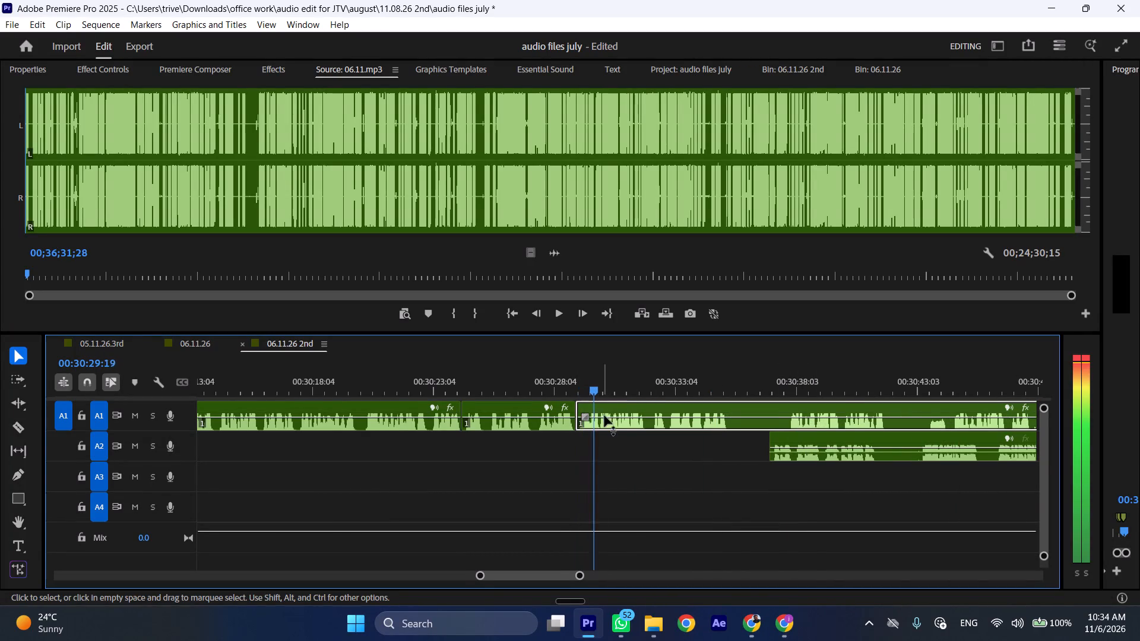
pyautogui.scroll(-6, 605, 424)
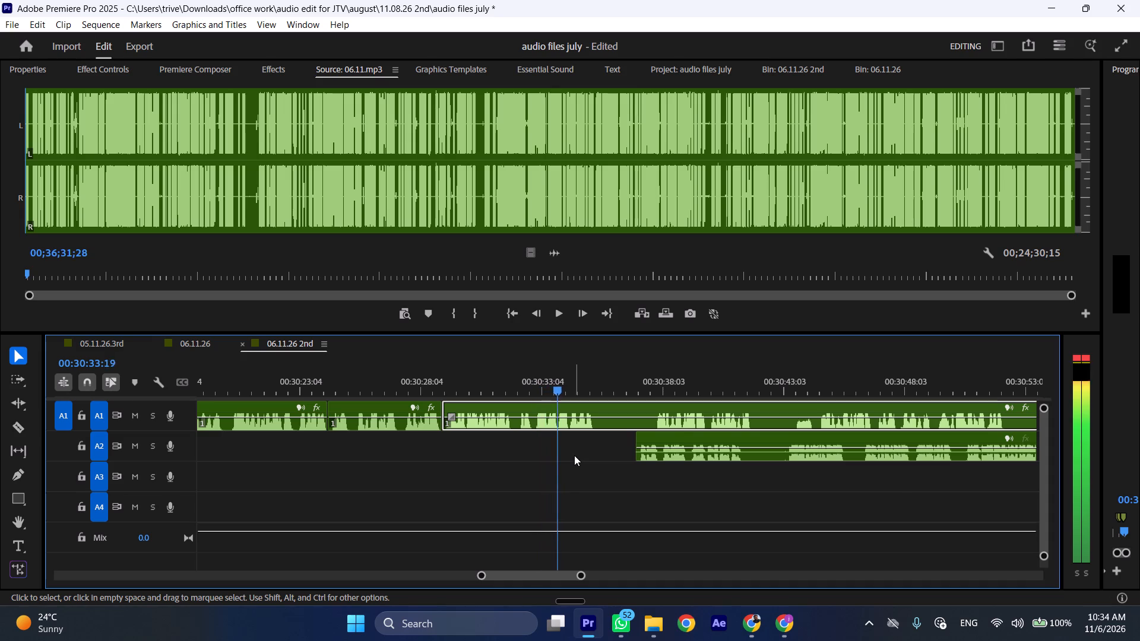
pyautogui.press('space')
pyautogui.write('C')
# Move A2 to start at the 00:30:35:10 cut and shift the A1 remainder later to about 00:30:42.
pyautogui.moveTo(660, 439); pyautogui.dragTo(626, 439)
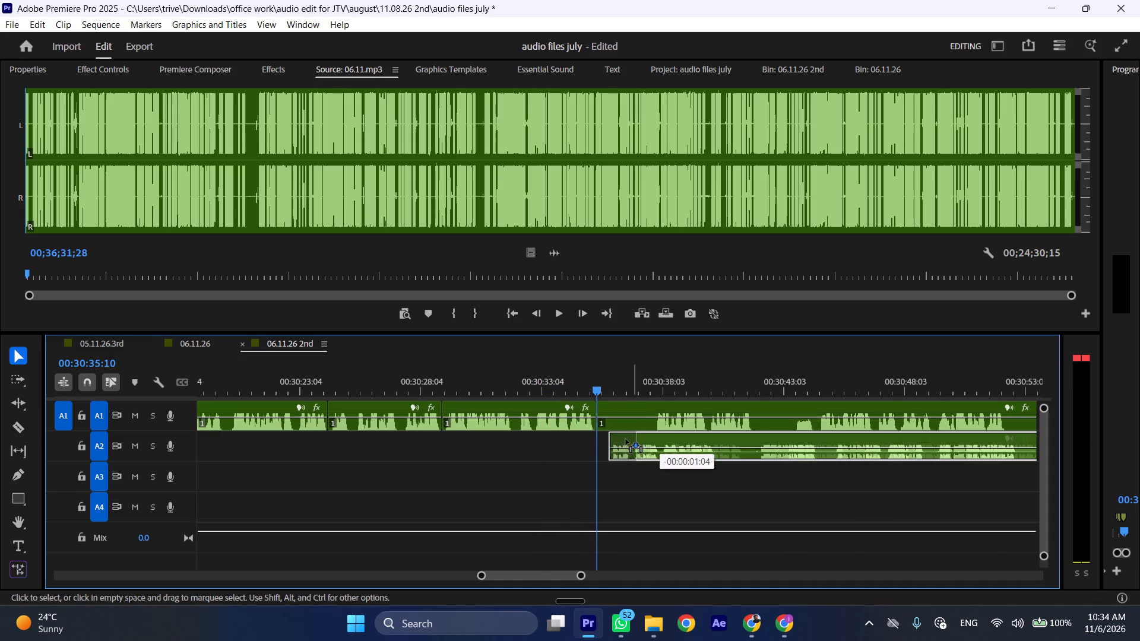
pyautogui.moveTo(626, 439); pyautogui.dragTo(625, 439)
pyautogui.moveTo(625, 407); pyautogui.dragTo(783, 412)
# Split A2 at 00:30:39:21, where its first speech segment ends and the pause begins.
pyautogui.click(707, 382)
pyautogui.hotkey('shift', 'c')
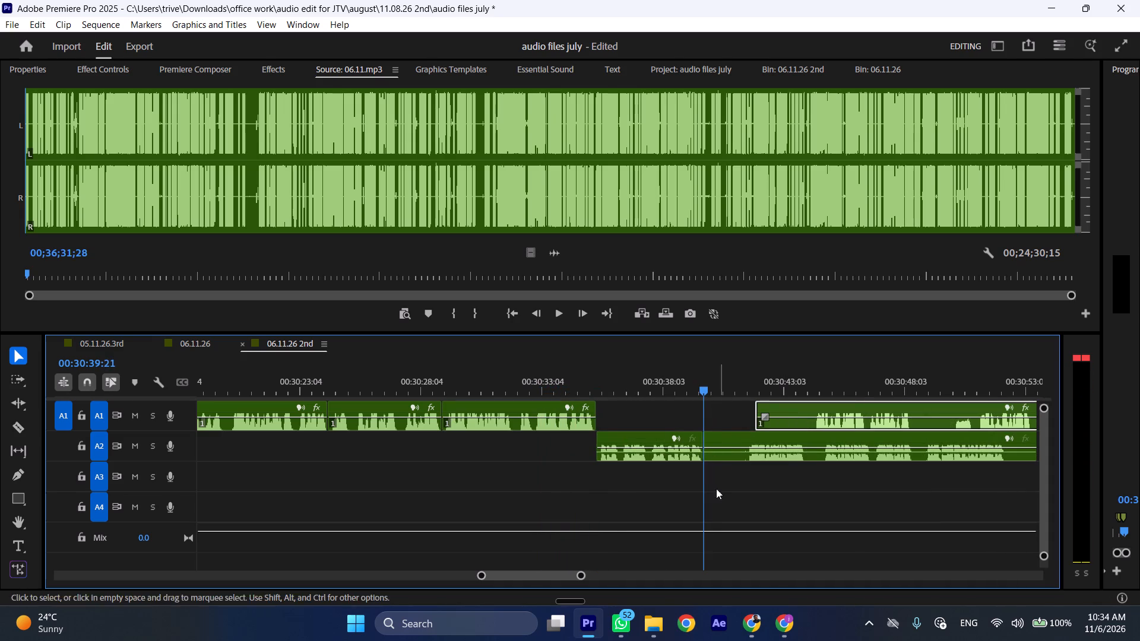
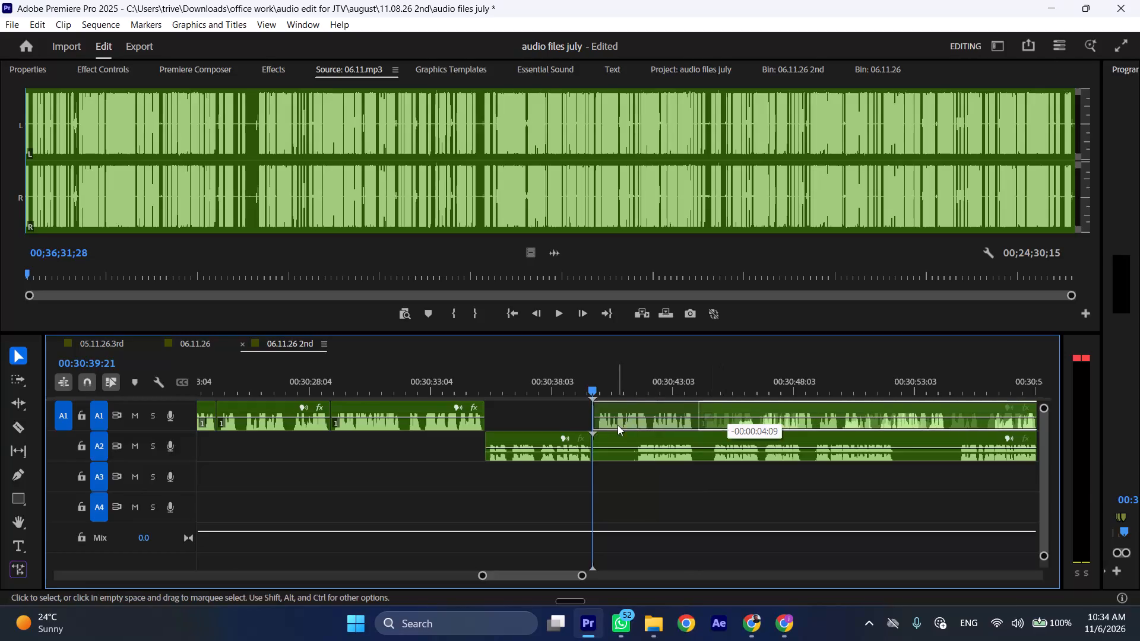
# Move the A2 remainder later to about 00:30:45 and split A1 at 00:30:44:04, where its speech segment ends.
pyautogui.moveTo(626, 442); pyautogui.dragTo(765, 442)
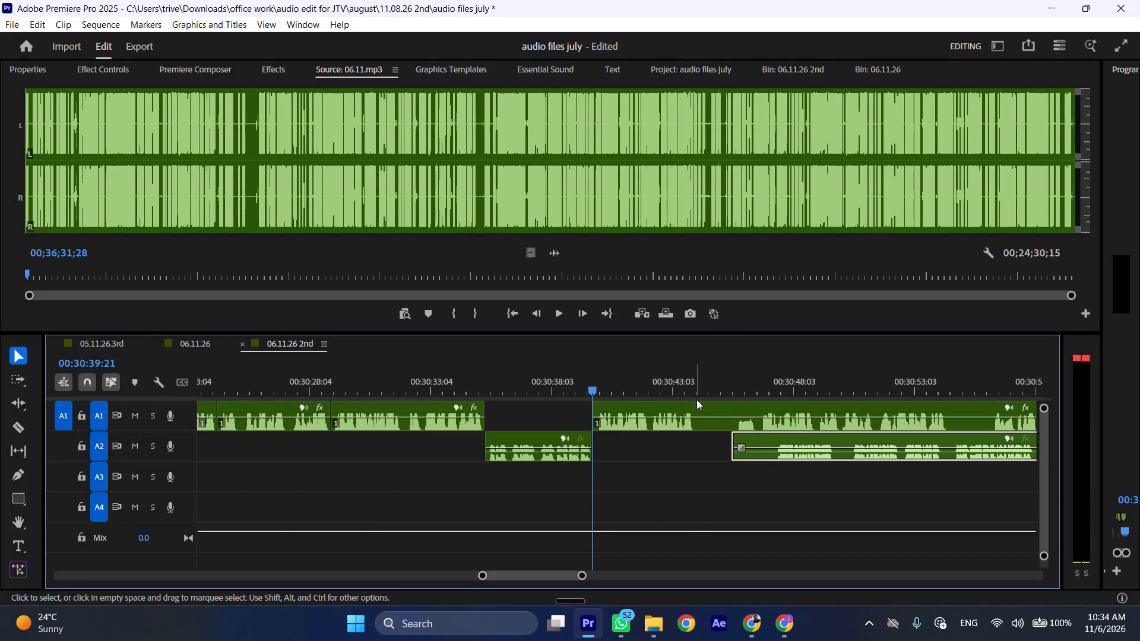
pyautogui.click(699, 391)
pyautogui.hotkey('shift', 'c')
# Start the A2 remainder, its leading pause trimmed off, at the 00:30:44:04 cut and shift the A1 remainder later to about 00:30:52.
pyautogui.moveTo(733, 436); pyautogui.dragTo(771, 440)
pyautogui.moveTo(793, 440); pyautogui.dragTo(726, 440)
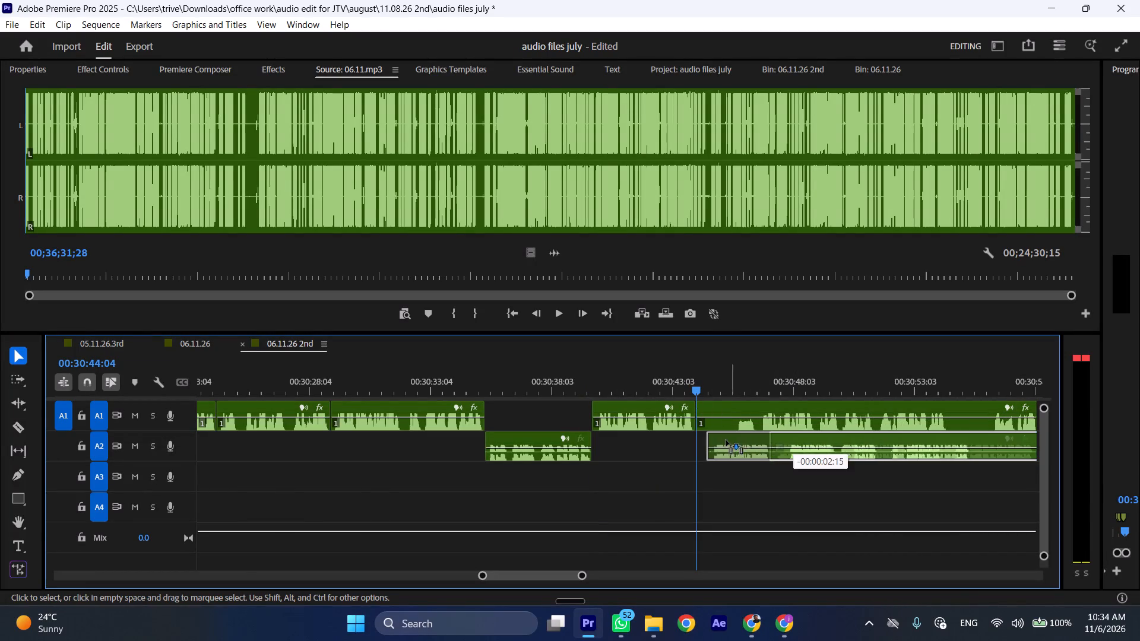
pyautogui.moveTo(726, 440); pyautogui.dragTo(722, 440)
pyautogui.moveTo(716, 408); pyautogui.dragTo(914, 409)
# Play the sequence from just before the 00:30:39:21 cut to check the new A2-to-A1 join and the following speech.
pyautogui.click(577, 381)
pyautogui.press('space')
pyautogui.press('l')
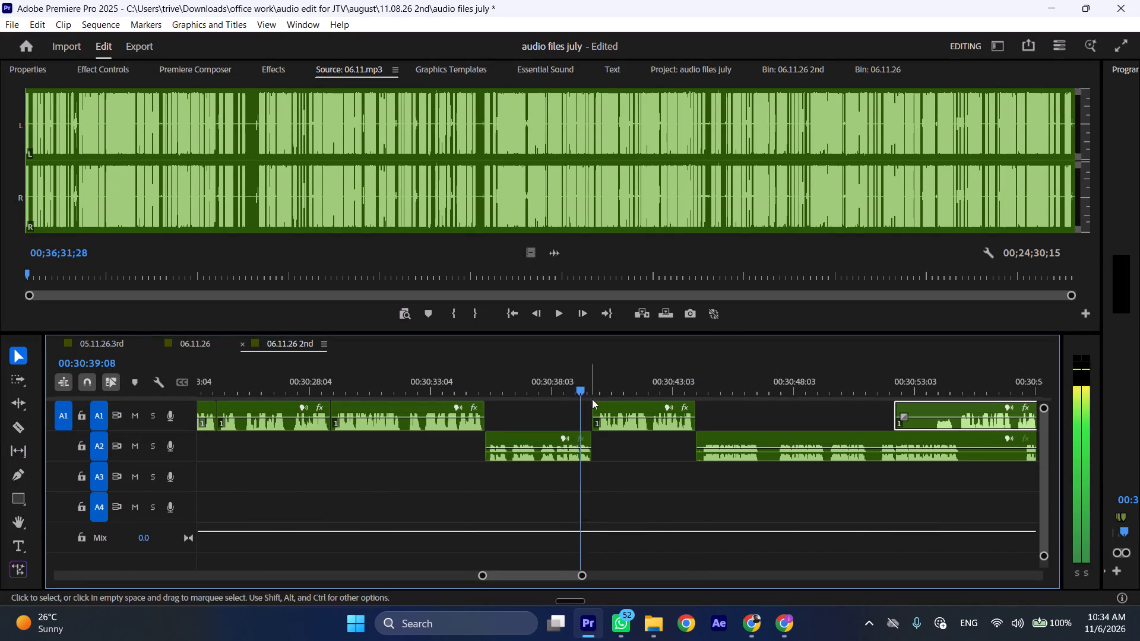
pyautogui.scroll(-6, 597, 414)
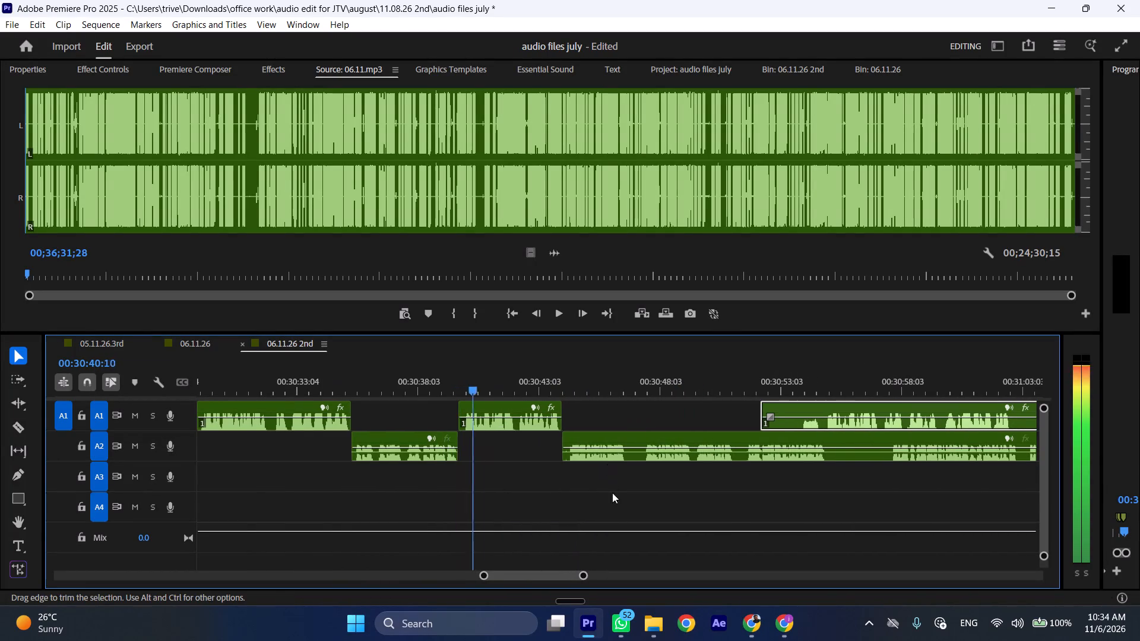
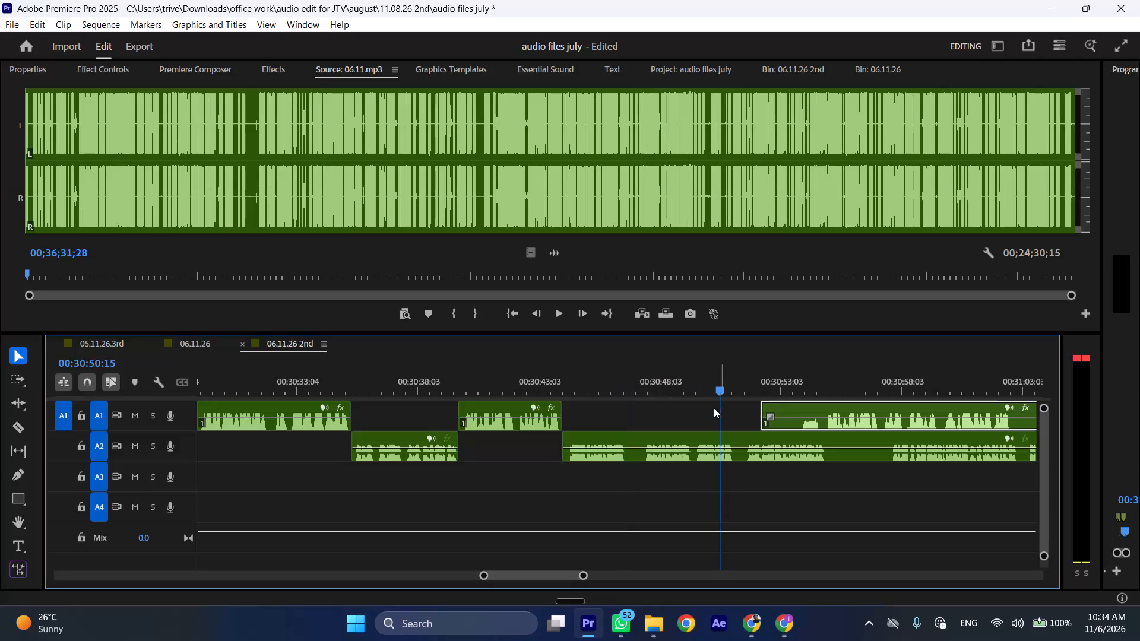
# Split A2 at 00:30:46:22, where the first speech segment after the 00:30:44:04 cut ends.
pyautogui.moveTo(694, 404); pyautogui.dragTo(635, 402)
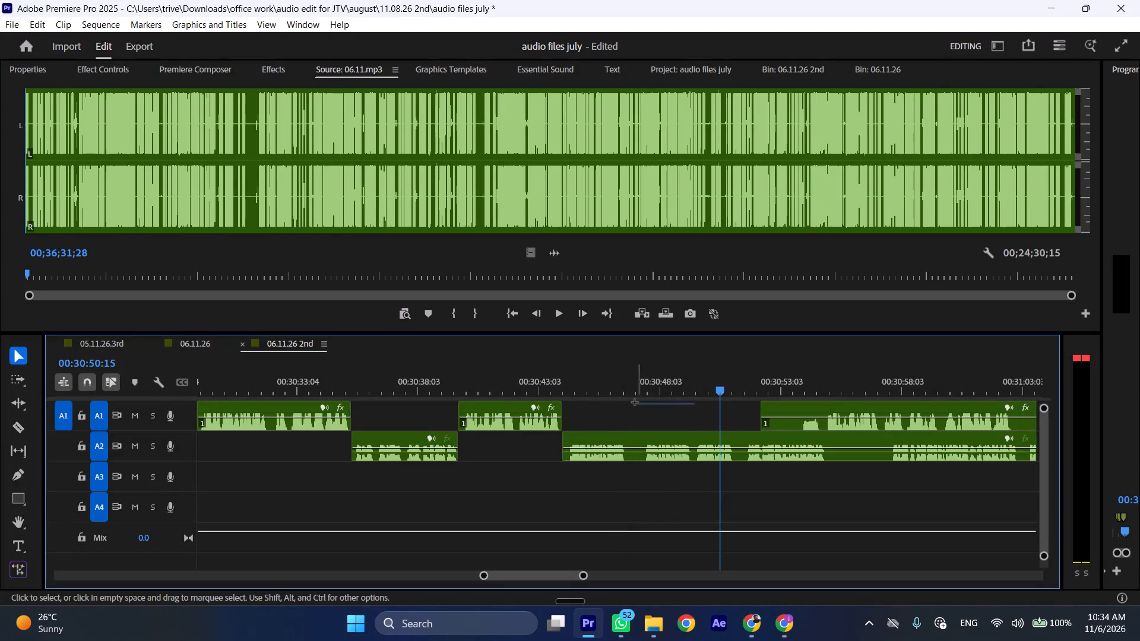
pyautogui.moveTo(635, 402); pyautogui.dragTo(634, 402)
pyautogui.click(634, 395)
pyautogui.hotkey('shift', 'c')
# Start the A1 remainder, its leading pause trimmed off, at the 00:30:46:22 cut and shift the A2 remainder later to about 00:31:00.
pyautogui.scroll(-4, 631, 393)
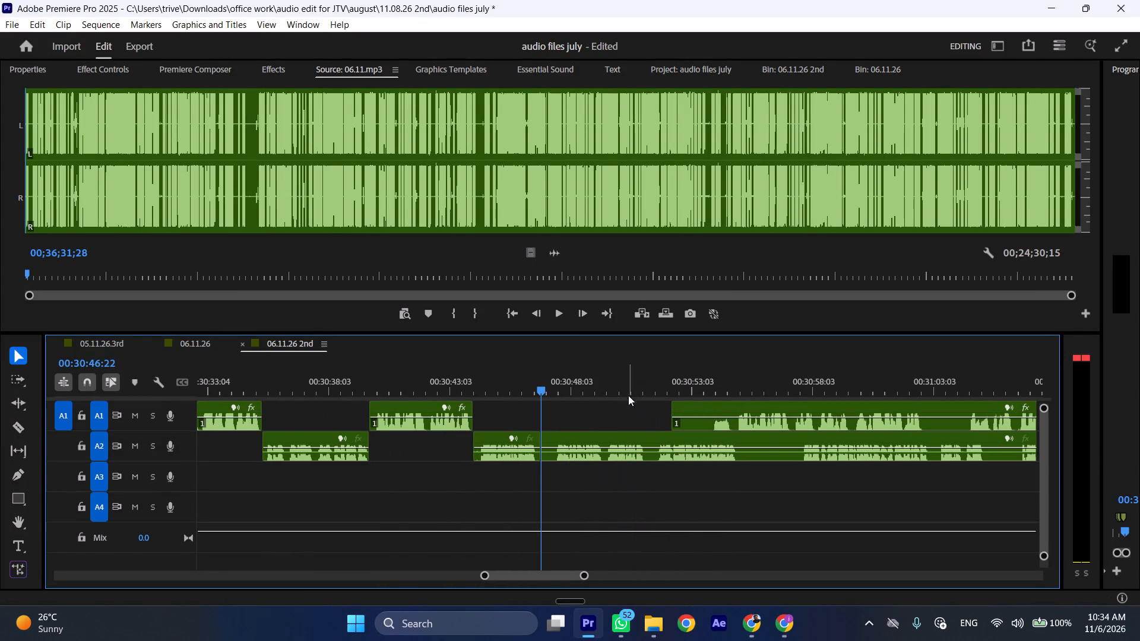
pyautogui.moveTo(674, 402); pyautogui.dragTo(709, 406)
pyautogui.moveTo(739, 405); pyautogui.dragTo(568, 415)
pyautogui.moveTo(559, 437); pyautogui.dragTo(894, 441)
# Play the sequence at increased speed from about 00:30:42 to check the A1-to-A2 and A2-to-A1 joins that follow.
pyautogui.click(420, 393)
pyautogui.press('space')
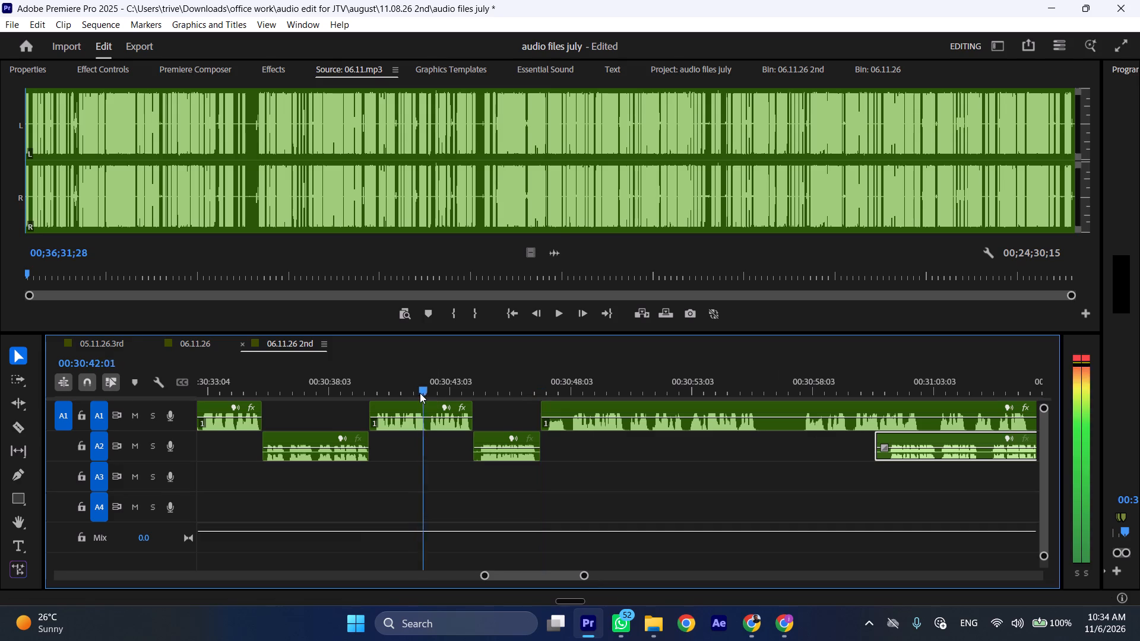
pyautogui.write('l')
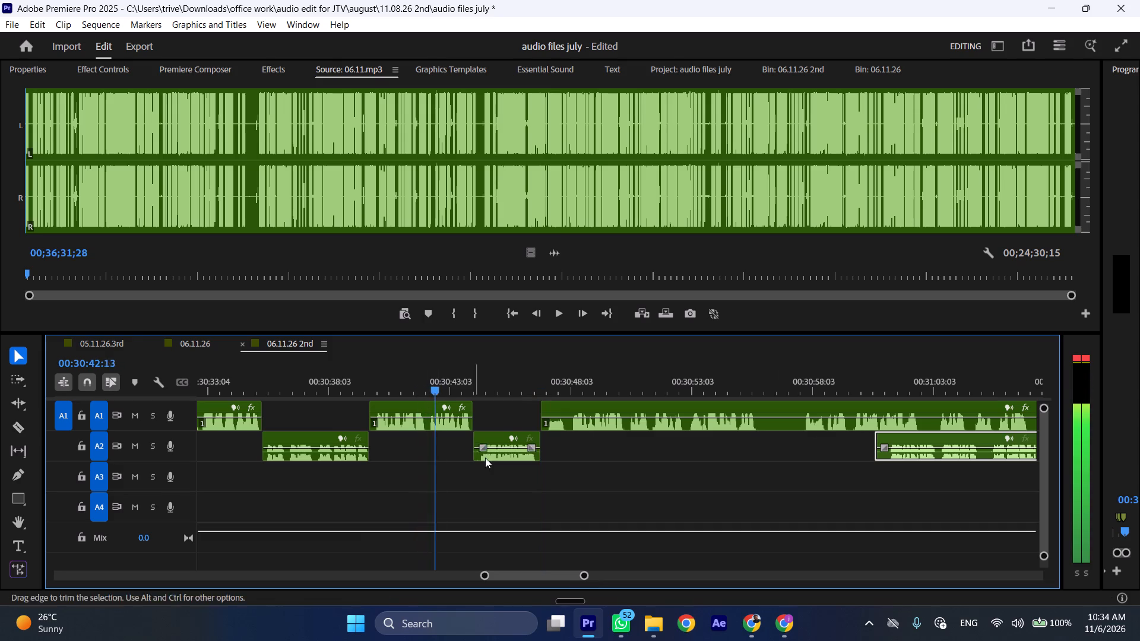
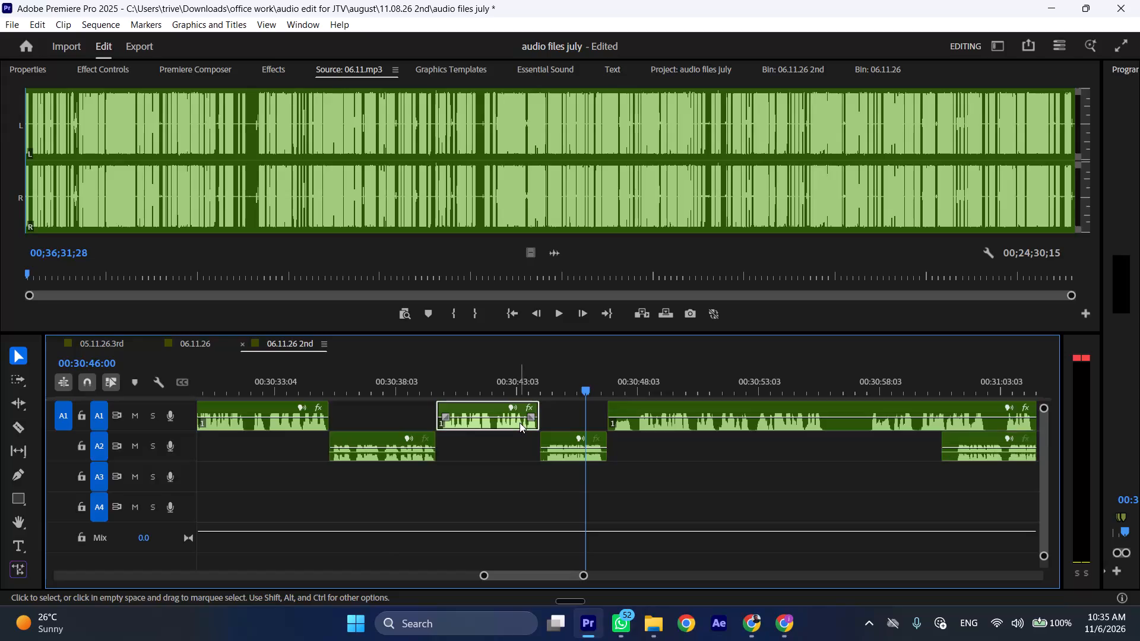
# Delete the unwanted A1 segment between the two short A2 segments, from about 00:30:39:20 to 00:30:44.
pyautogui.press('BackSpace')
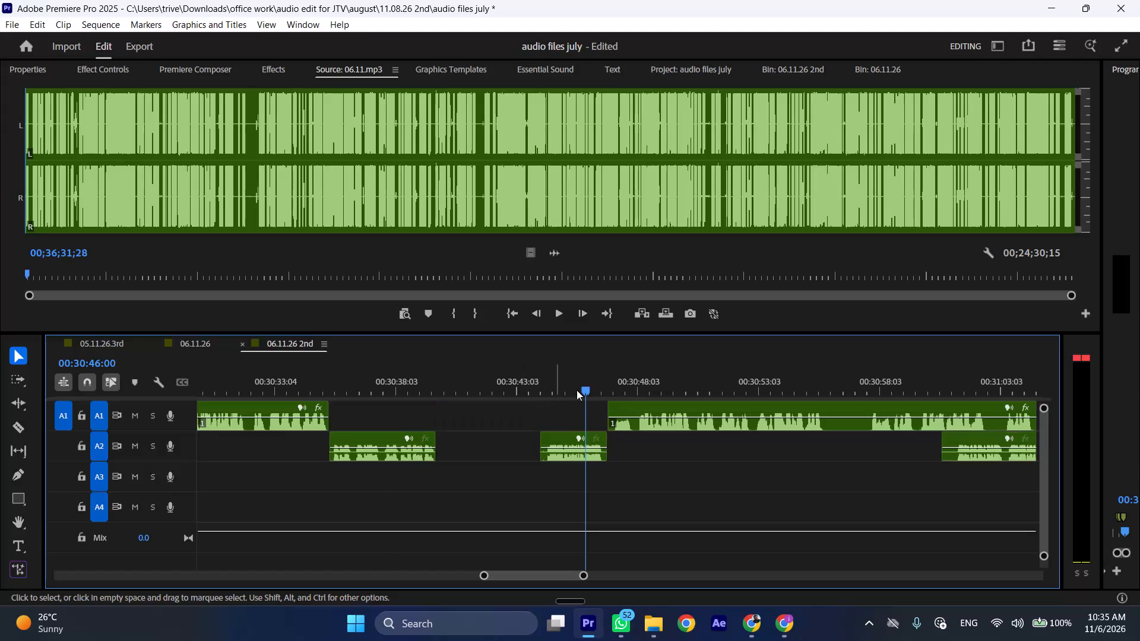
# Listen to the A1 remainder from about 00:30:47 at increased speed and split it at about 00:30:56, where its speech passage ends.
pyautogui.moveTo(605, 379); pyautogui.dragTo(613, 382)
pyautogui.press('space')
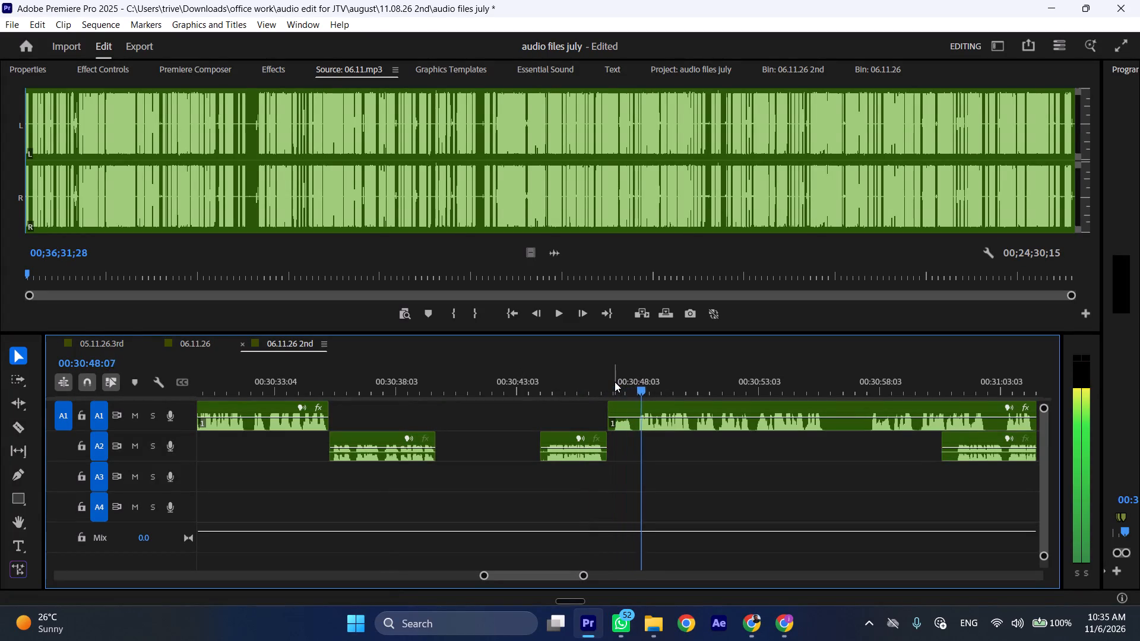
pyautogui.press('l')
pyautogui.scroll(-5, 662, 389)
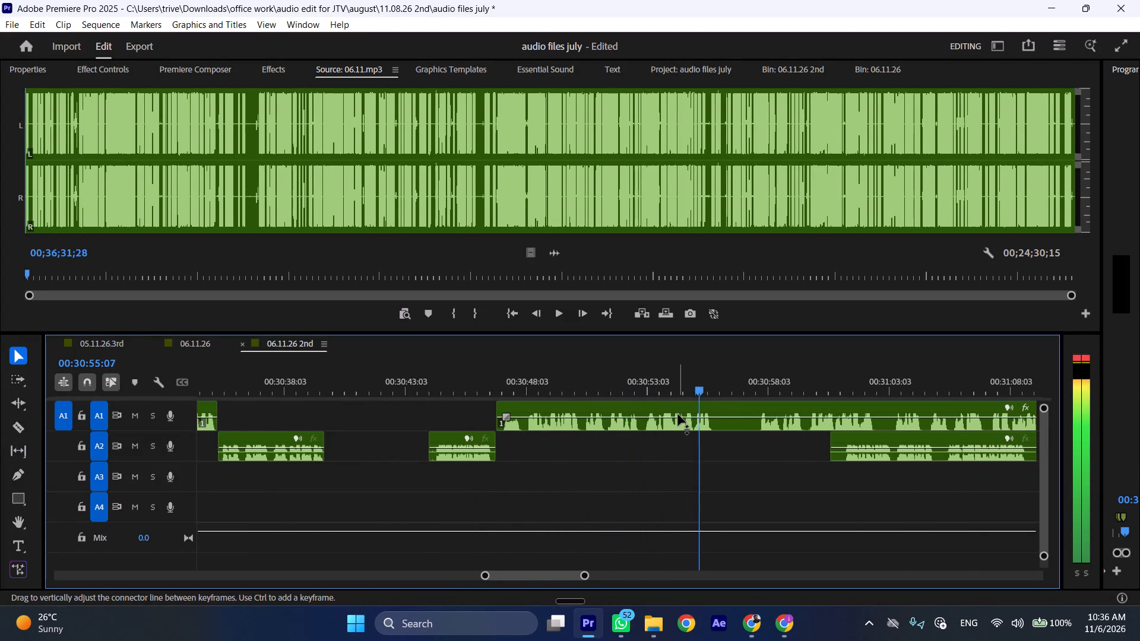
pyautogui.press('space')
pyautogui.hotkey('shift', 'c')
# Move the split-off A1 segment back to the A2 segment's end near 00:30:39:20, place the short A2 segment directly after it, and check the join.
pyautogui.moveTo(637, 407); pyautogui.dragTo(471, 412)
pyautogui.moveTo(449, 439); pyautogui.dragTo(560, 445)
pyautogui.click(506, 390)
pyautogui.press('space')
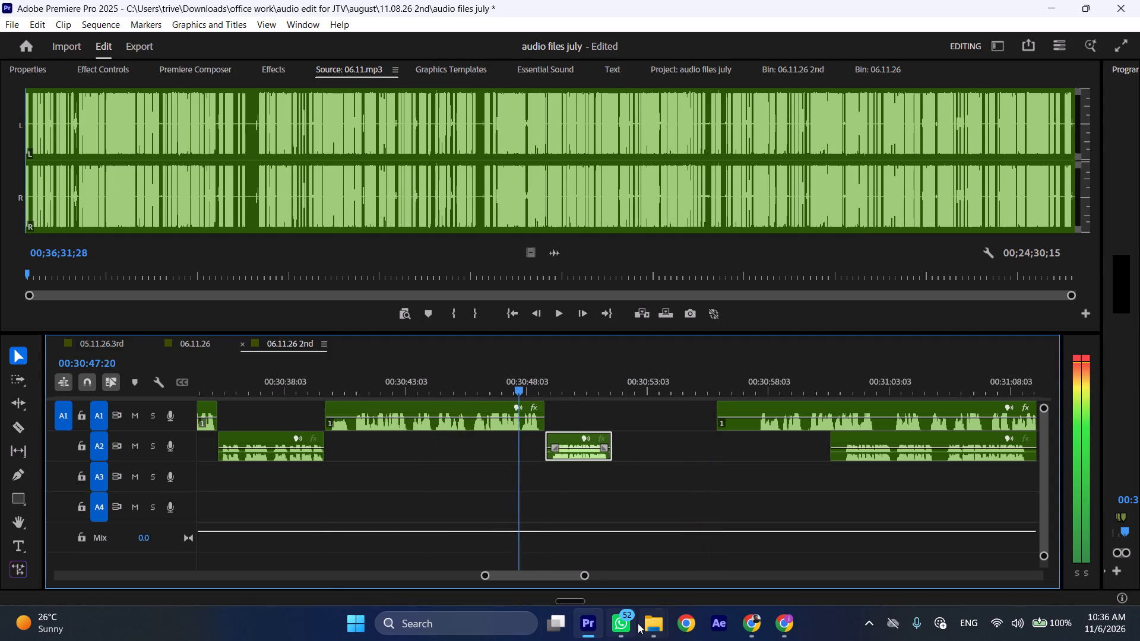
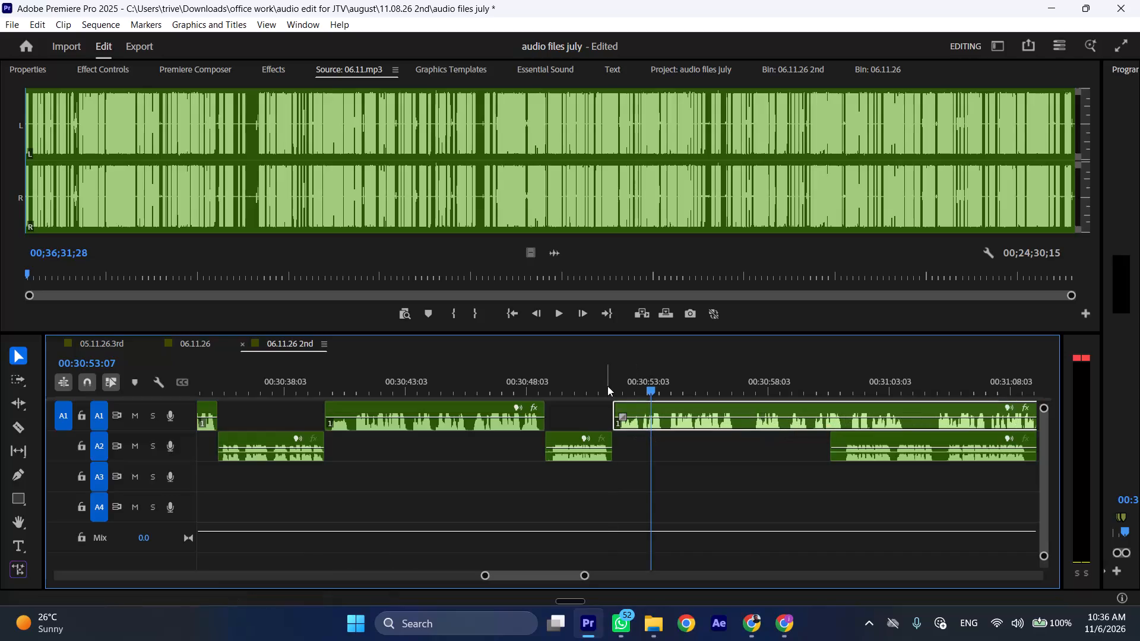
# Listen to the A1 segment from about 00:30:53 at increased speed and split it at about 00:30:56:20, where its speech passage ends.
pyautogui.press('space')
pyautogui.press('l')
pyautogui.scroll(-6, 618, 408)
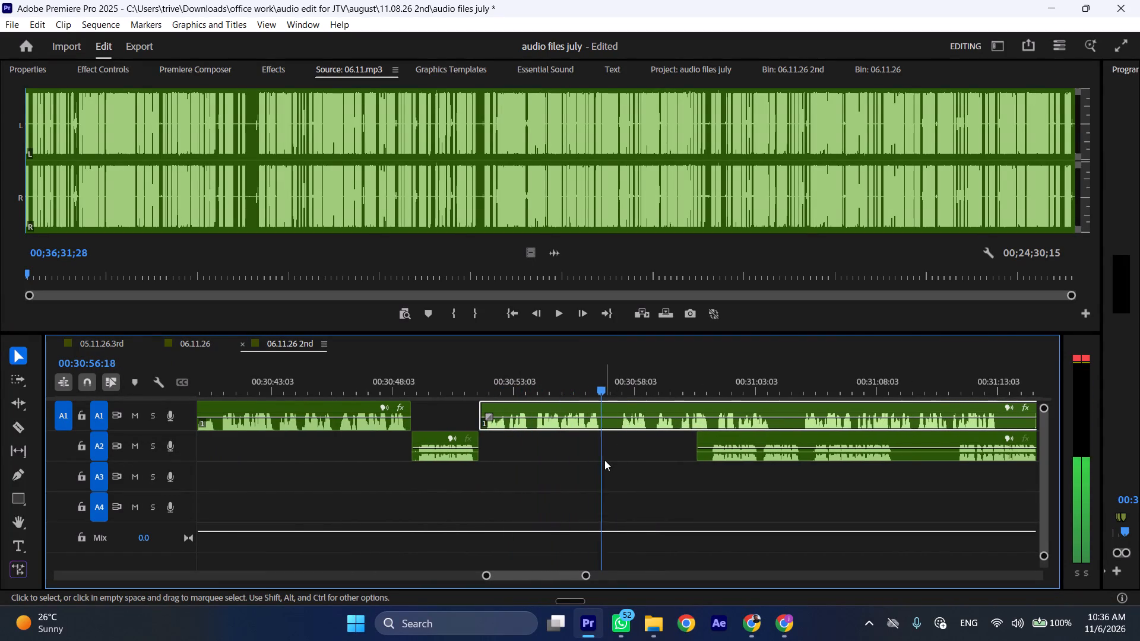
pyautogui.press('space')
pyautogui.hotkey('shift', 'c')
# Trim the silent start of the long A2 segment, move it back to the split at 00:30:56:20, and shift the A1 remainder forward to about 00:31:04.
pyautogui.moveTo(698, 440); pyautogui.dragTo(707, 441)
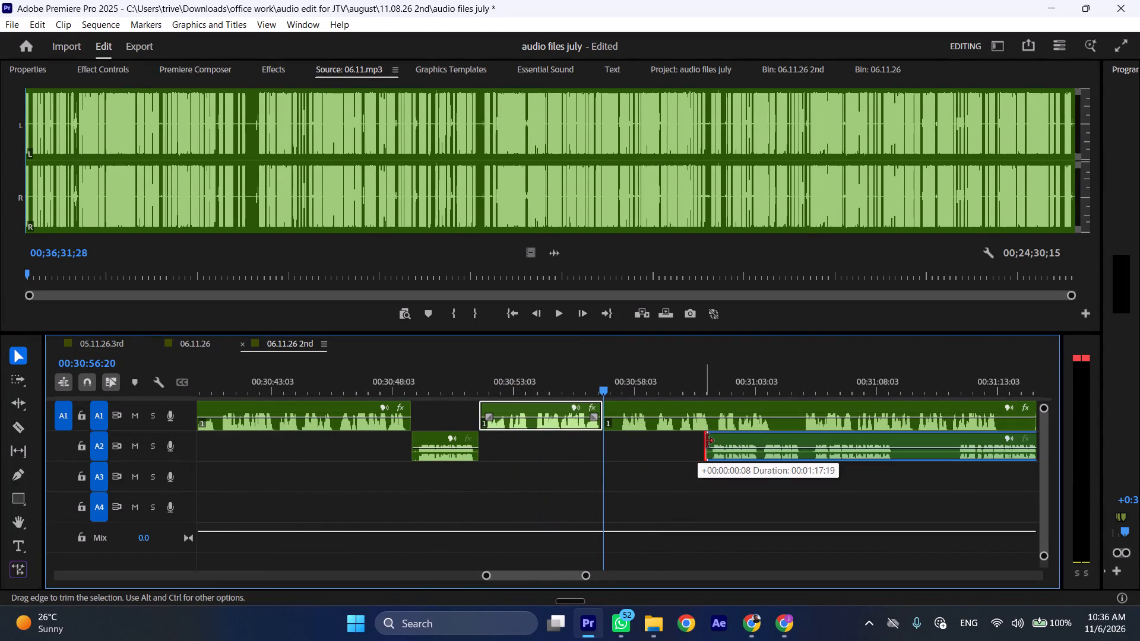
pyautogui.moveTo(707, 441); pyautogui.dragTo(709, 442)
pyautogui.moveTo(727, 440); pyautogui.dragTo(613, 440)
pyautogui.moveTo(625, 402); pyautogui.dragTo(798, 403)
# Listen to the A2 segment from 00:30:56:21 at increased speed and split it in the pause at about 00:31:00:23.
pyautogui.press('space')
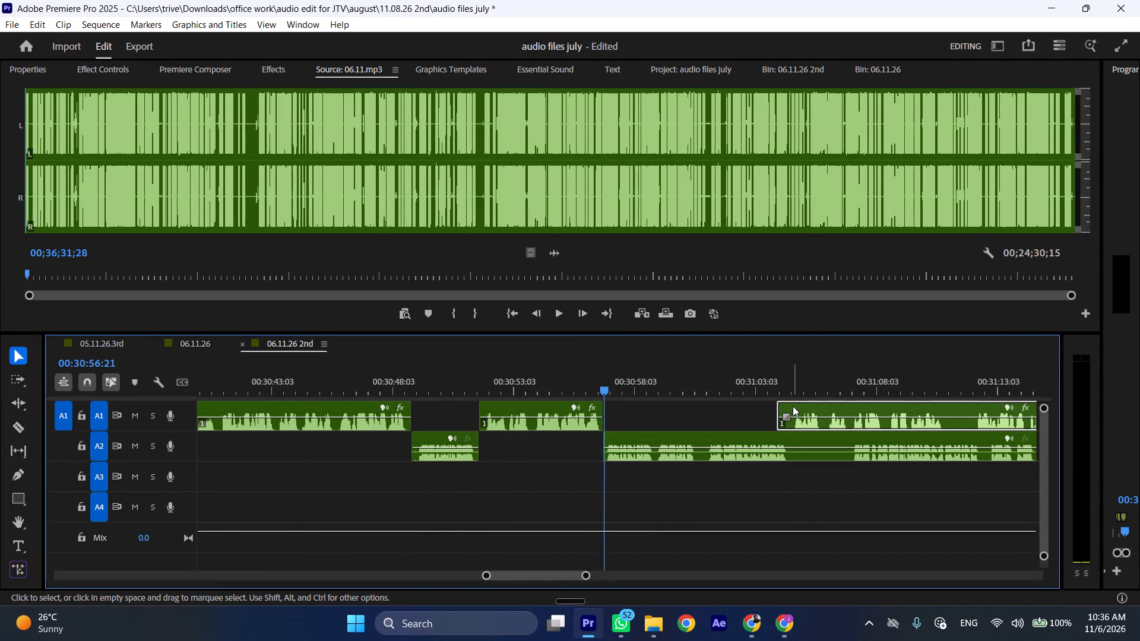
pyautogui.press('l')
pyautogui.scroll(-5, 714, 437)
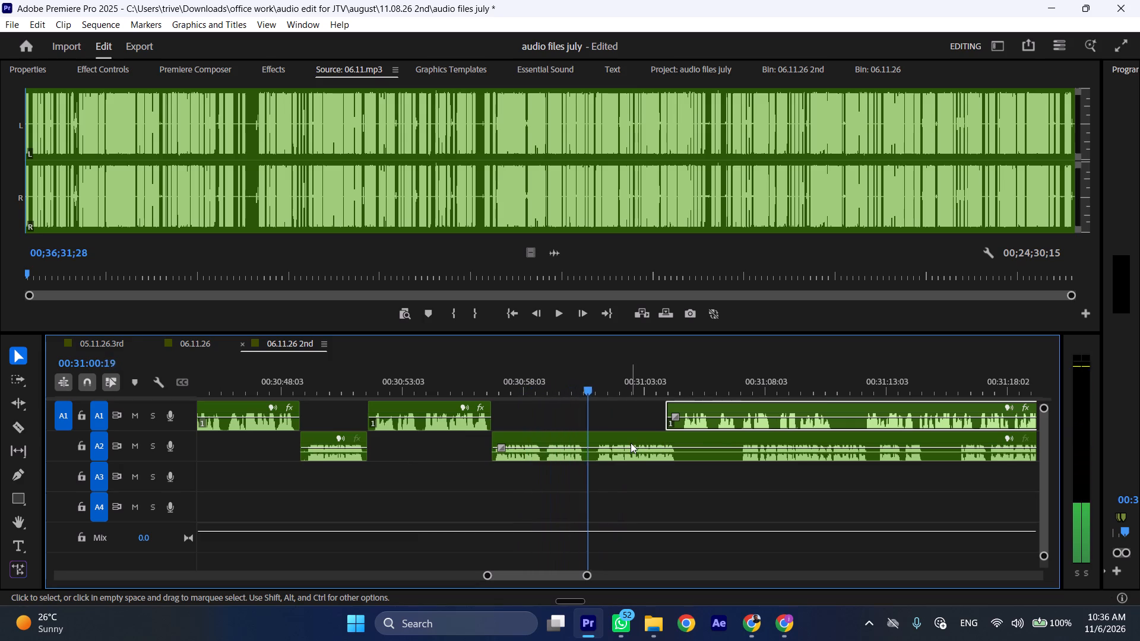
pyautogui.press('space')
pyautogui.write('C')
# Trim the silent start of the A1 remainder, move it back to the split at 00:31:00:23, and shift the A2 remainder forward to about 00:31:08.
pyautogui.moveTo(669, 407); pyautogui.dragTo(683, 408)
pyautogui.moveTo(710, 407); pyautogui.dragTo(625, 414)
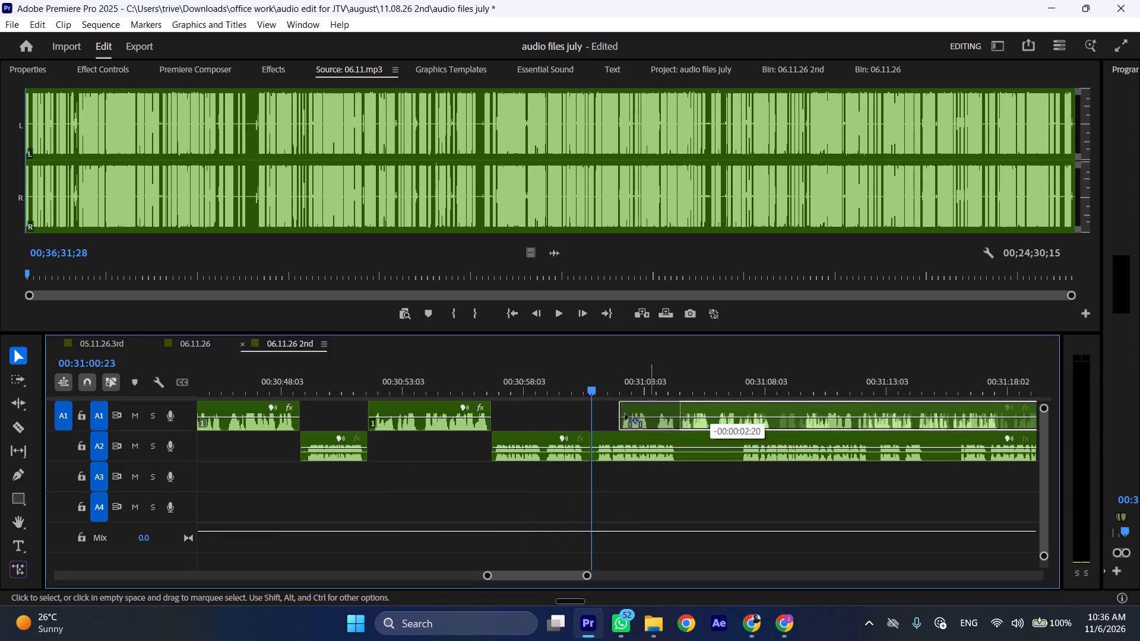
pyautogui.moveTo(625, 414); pyautogui.dragTo(619, 415)
pyautogui.moveTo(625, 438); pyautogui.dragTo(793, 438)
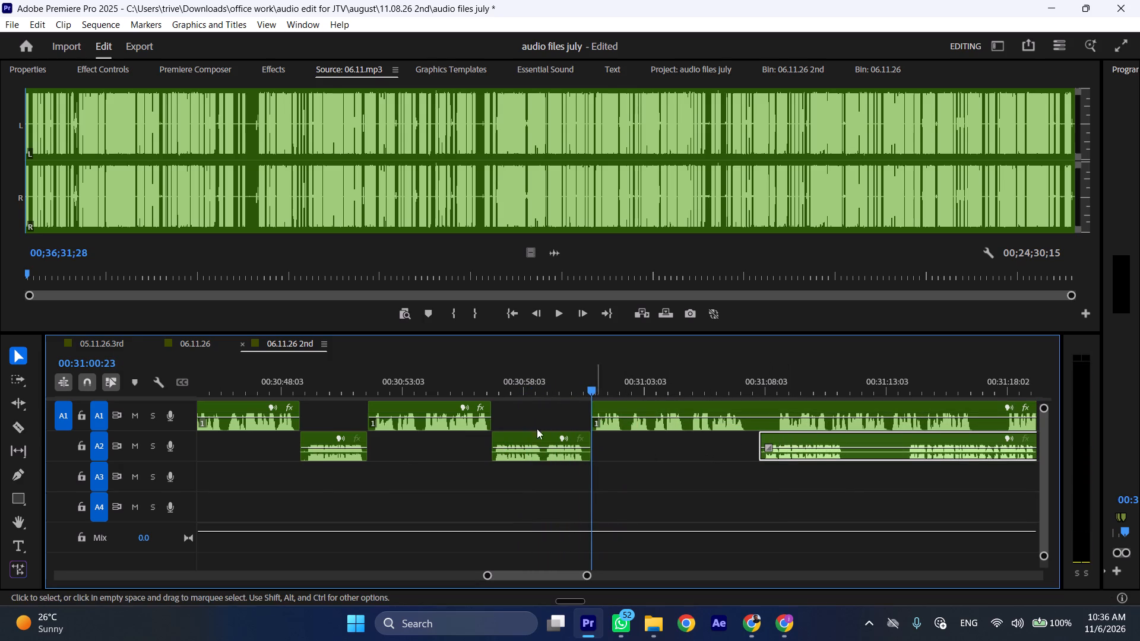
# Play back the rearranged A1 and A2 segments from about 00:30:52 at increased speed to check the joins.
pyautogui.moveTo(382, 382); pyautogui.dragTo(370, 386)
pyautogui.press('space')
pyautogui.press('l')
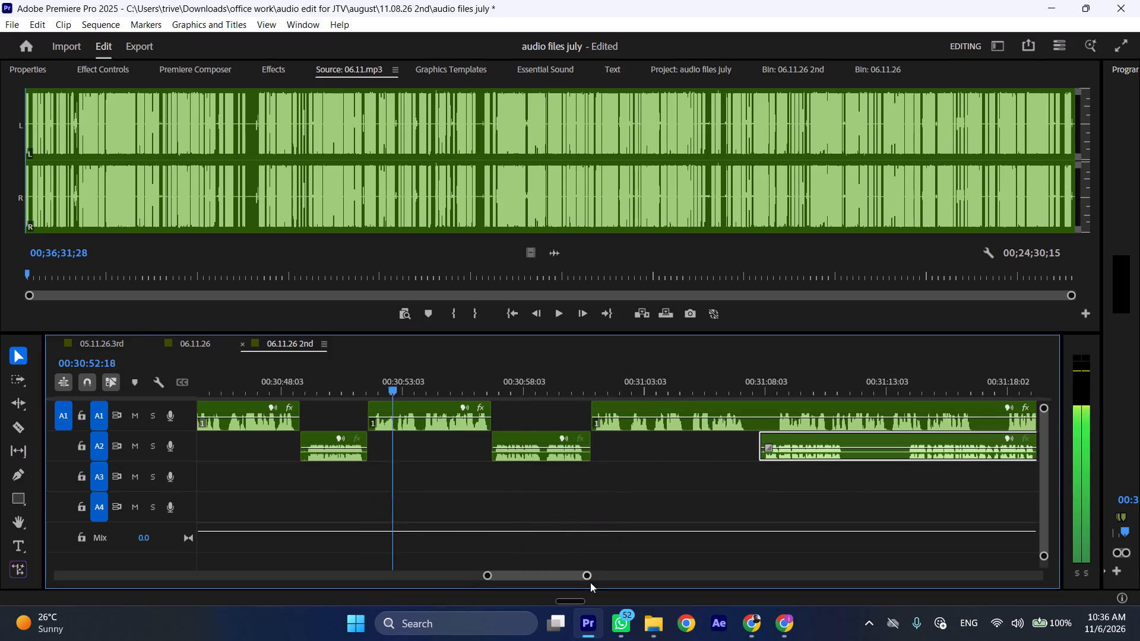
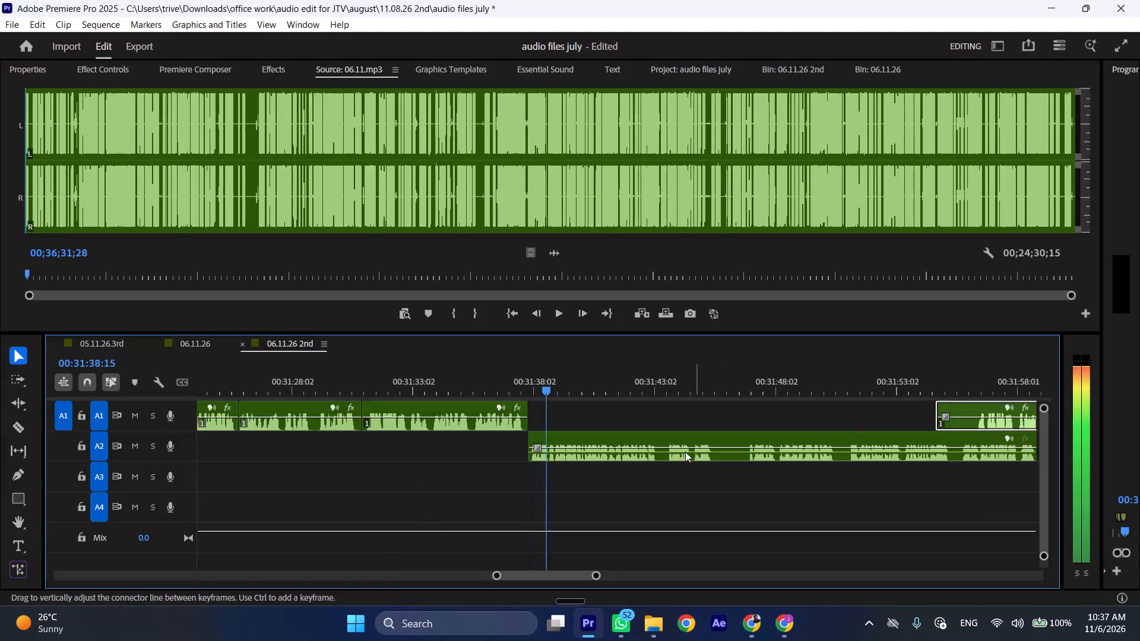
# Cut the unwanted A2 section from about 00:31:43 to 00:31:47 and close the gap.
pyautogui.scroll(-3, 685, 452)
pyautogui.moveTo(653, 490); pyautogui.dragTo(635, 640, button='right')
pyautogui.scroll(-4, 572, 519)
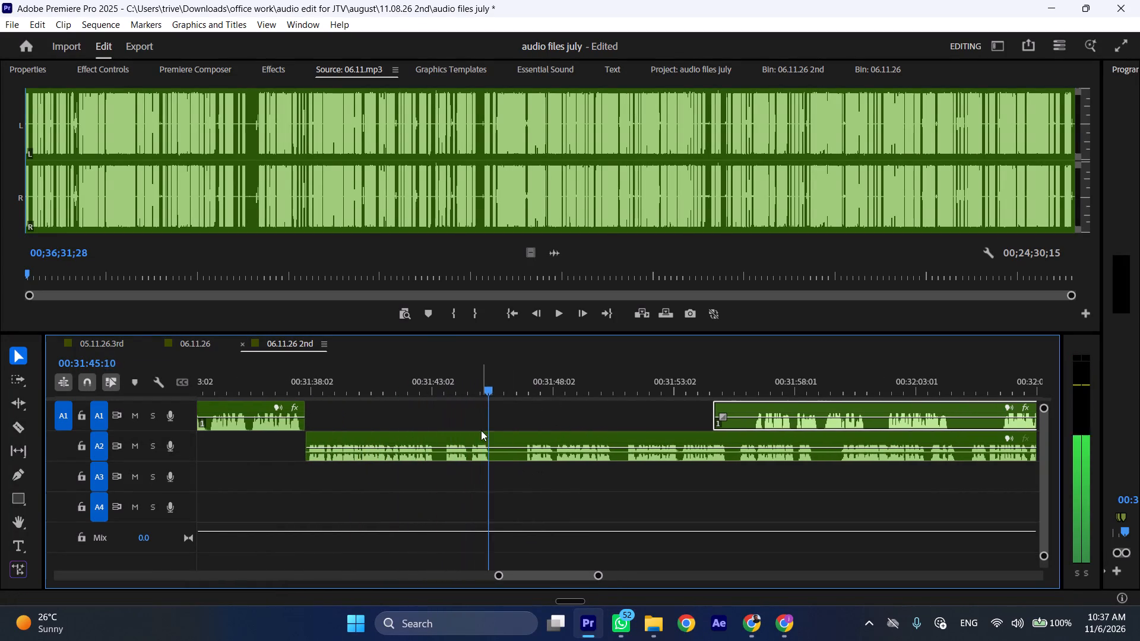
pyautogui.moveTo(436, 389); pyautogui.dragTo(514, 392)
pyautogui.hotkey('shift', 'c')
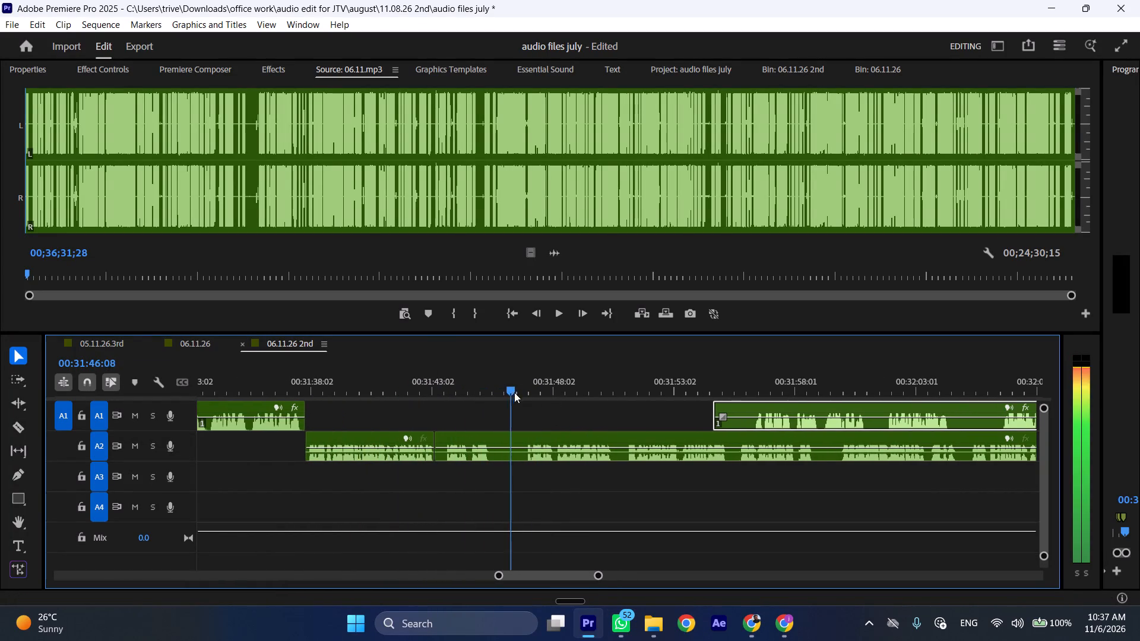
pyautogui.moveTo(514, 392); pyautogui.dragTo(527, 395)
pyautogui.click(541, 433)
pyautogui.hotkey('shift', 'c')
pyautogui.hotkey('ctrl', 'shift', 'd')
# Listen on through A2 at increased speed, trim the silent start of the A1 remainder, and shift that clip forward to about 00:32:05.
pyautogui.press('space')
pyautogui.press('l')
pyautogui.scroll(-3, 559, 464)
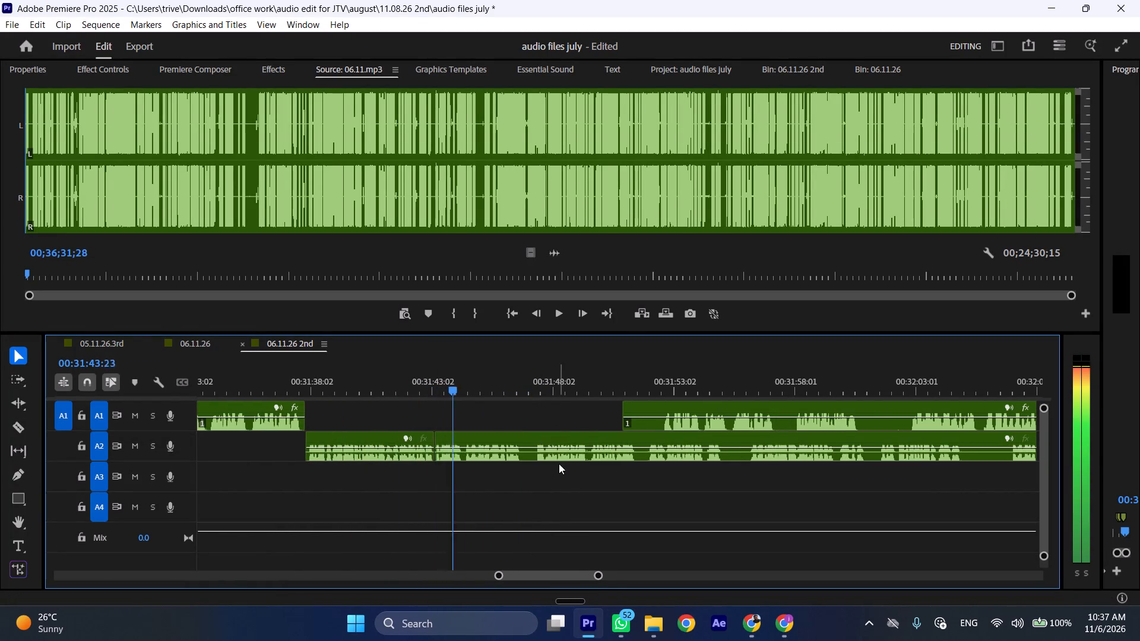
pyautogui.scroll(-3, 559, 464)
pyautogui.moveTo(491, 405); pyautogui.dragTo(531, 407)
pyautogui.moveTo(555, 405); pyautogui.dragTo(796, 408)
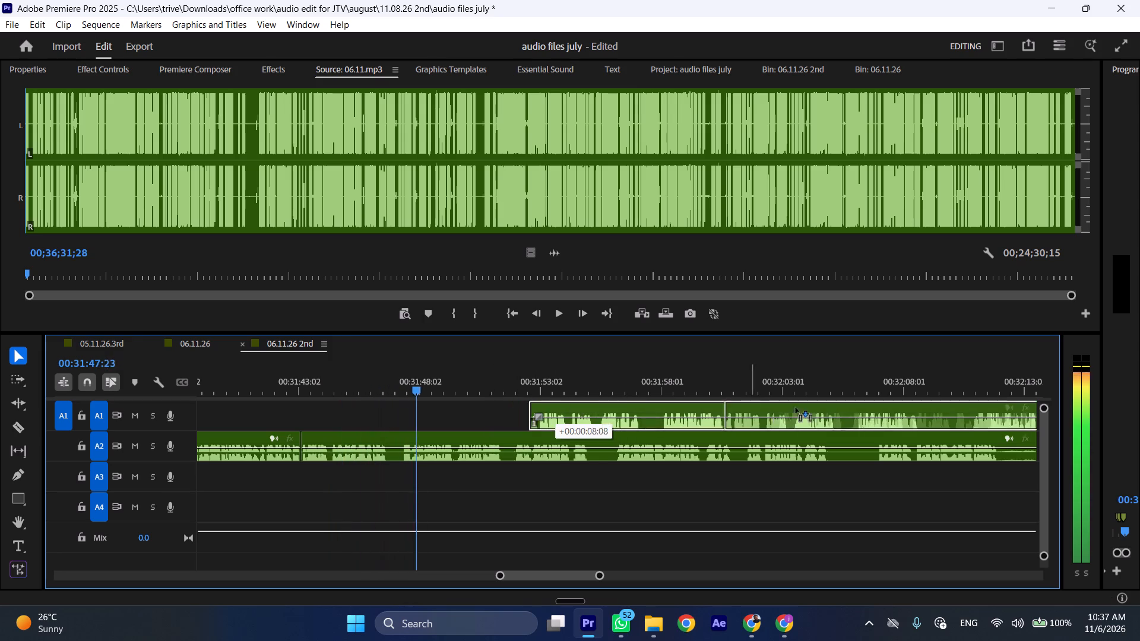
pyautogui.moveTo(796, 408); pyautogui.dragTo(856, 408)
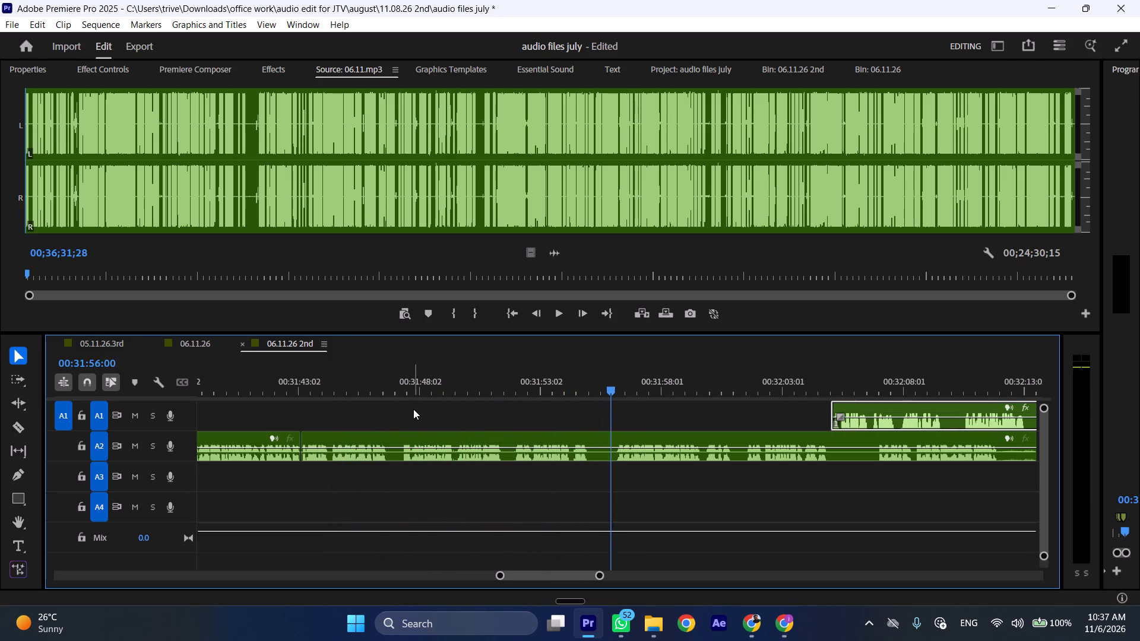
# Cut out the short A2 pause starting at about 00:31:46:21 and close the gap.
pyautogui.click(388, 401)
pyautogui.moveTo(390, 387); pyautogui.dragTo(392, 387)
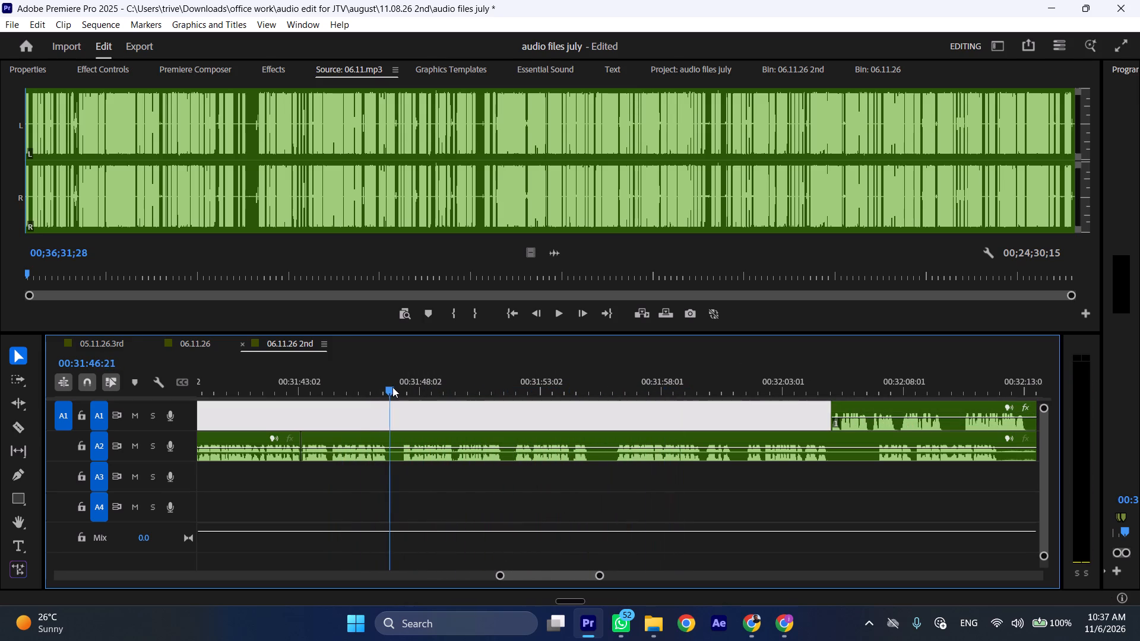
pyautogui.moveTo(392, 387); pyautogui.dragTo(404, 387)
pyautogui.hotkey('shift', 'c')
pyautogui.click(422, 452)
pyautogui.hotkey('shift', 'c')
pyautogui.hotkey('ctrl', 'shift', 'd')
# Cut out the short A2 pause at about 00:31:51:03 and close the gap.
pyautogui.moveTo(479, 385); pyautogui.dragTo(489, 385)
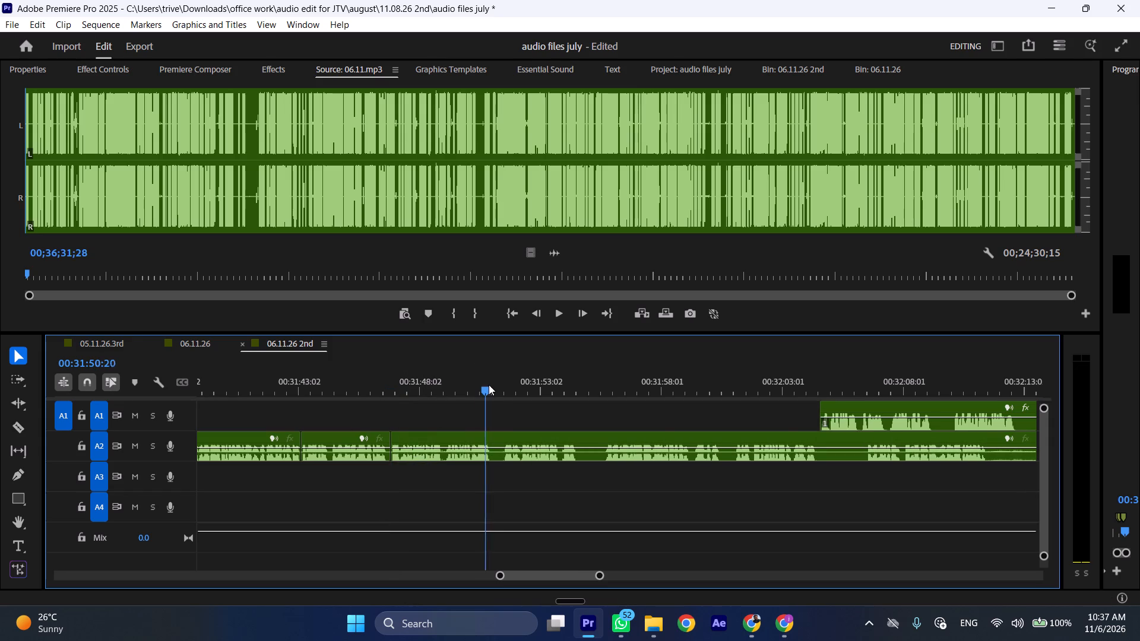
pyautogui.moveTo(489, 385); pyautogui.dragTo(506, 385)
pyautogui.hotkey('shift', 'c')
pyautogui.click(523, 444)
pyautogui.hotkey('shift', 'c')
pyautogui.hotkey('ctrl', 'shift', 'd')
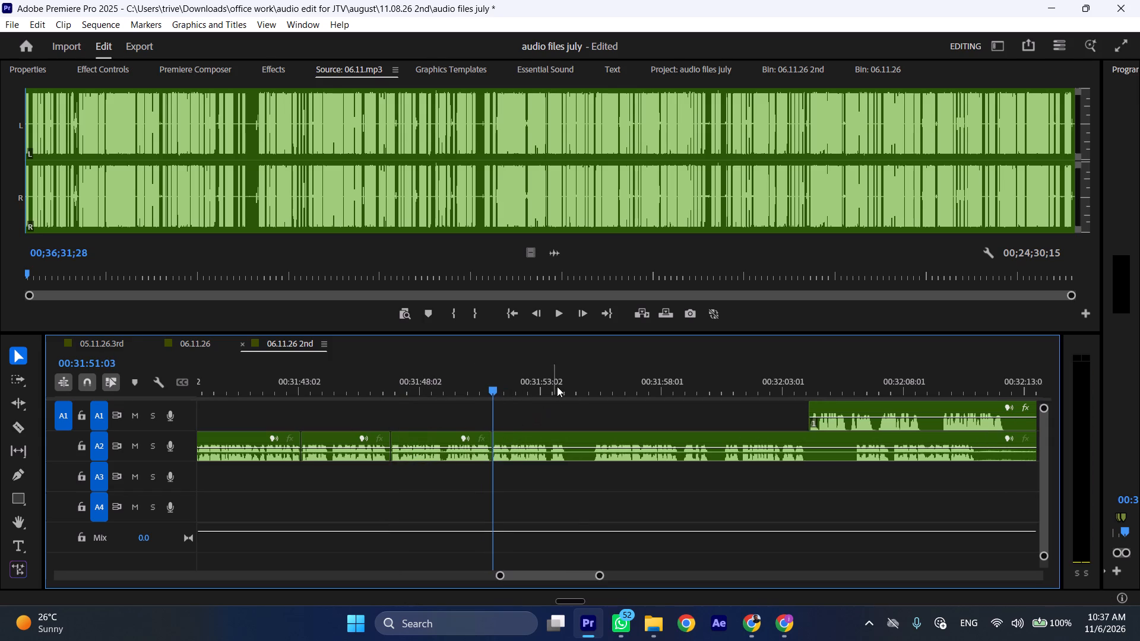
# Split A2 at 00:31:54:05, move the A1 remainder back to that split, and shift the A2 remainder forward to about 00:32:11.
pyautogui.moveTo(560, 386); pyautogui.dragTo(569, 387)
pyautogui.hotkey('shift', 'c')
pyautogui.scroll(-5, 572, 431)
pyautogui.moveTo(716, 402); pyautogui.dragTo(471, 404)
pyautogui.moveTo(481, 437); pyautogui.dragTo(892, 438)
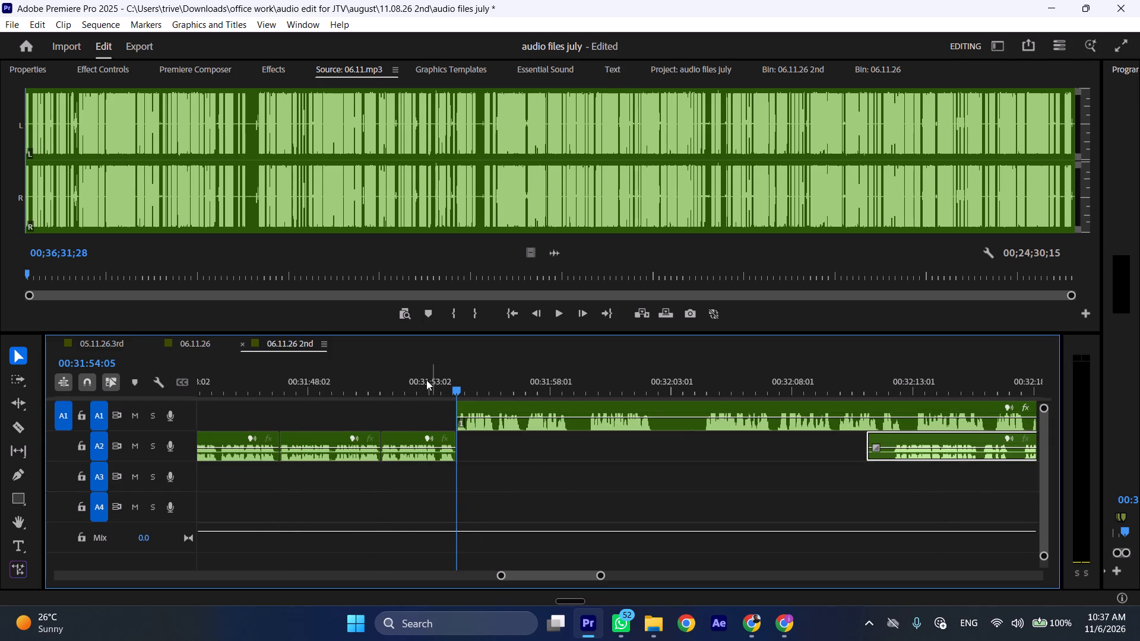
# Play back the edited A2 segments from about 00:31:50 at increased speed to check the cuts and the join to A1.
pyautogui.moveTo(397, 387); pyautogui.dragTo(348, 399)
pyautogui.press('space')
pyautogui.press('l')
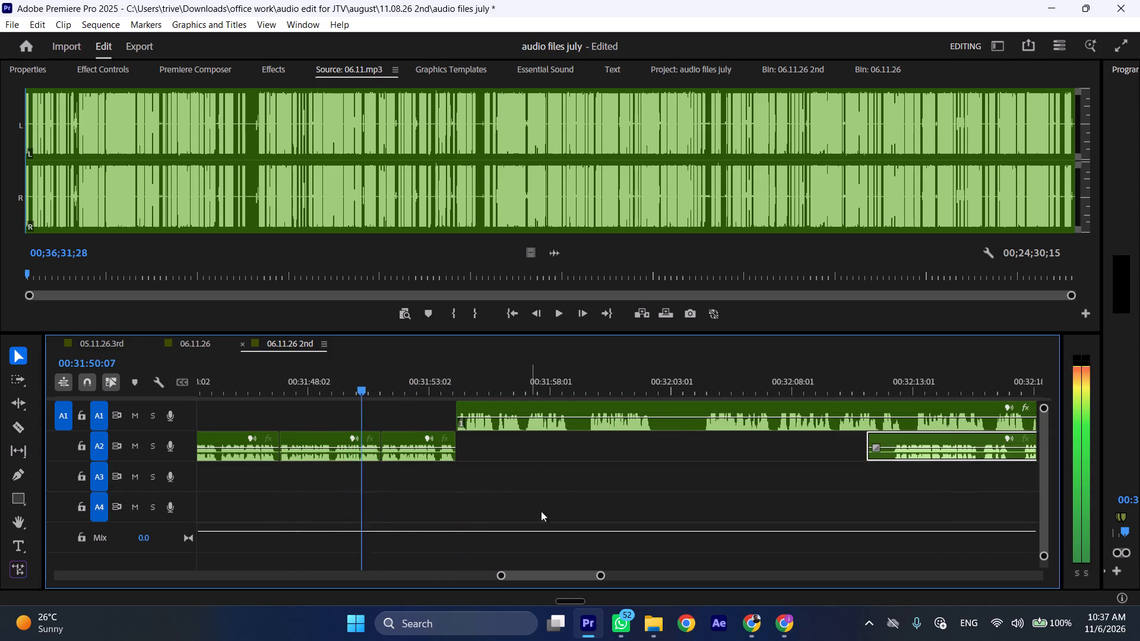